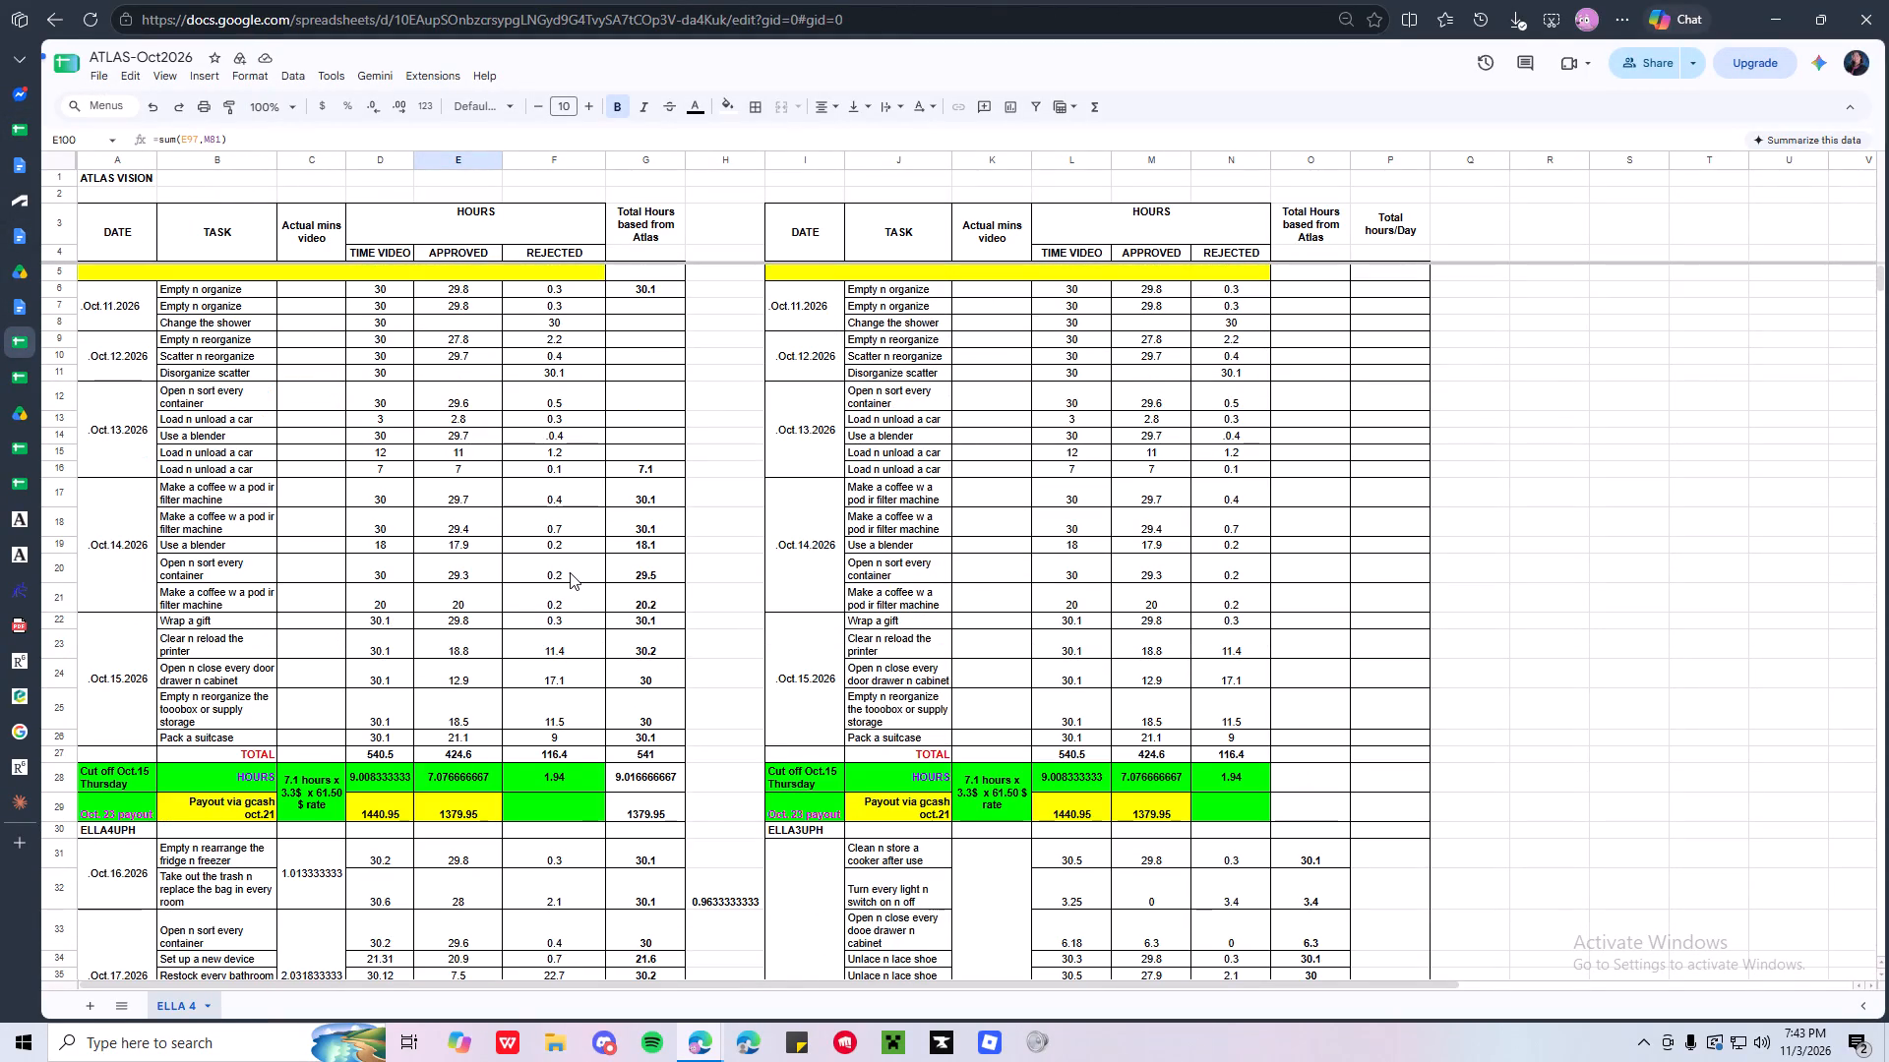
Review the October task log from the first entries down to the ELLA 4, TOTAL 3&4 and expected payout rows.
scroll(570, 572, "down", 1)
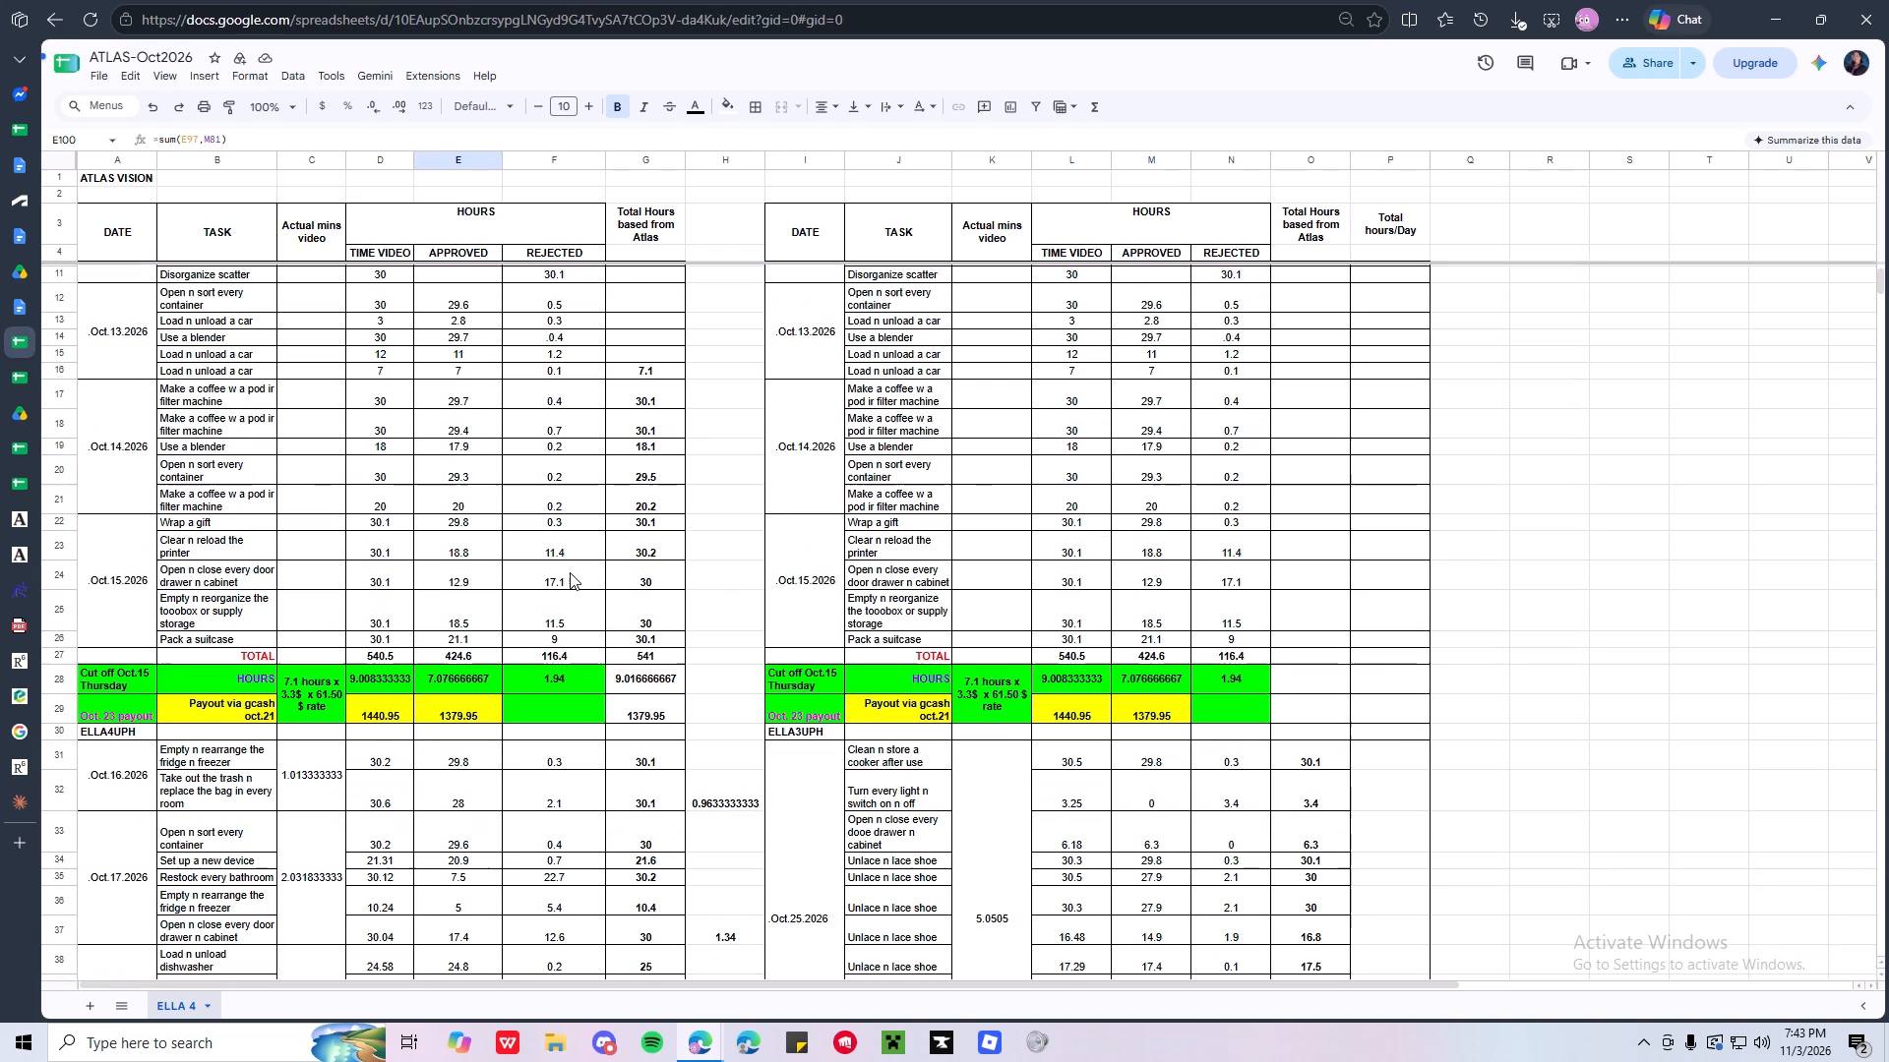
scroll(576, 575, "down", 2)
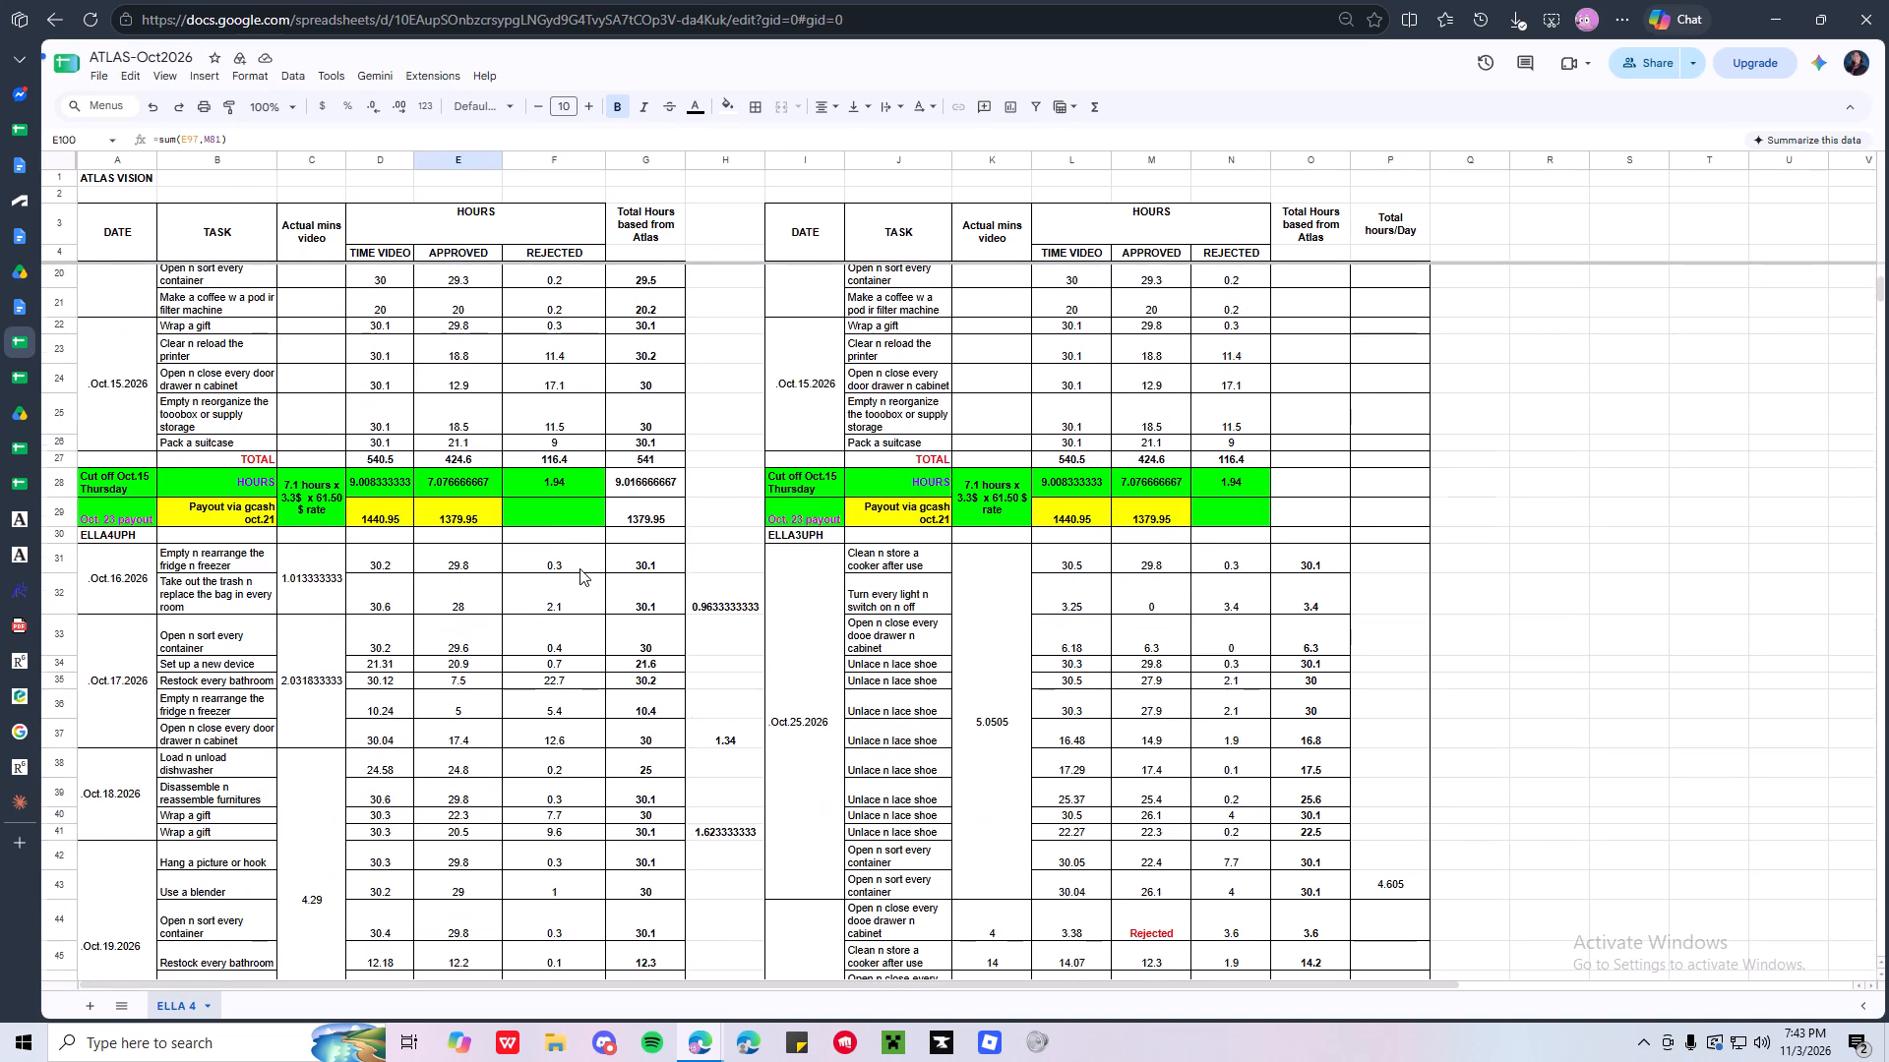
scroll(579, 568, "down", 5)
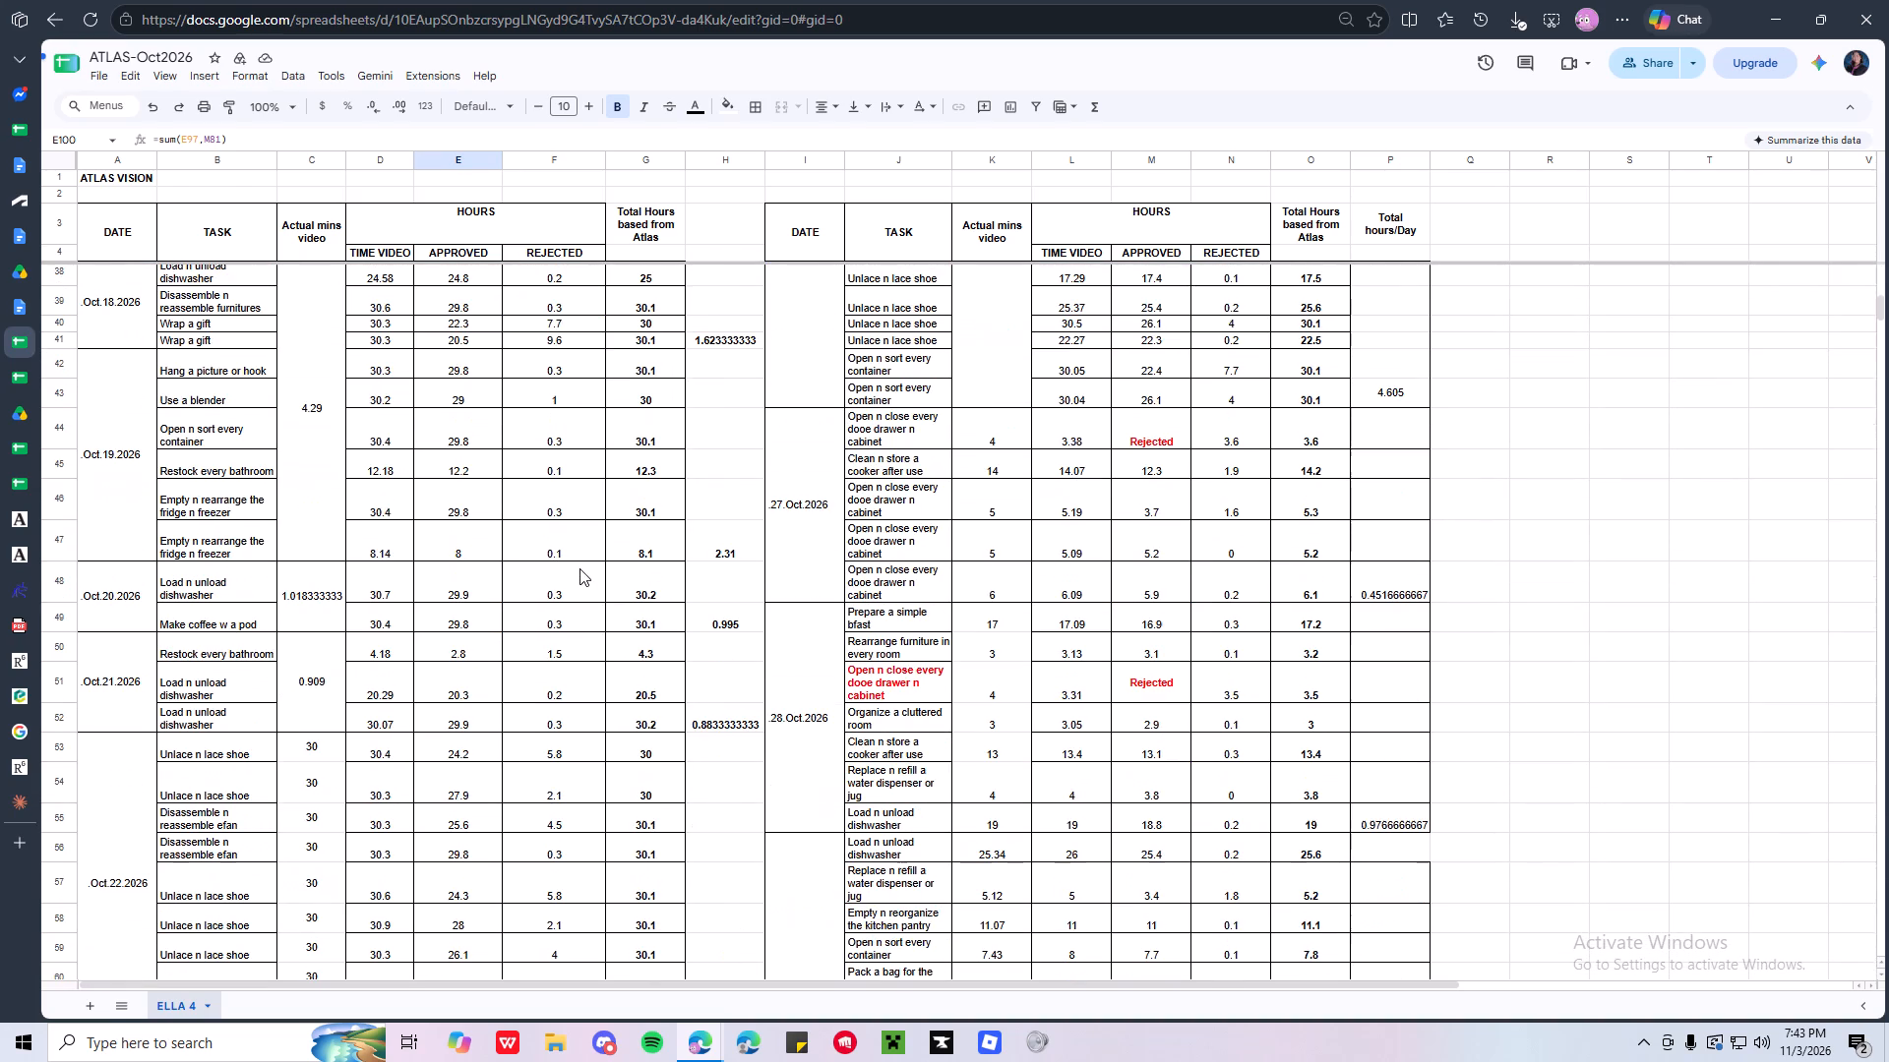
scroll(578, 563, "down", 7)
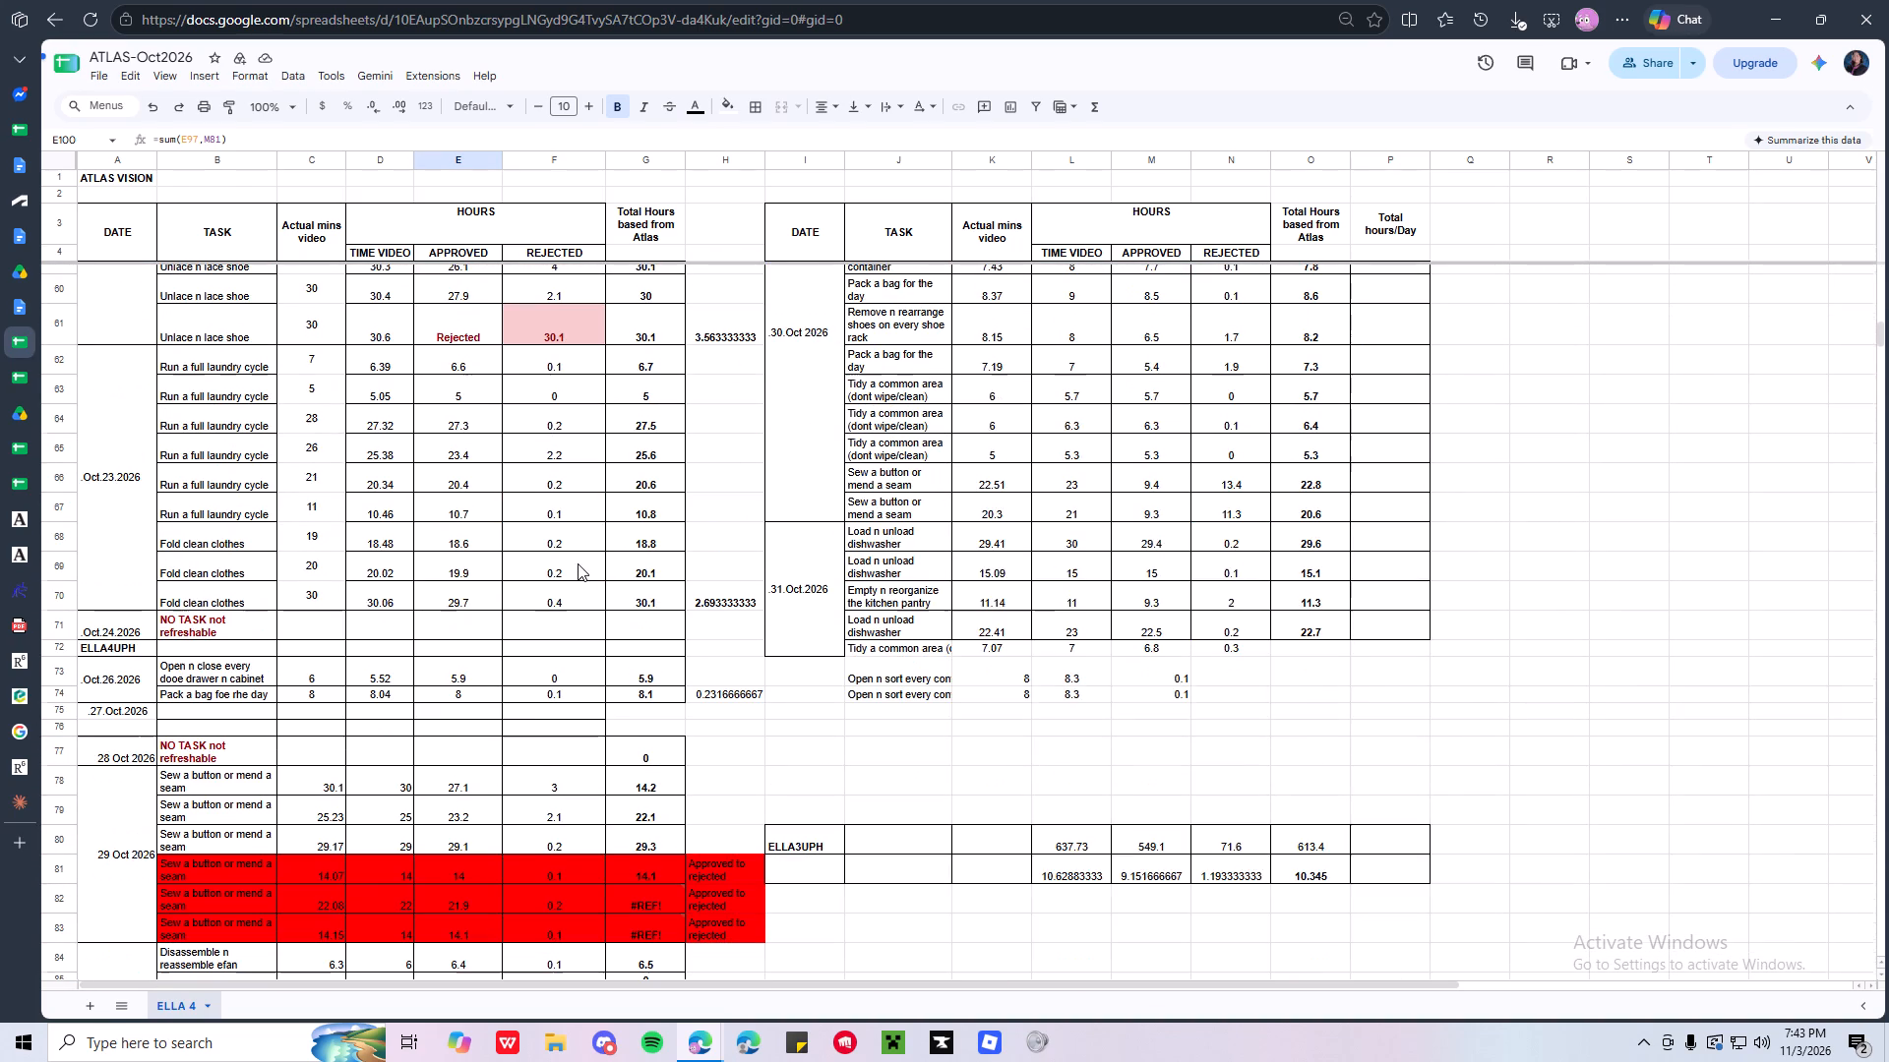
scroll(586, 553, "down", 2)
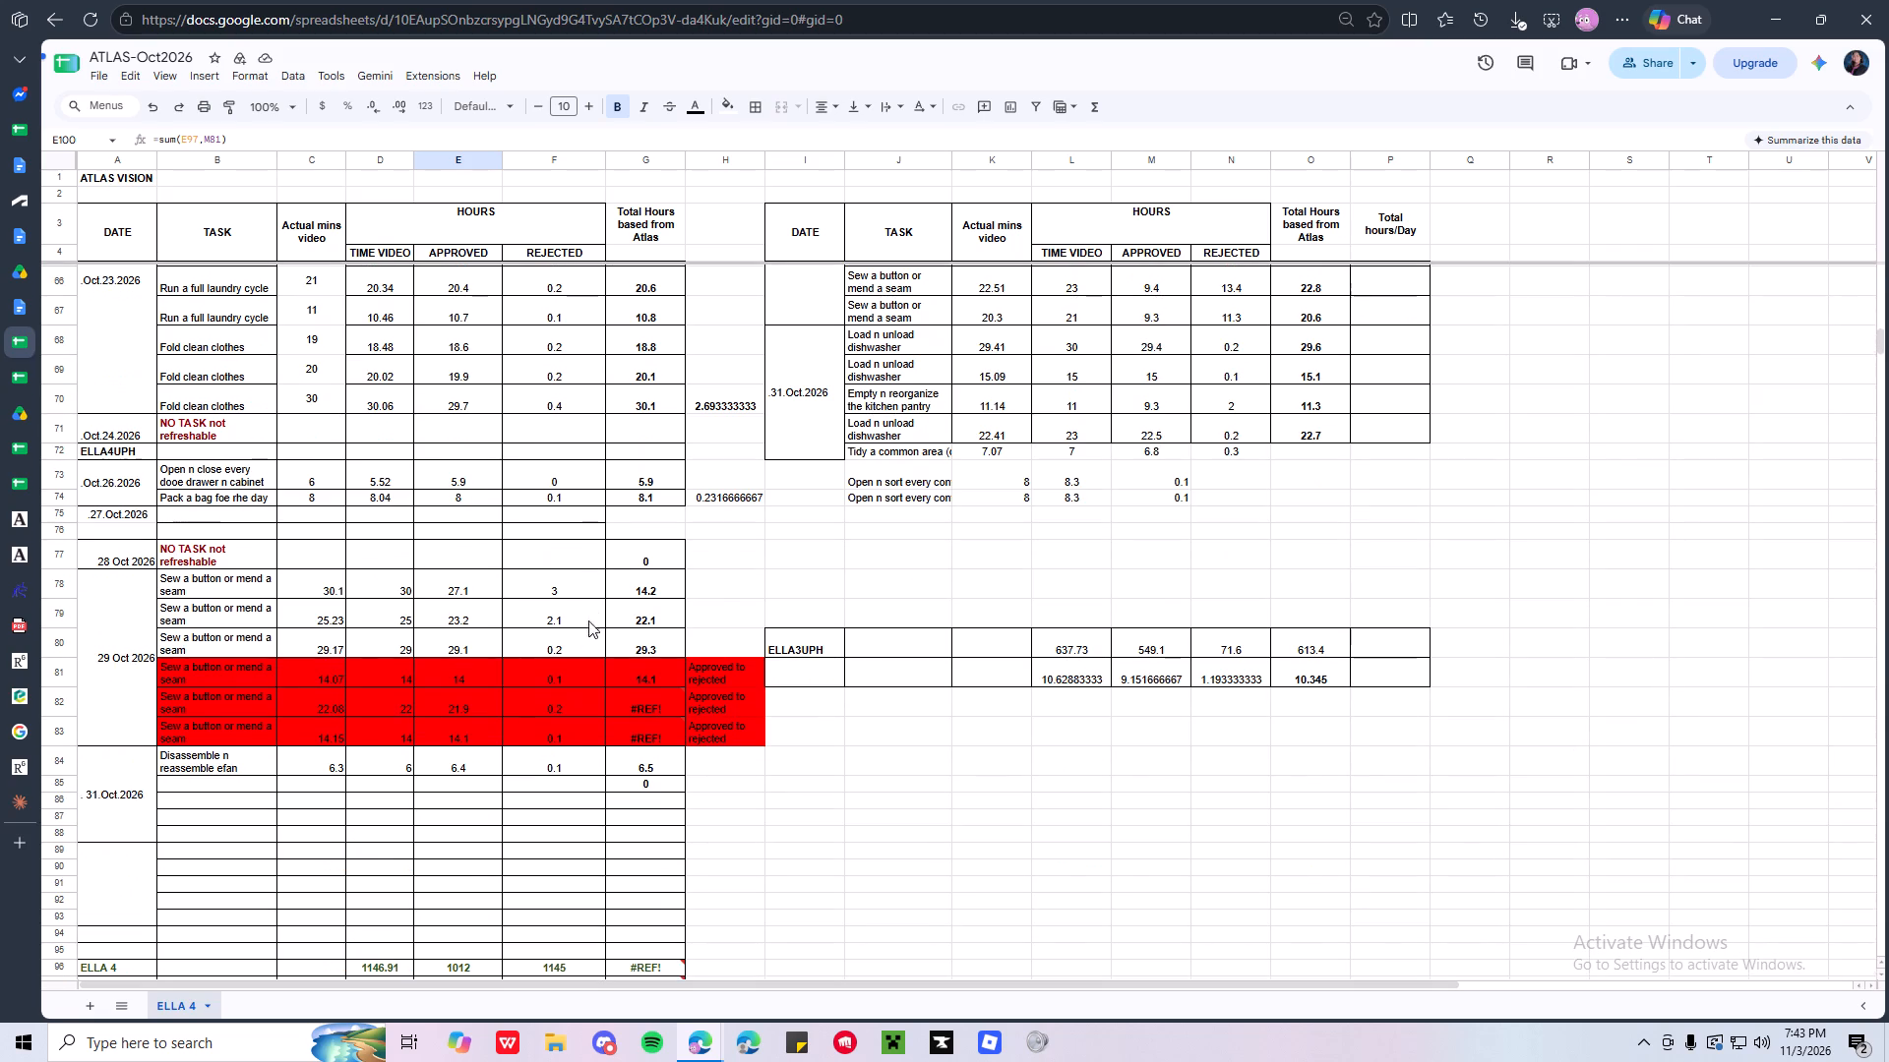
scroll(537, 689, "down", 2)
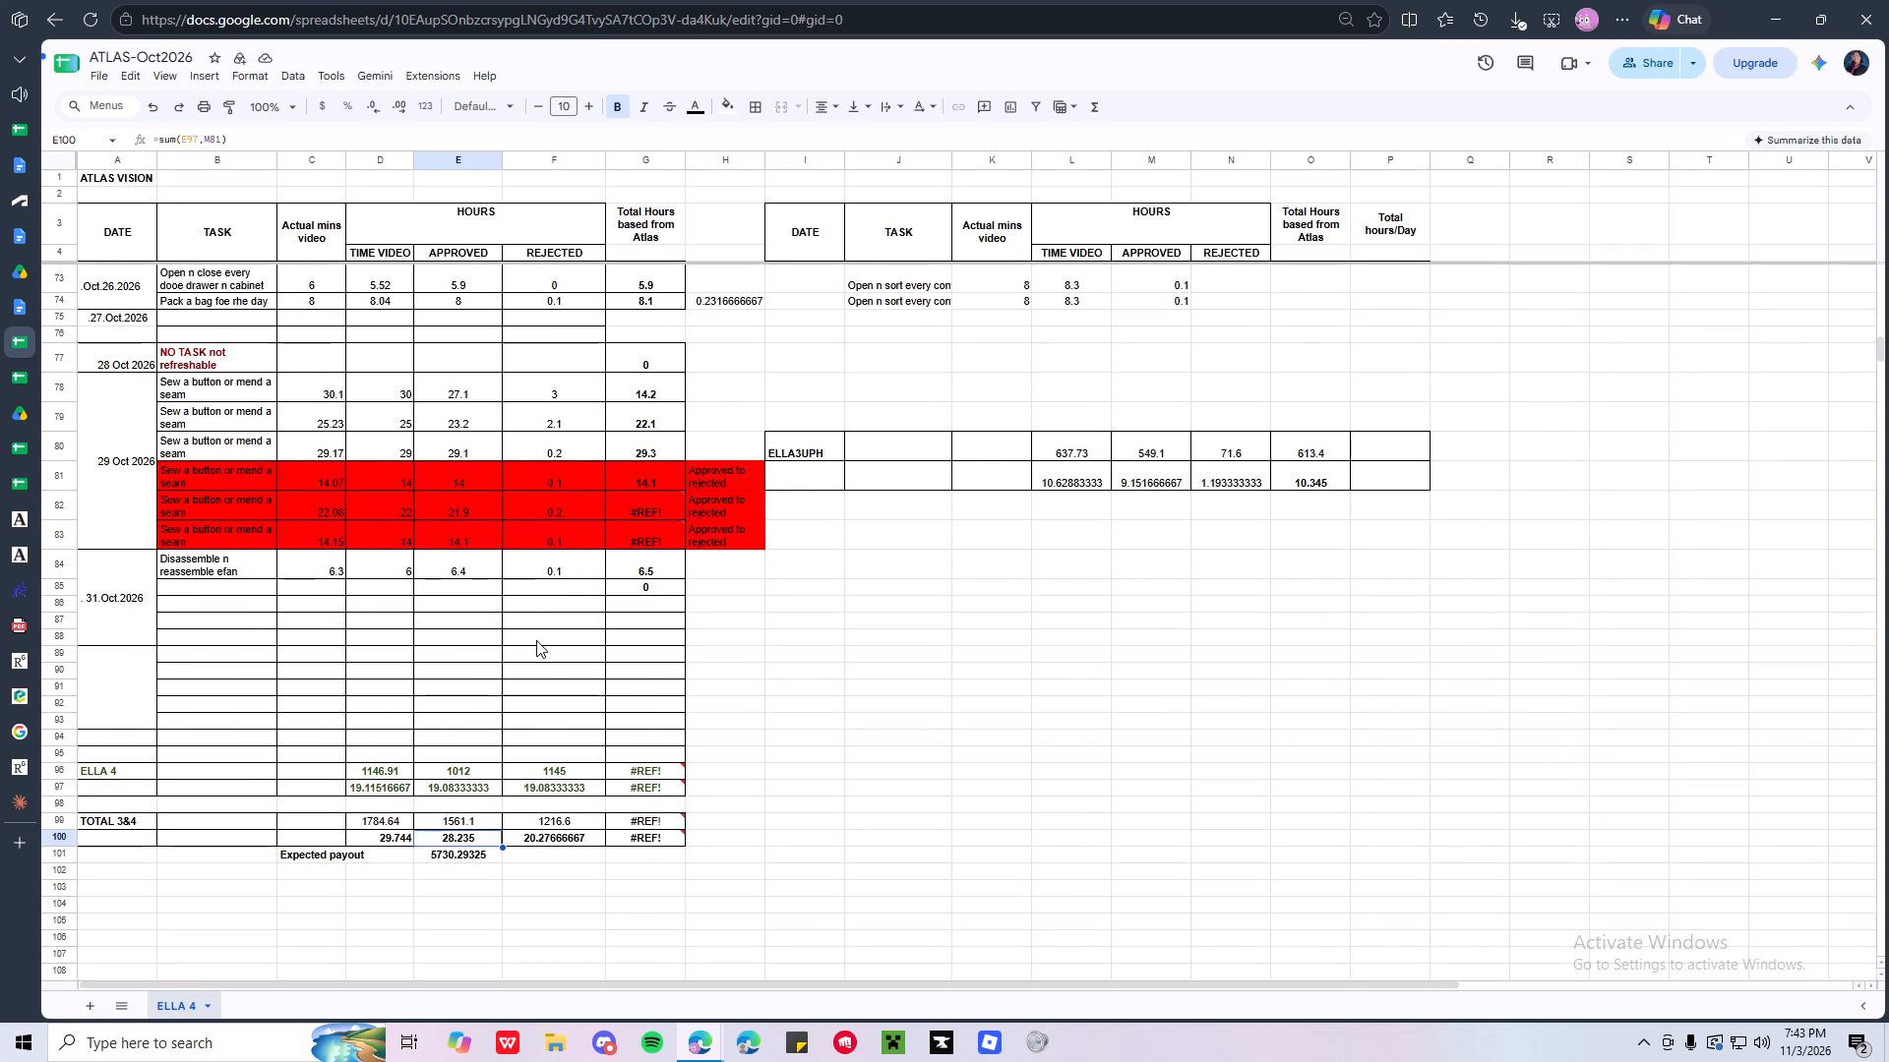
Review the late-October task entries and the ELLA 4 and TOTAL 3&4 summary rows in ATLAS-Oct2026.
scroll(536, 640, "down", 3)
scroll(536, 639, "up", 1)
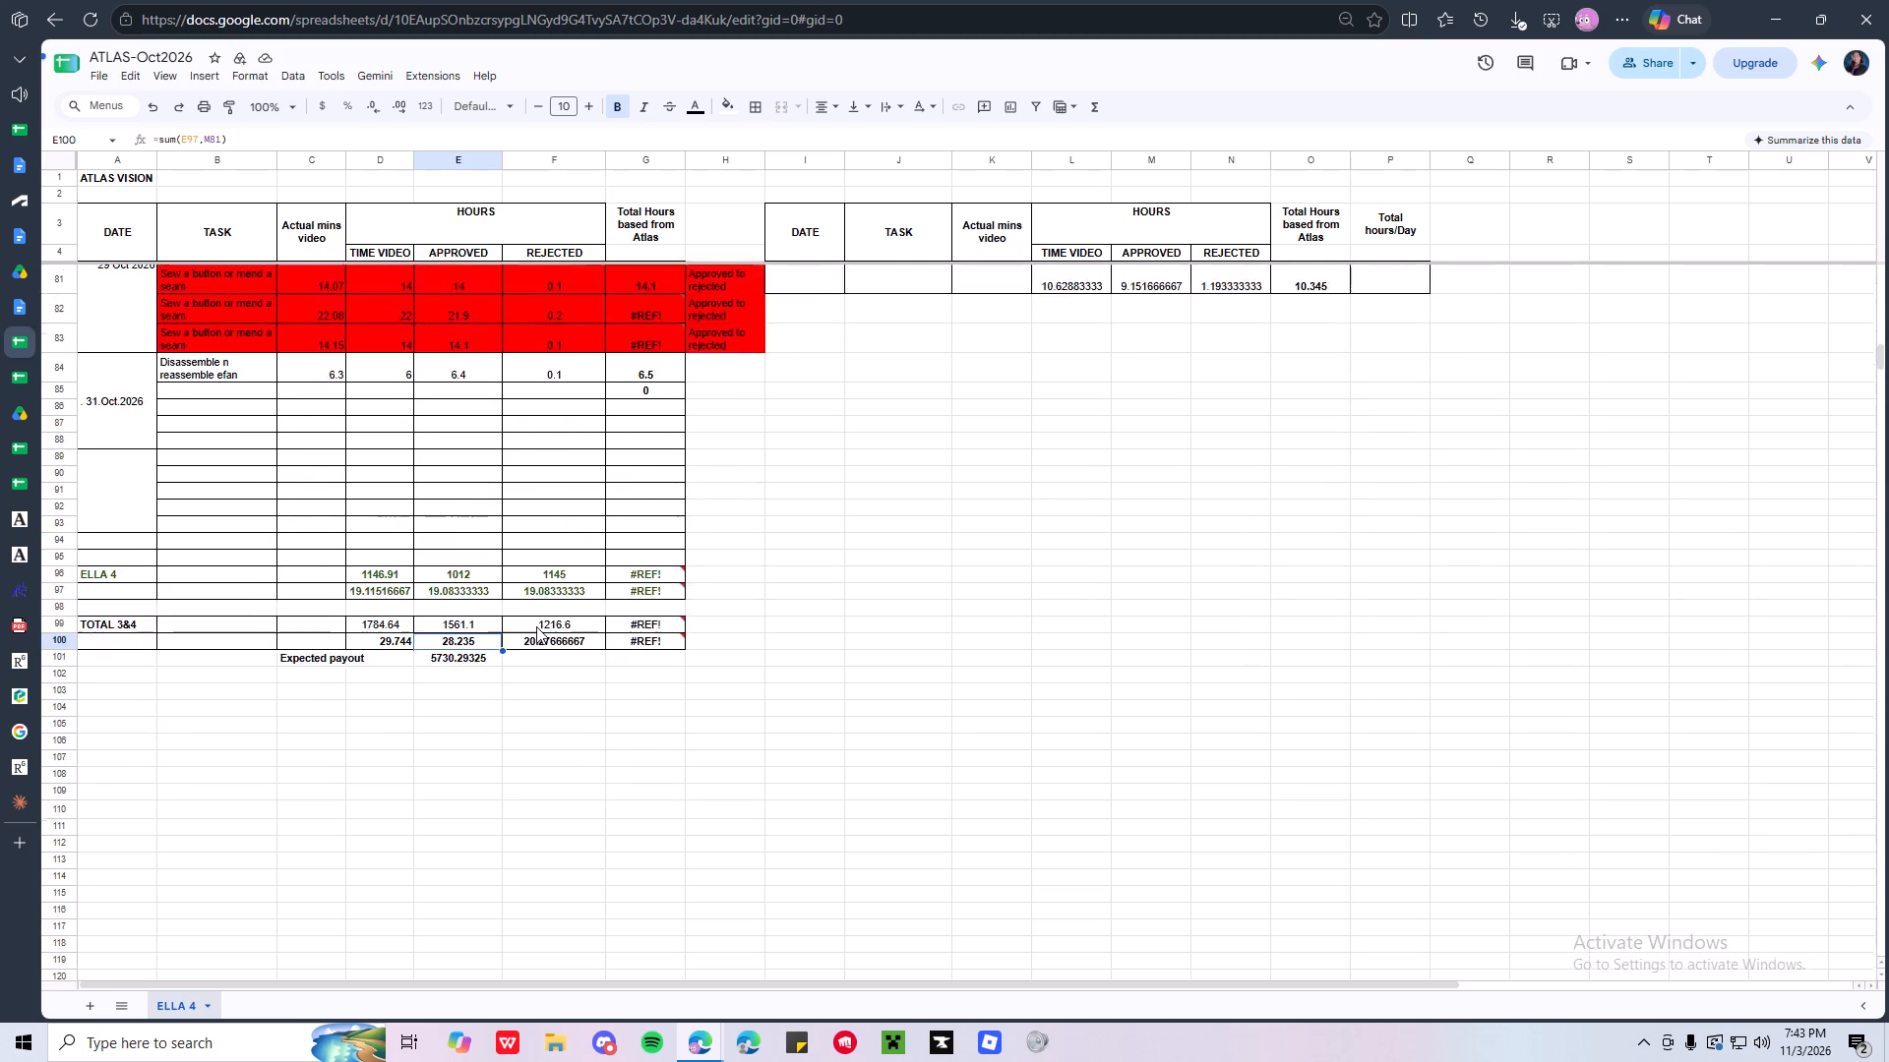
scroll(536, 626, "up", 3)
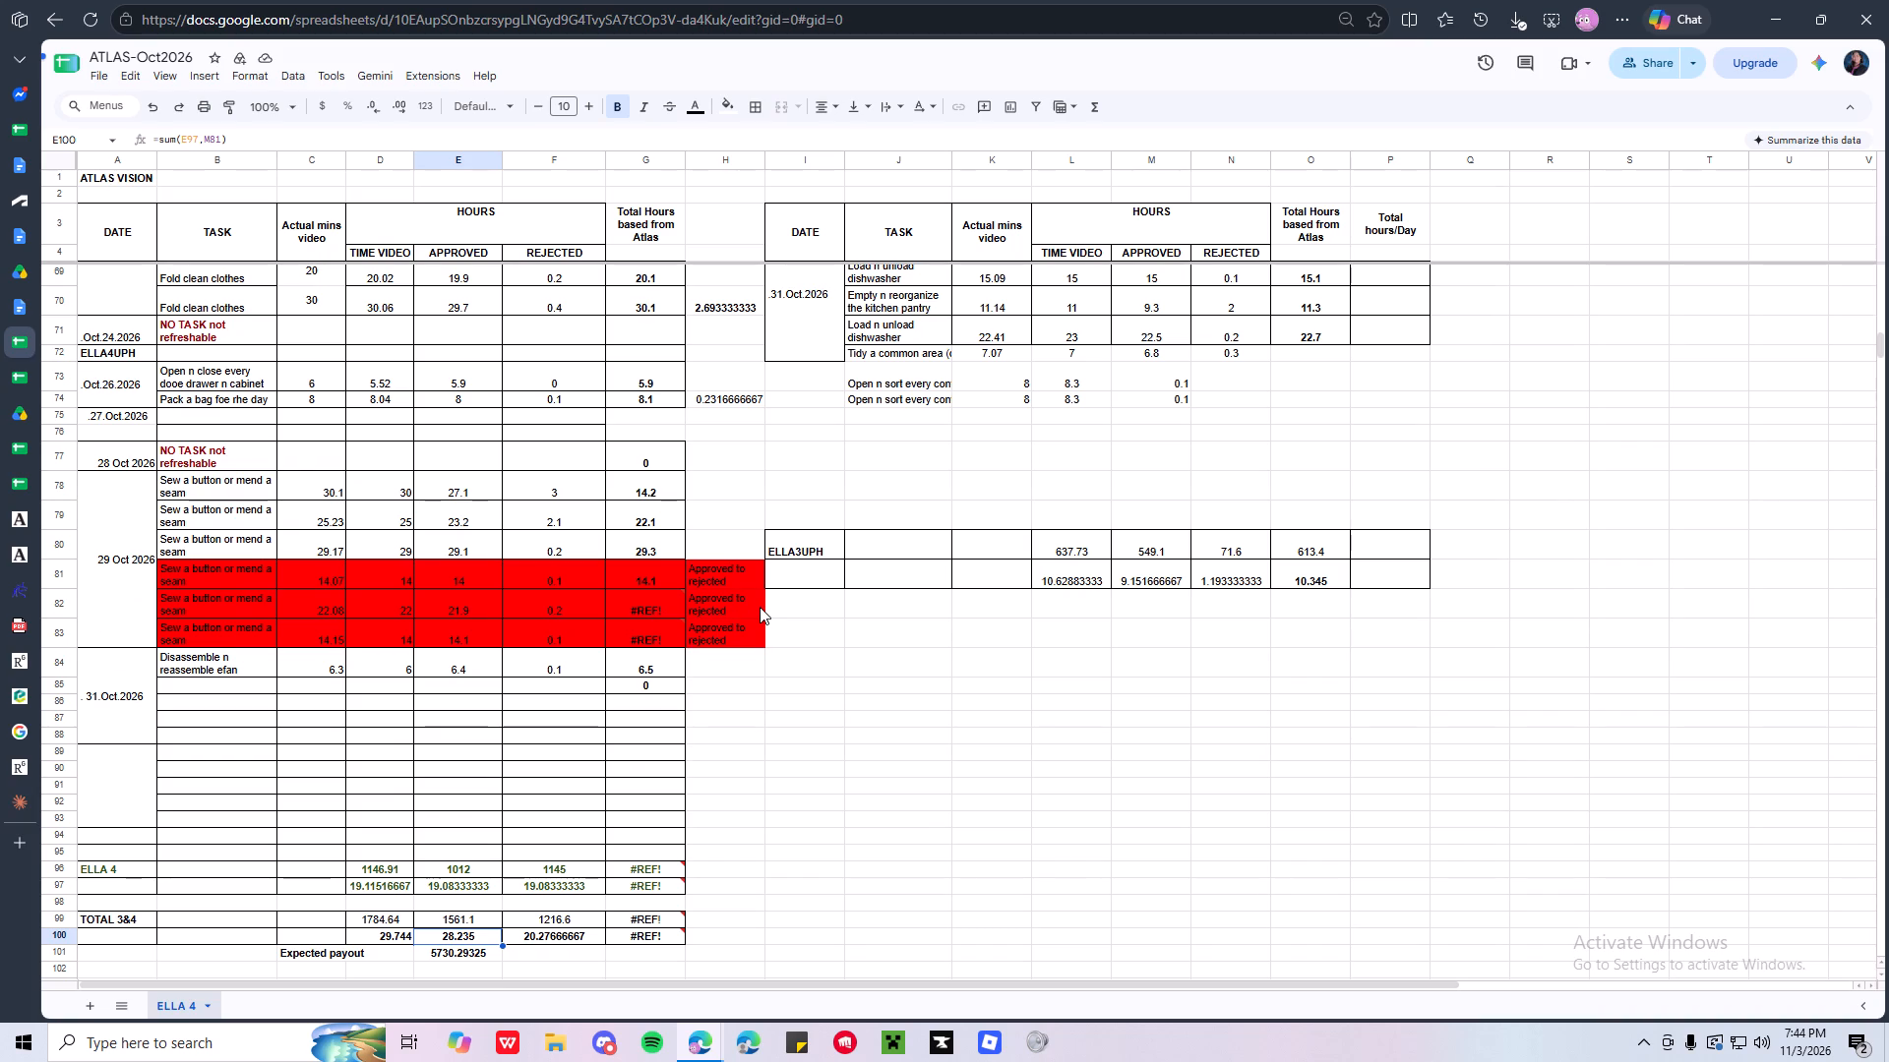
scroll(760, 607, "up", 2)
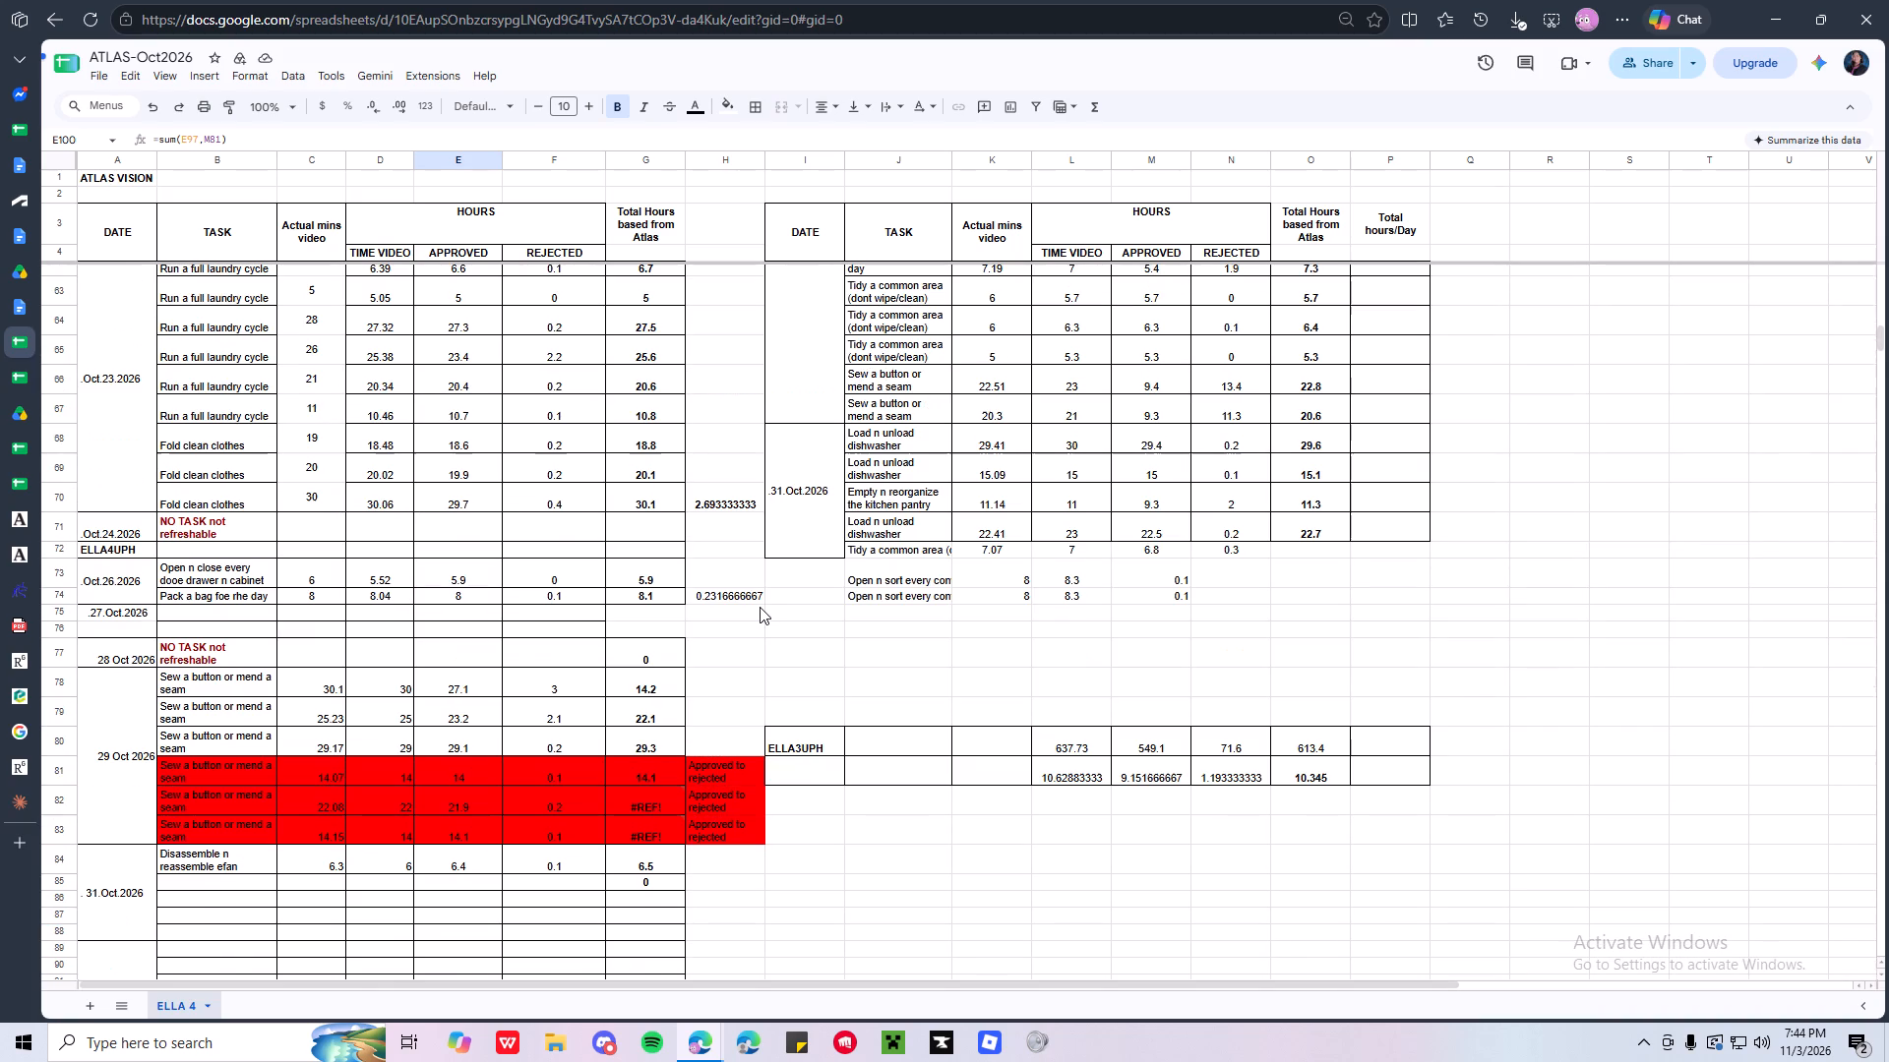
scroll(762, 607, "up", 2)
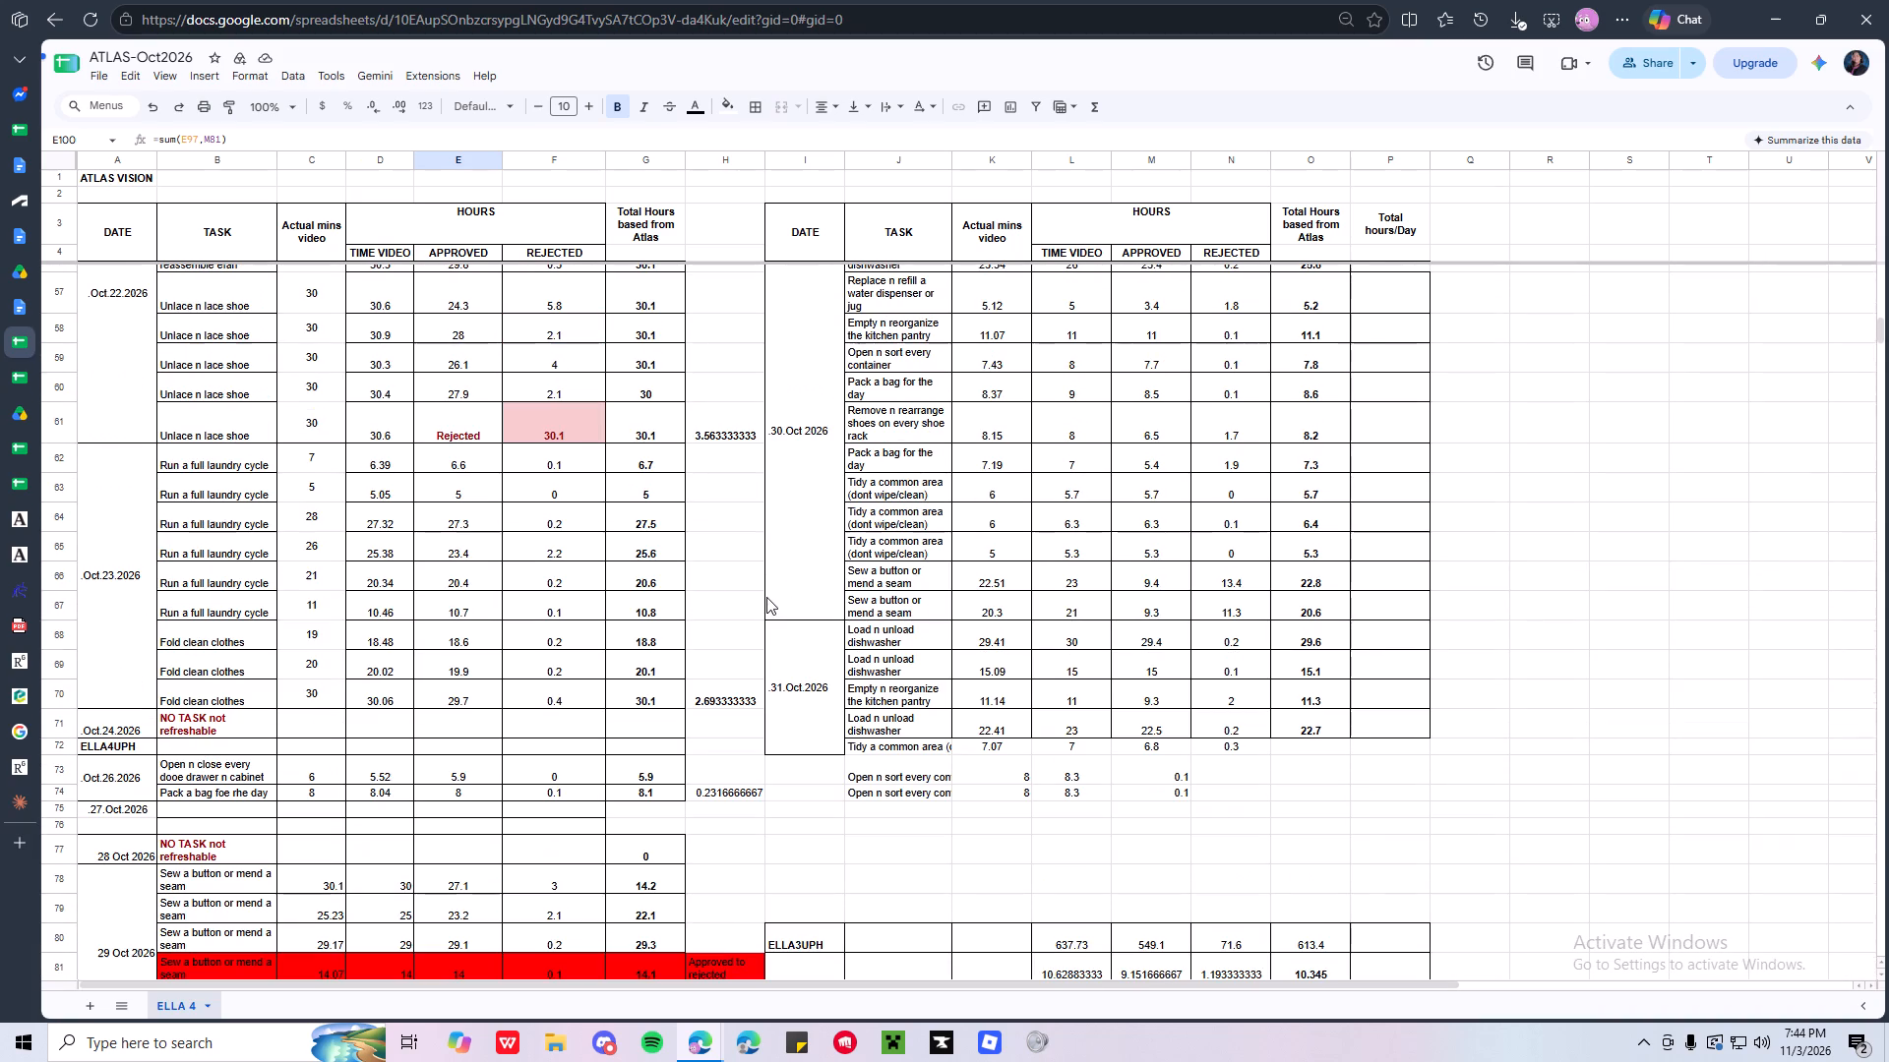
left_click(372, 516)
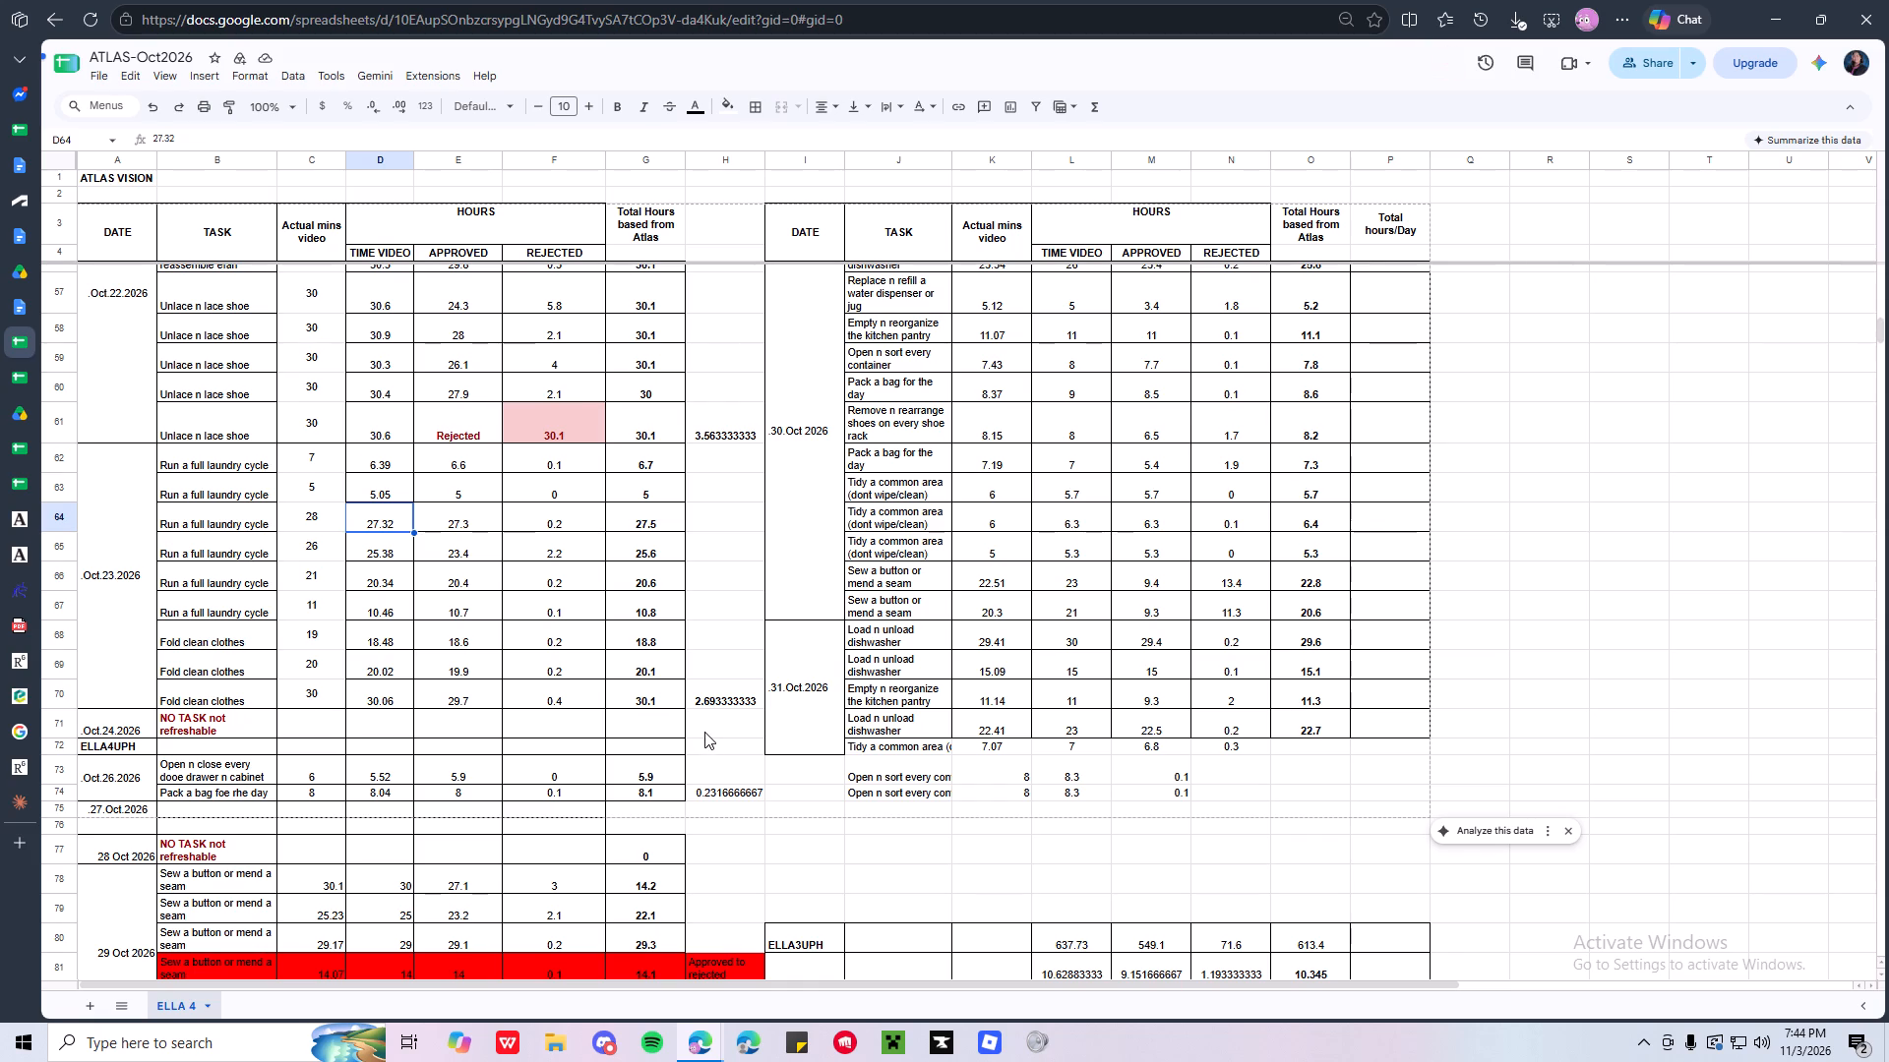
scroll(704, 732, "down", 1)
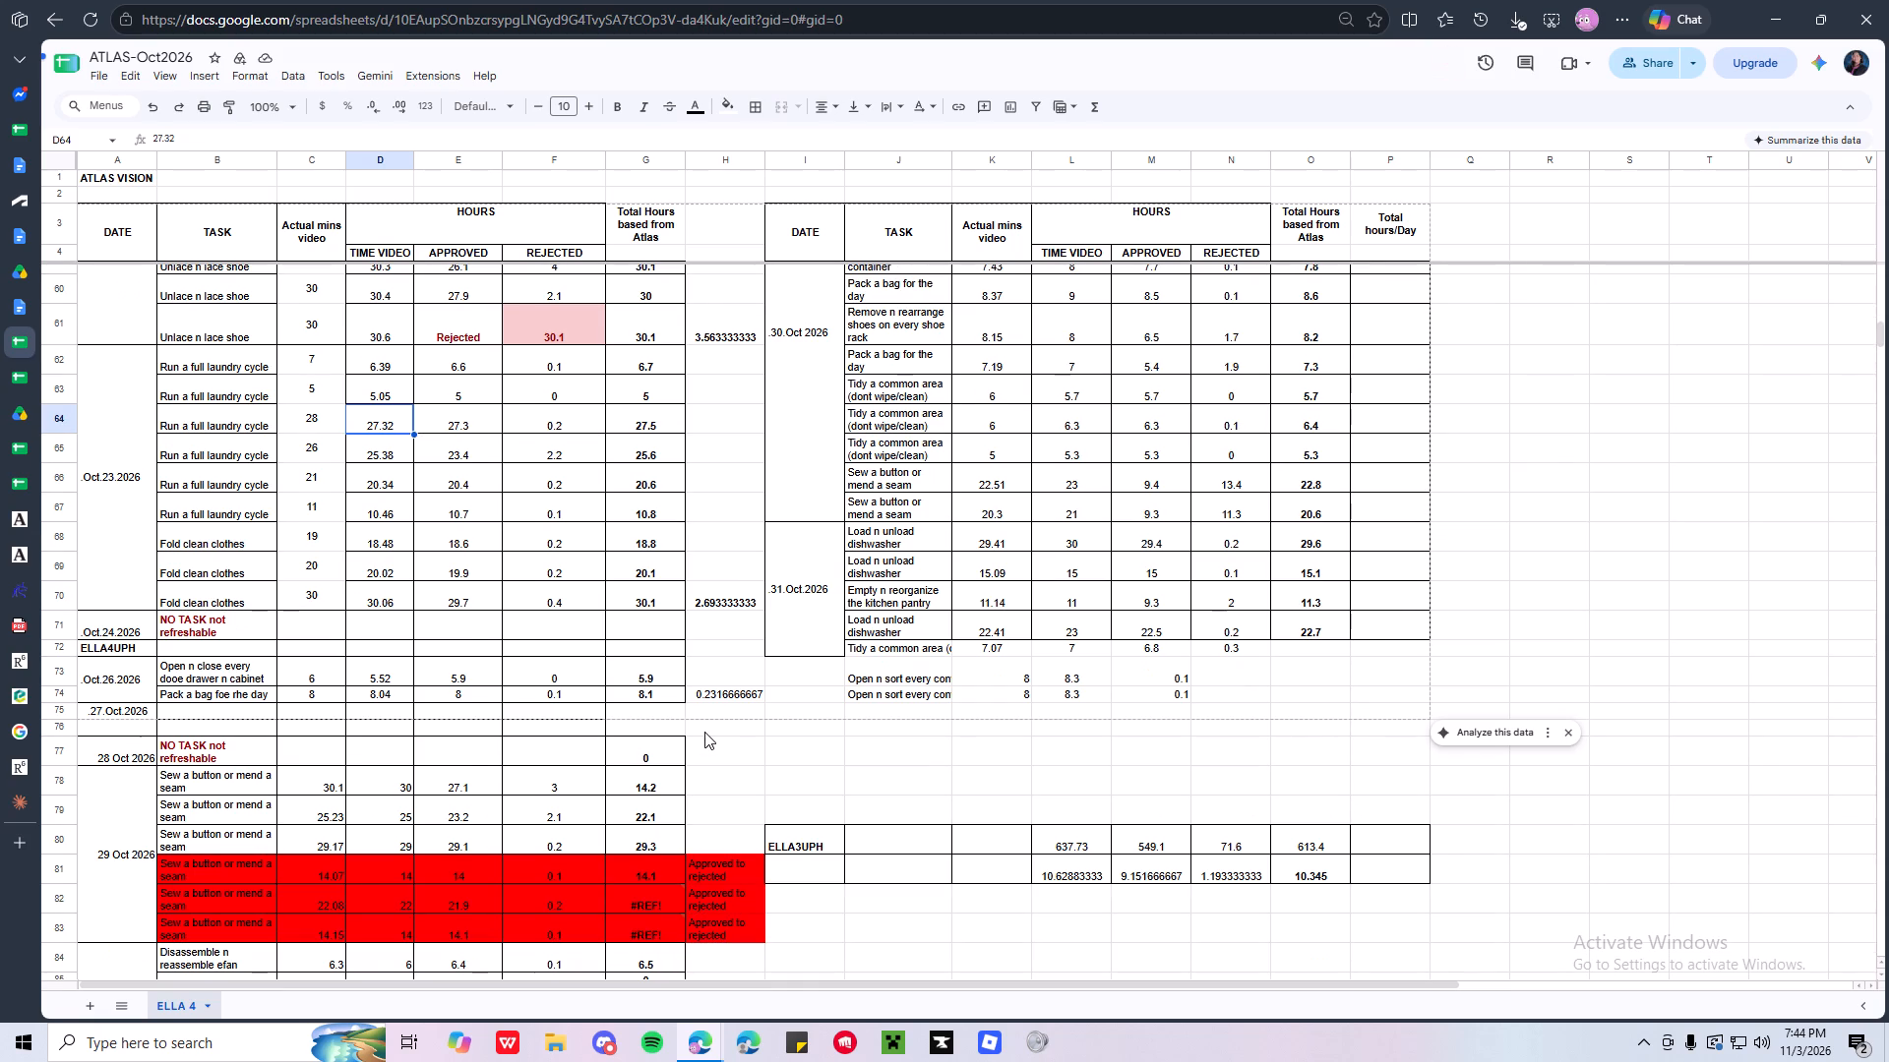
scroll(520, 611, "down", 2)
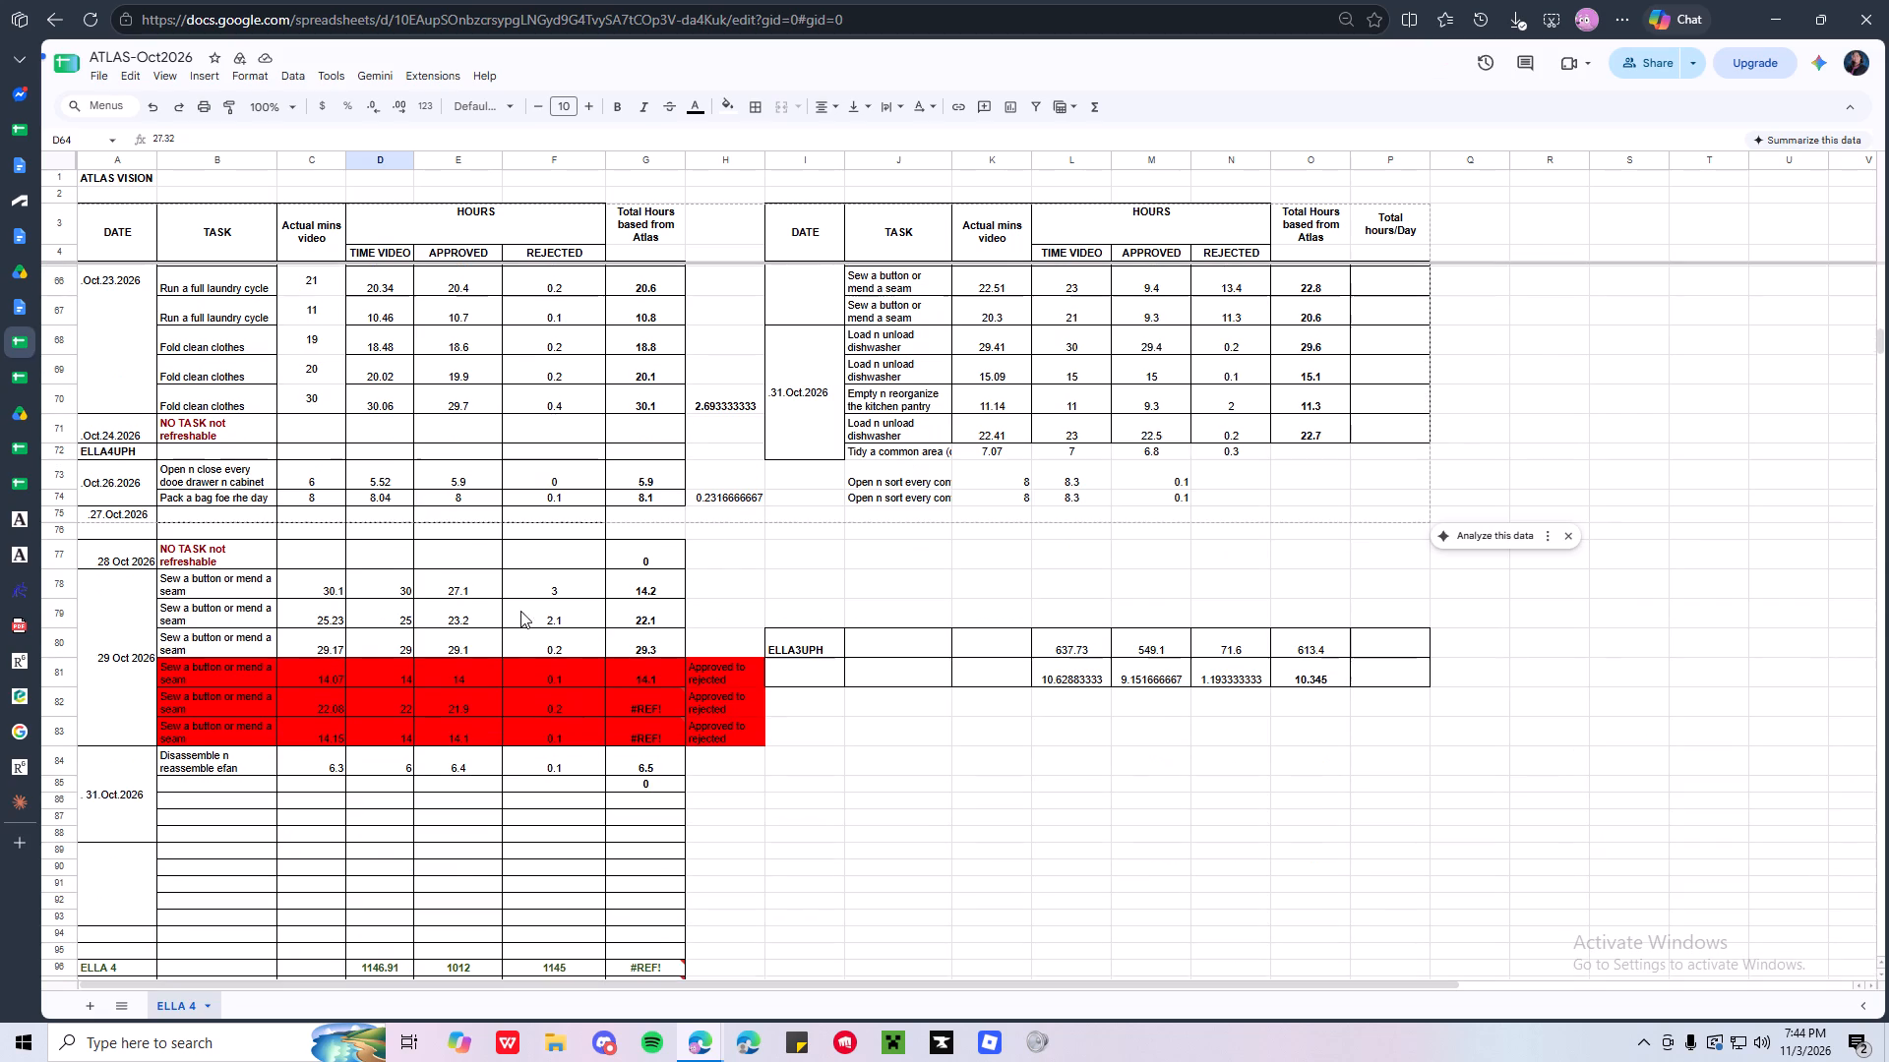
scroll(418, 570, "up", 4)
left_click(523, 400)
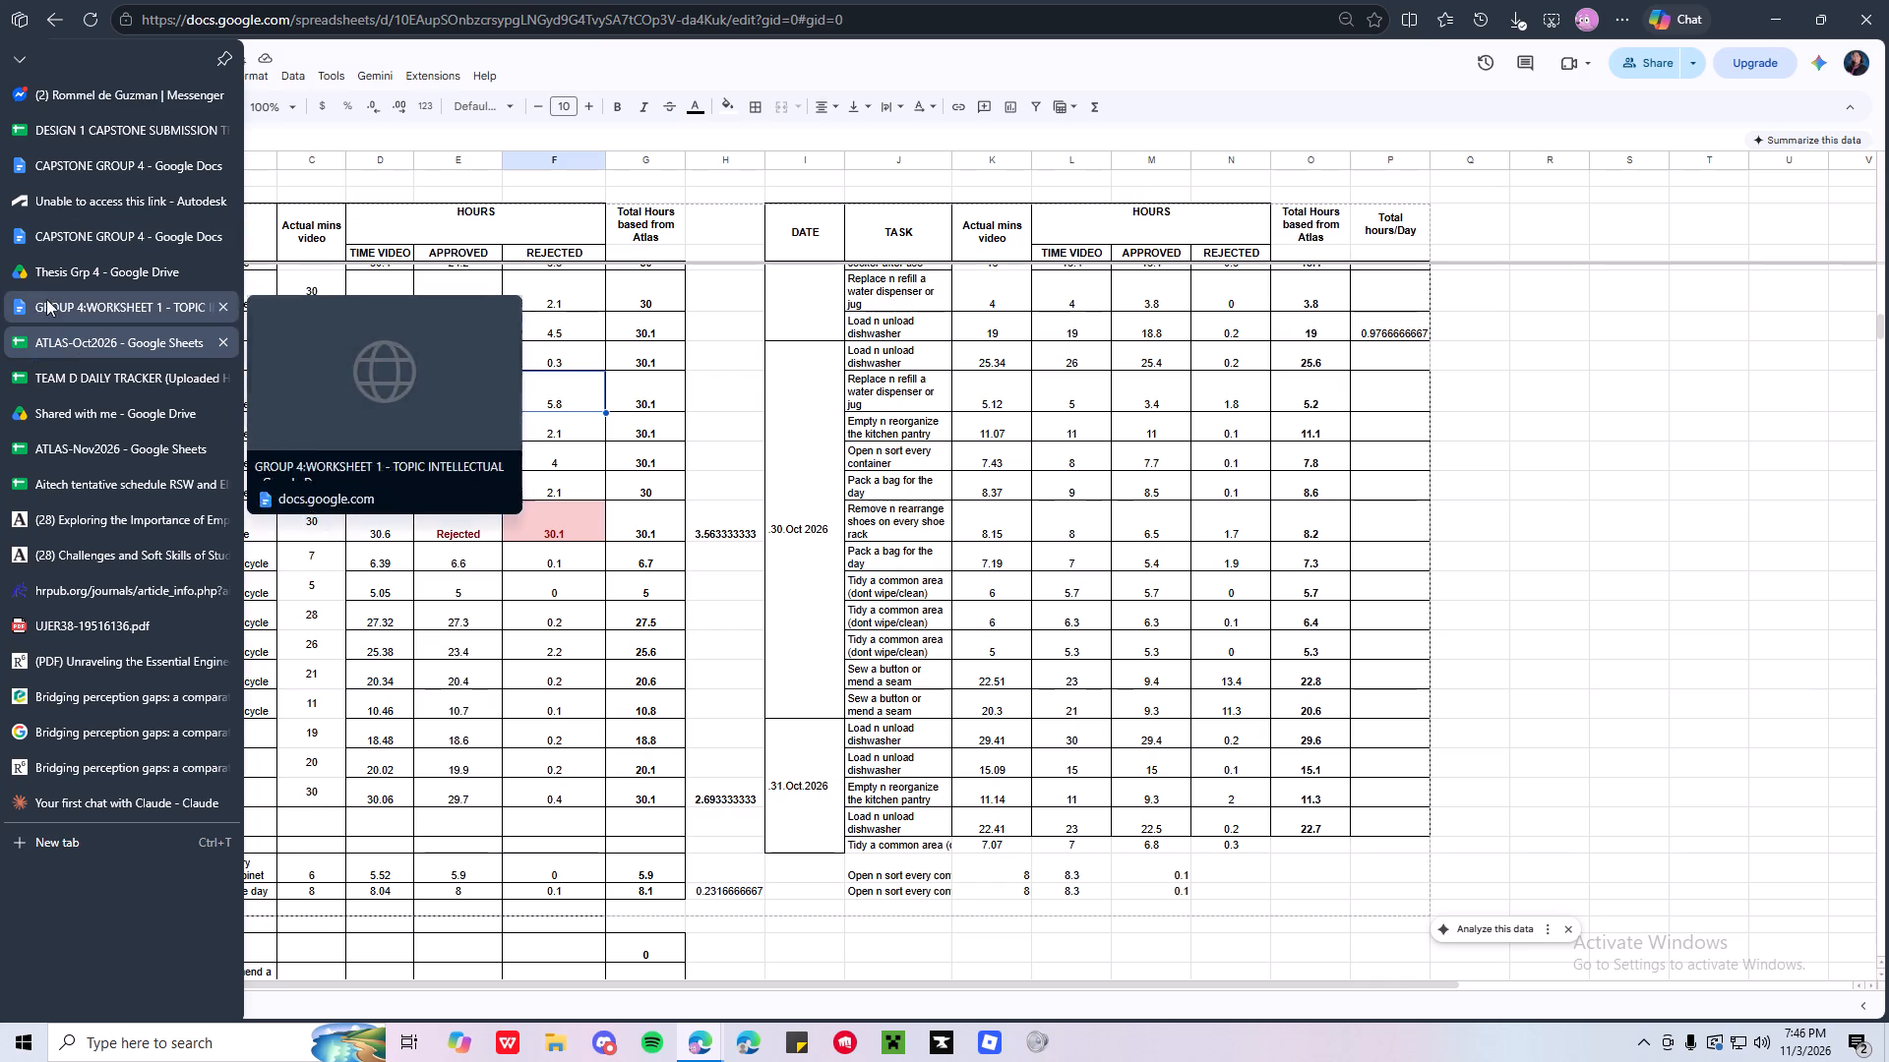
Switch to the TEAM D DAILY TRACKER spreadsheet and examine the daily uploaded hours, enlarging the page zoom for readability.
left_click(82, 378)
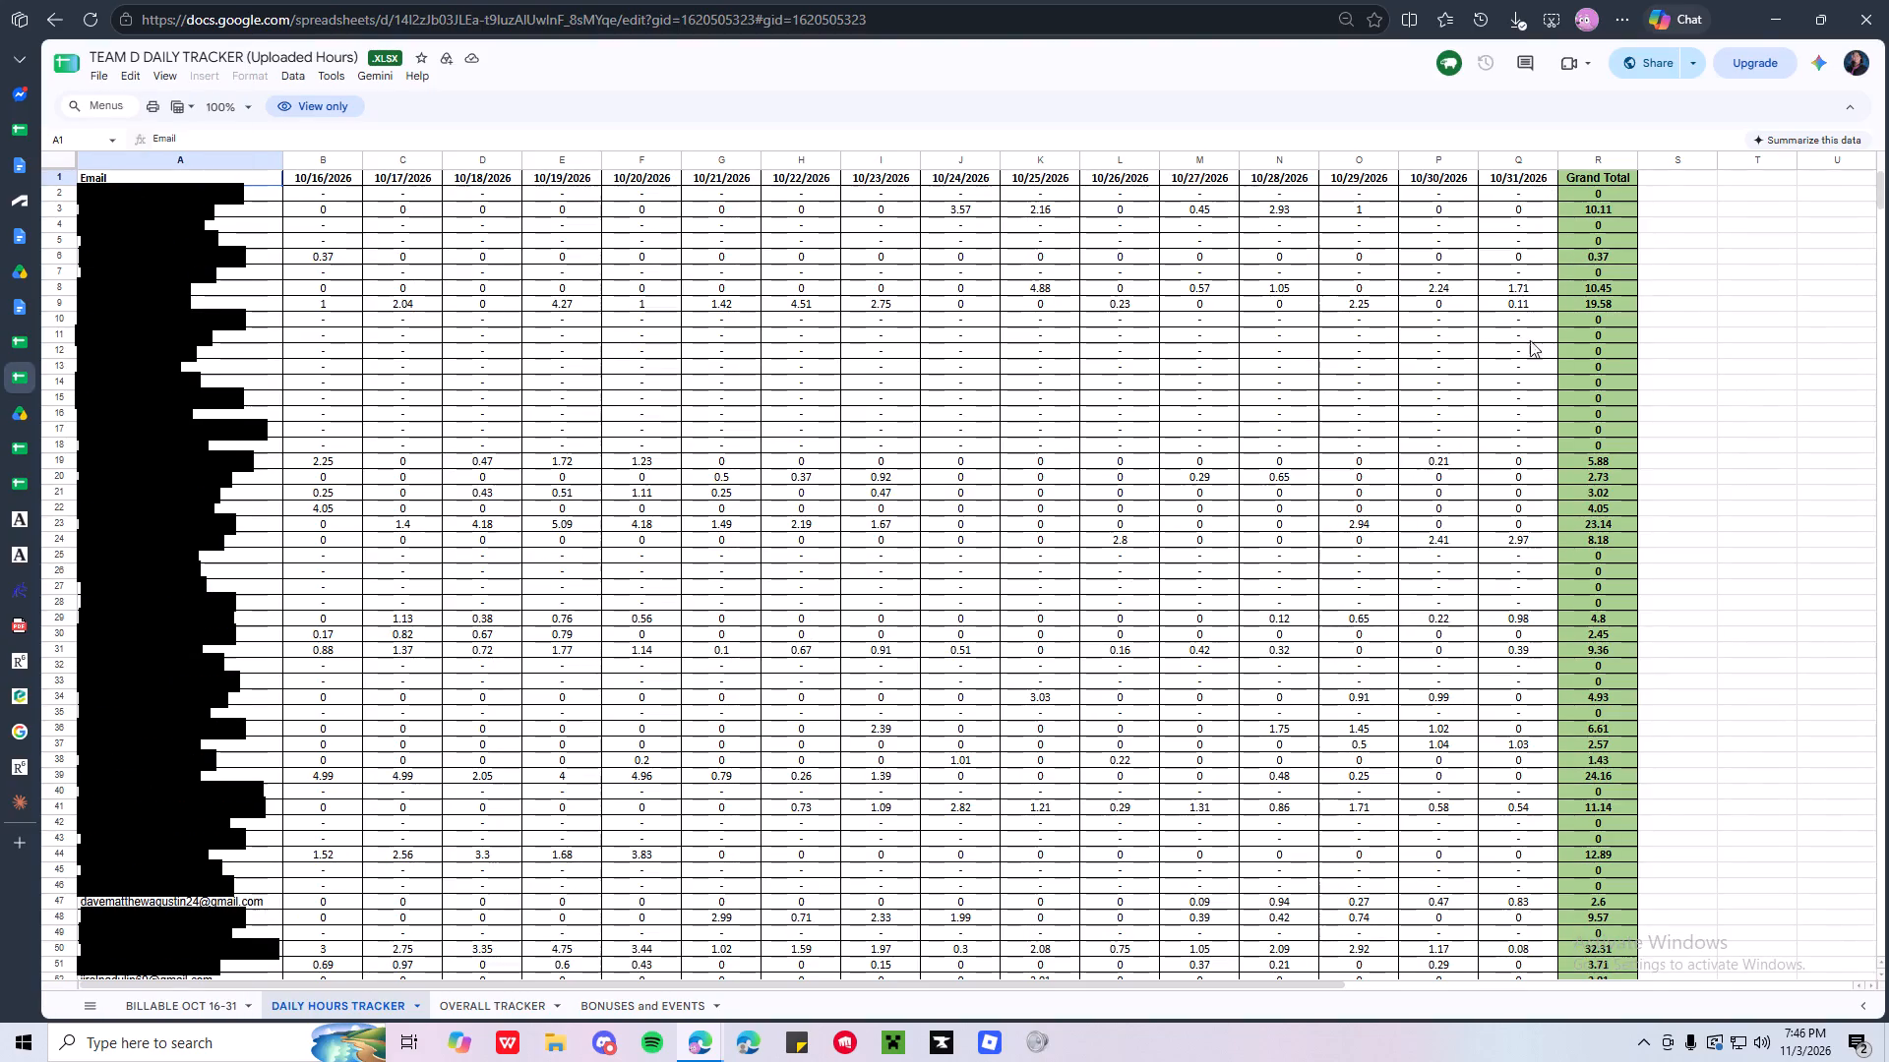
scroll(564, 585, "up", 6)
scroll(564, 585, "down", 3)
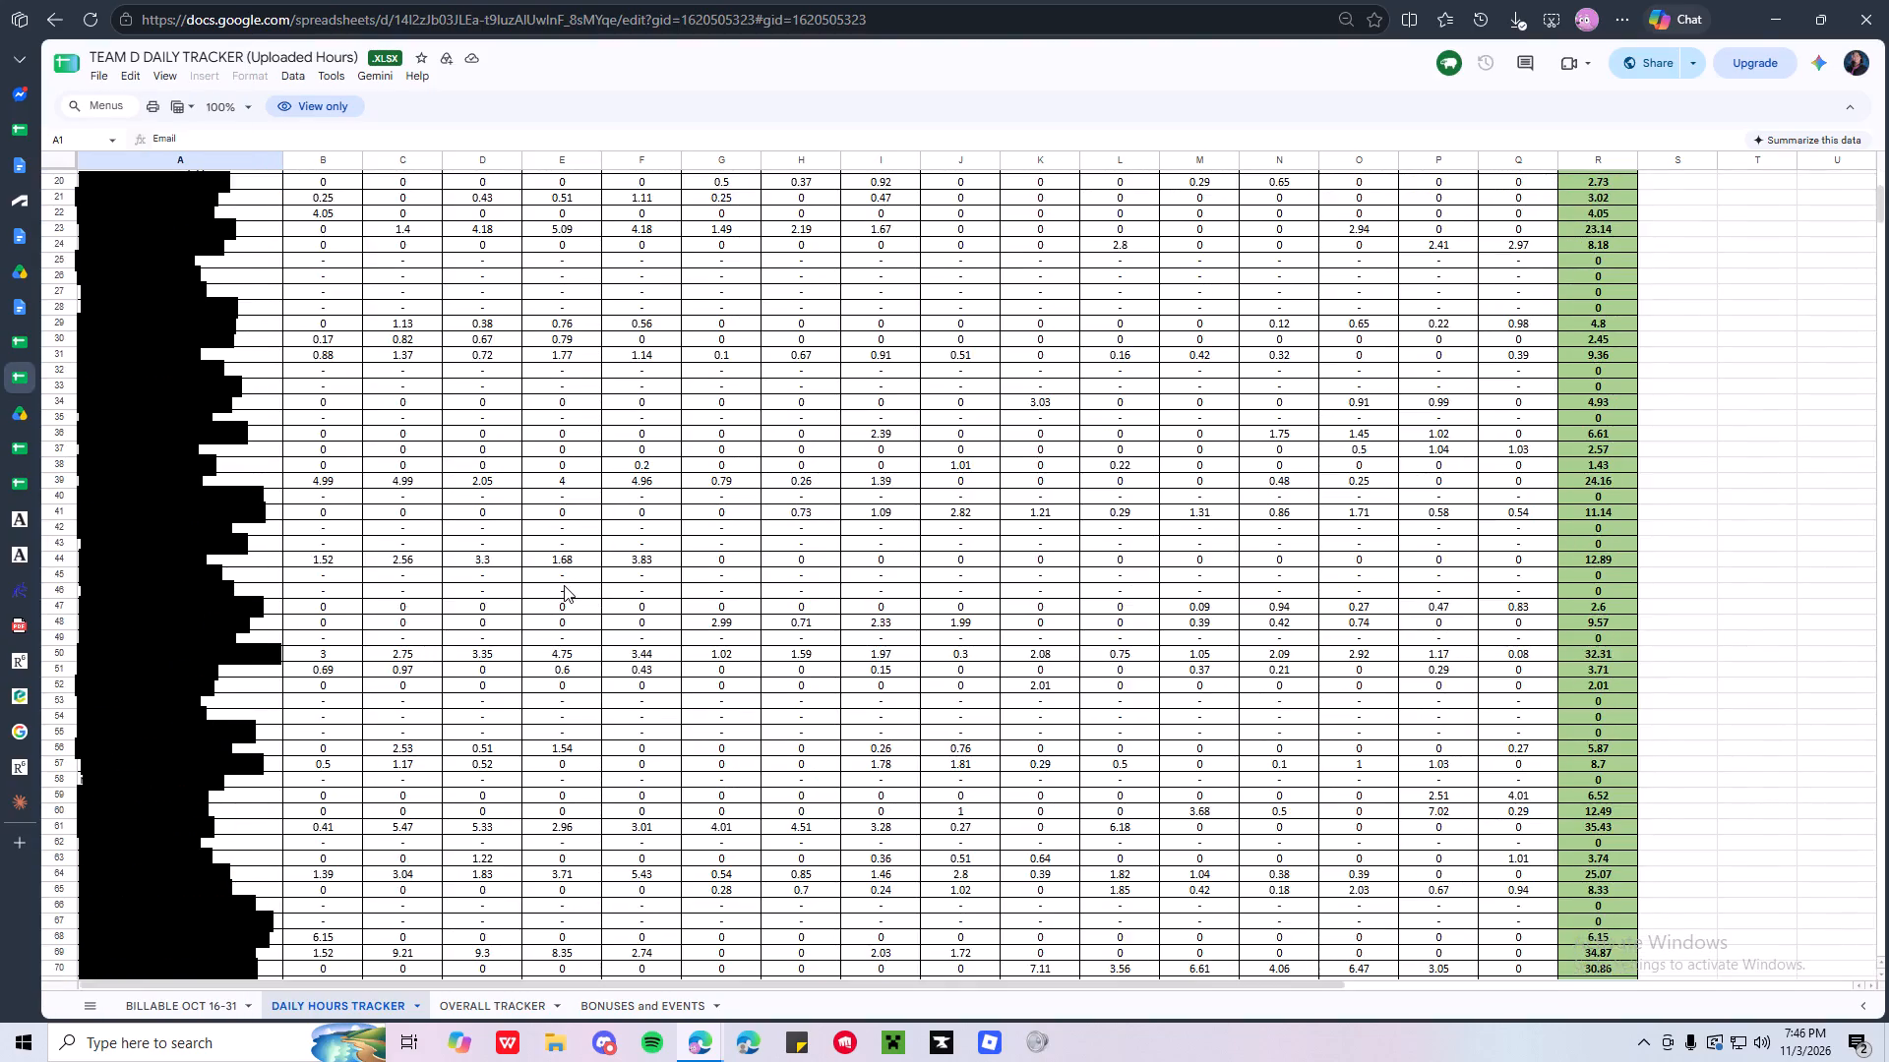
scroll(564, 585, "down", 3)
scroll(564, 567, "up", 2)
scroll(567, 553, "down", 1)
scroll(575, 532, "up", 9)
scroll(302, 276, "up", 1)
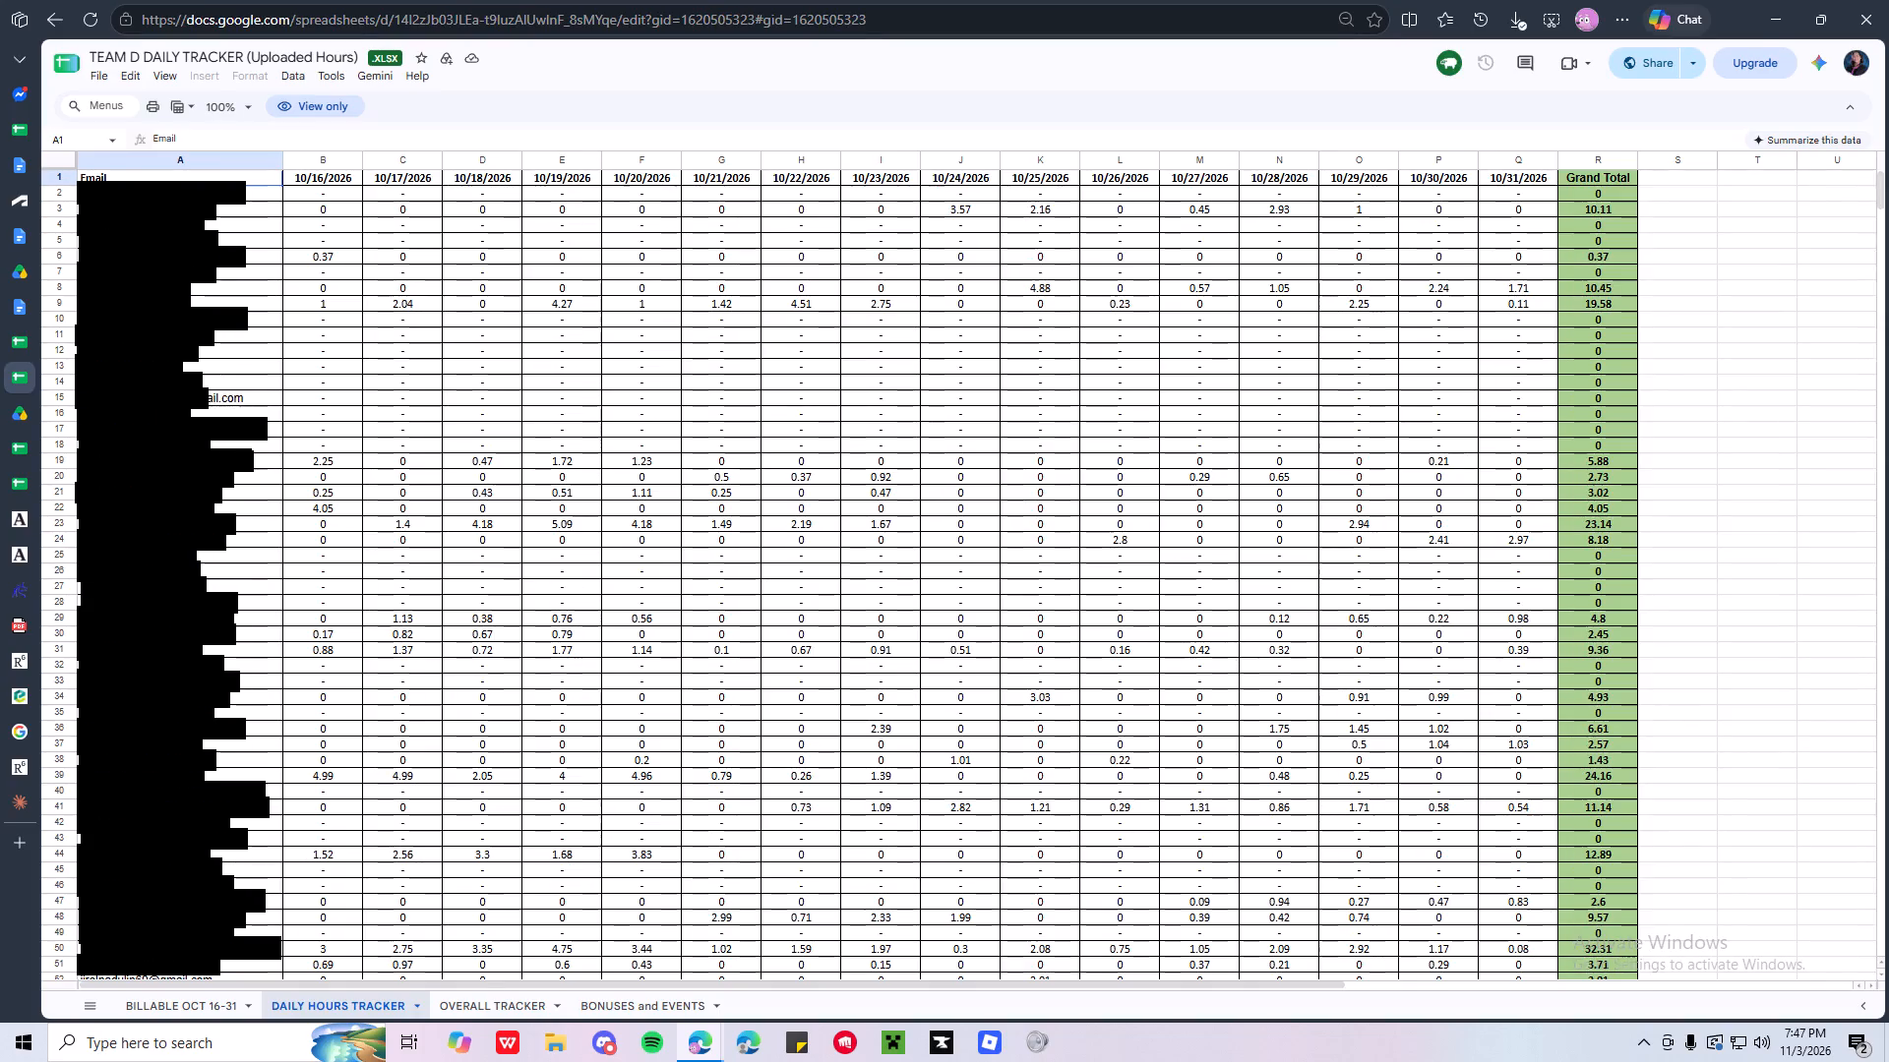
scroll(642, 498, "up", 1, "ctrl")
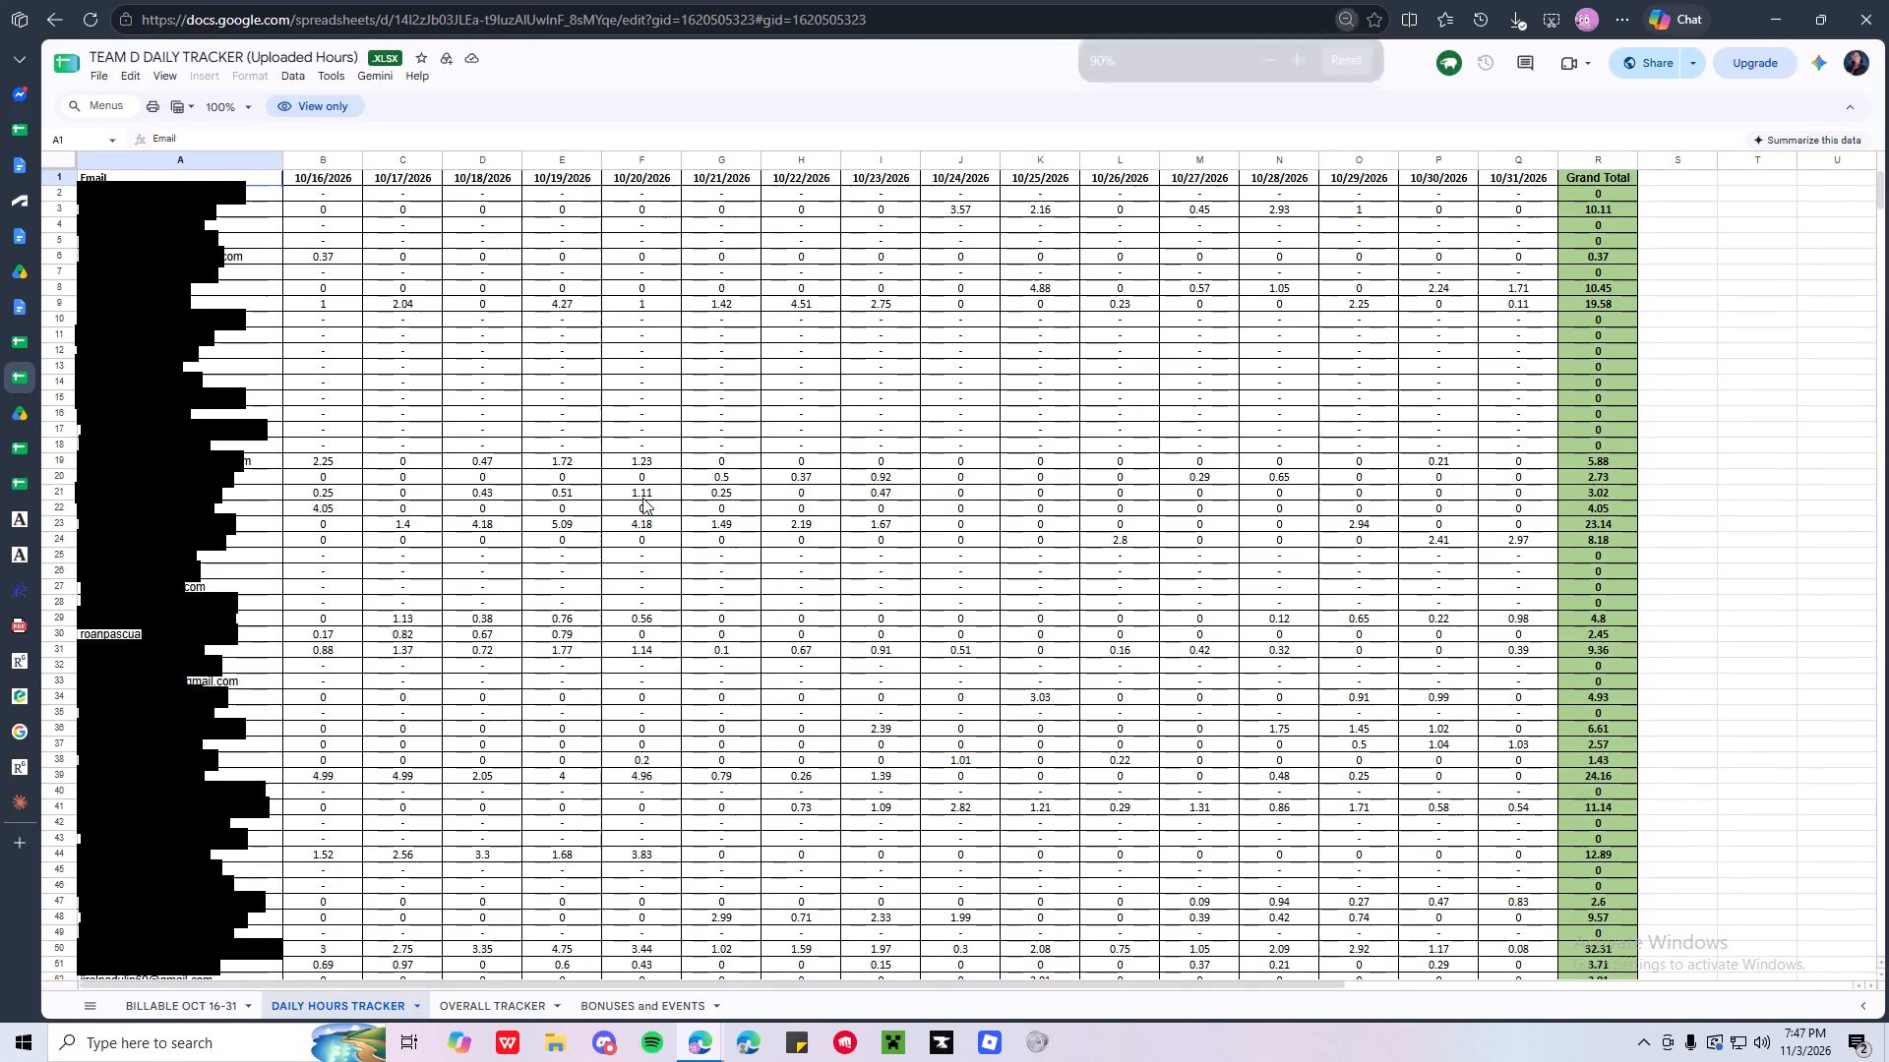
scroll(642, 499, "up", 1, "ctrl")
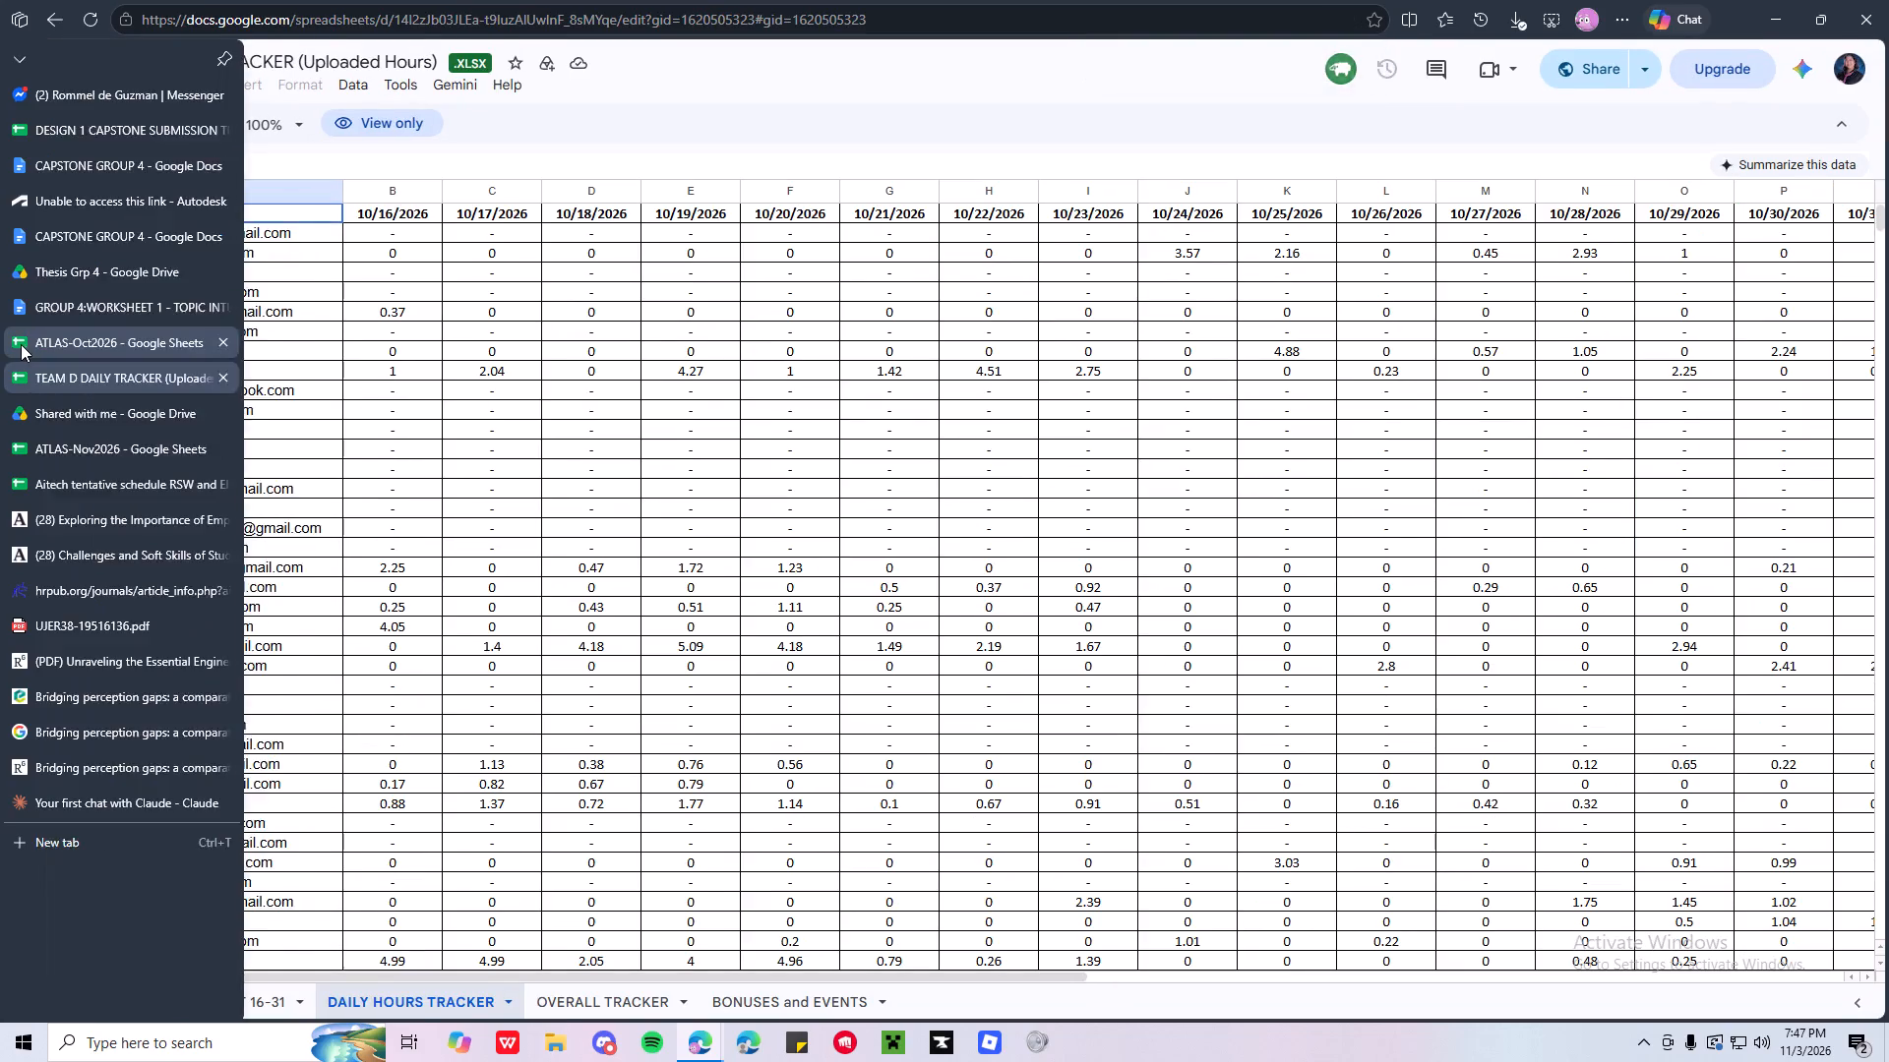
Return to ATLAS-Oct2026 and show it in split screen beside the TEAM D DAILY TRACKER spreadsheet.
left_click(21, 344)
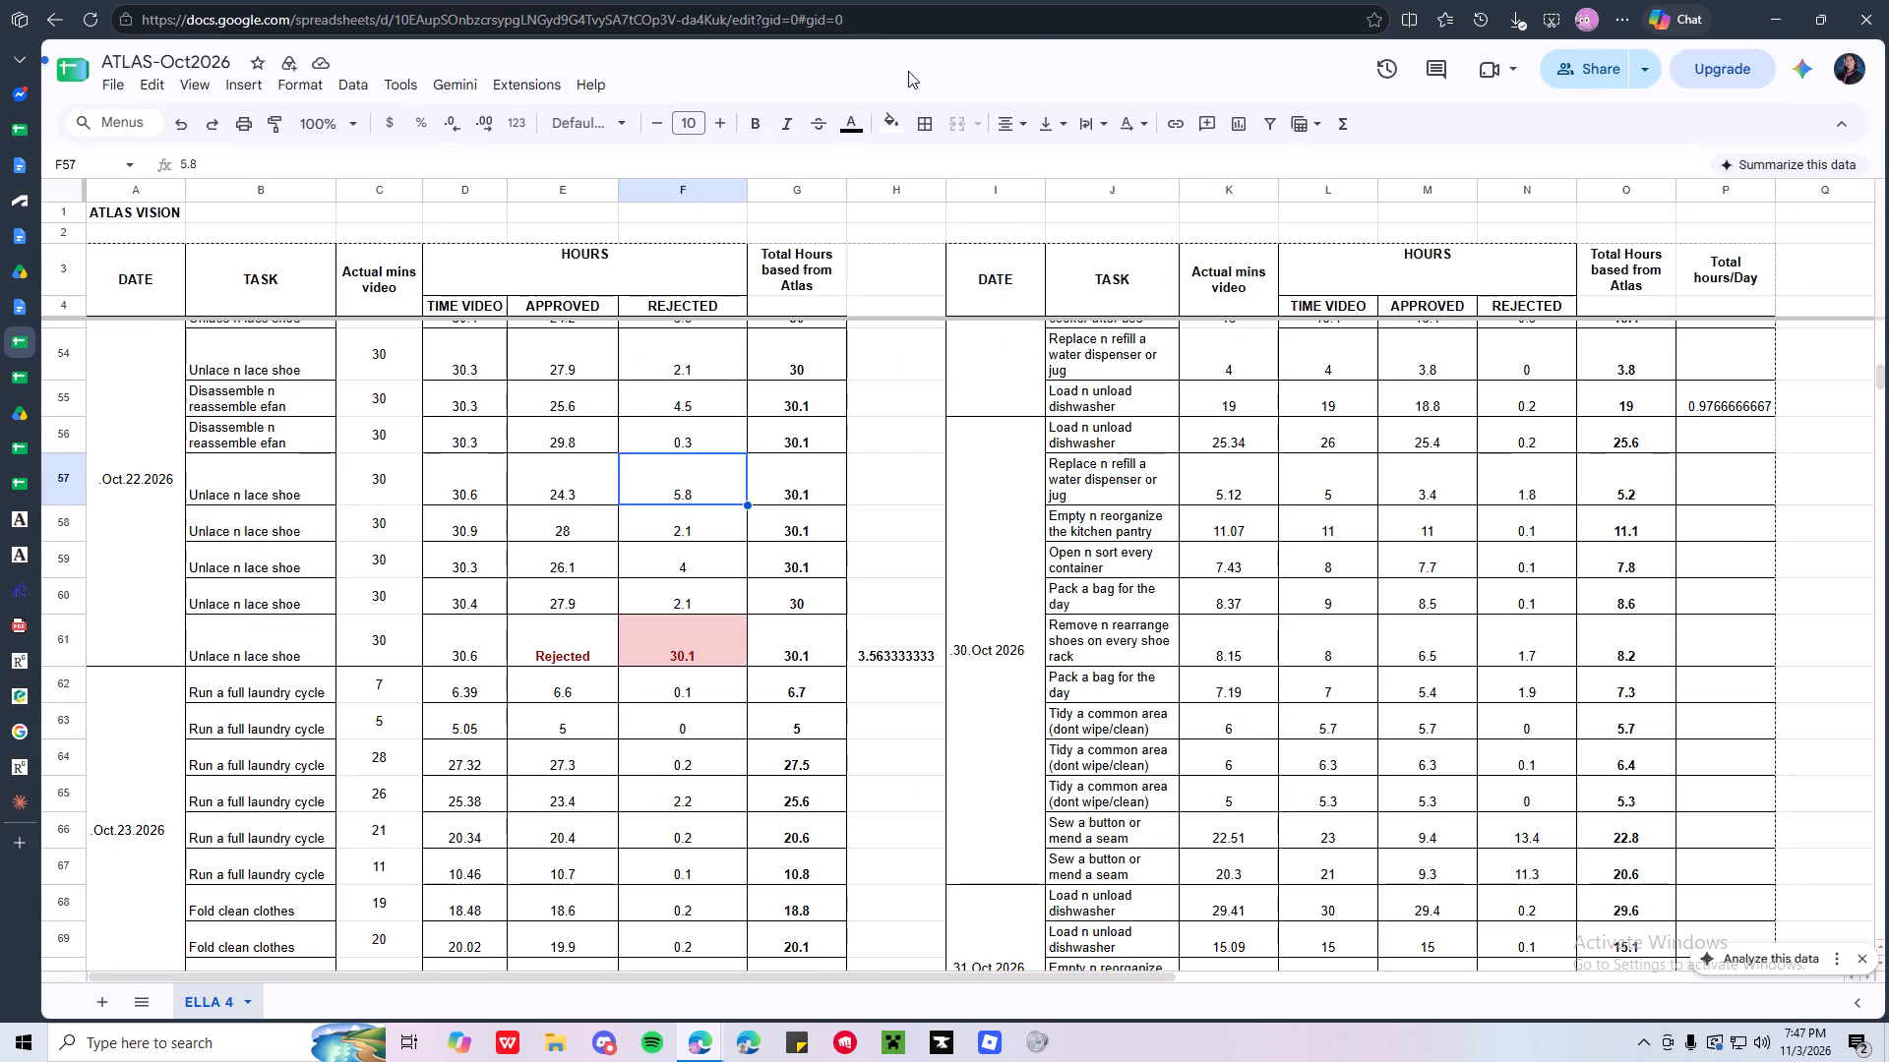
left_click(1127, 290)
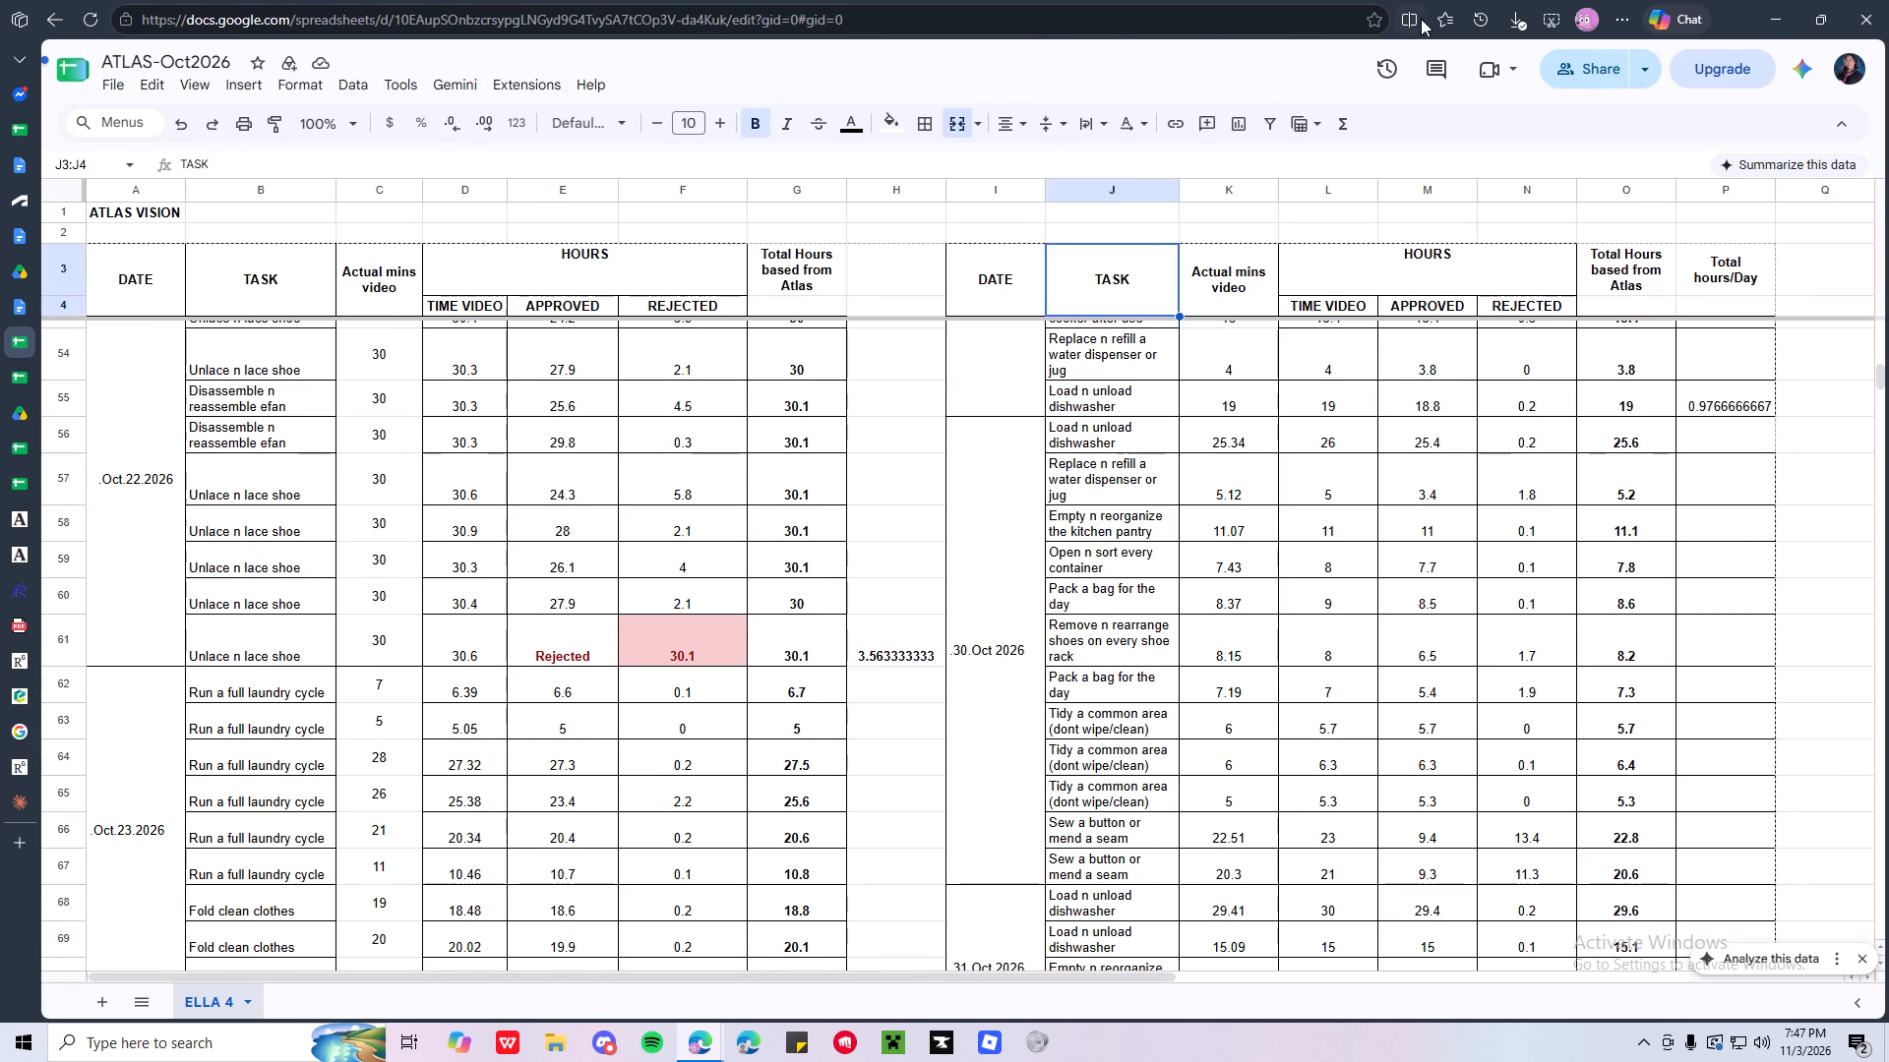
left_click(1419, 19)
left_click(1365, 368)
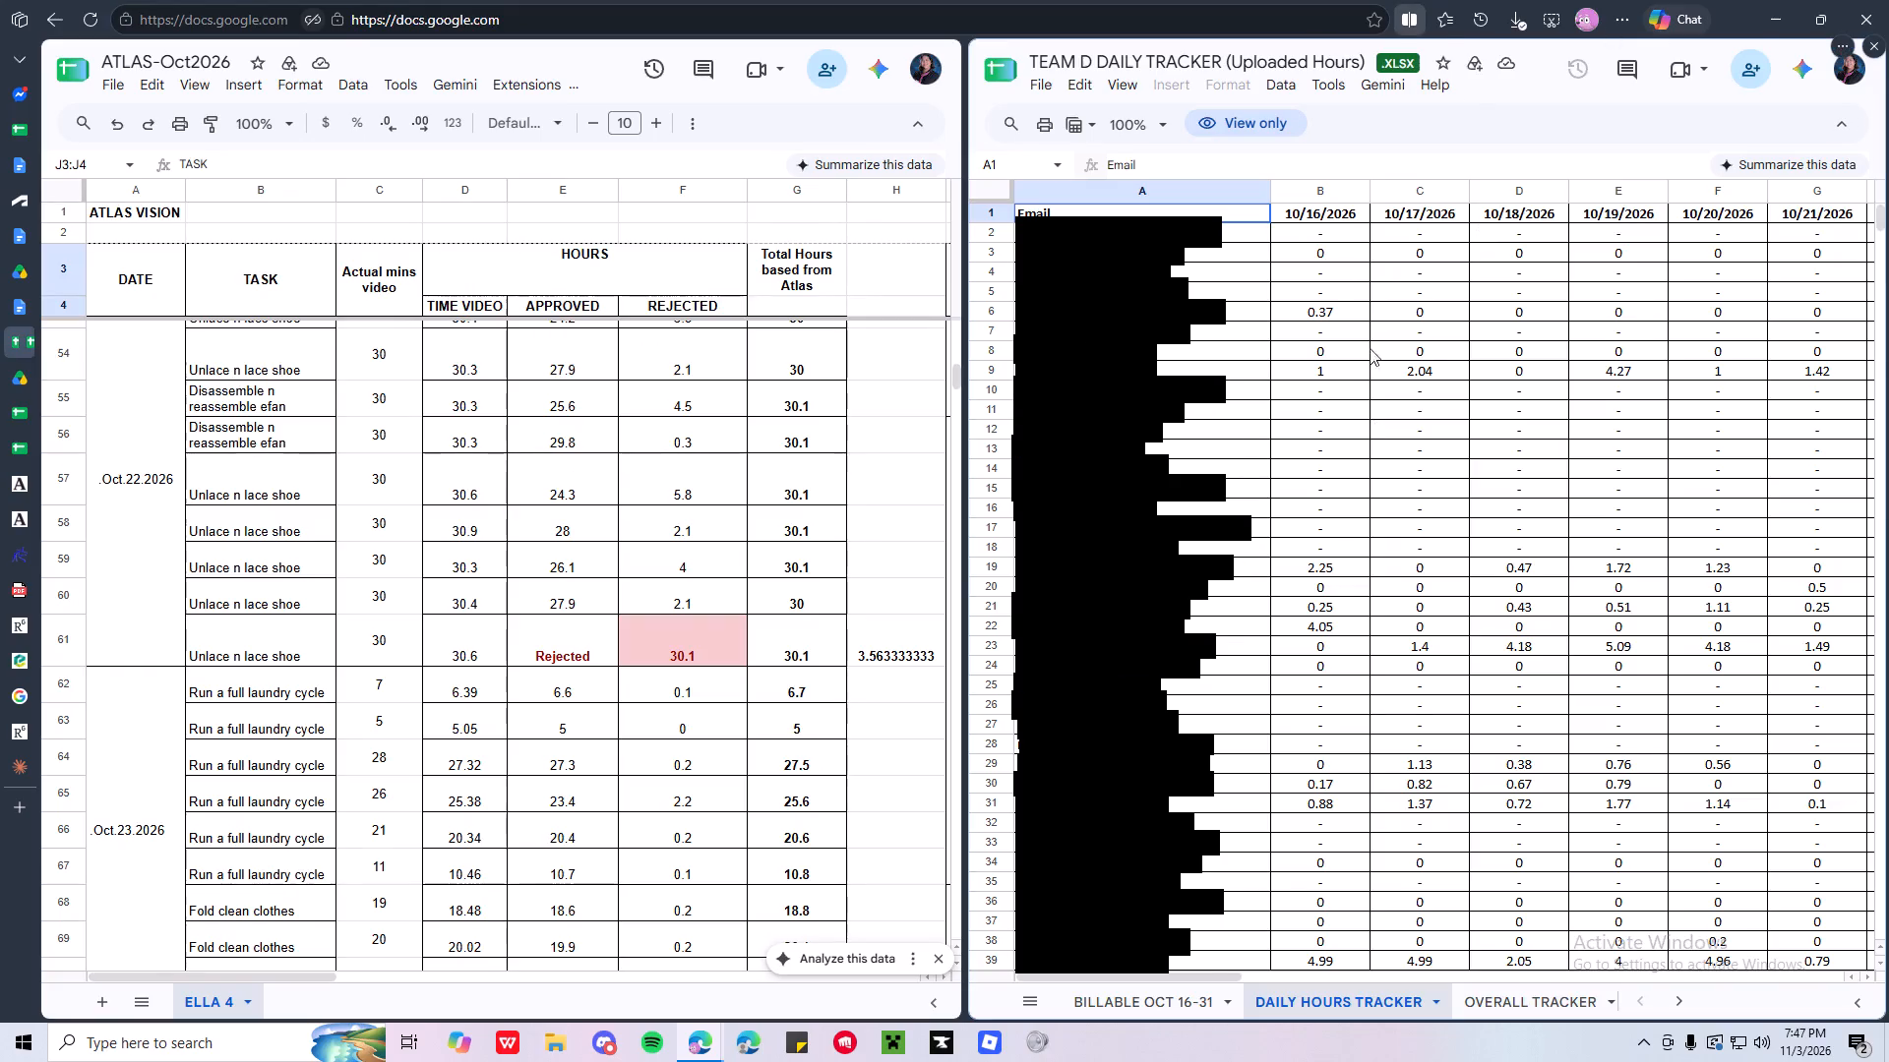
Select rows 8 and 9 in the tracker's daily hours sheet.
scroll(1351, 367, "up", 5)
scroll(1351, 367, "down", 5)
scroll(1351, 367, "up", 12)
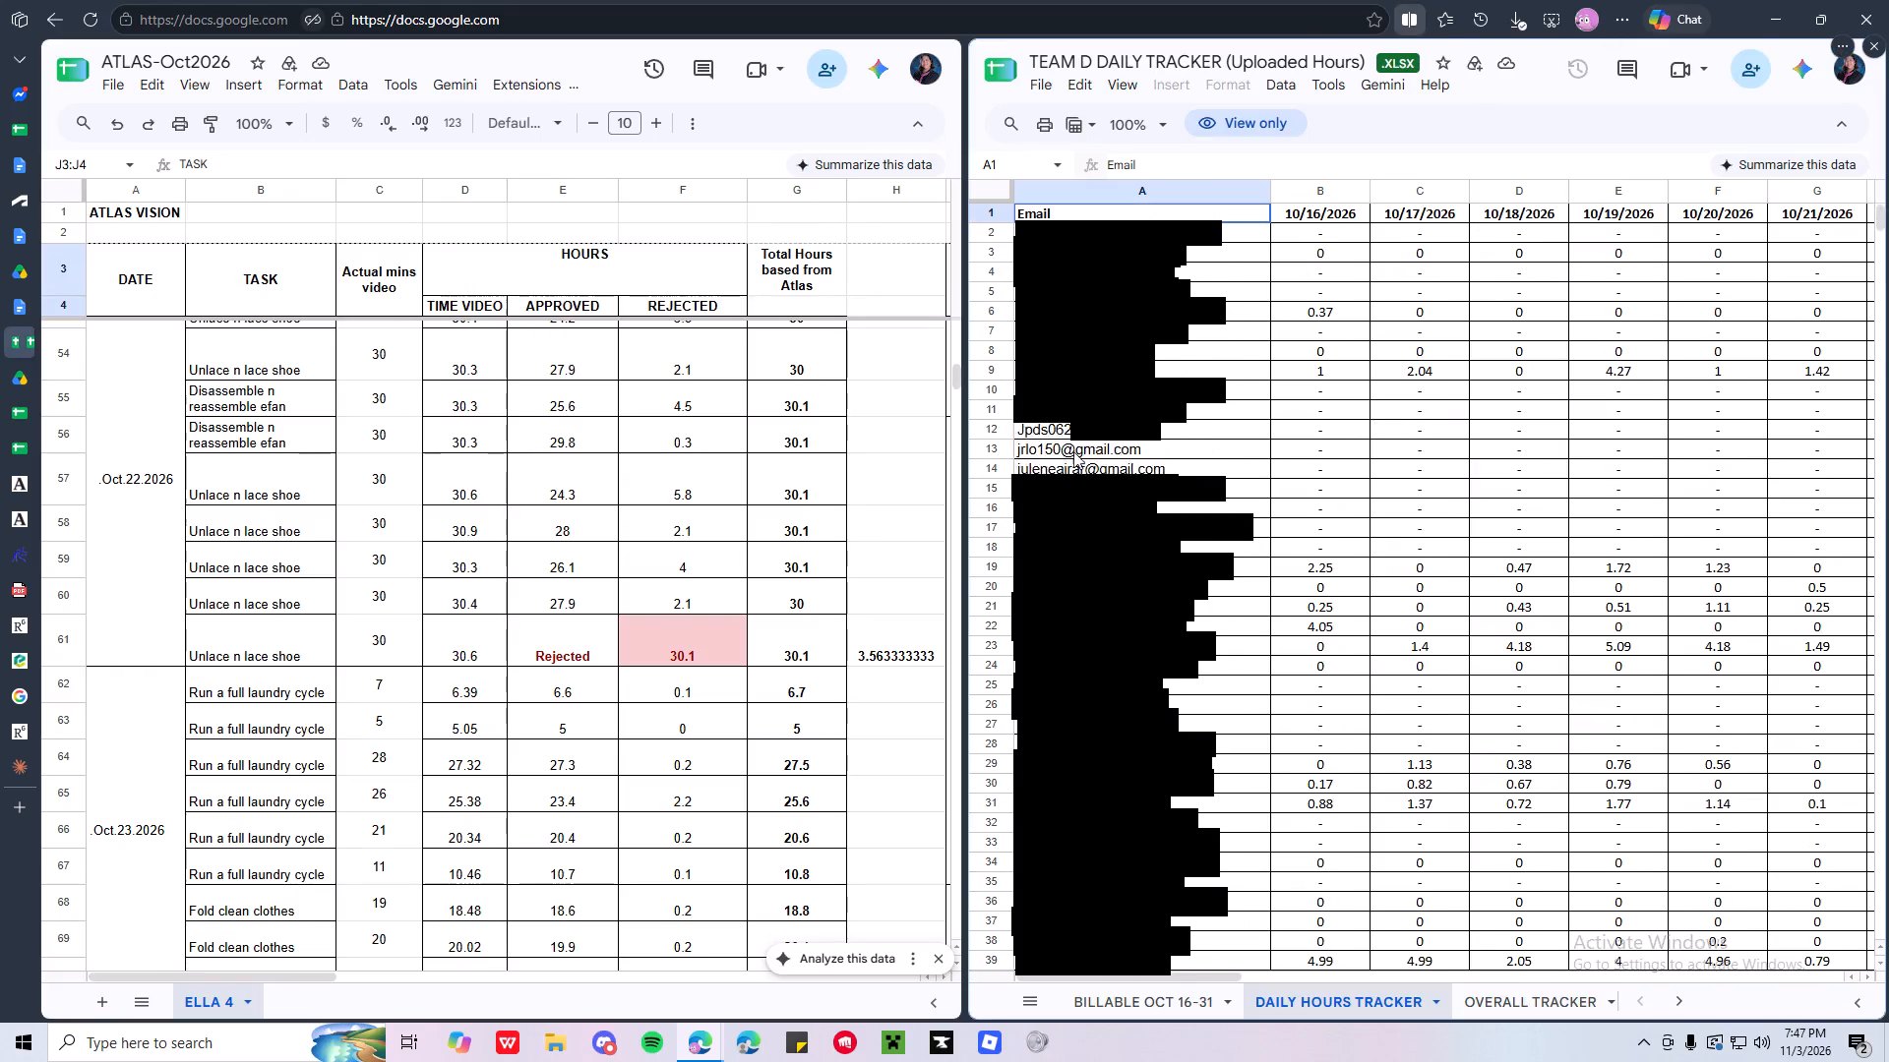
left_click_drag(1002, 354, 1002, 361)
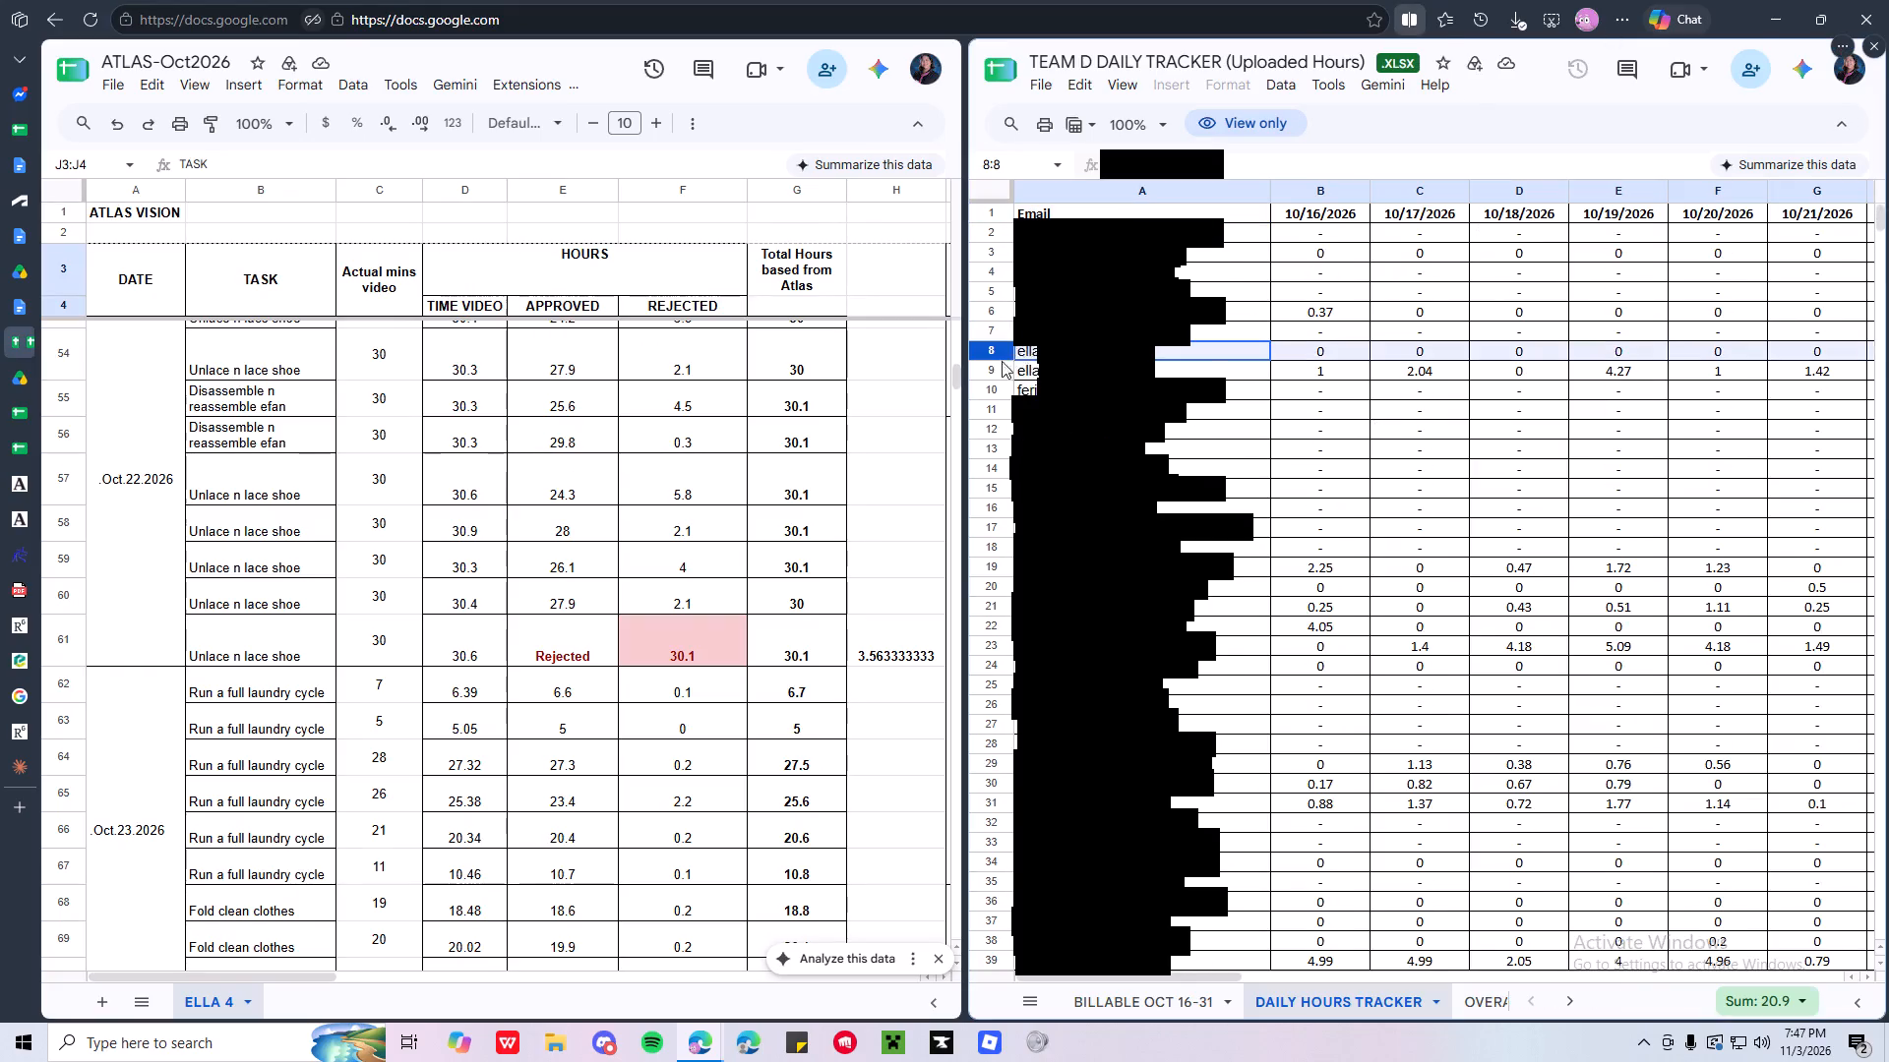
left_click_drag(1002, 361, 1002, 373)
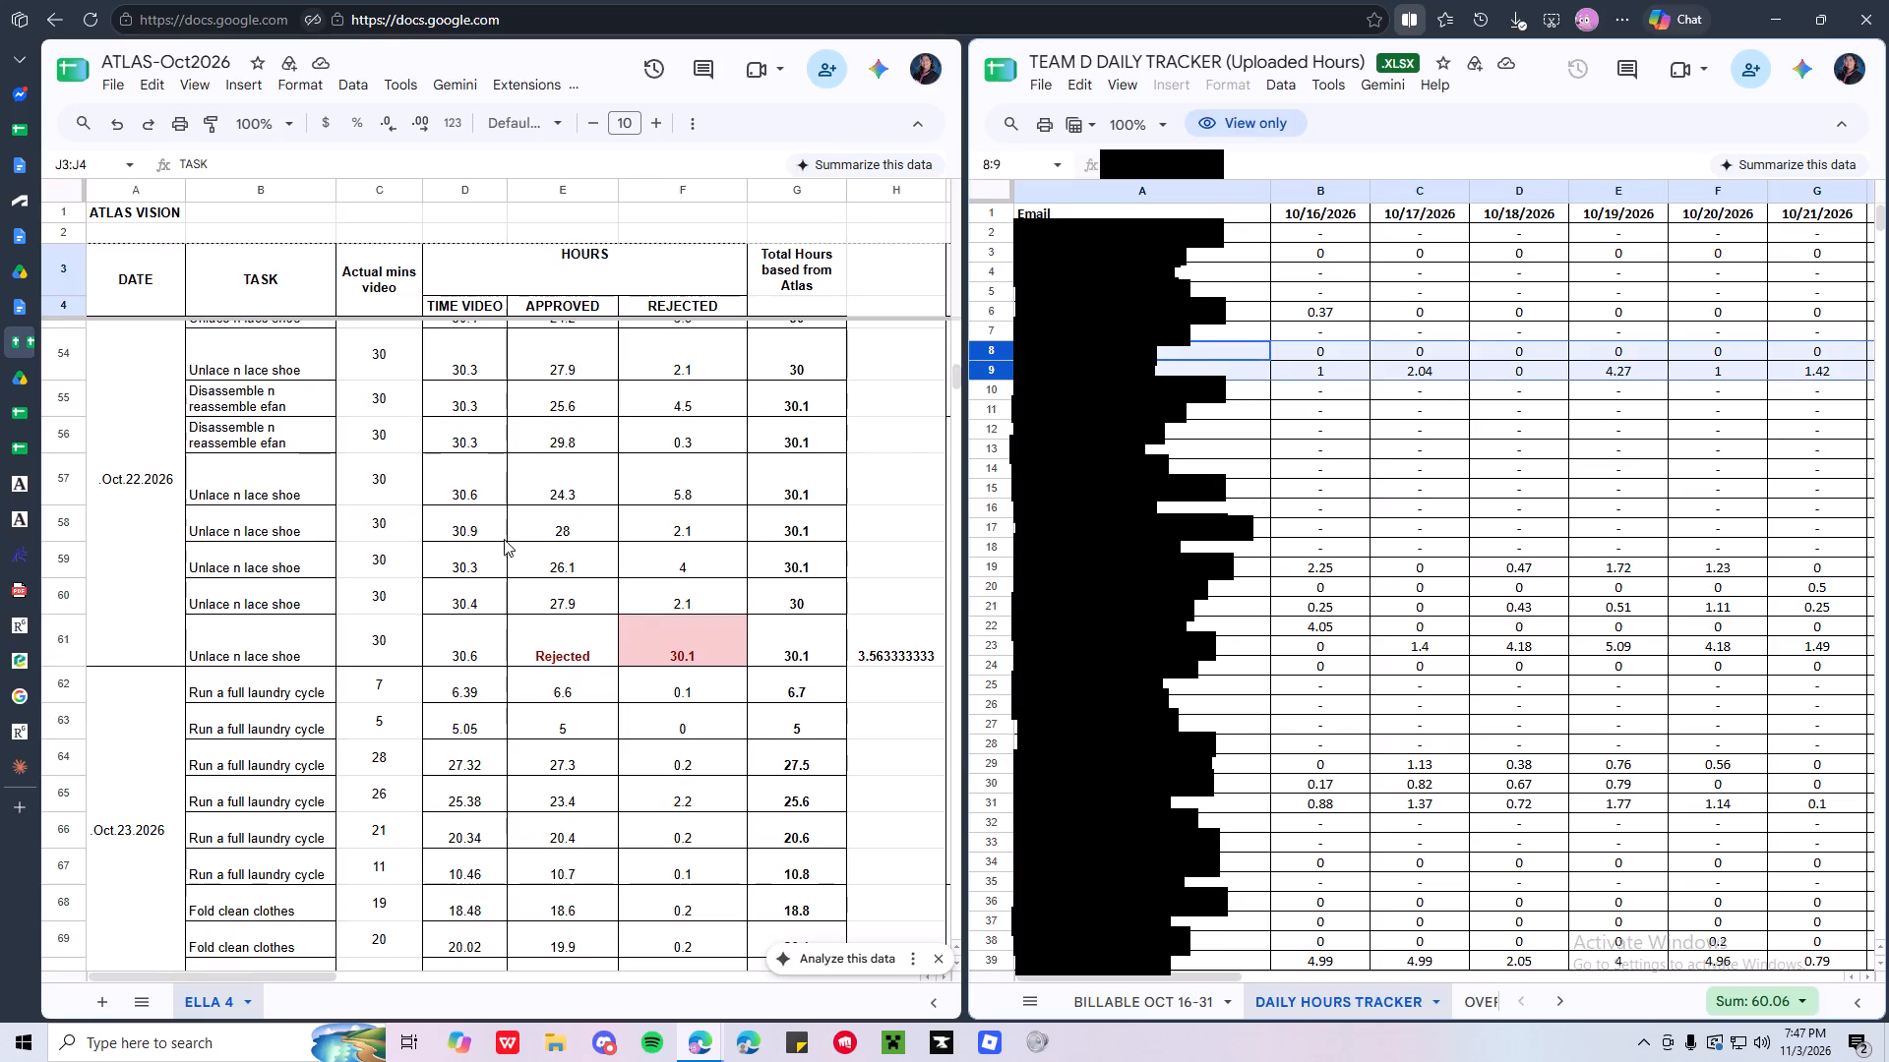
scroll(292, 577, "up", 1)
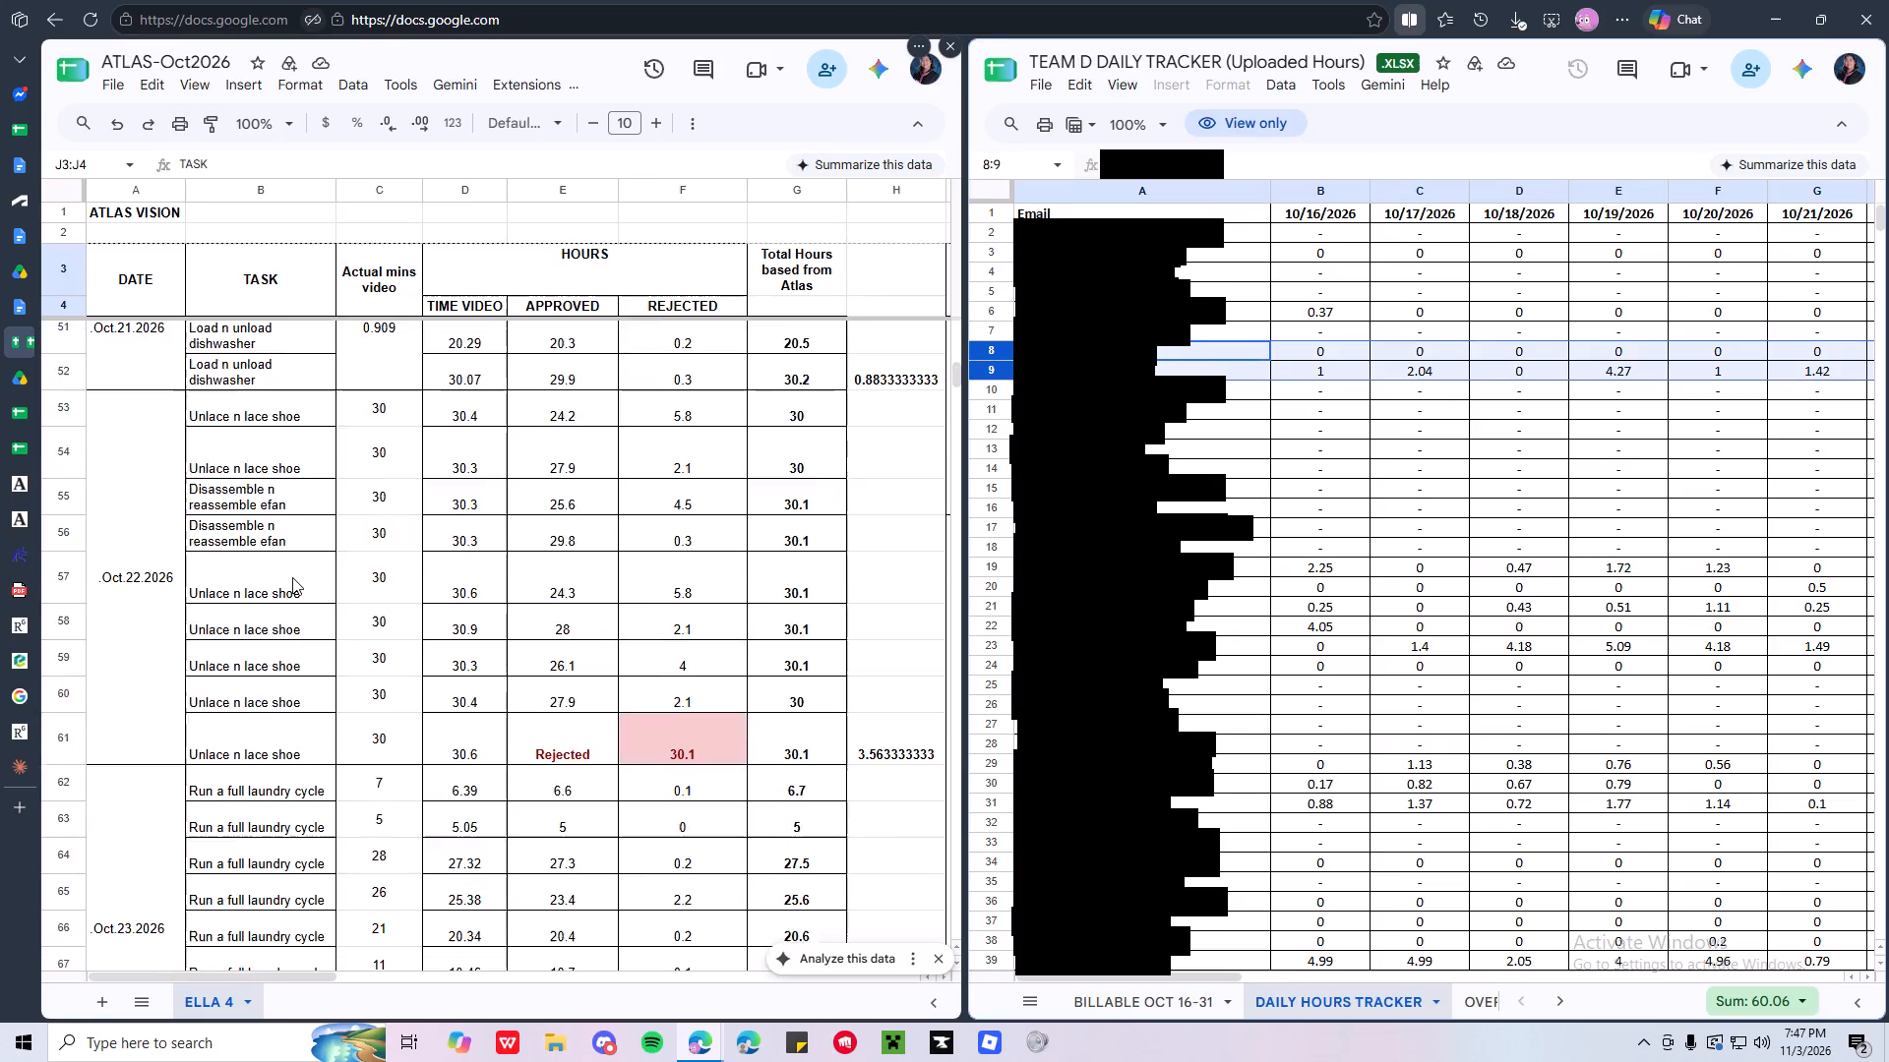
scroll(292, 577, "up", 10)
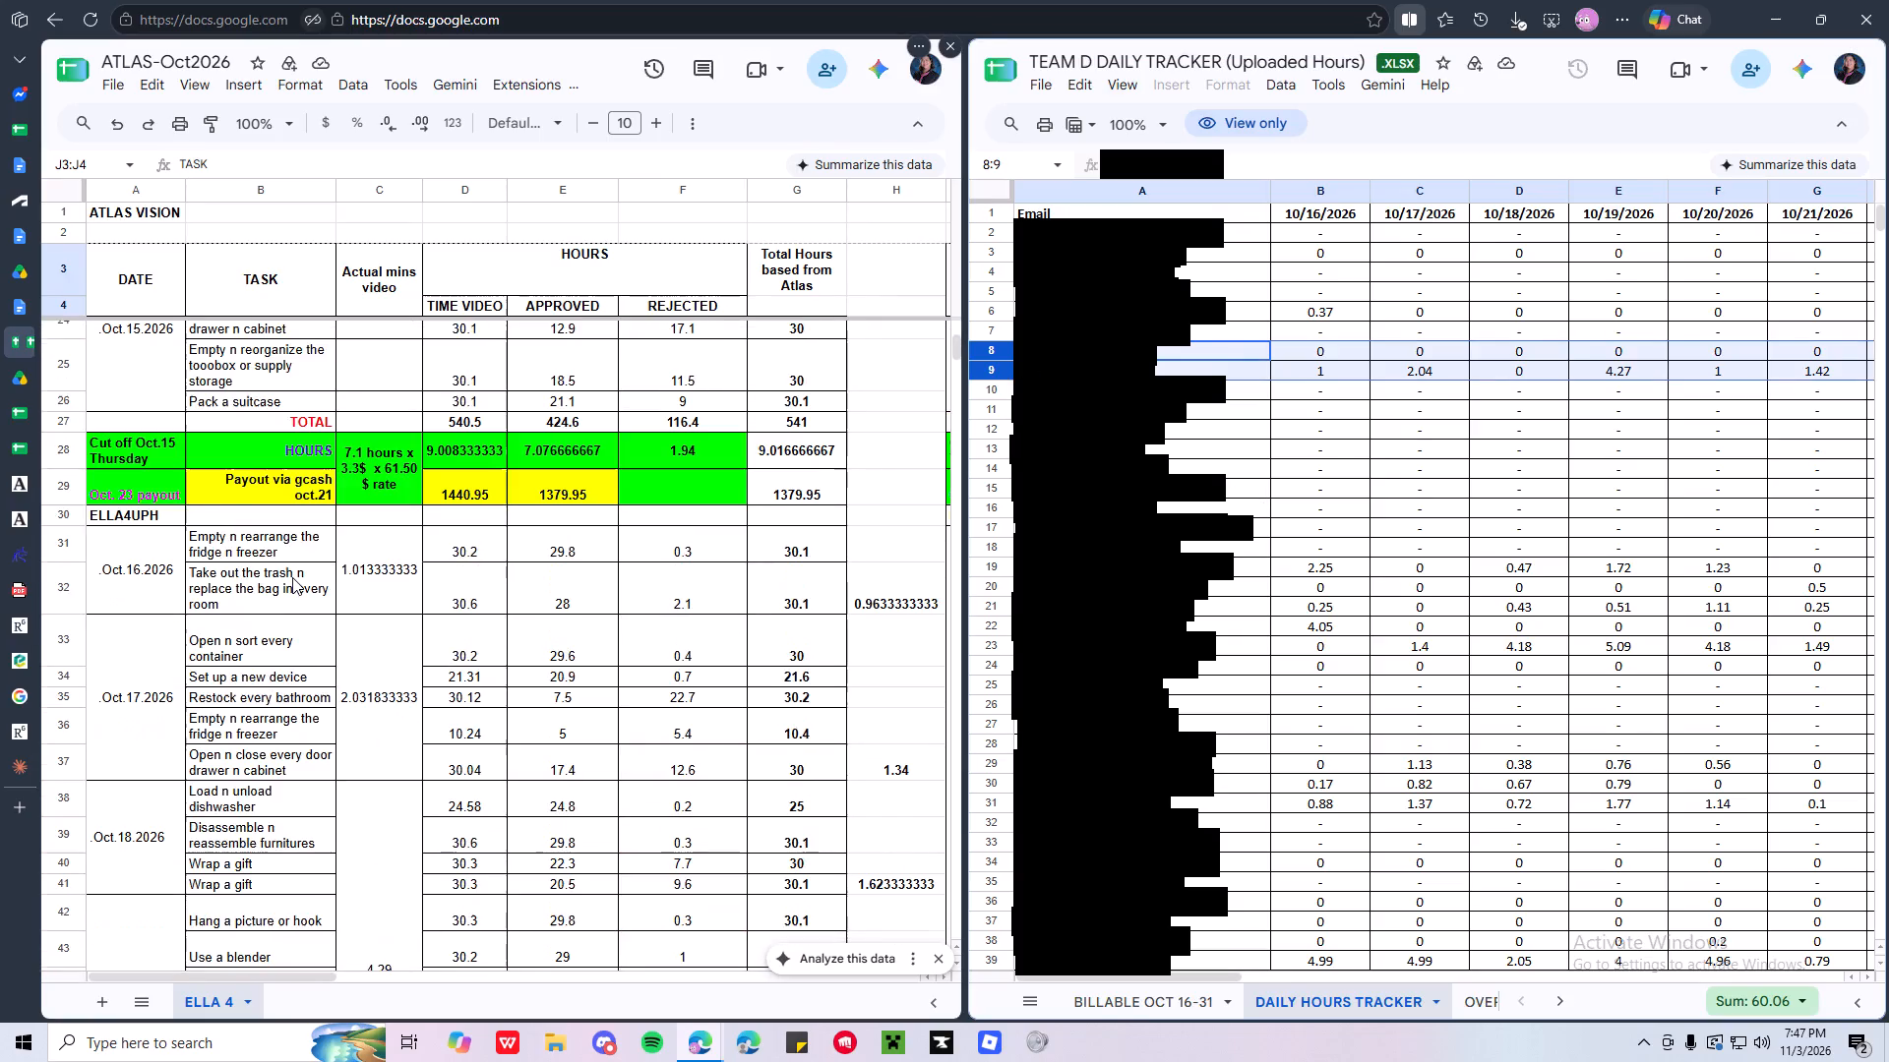
scroll(292, 577, "up", 15)
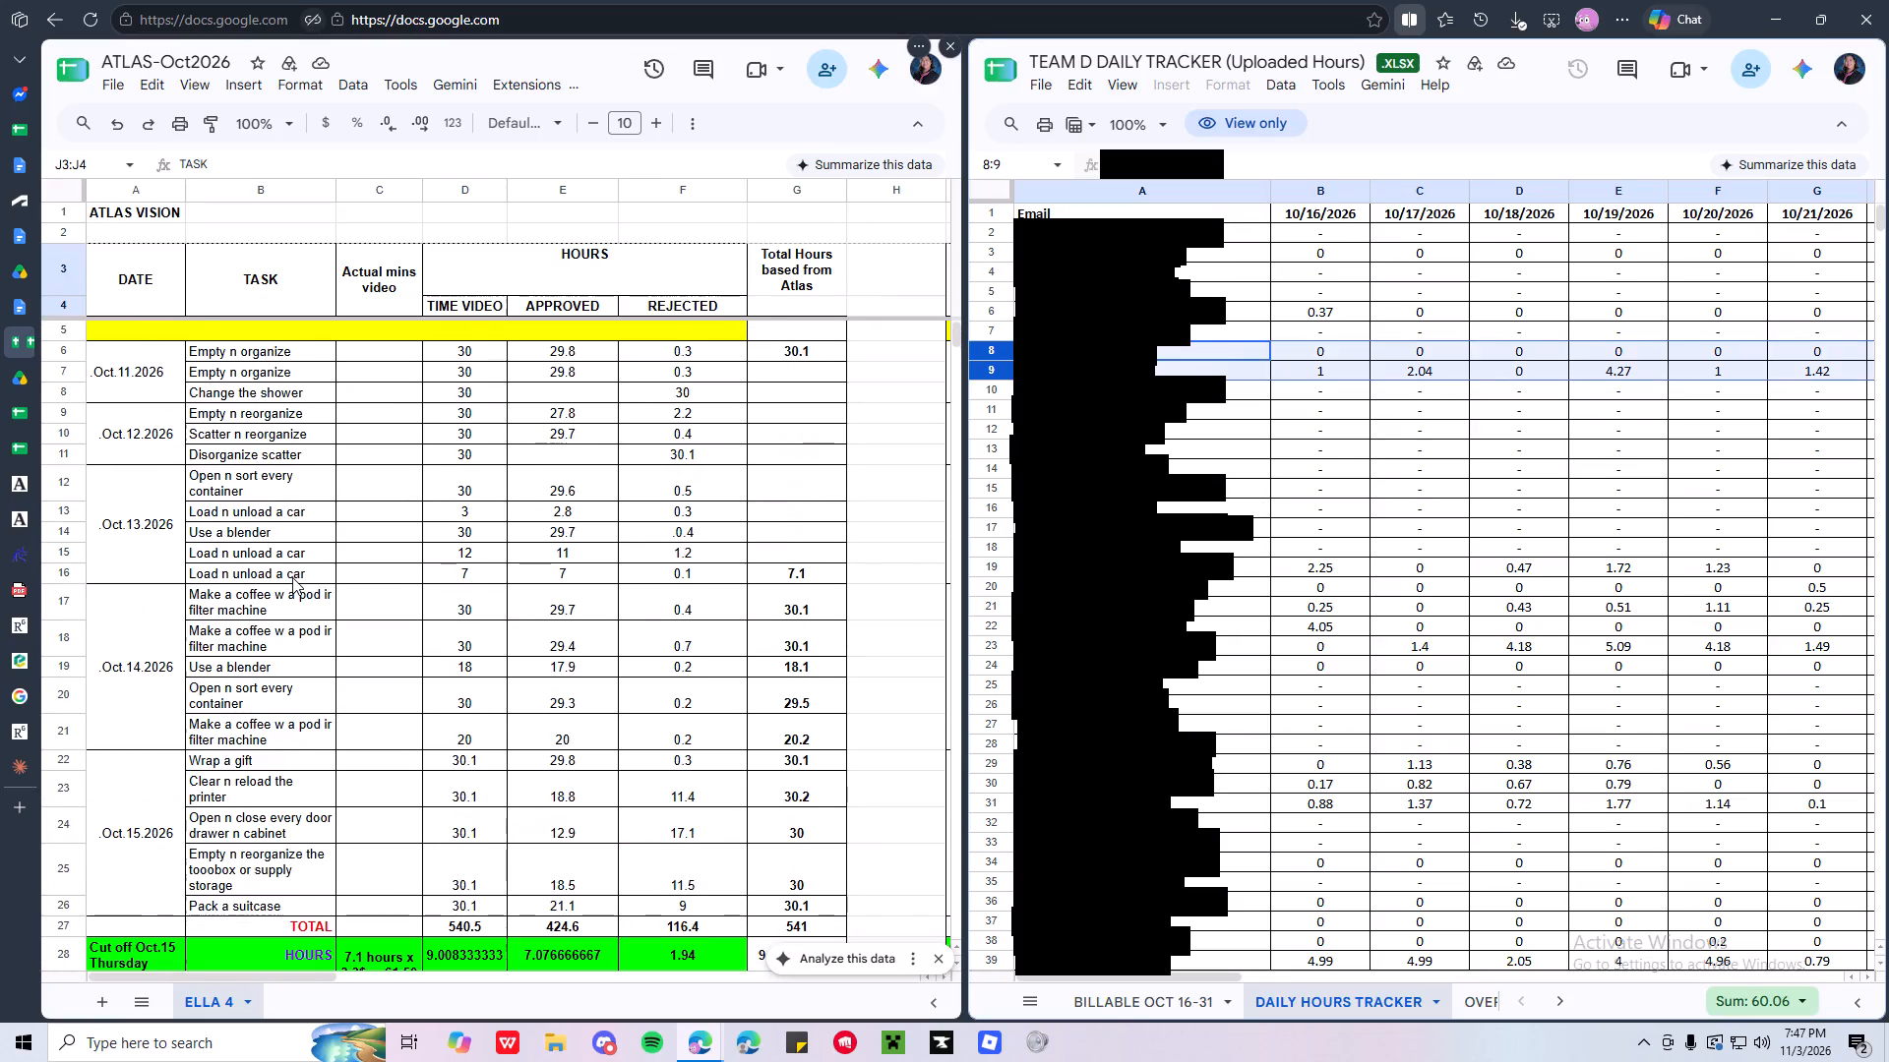
scroll(292, 577, "down", 6)
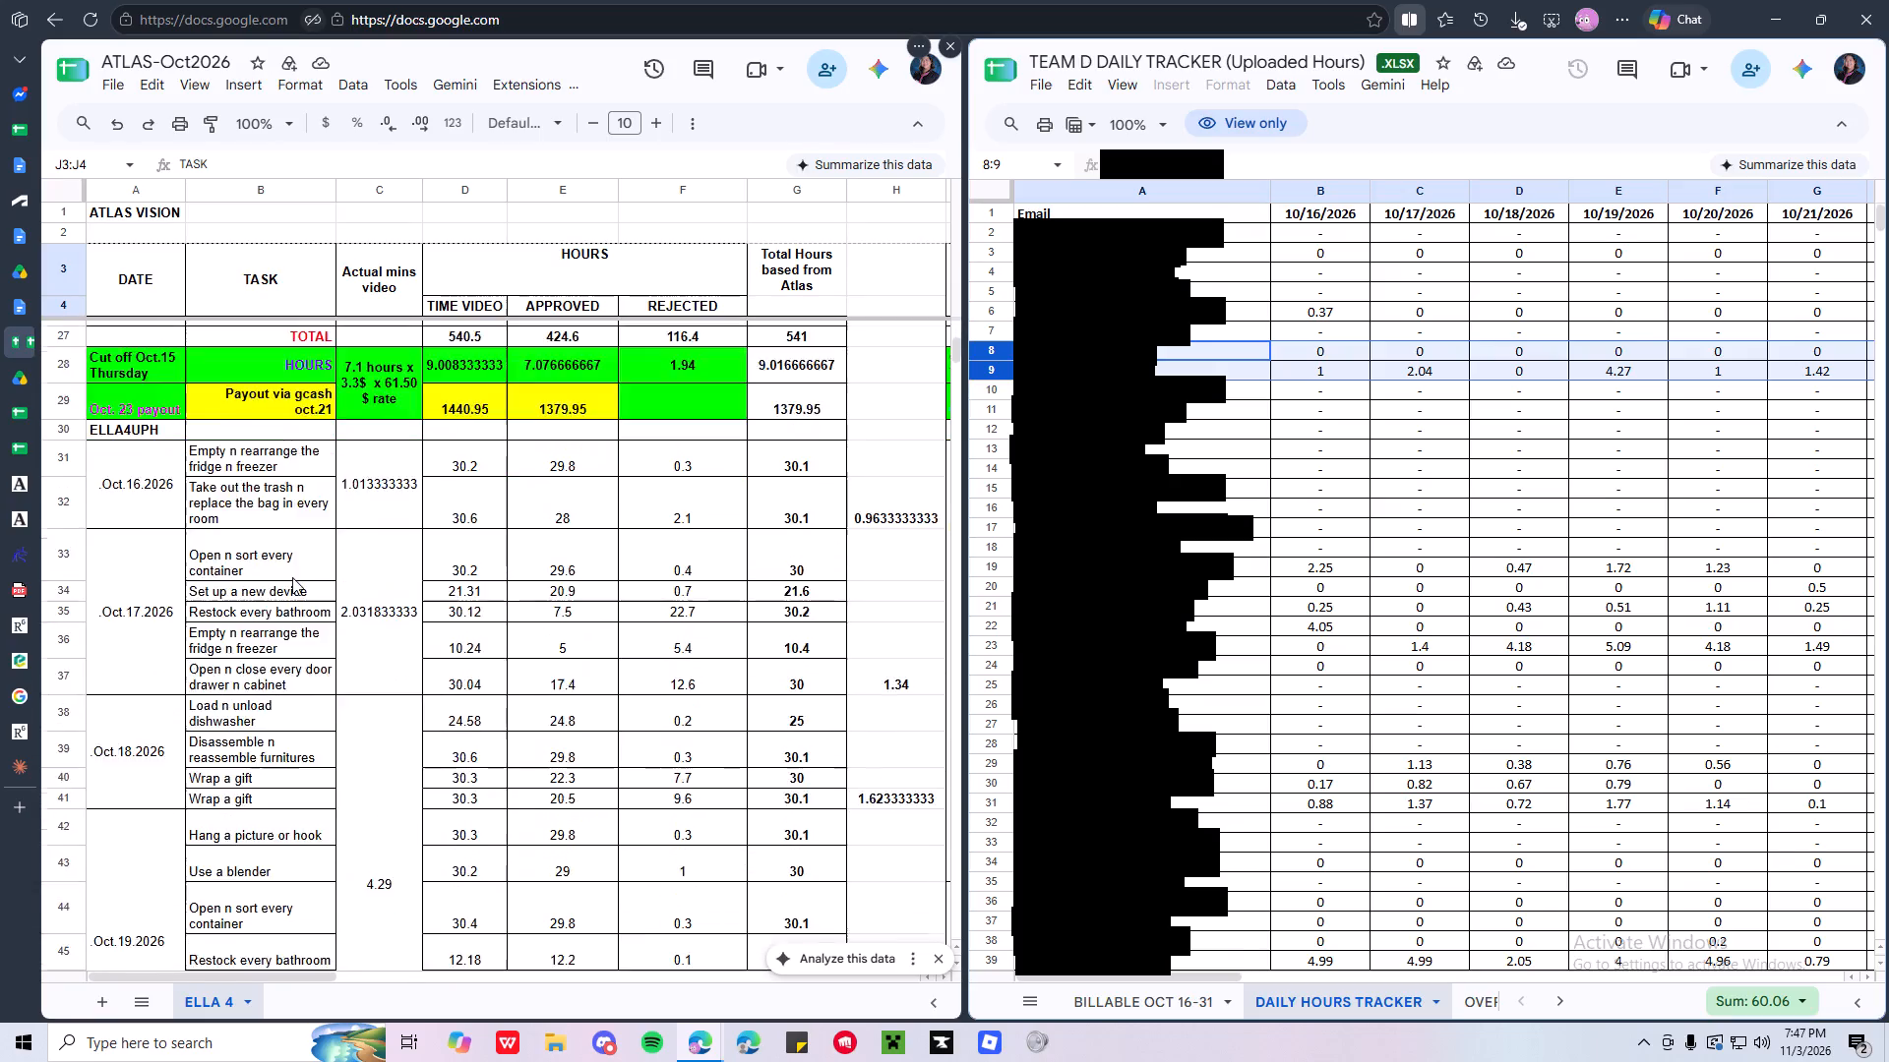
scroll(292, 577, "down", 1)
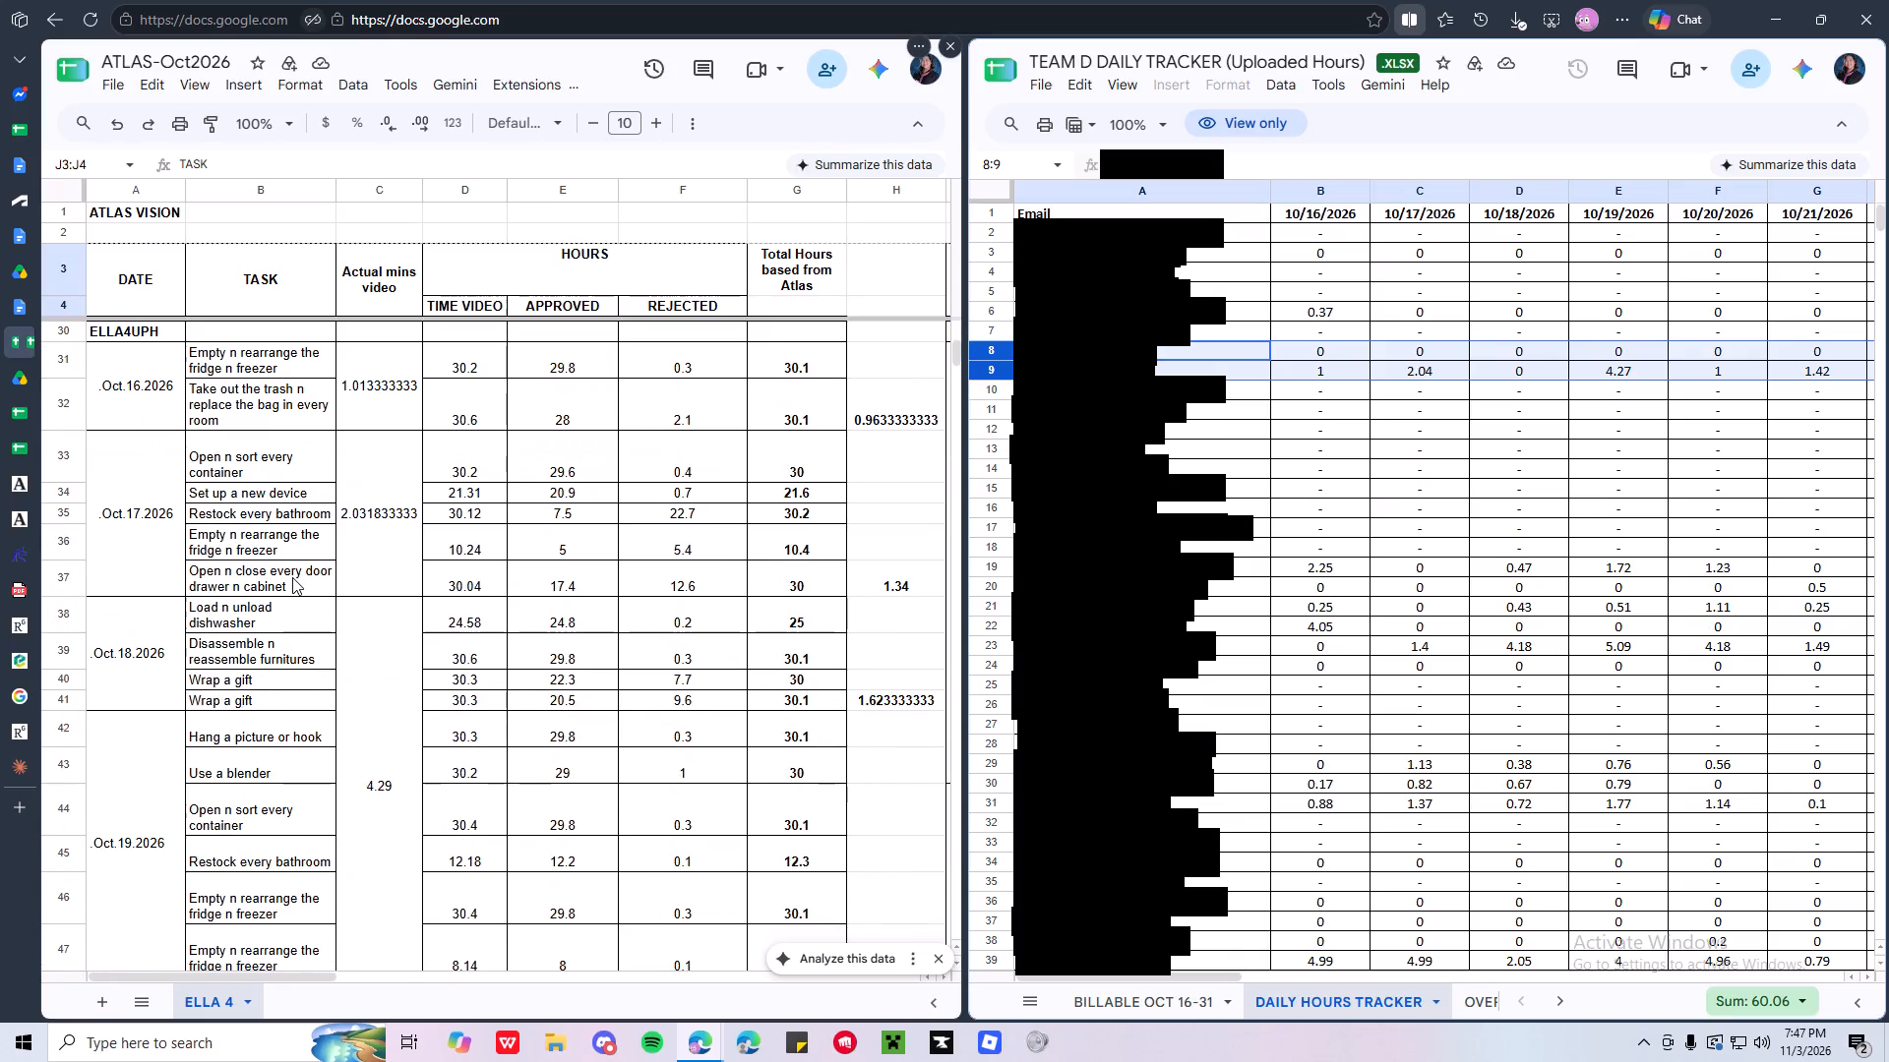
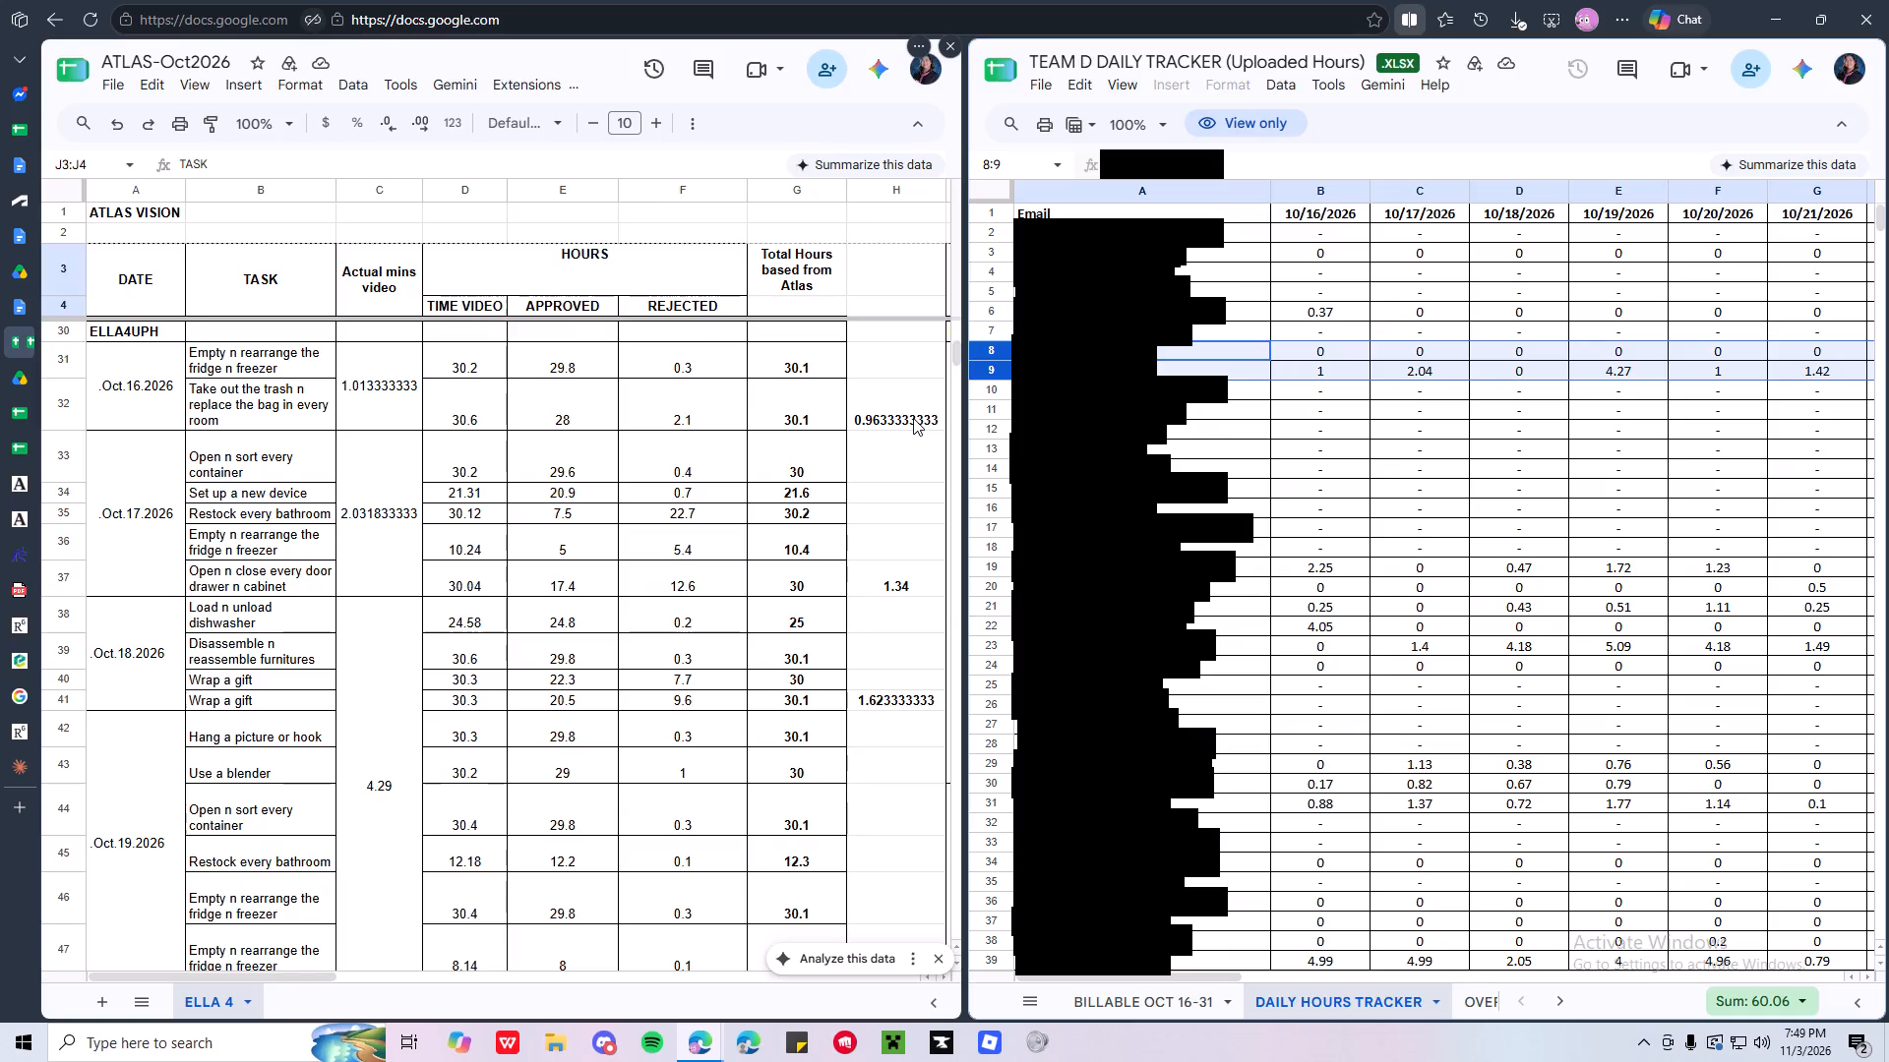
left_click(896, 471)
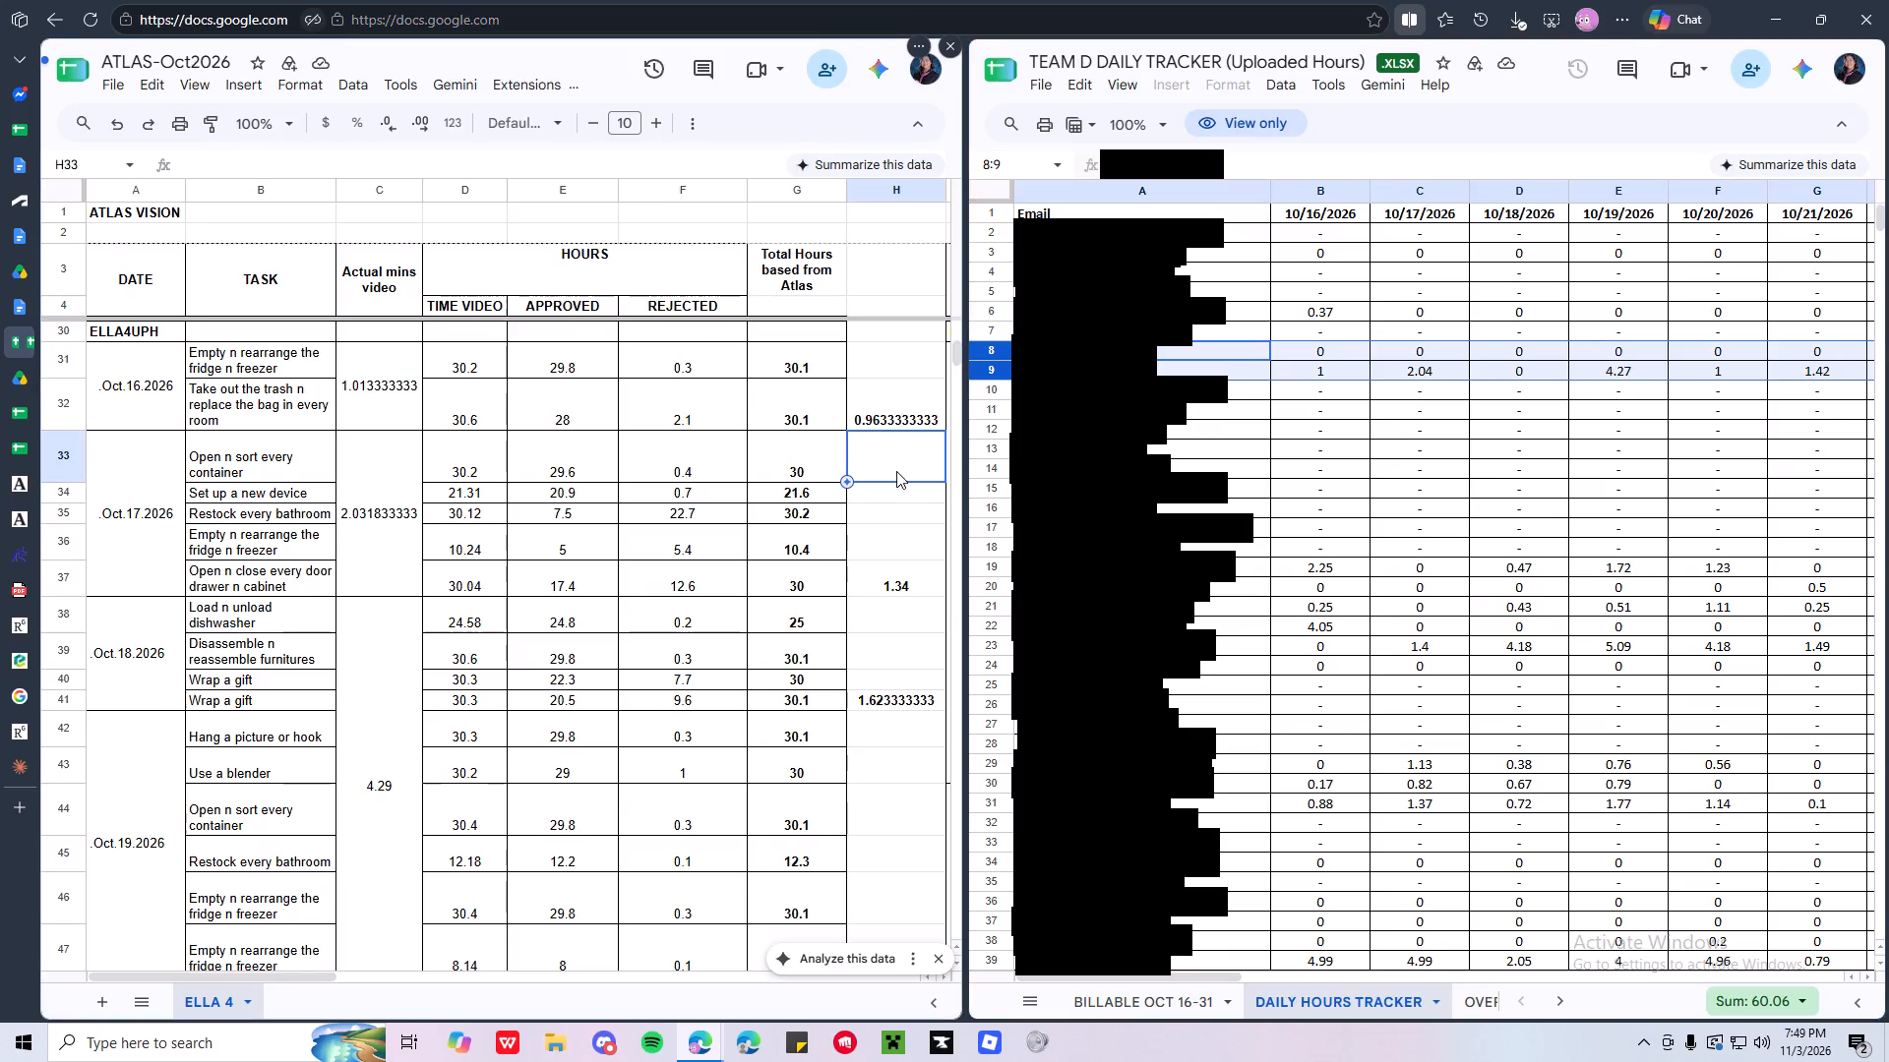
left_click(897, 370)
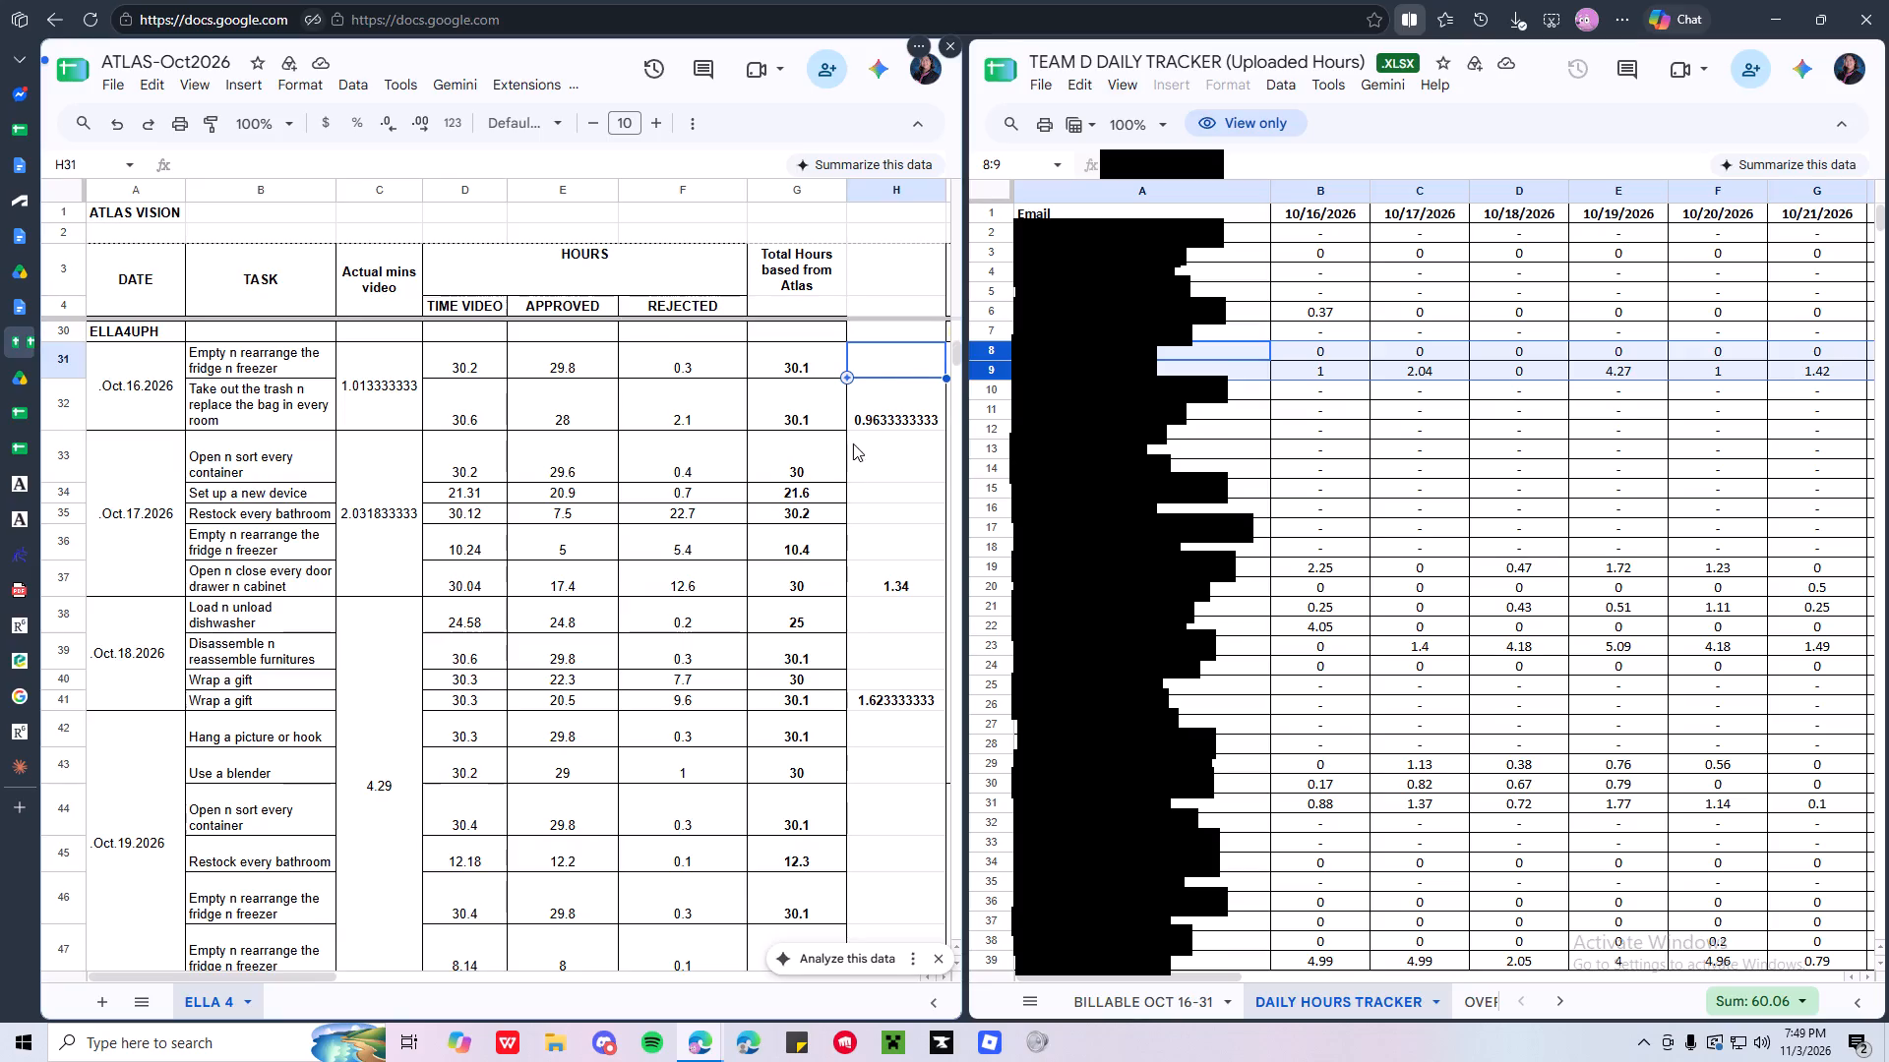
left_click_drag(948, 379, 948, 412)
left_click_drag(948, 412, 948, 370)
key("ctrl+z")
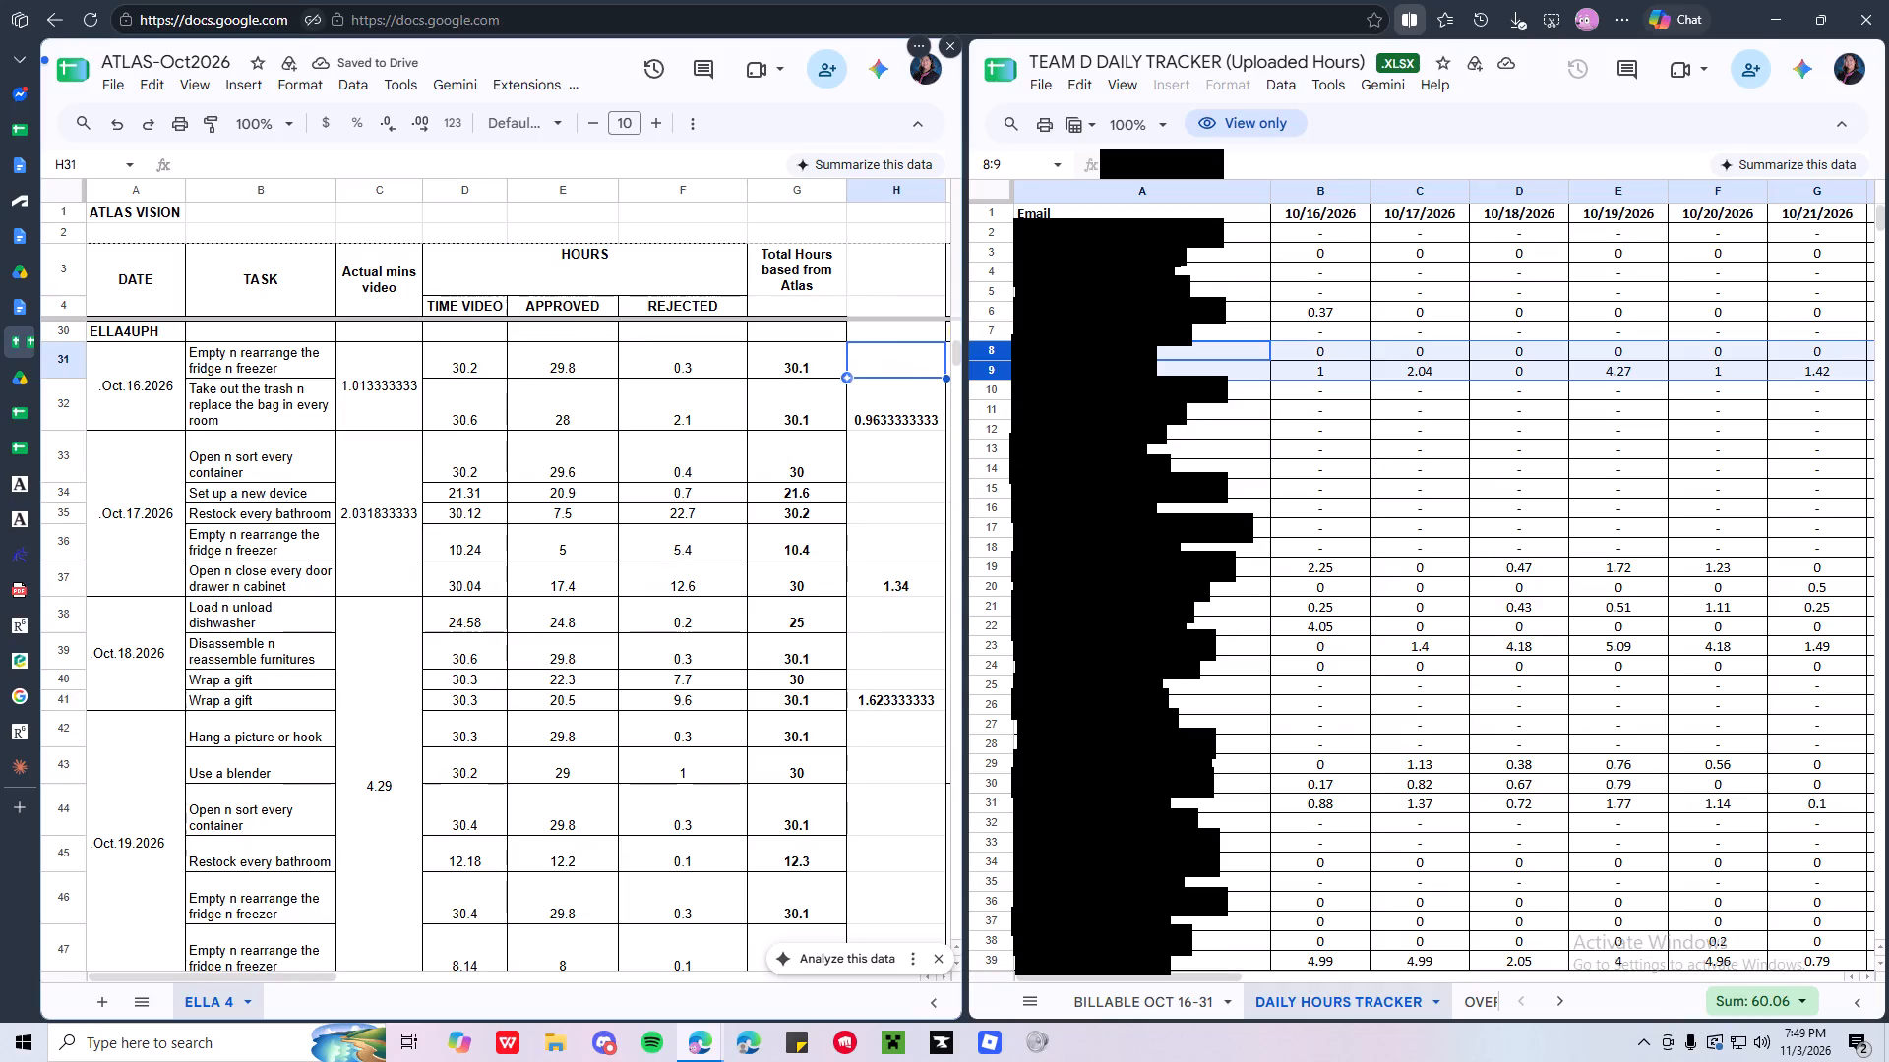
Merge cells H31 and H32 beside the Oct.16 entries into one cell.
left_click(914, 412, "shift")
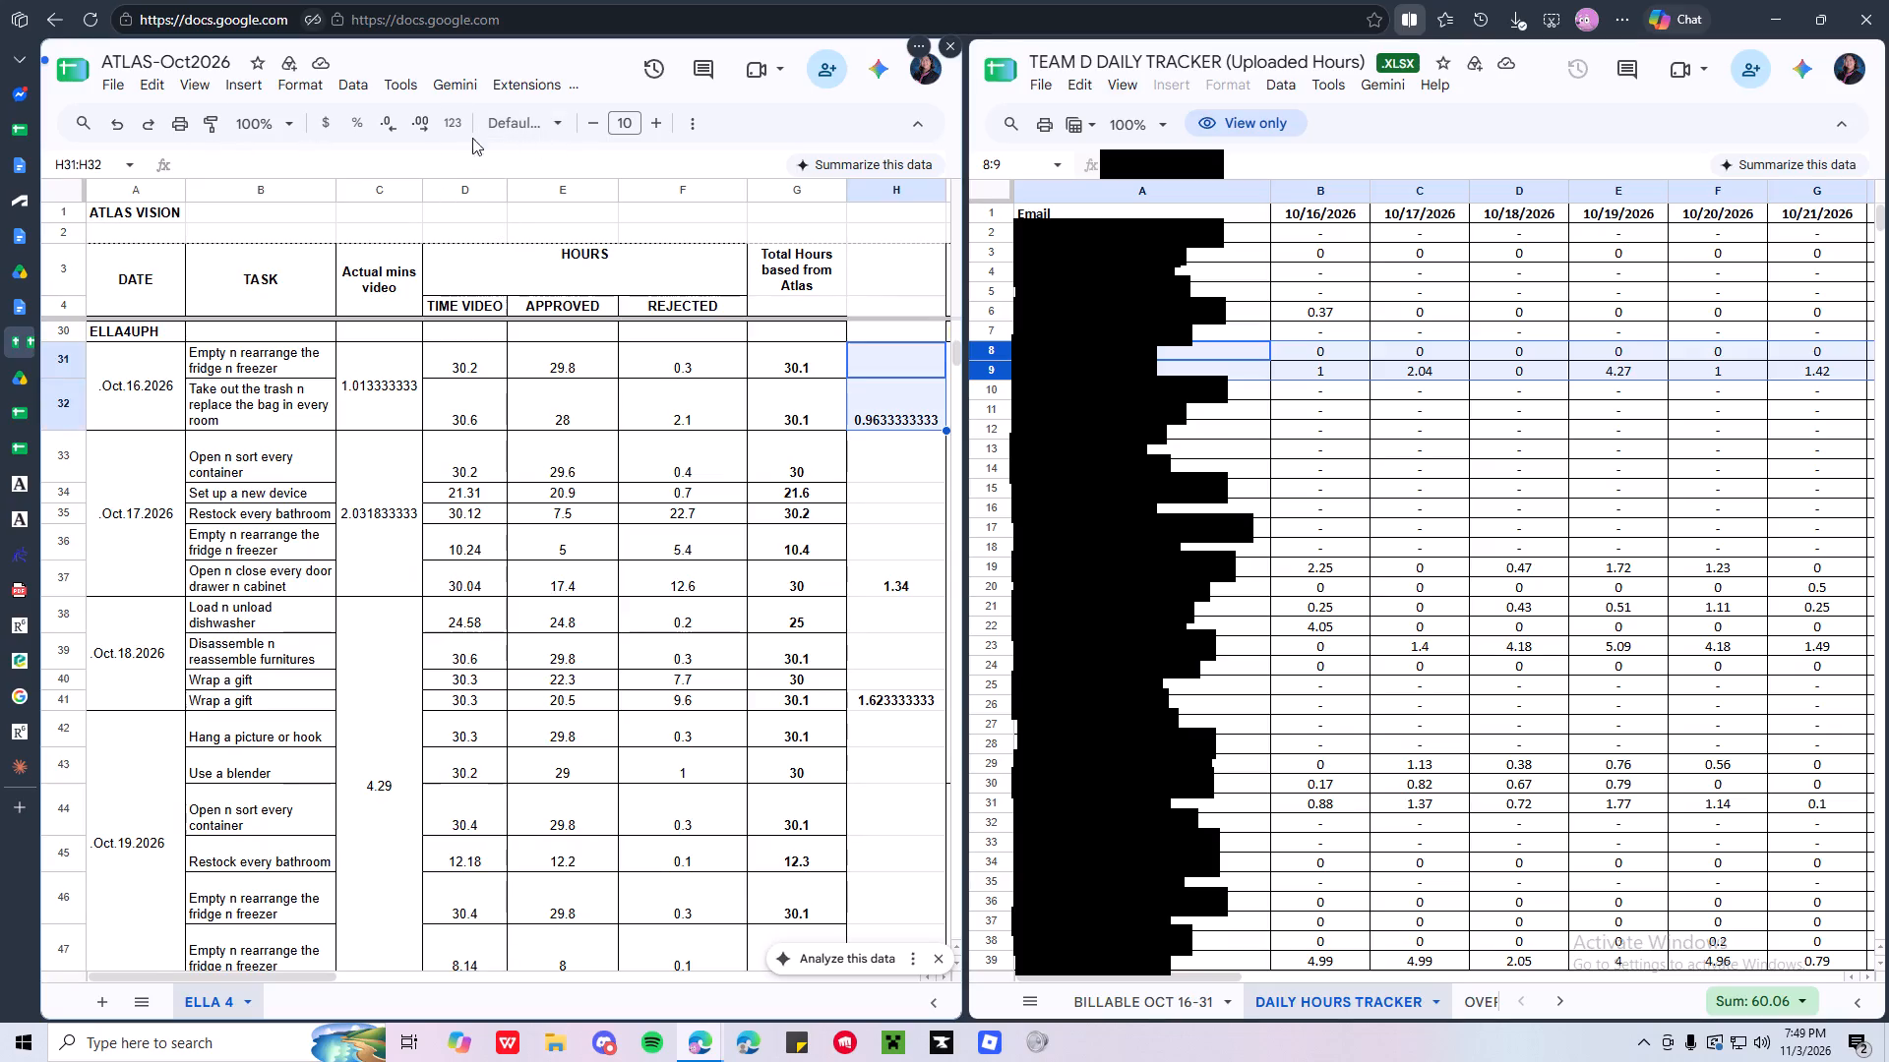
right_click(892, 387)
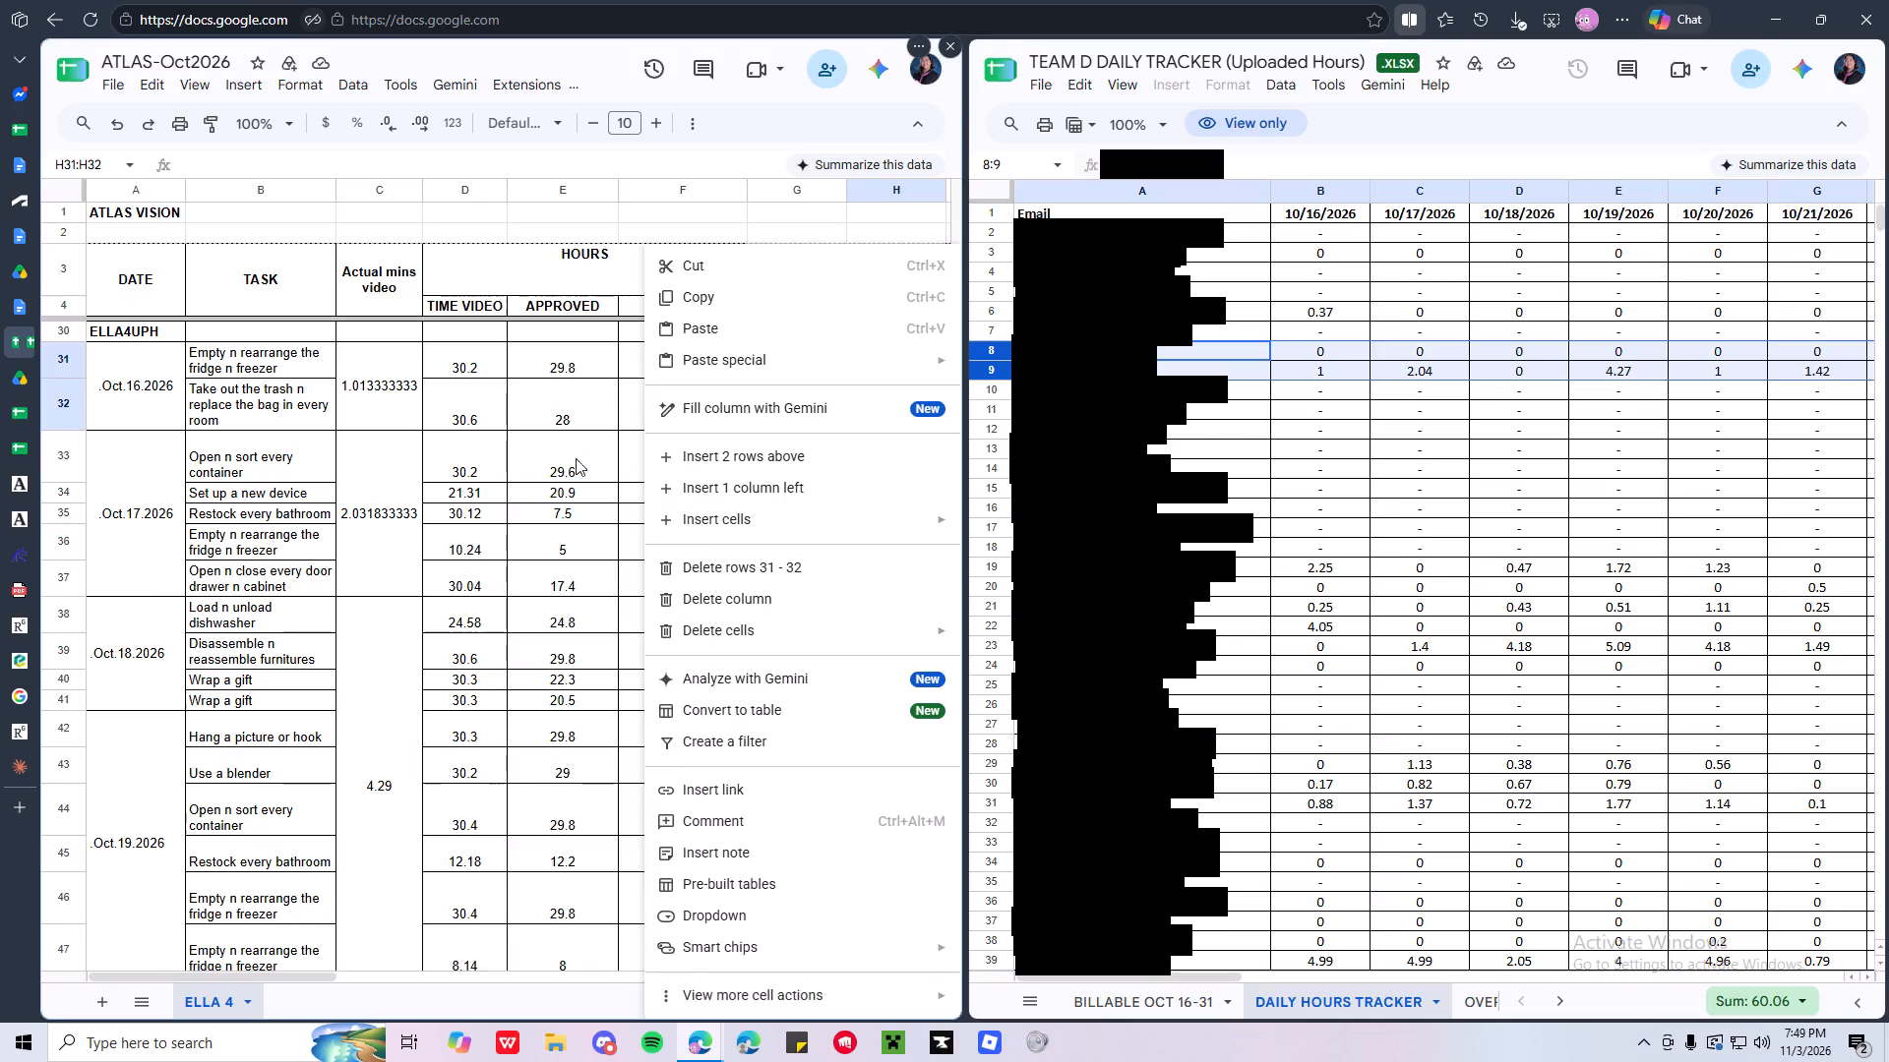
left_click(555, 474)
left_click(886, 406)
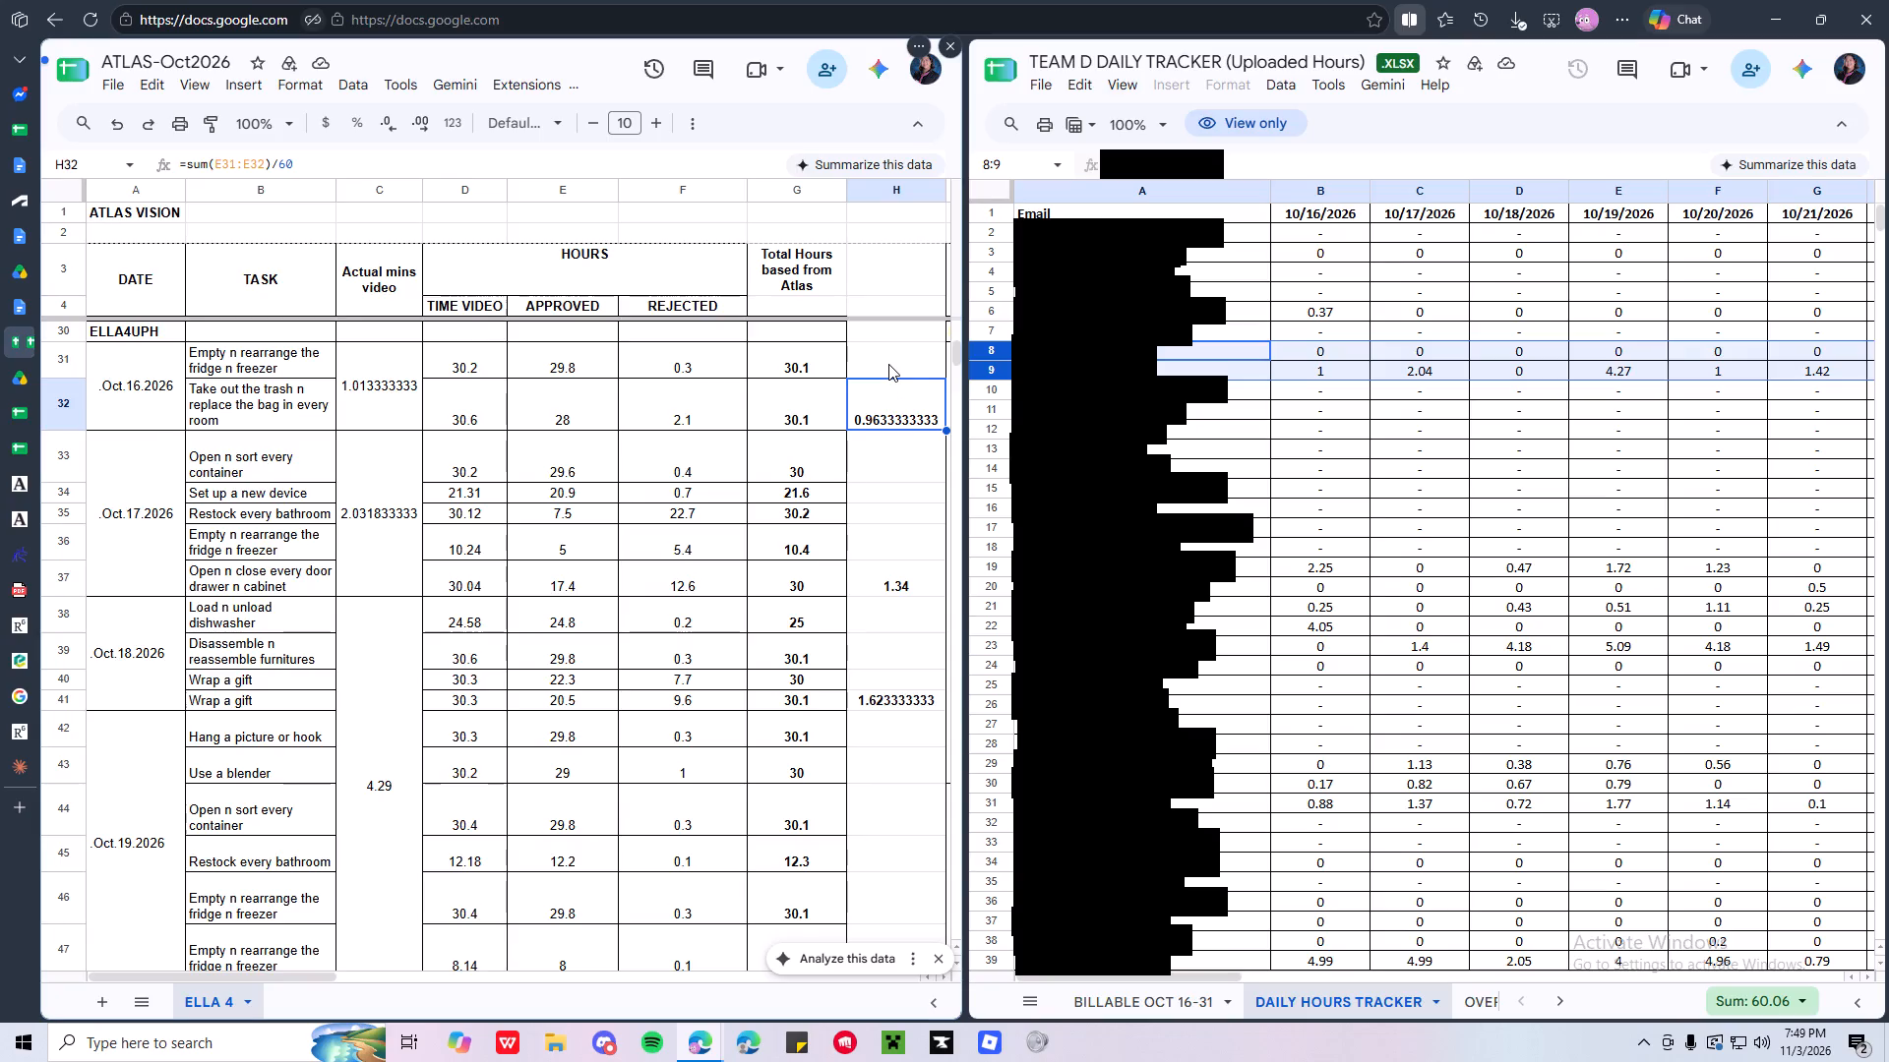
left_click(888, 364, "shift")
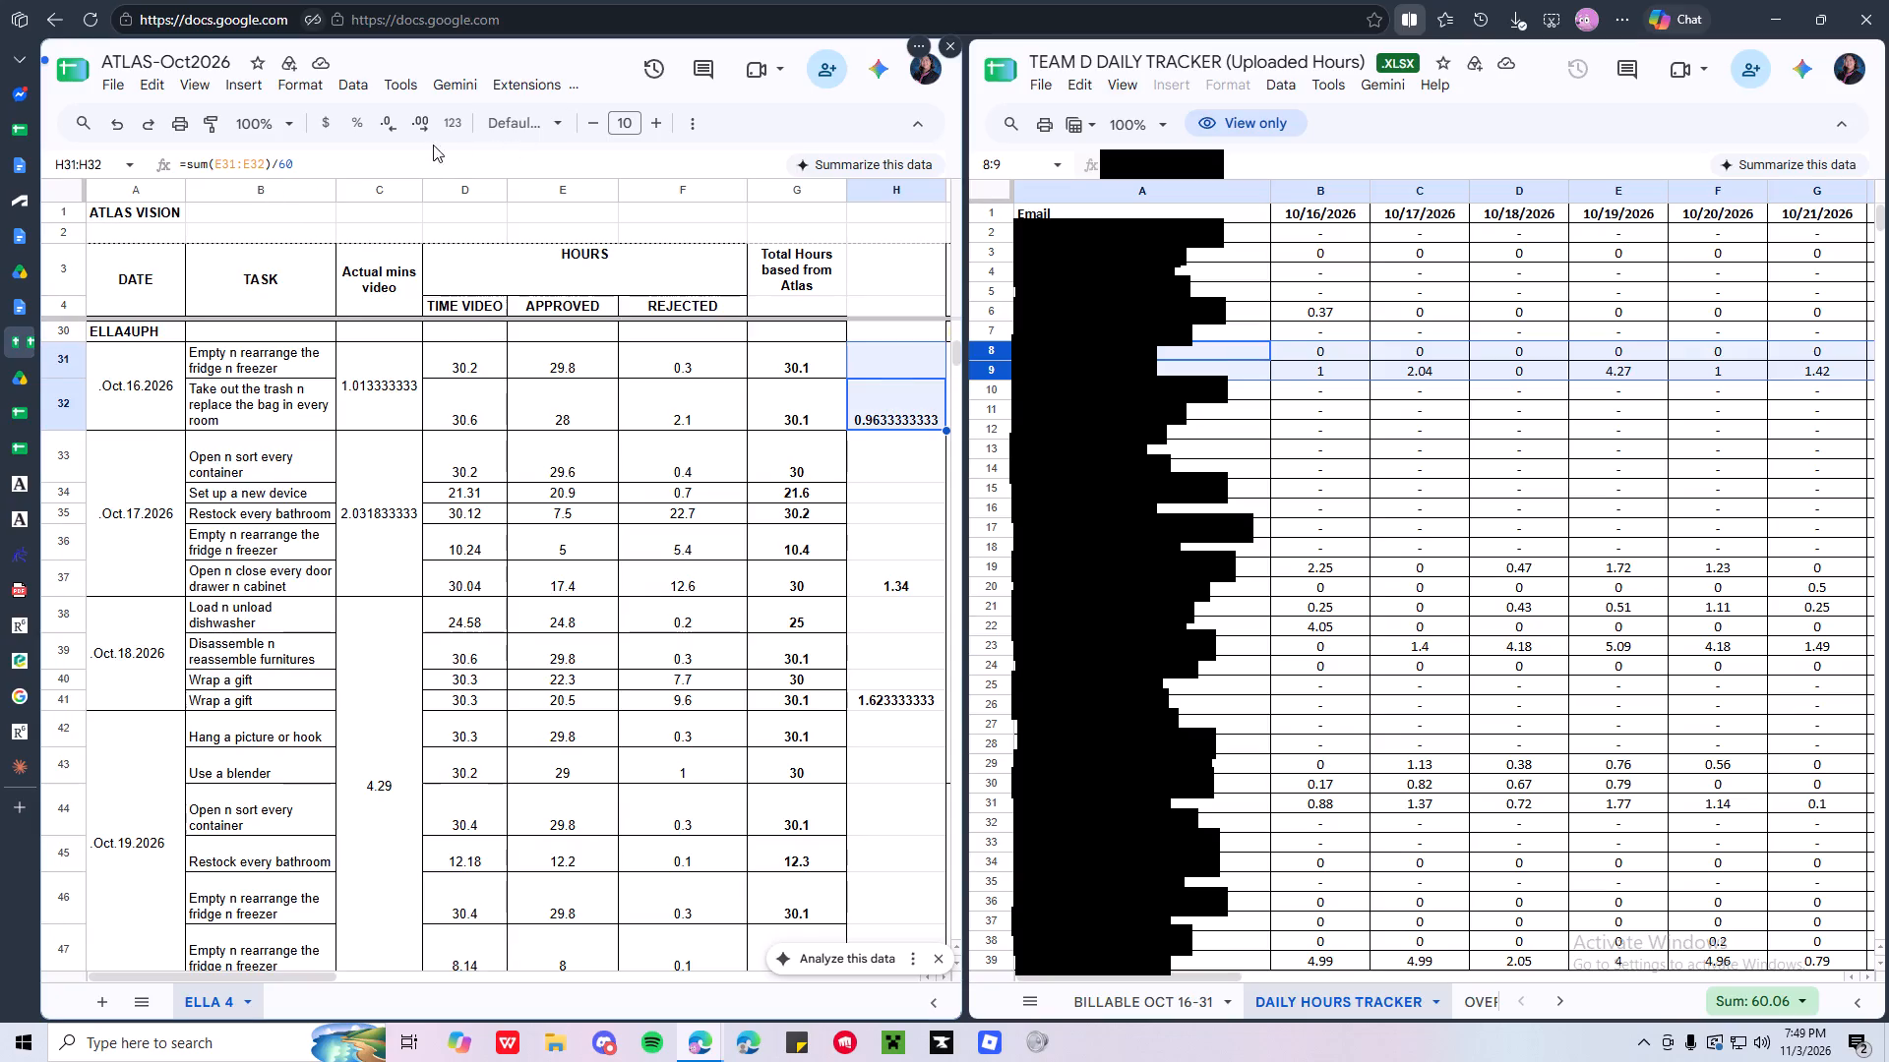
left_click(310, 86)
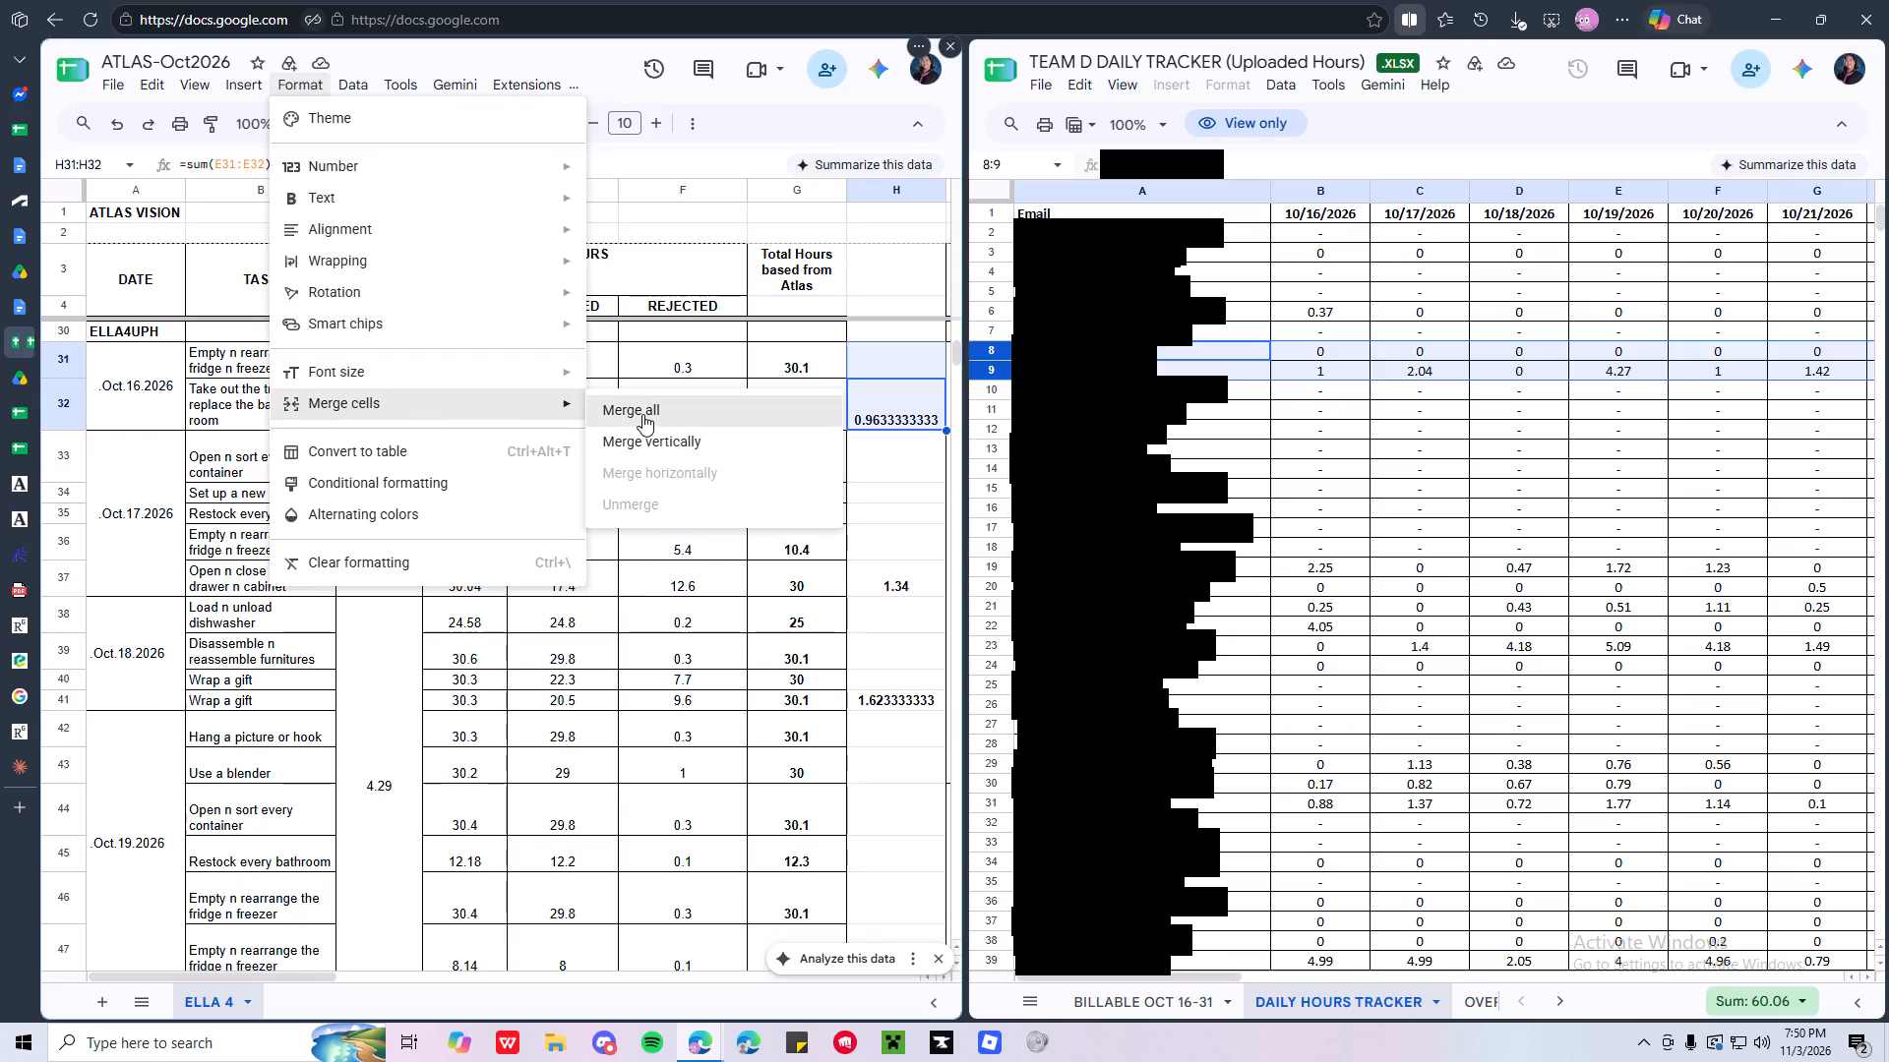
left_click(645, 409)
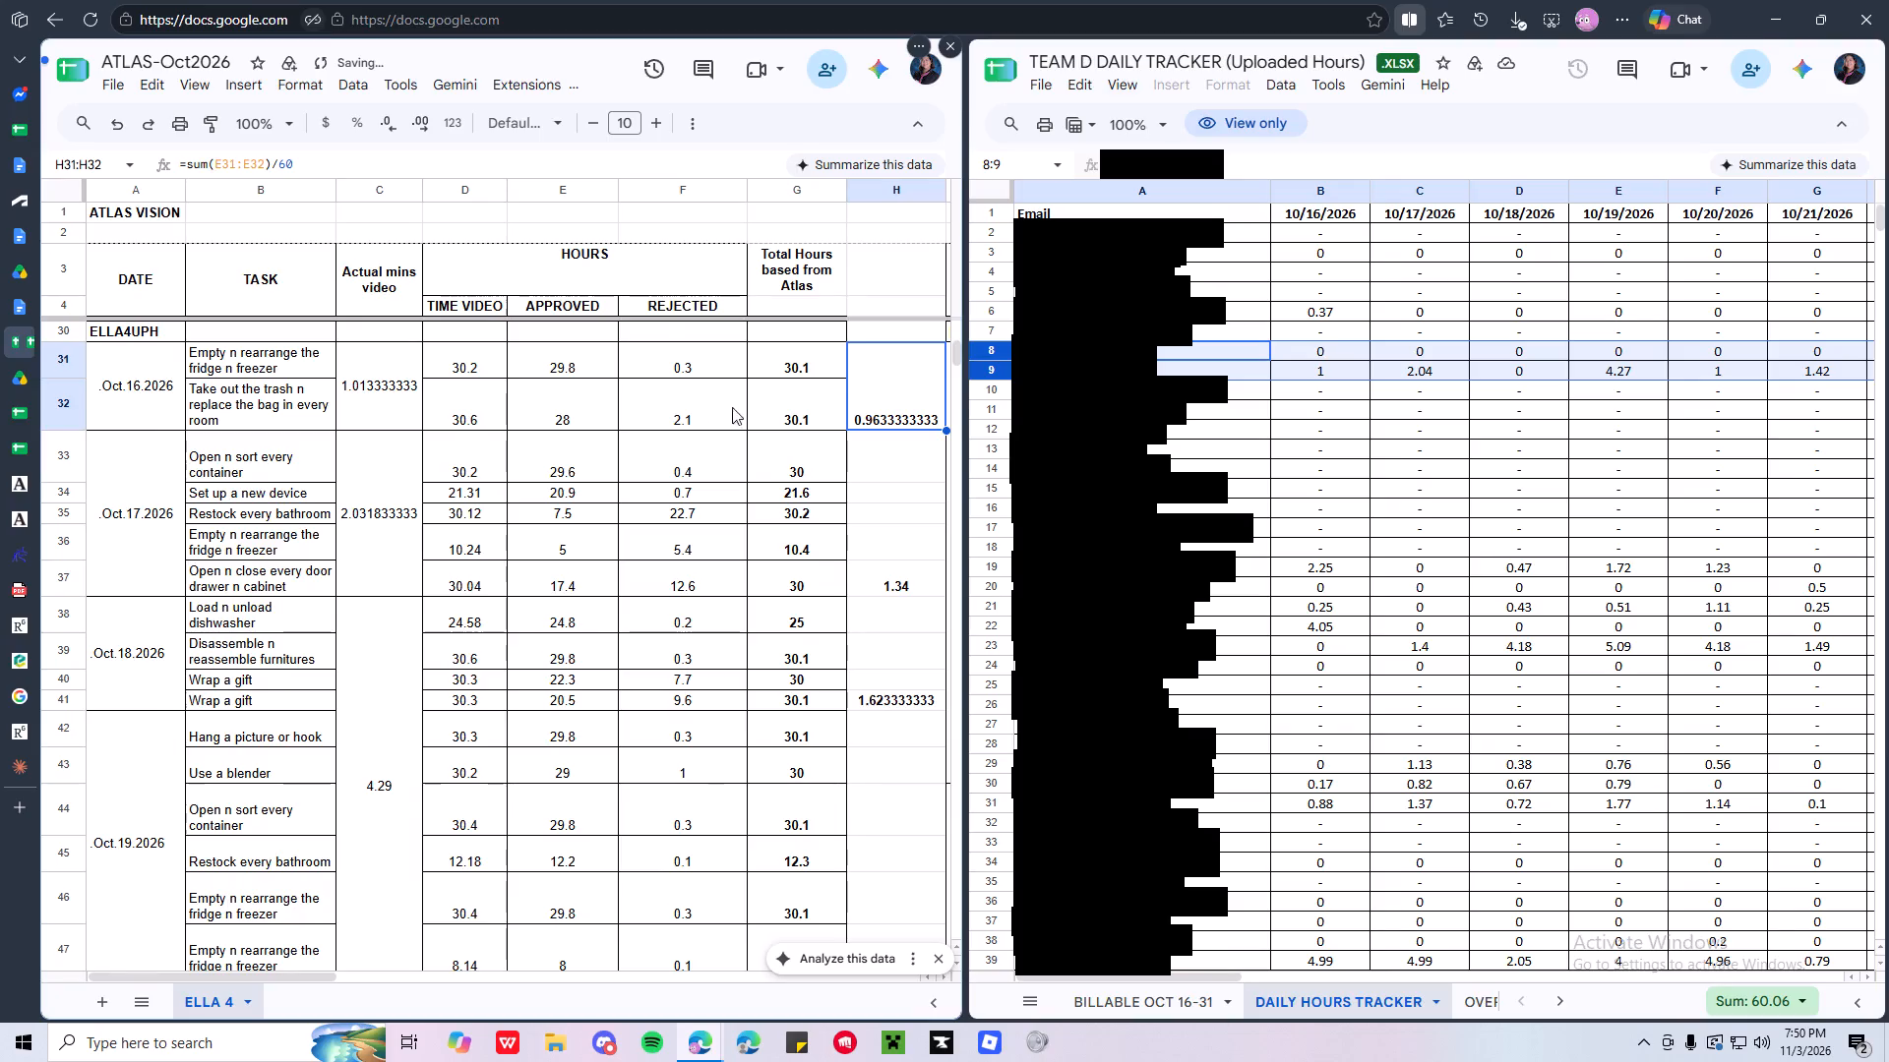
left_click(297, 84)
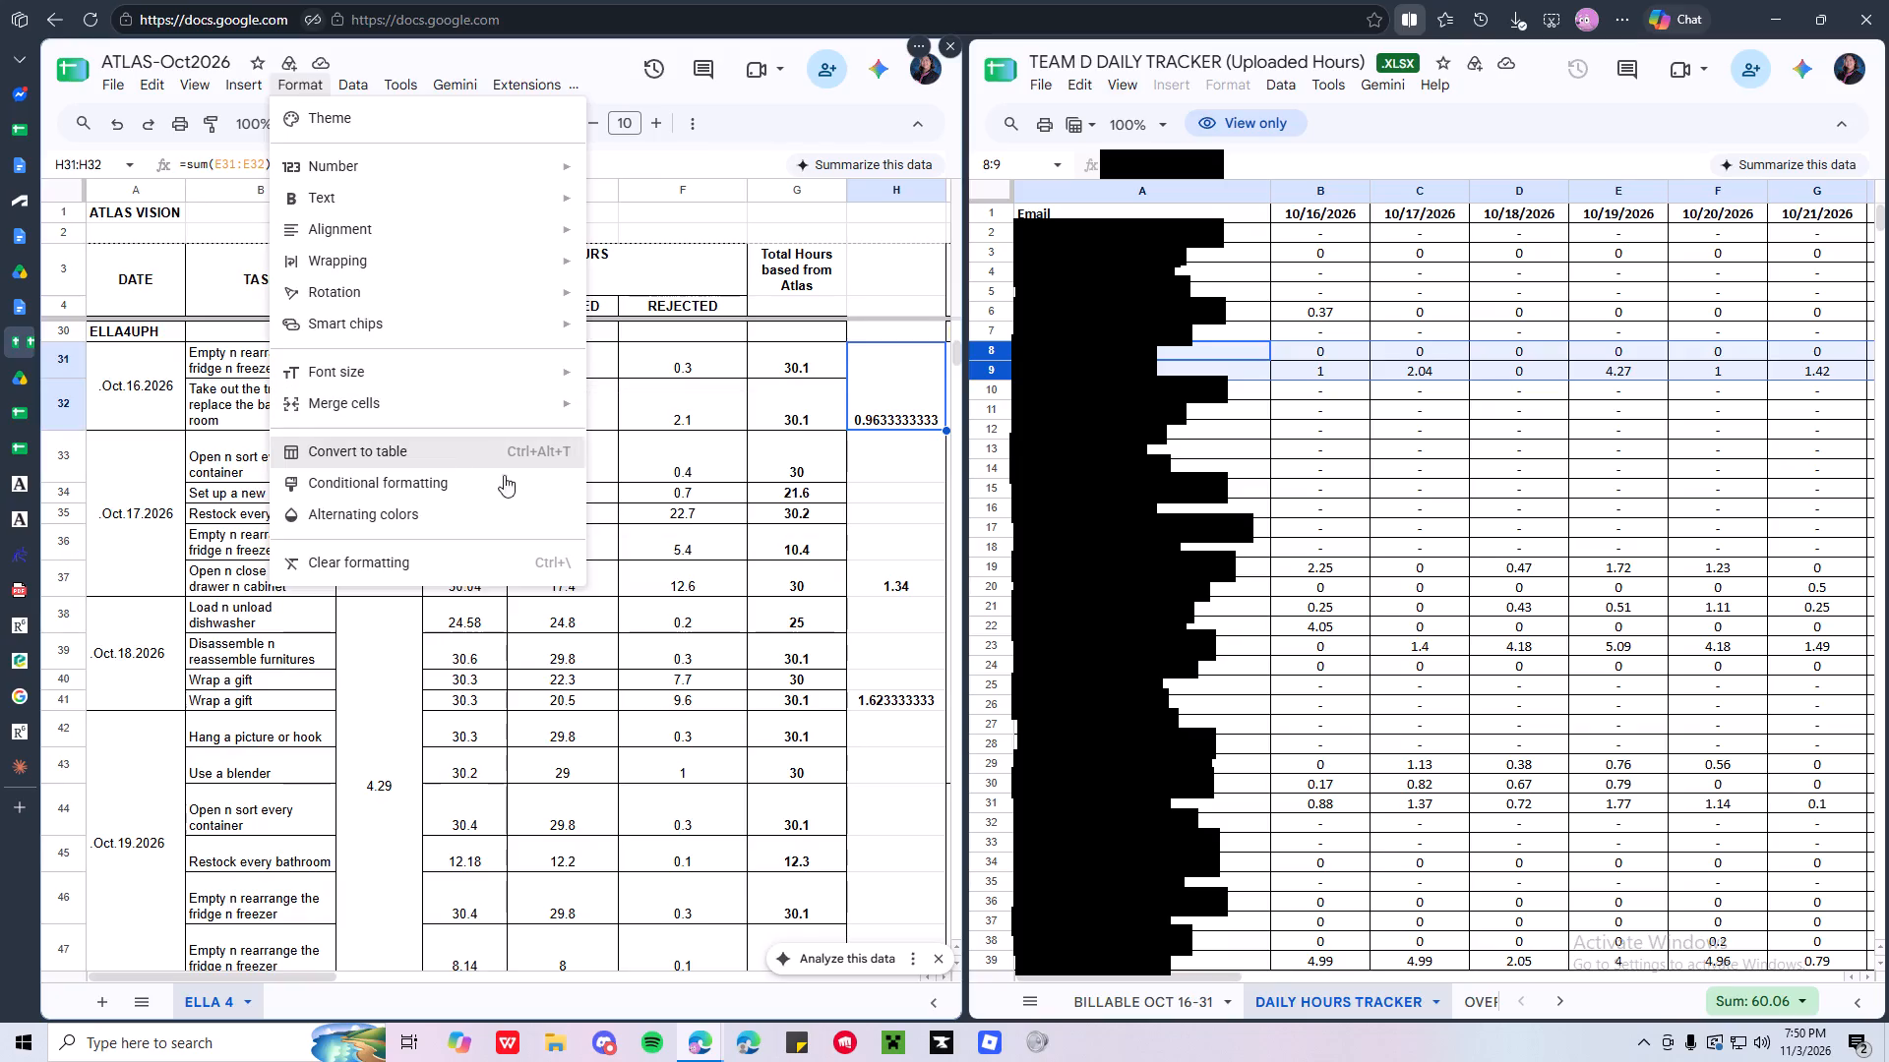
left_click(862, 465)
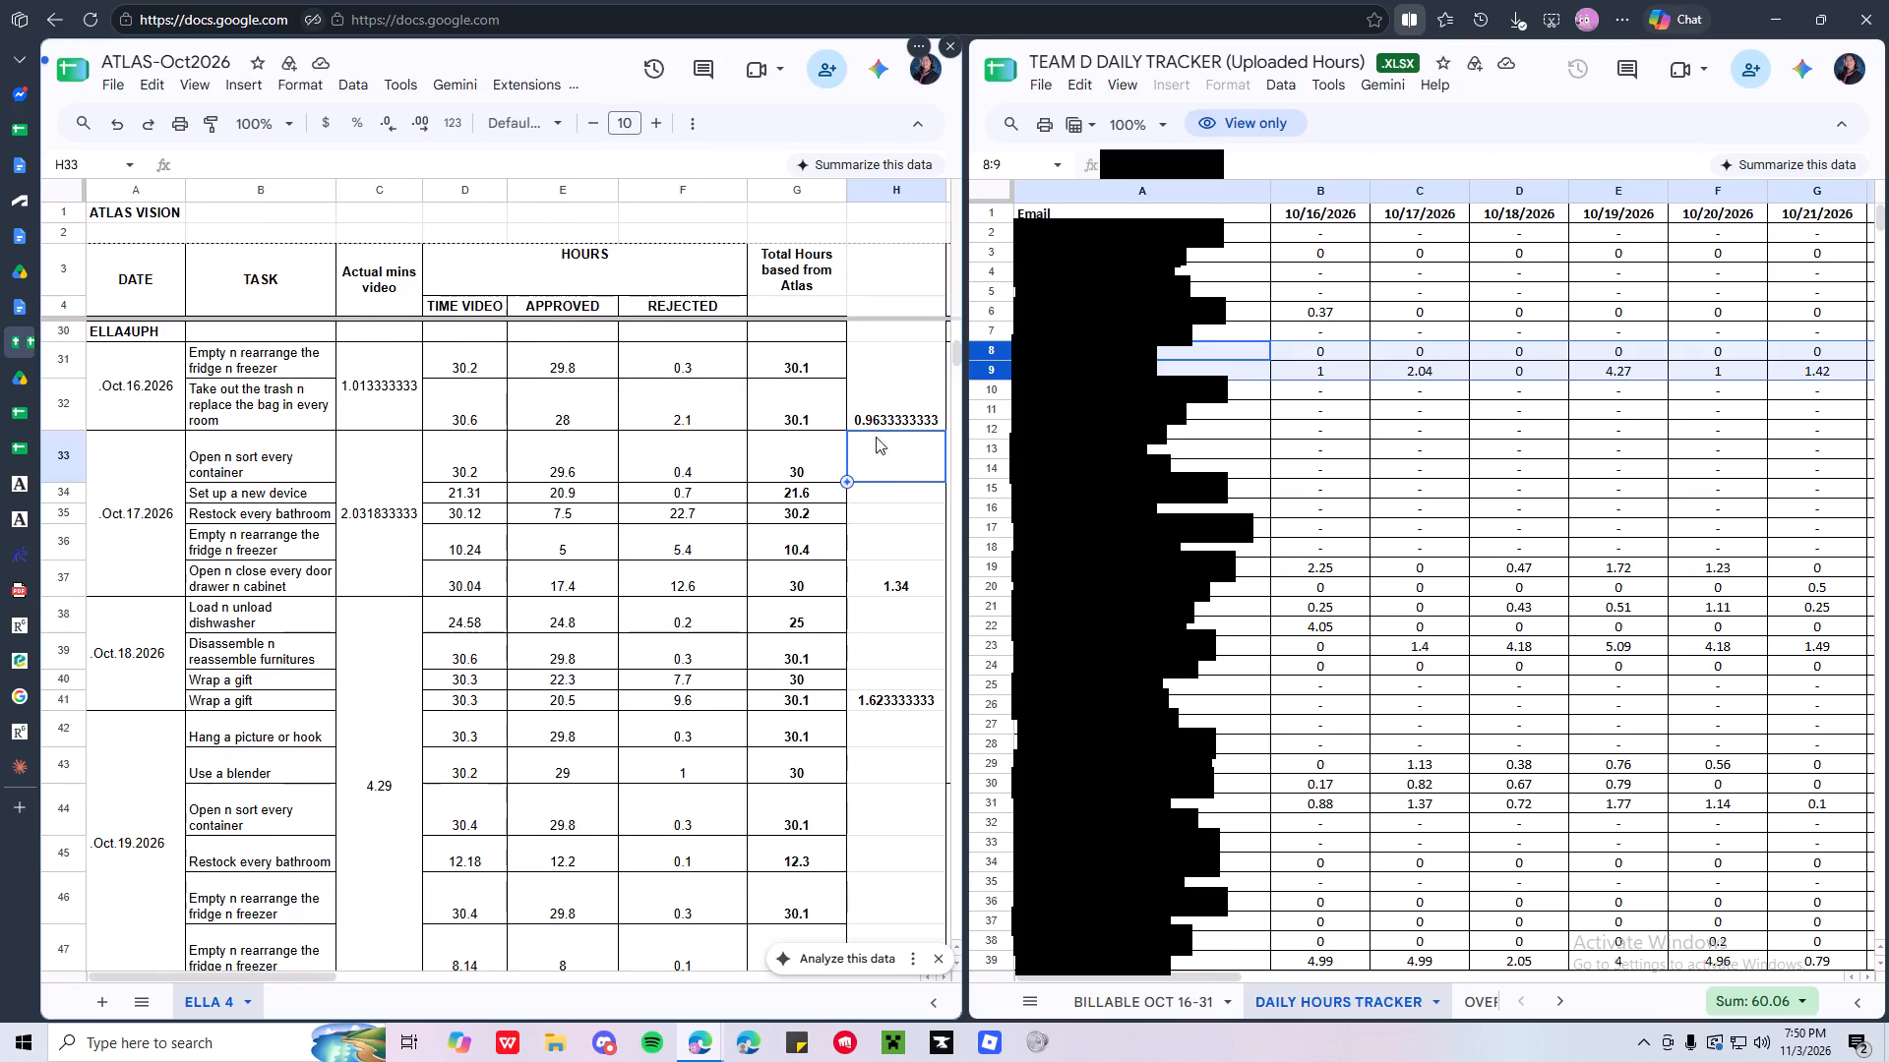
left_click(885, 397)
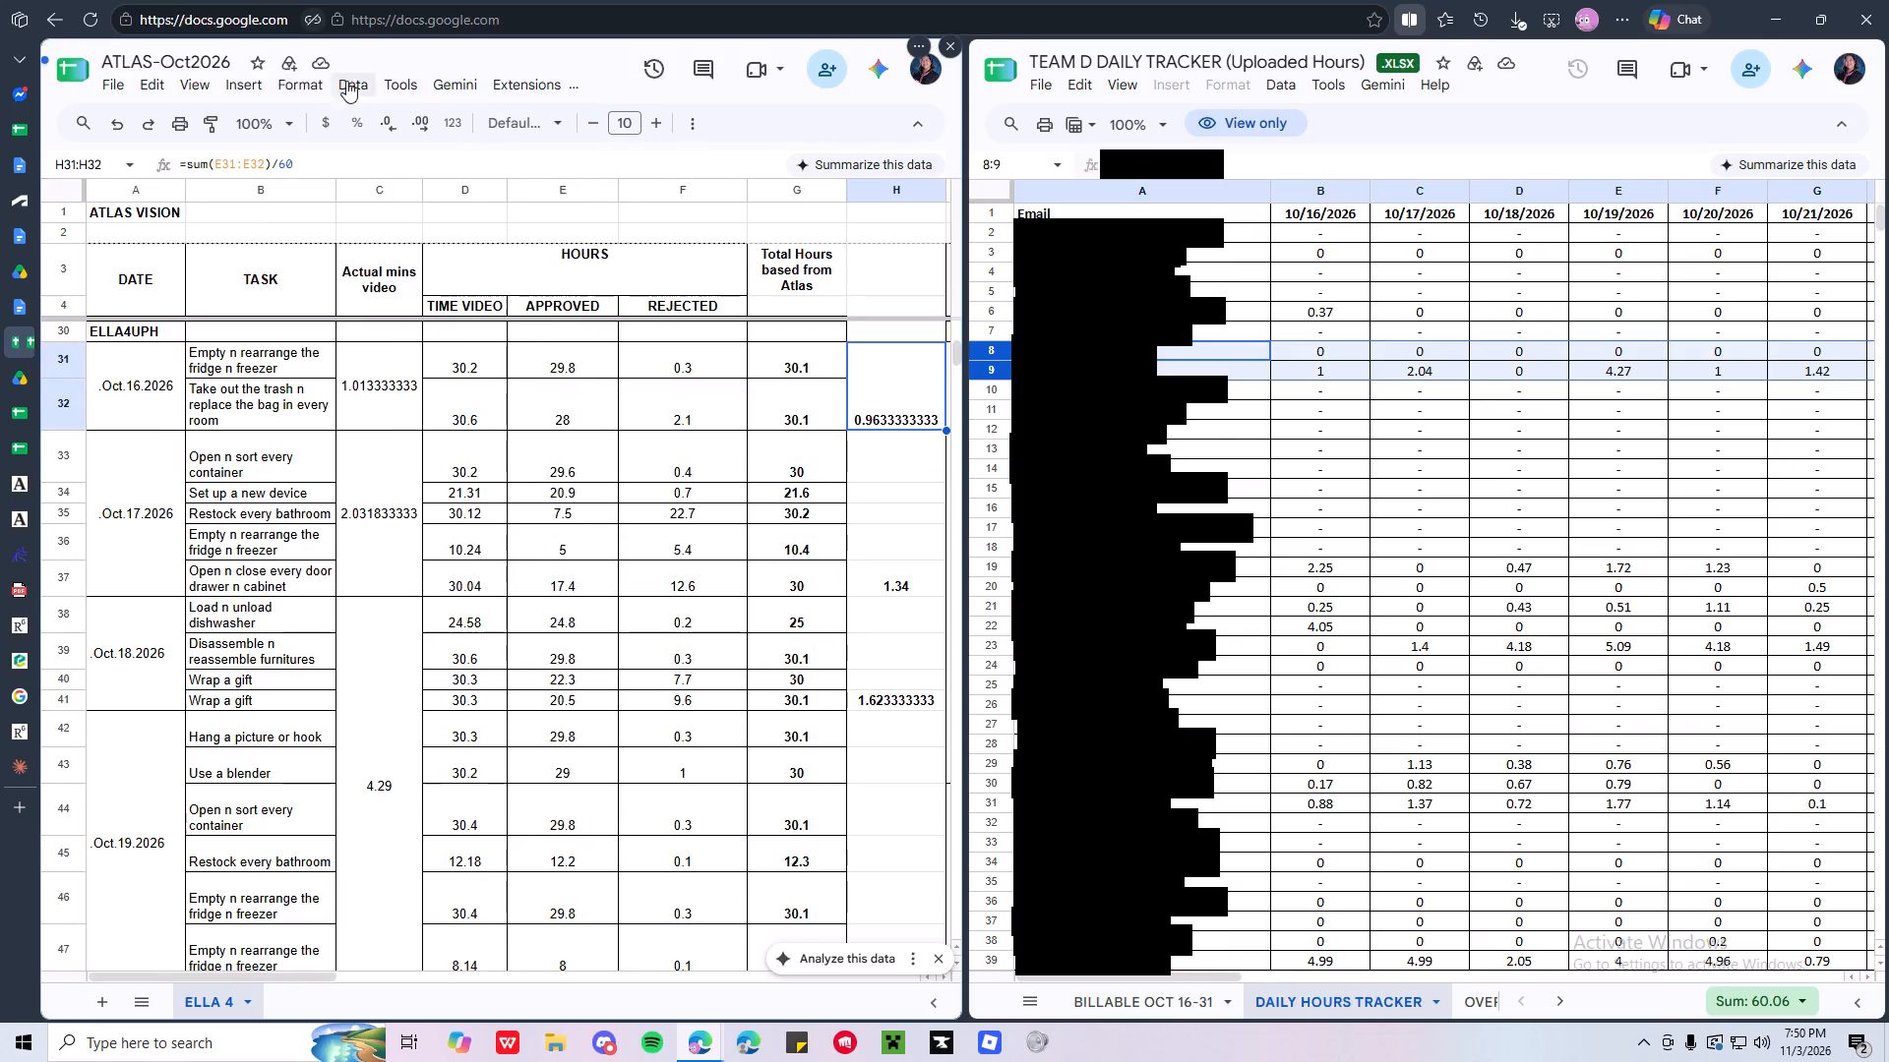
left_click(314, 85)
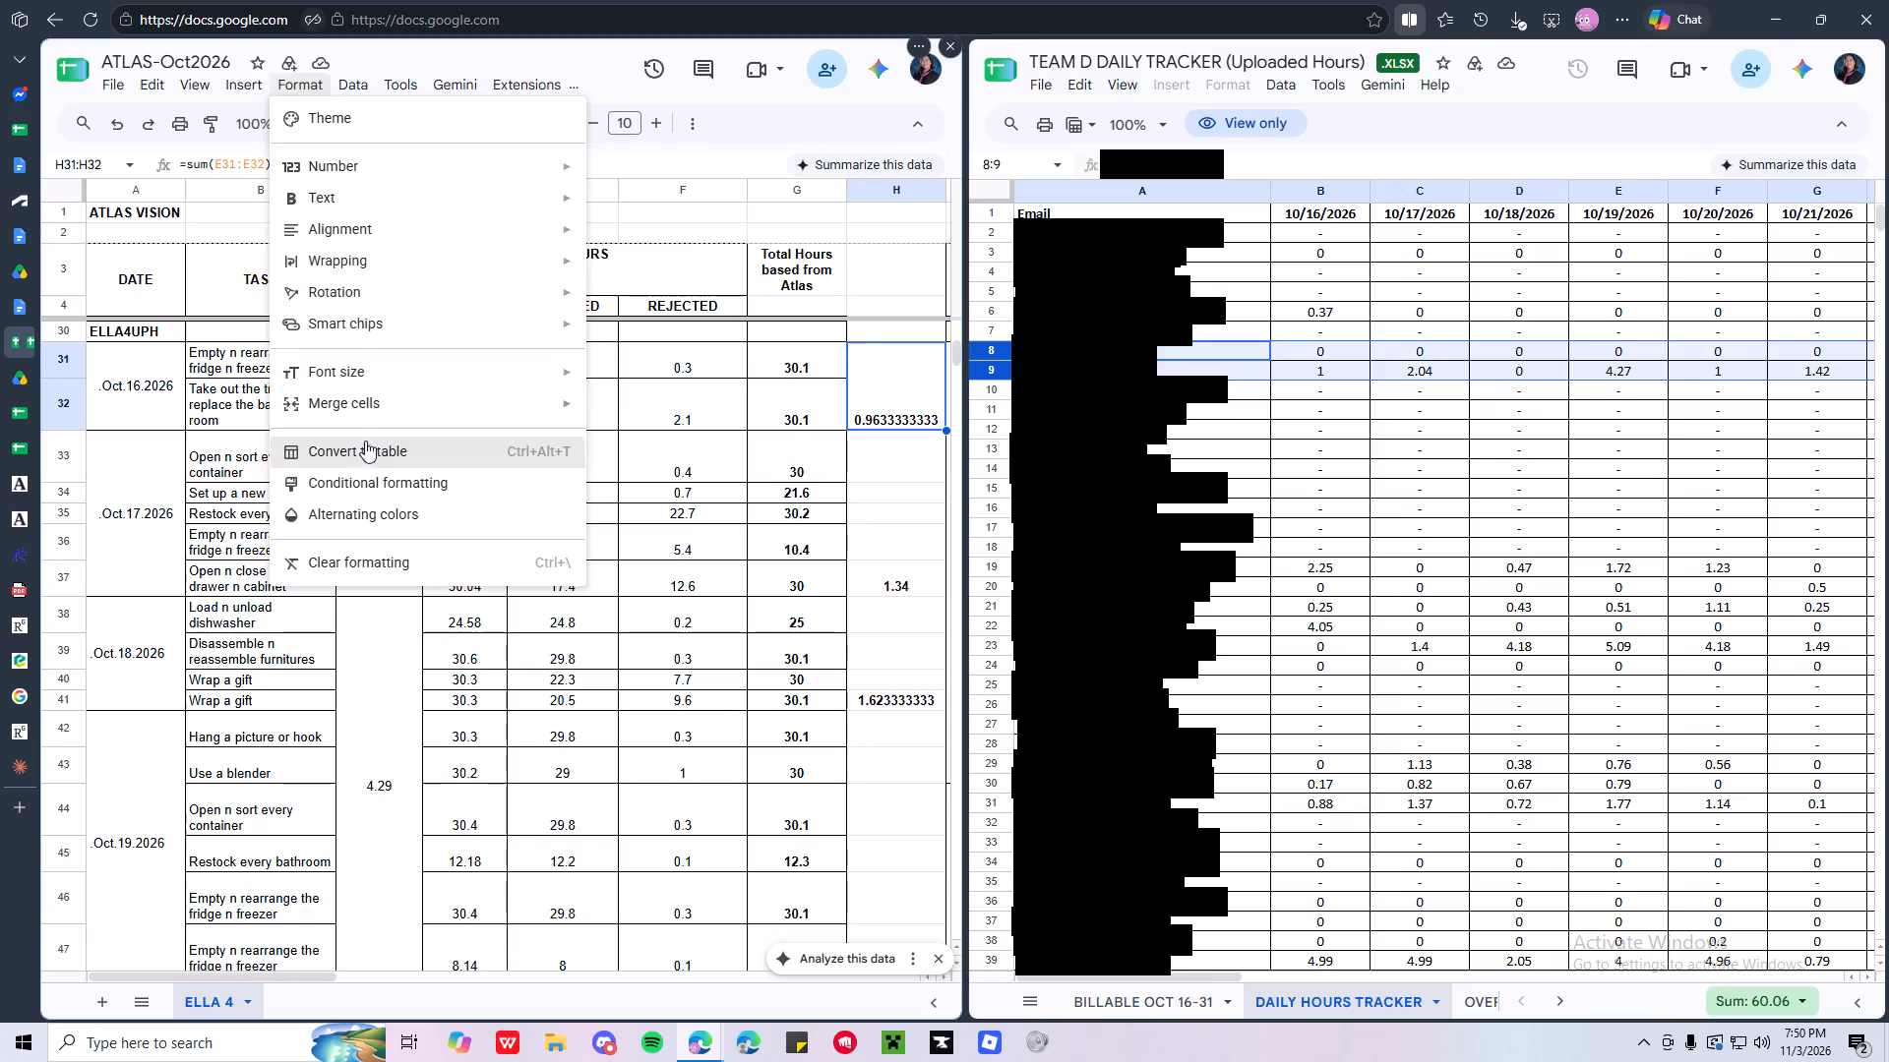
Apply text wrapping to cells H33 to H37 beside the Oct.17 entries, and clear the range's formatting.
left_click(891, 470)
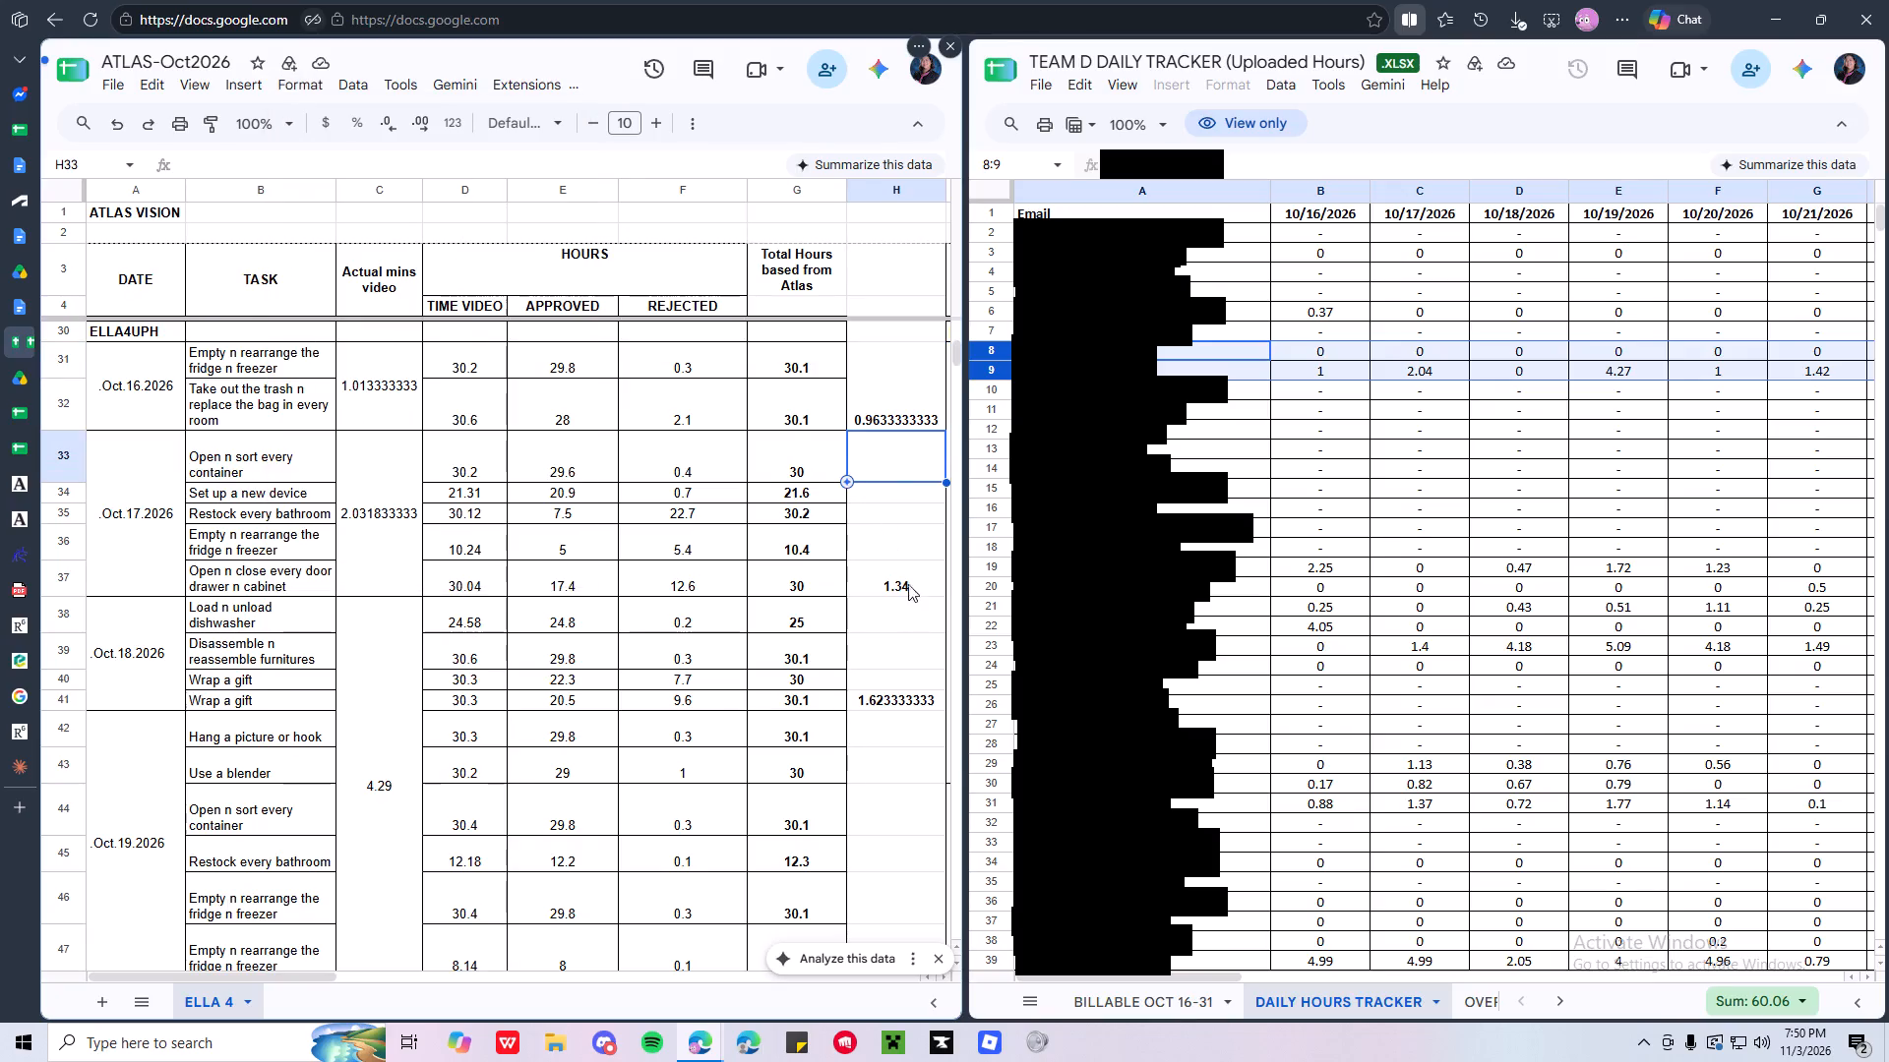
left_click(904, 575, "shift")
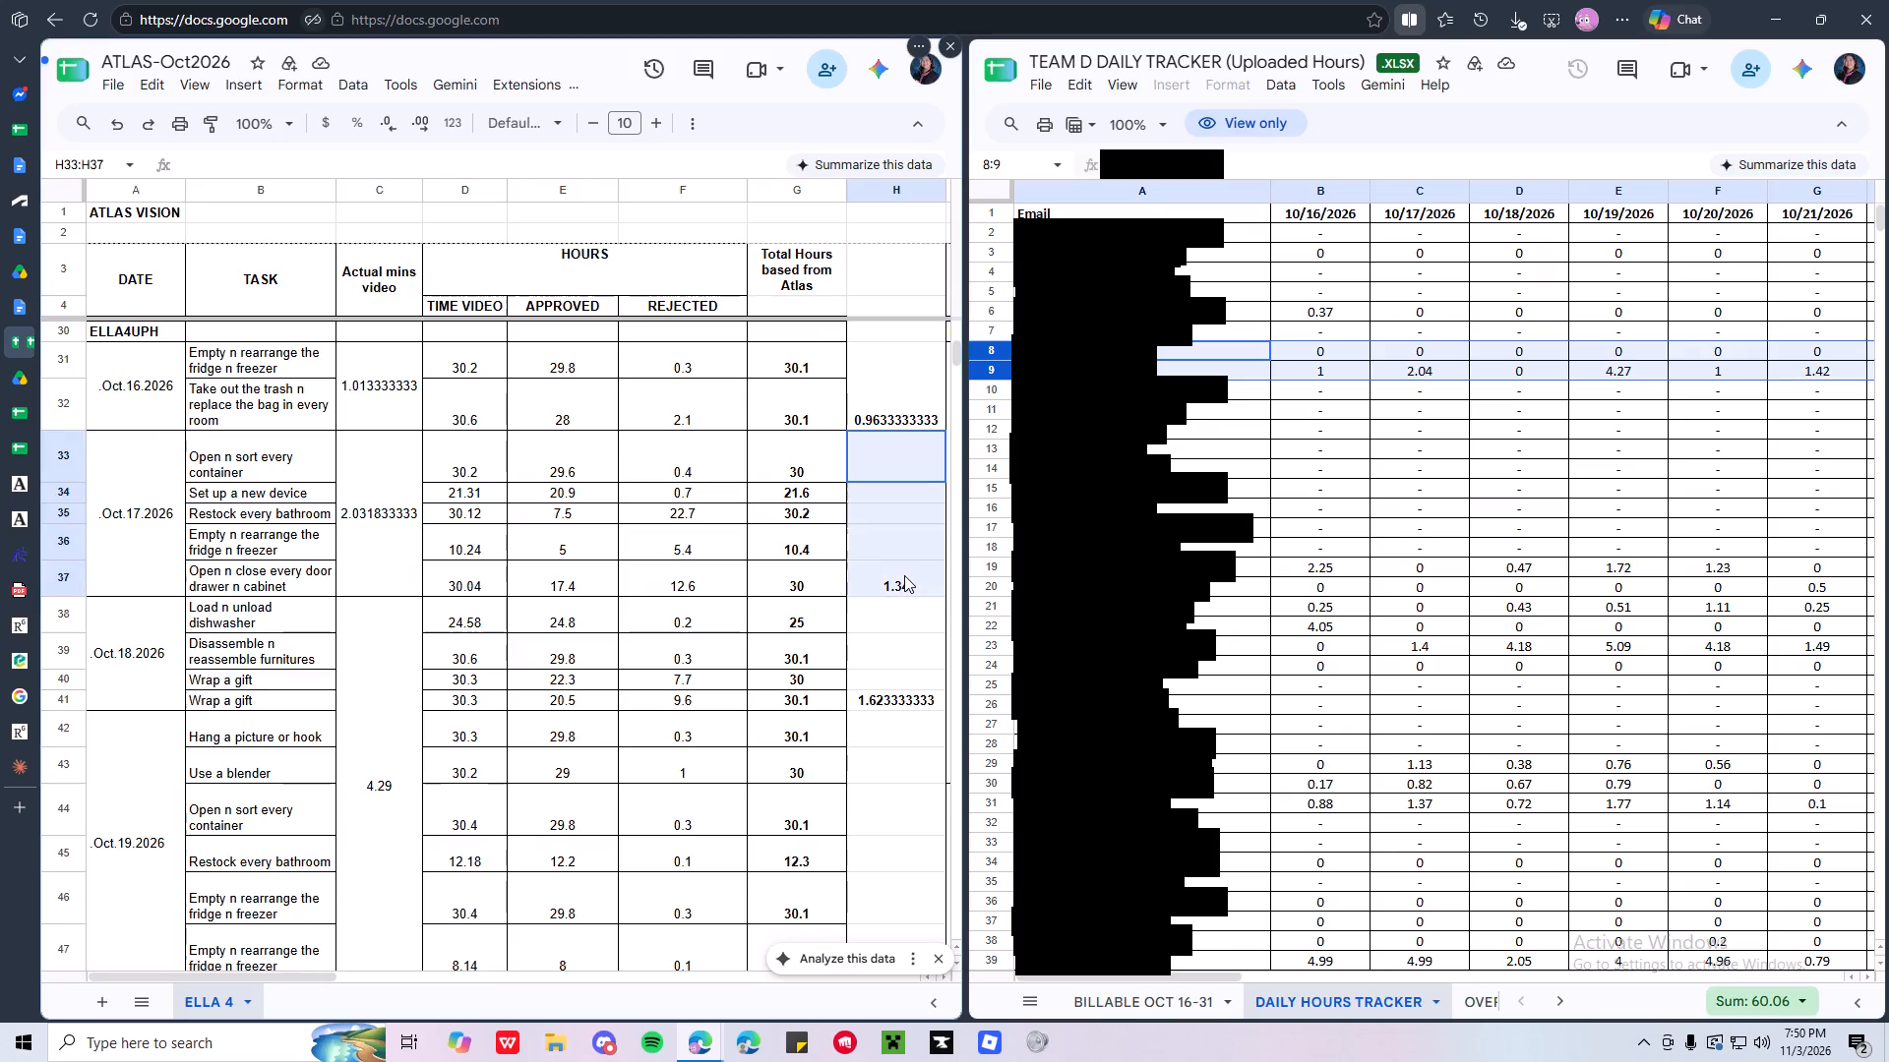
left_click(286, 85)
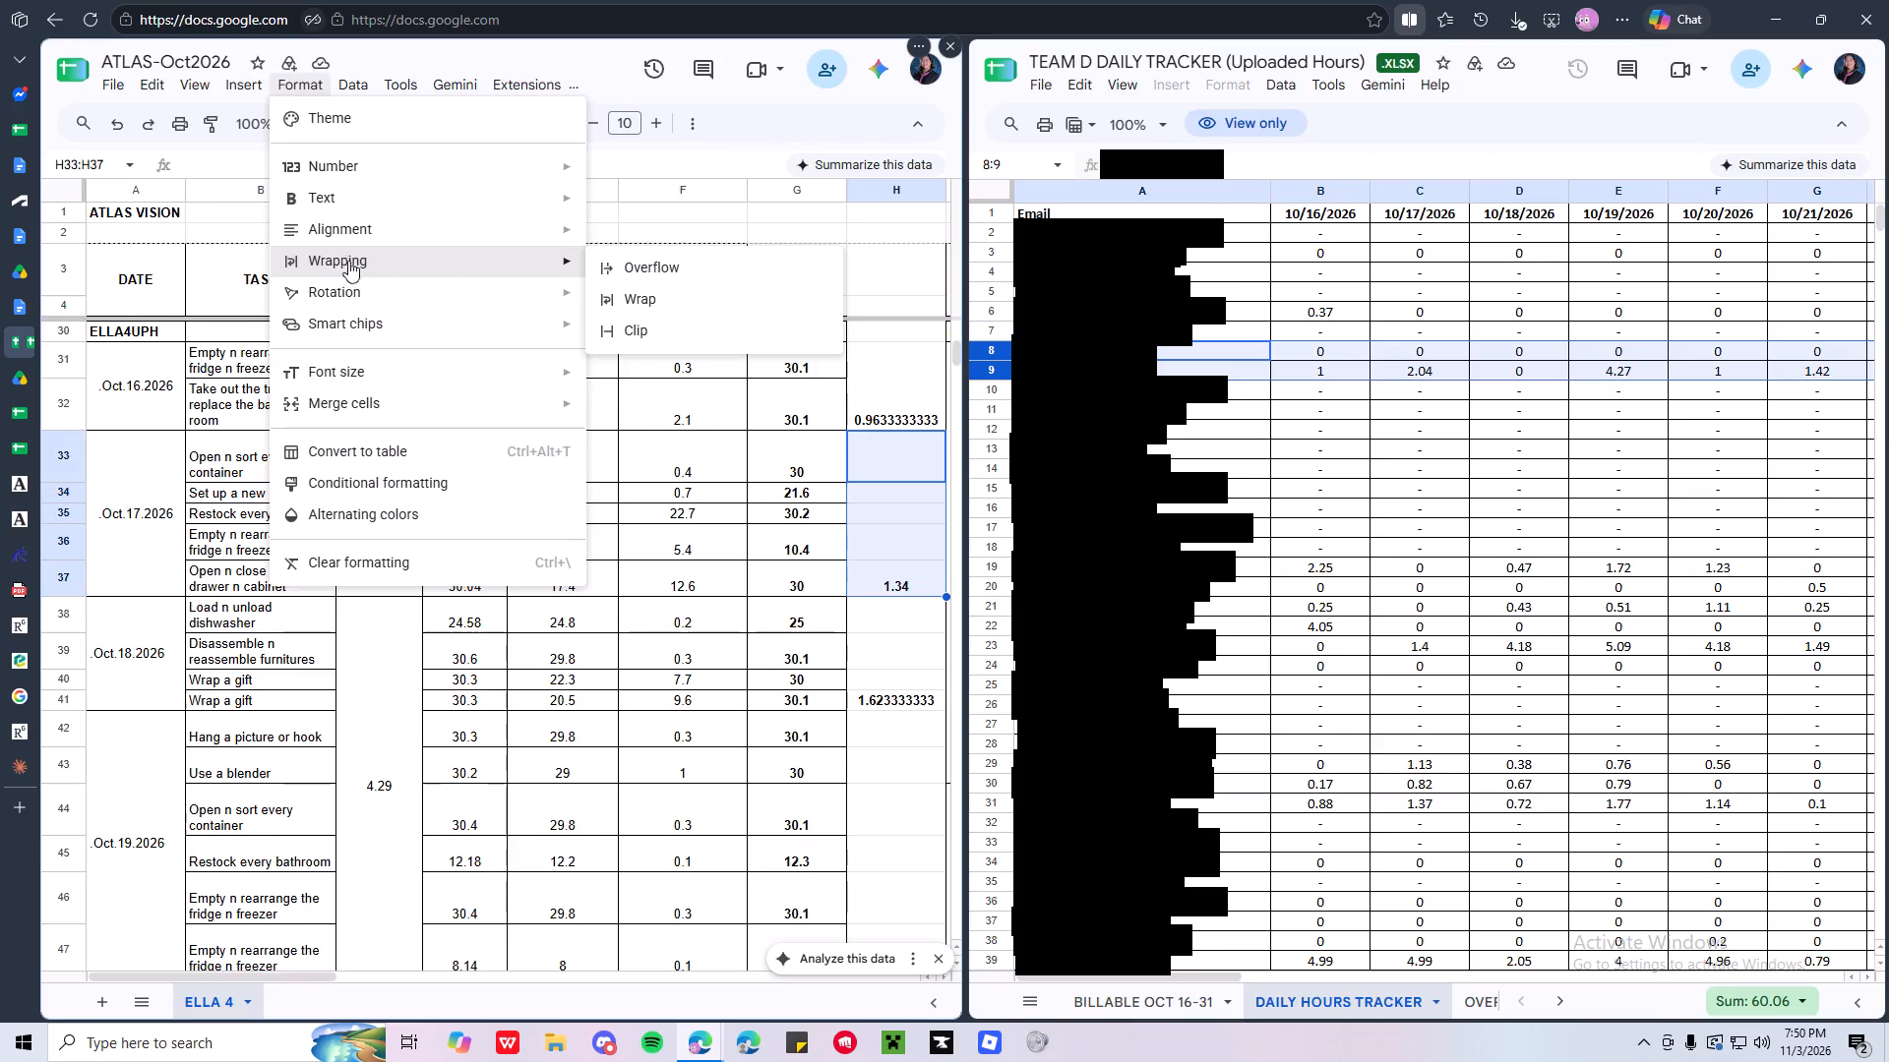
left_click(667, 298)
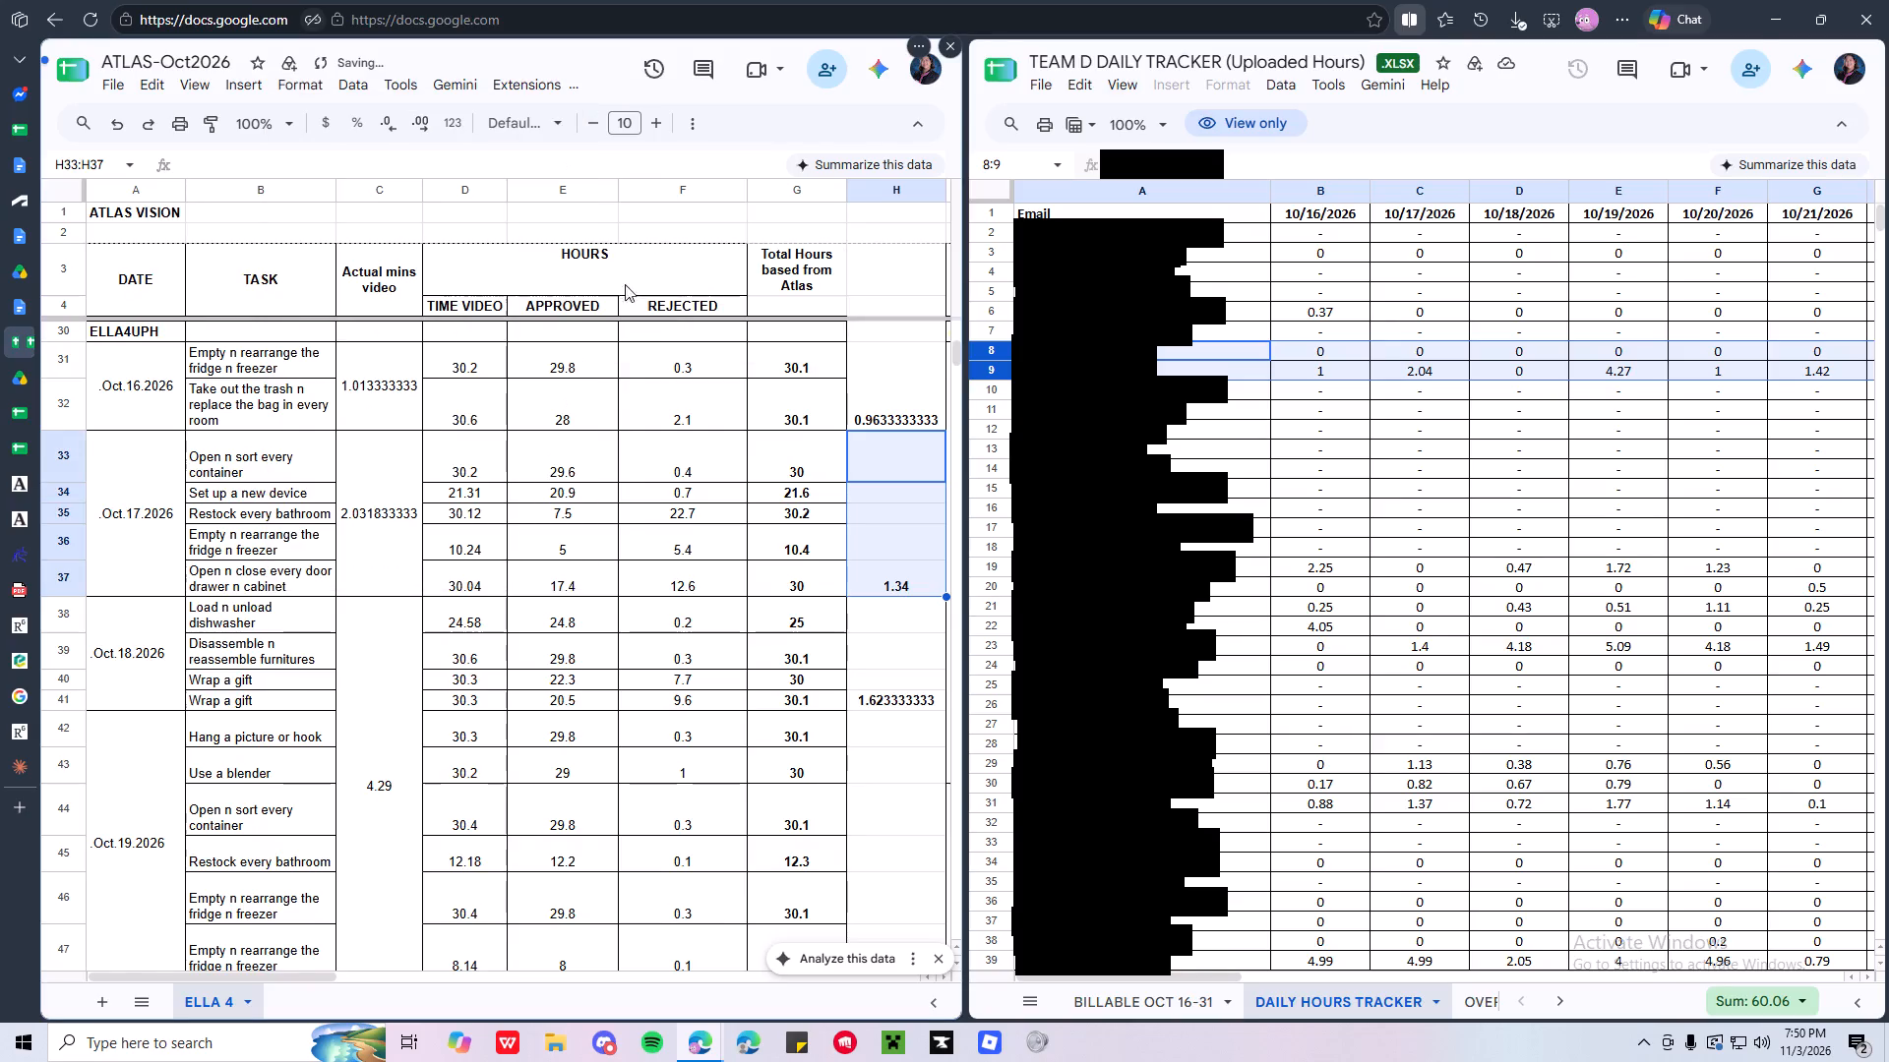
left_click(282, 82)
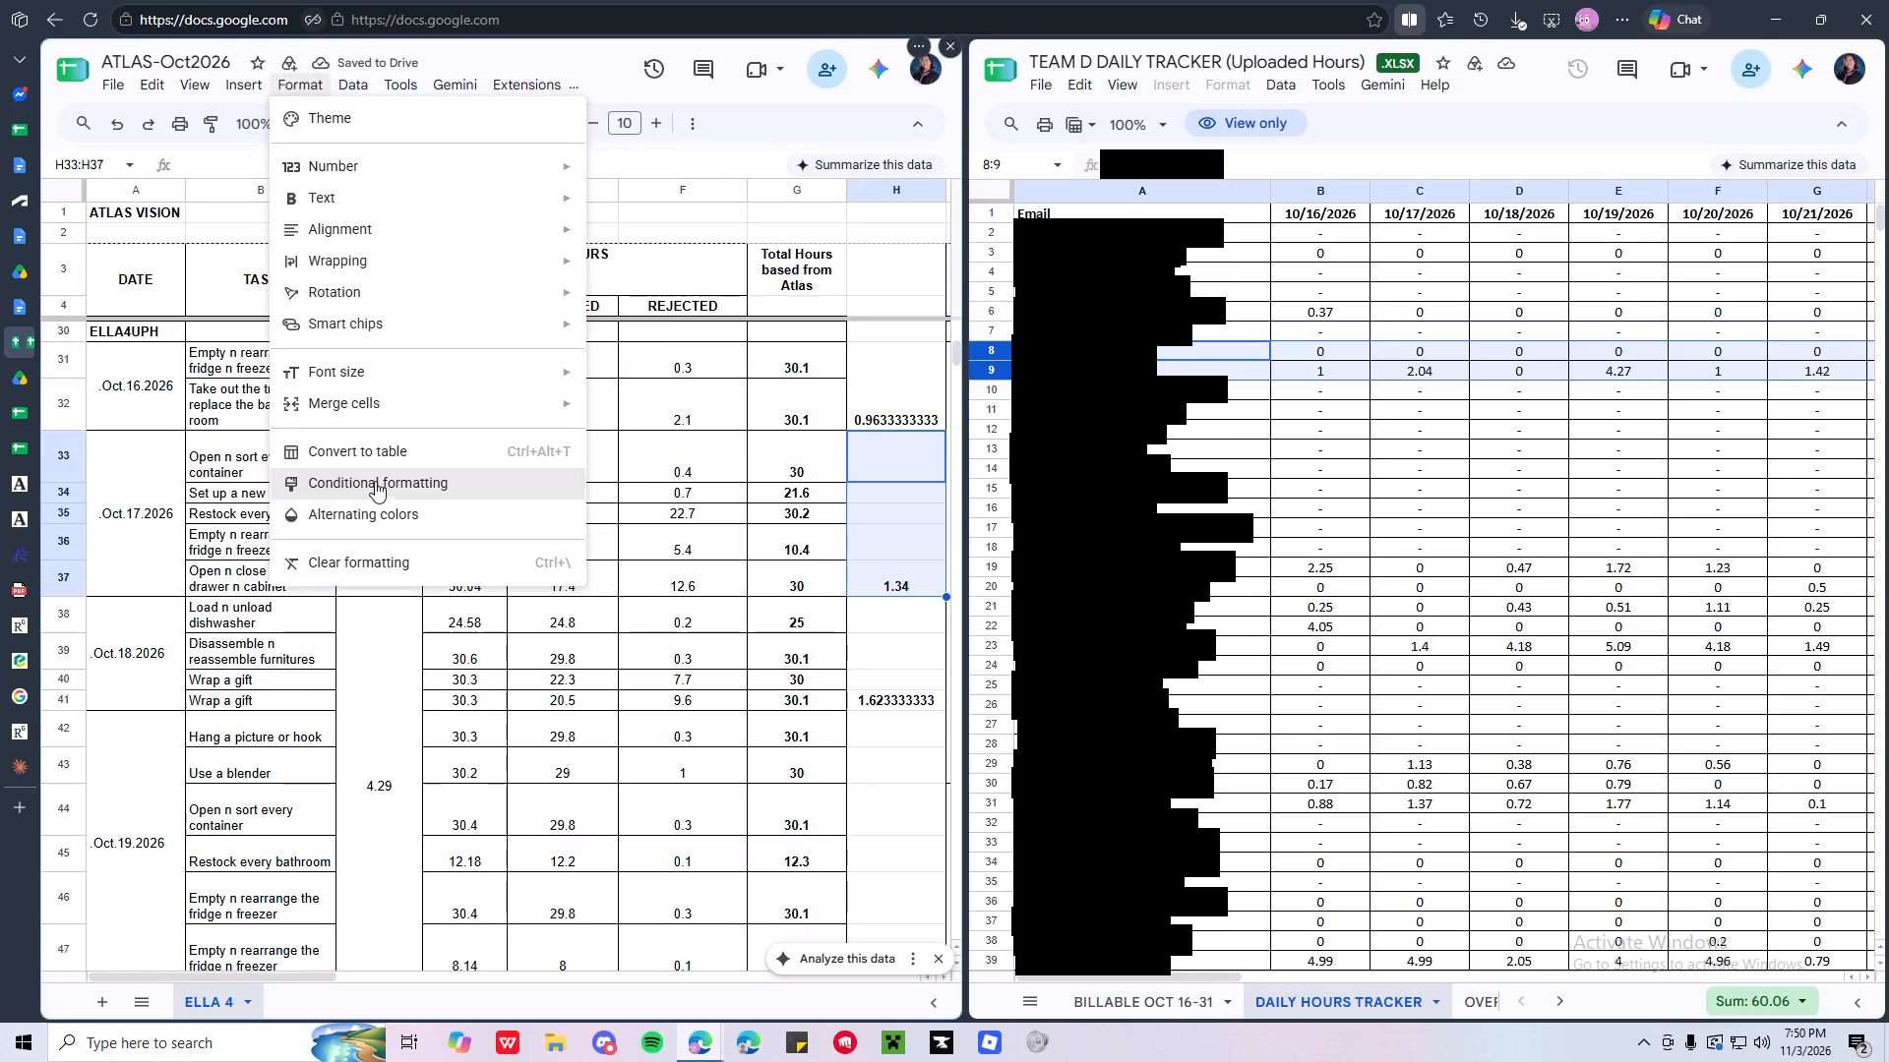
left_click(394, 561)
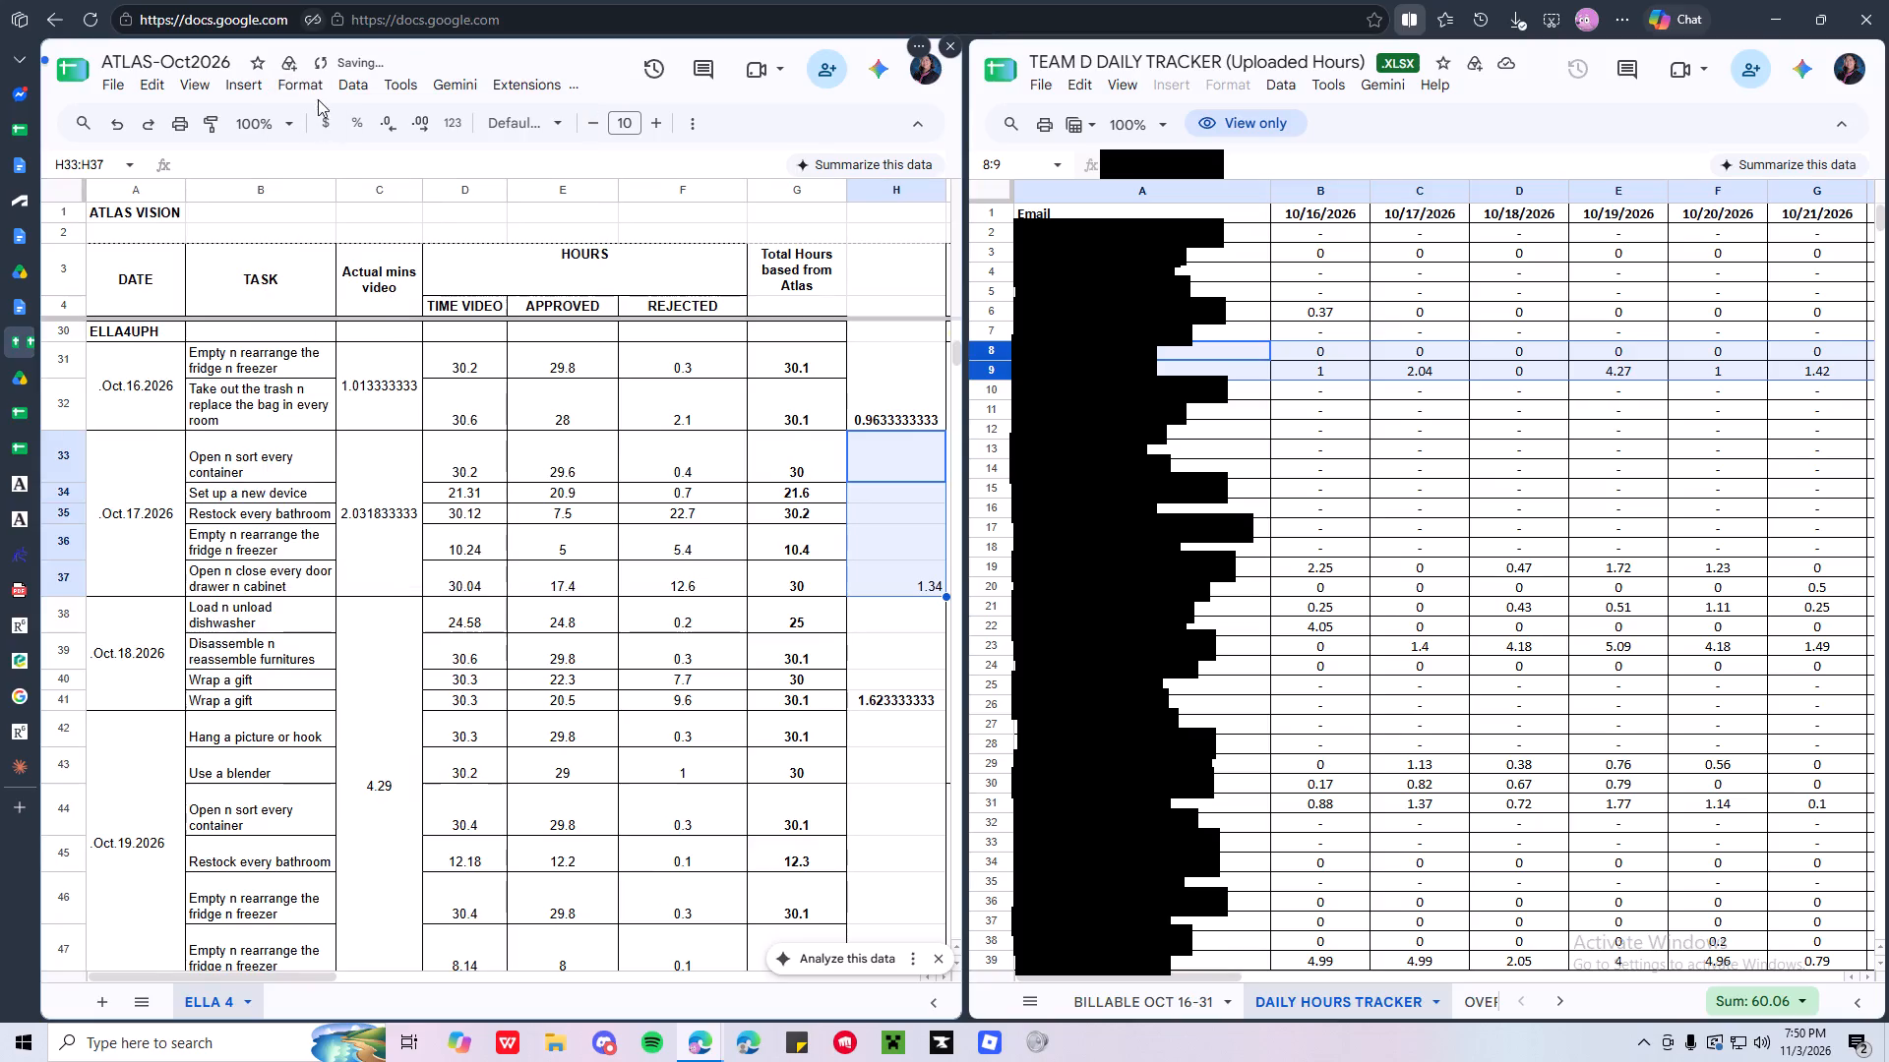
Merge cells H33 to H37 beside the Oct.17 entries into one cell.
left_click(313, 87)
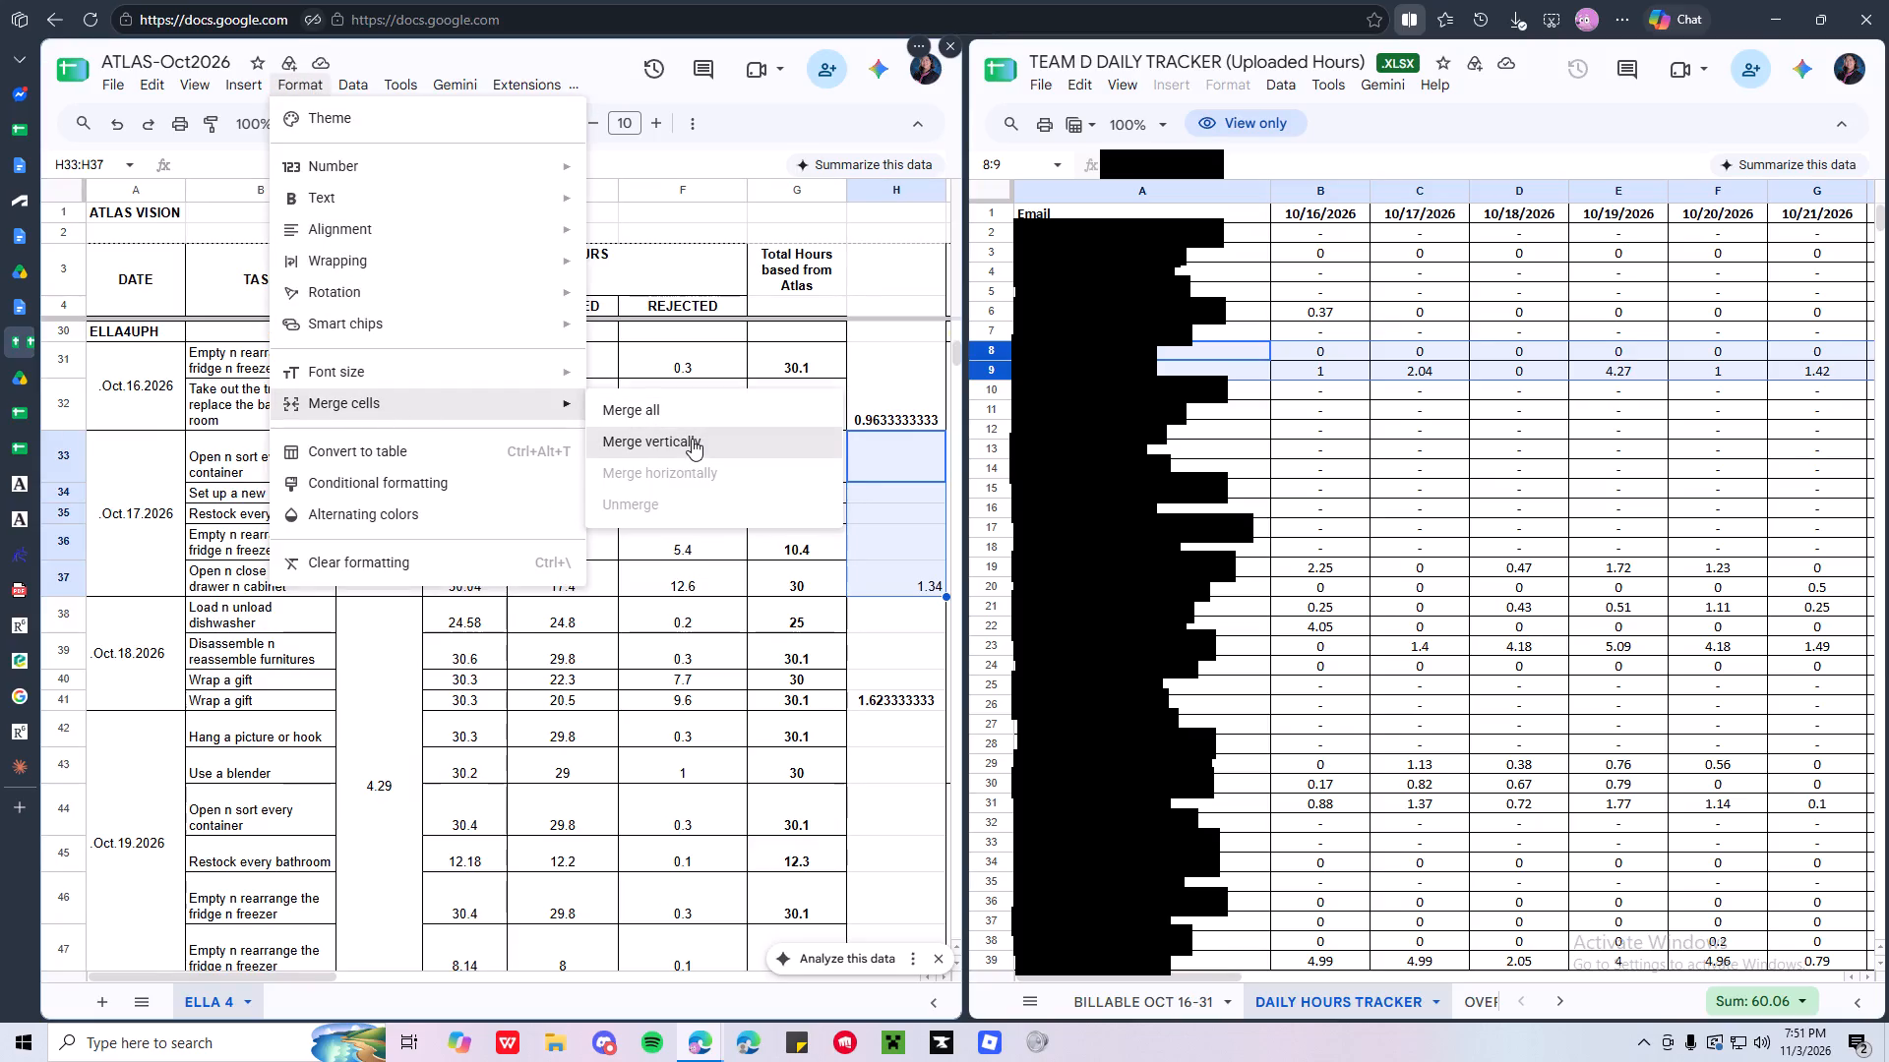
left_click(671, 415)
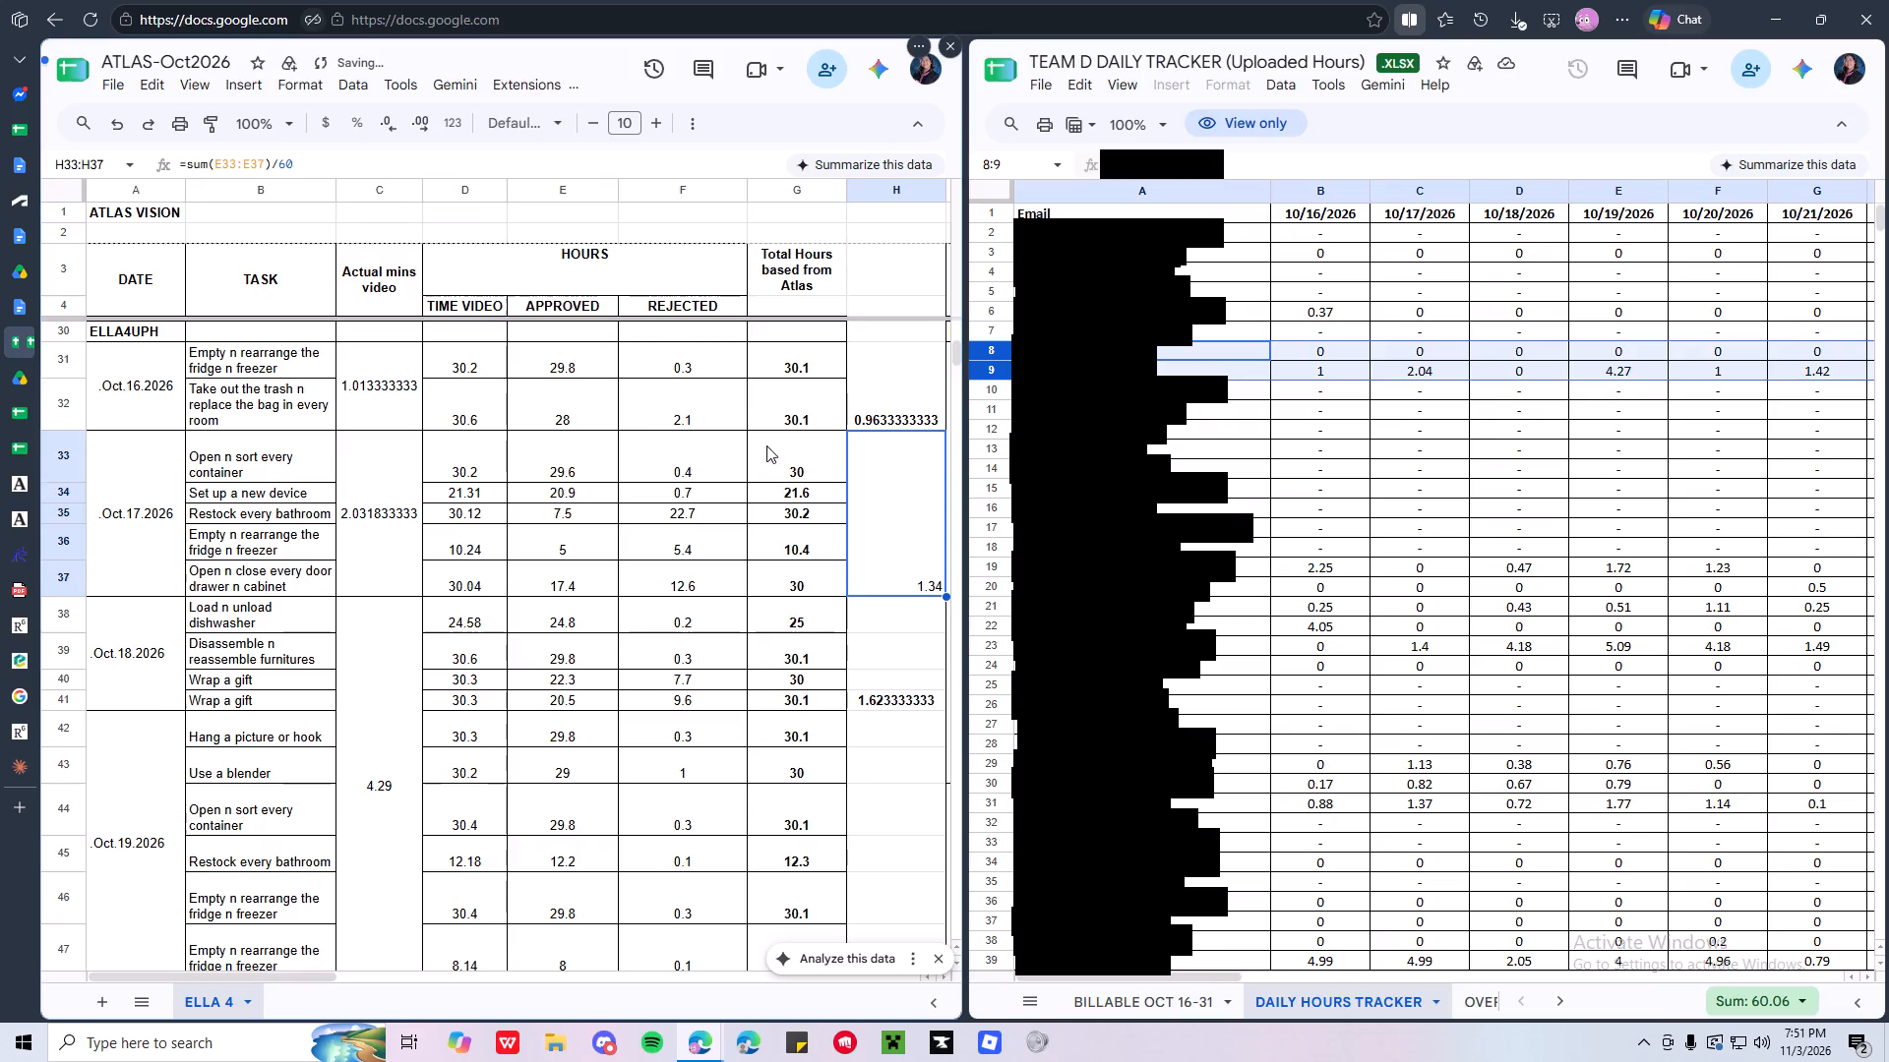
Align the value in merged cell H33:H37 to the horizontal center and vertical middle.
right_click(879, 491)
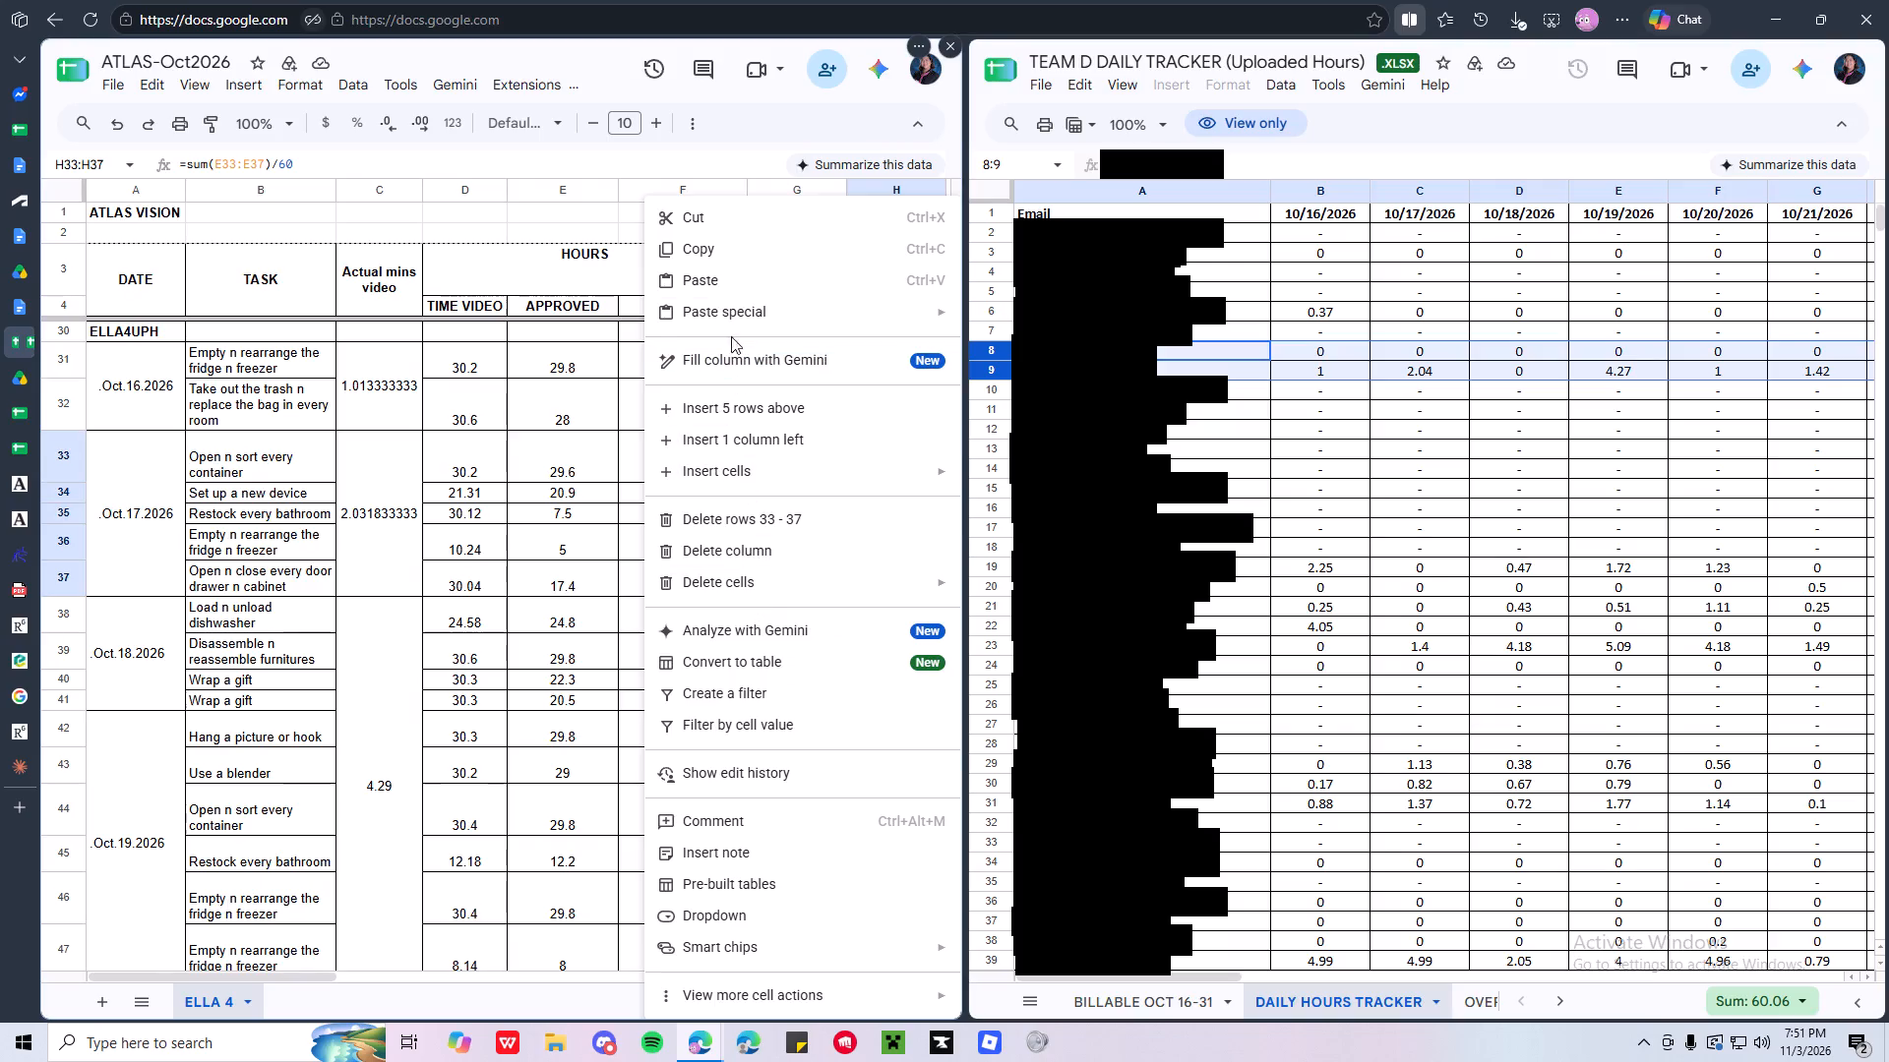
left_click(296, 77)
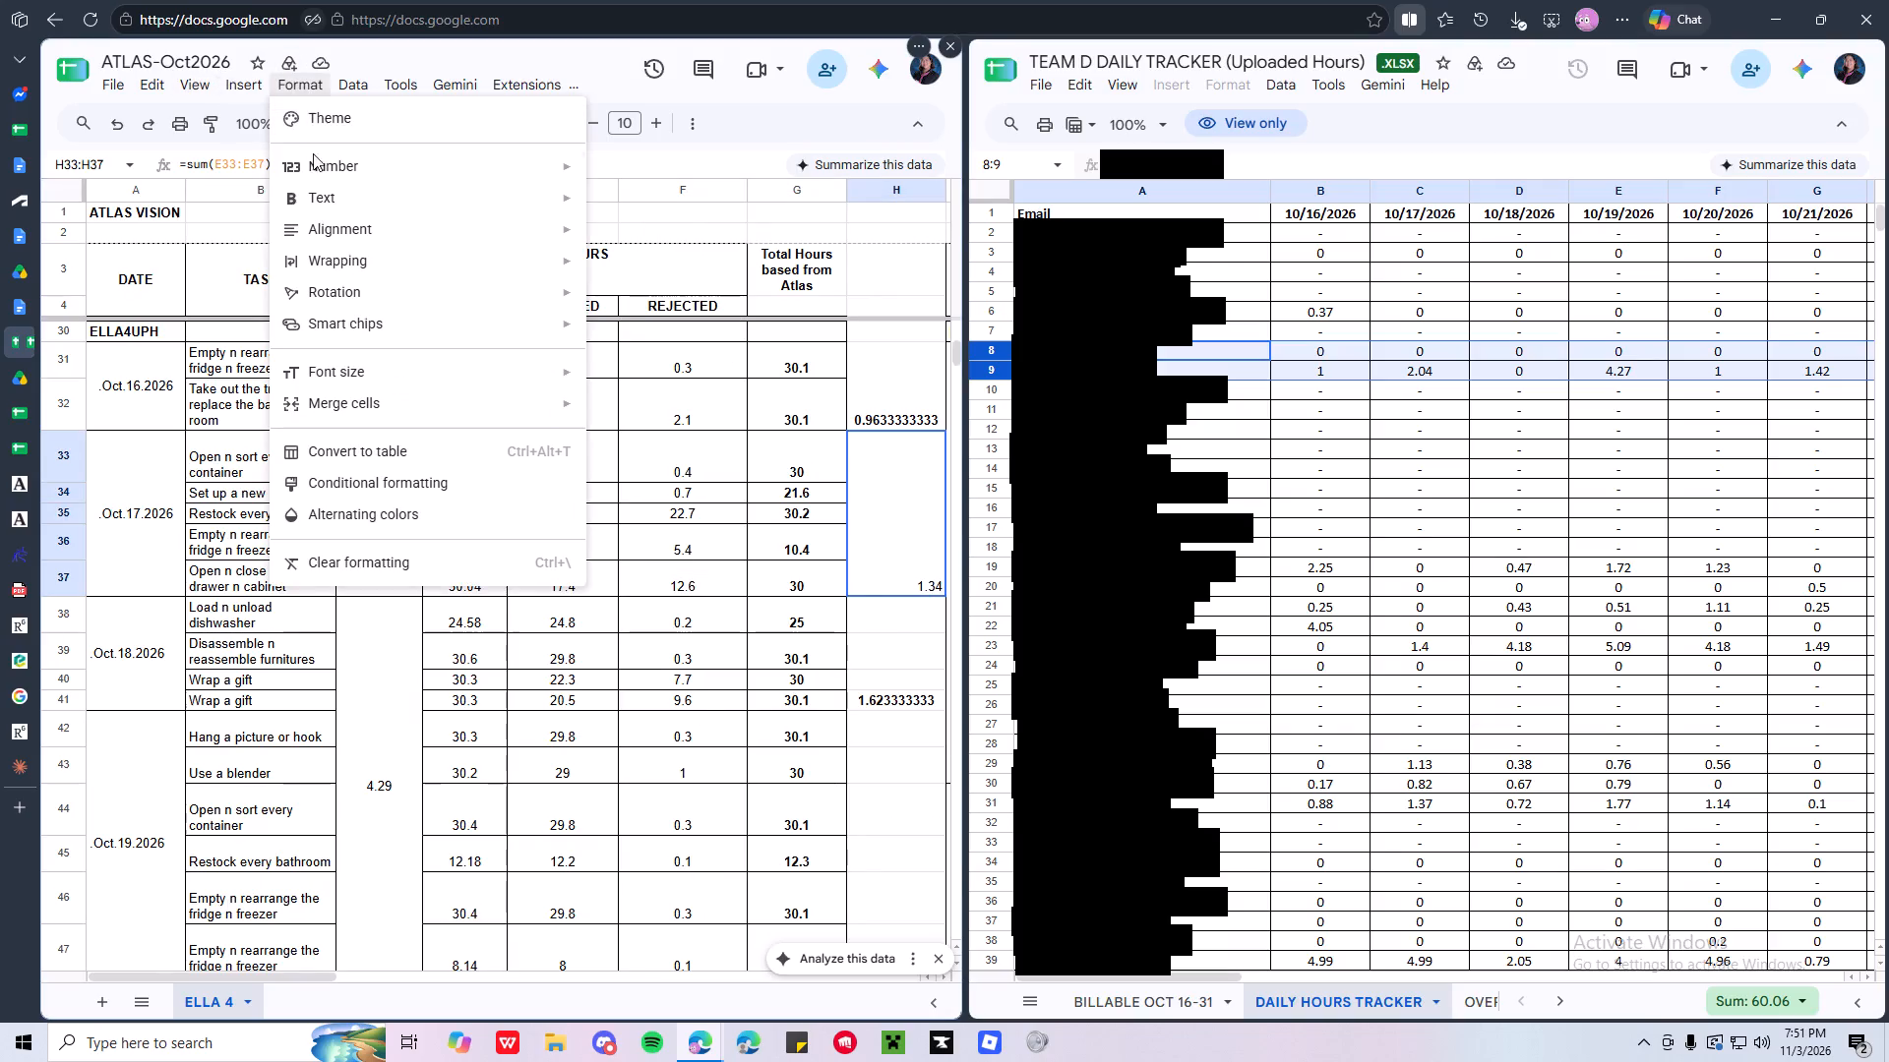
left_click(642, 275)
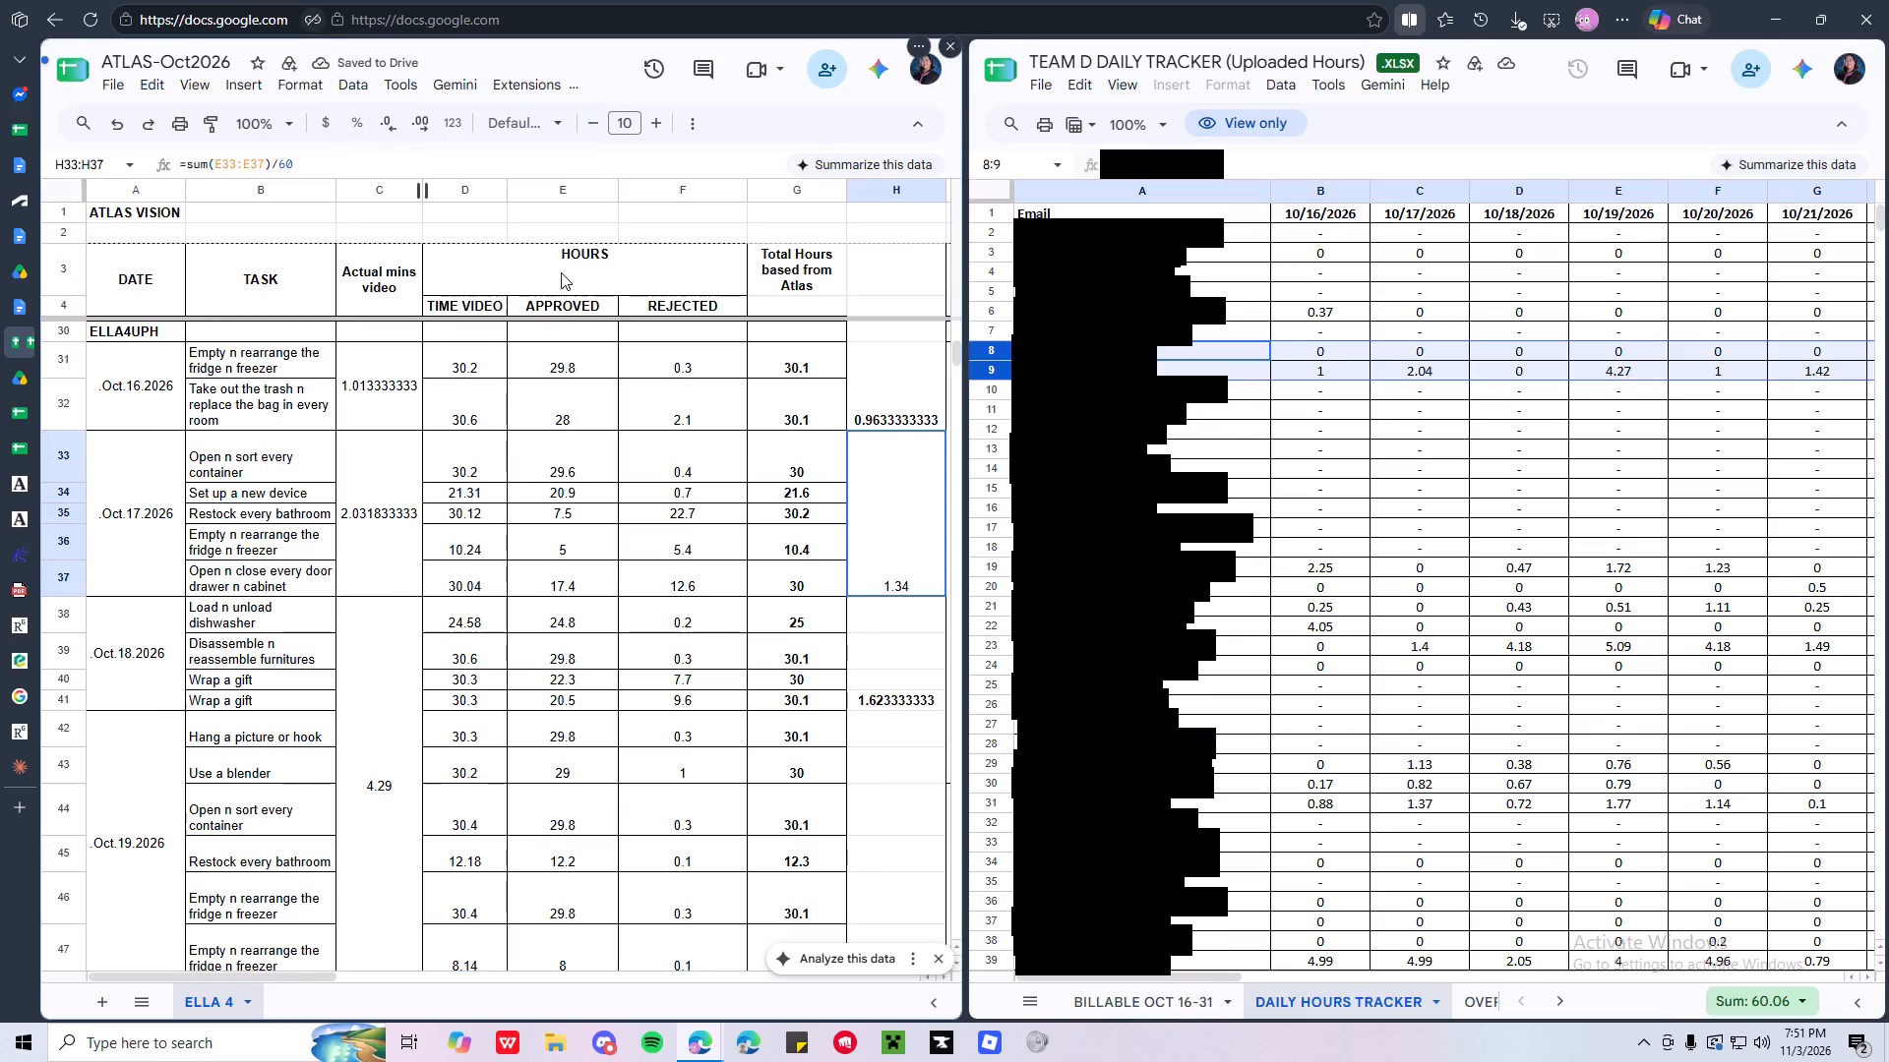
left_click(295, 78)
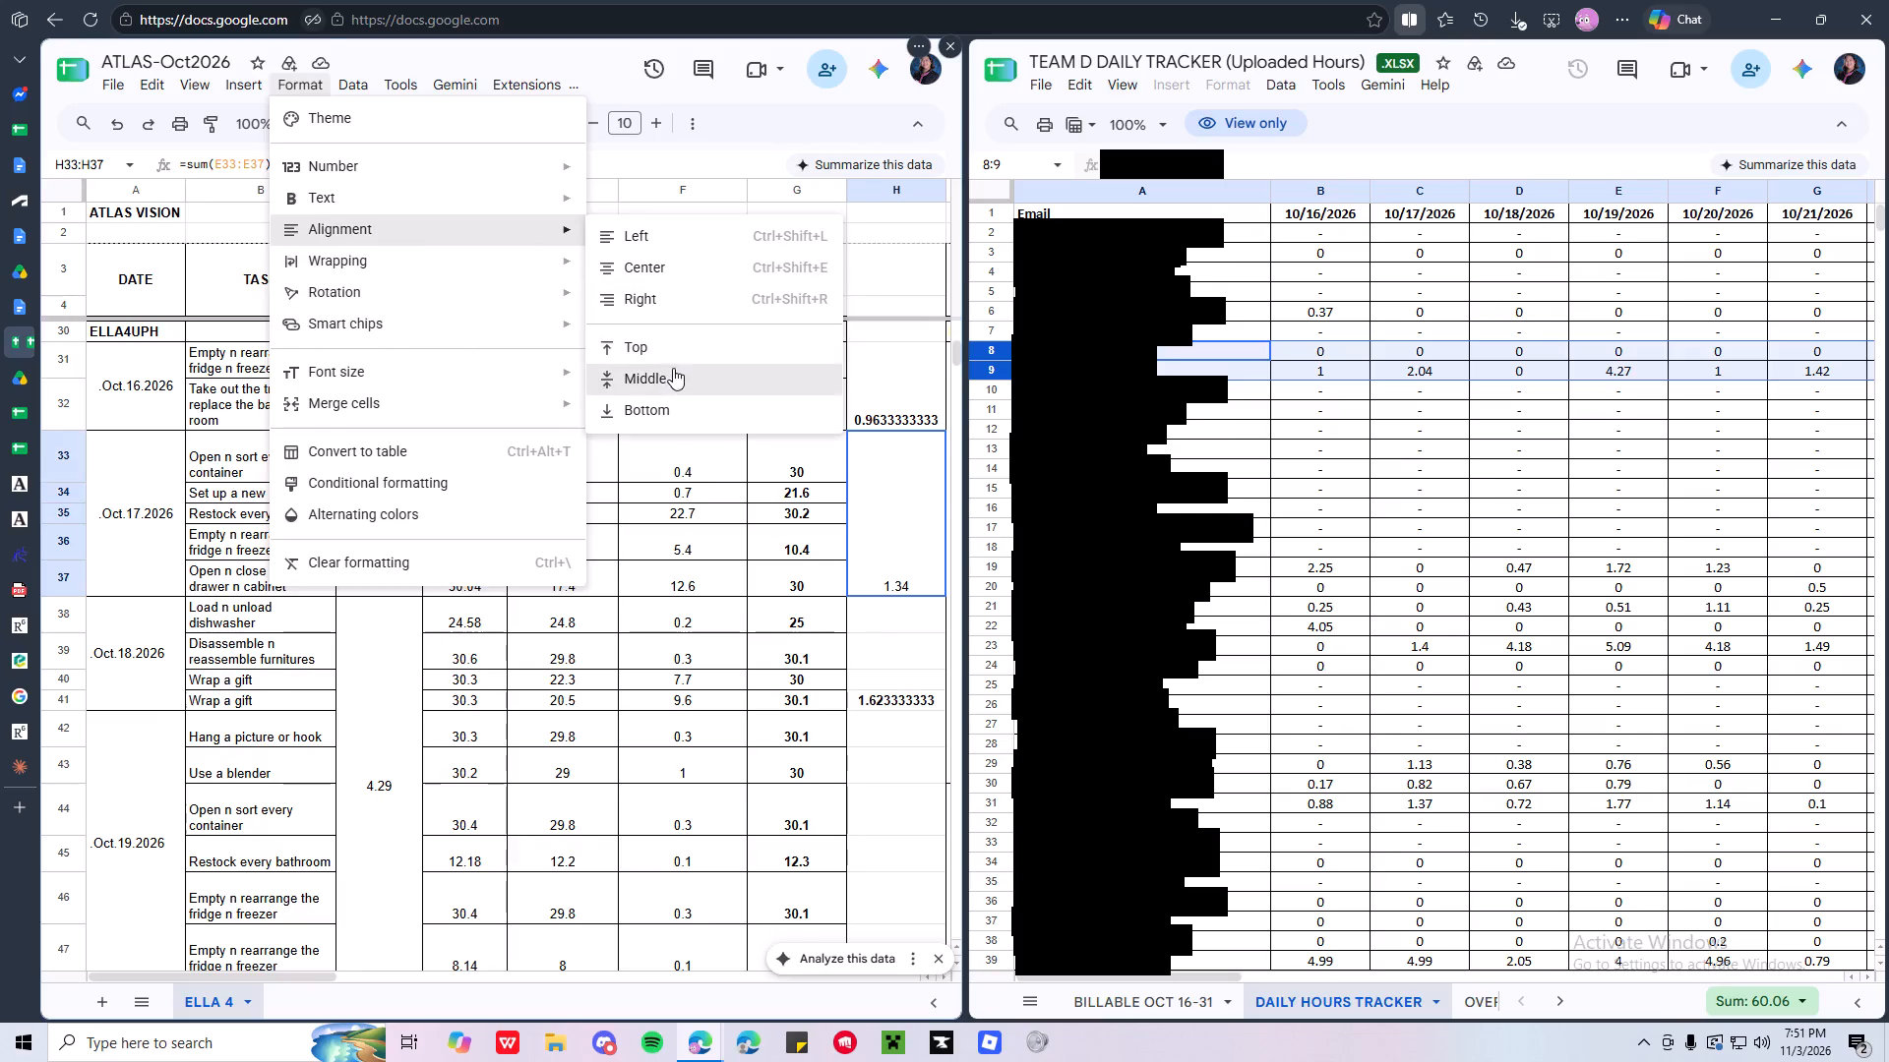
left_click(673, 372)
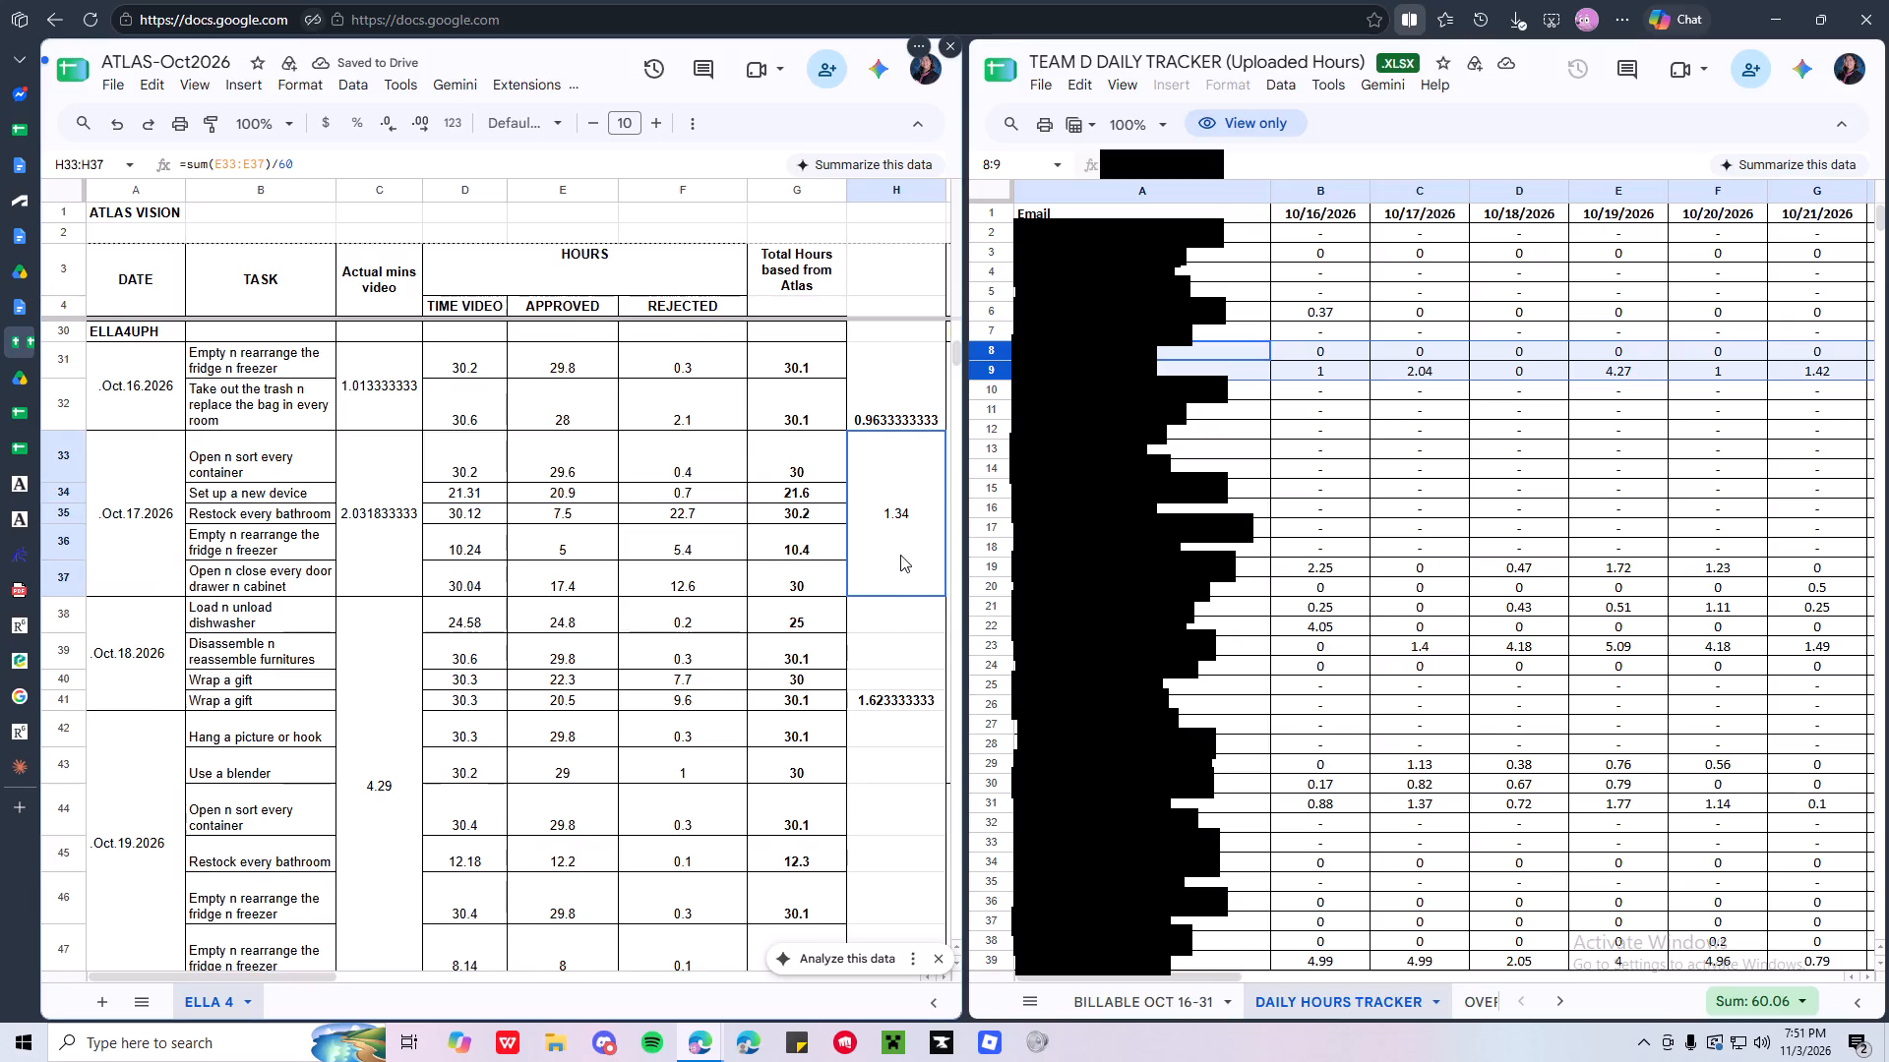
Align the Oct.16 value in merged cell H31:H32 to the vertical middle.
left_click(884, 398)
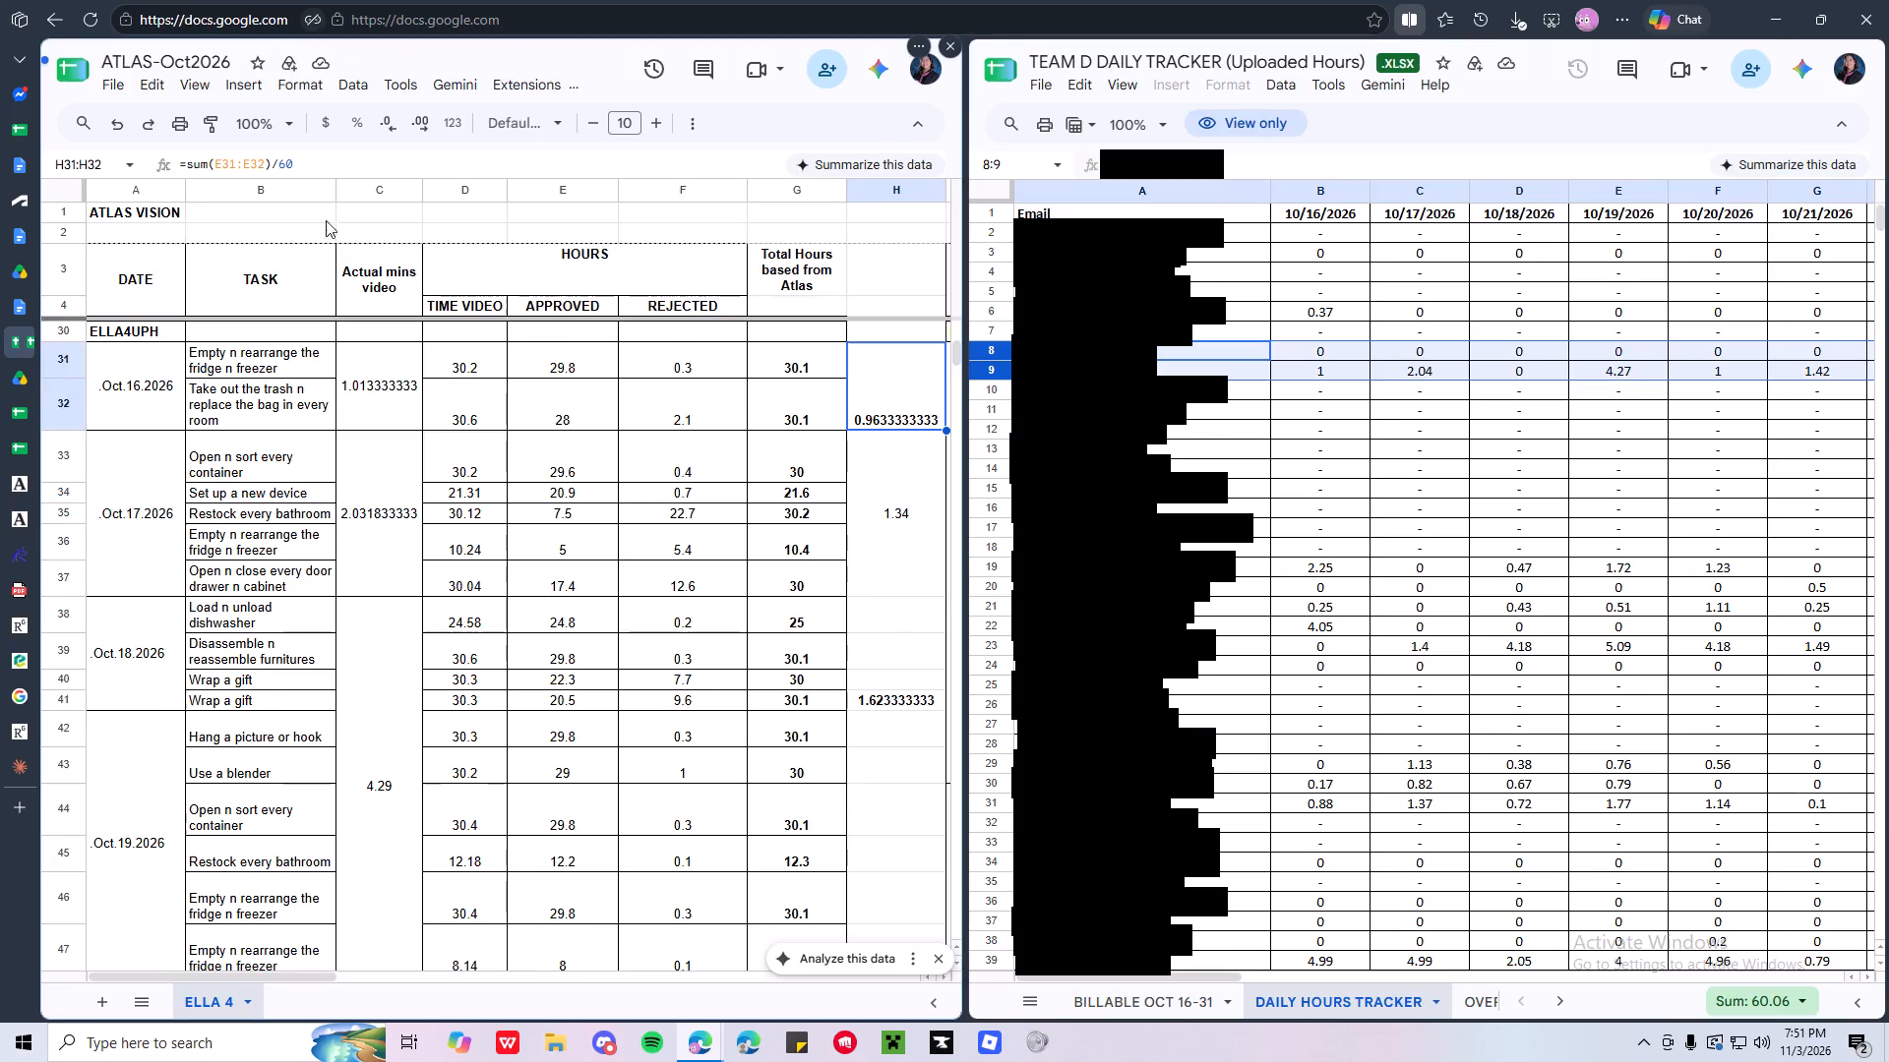
left_click(300, 85)
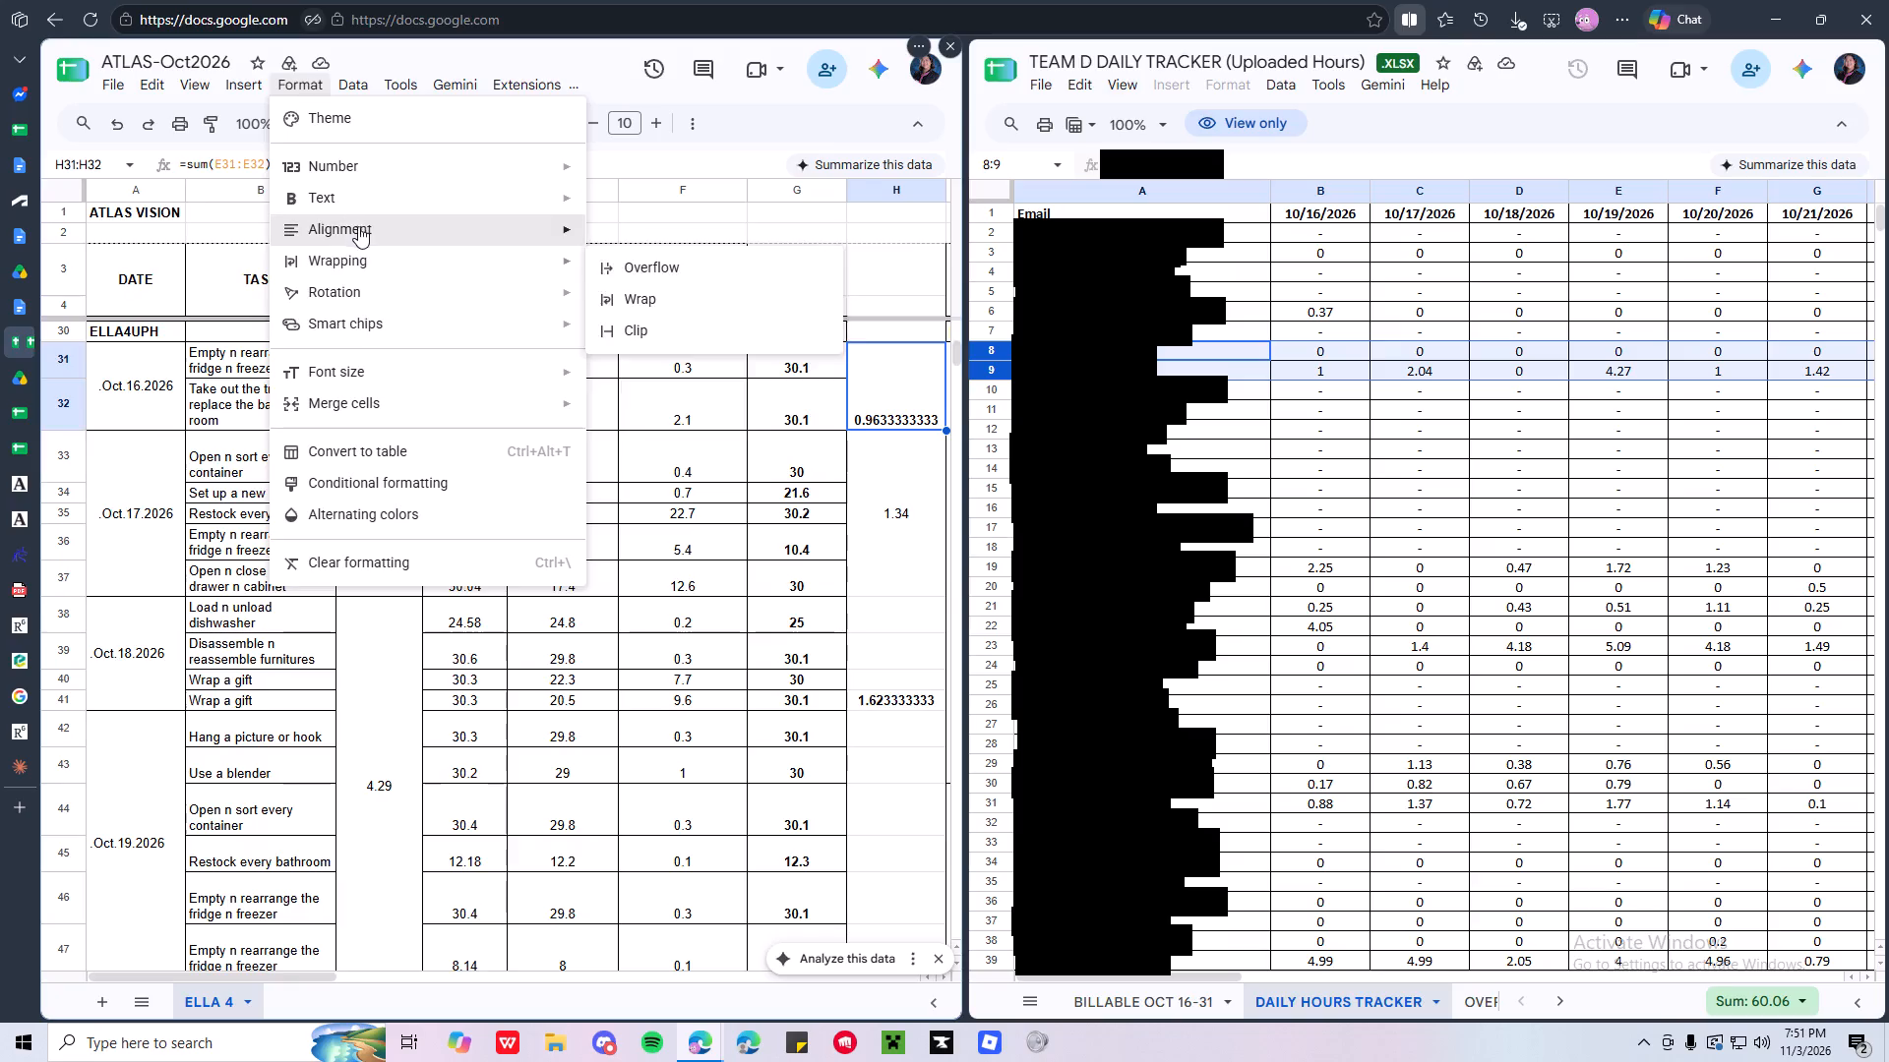
left_click(641, 377)
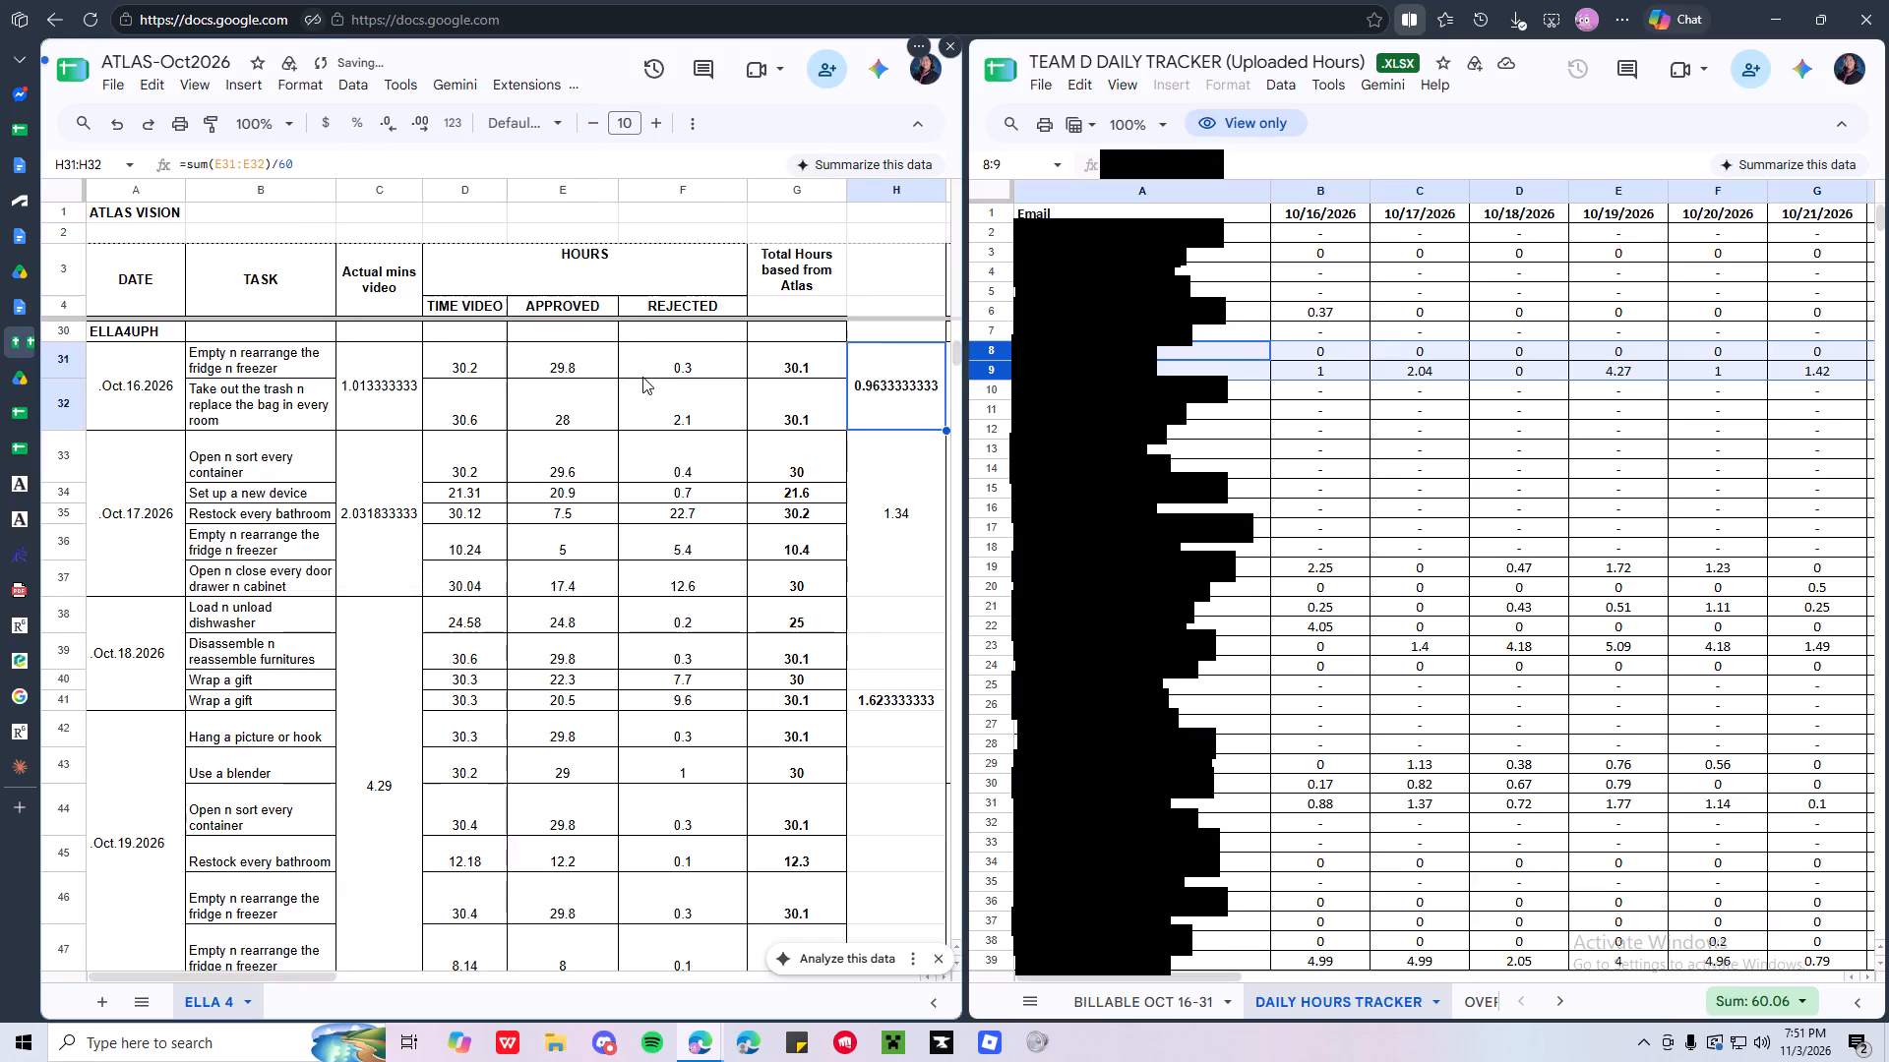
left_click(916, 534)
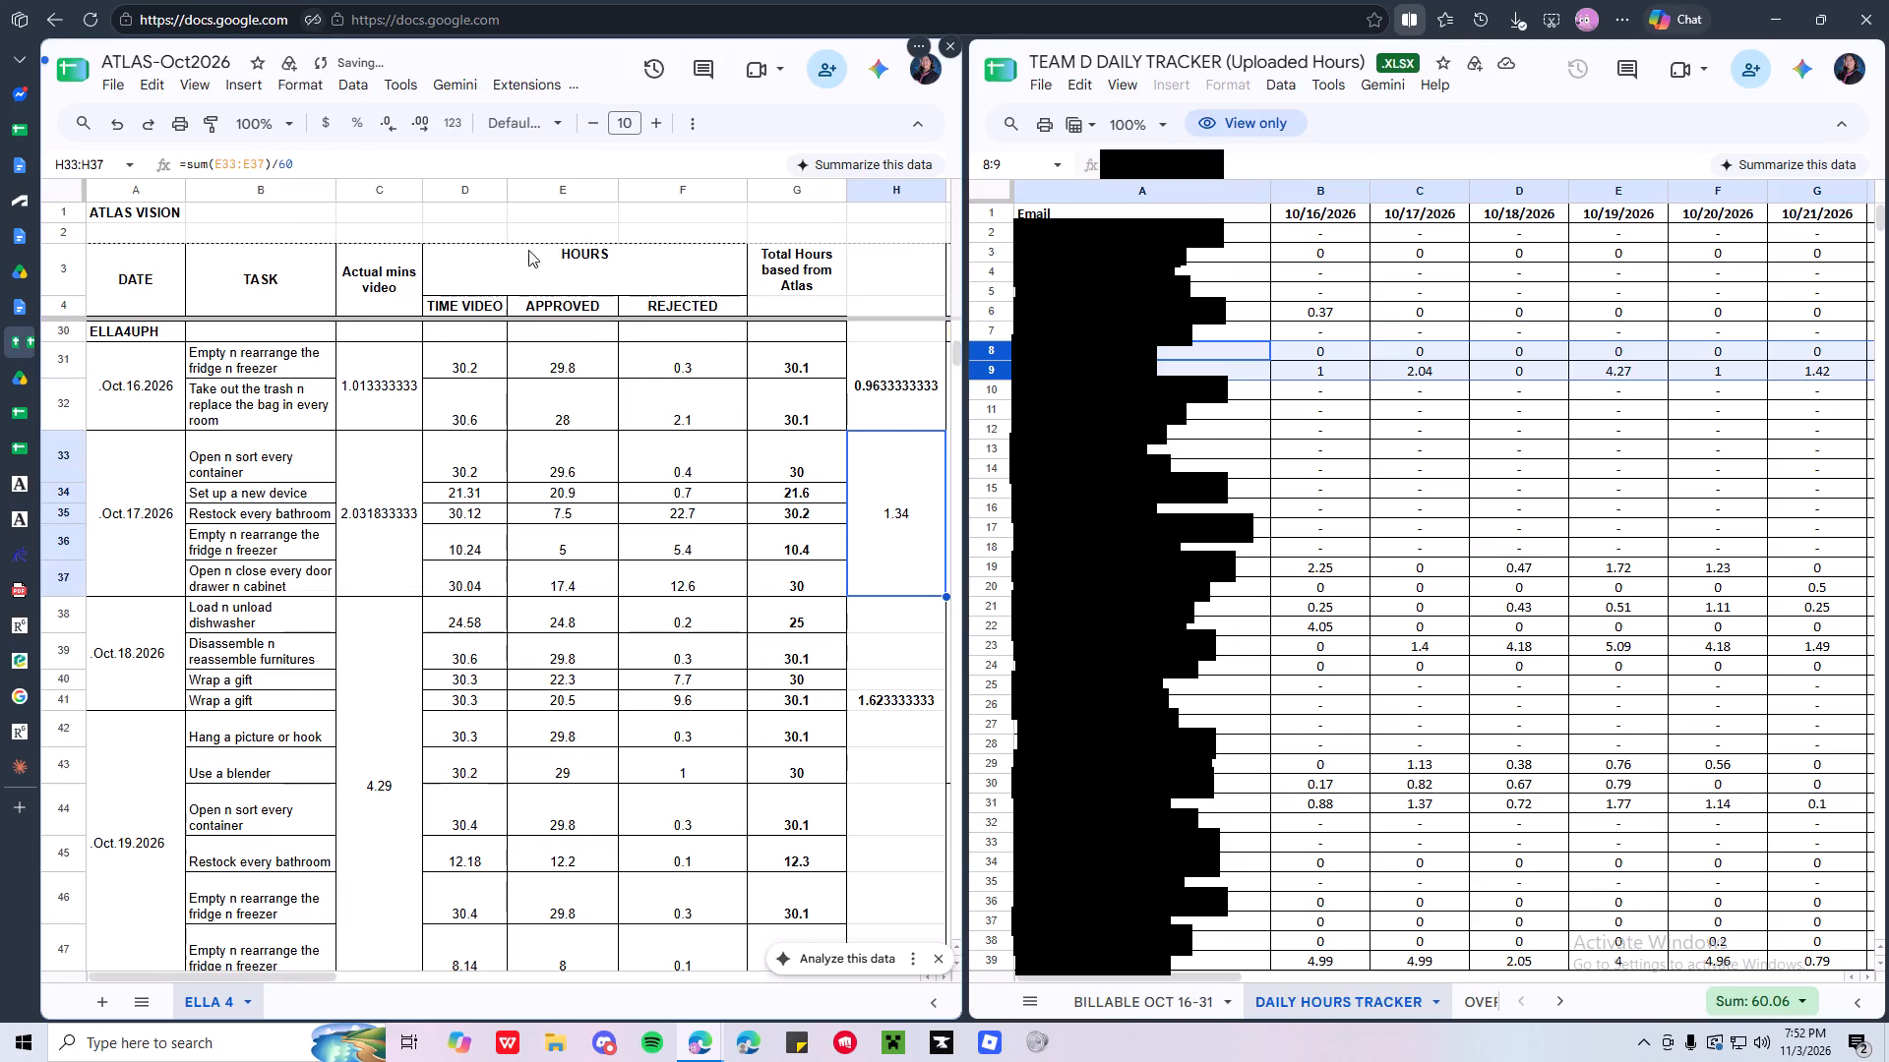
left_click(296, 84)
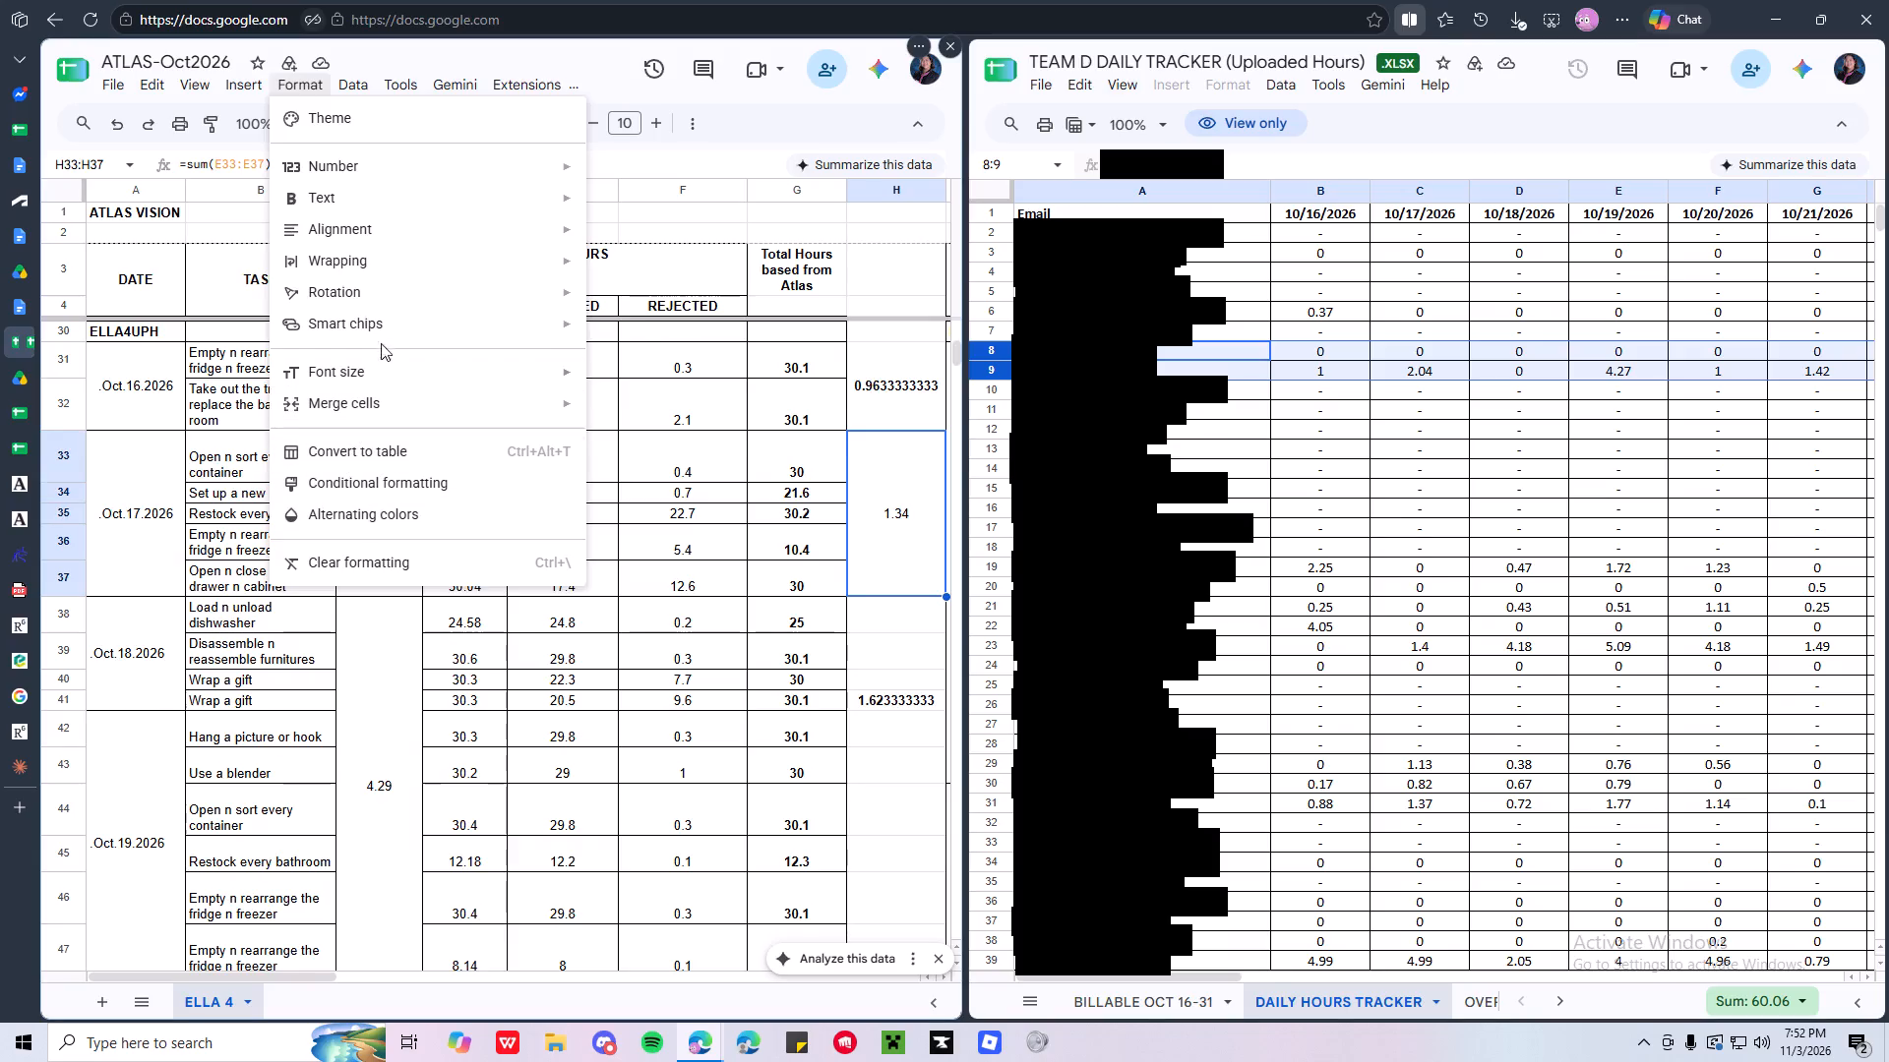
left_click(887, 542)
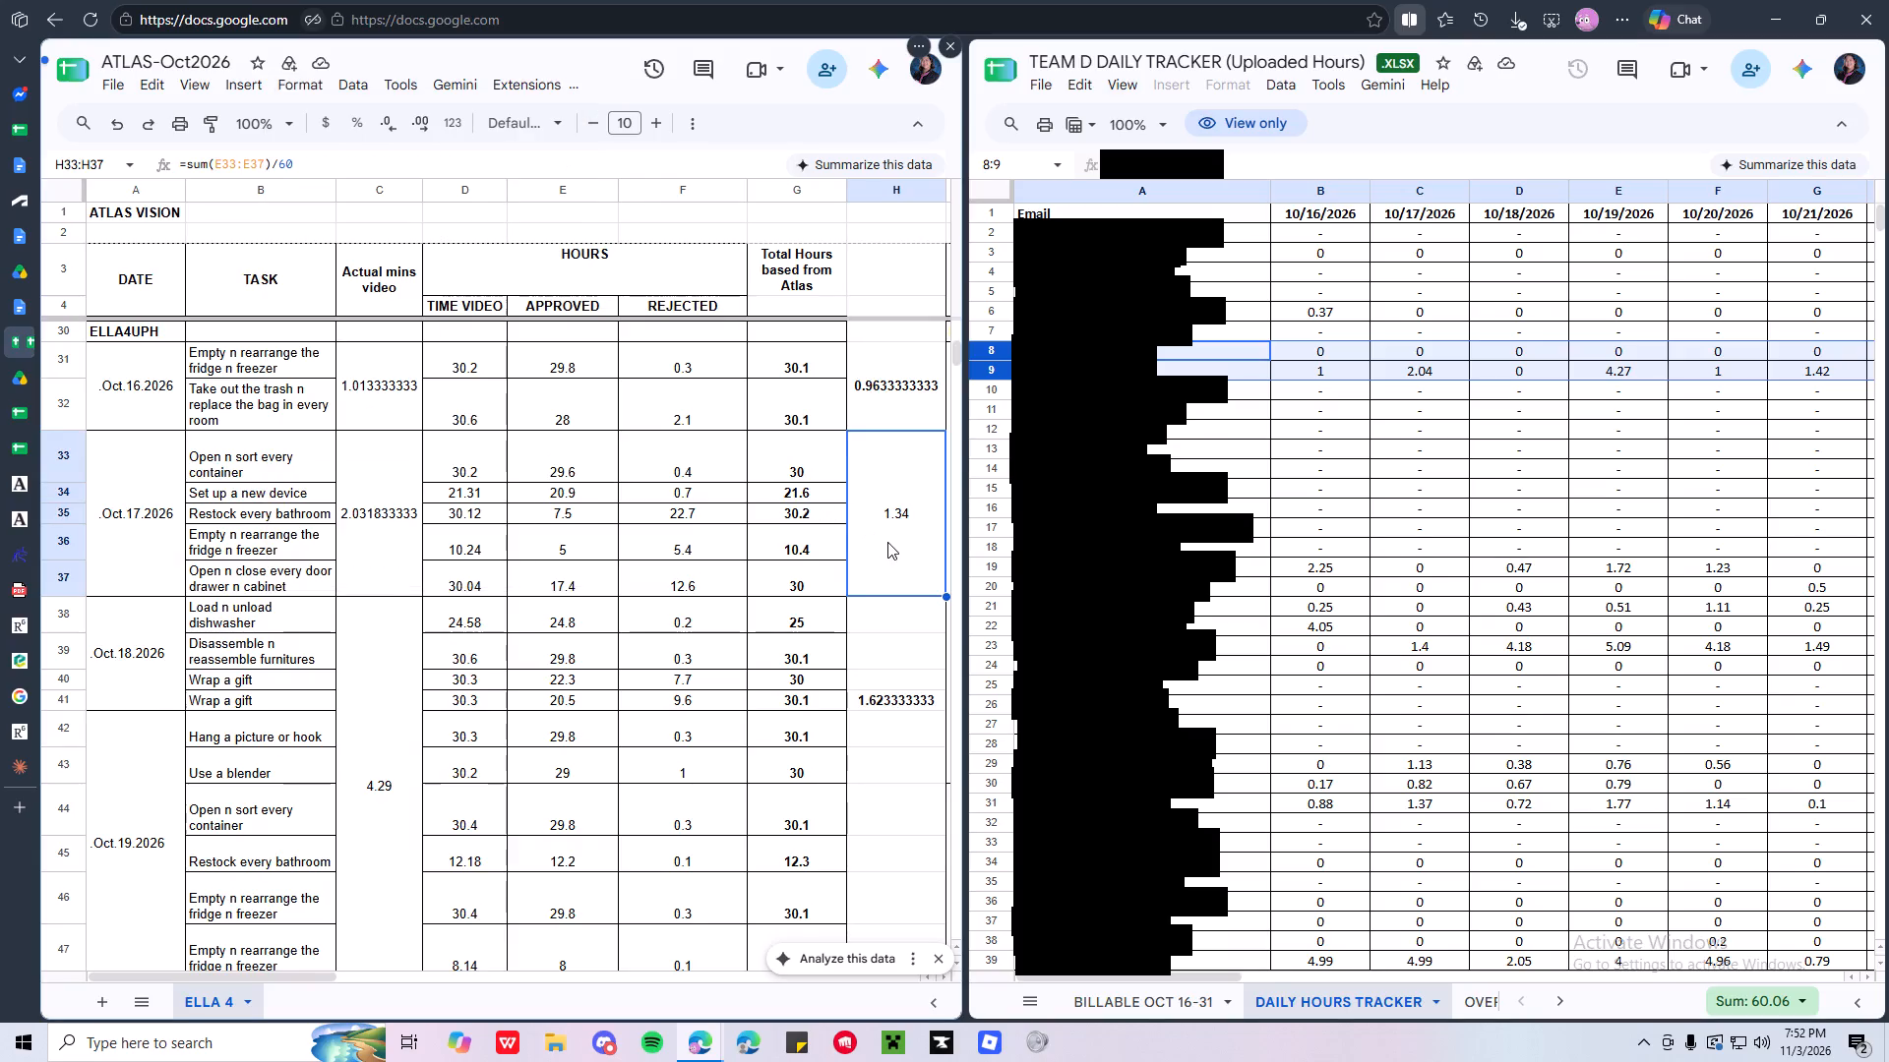
Merge cells H38 to H41 beside the Oct.18 entries and align the value to the vertical middle.
left_click_drag(898, 618, 899, 702)
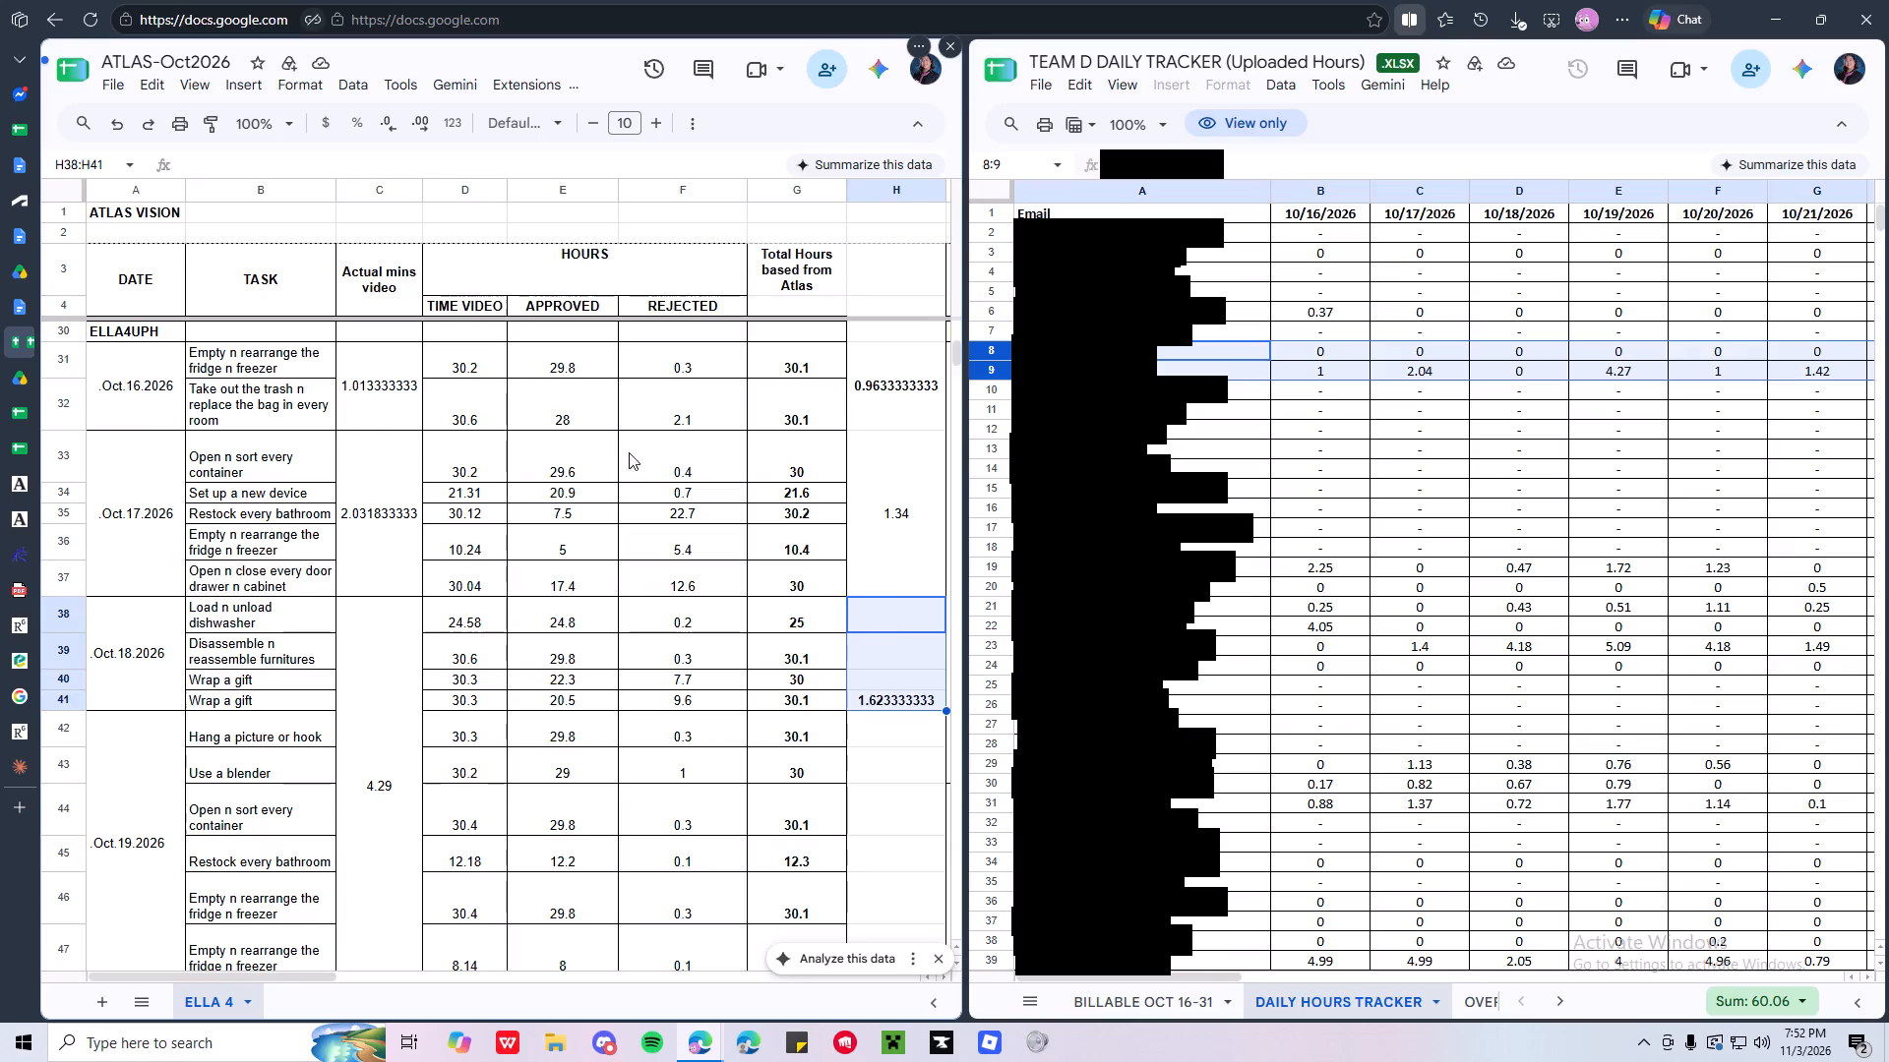
left_click(312, 85)
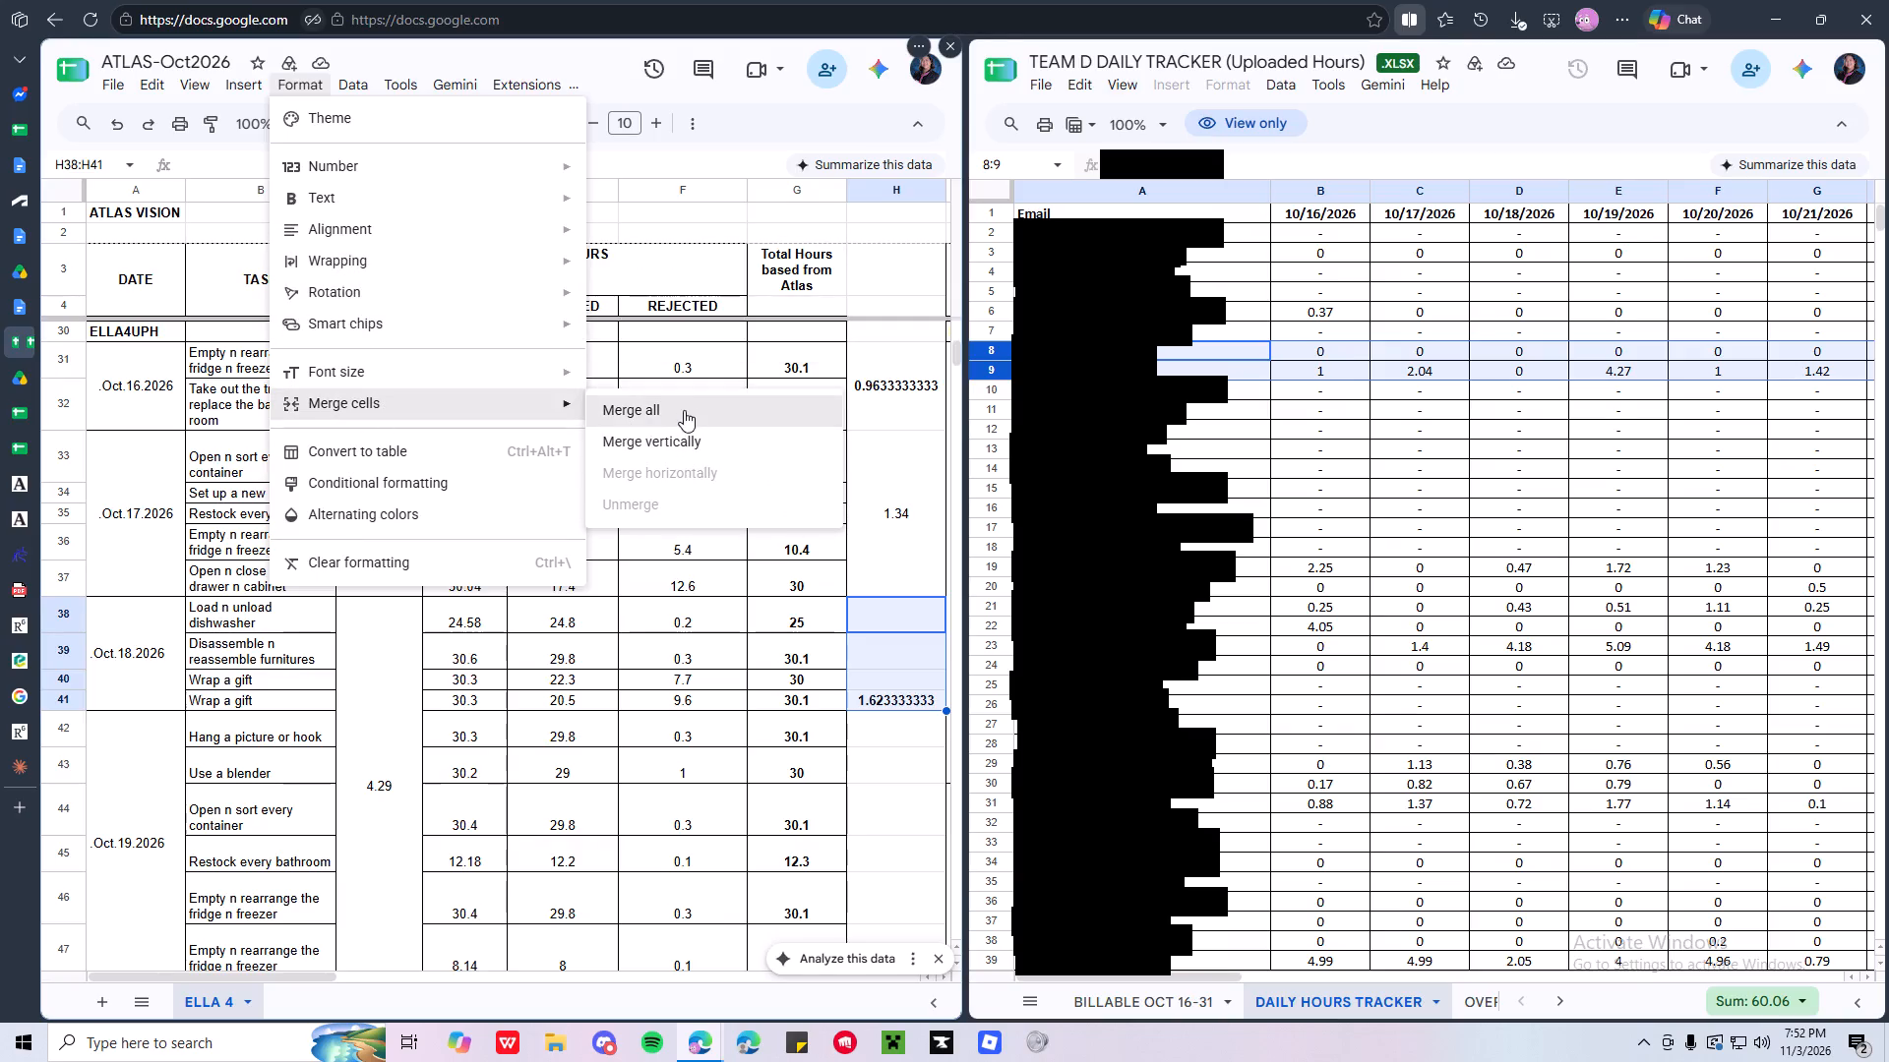
left_click(682, 404)
left_click(291, 89)
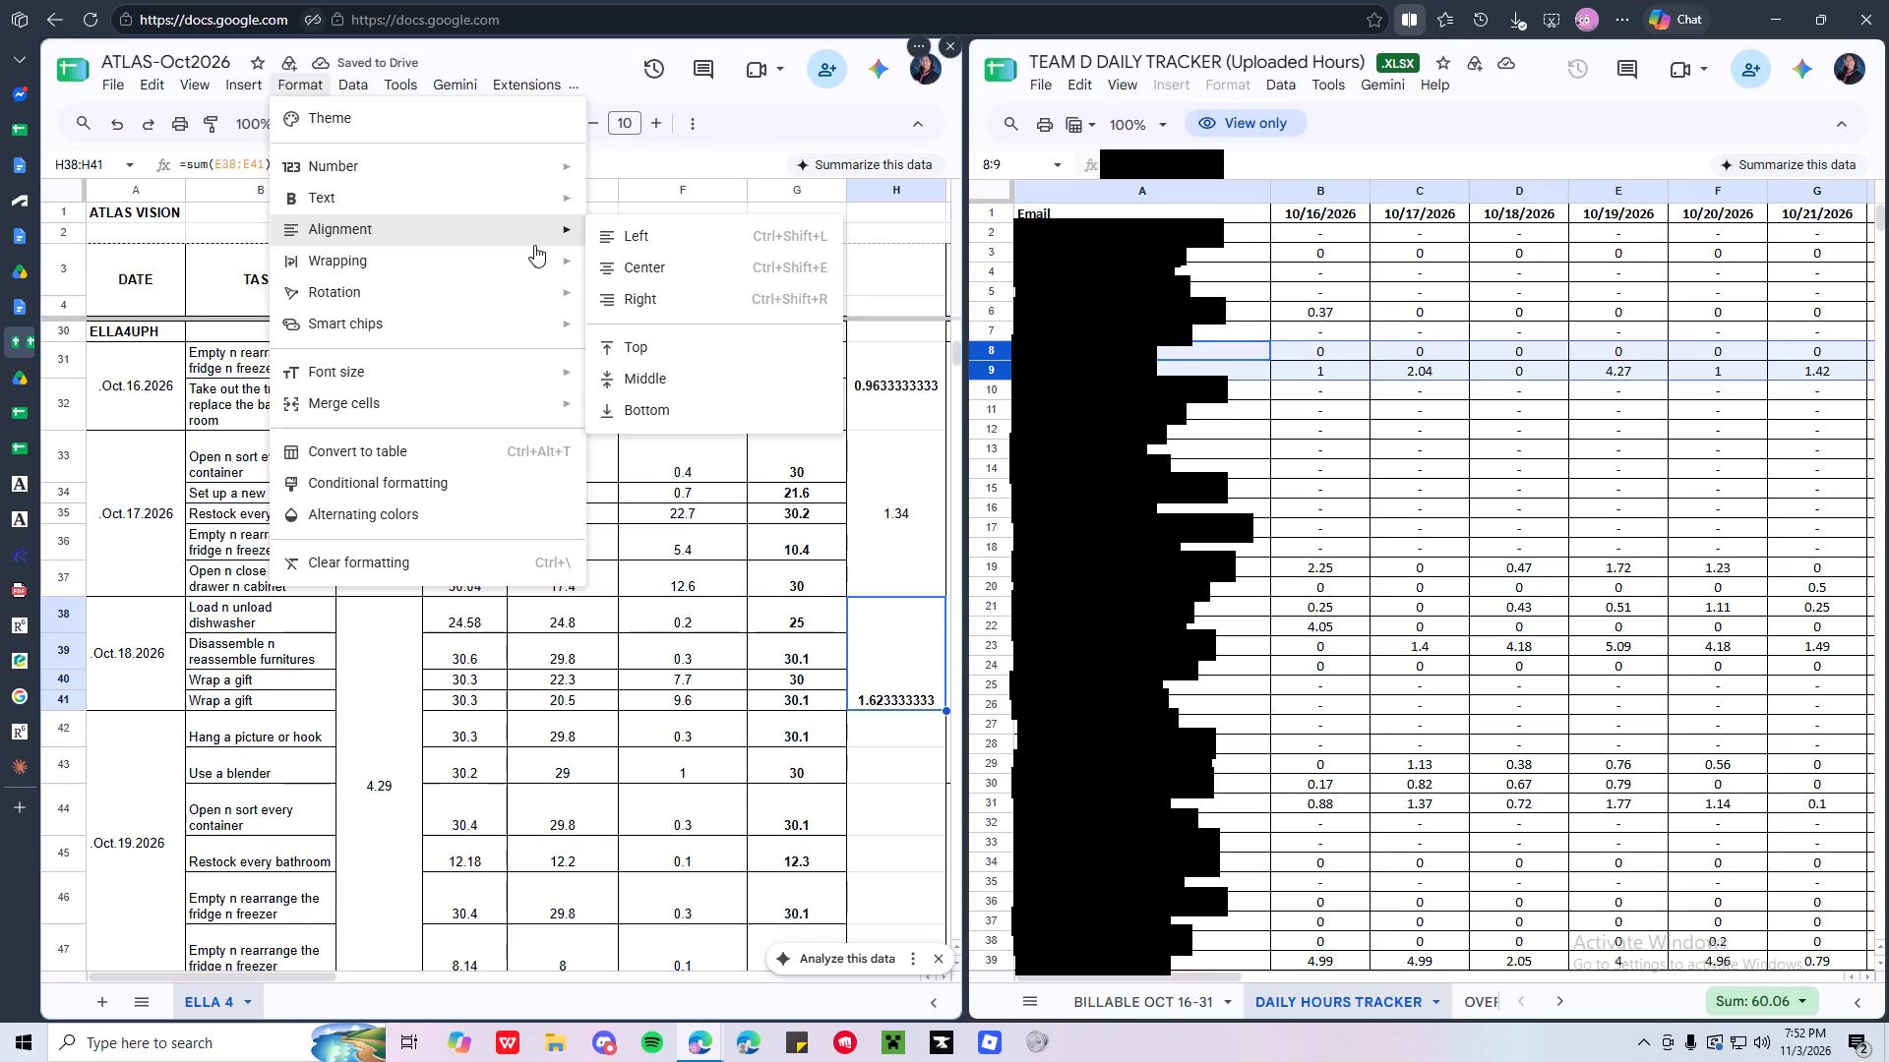
left_click(675, 373)
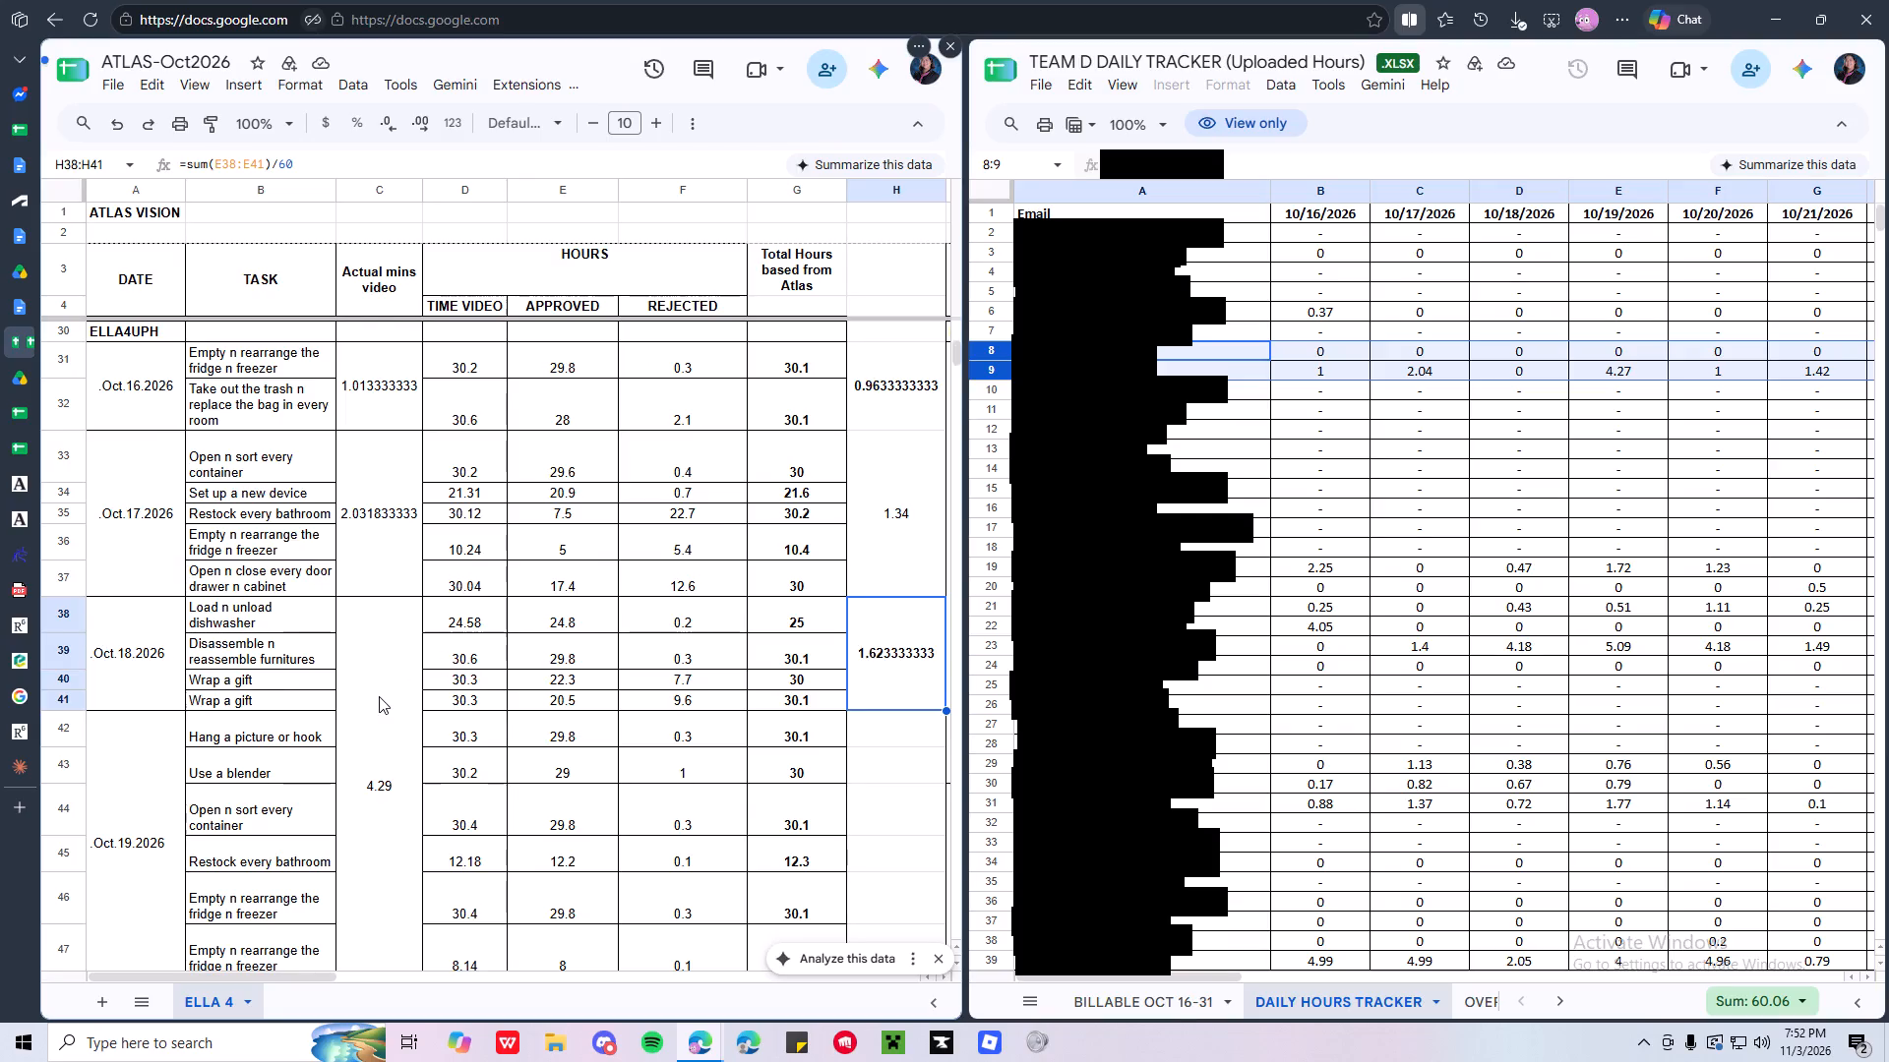
Merge cells H42 to H47 beside the Oct.19 entries and align the value to the vertical middle.
scroll(379, 696, "down", 1)
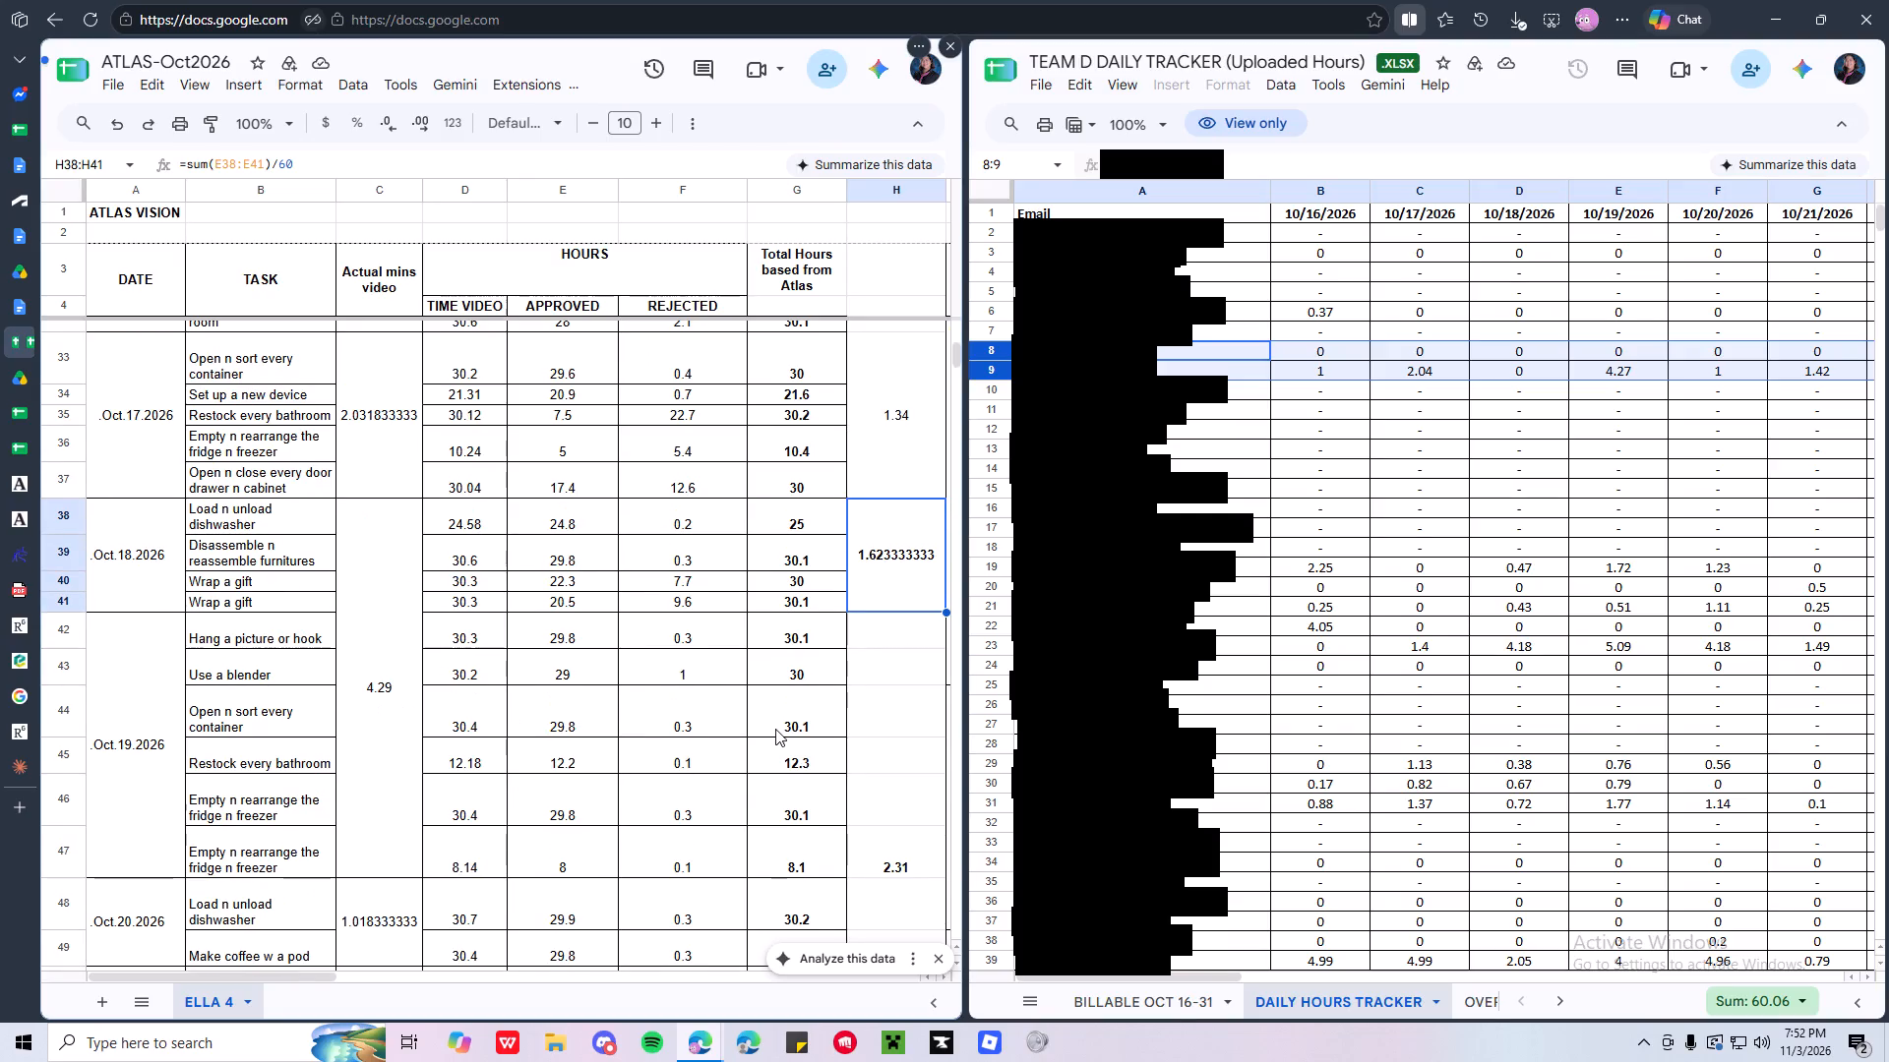
left_click(876, 641)
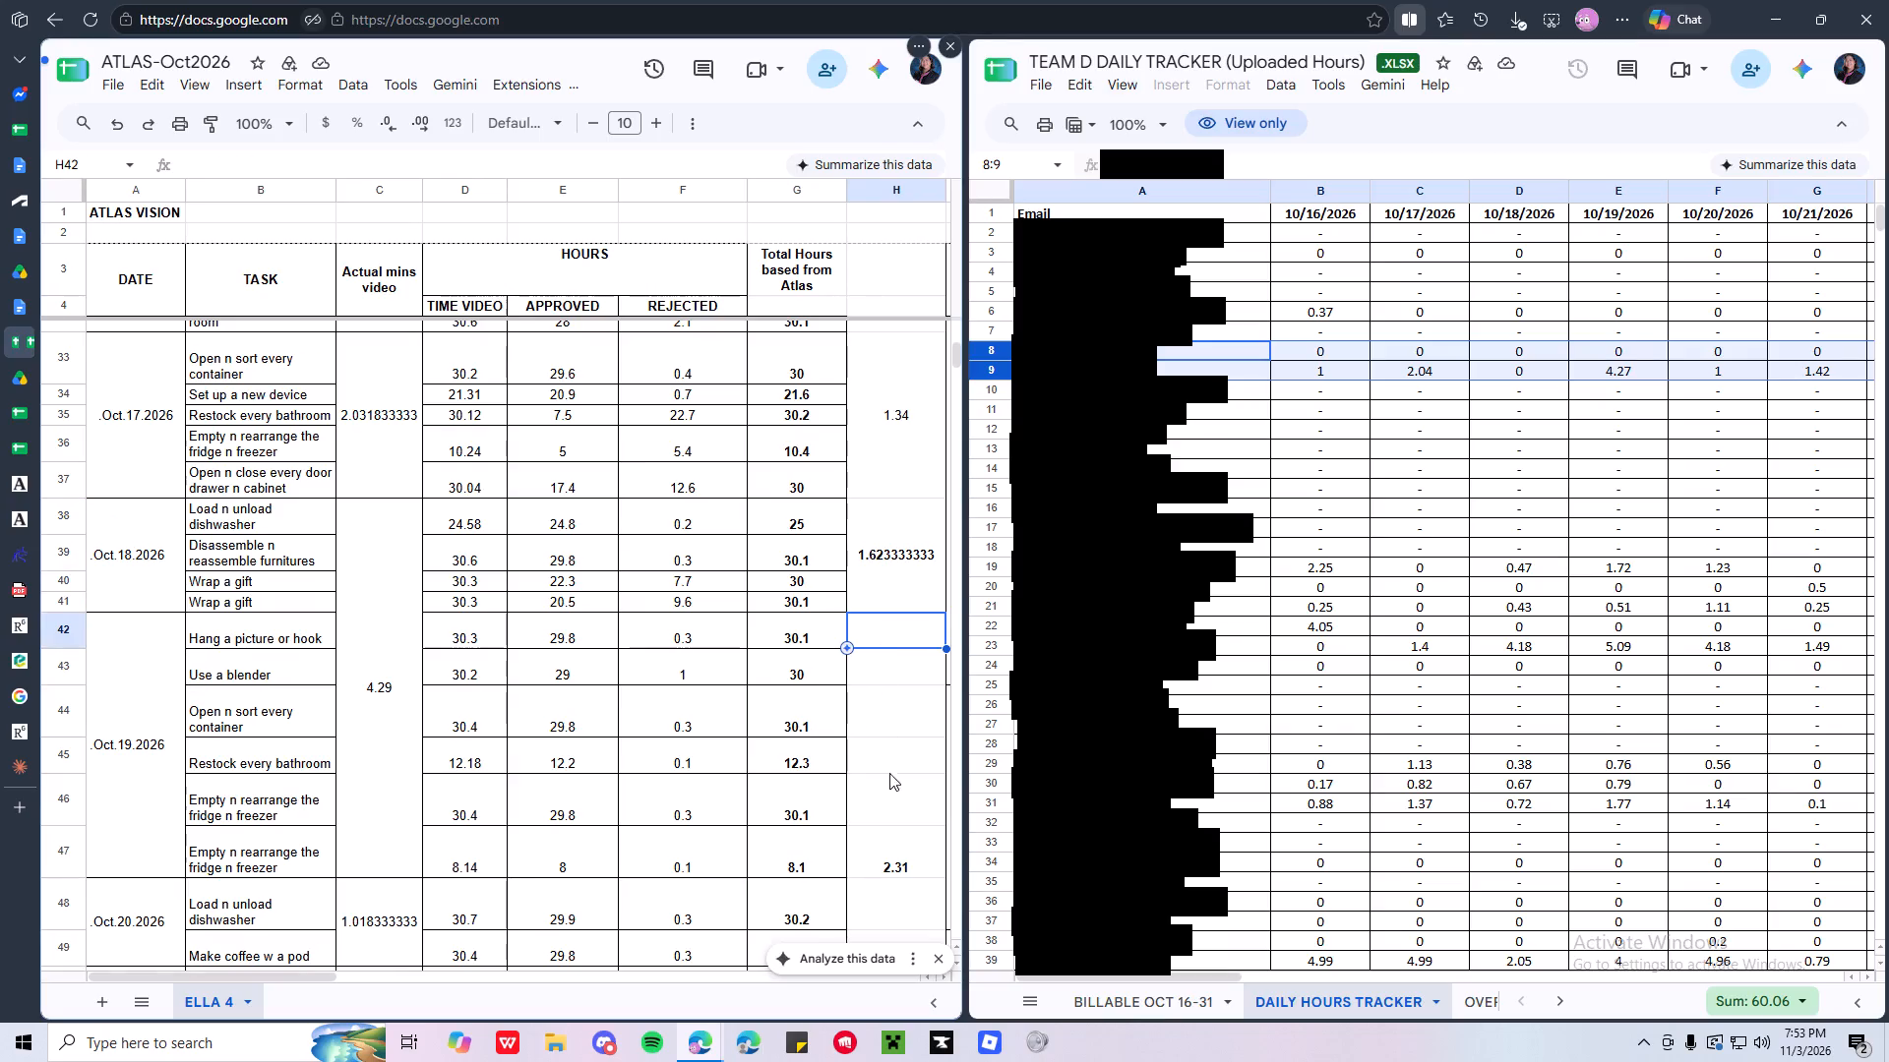
left_click(899, 874, "shift")
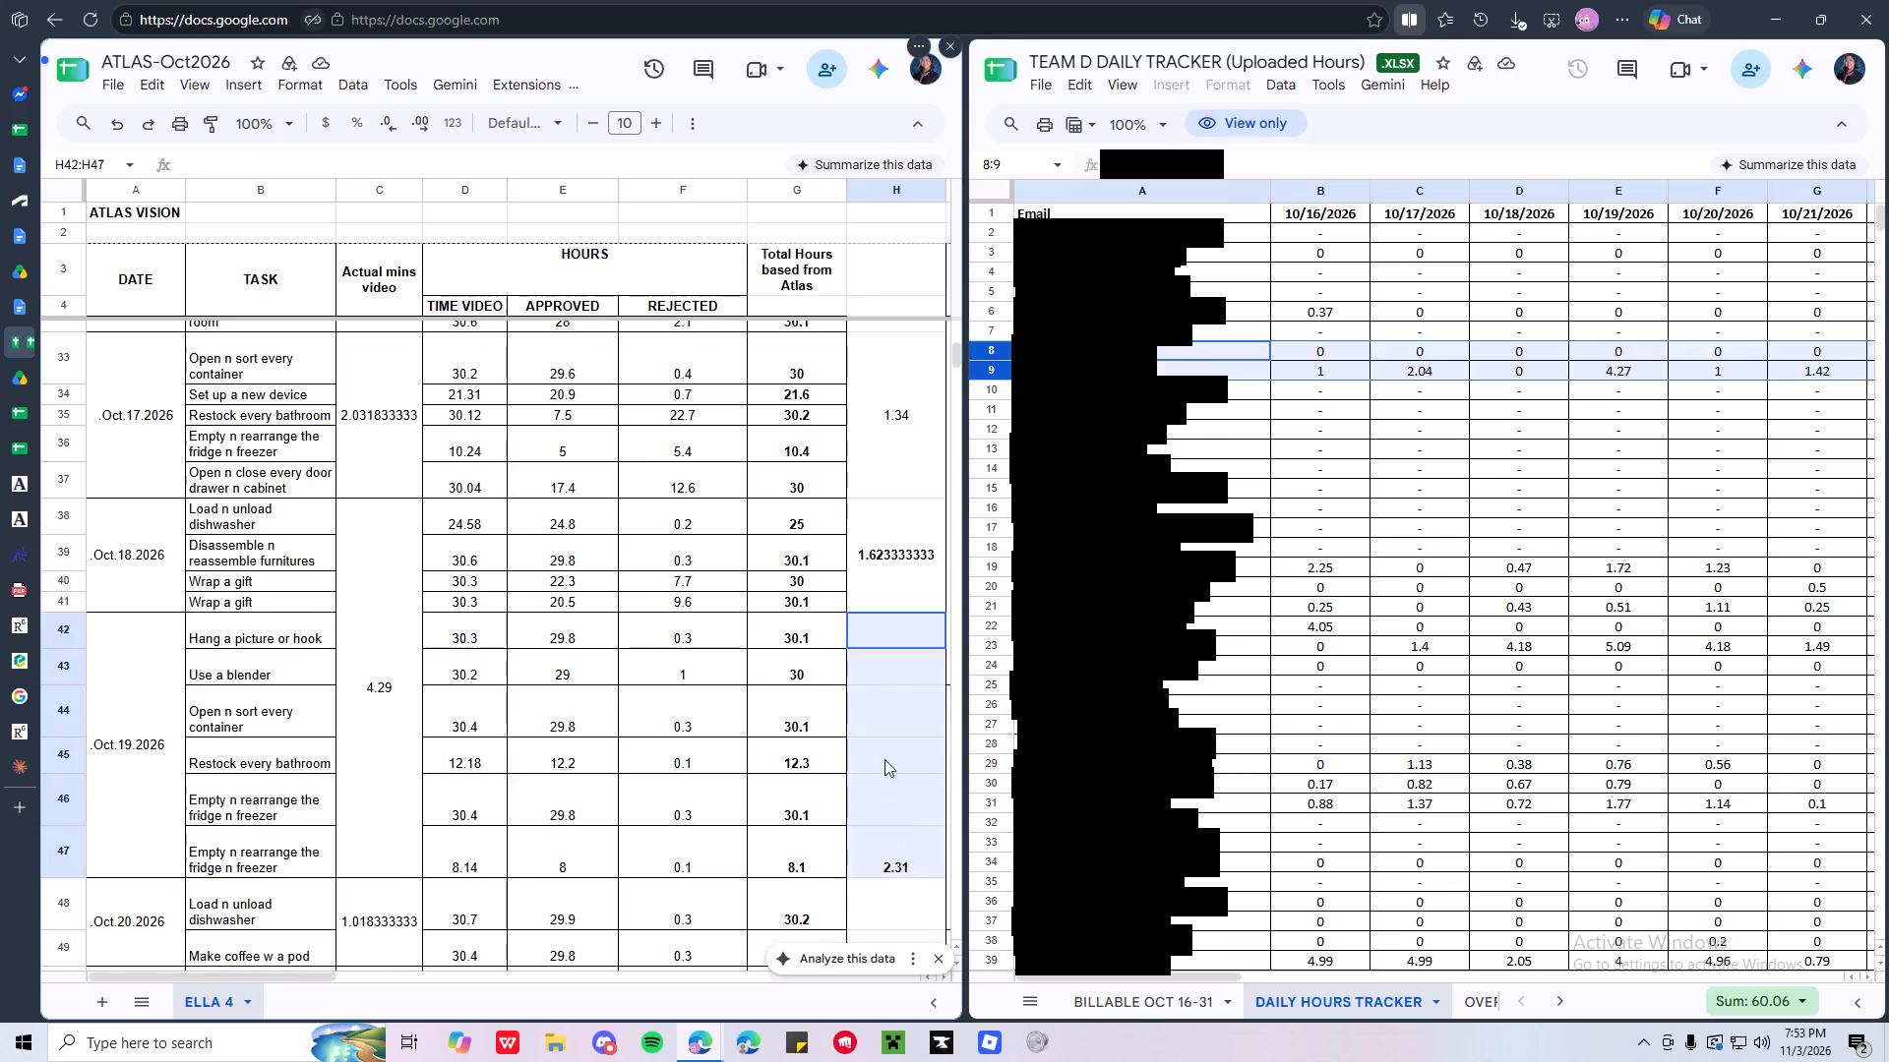
left_click(294, 90)
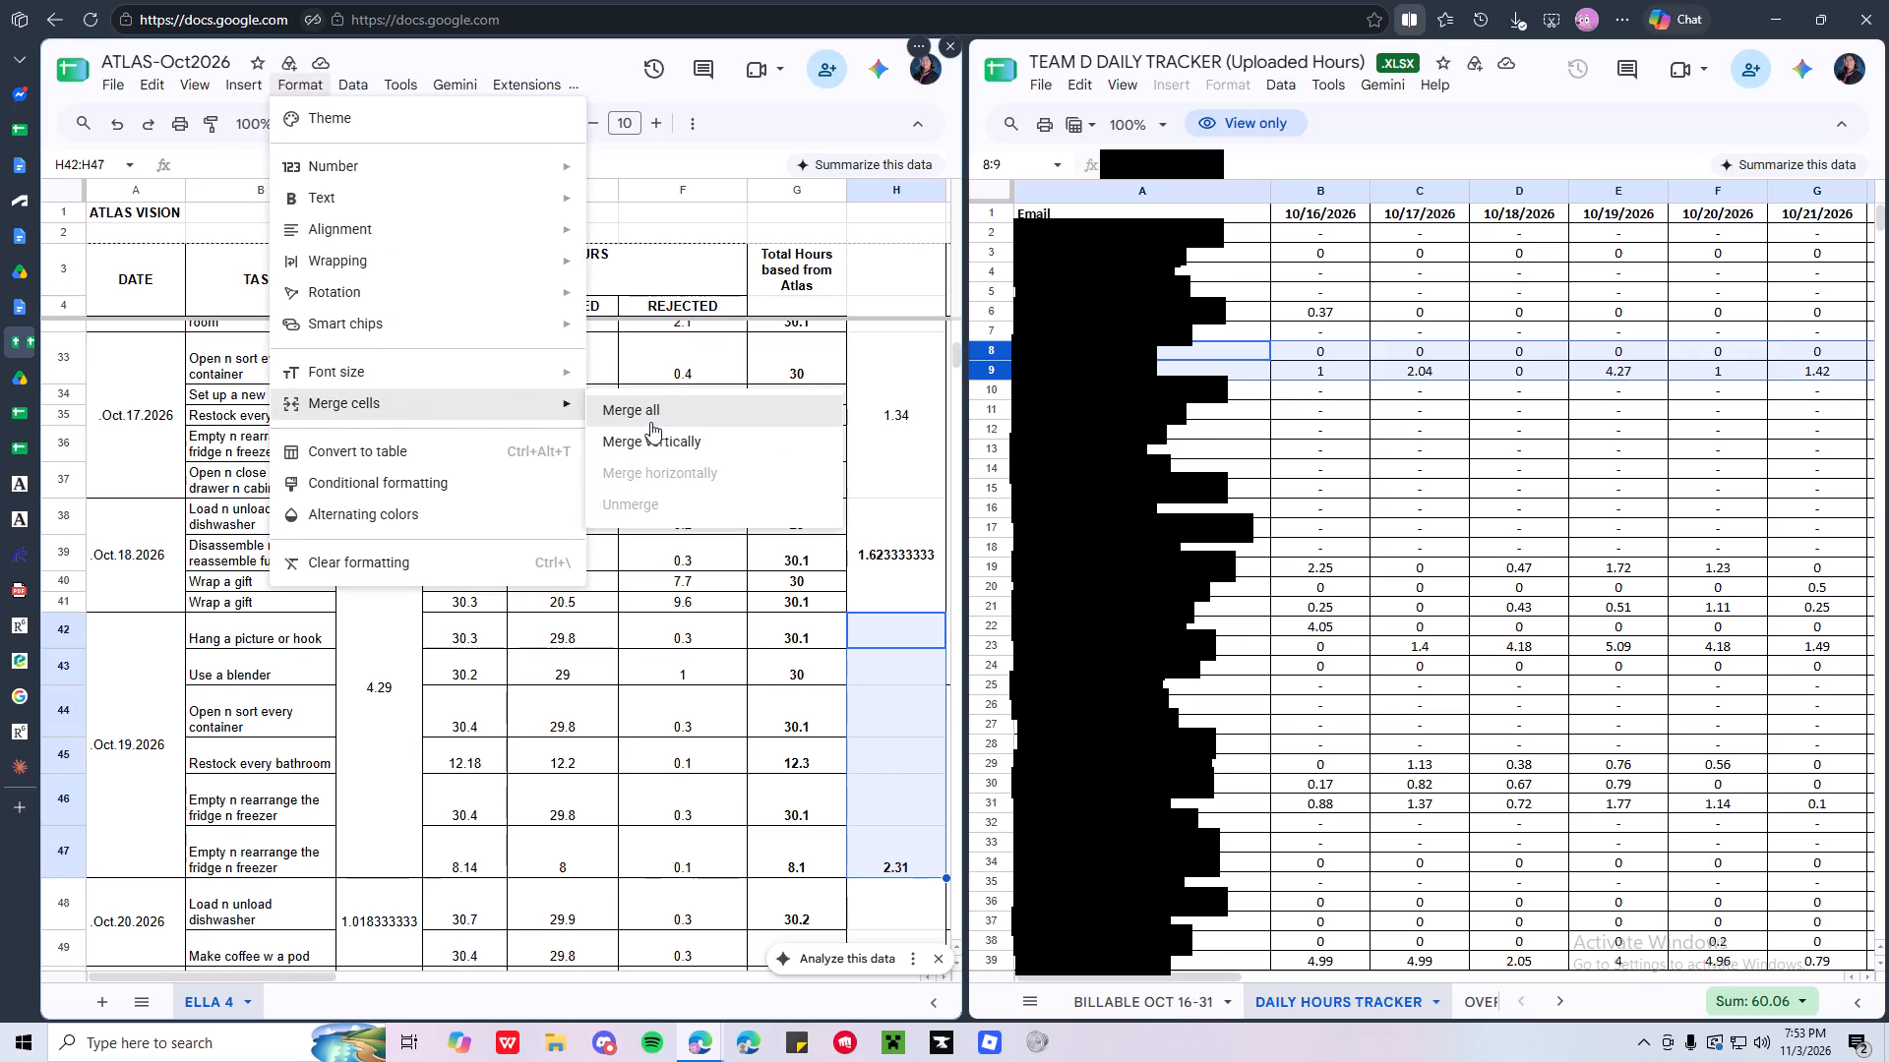
left_click(665, 413)
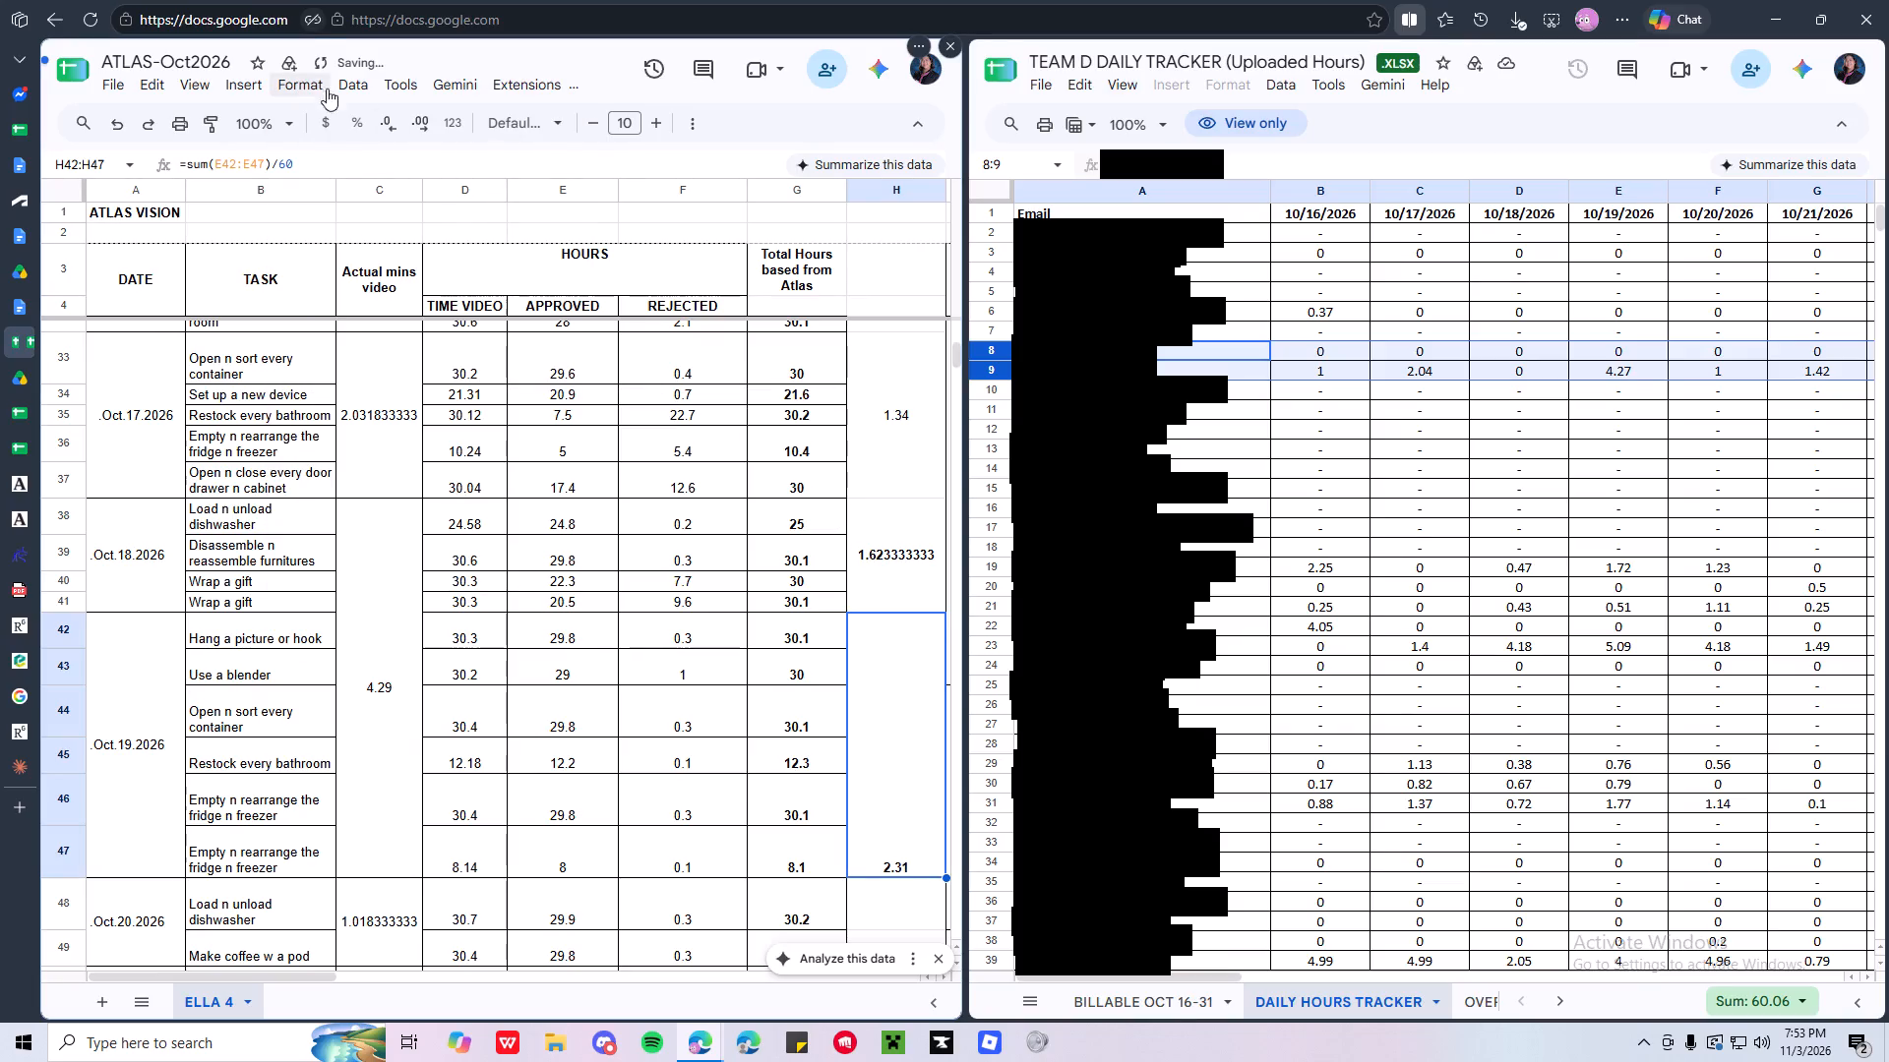
left_click(315, 82)
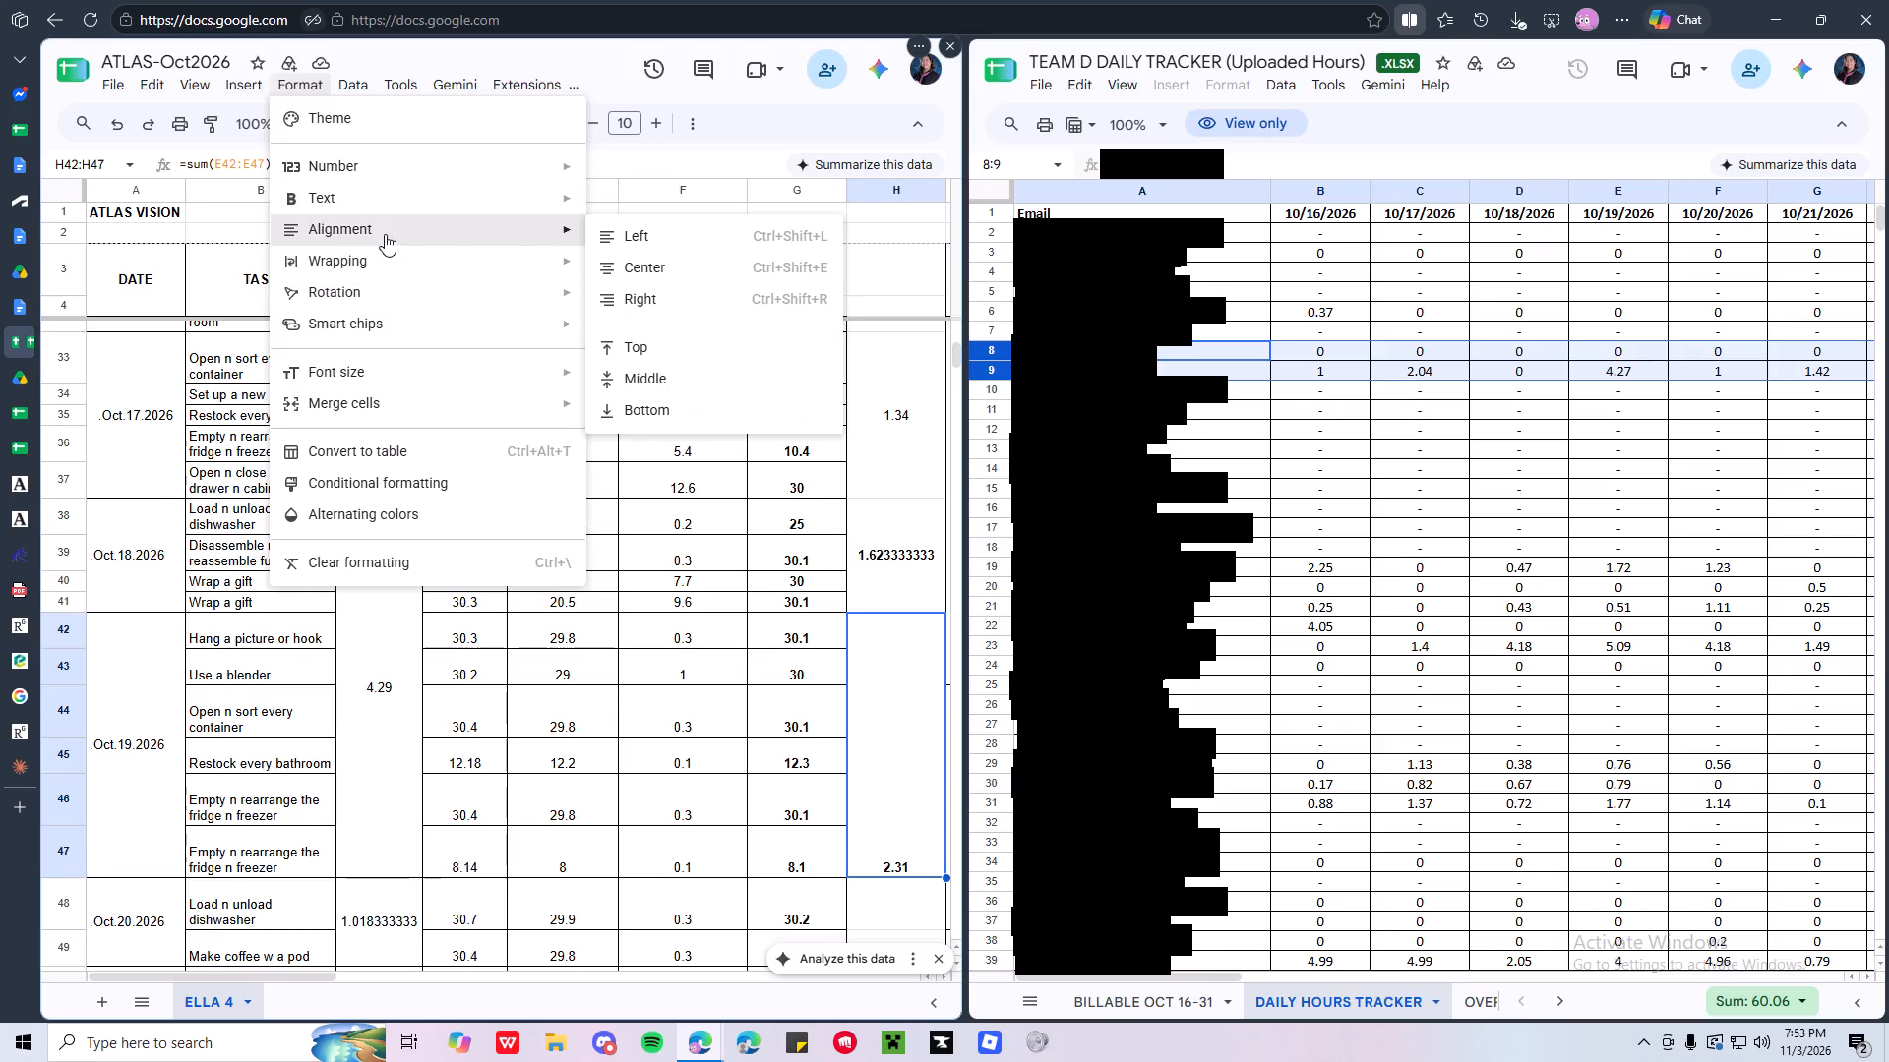
left_click(680, 382)
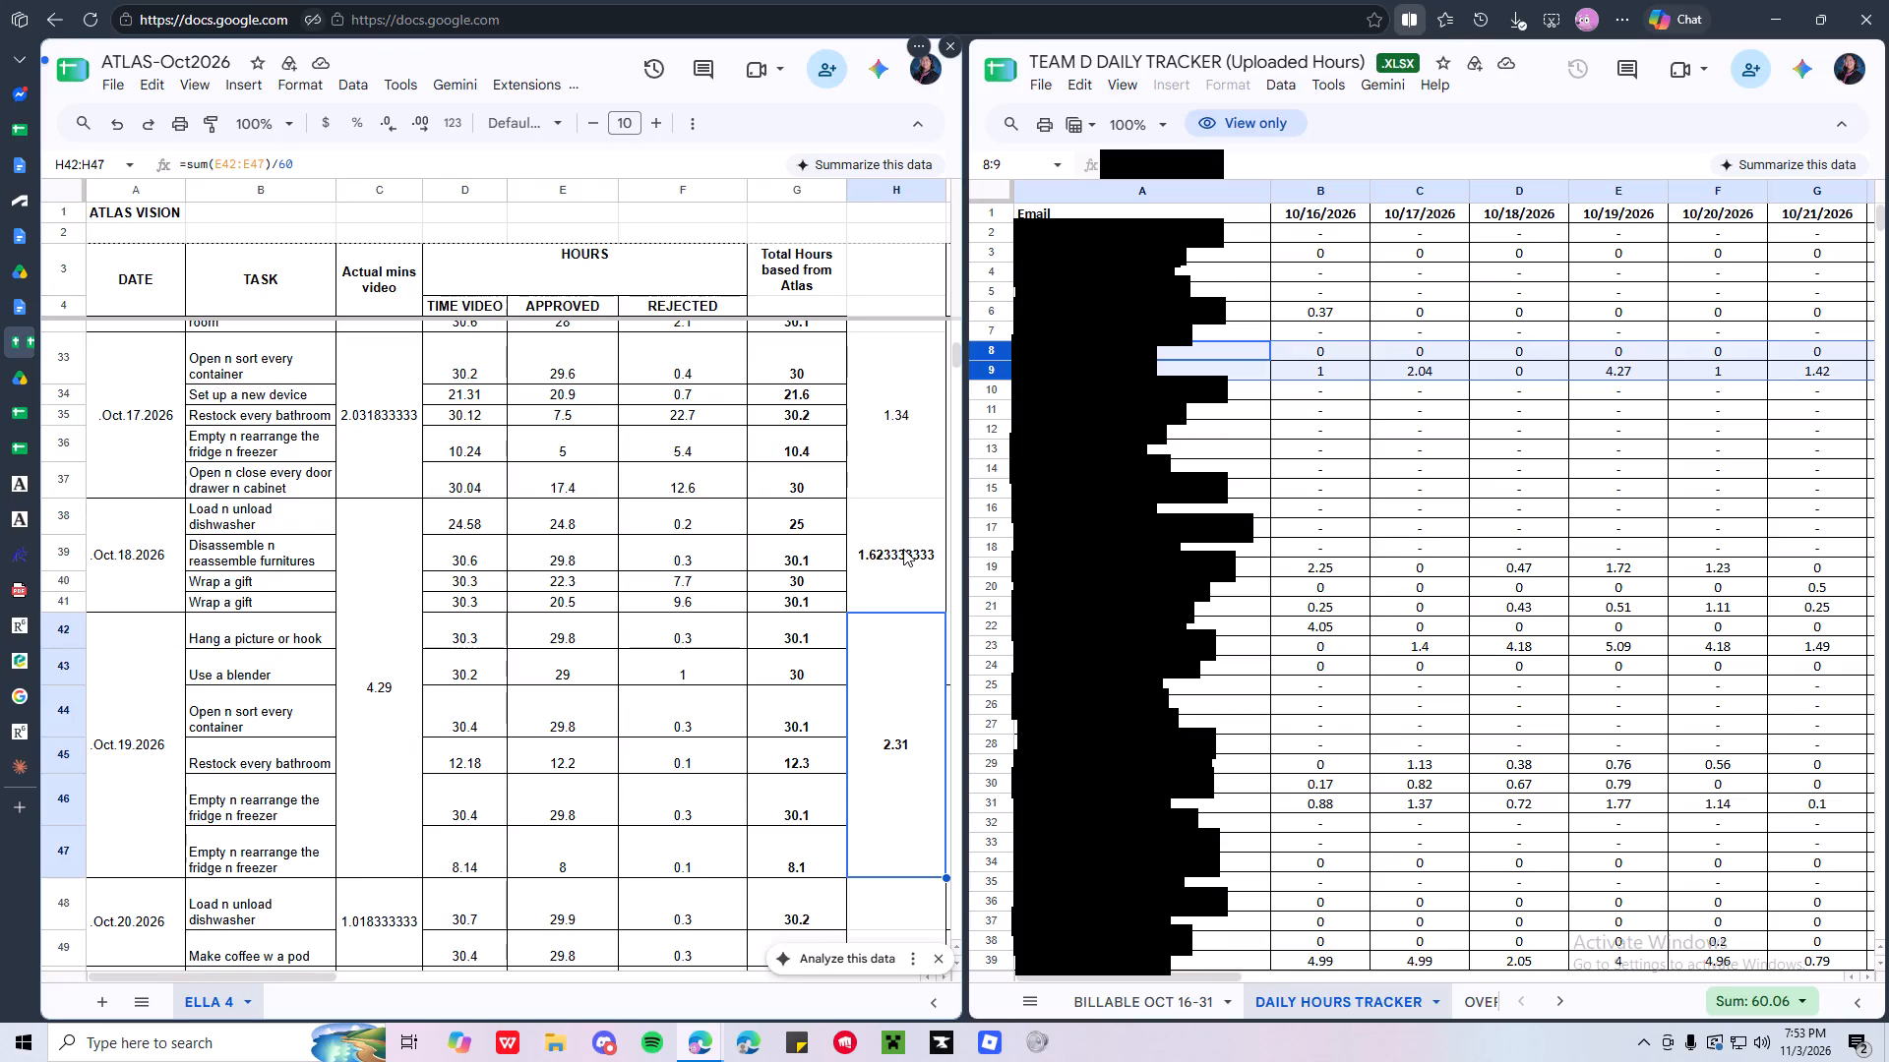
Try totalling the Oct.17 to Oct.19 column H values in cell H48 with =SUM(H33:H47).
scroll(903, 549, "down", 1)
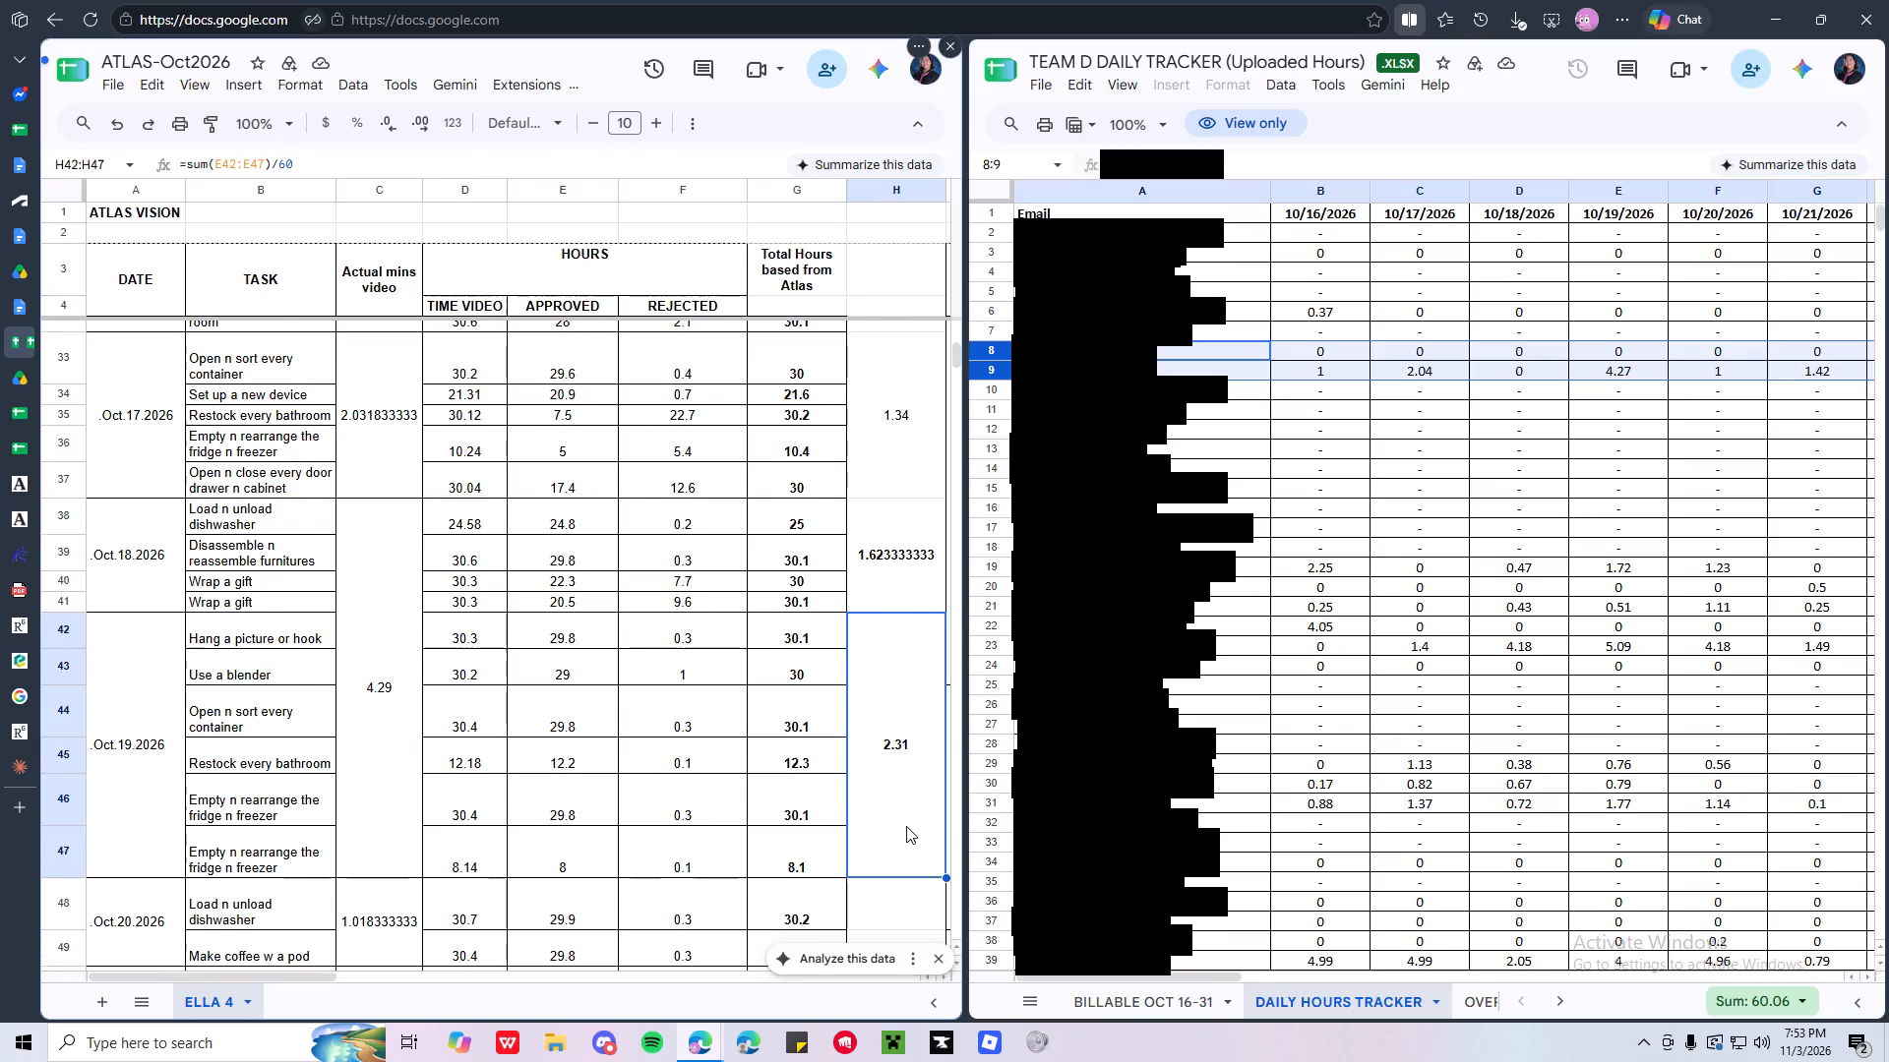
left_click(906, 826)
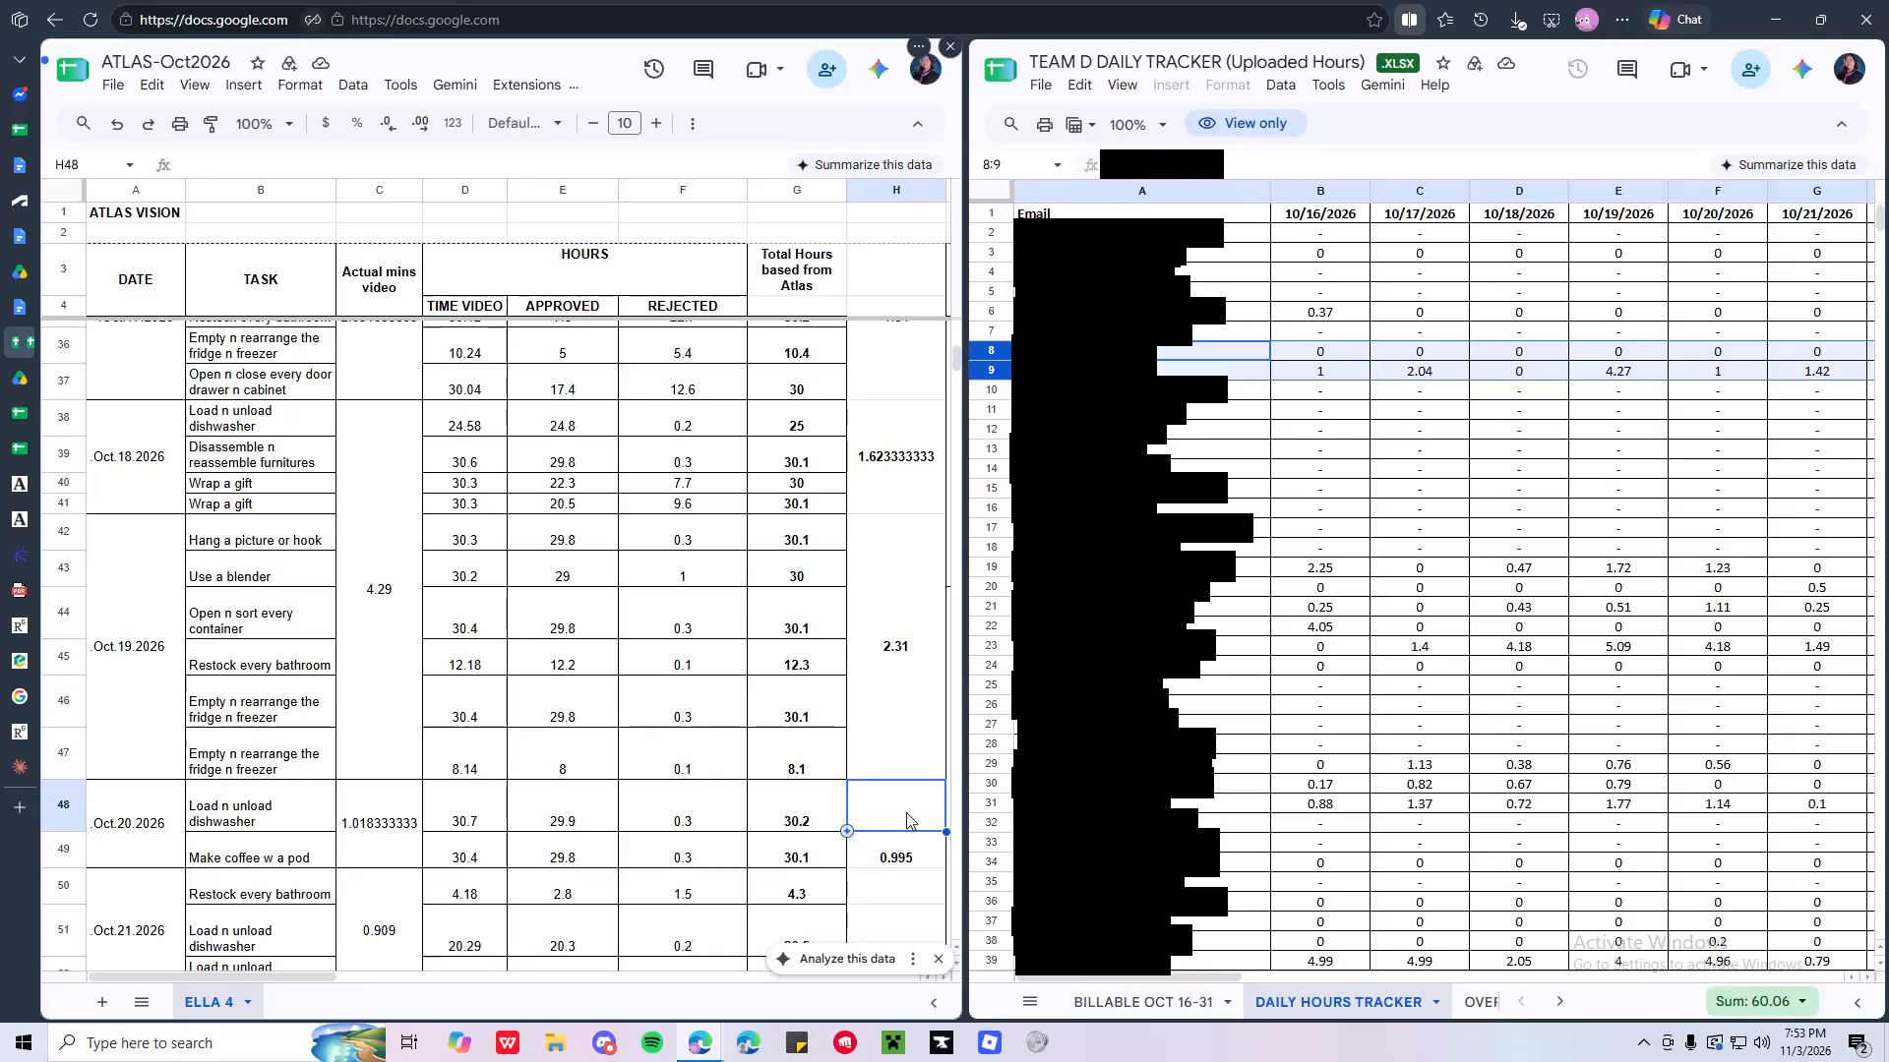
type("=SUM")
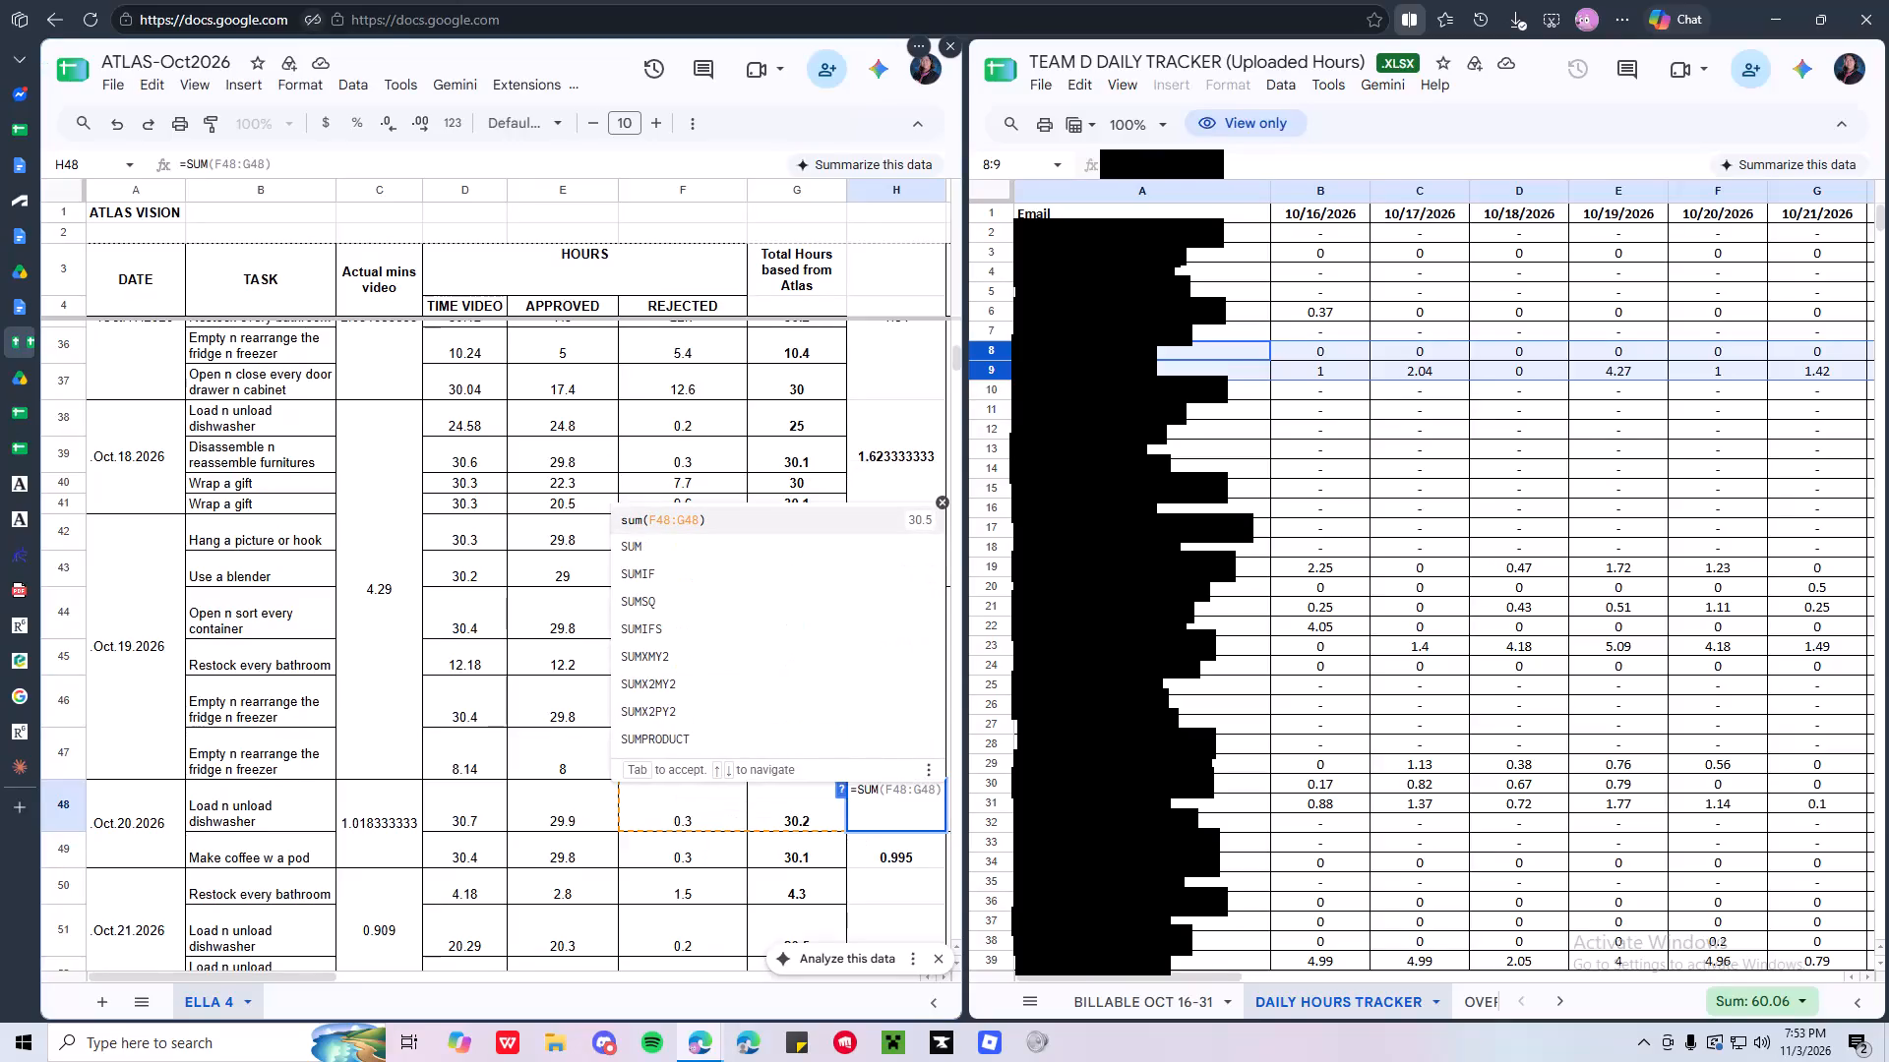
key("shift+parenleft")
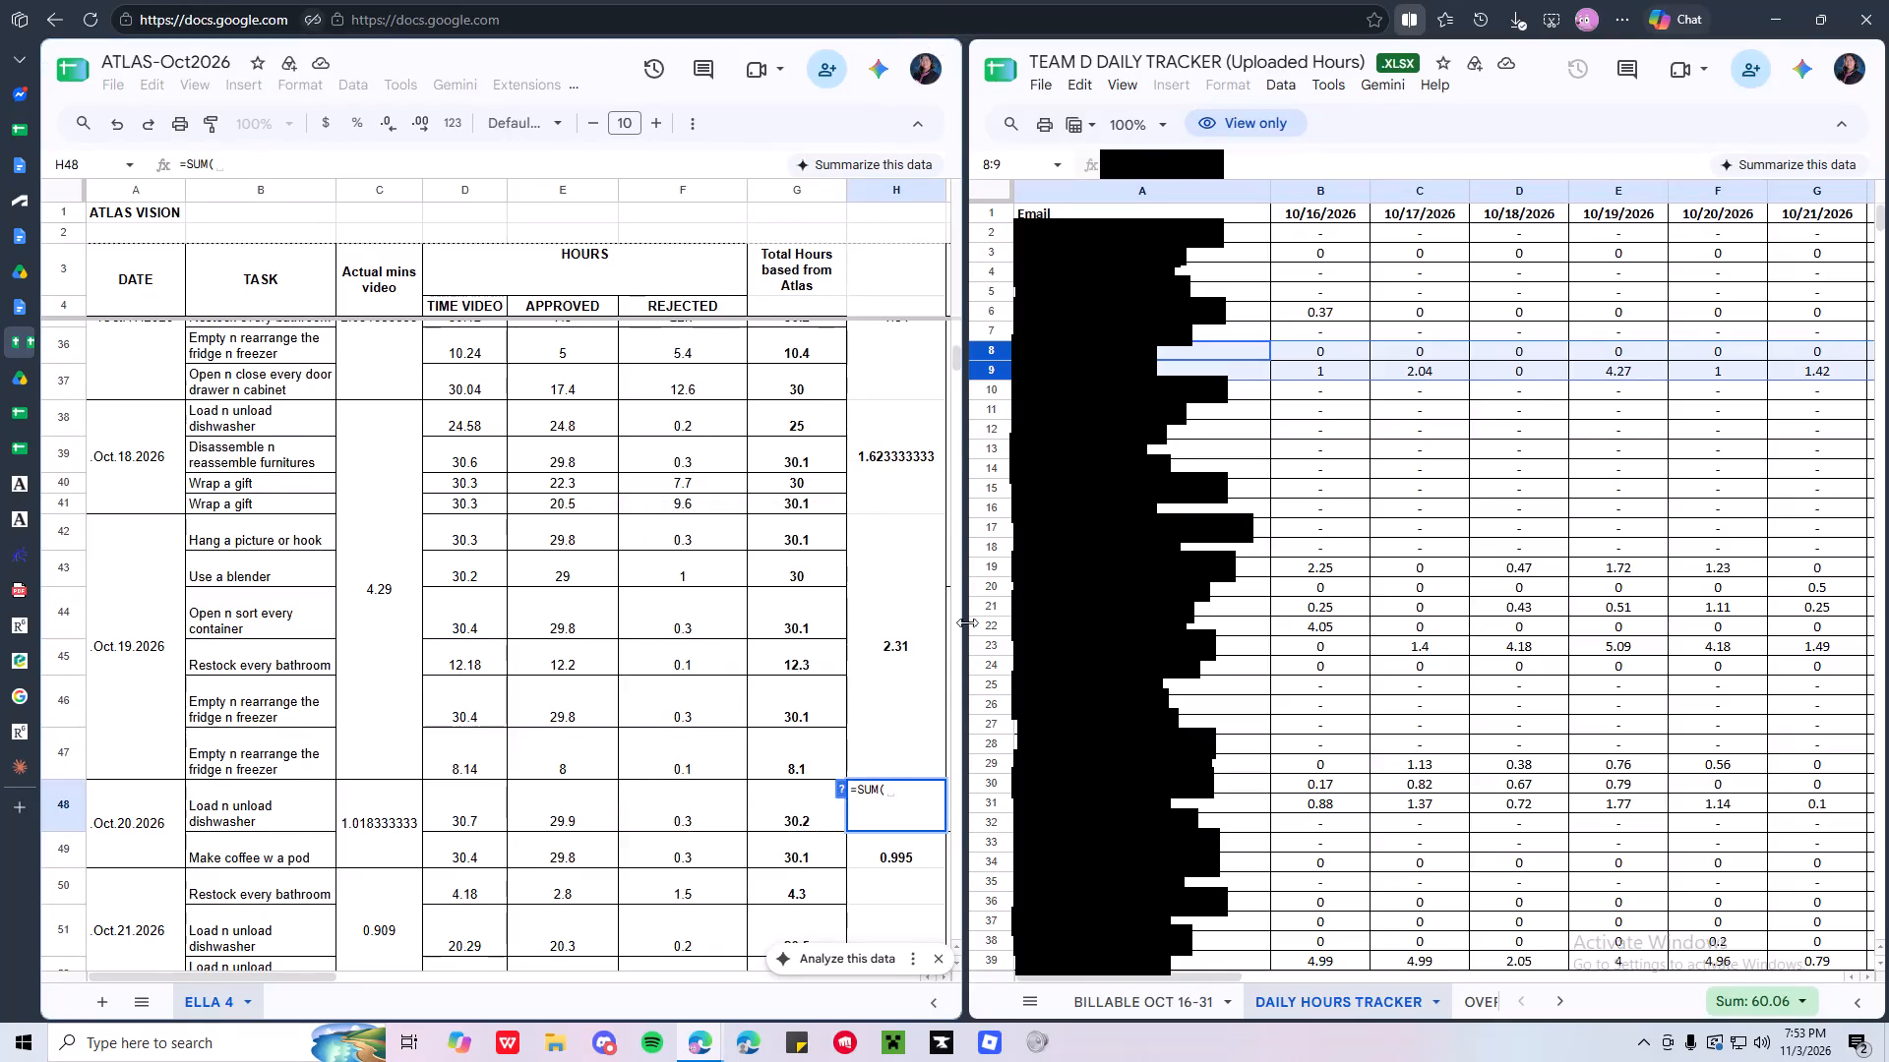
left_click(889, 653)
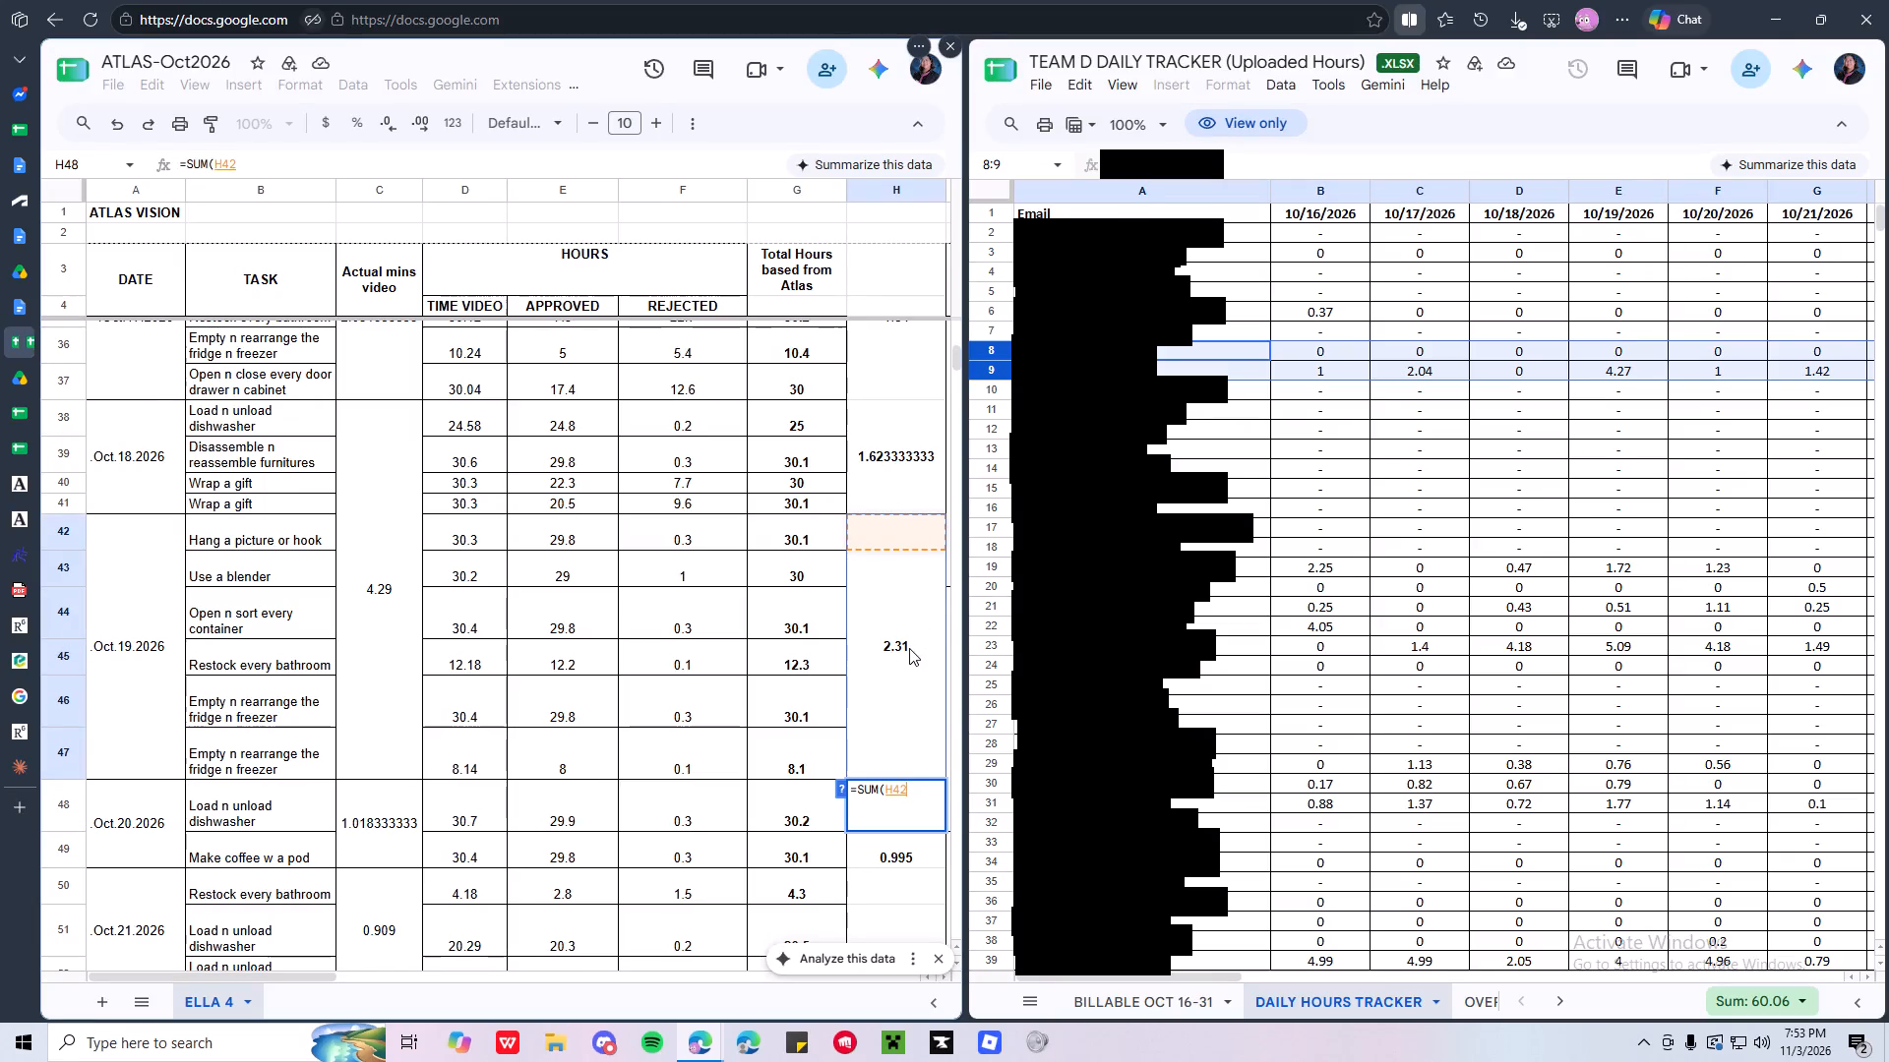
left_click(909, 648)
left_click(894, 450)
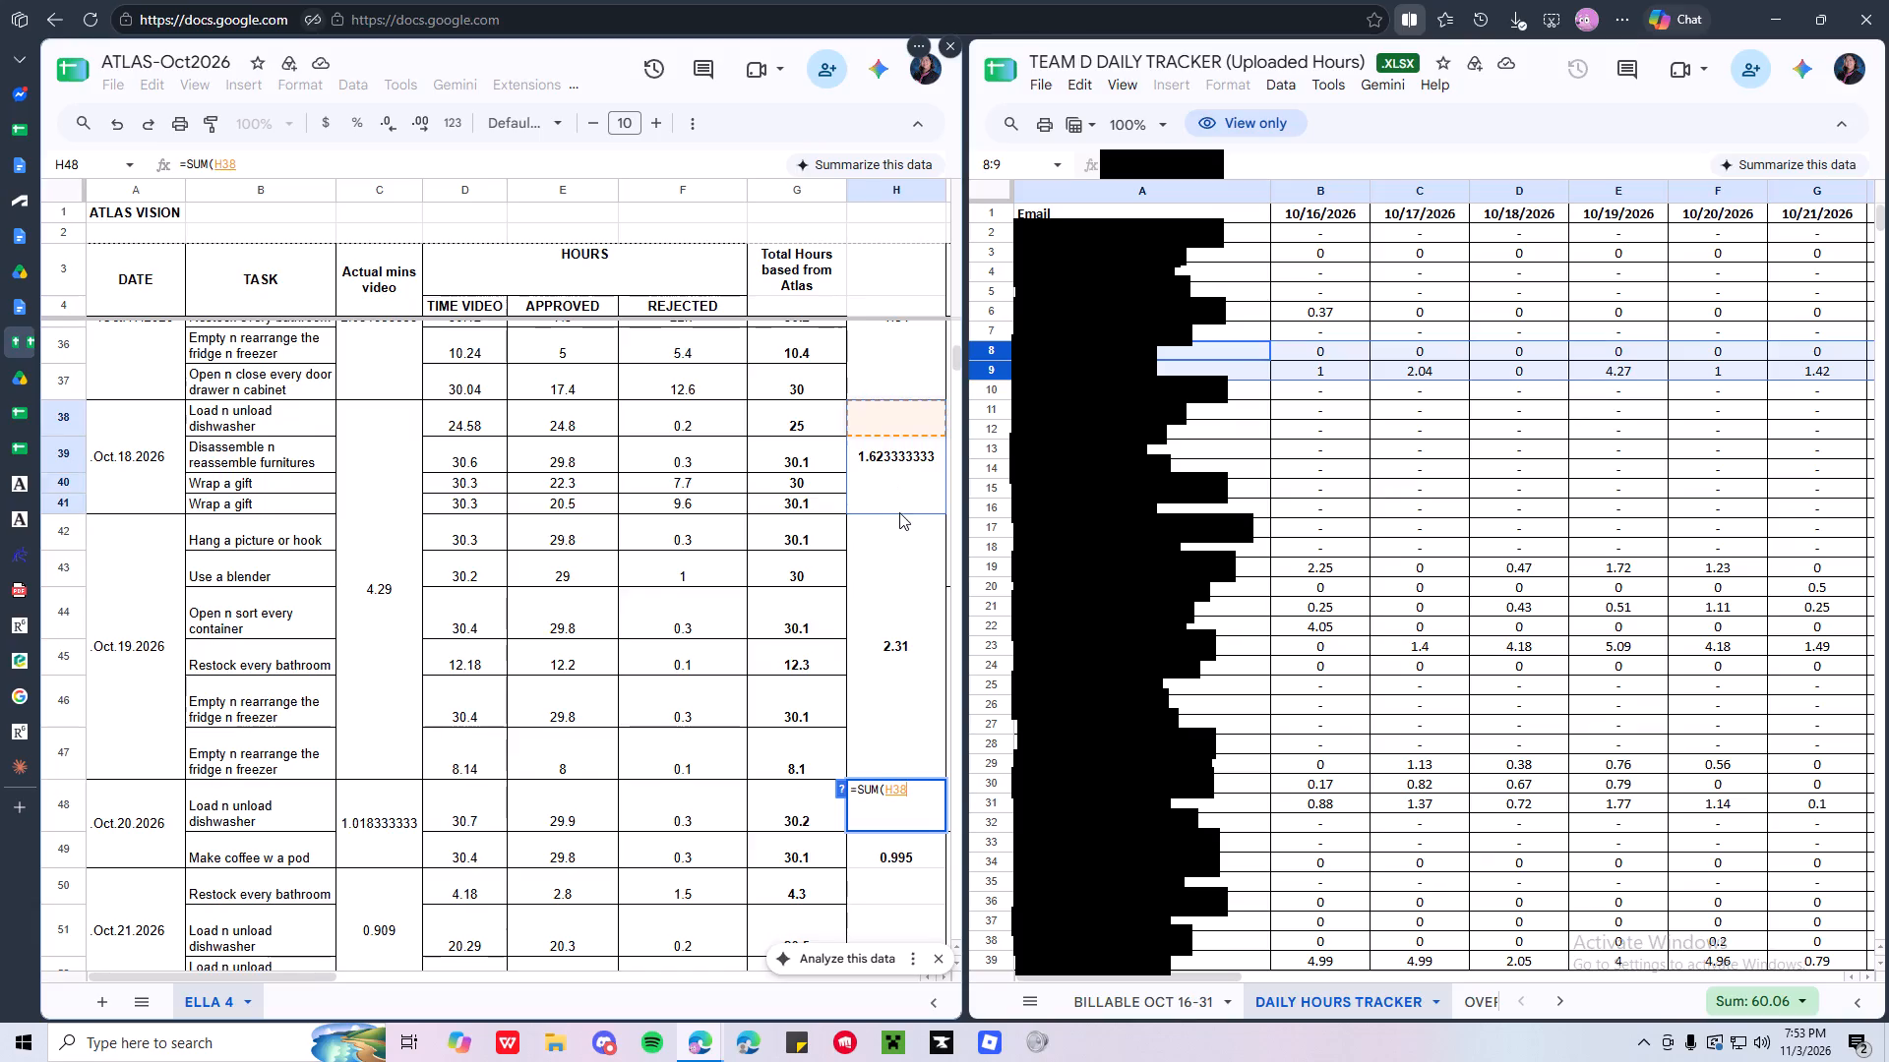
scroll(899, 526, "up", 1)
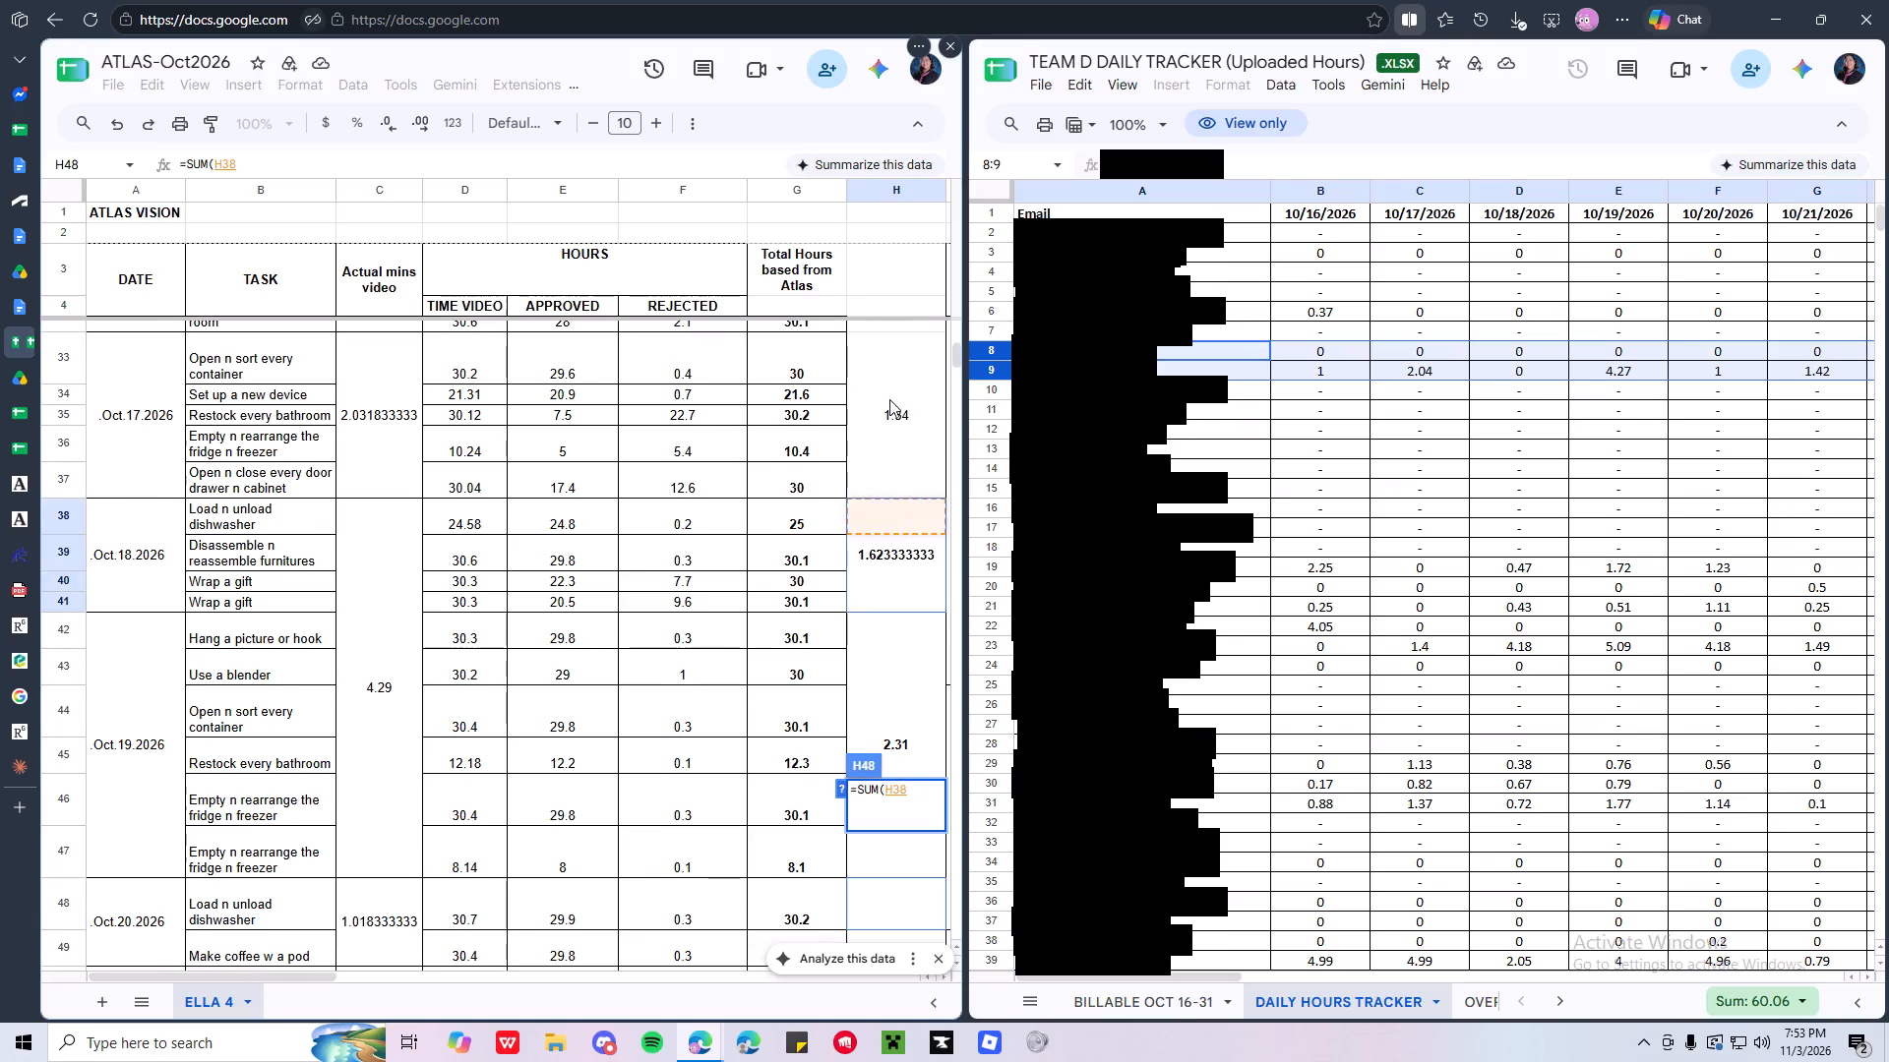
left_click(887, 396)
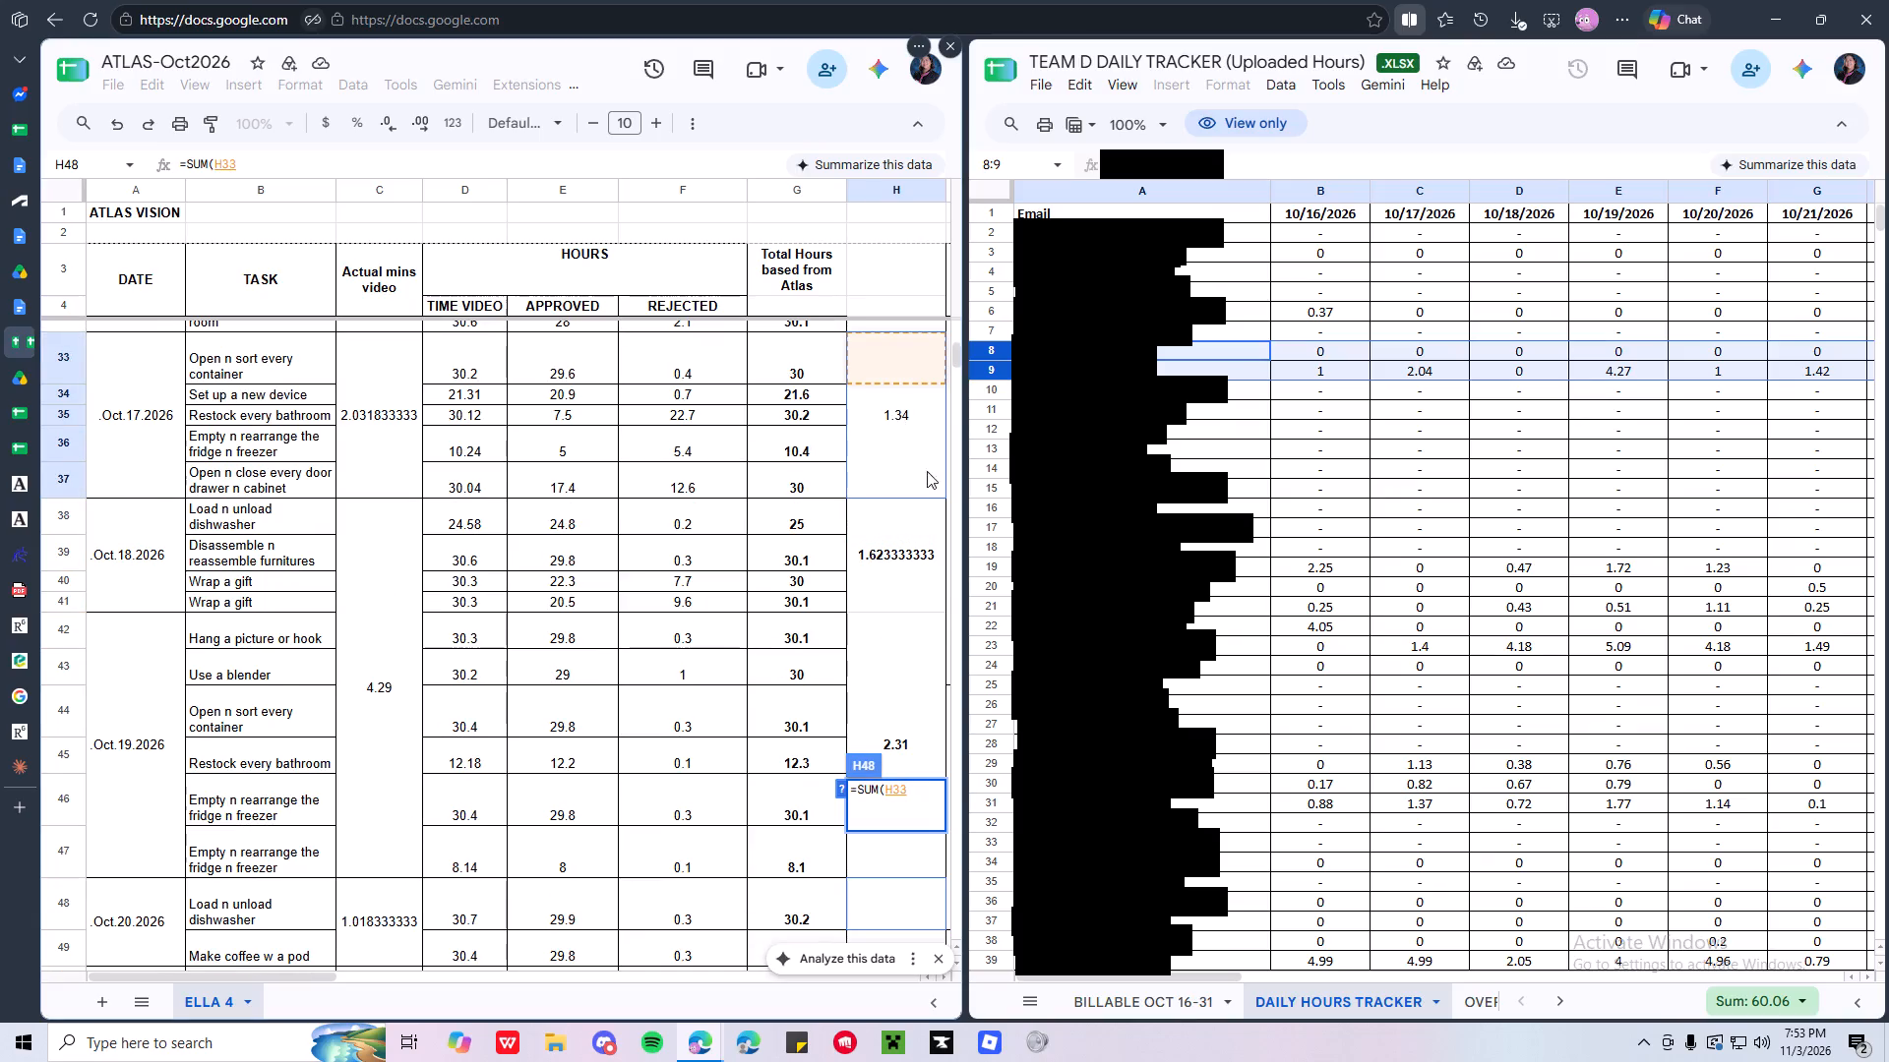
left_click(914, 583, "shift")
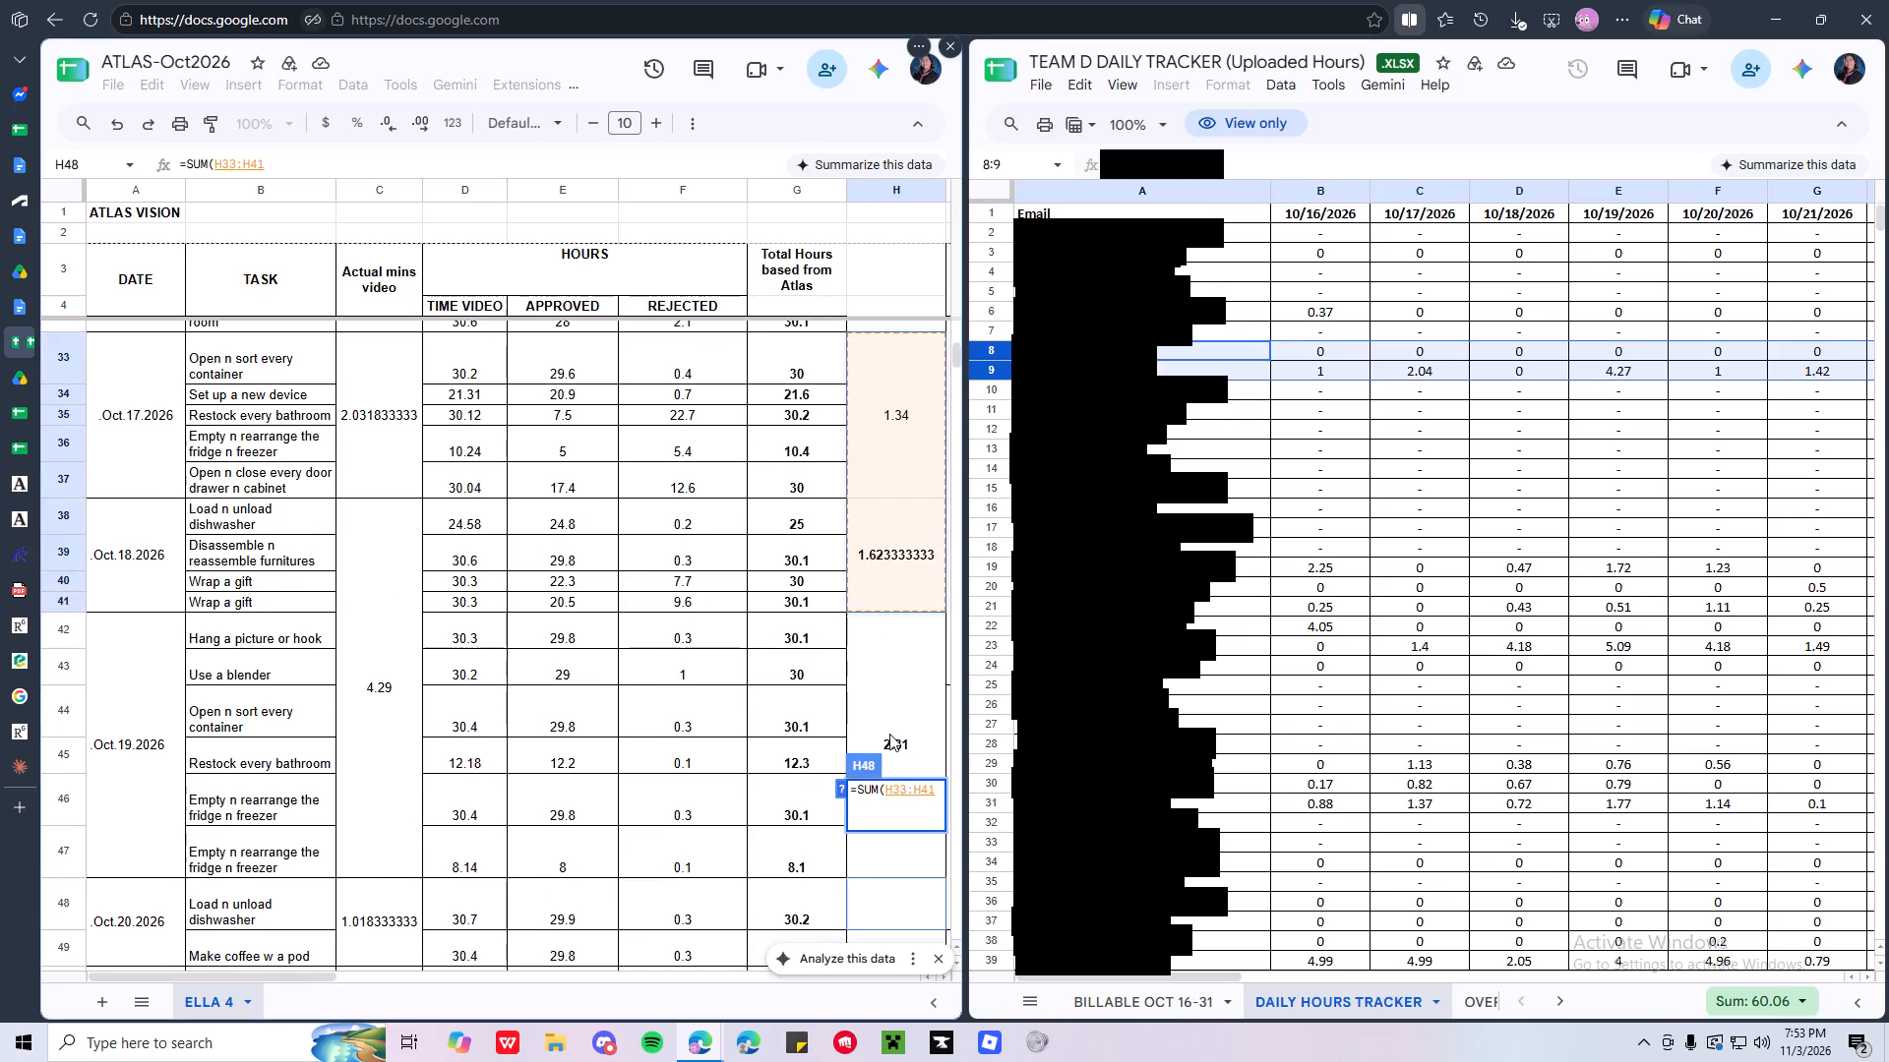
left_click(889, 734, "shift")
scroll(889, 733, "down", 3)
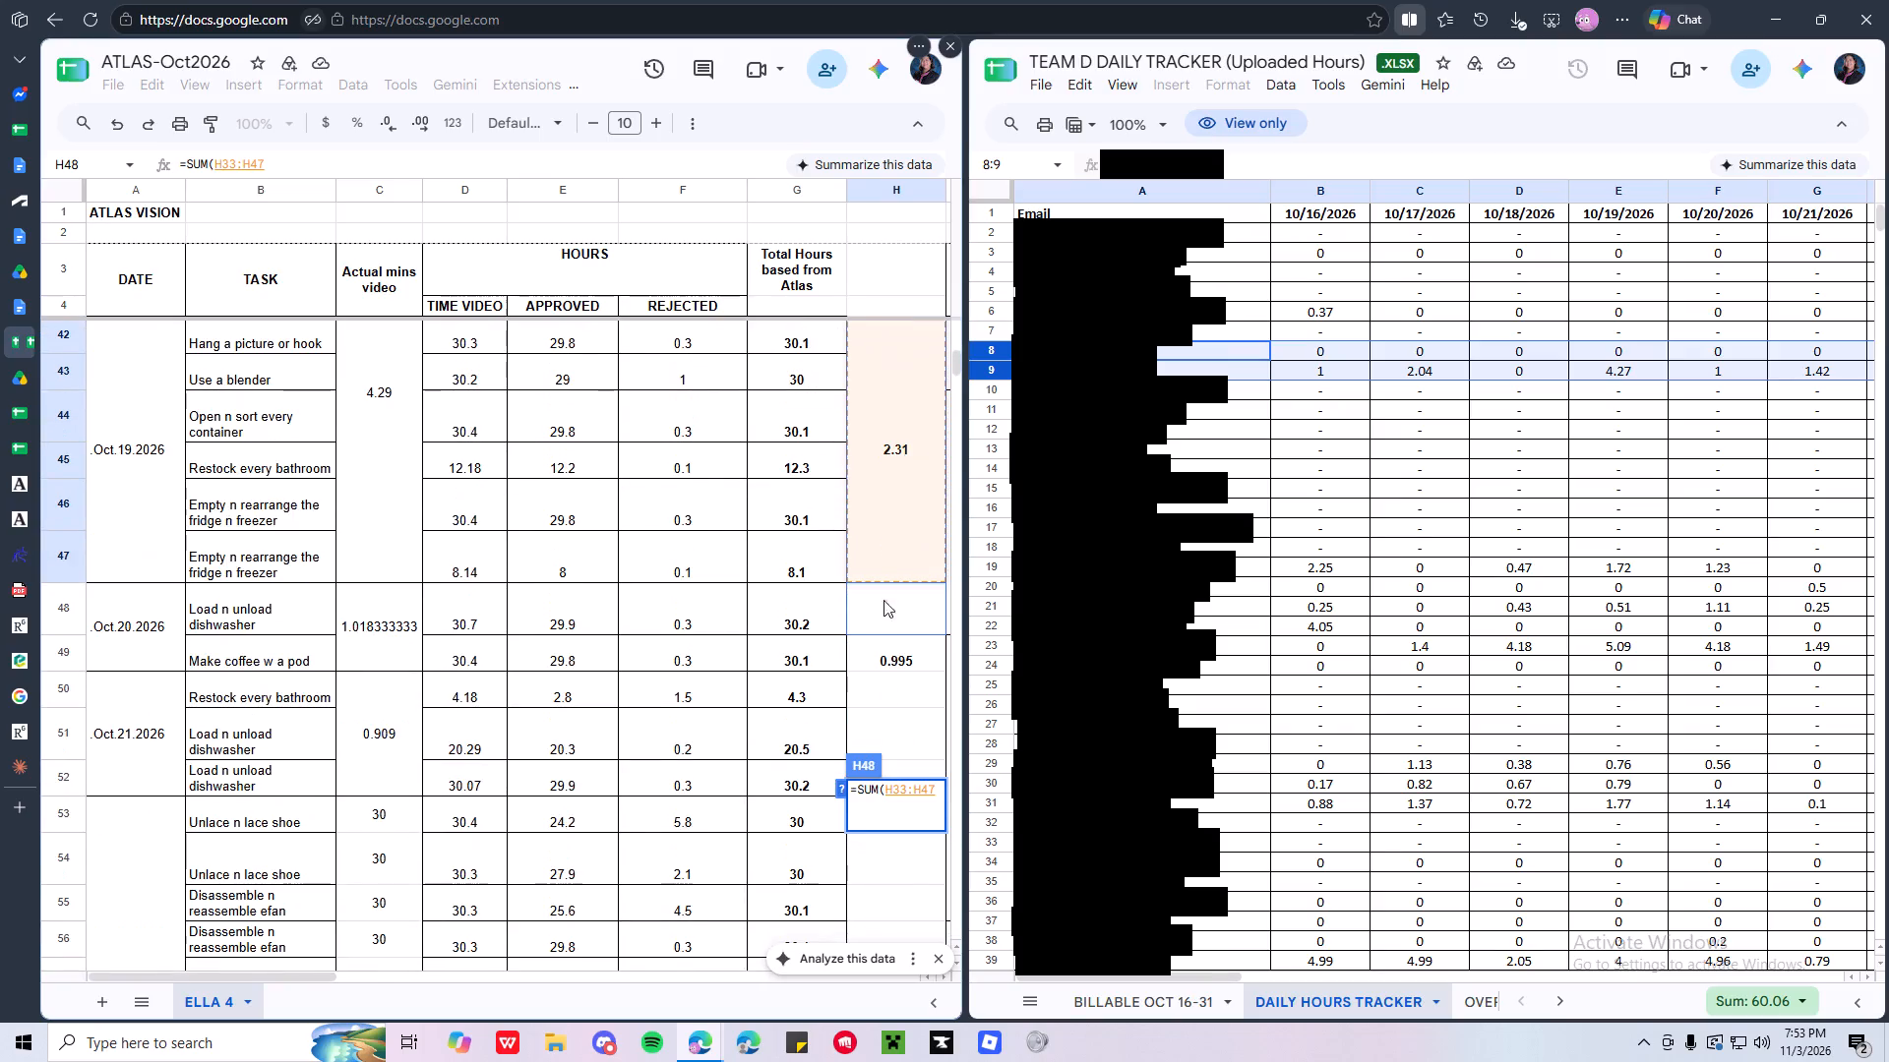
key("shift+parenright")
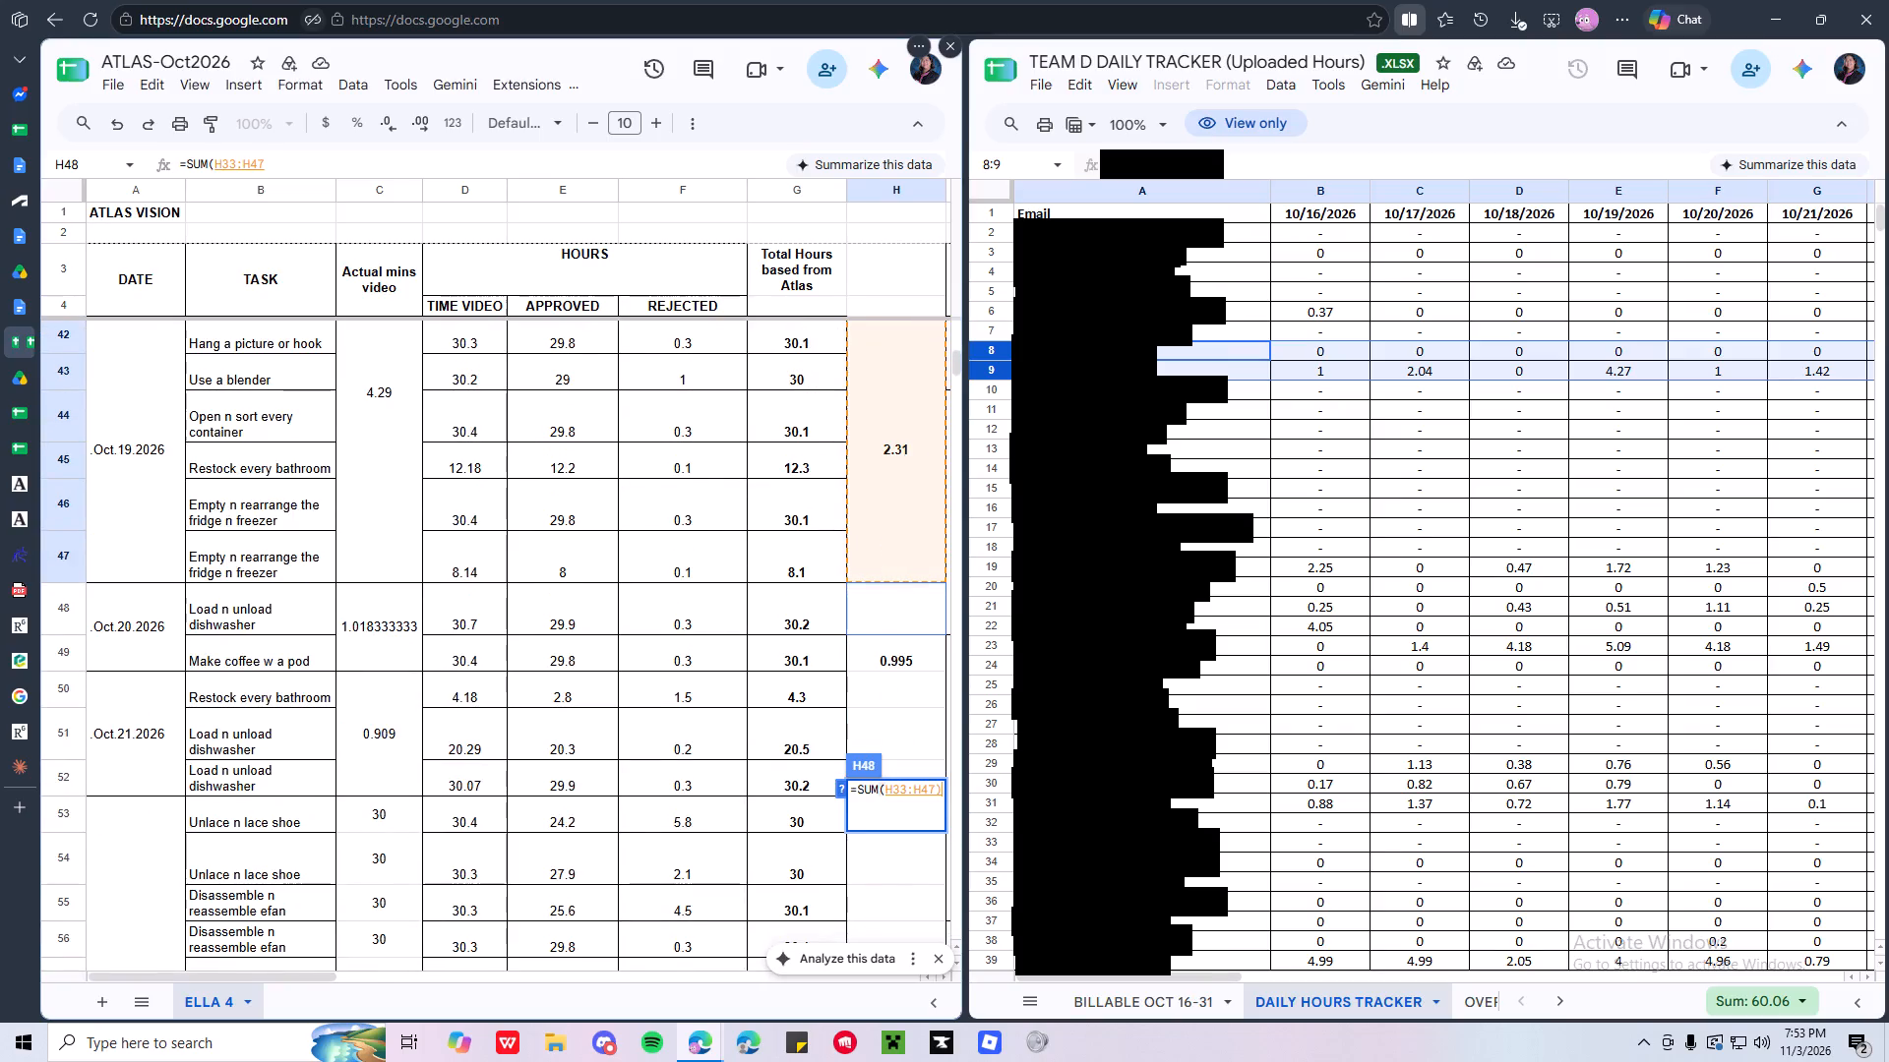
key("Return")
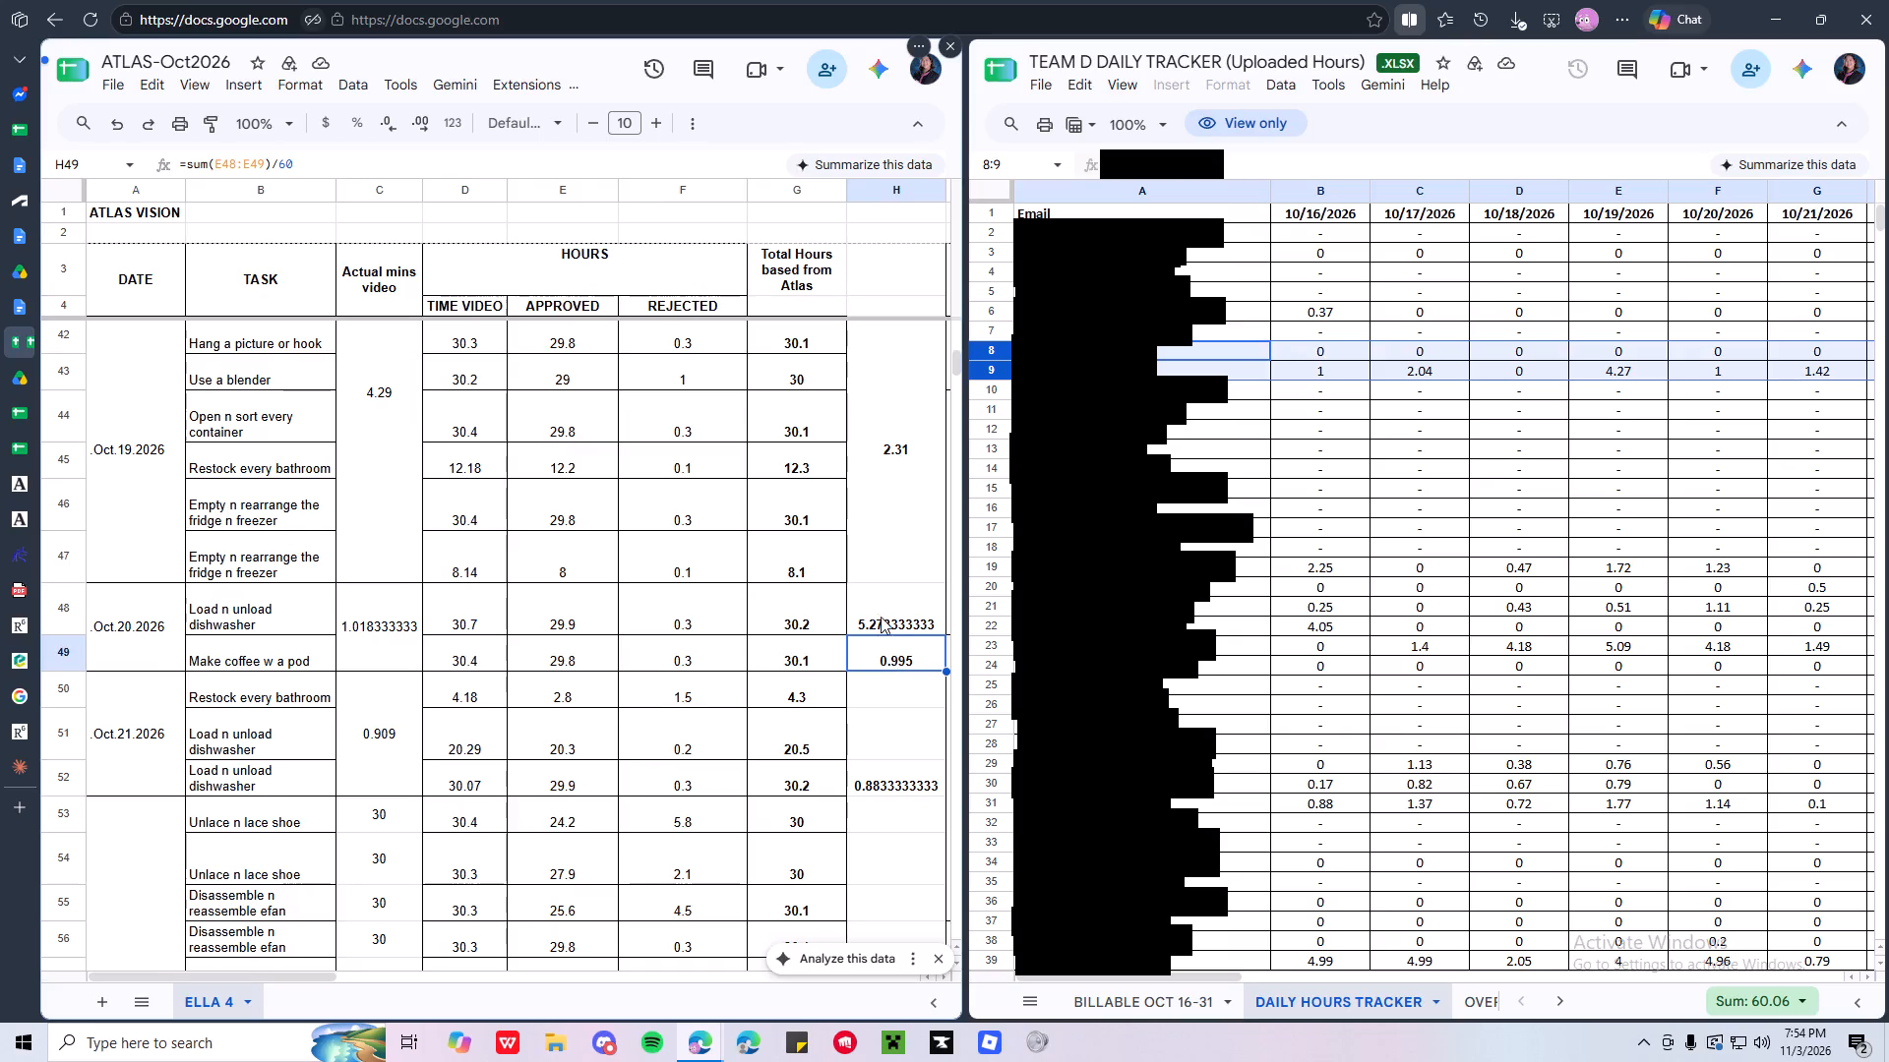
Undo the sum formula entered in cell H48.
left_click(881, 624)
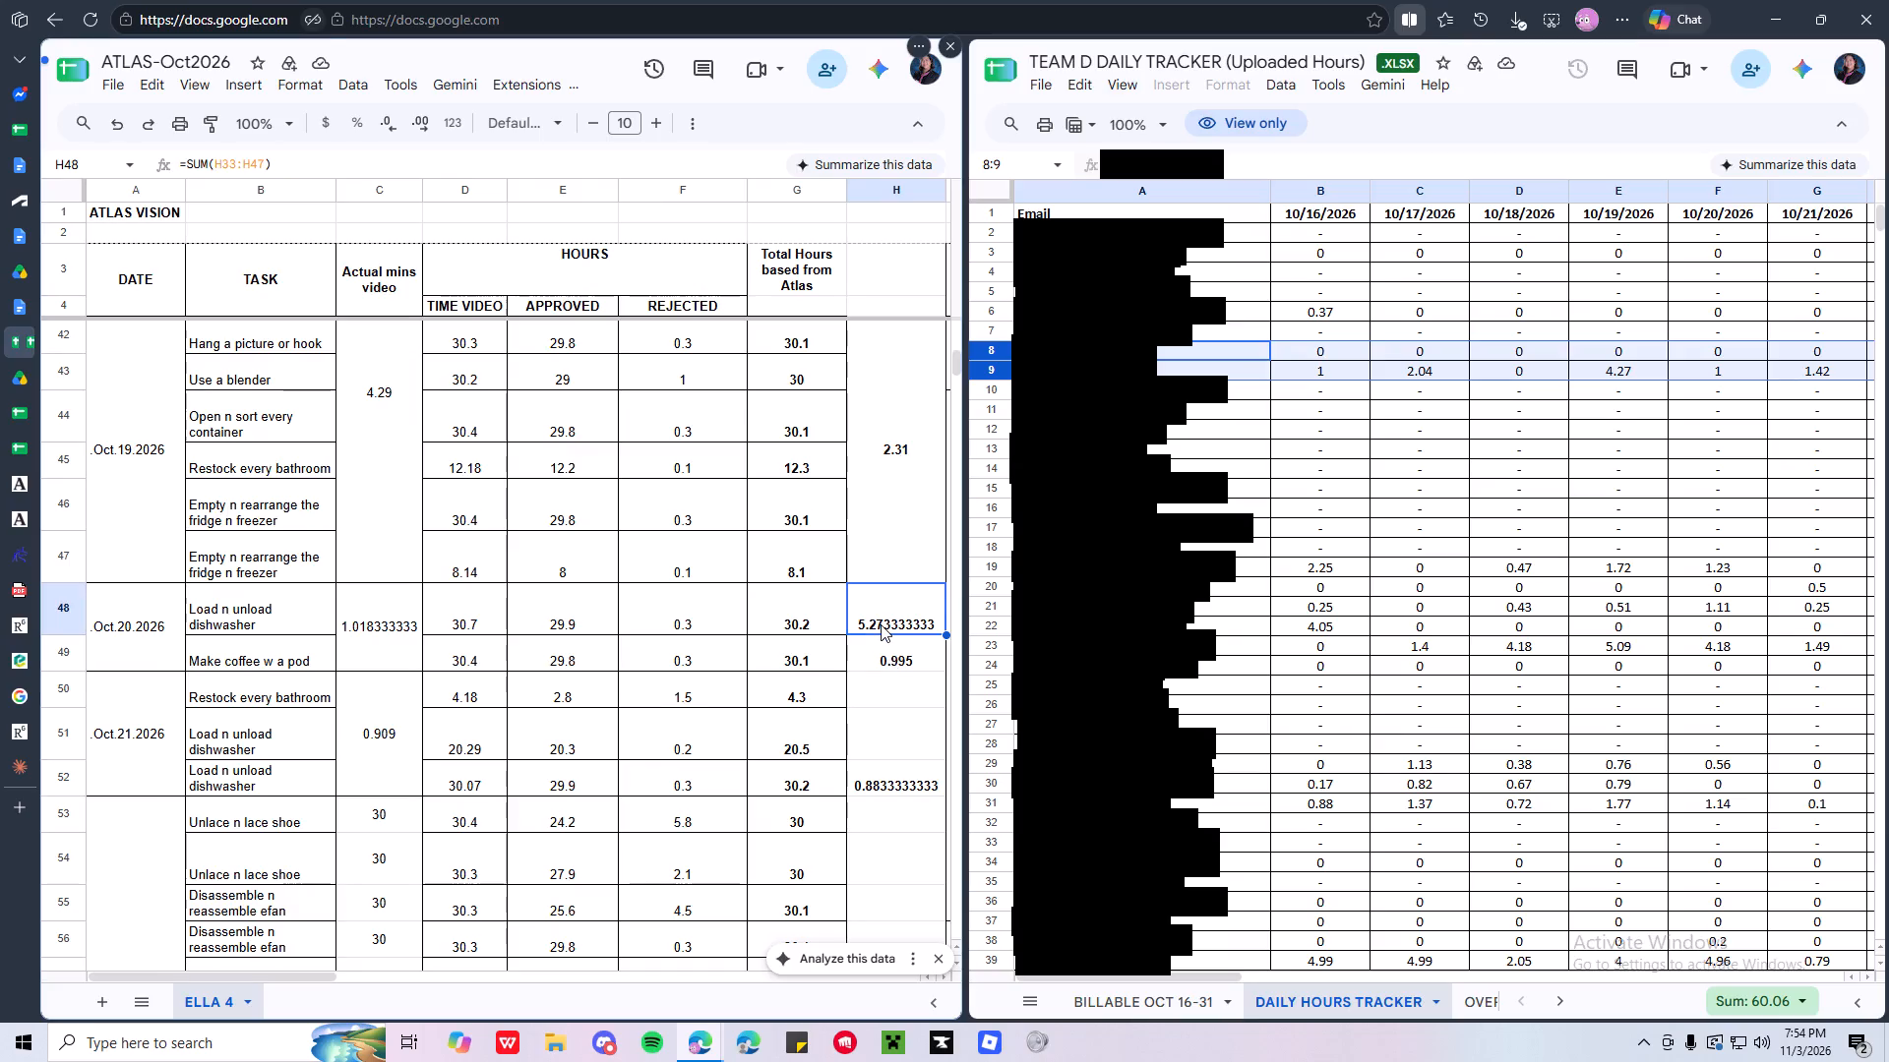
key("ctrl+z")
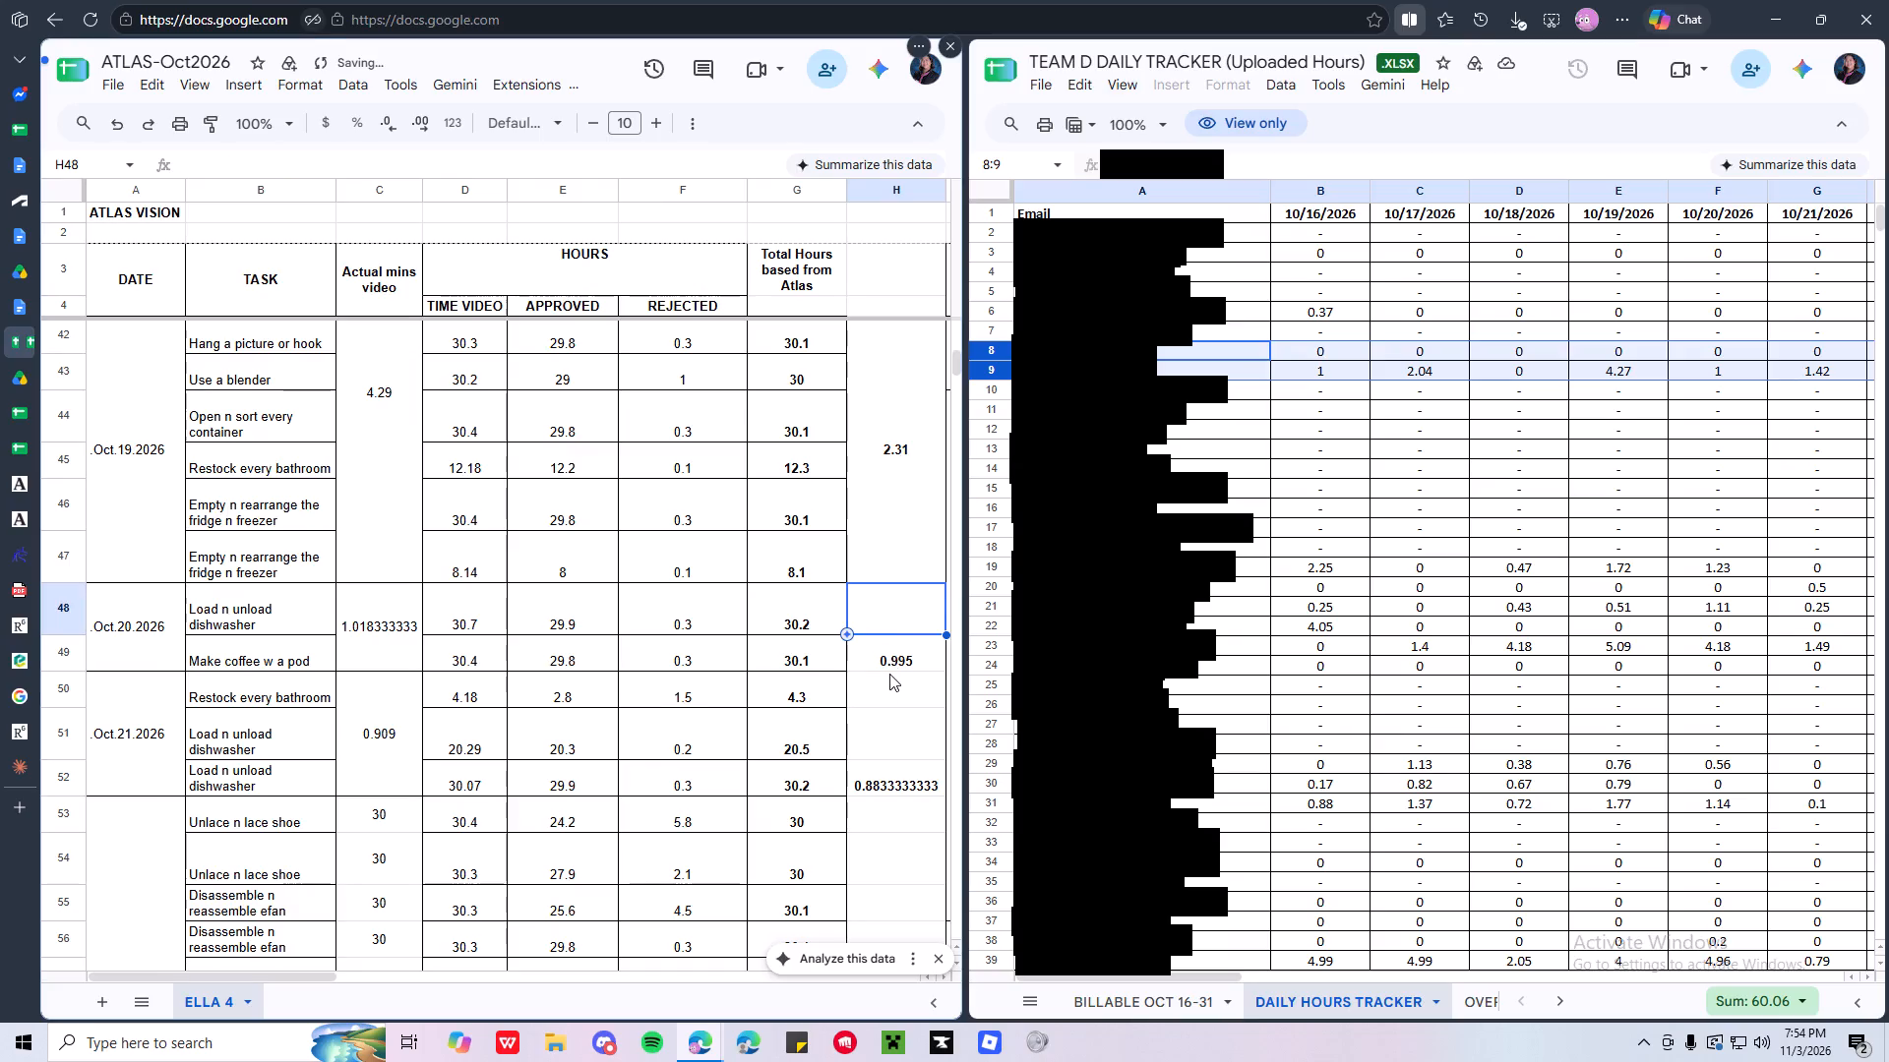
Merge cells H51 and H52 beside the Oct.21 entries and align the value to the vertical middle.
left_click(889, 674)
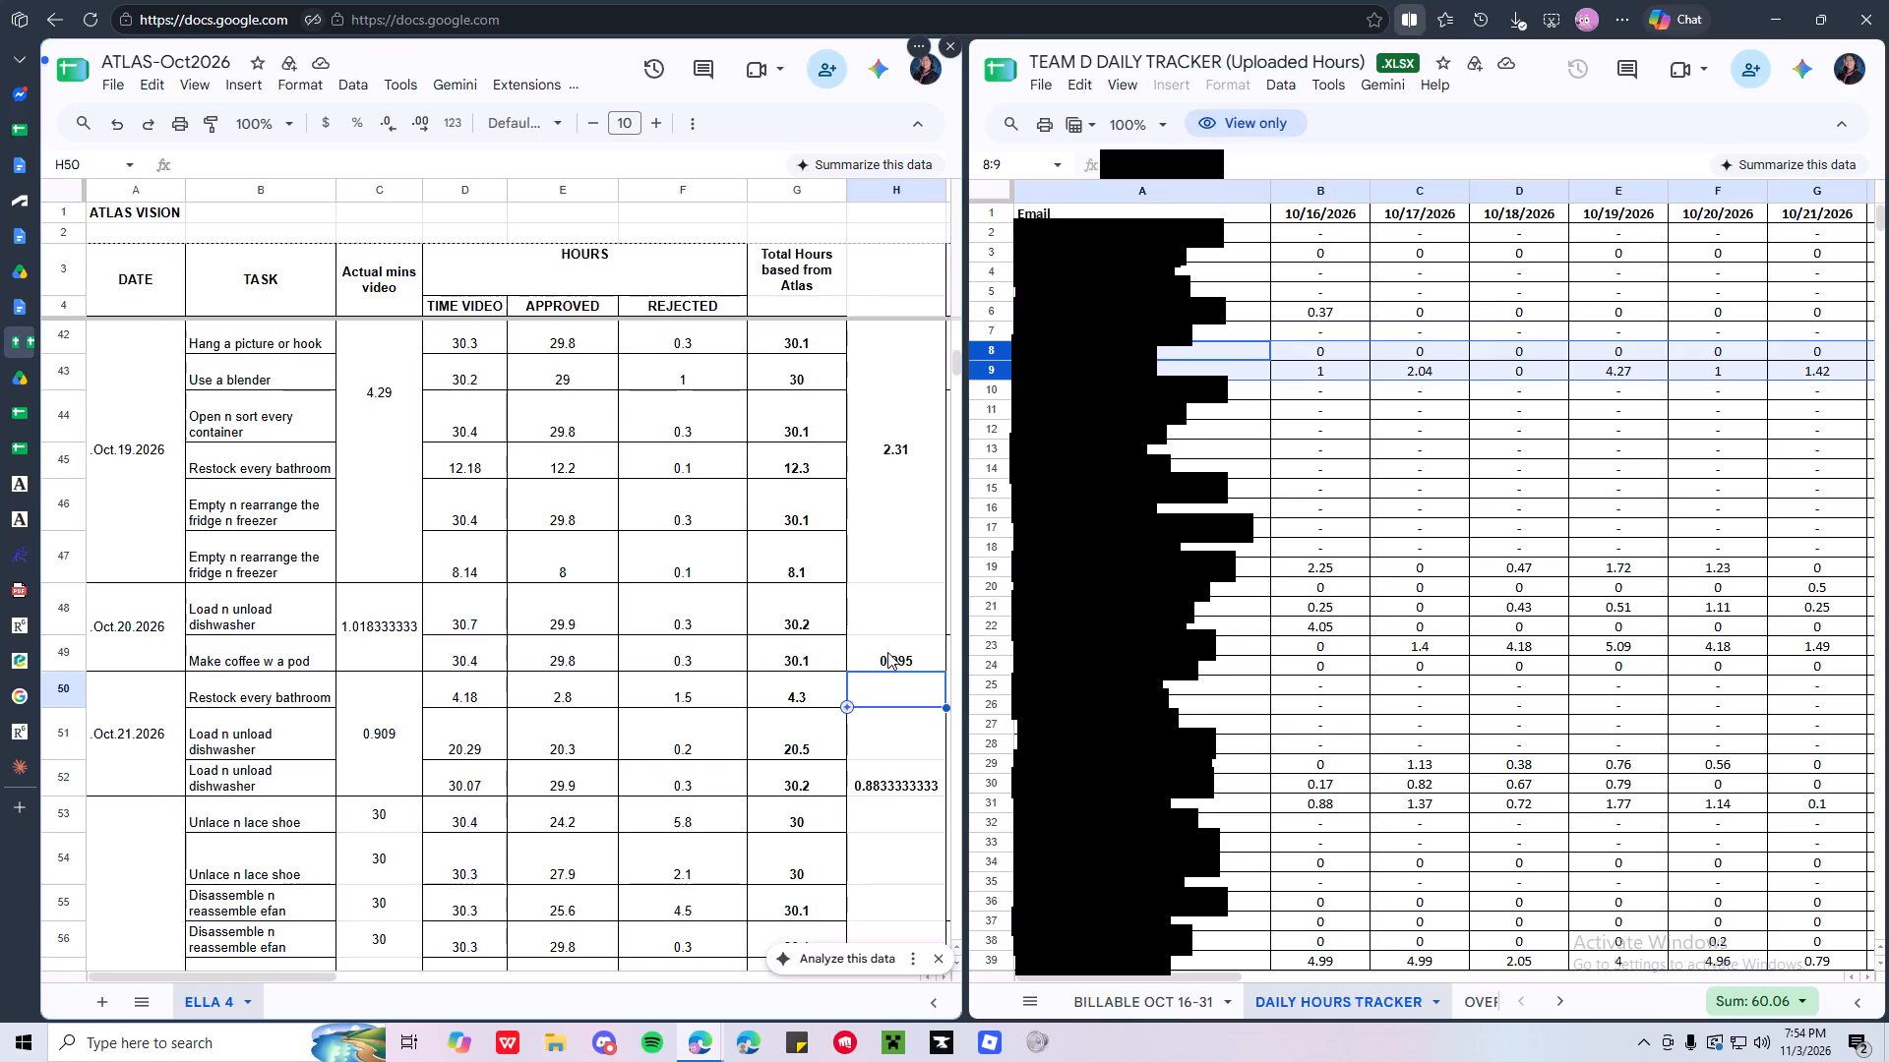
scroll(887, 652, "down", 2)
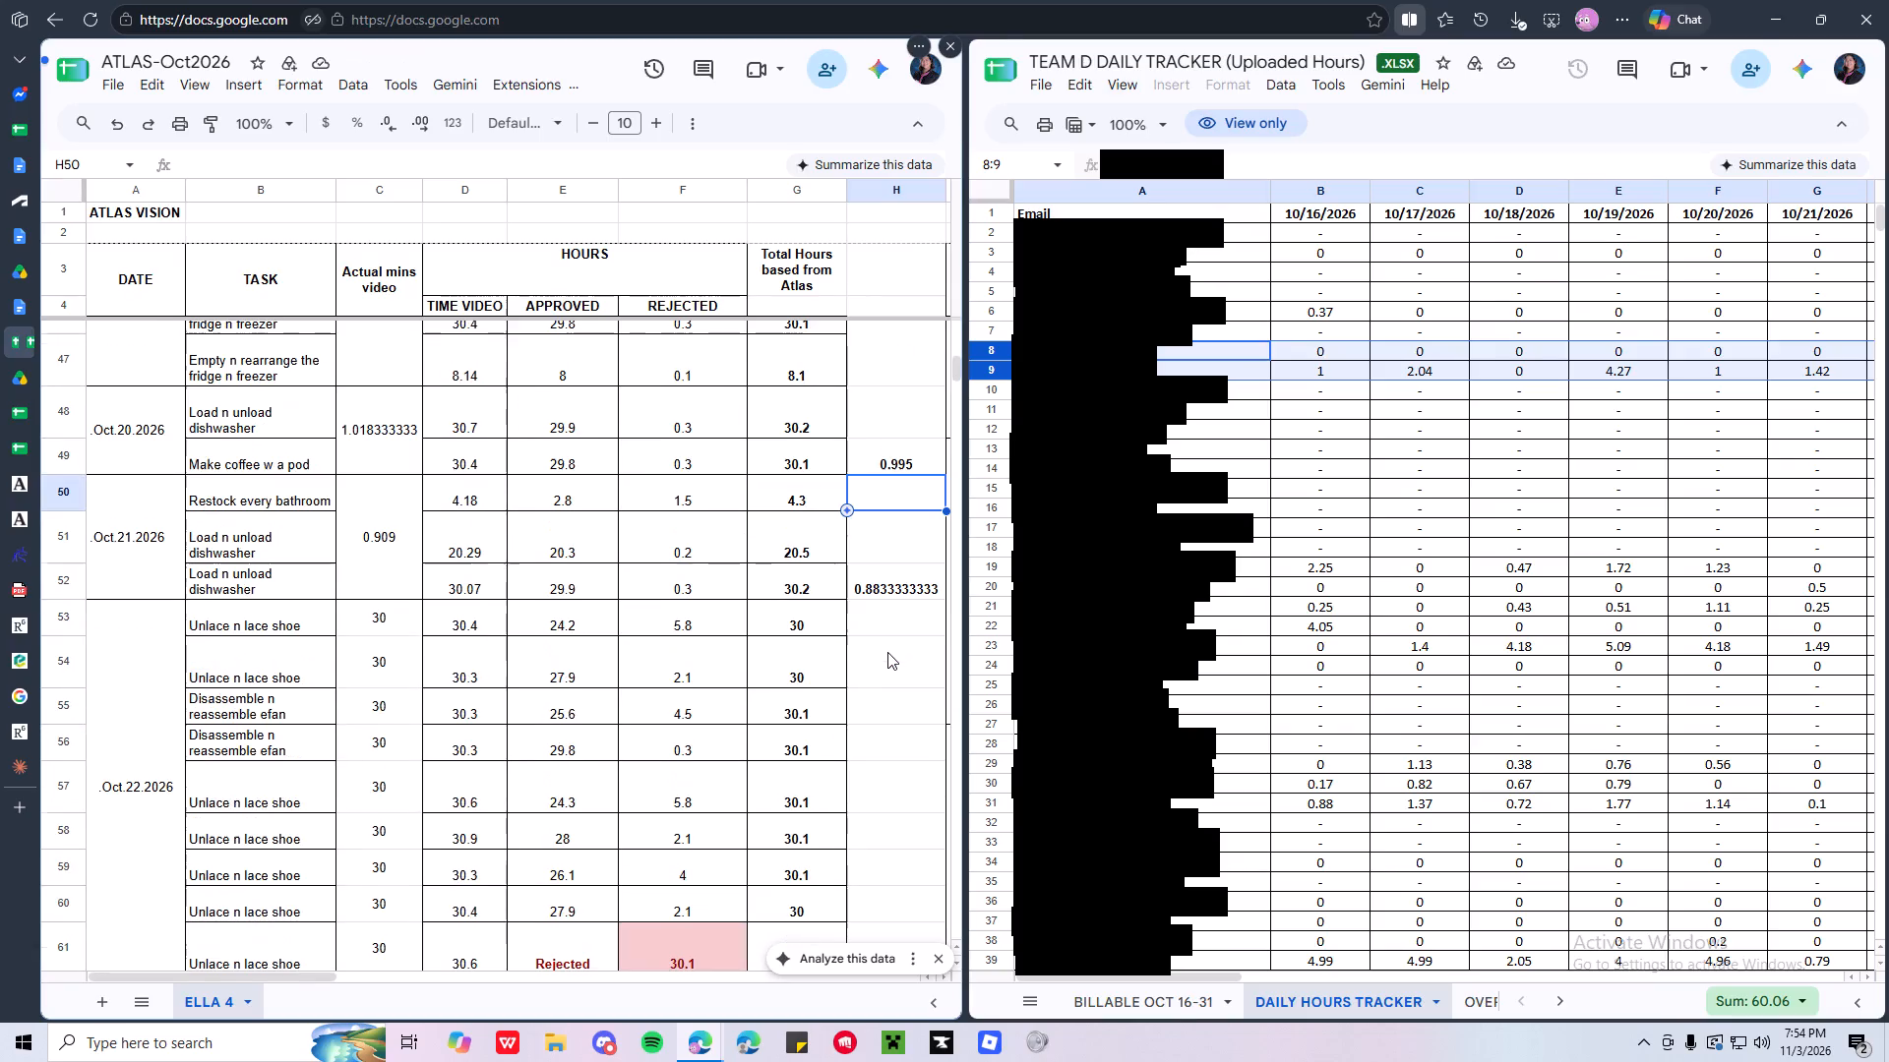
left_click(887, 537)
left_click(887, 589, "ctrl")
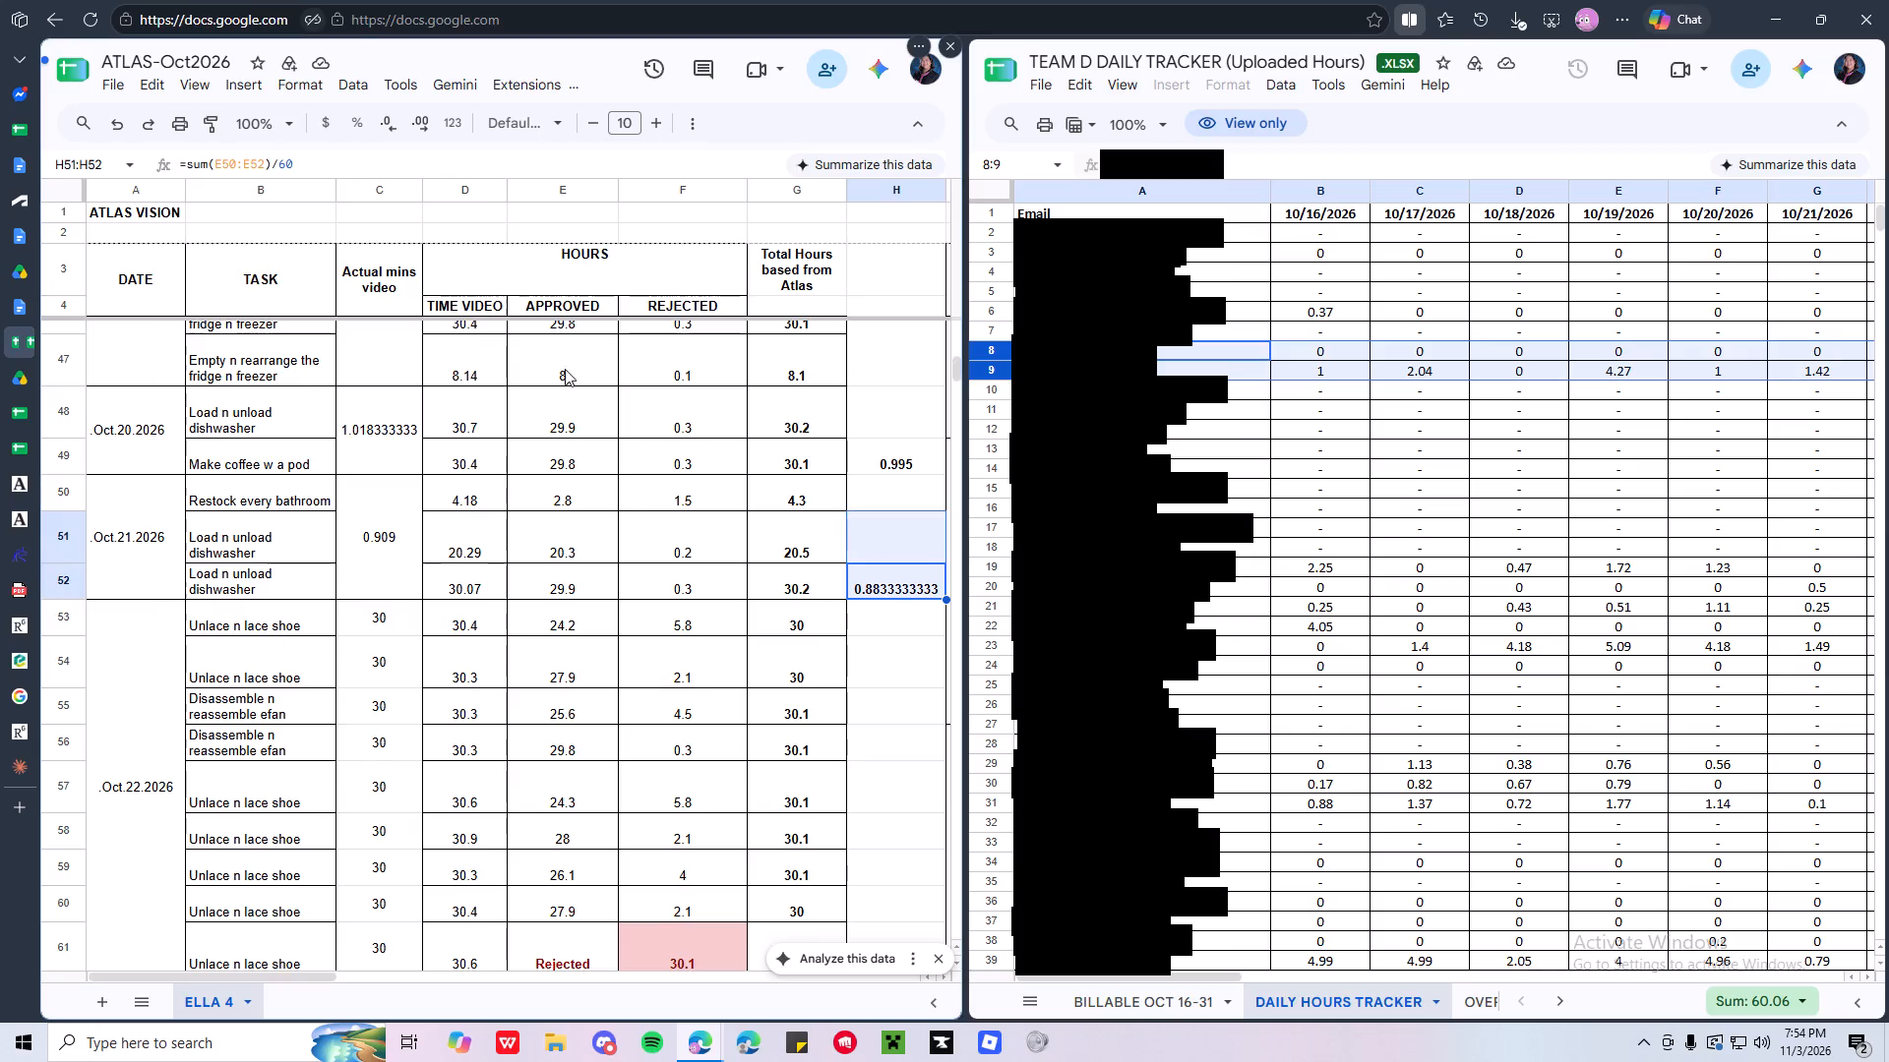
left_click(322, 90)
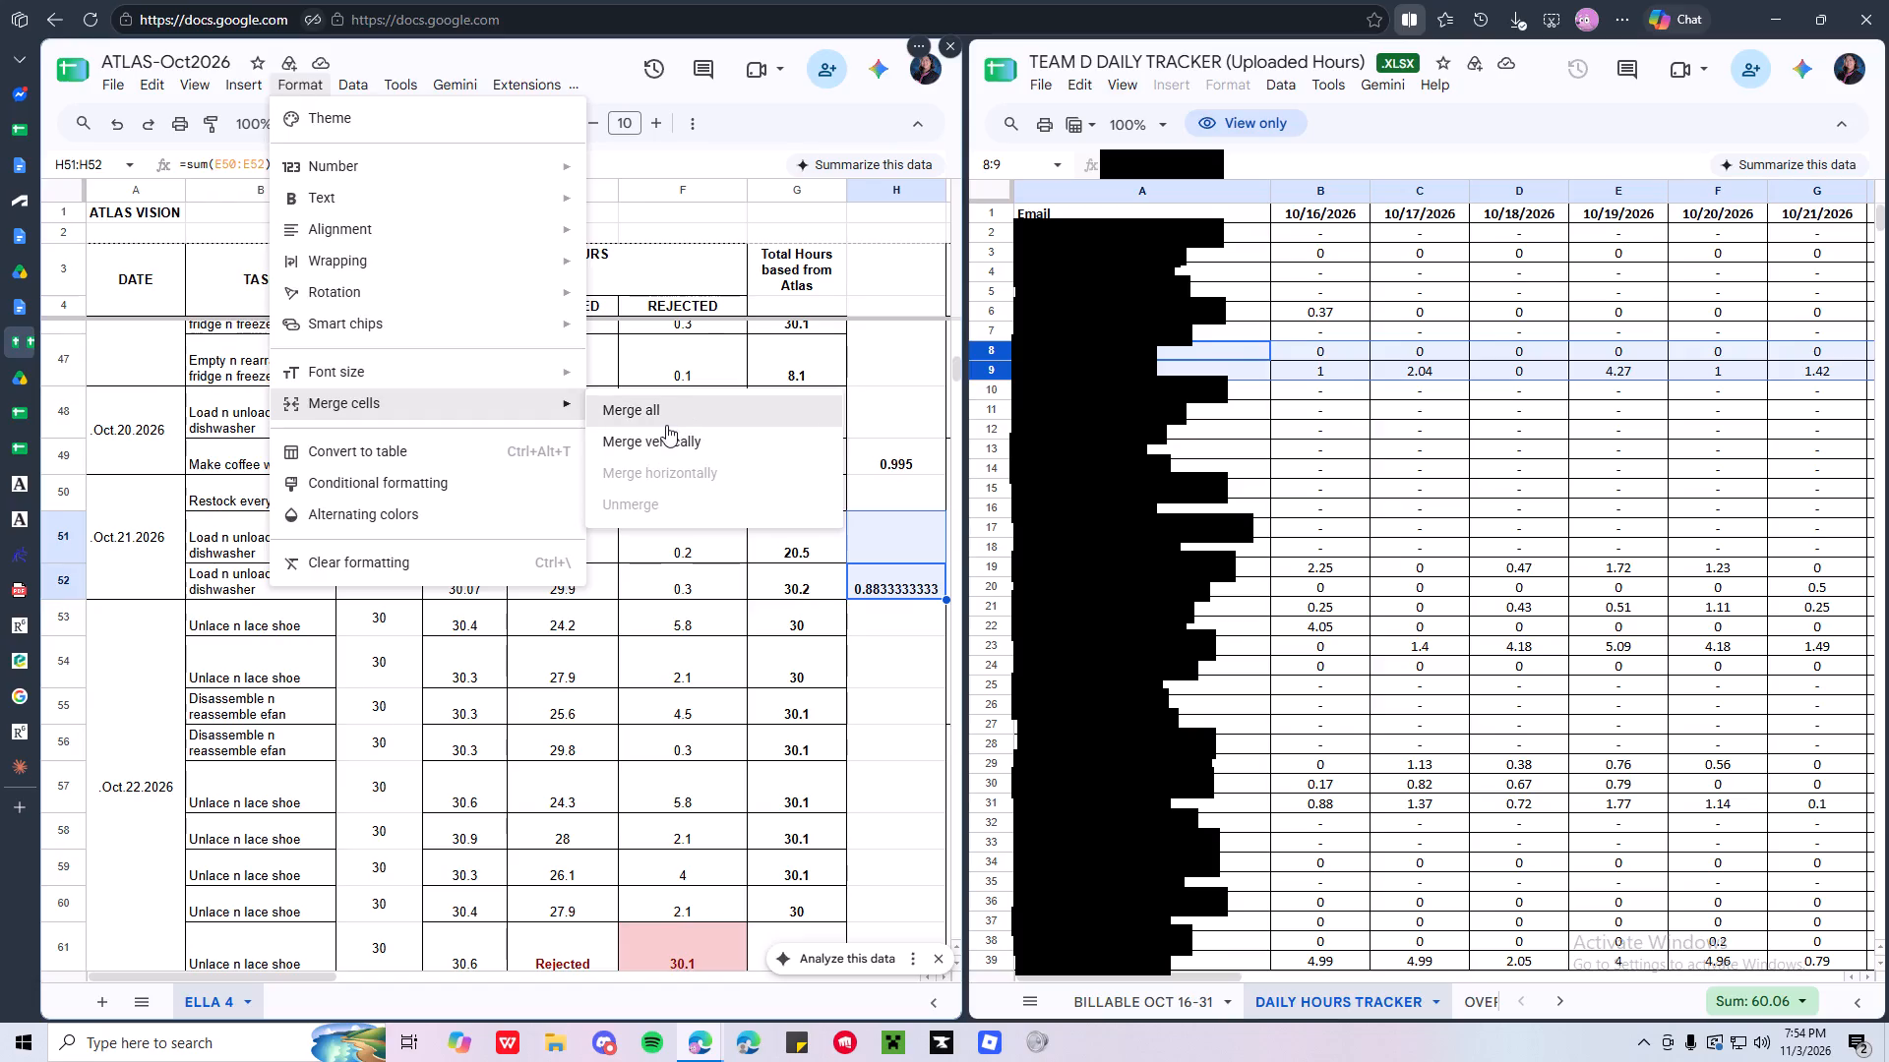
left_click(673, 399)
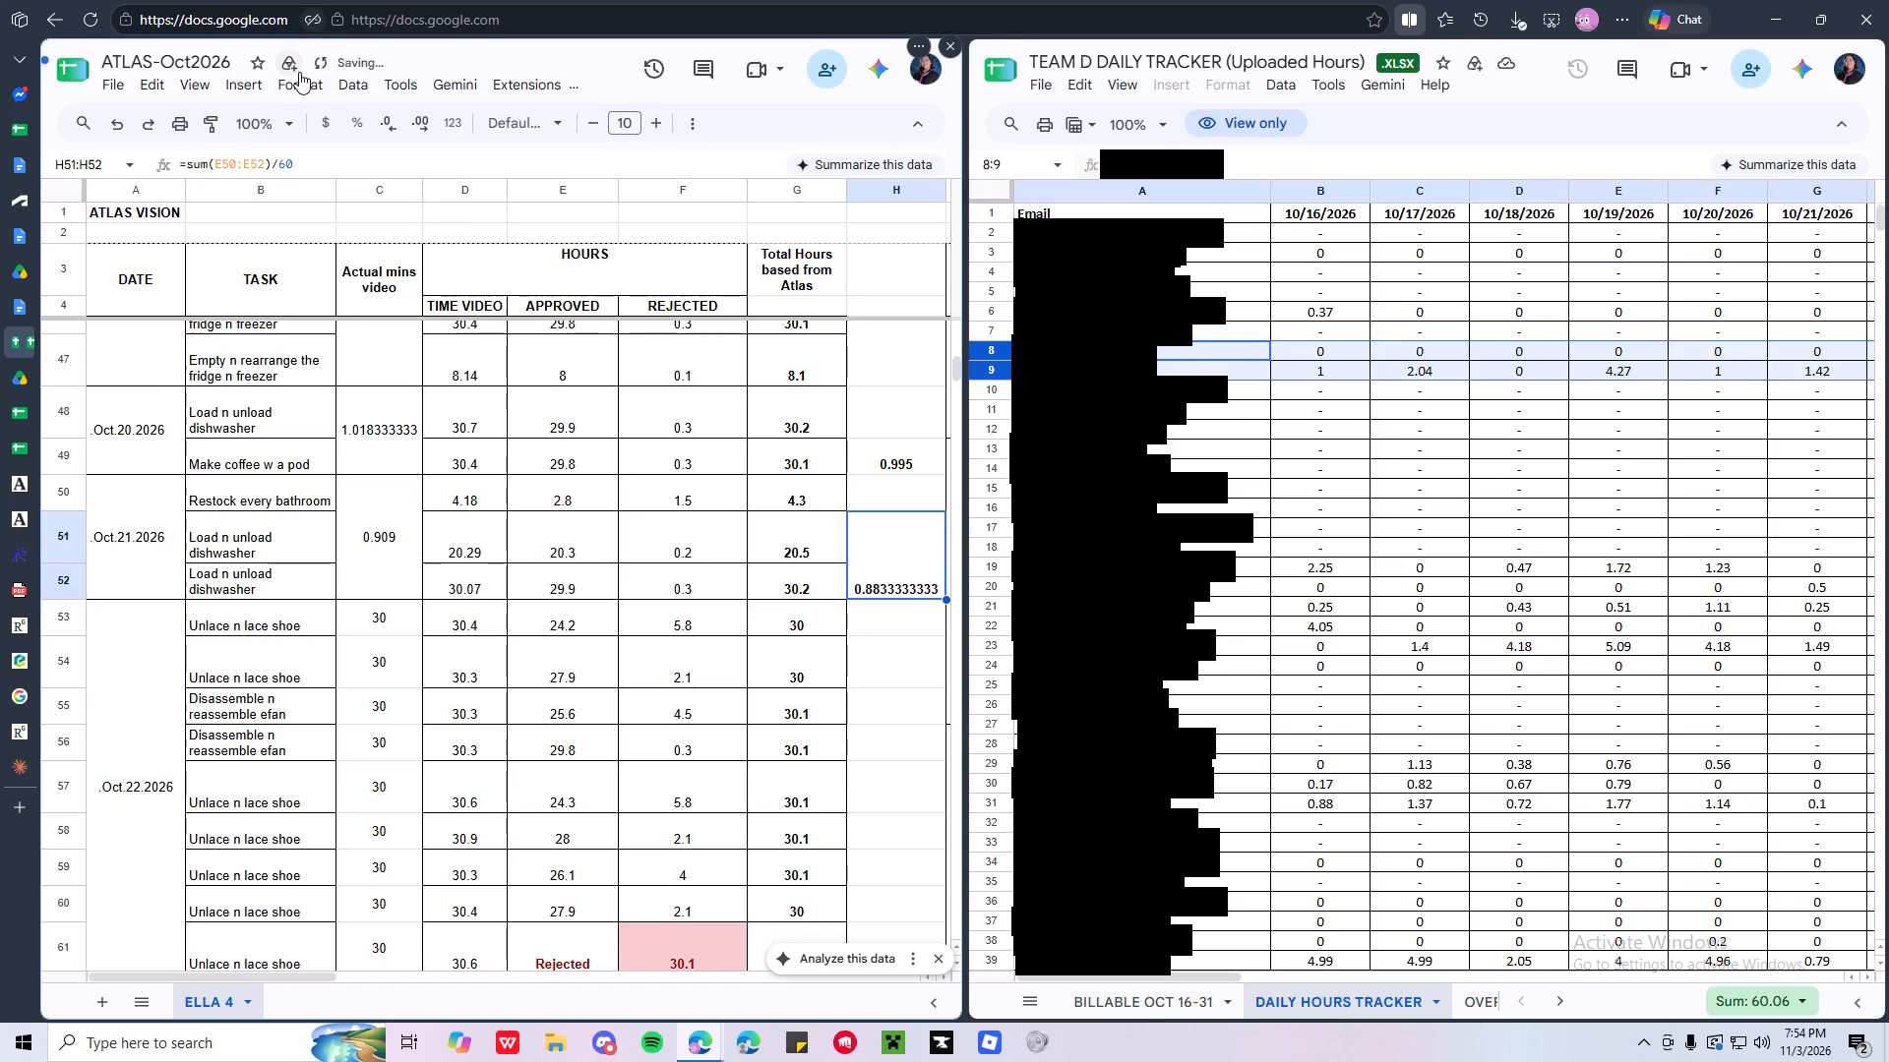
left_click(299, 82)
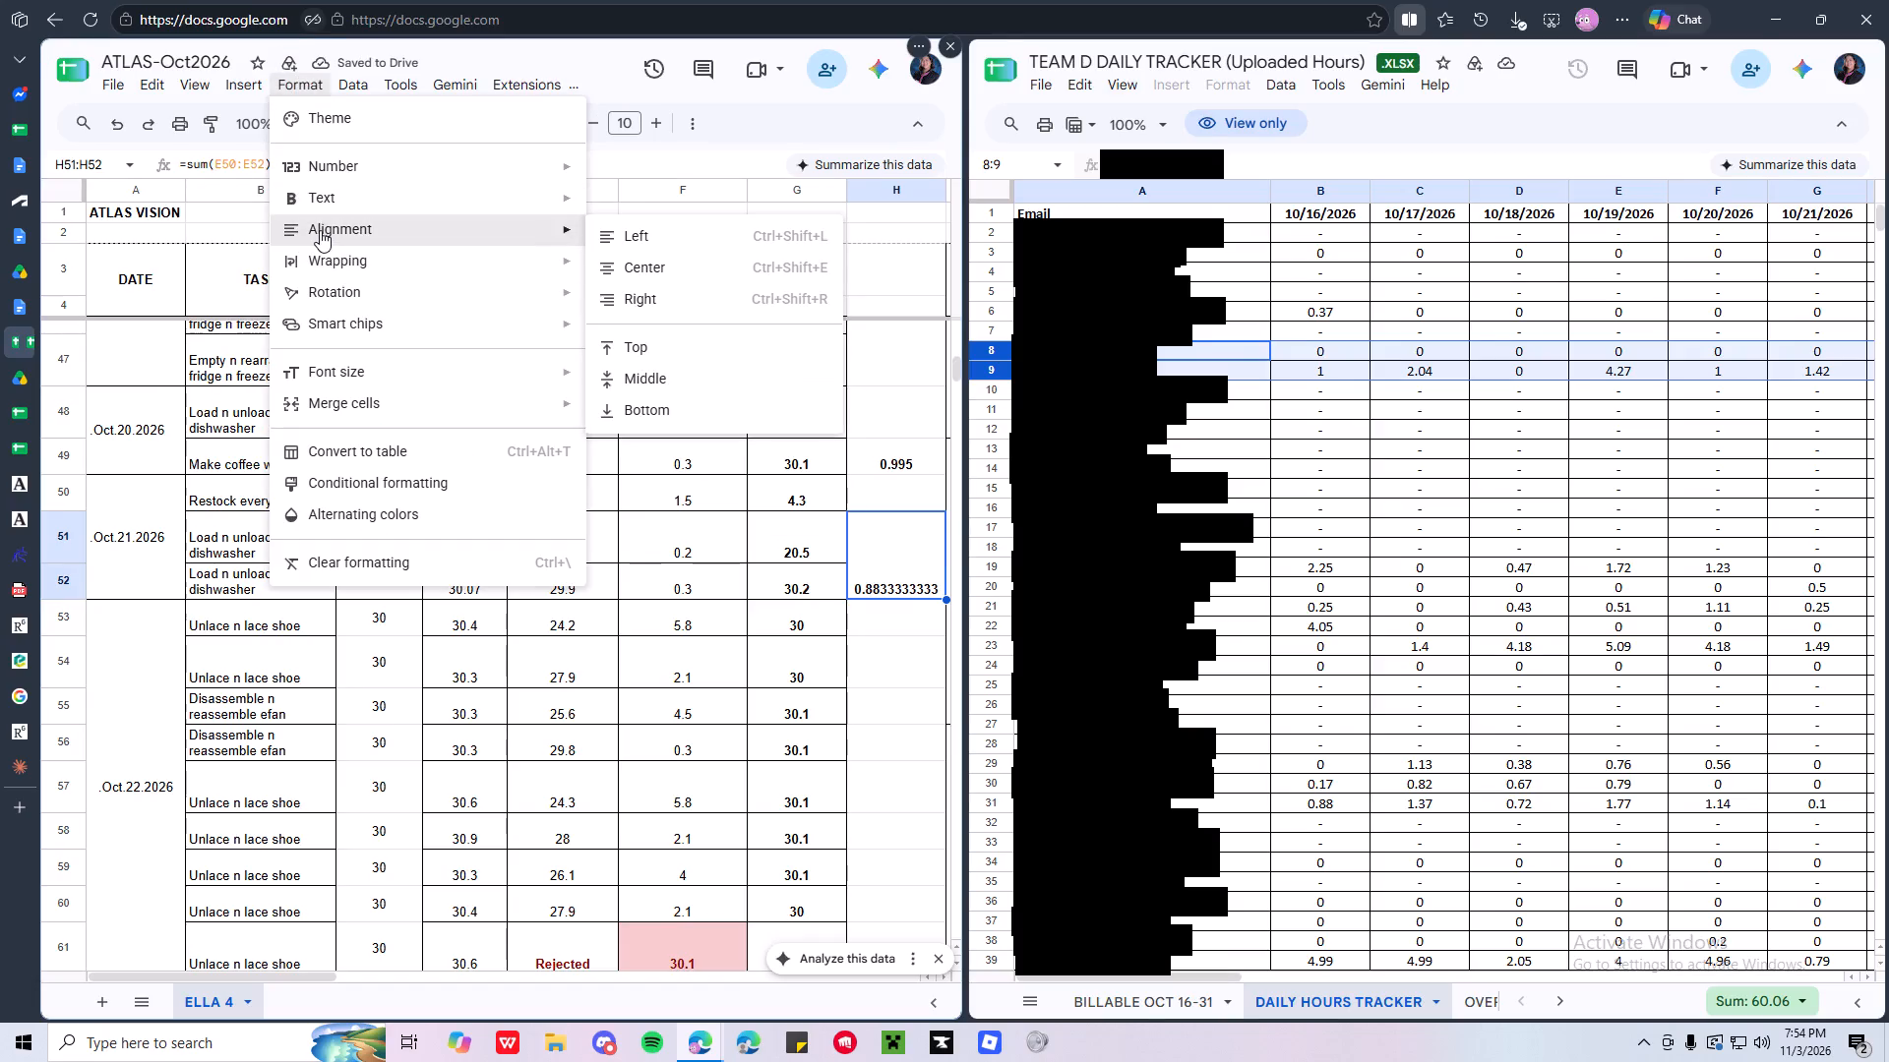
left_click(650, 376)
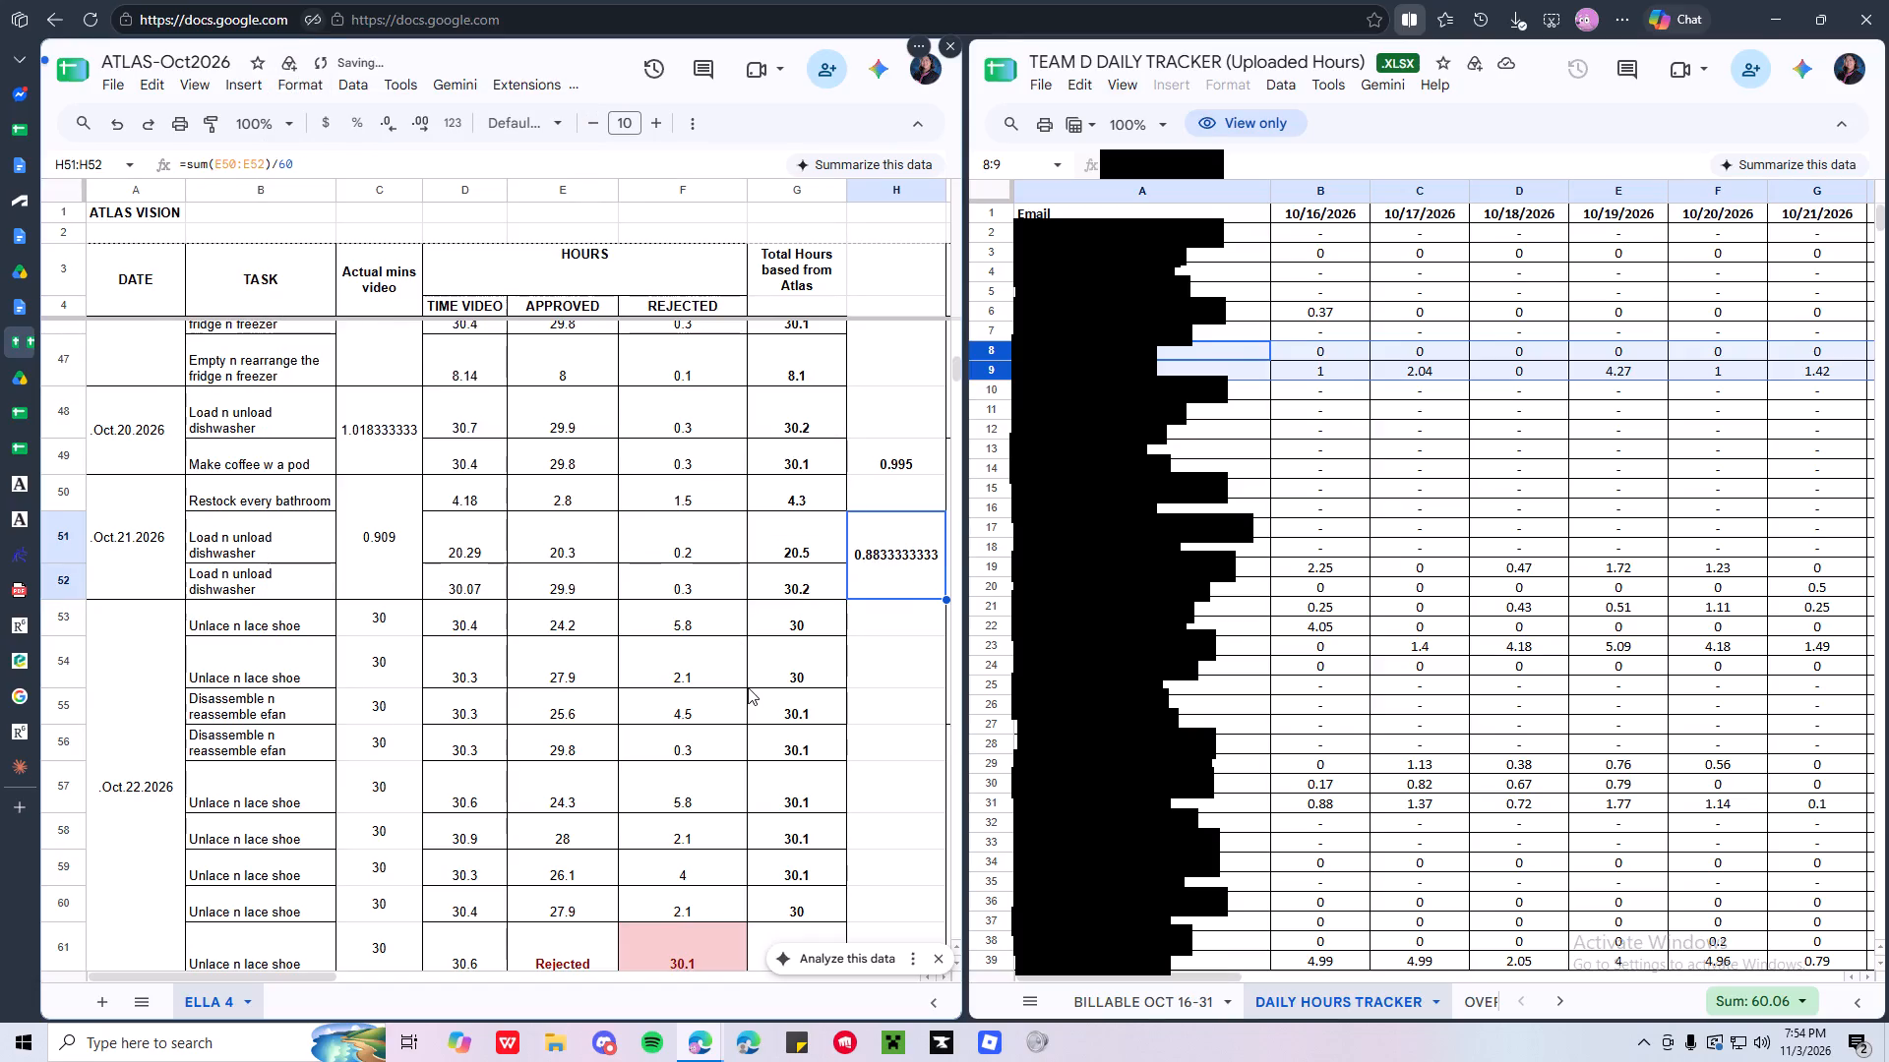
Examine the TEAM D DAILY TRACKER's daily hours for 10/22/2026 through 10/28/2026 in the highlighted rows 8 and 9.
left_click(871, 610)
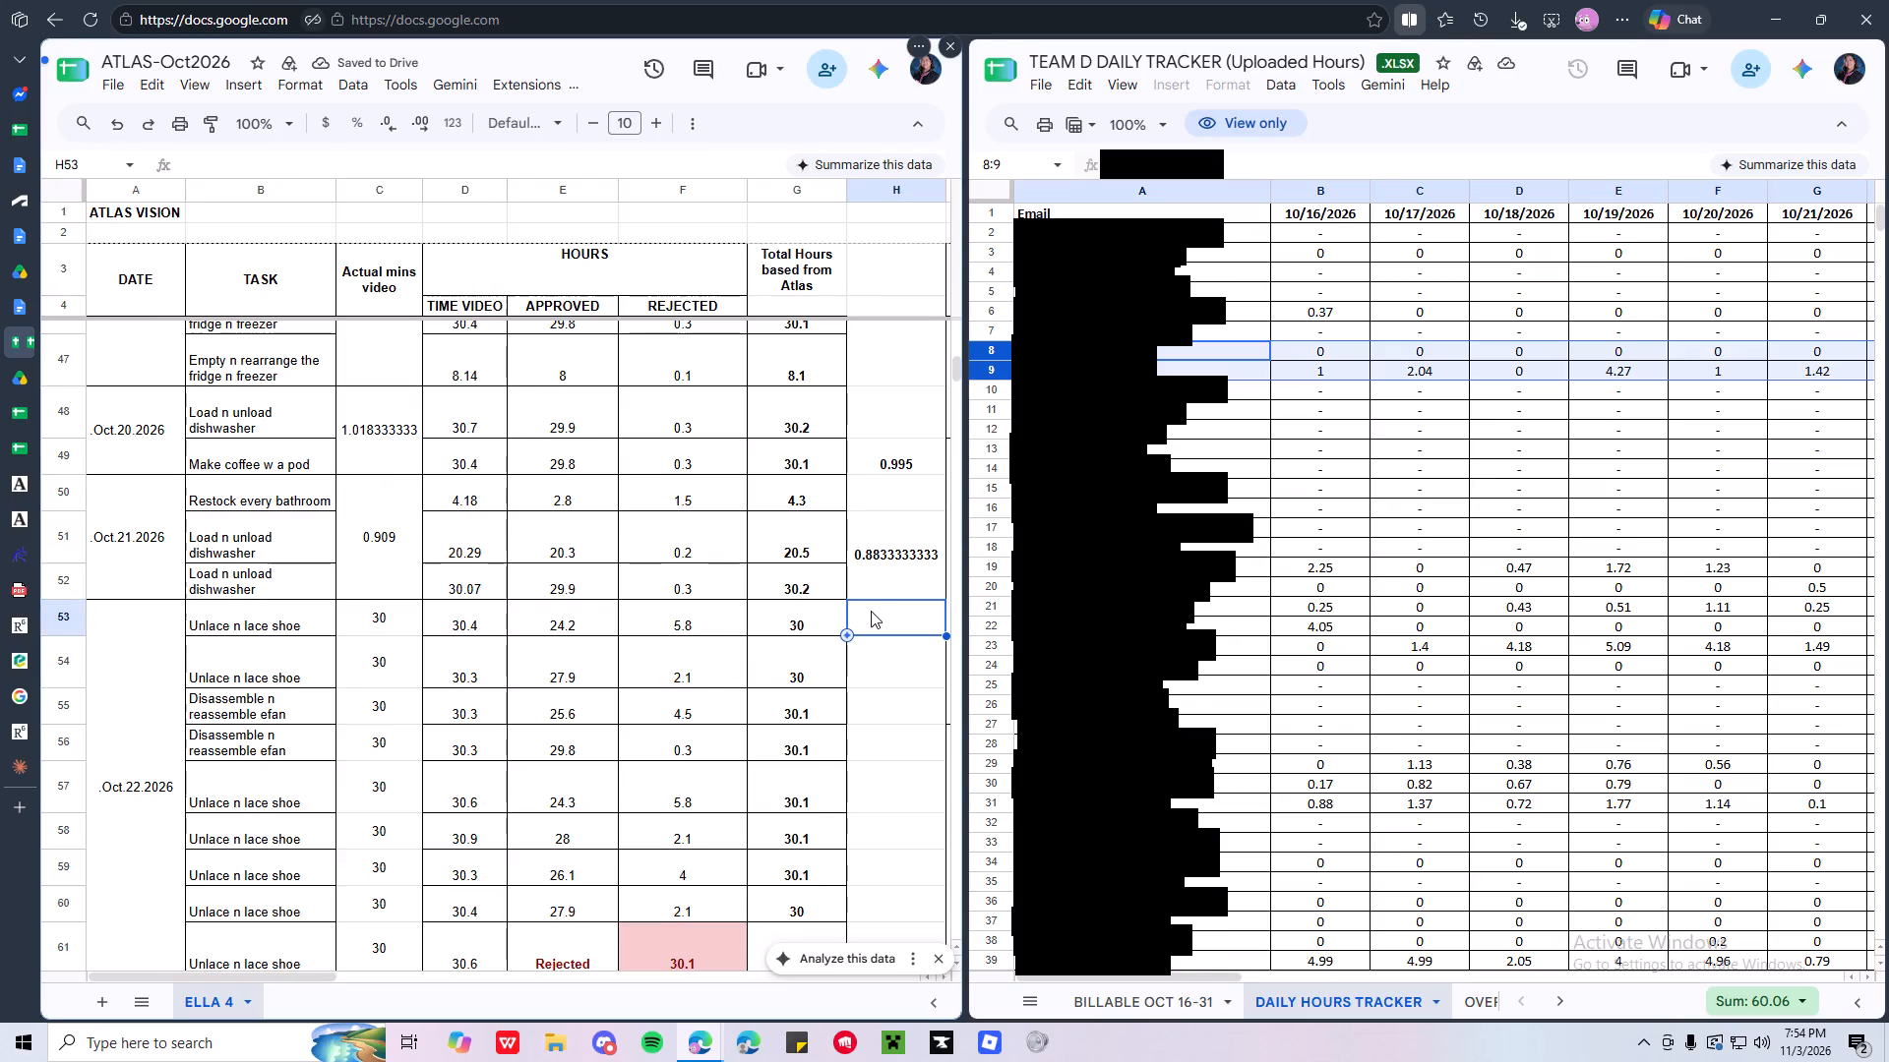
left_click(1869, 976)
left_click(1869, 976)
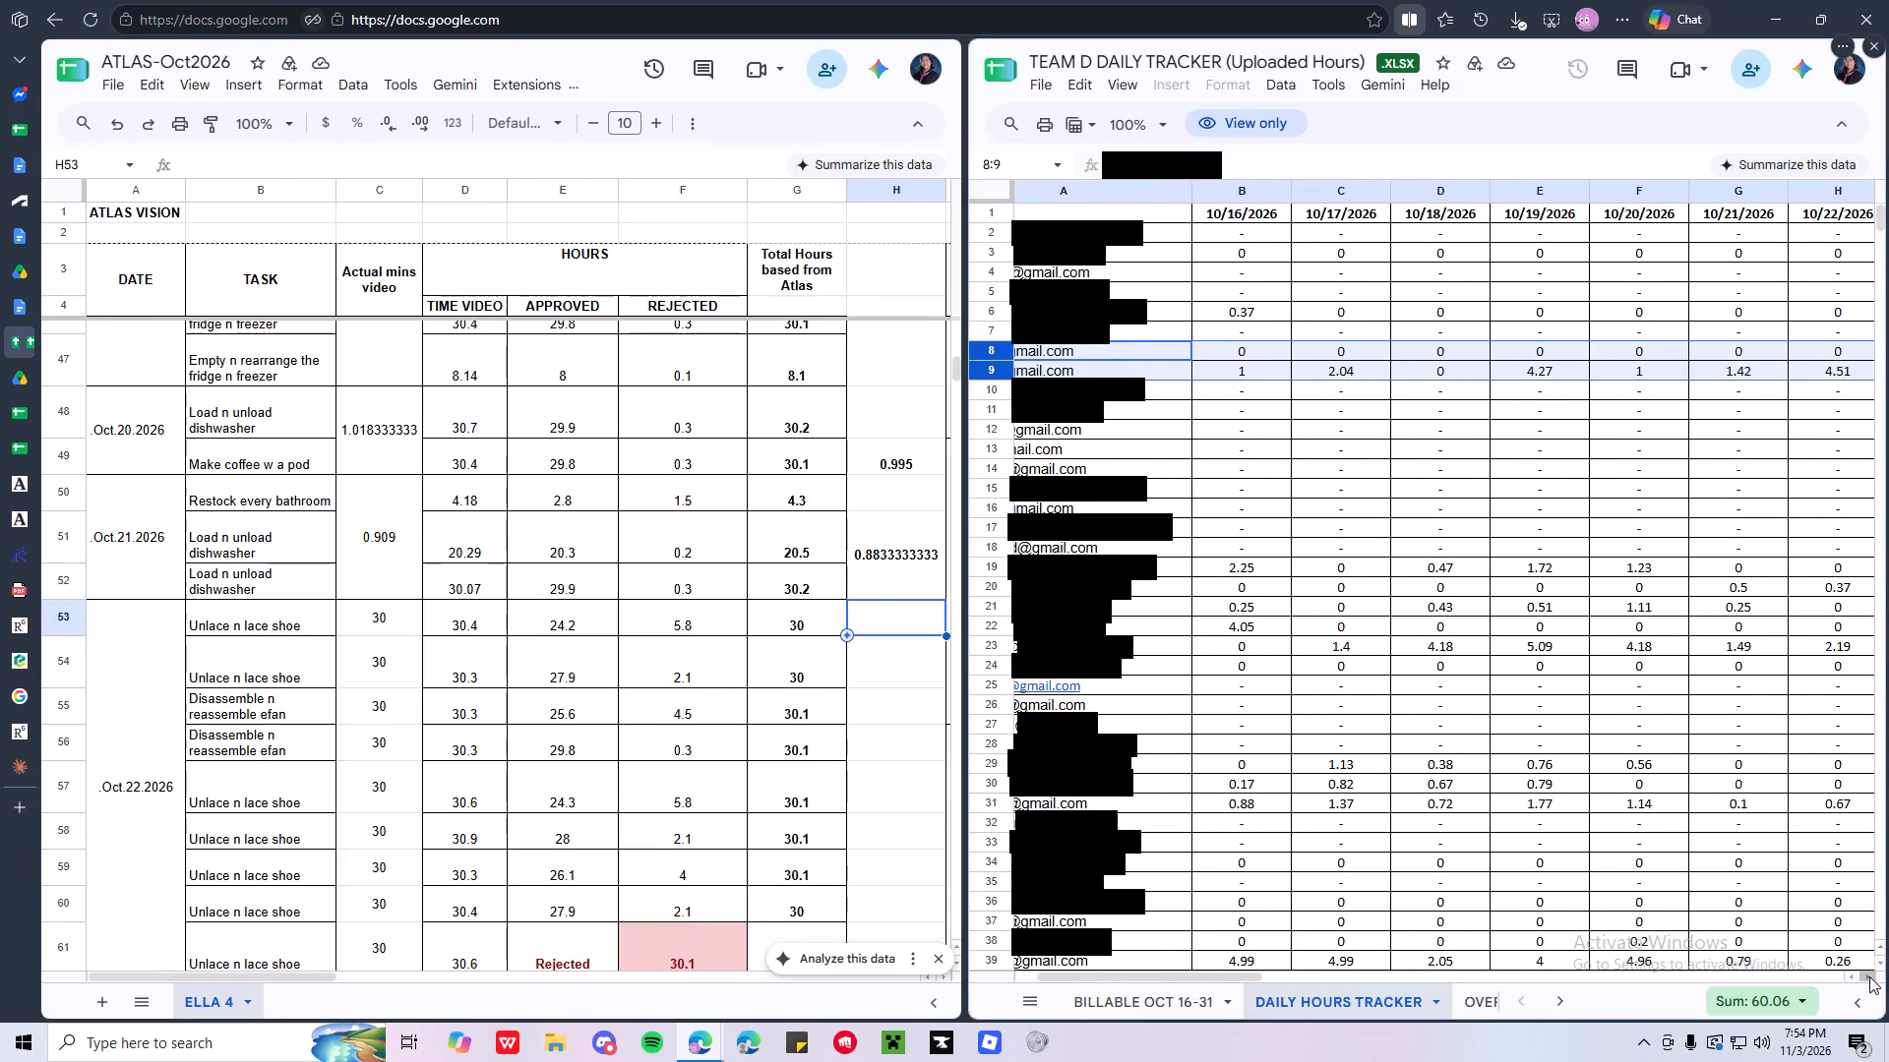
double_click(1869, 976)
triple_click(1869, 976)
triple_click(1869, 976)
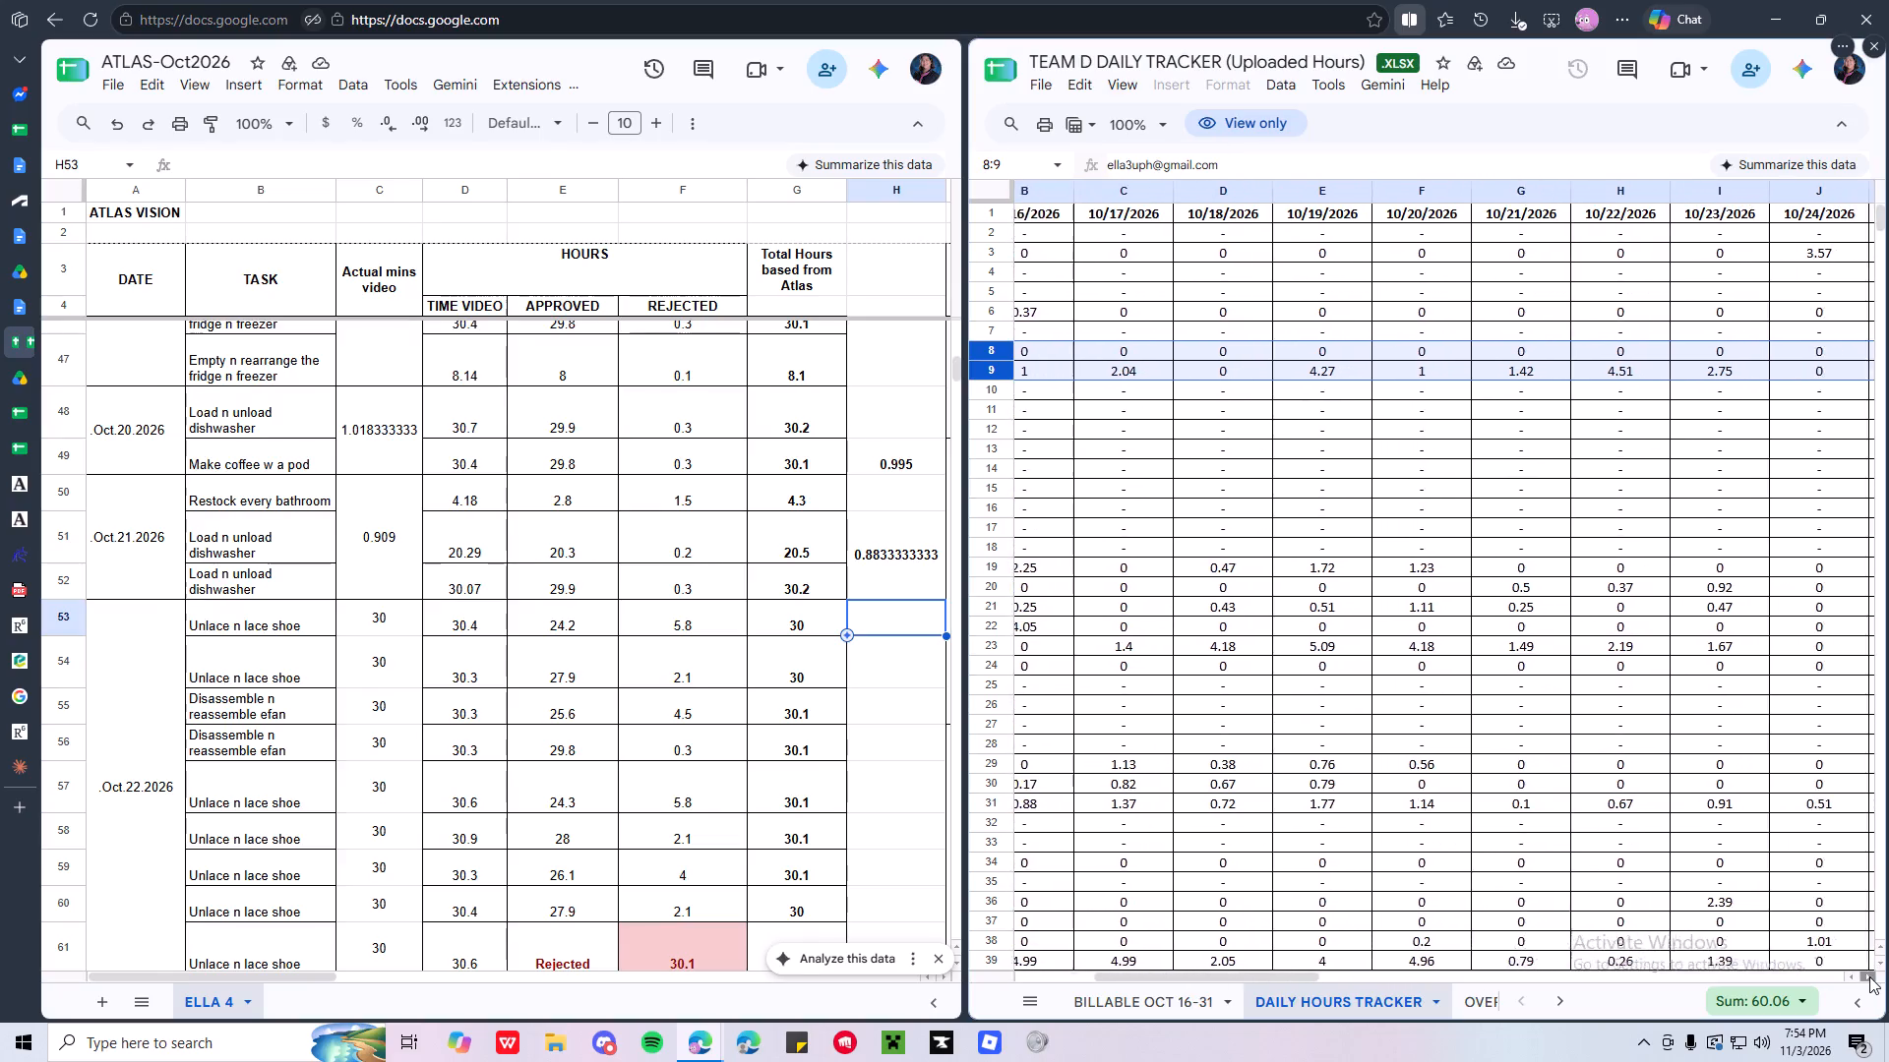
triple_click(1869, 976)
triple_click(1869, 976)
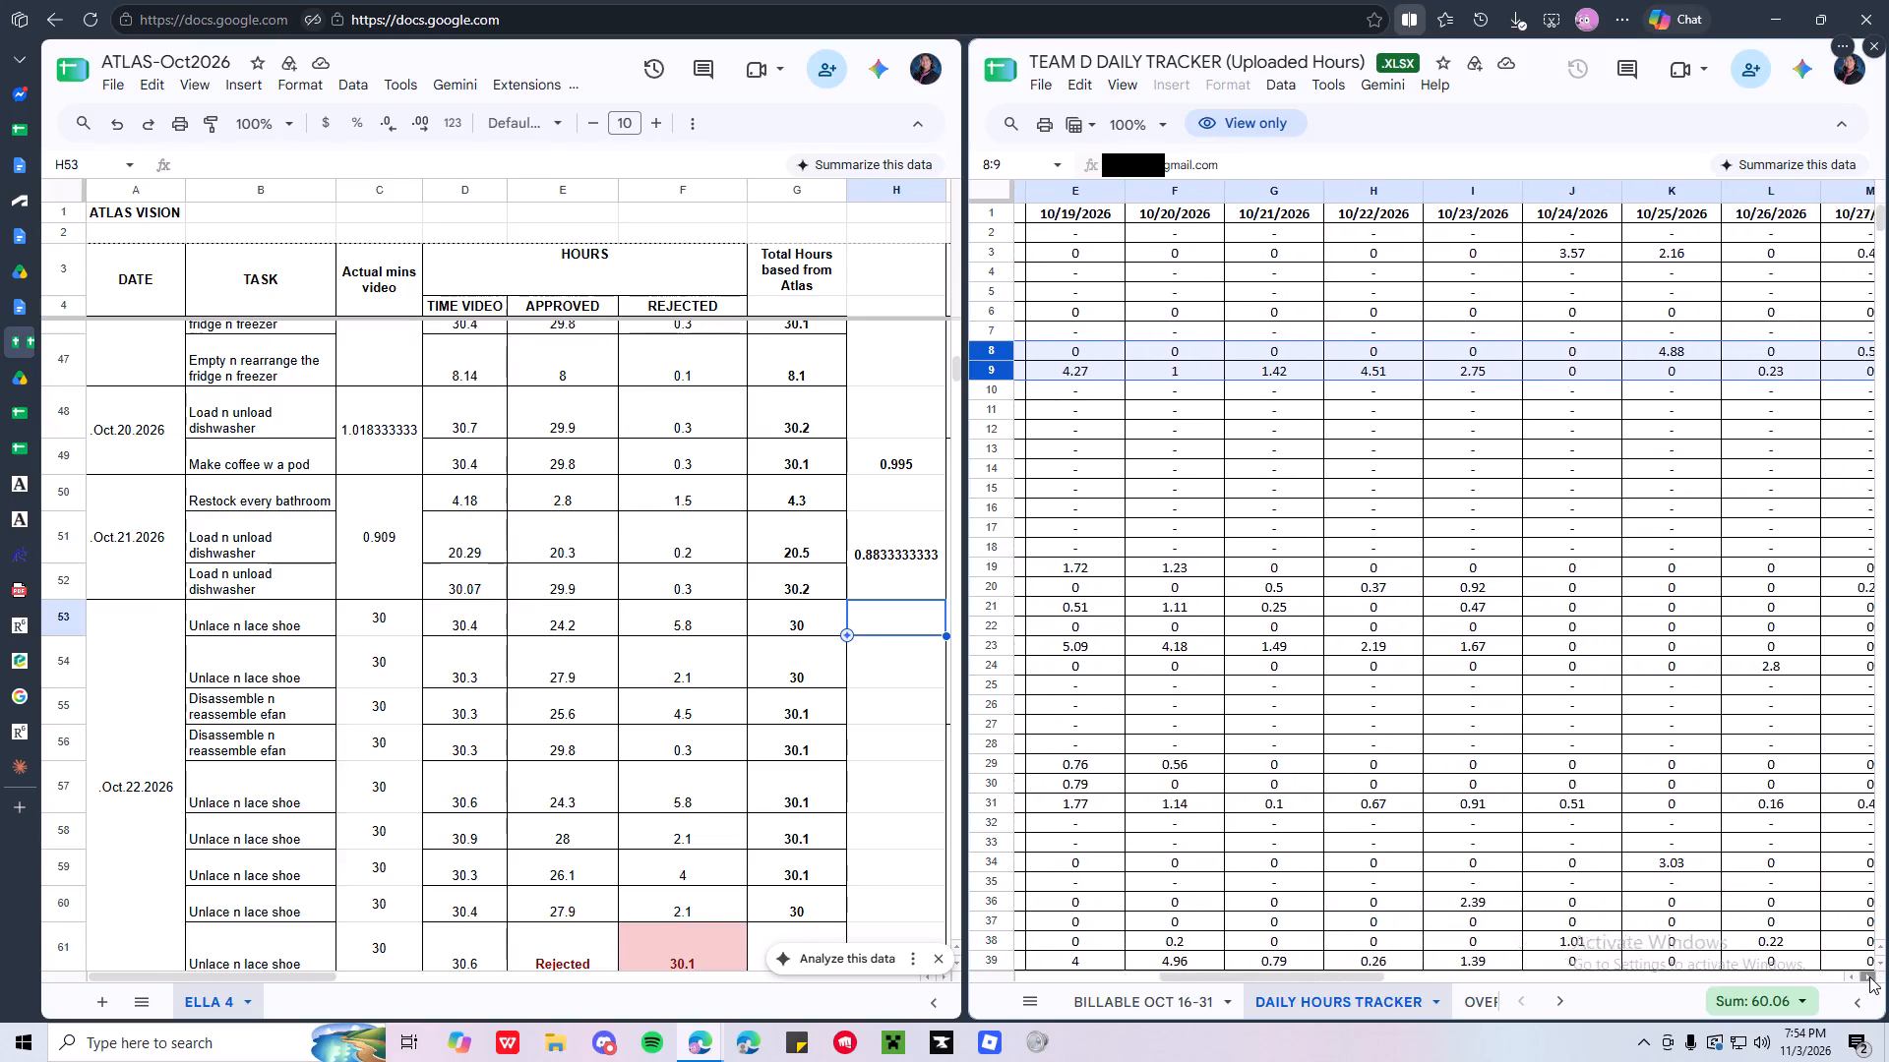
left_click(1869, 976)
left_click(1869, 976)
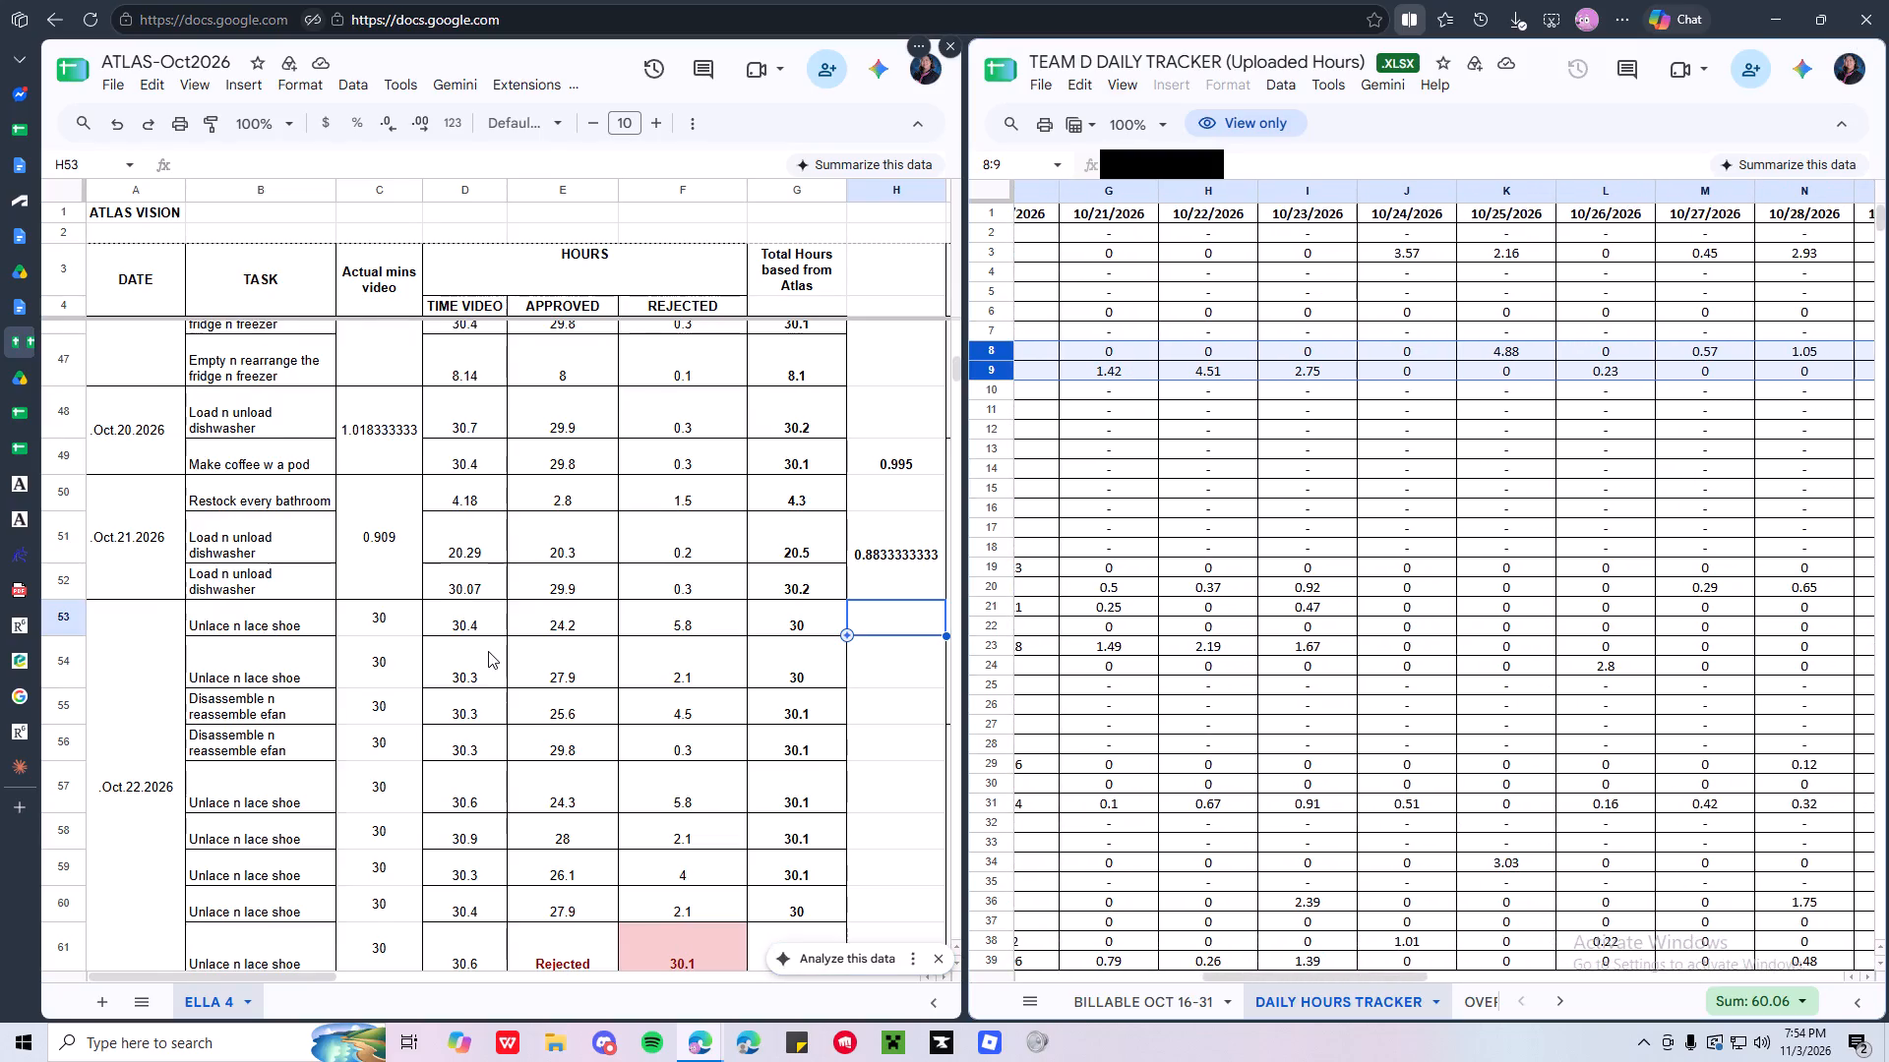
Merge cells H53 to H61 beside the Oct.22 entries and align the value to the vertical middle.
scroll(488, 651, "down", 1)
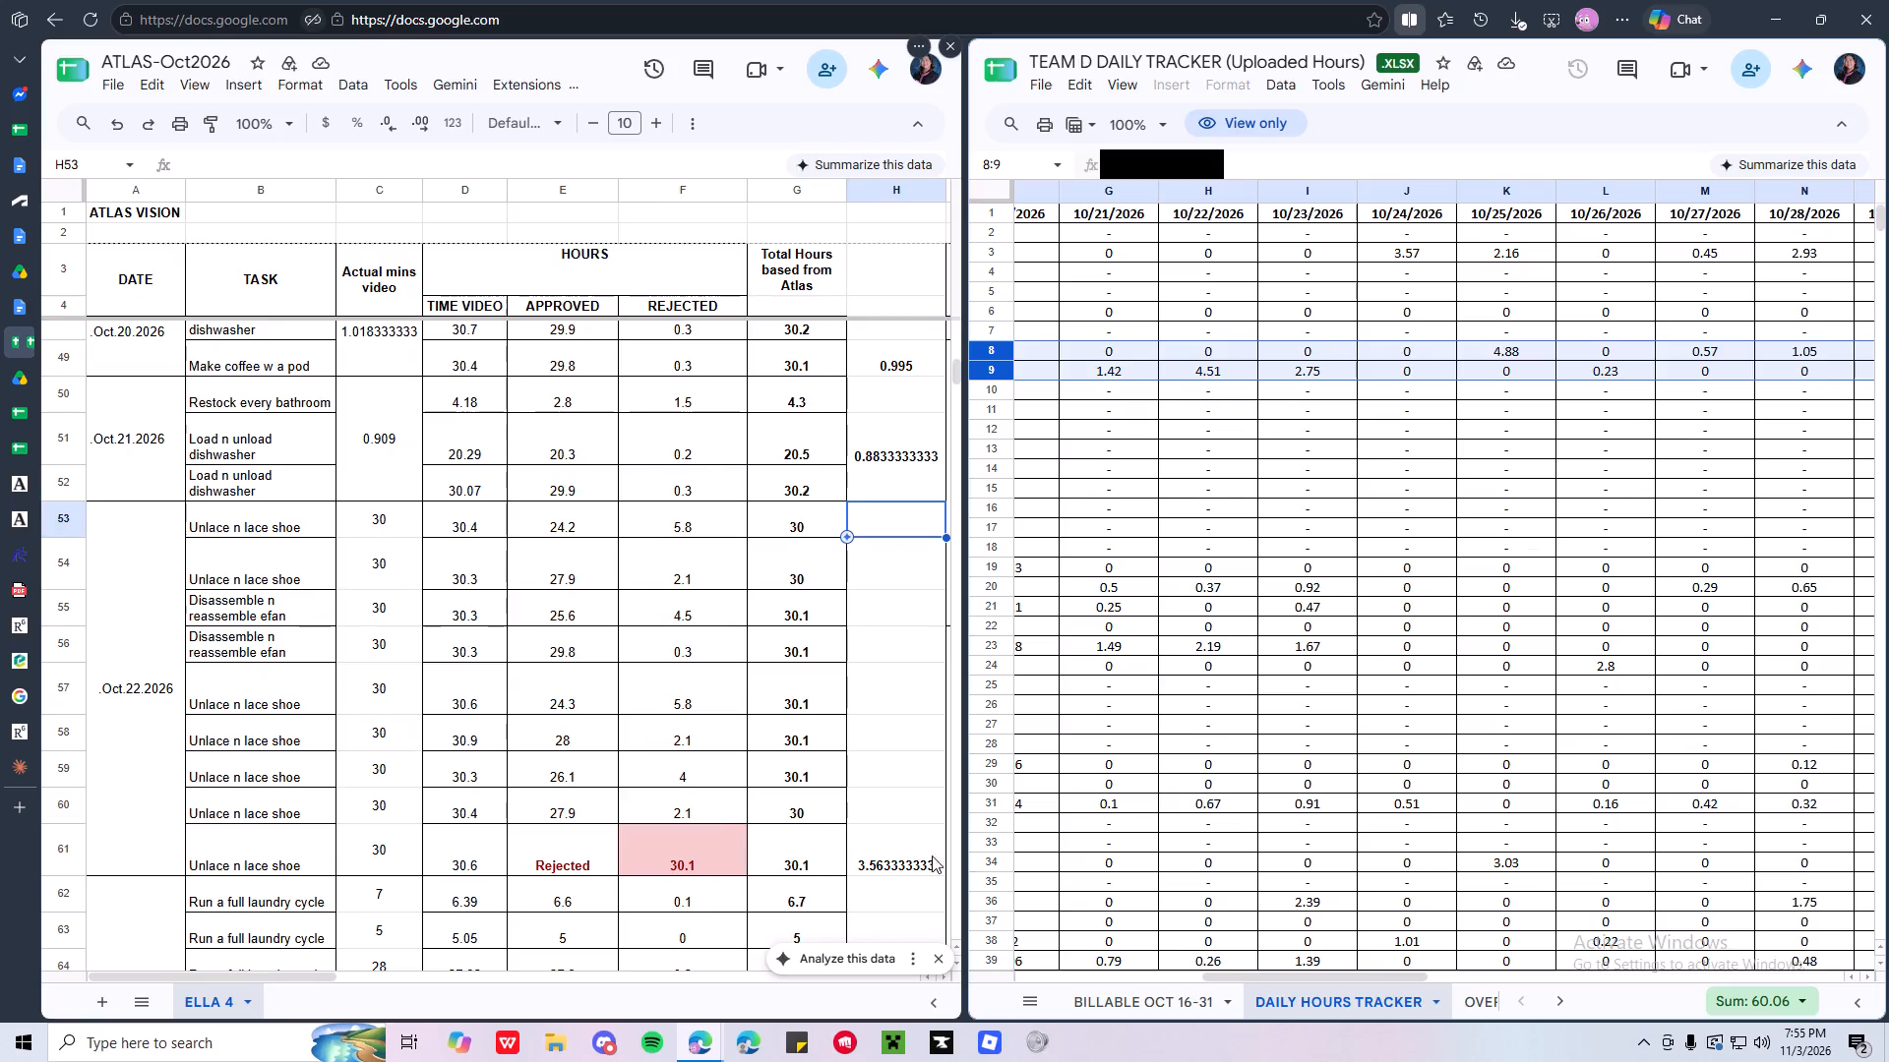
left_click(913, 857, "ctrl")
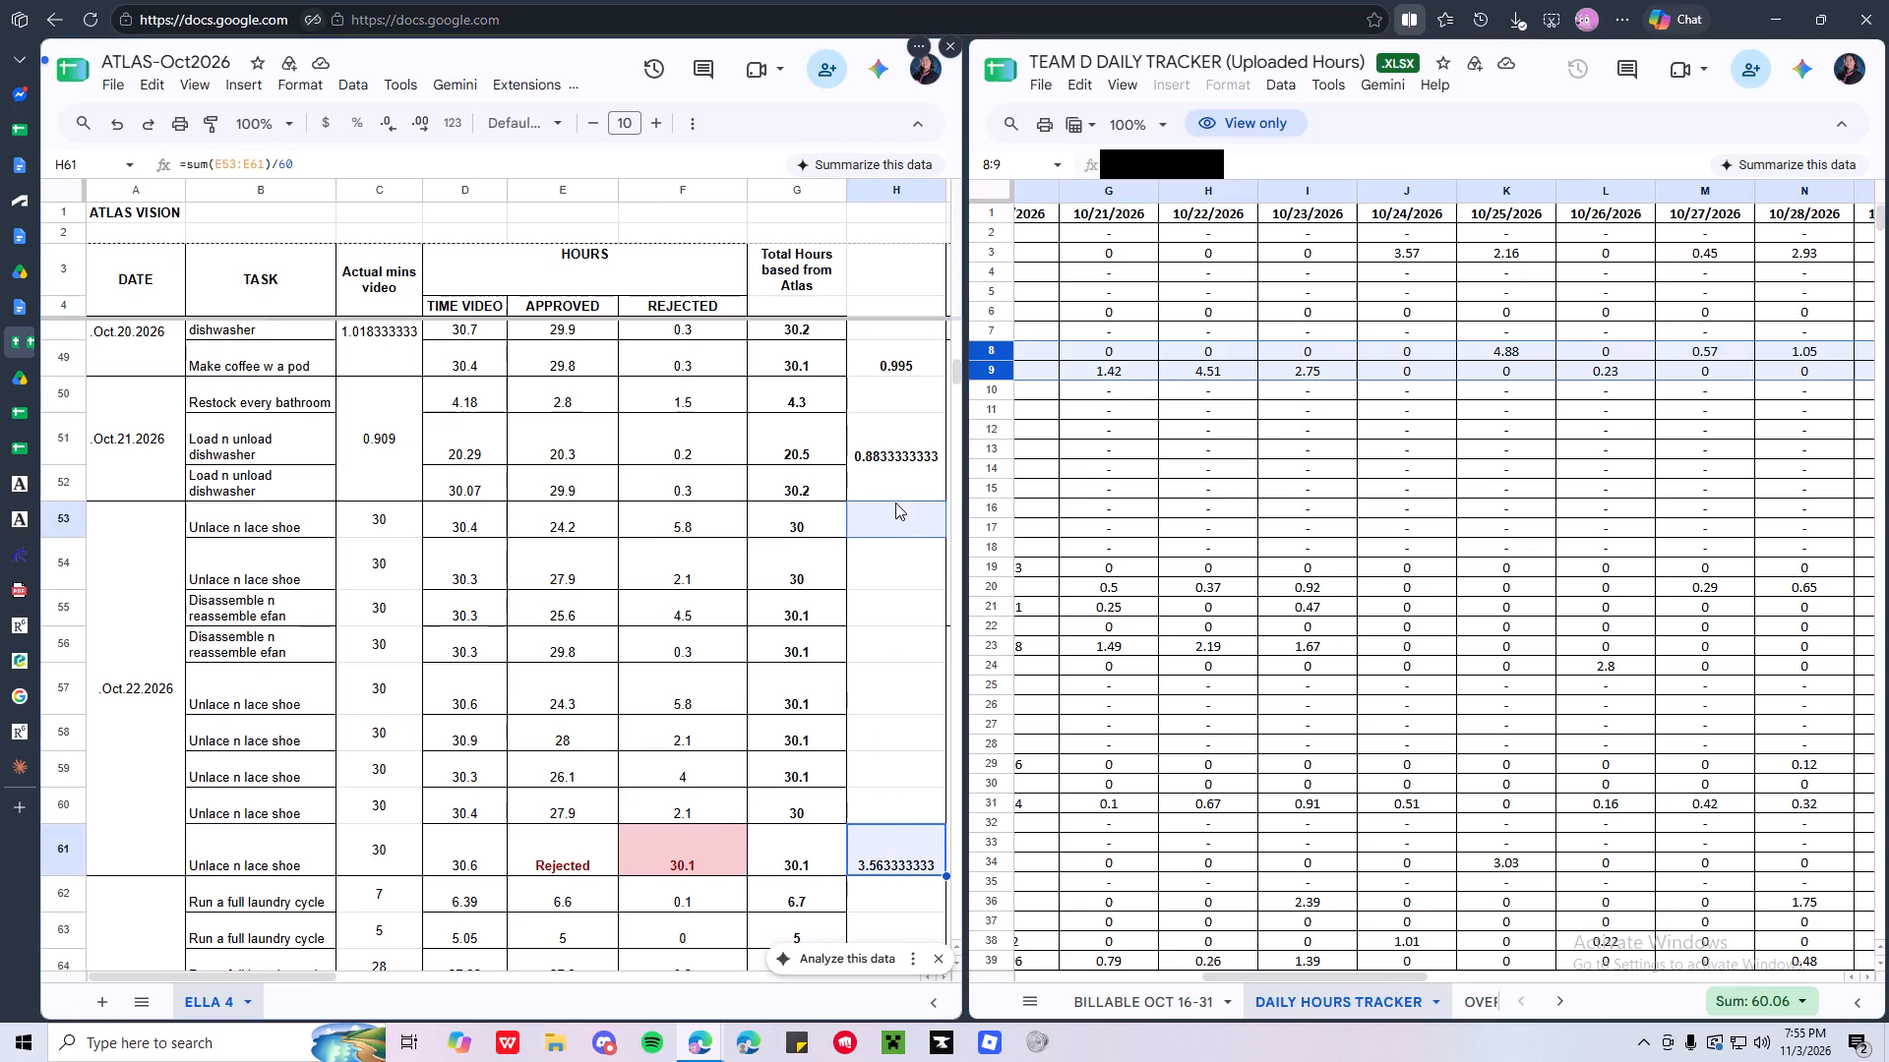
left_click(893, 530)
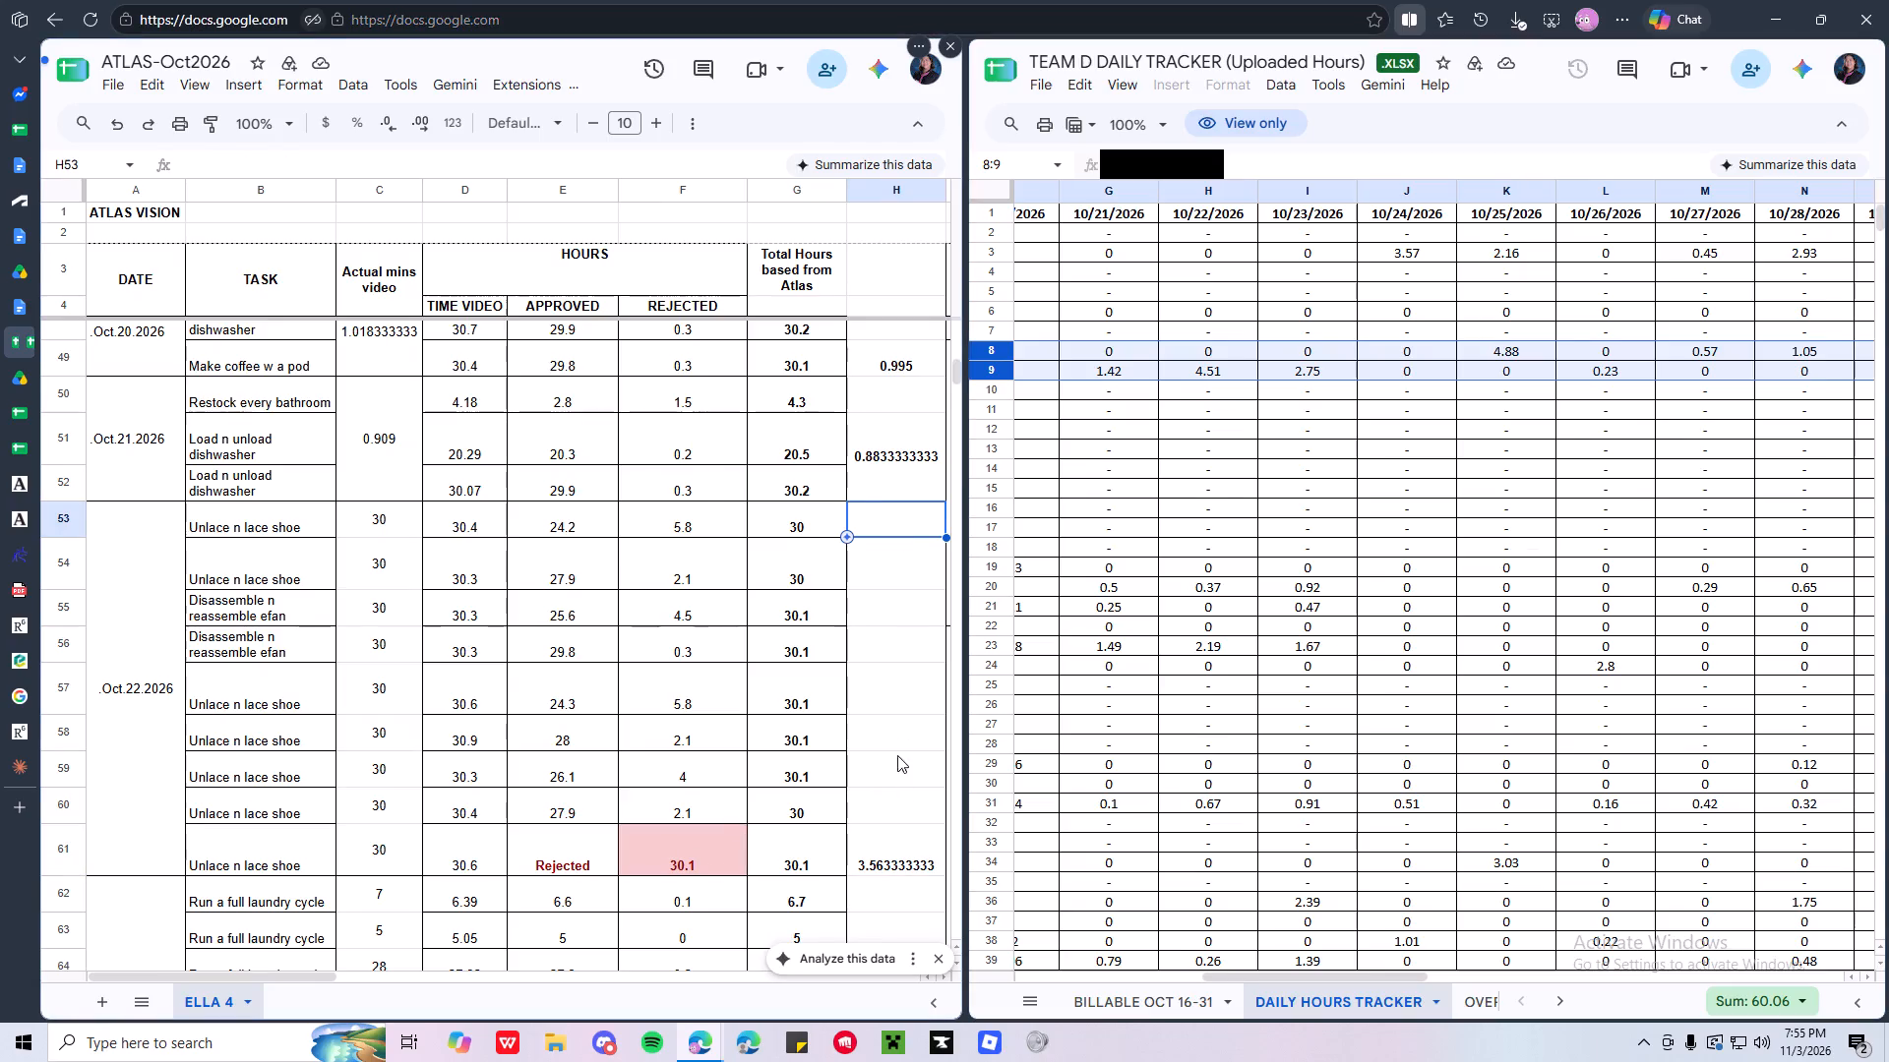
left_click(904, 861, "shift")
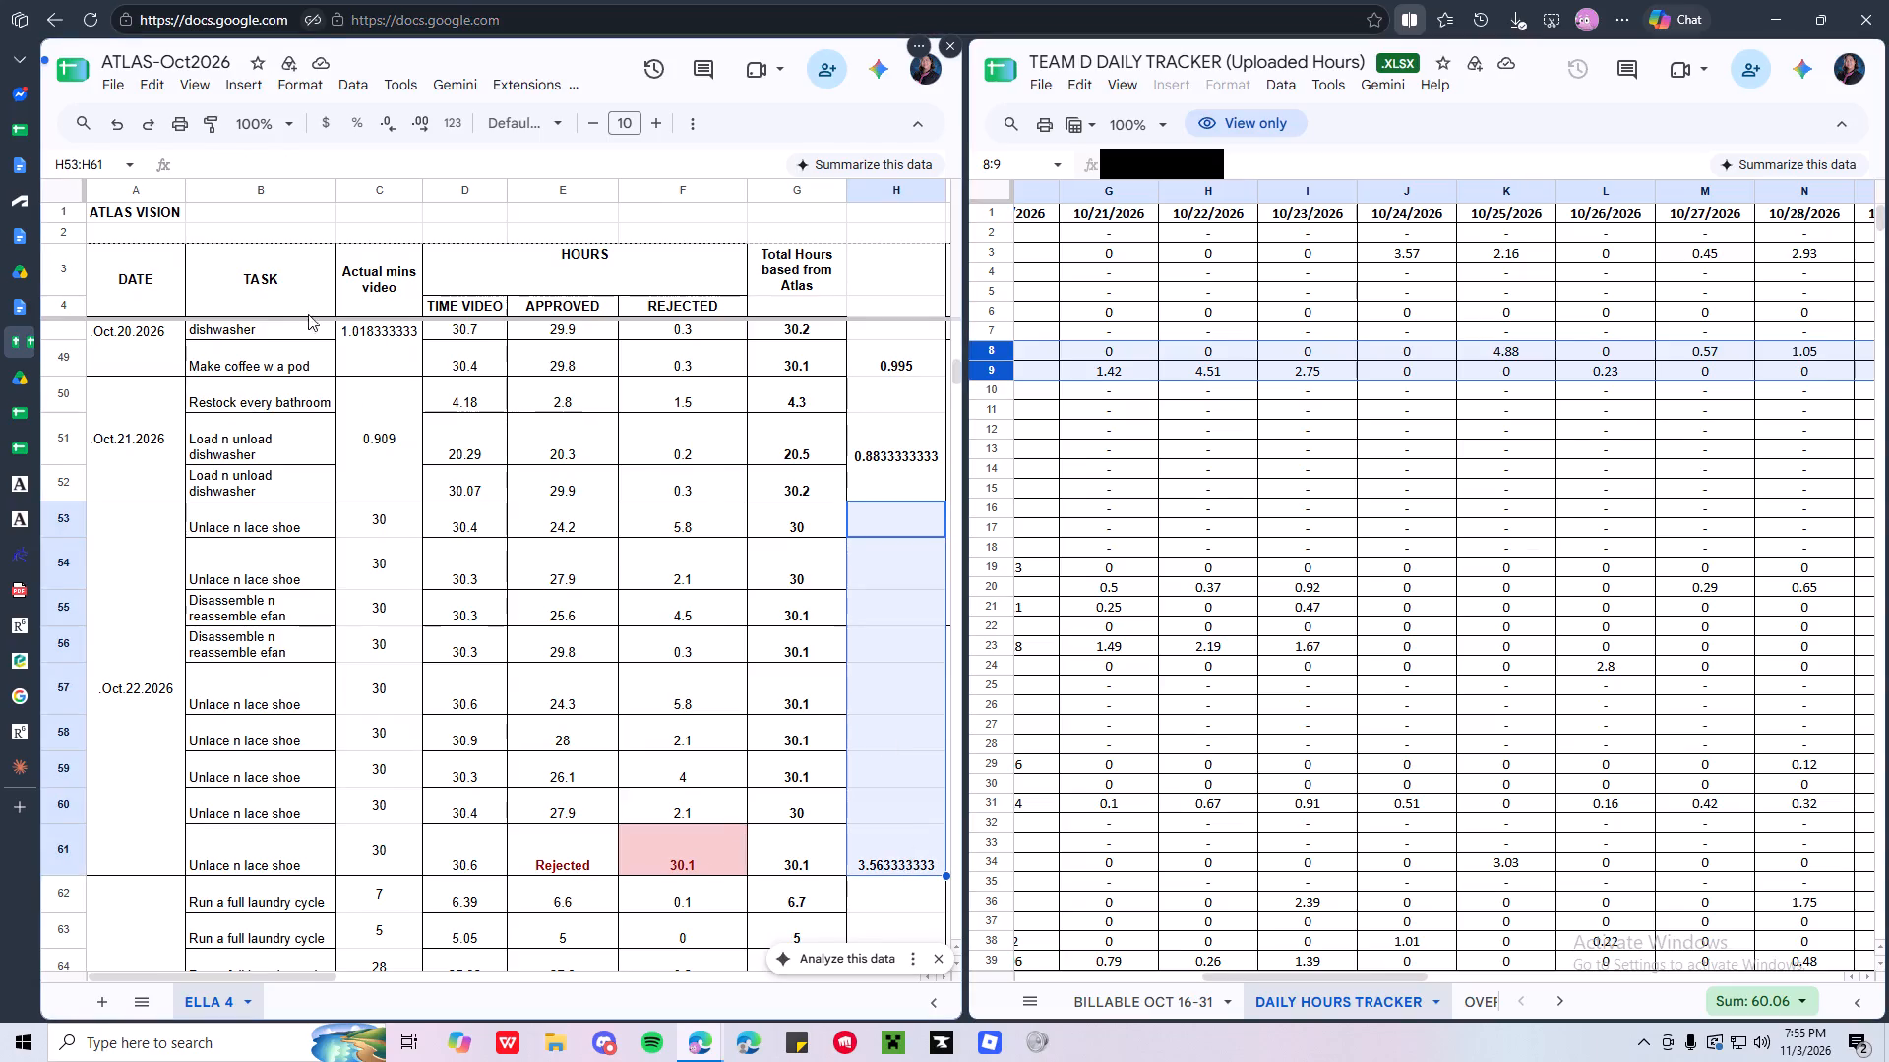
left_click(283, 83)
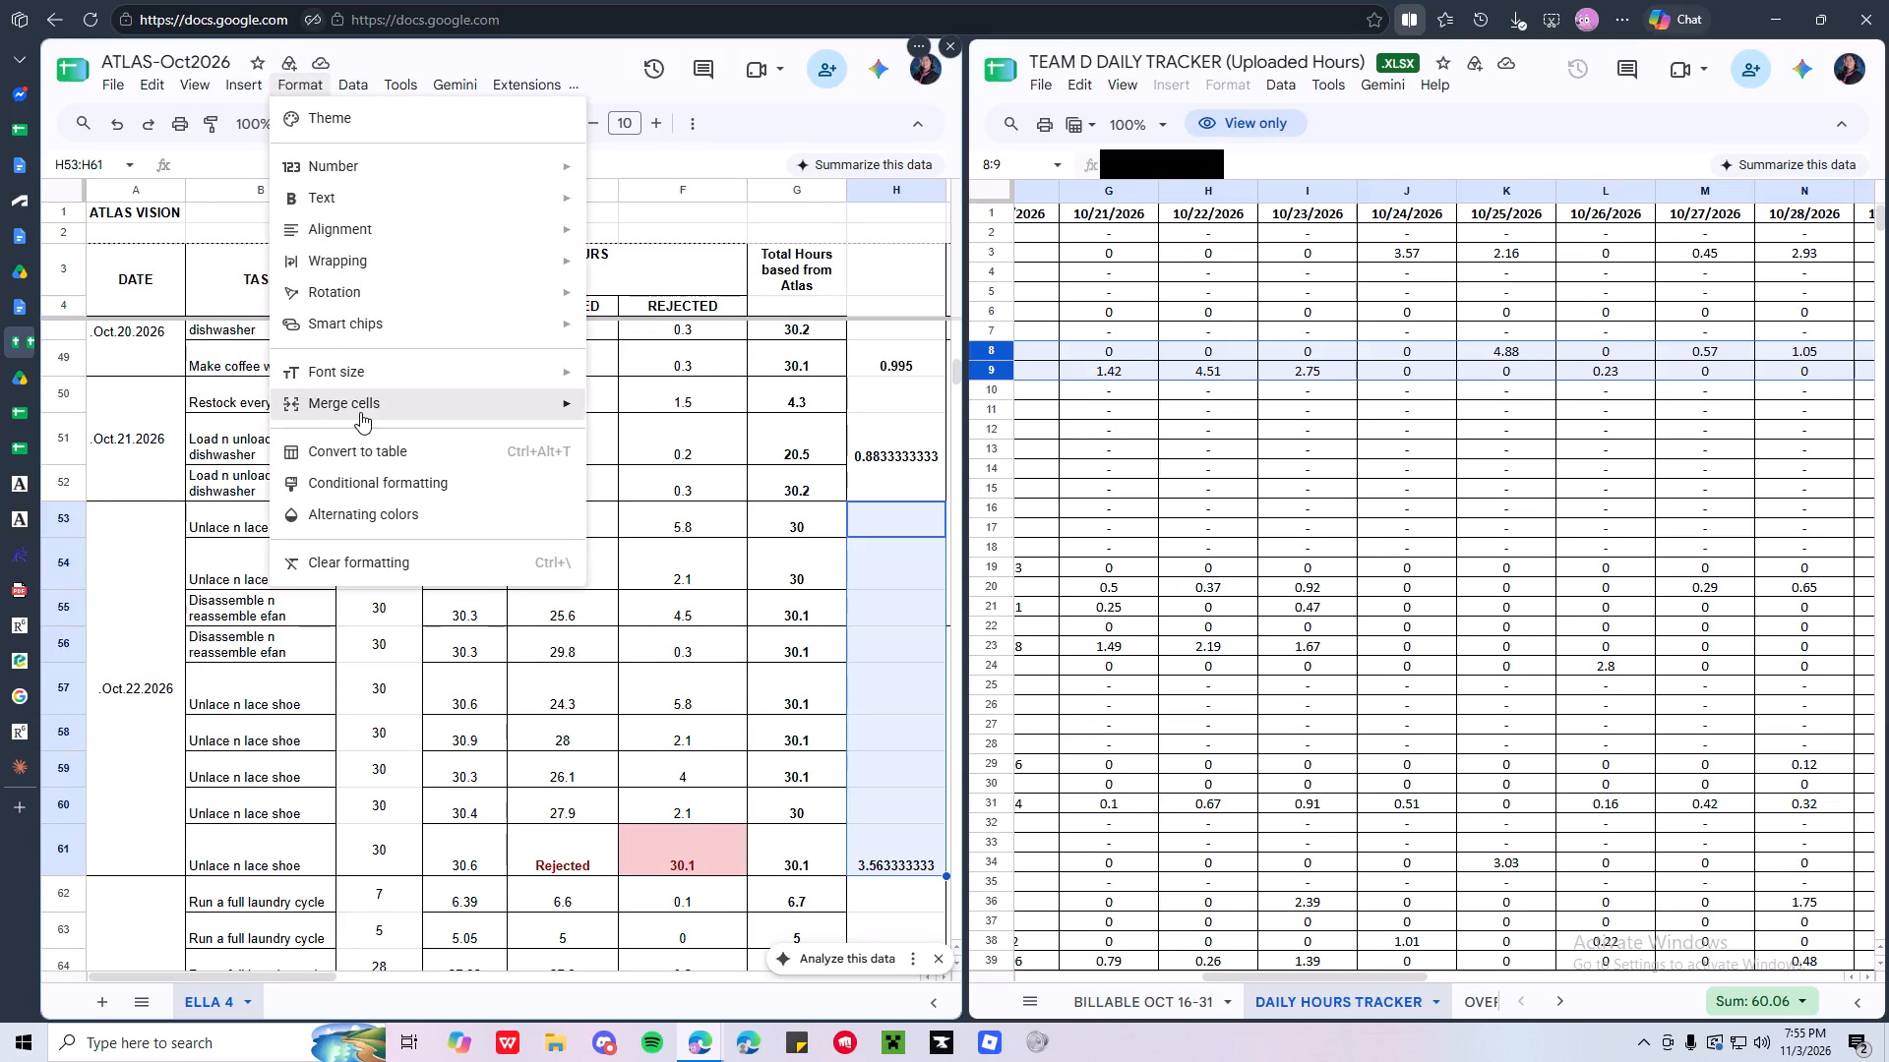
left_click(641, 419)
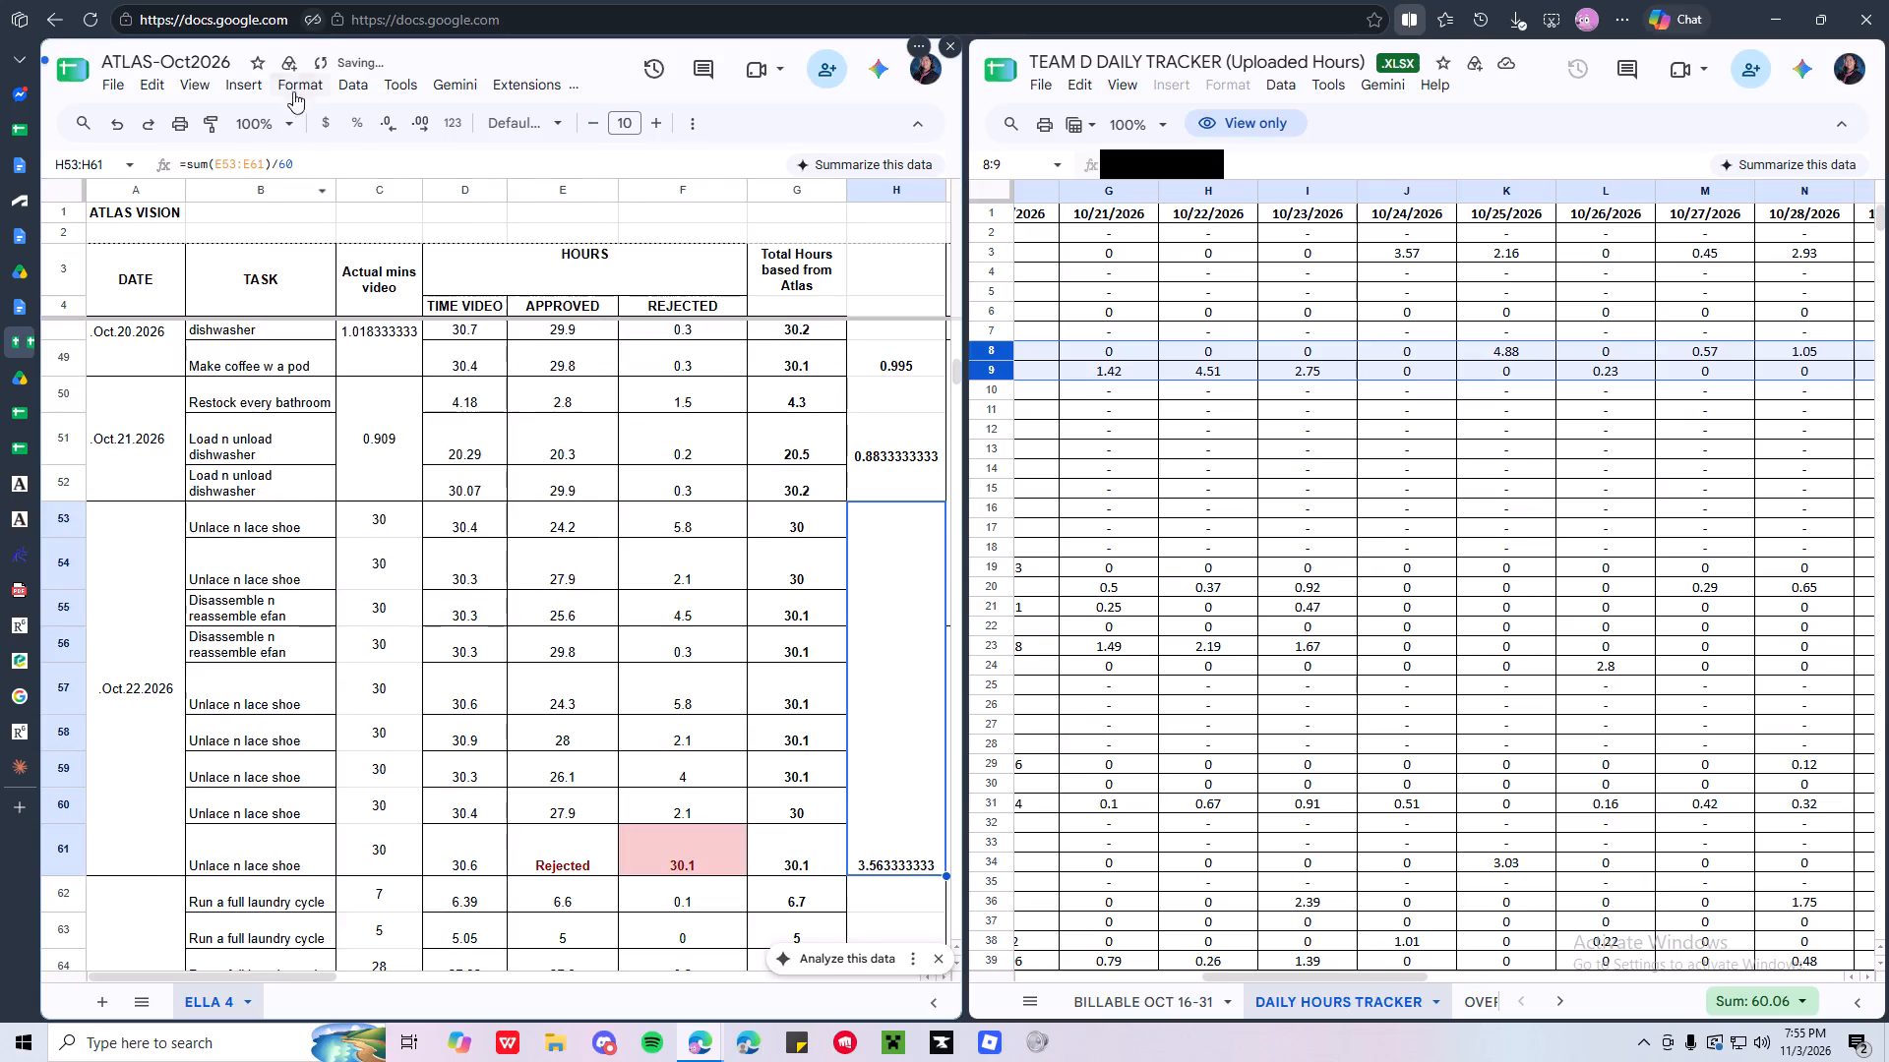
left_click(294, 80)
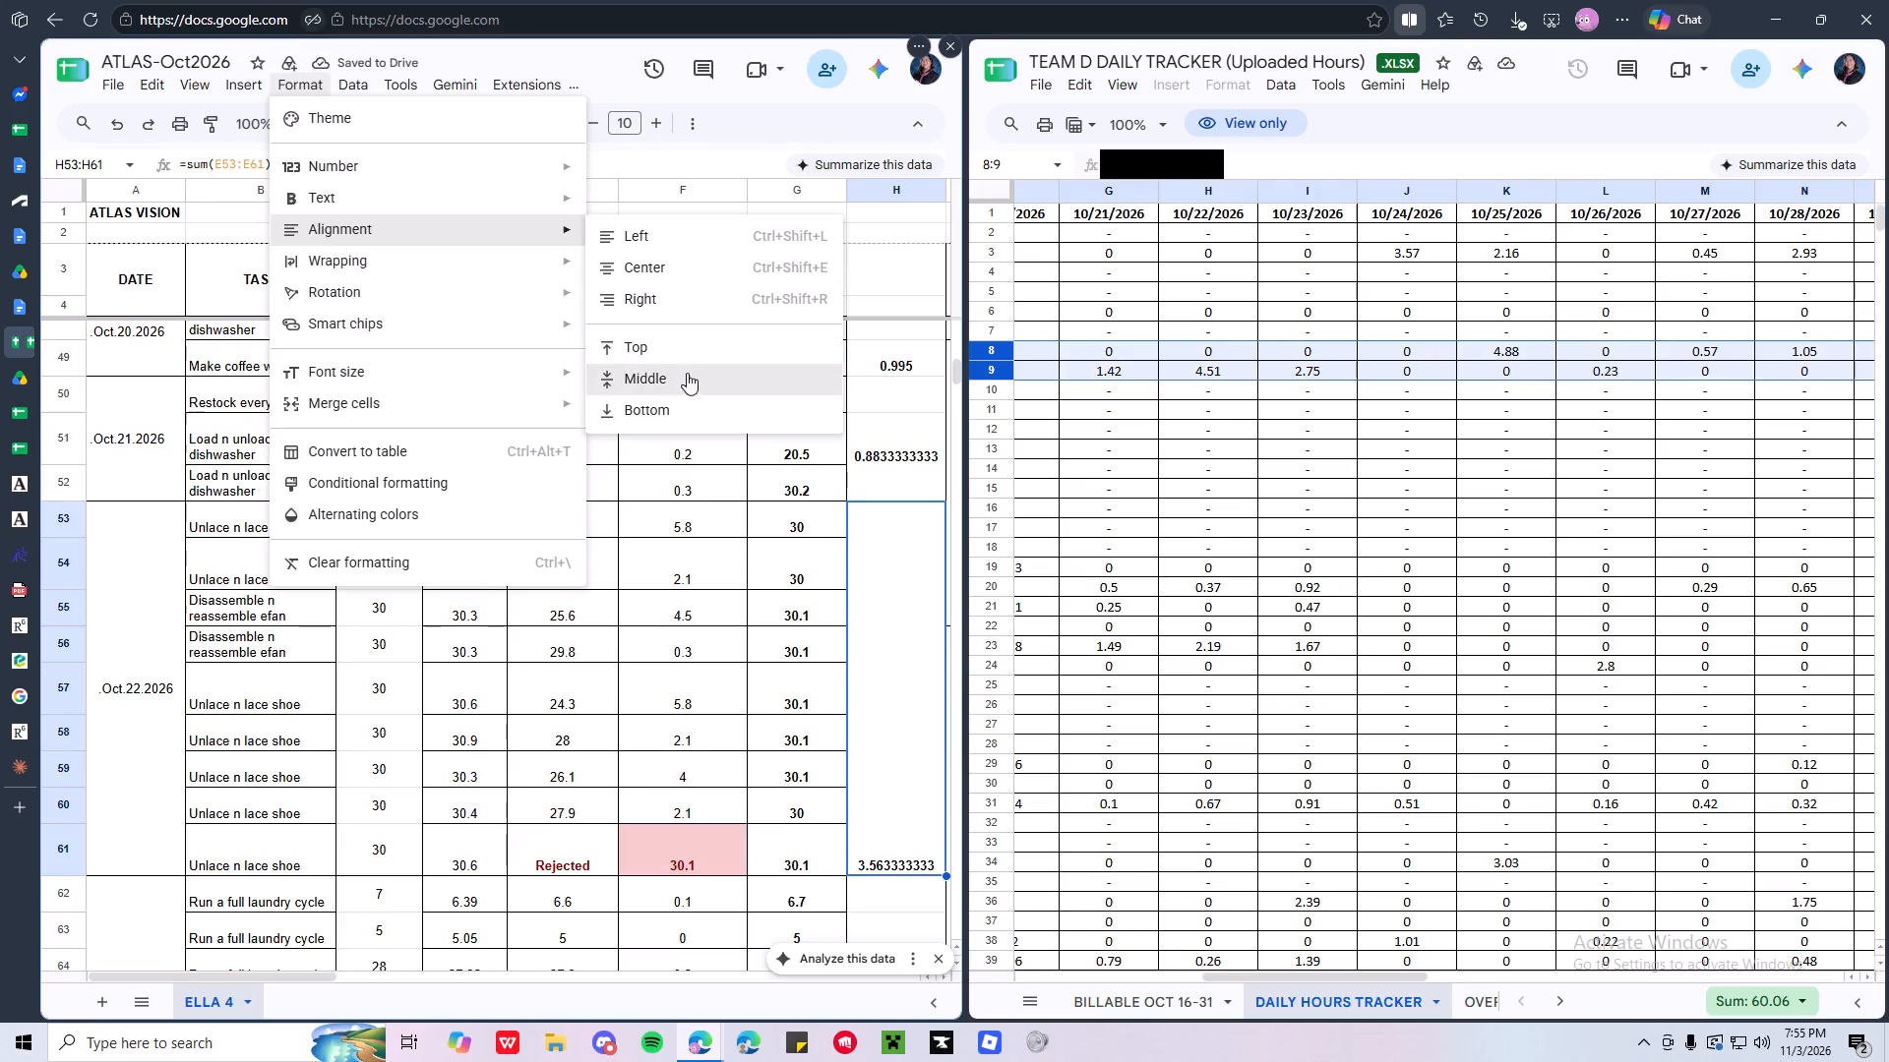
left_click(686, 378)
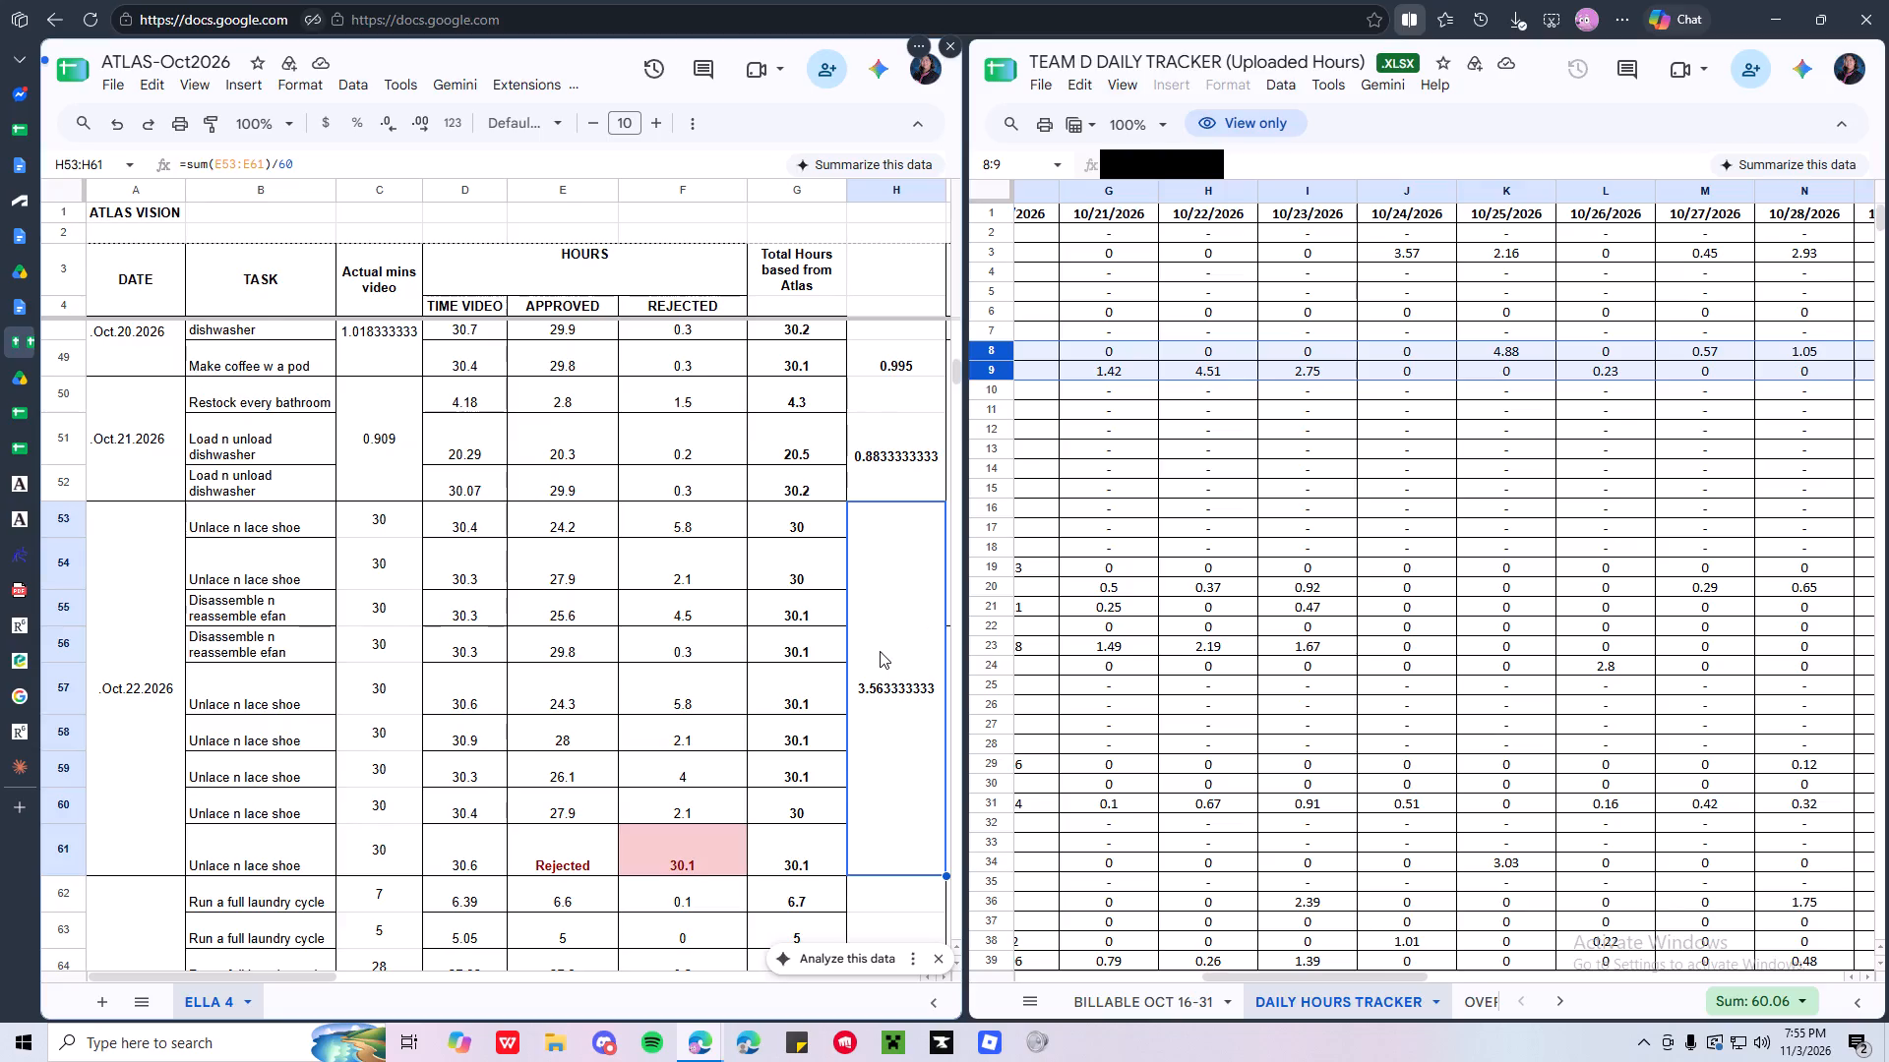
Merge cells H62 to H70 beside the Oct.23 entries and align the value to the vertical middle.
scroll(880, 651, "down", 1)
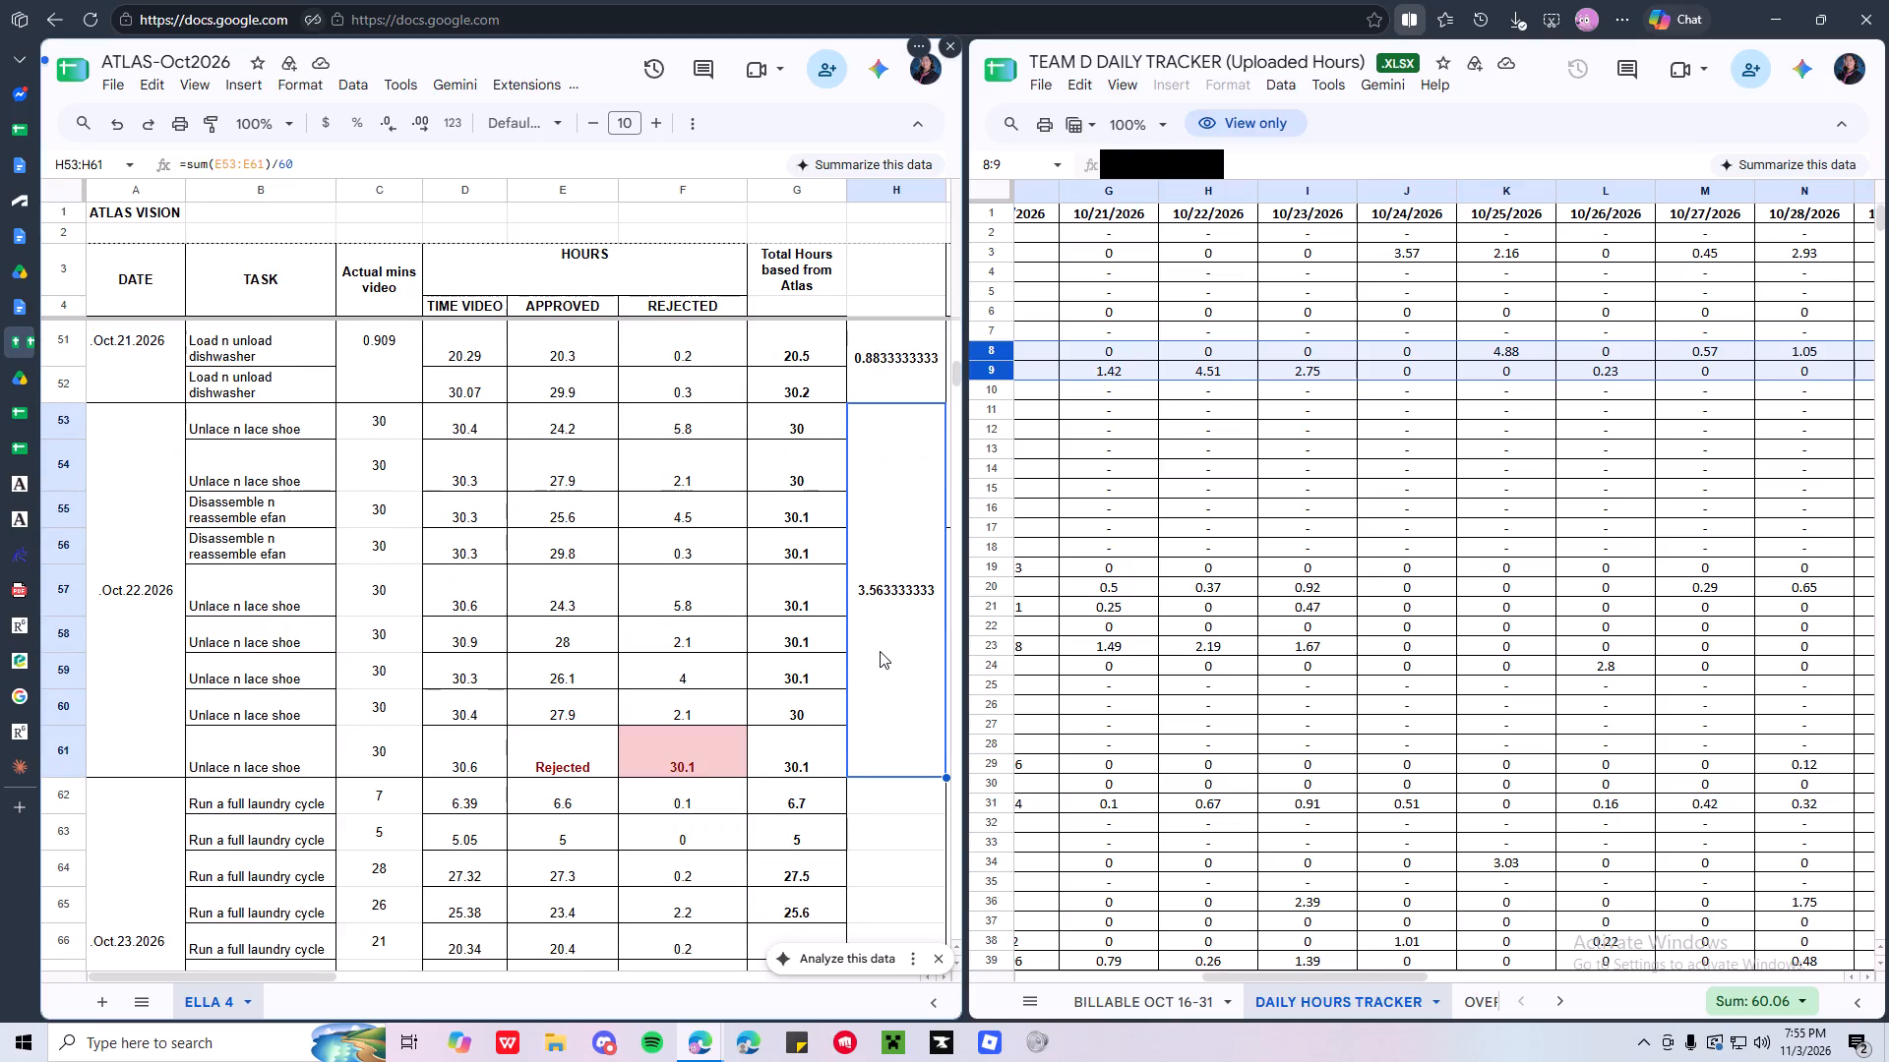
scroll(880, 648, "down", 2)
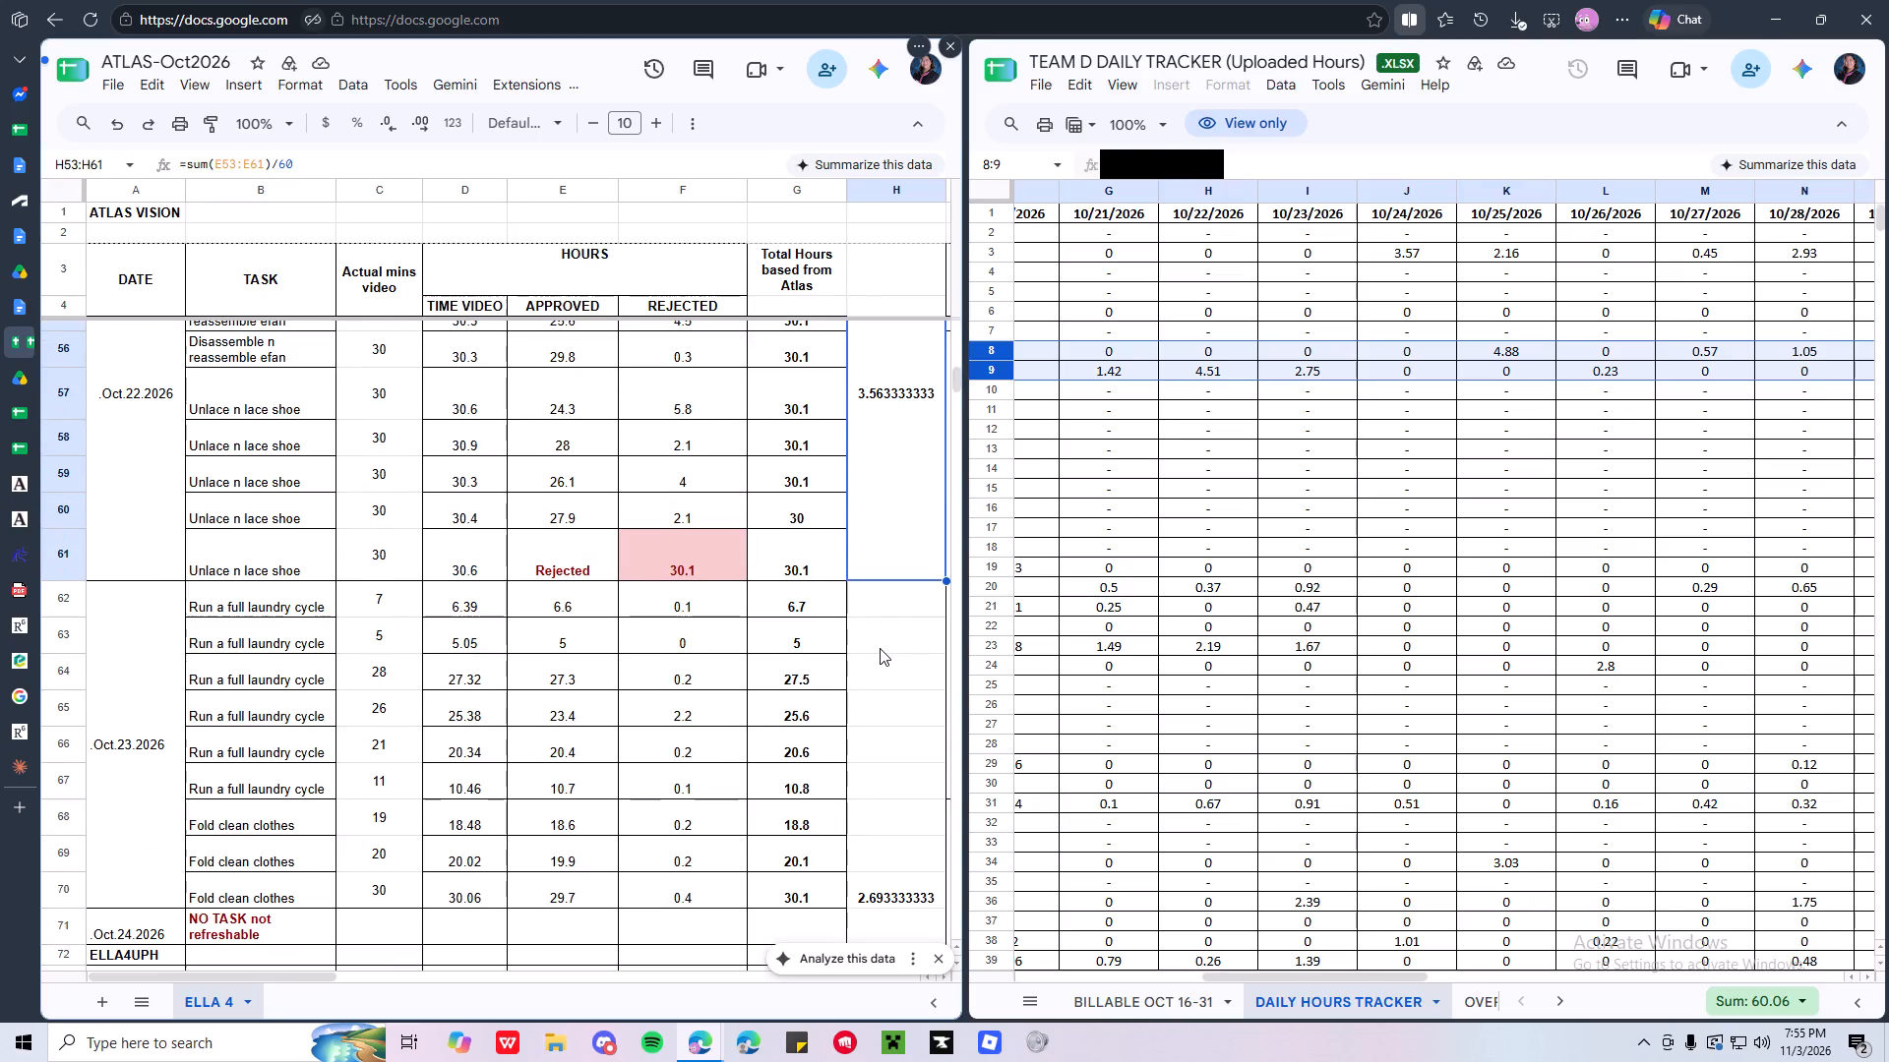
left_click(880, 593)
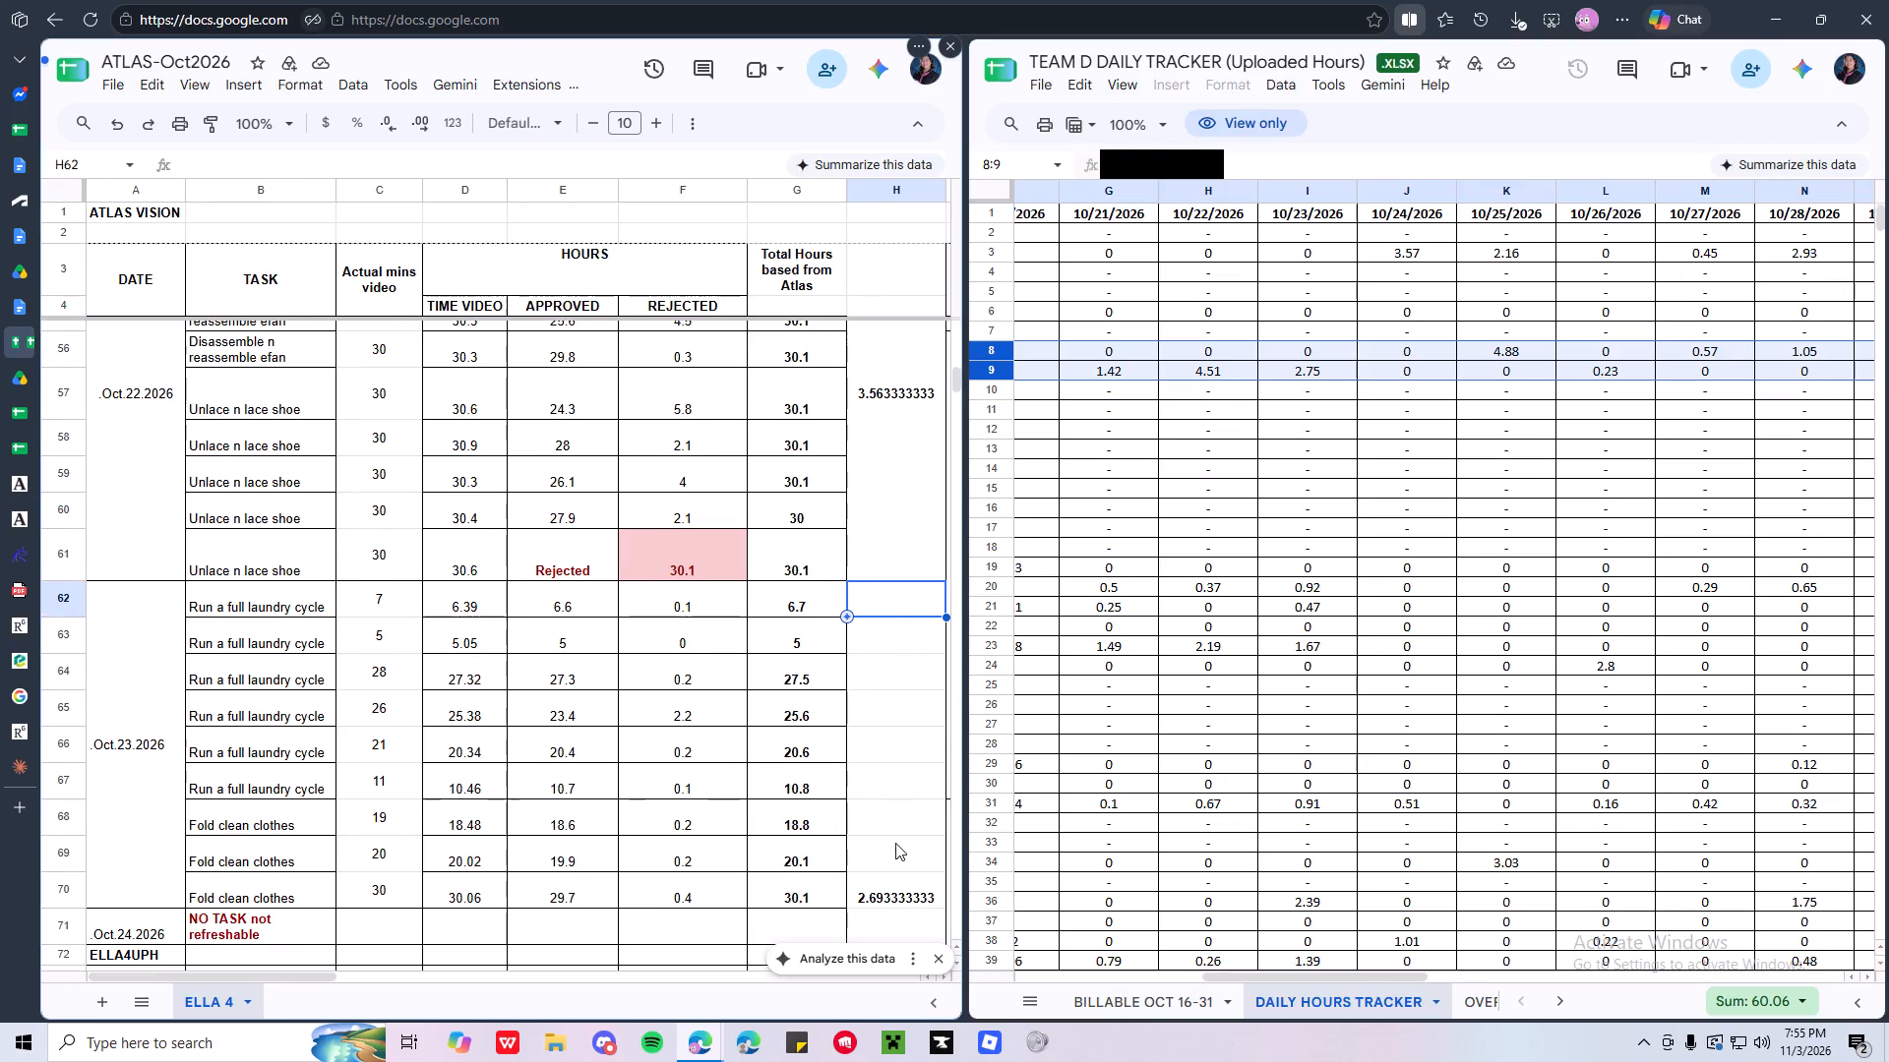
left_click(907, 888, "shift")
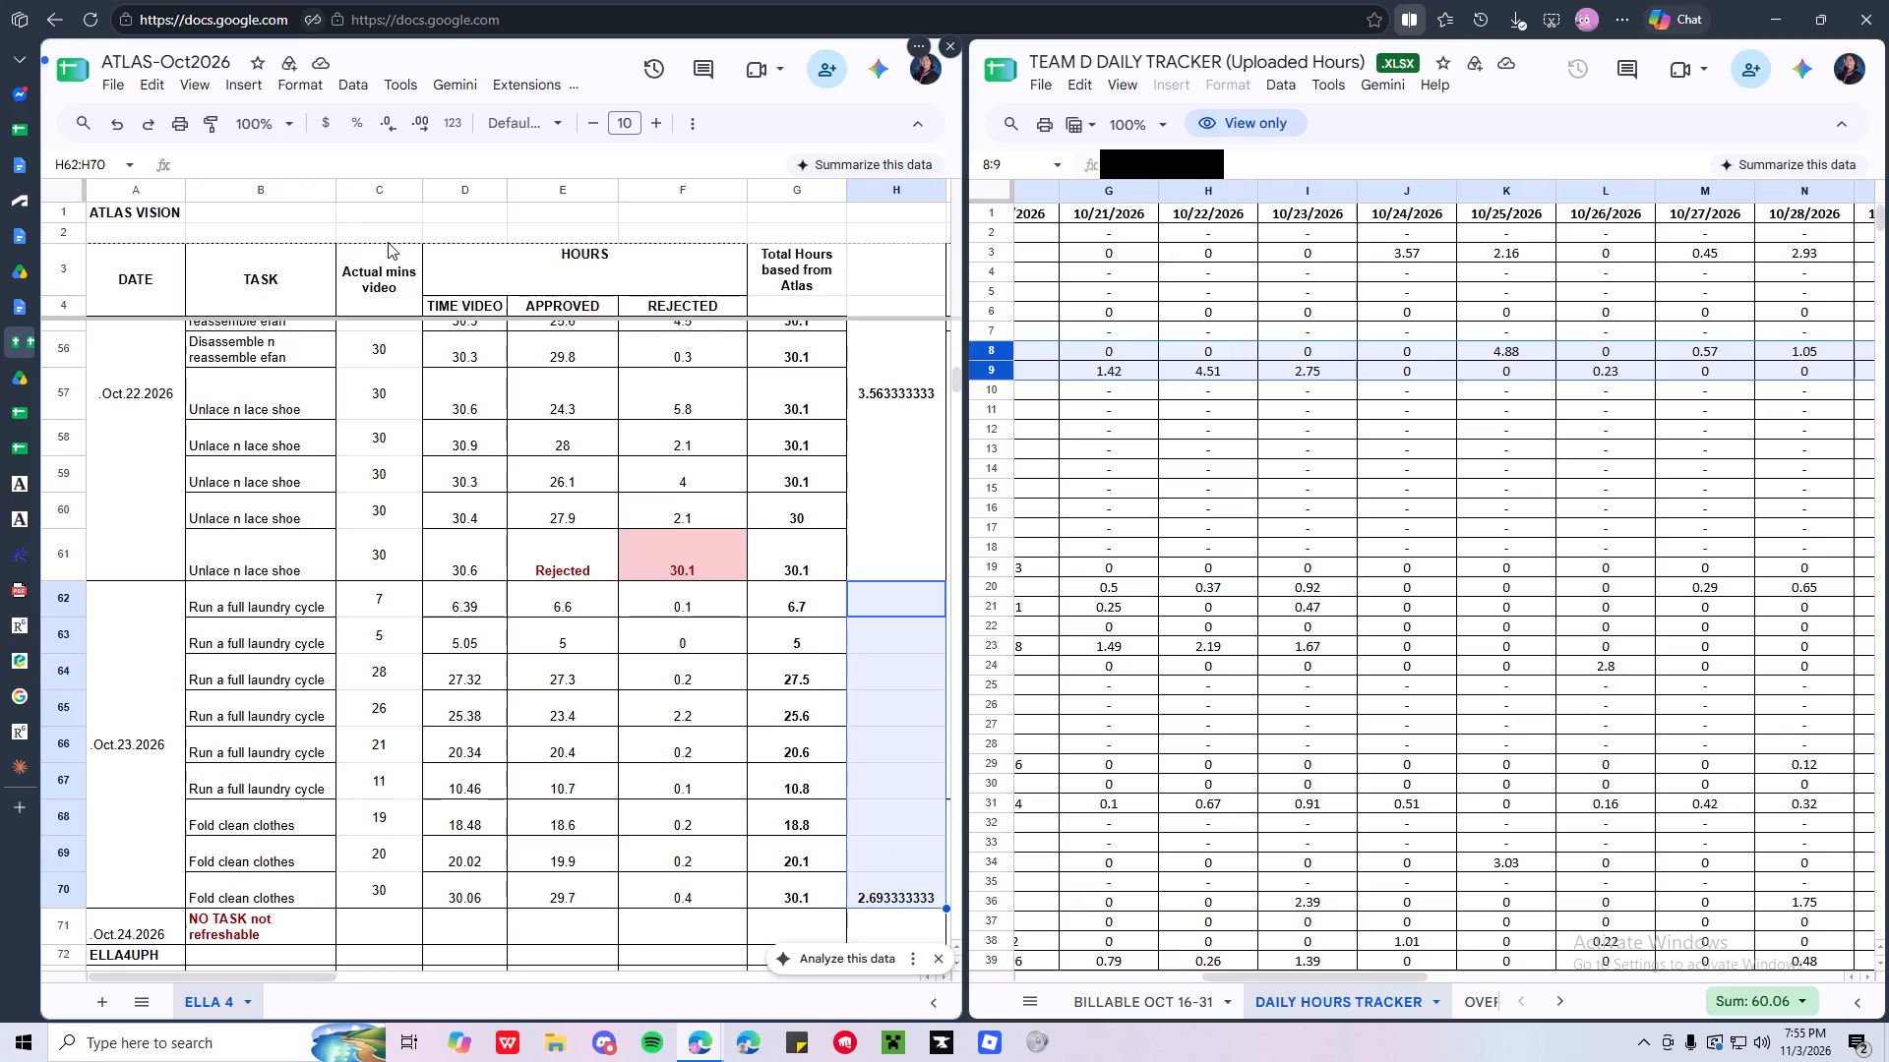
left_click(297, 86)
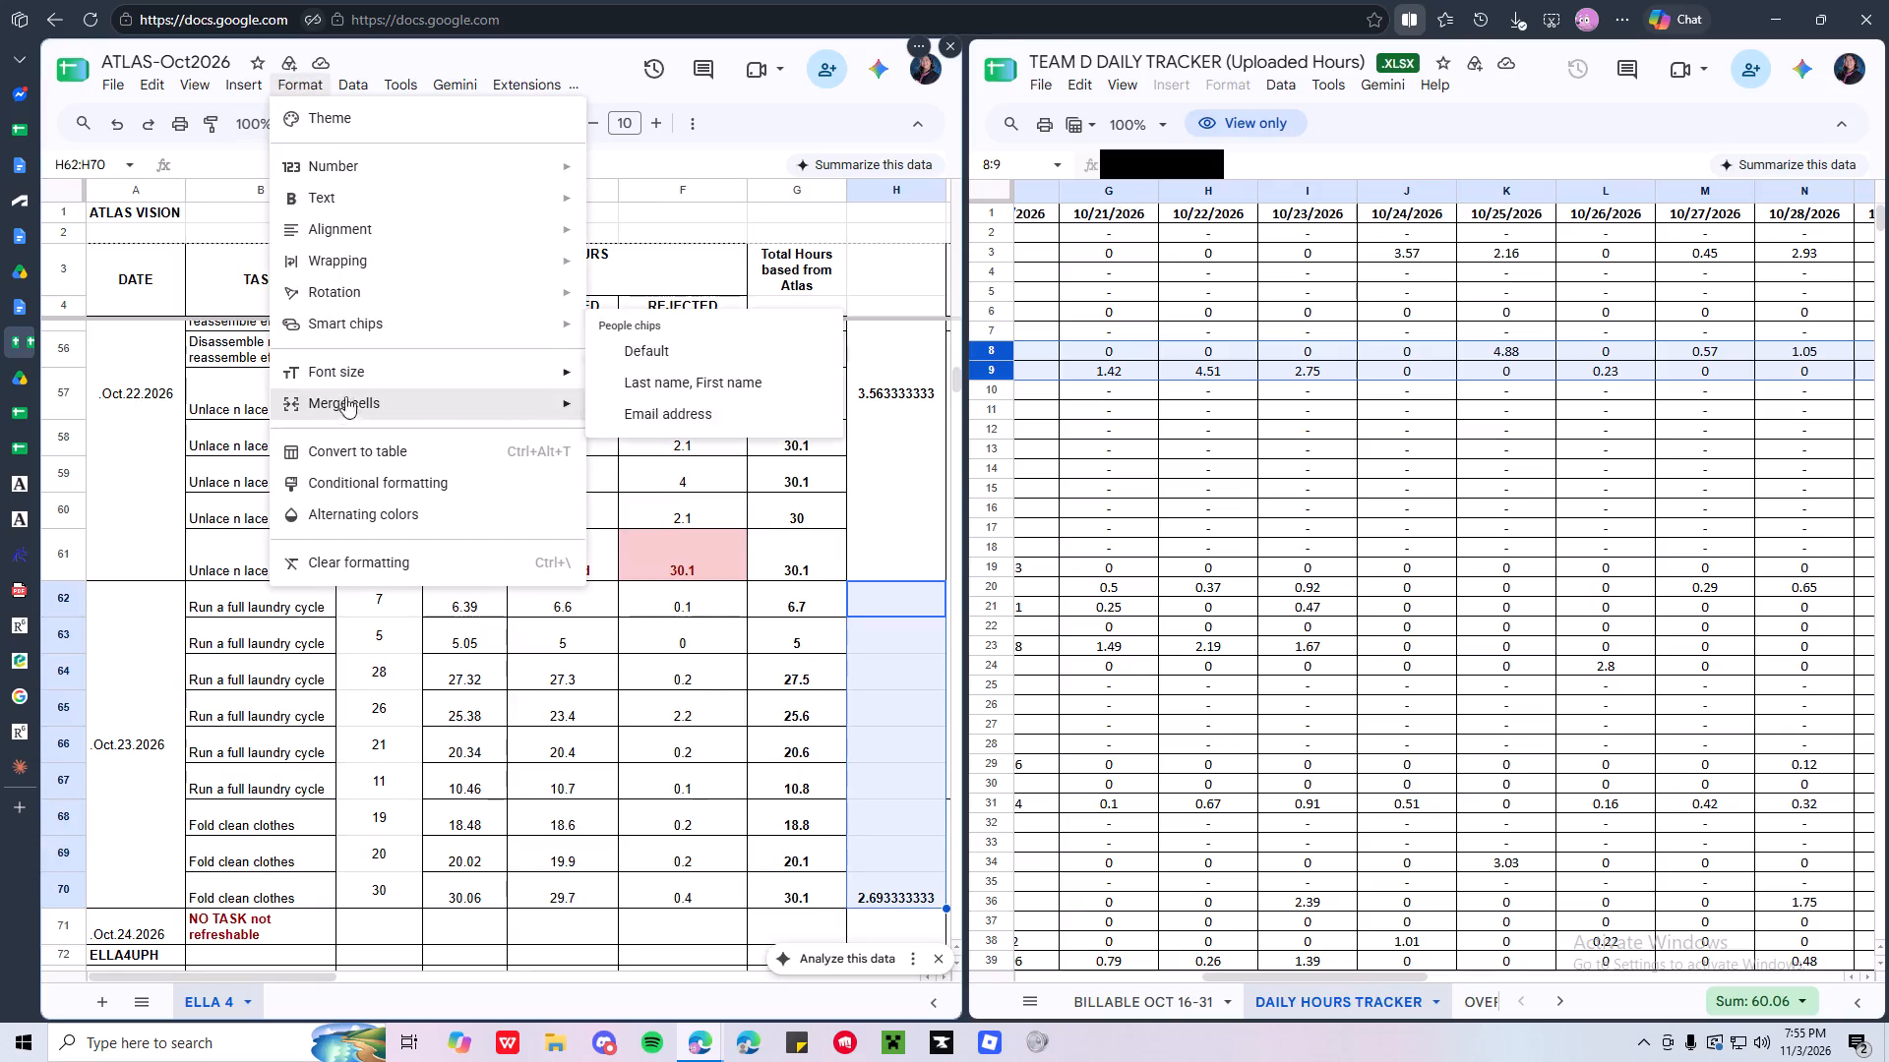
left_click(656, 413)
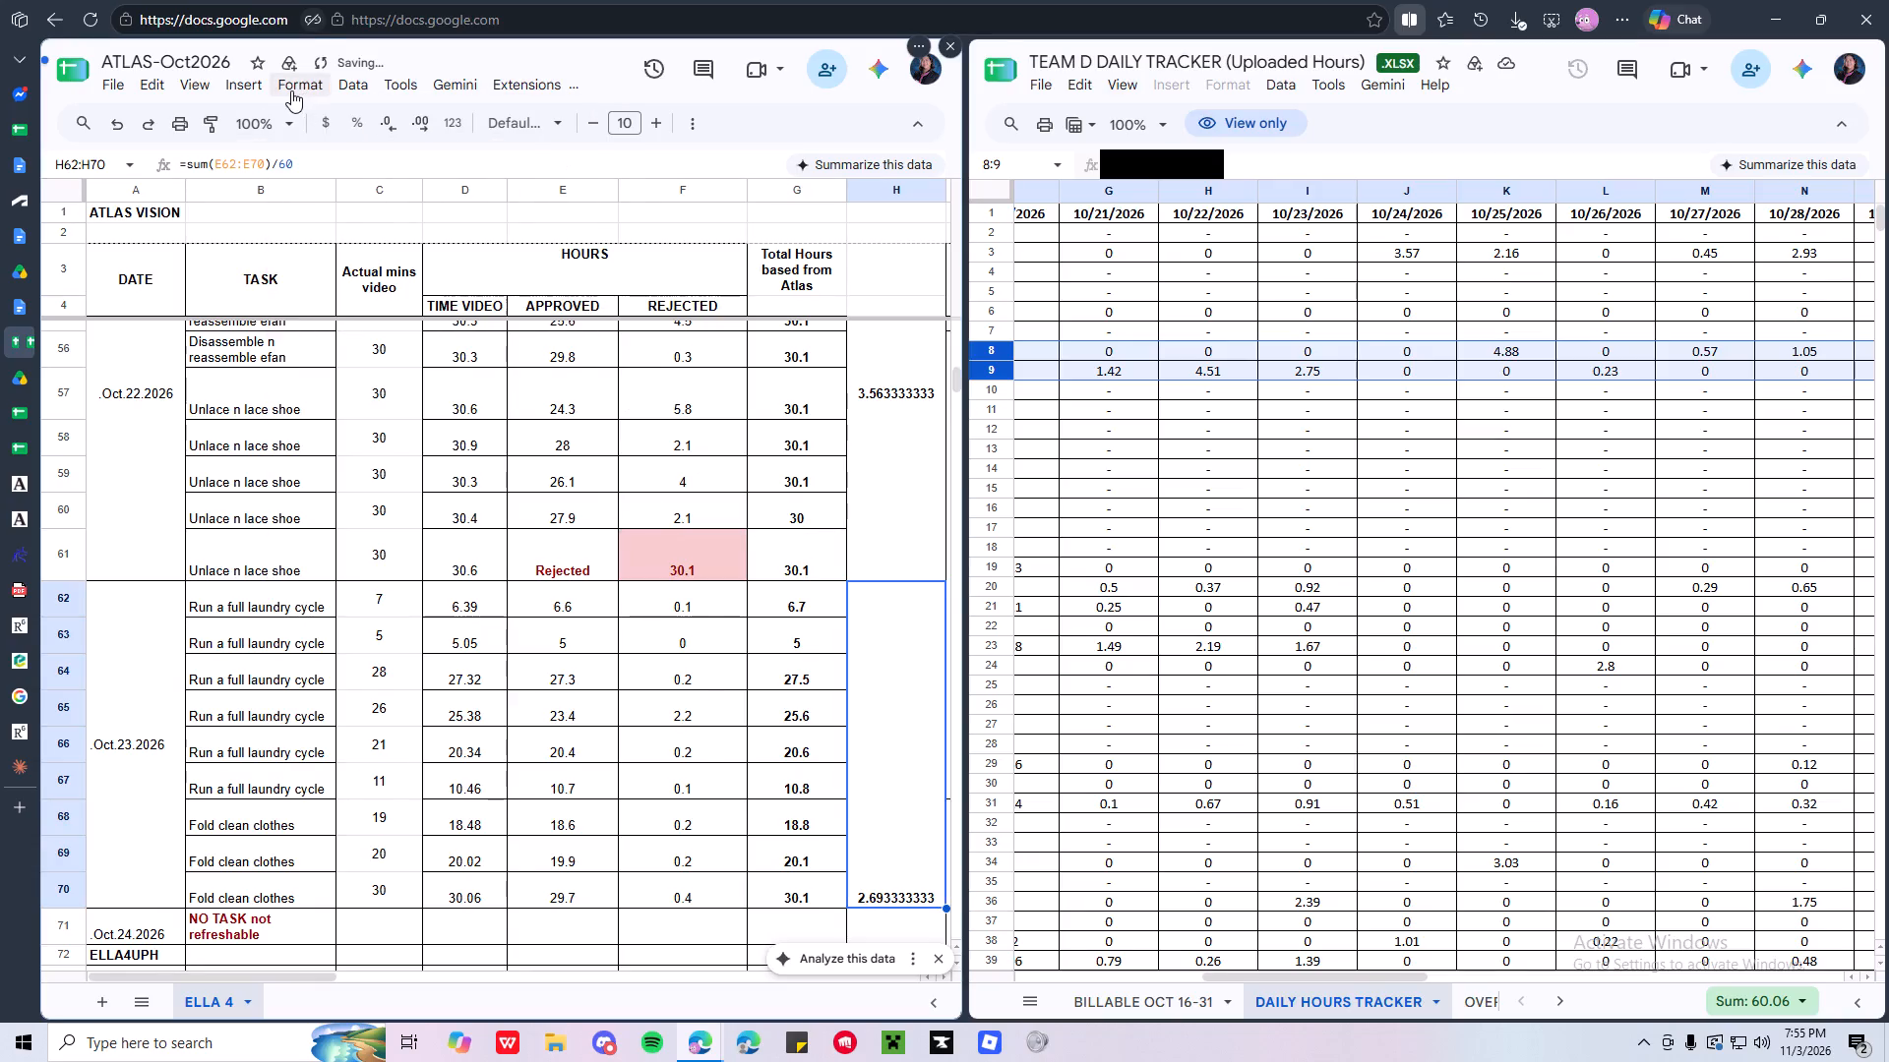
left_click(291, 90)
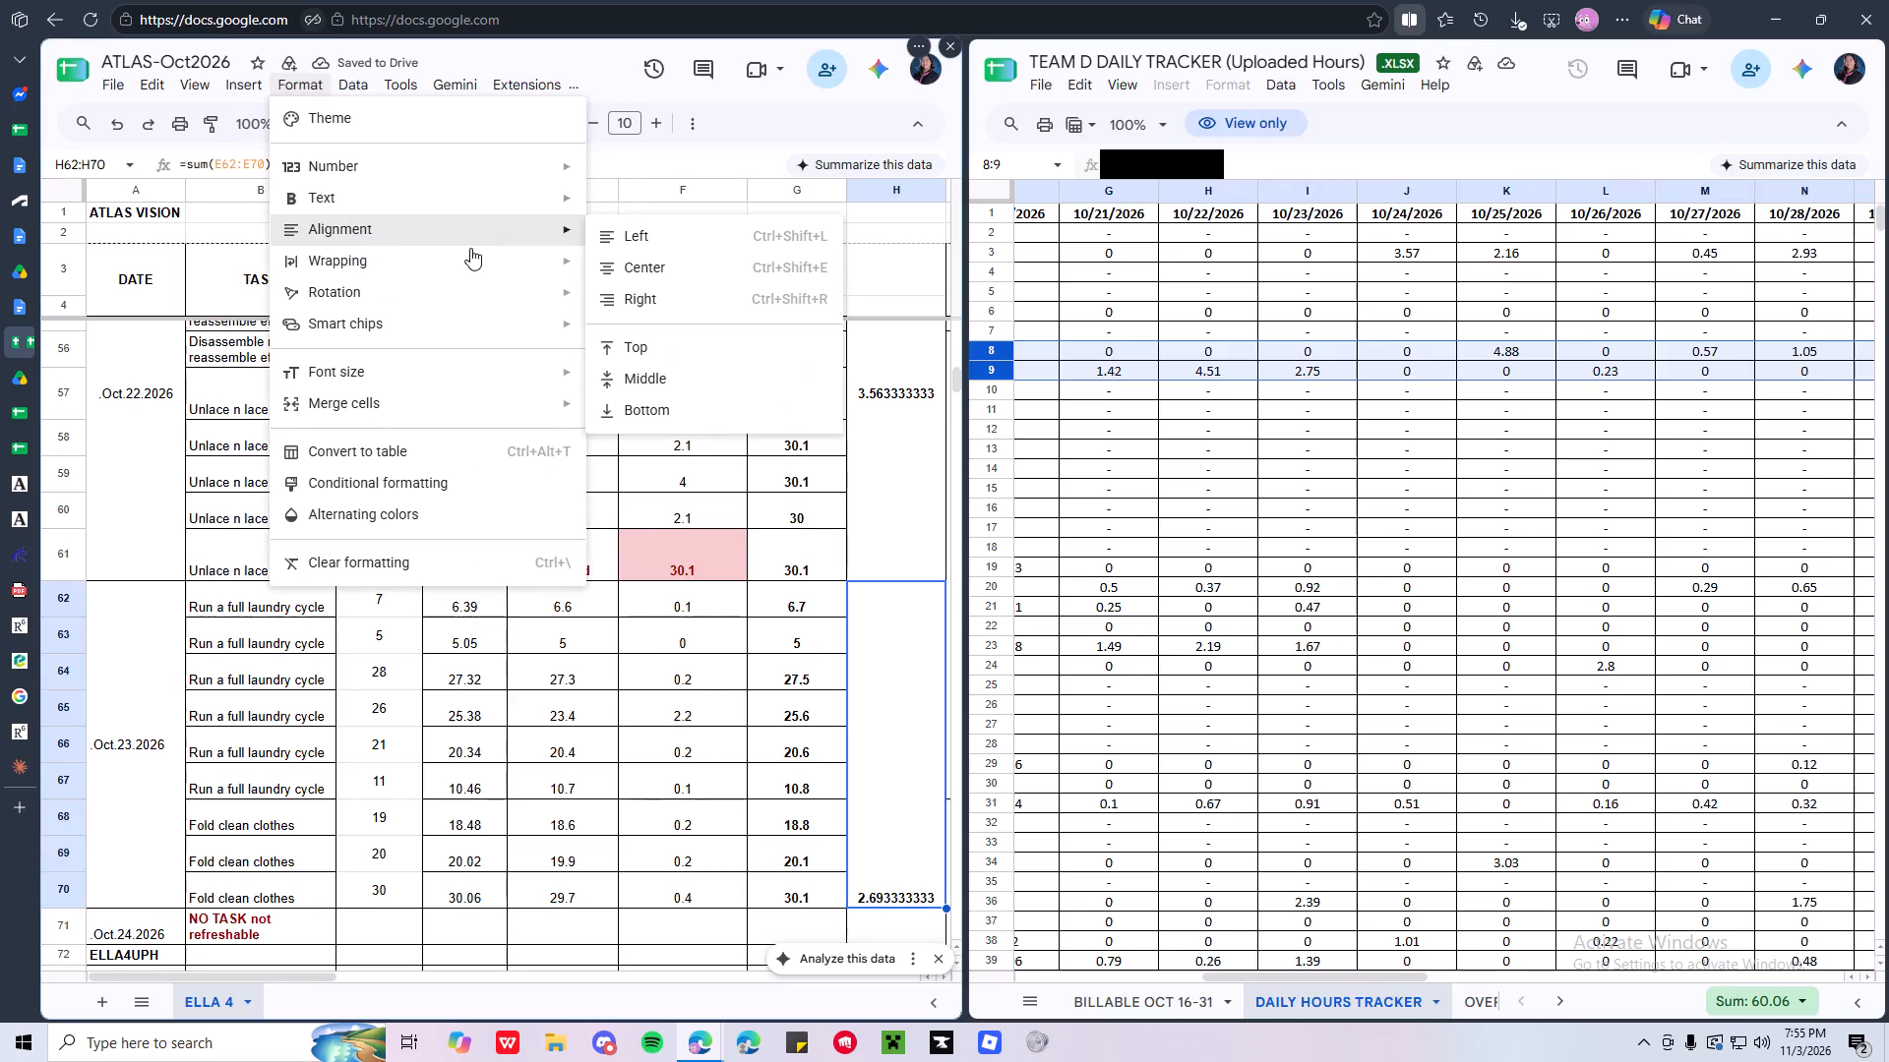
left_click(665, 381)
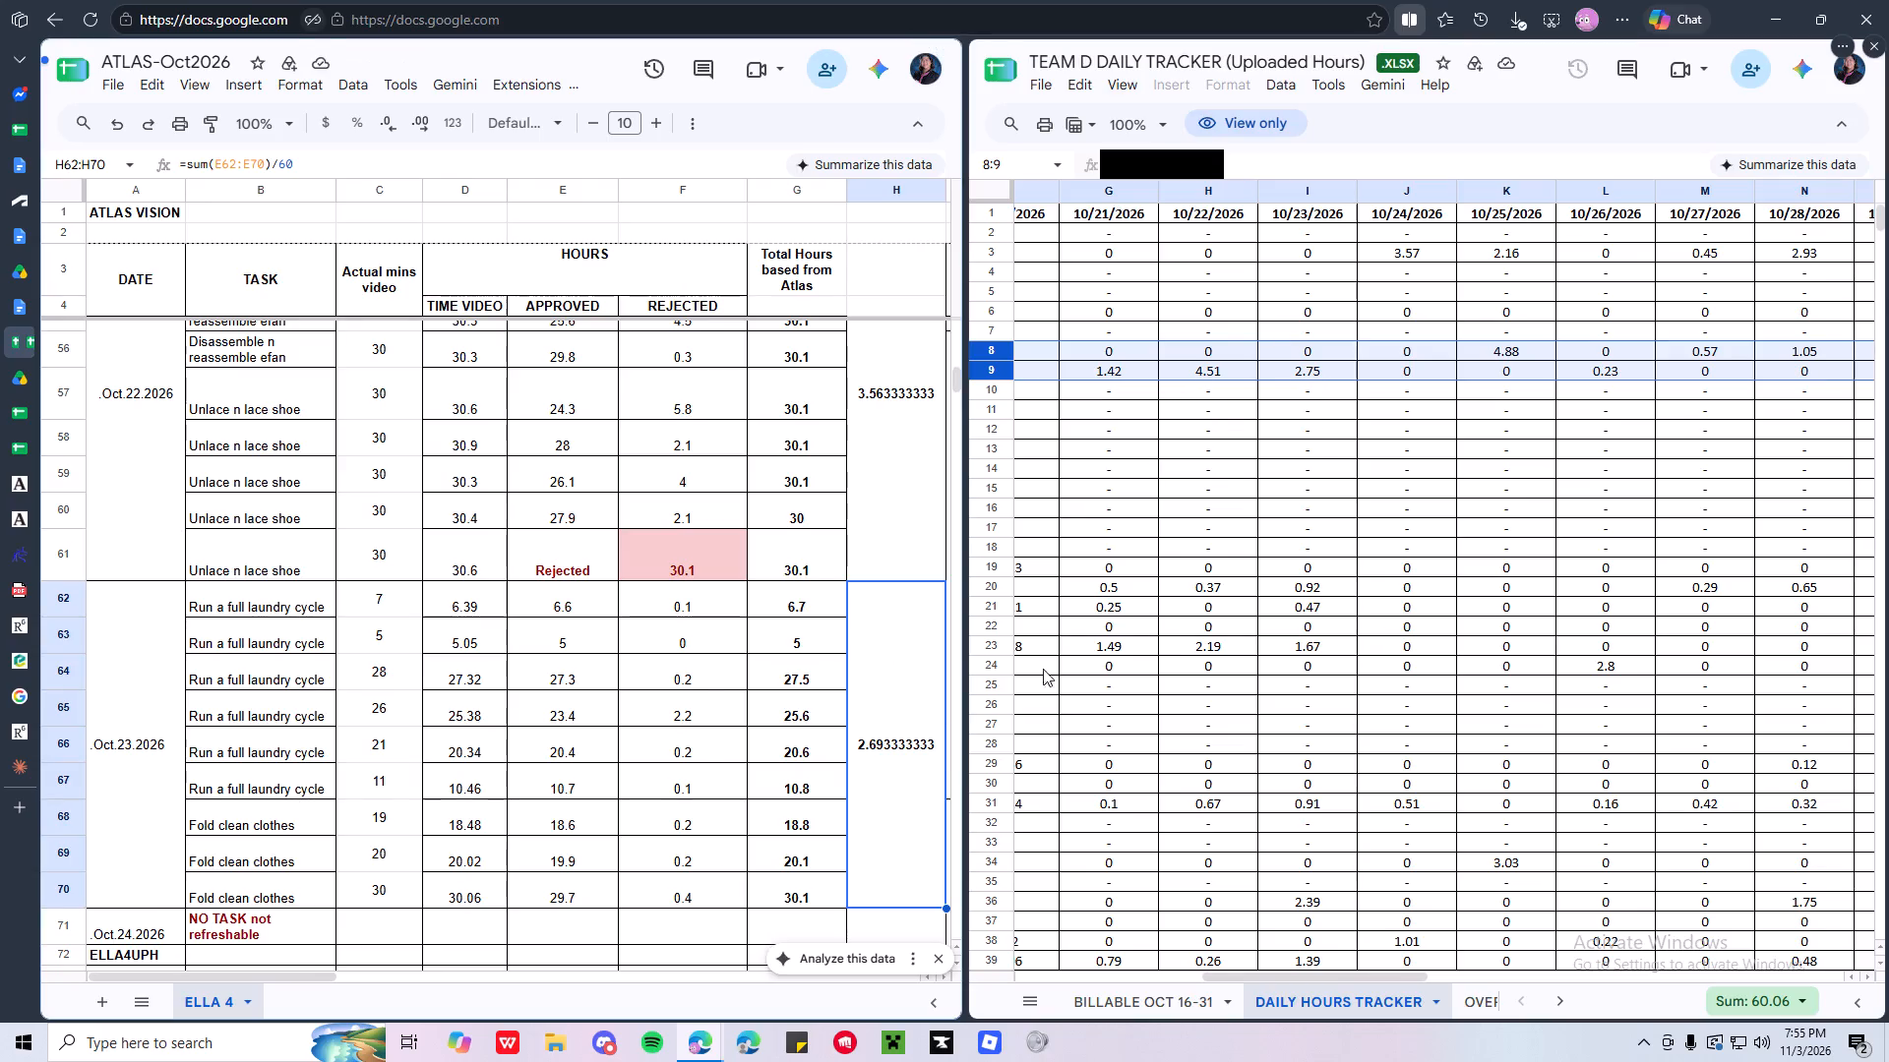
Dismiss the data analysis suggestion, then merge cells H73 and H74 beside the Oct.26 entries and align the value to the vertical middle.
scroll(823, 819, "down", 2)
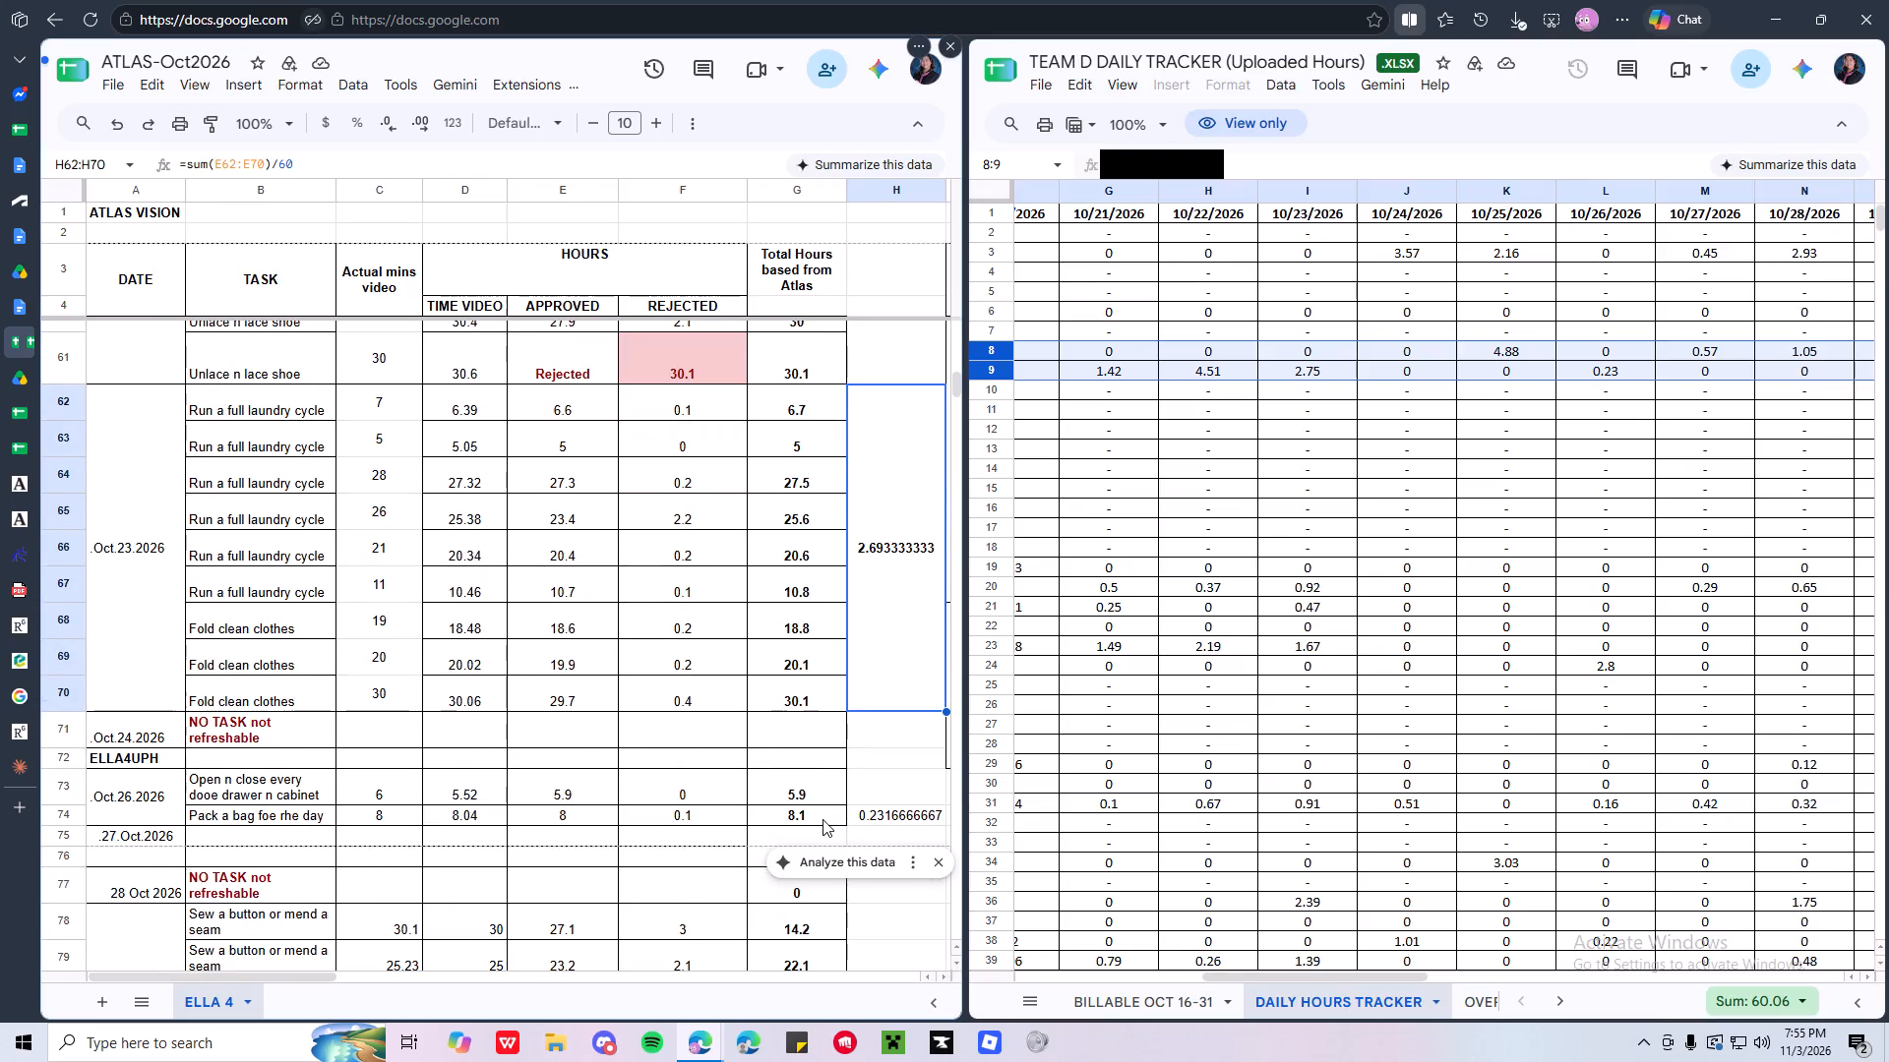
scroll(823, 819, "down", 1)
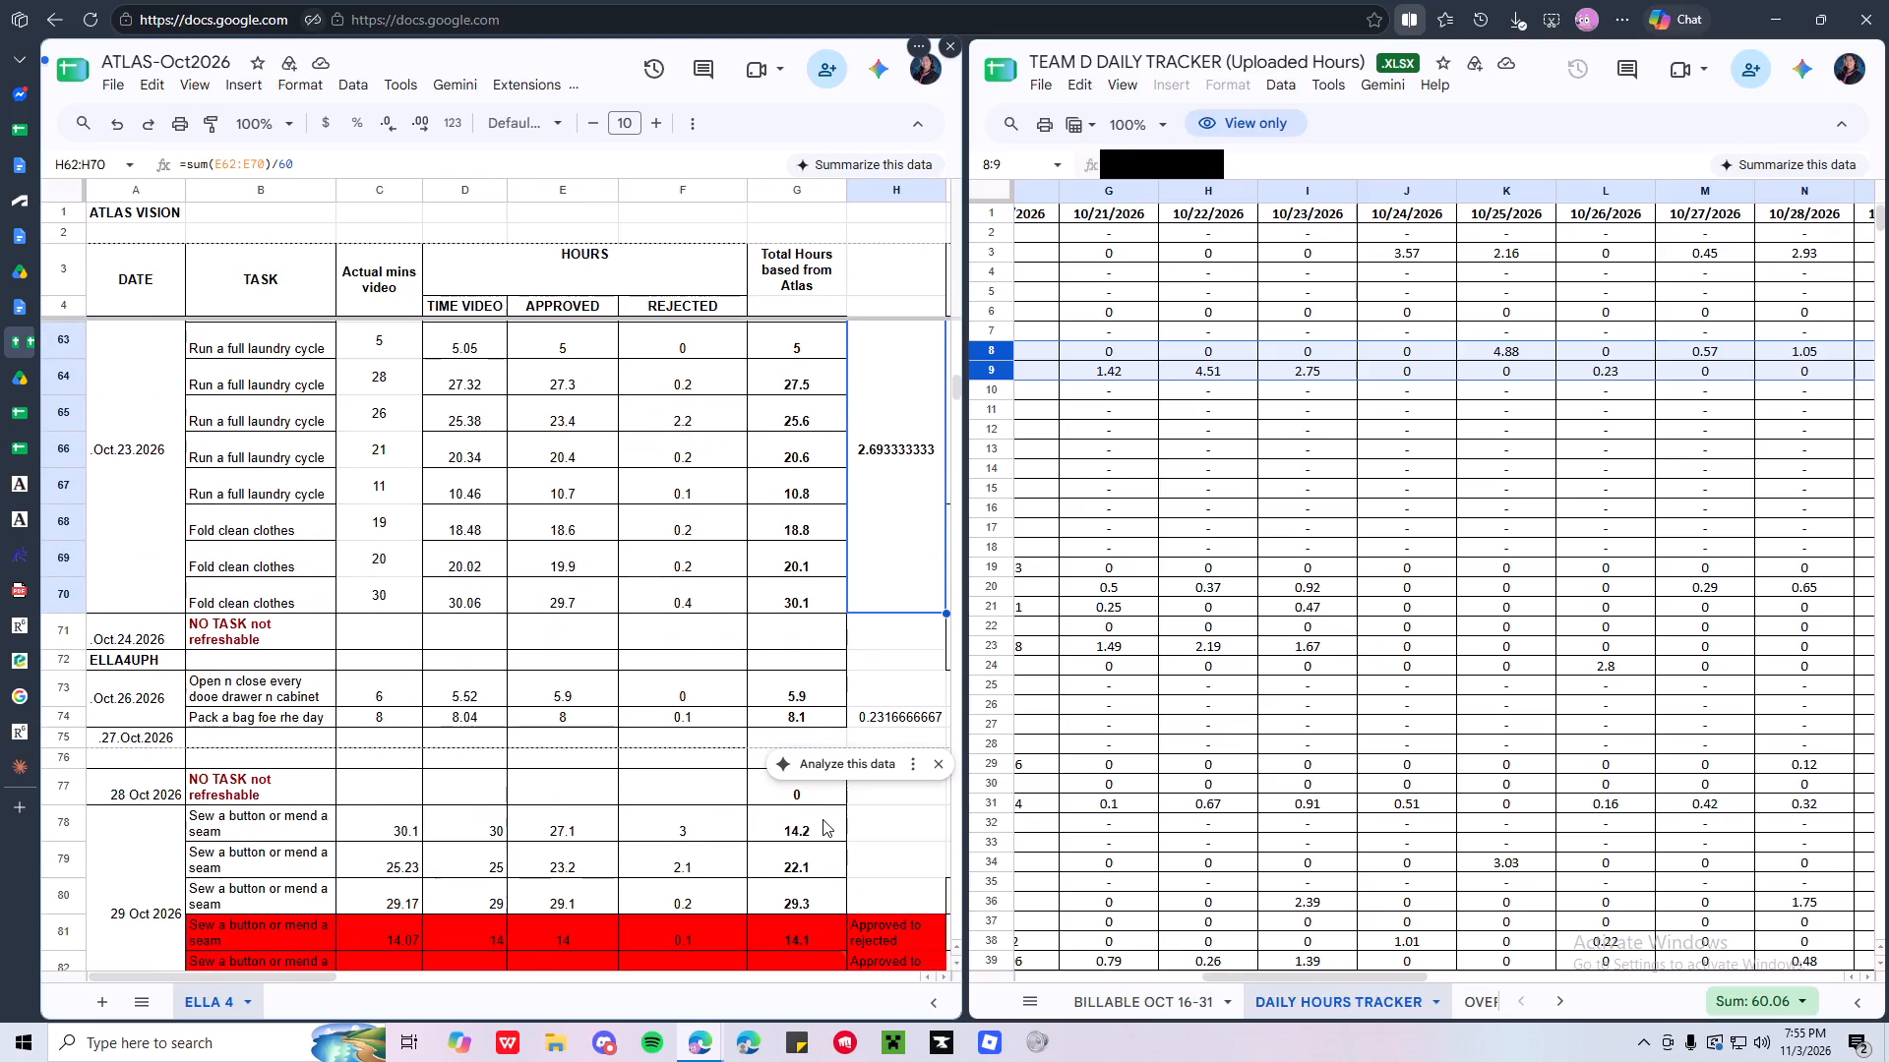
scroll(823, 822, "down", 1)
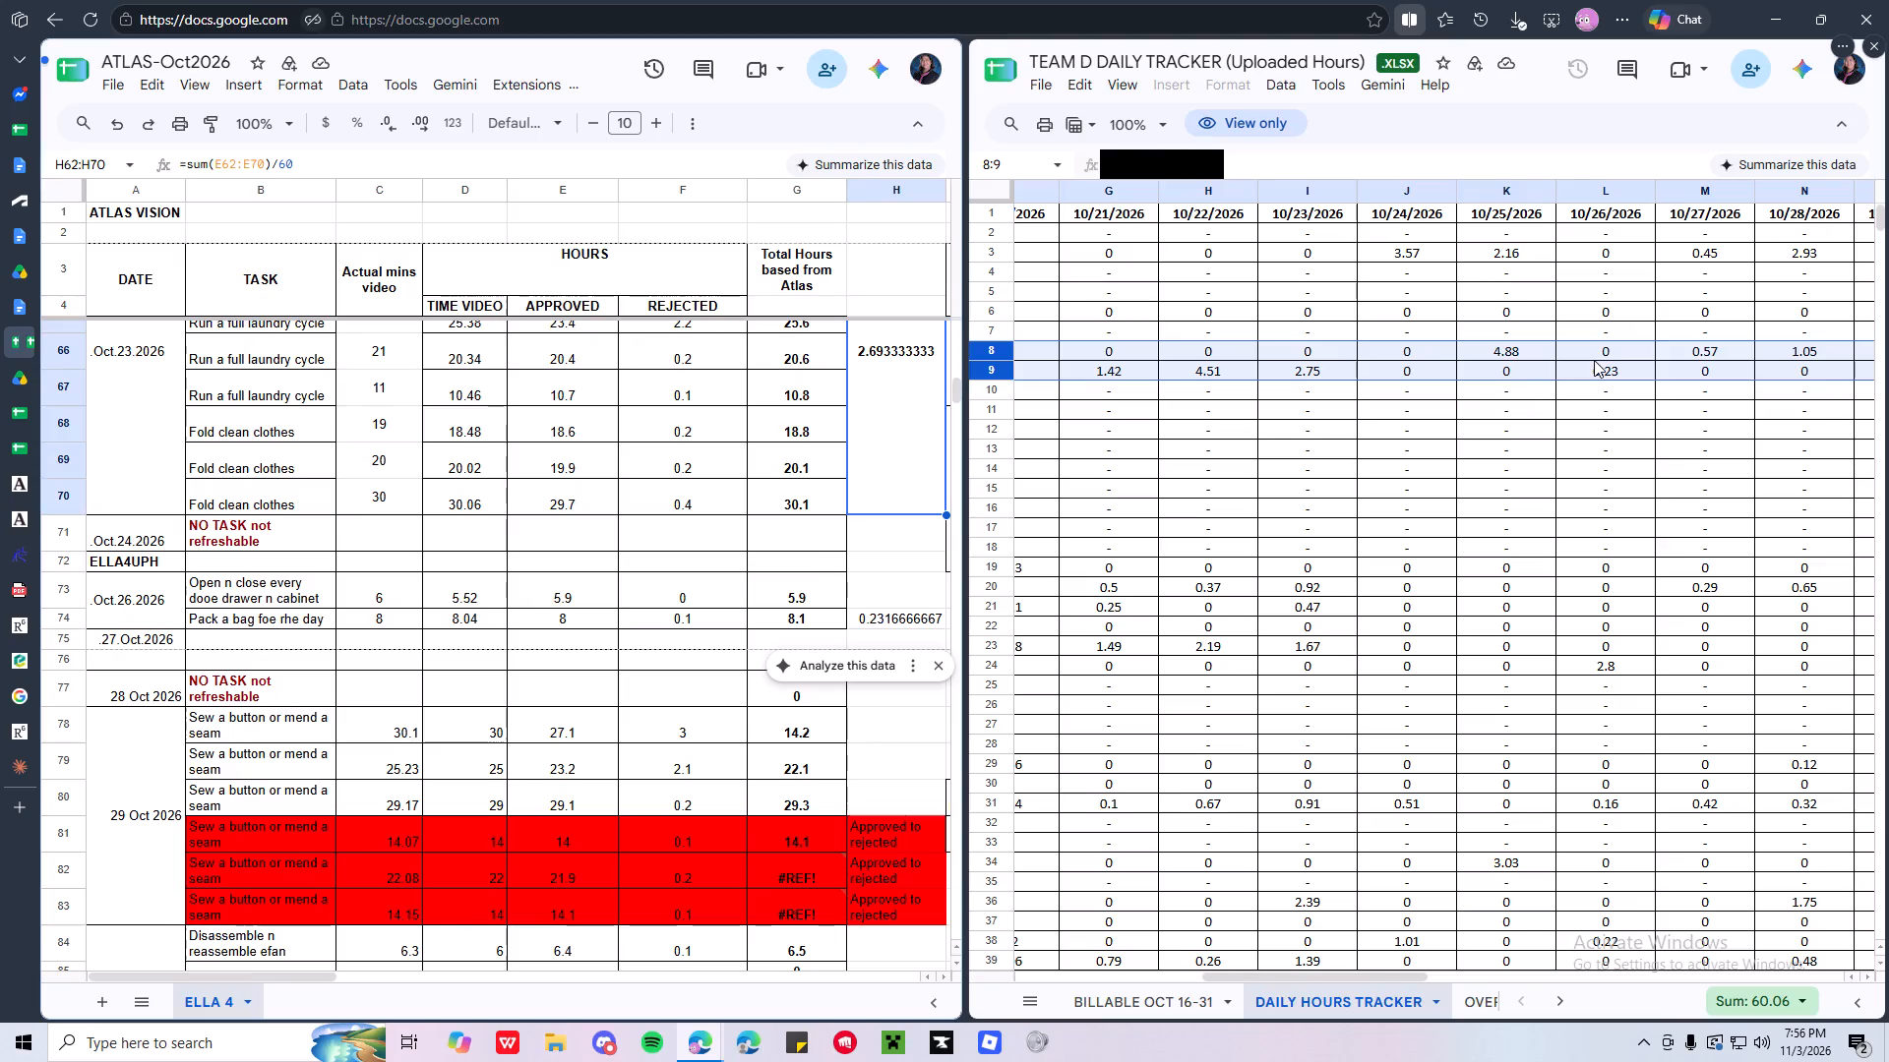
scroll(780, 733, "down", 1)
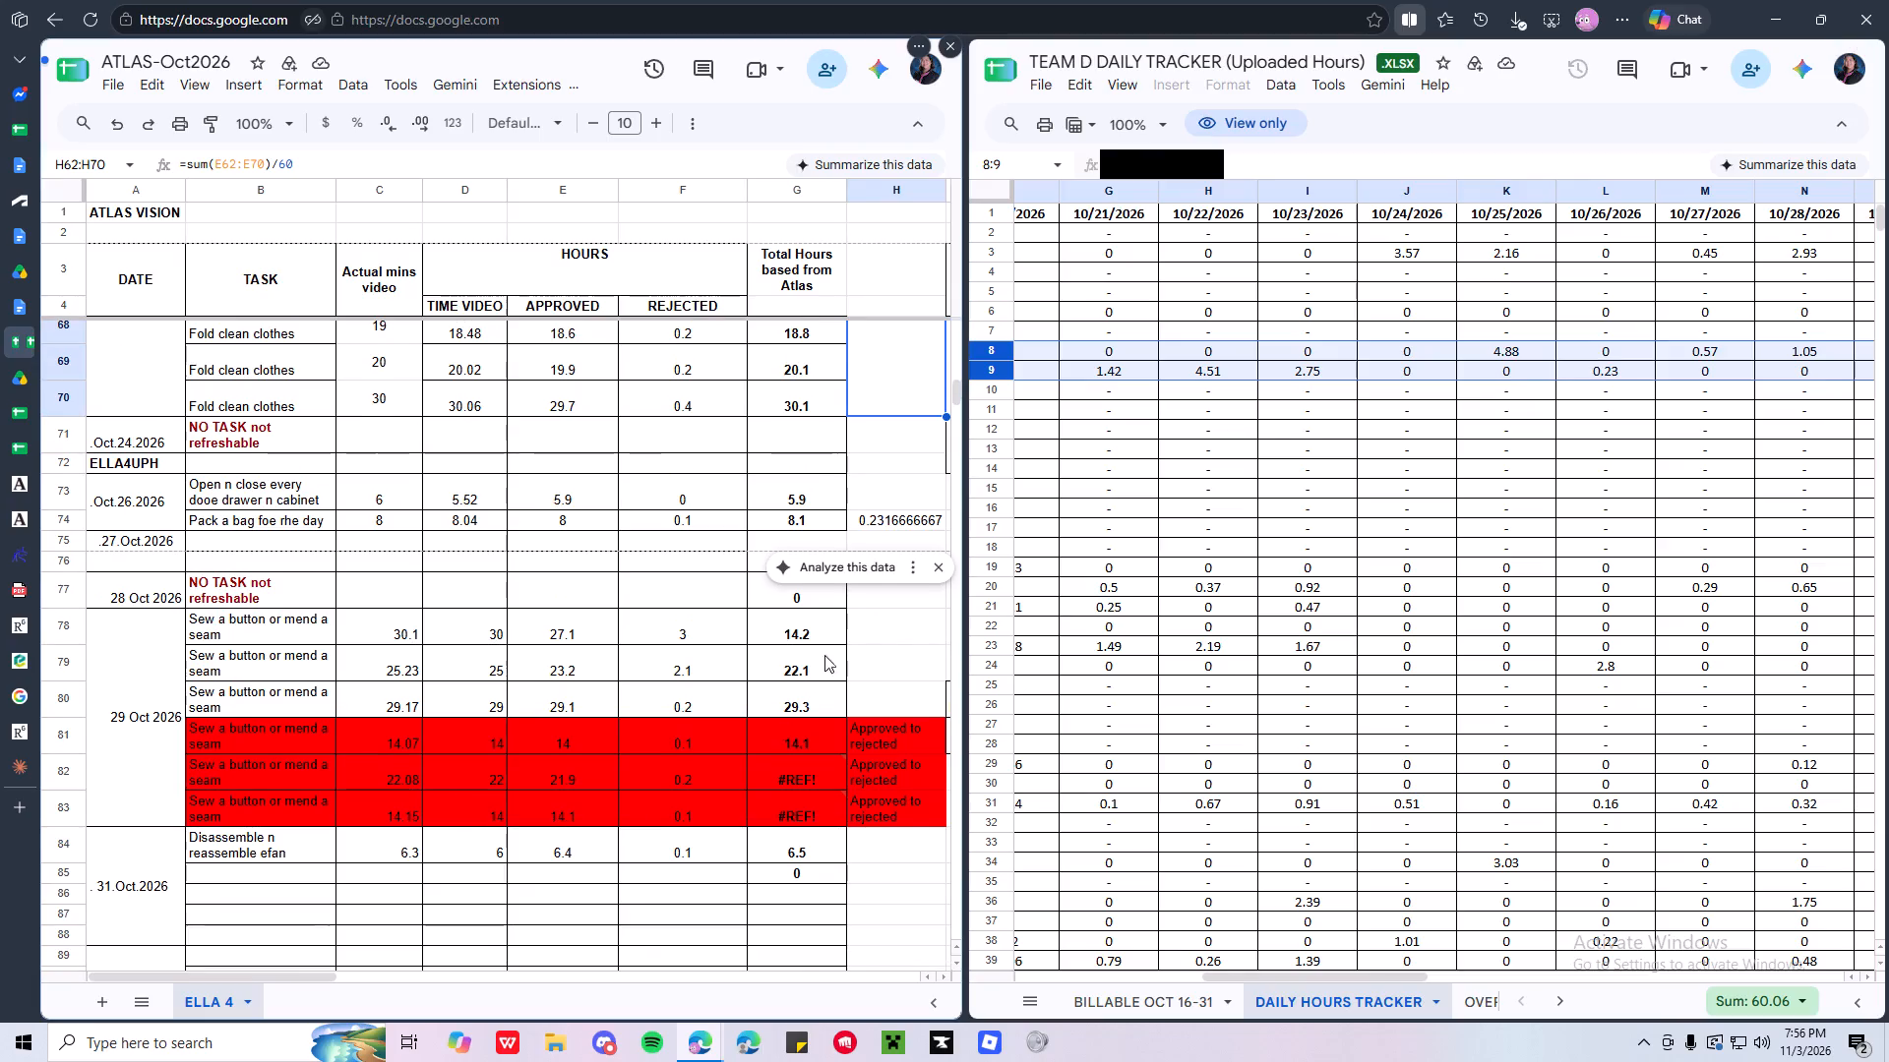
left_click(939, 563)
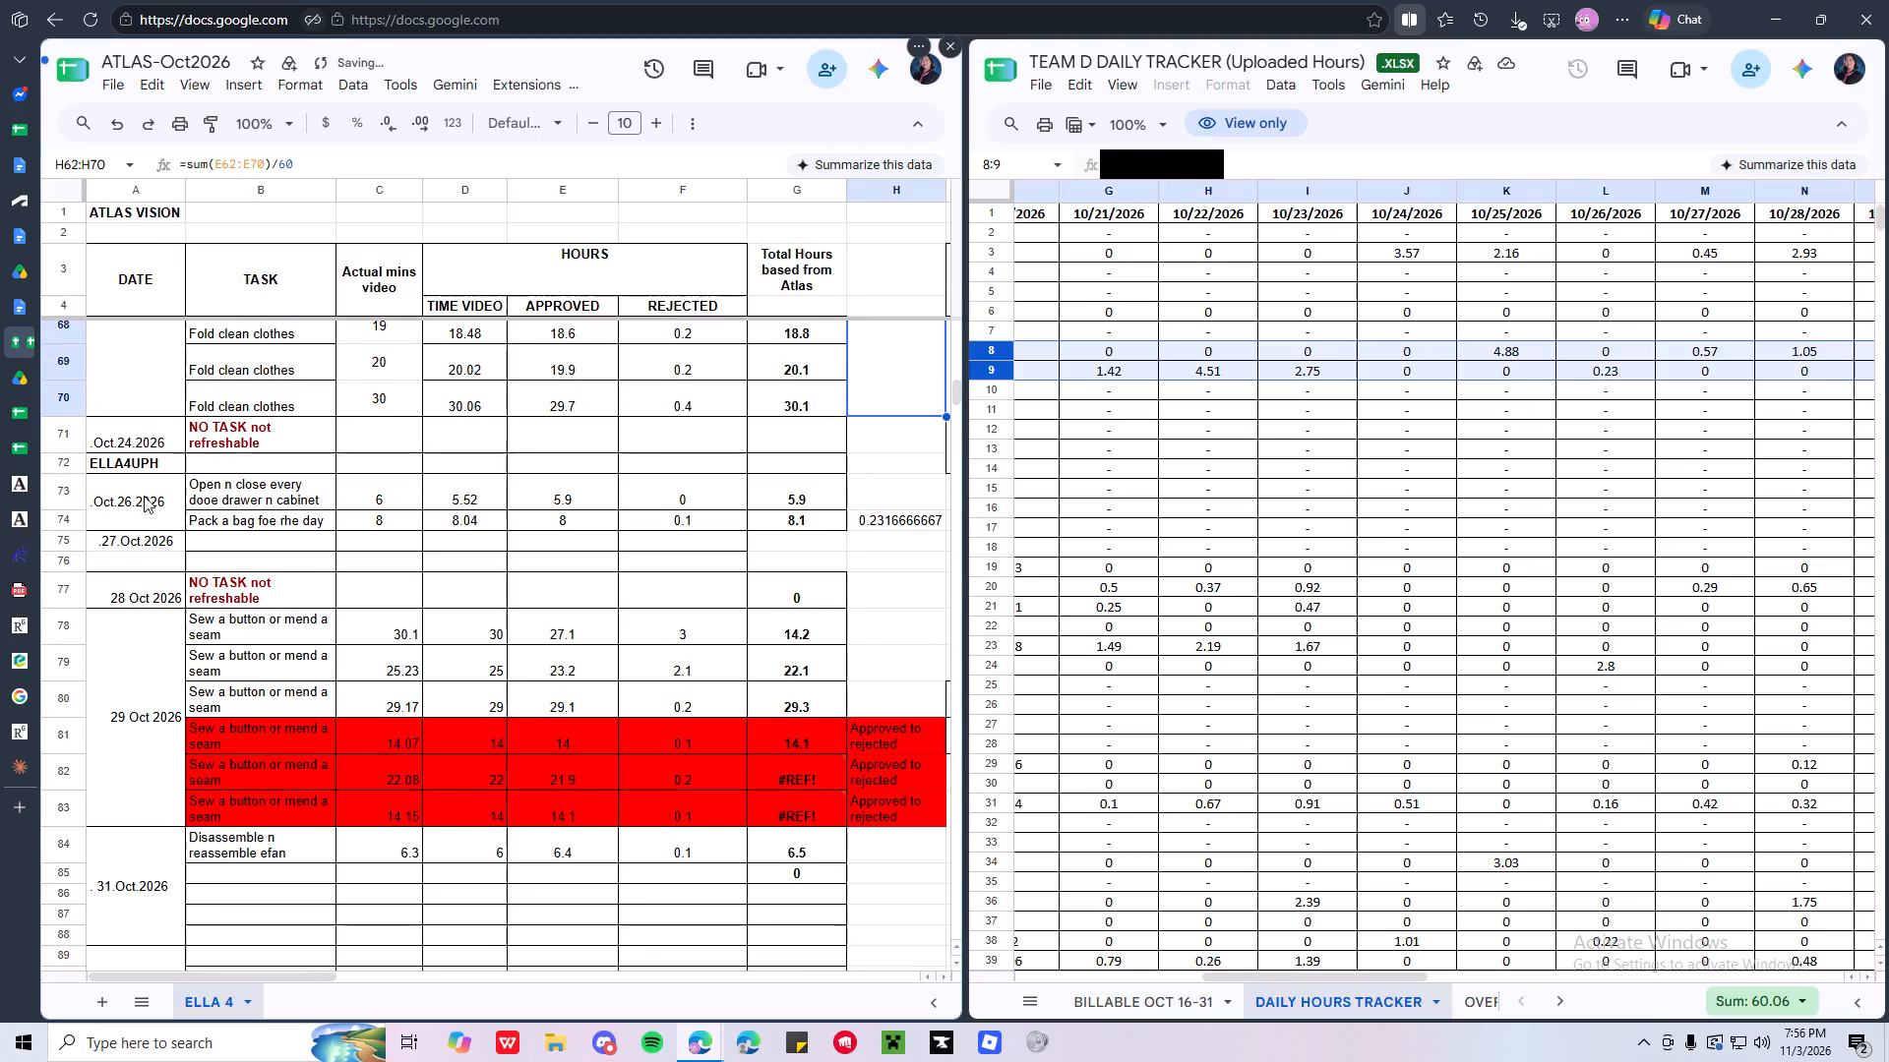
left_click(920, 518)
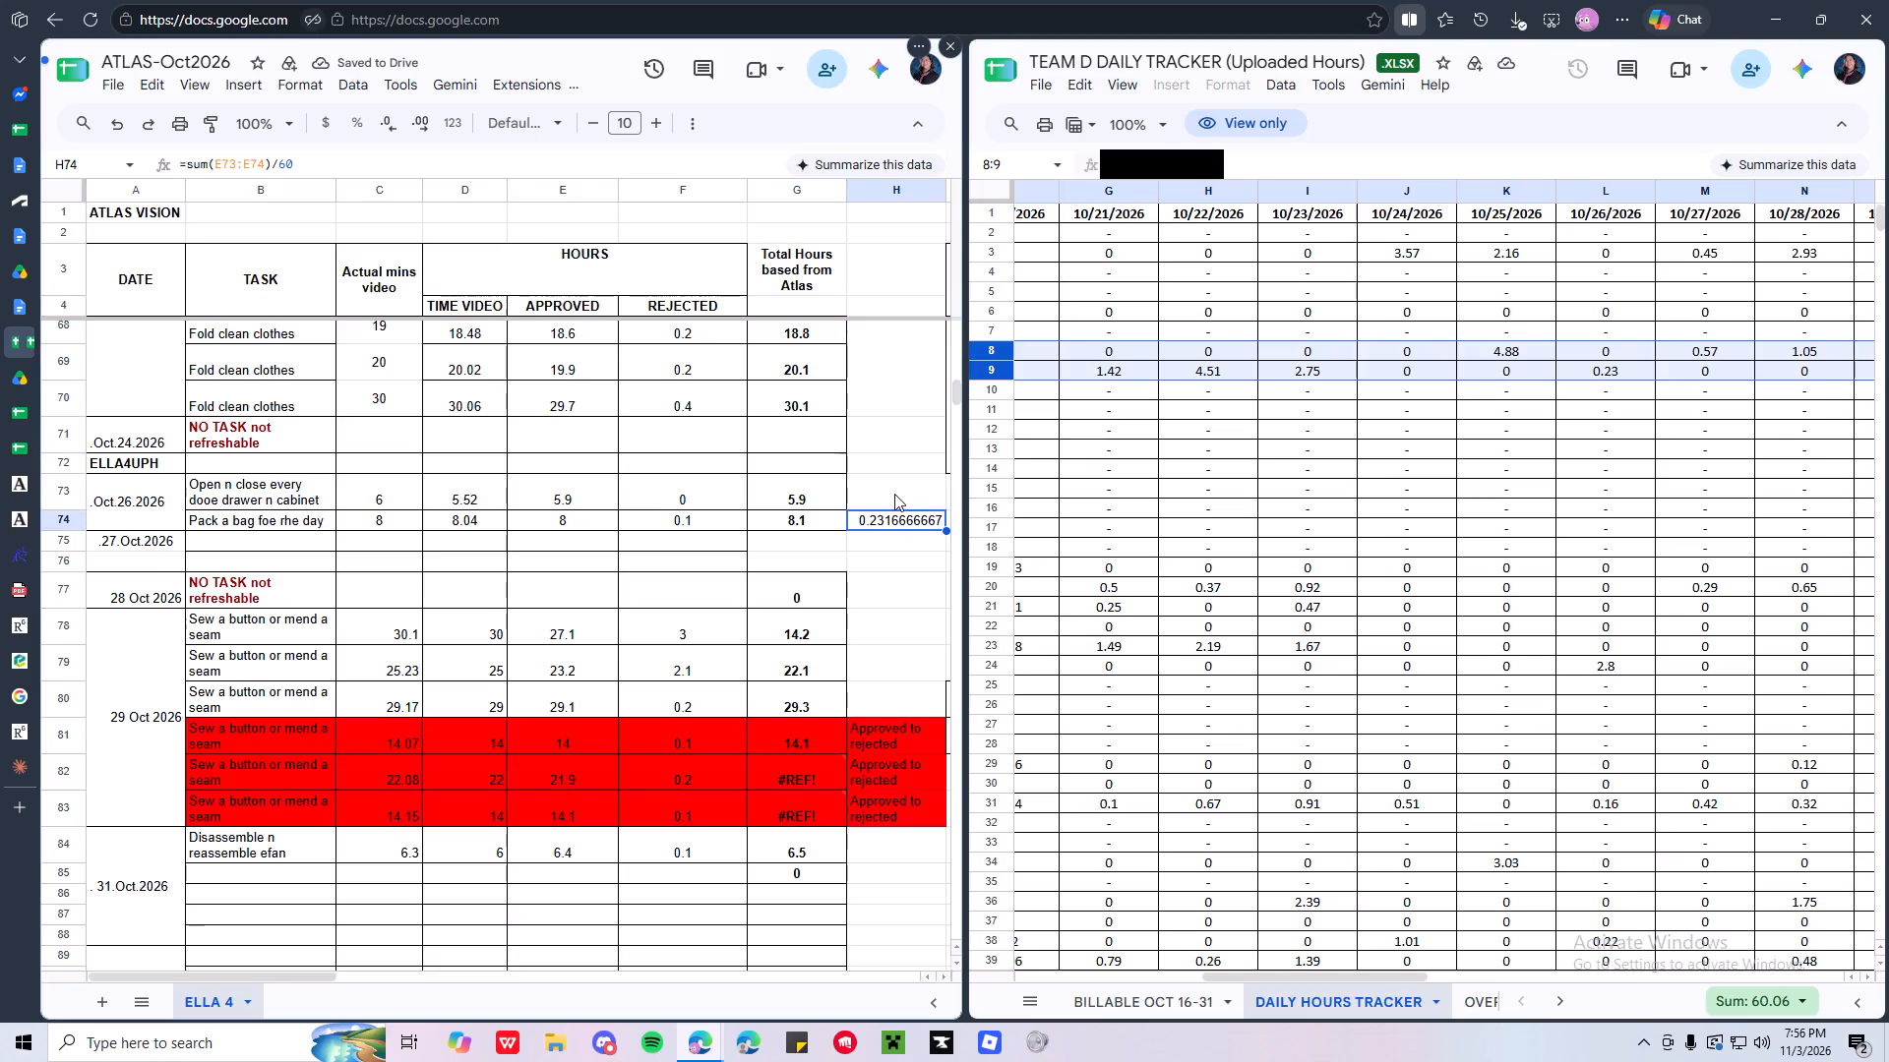
left_click(894, 494, "shift")
left_click(306, 91)
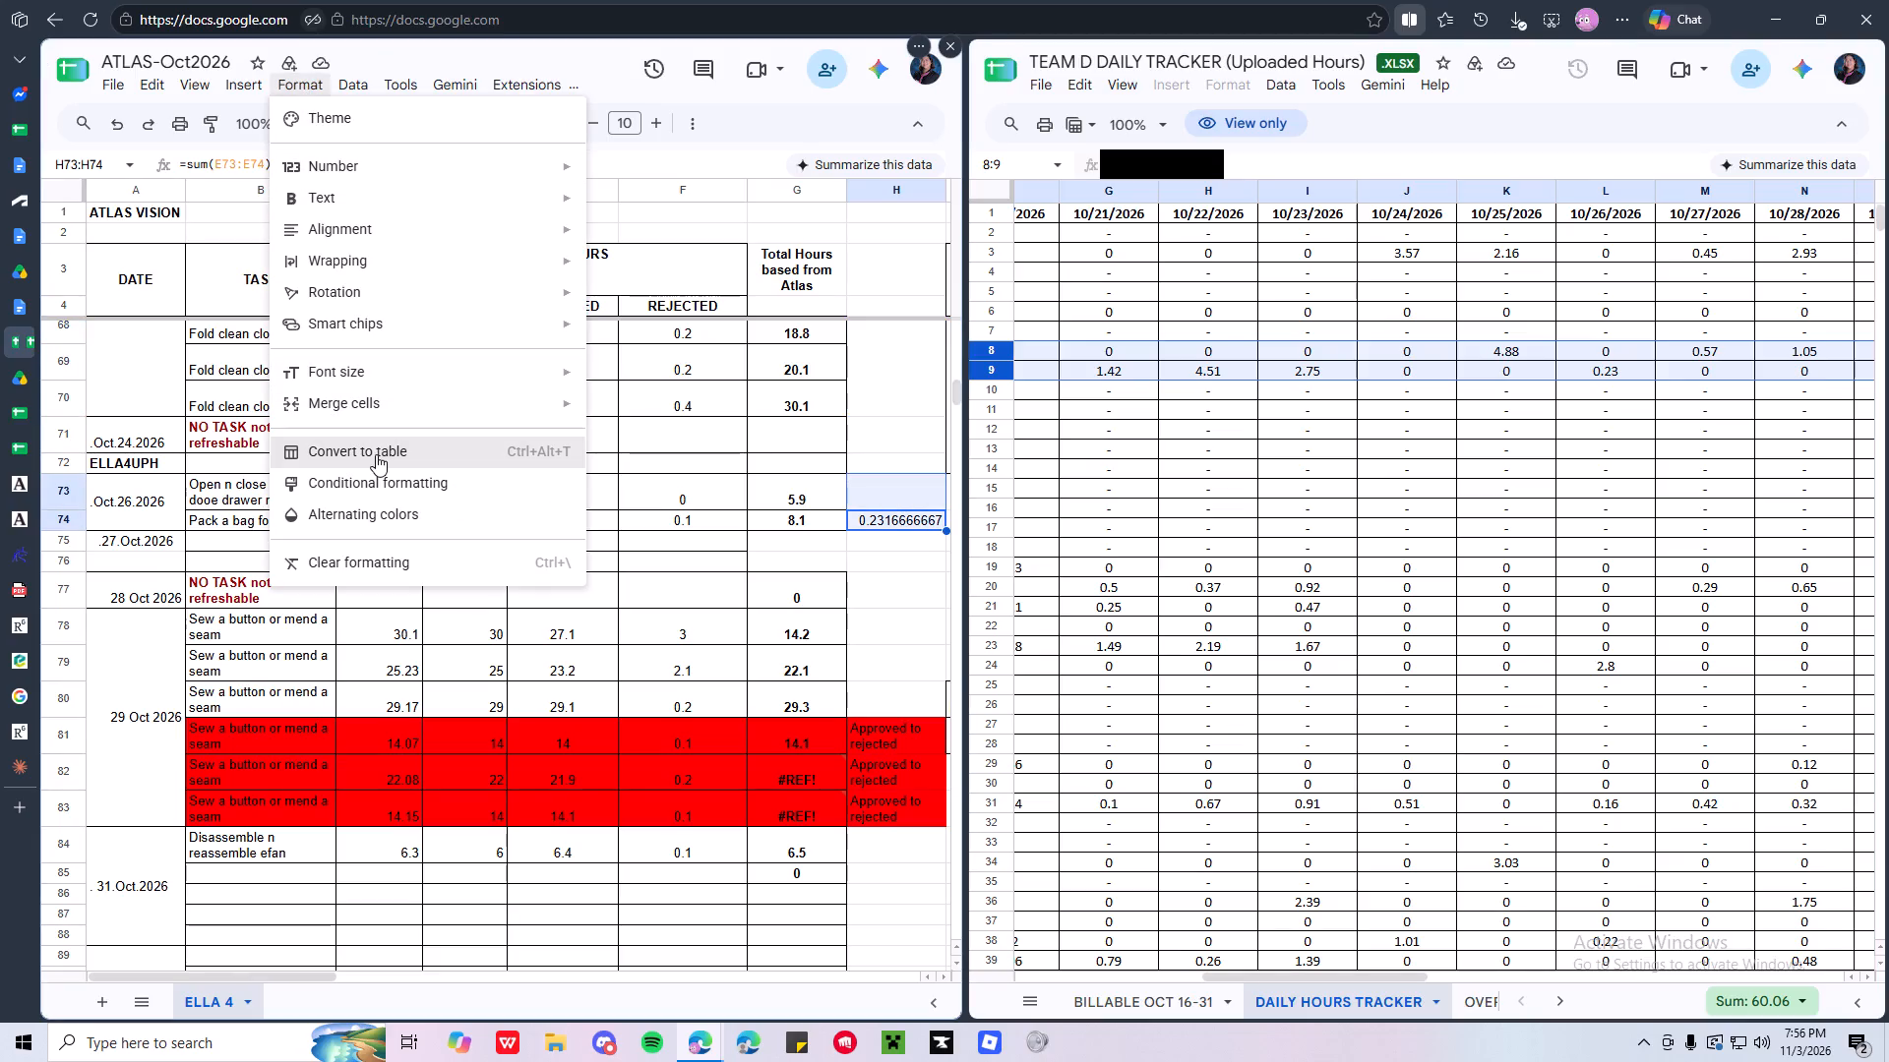
left_click(646, 405)
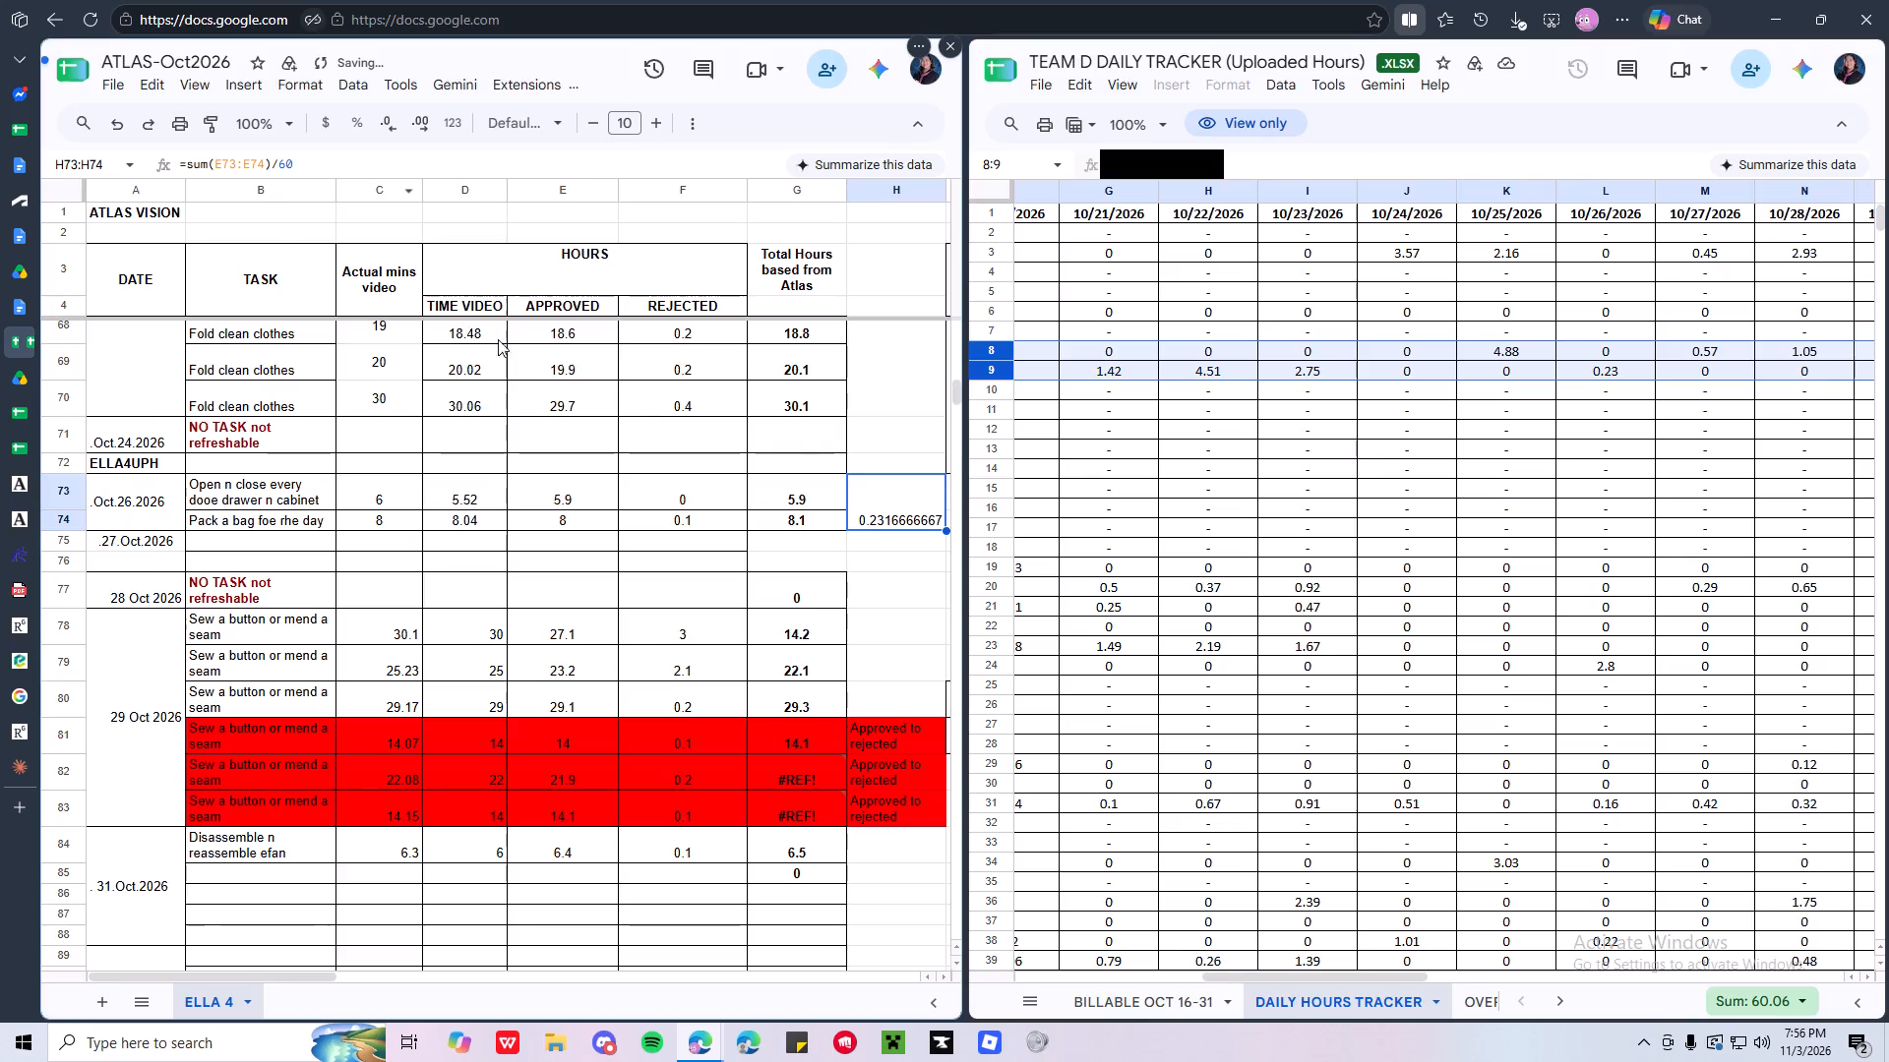
left_click(311, 79)
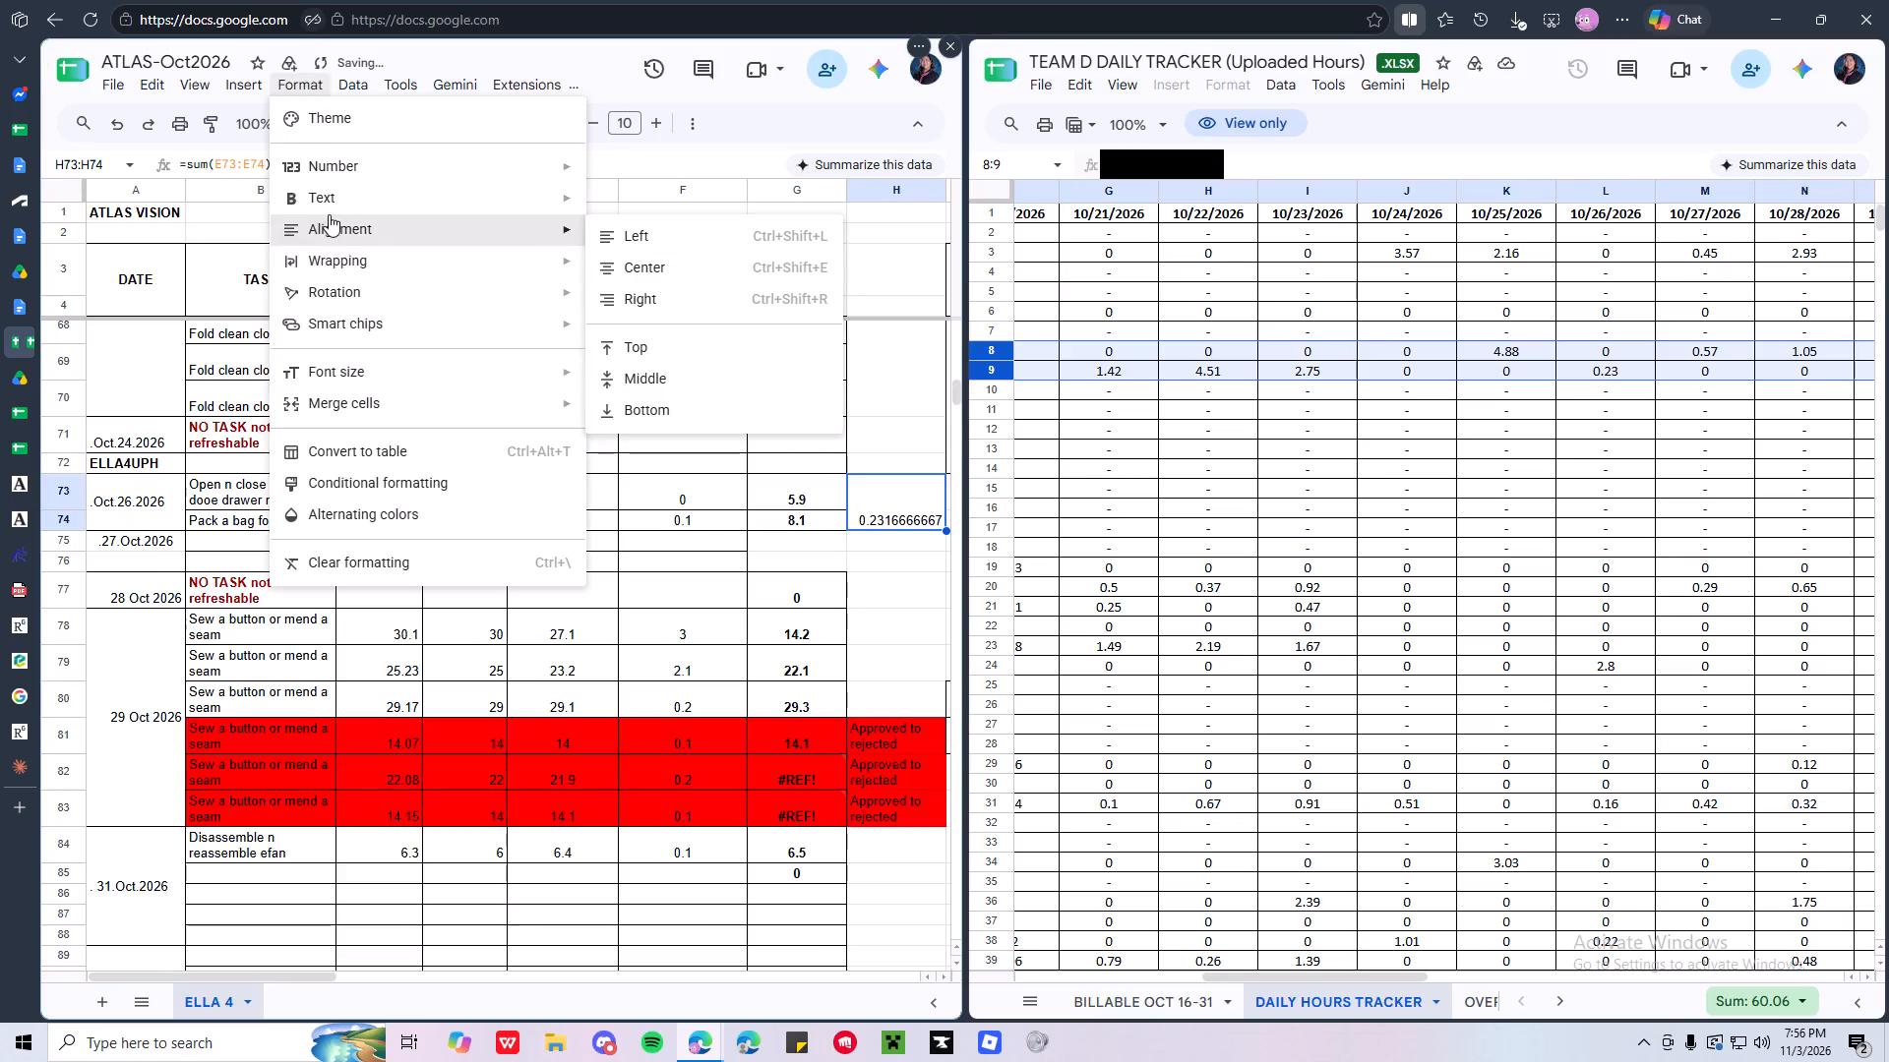
left_click(685, 377)
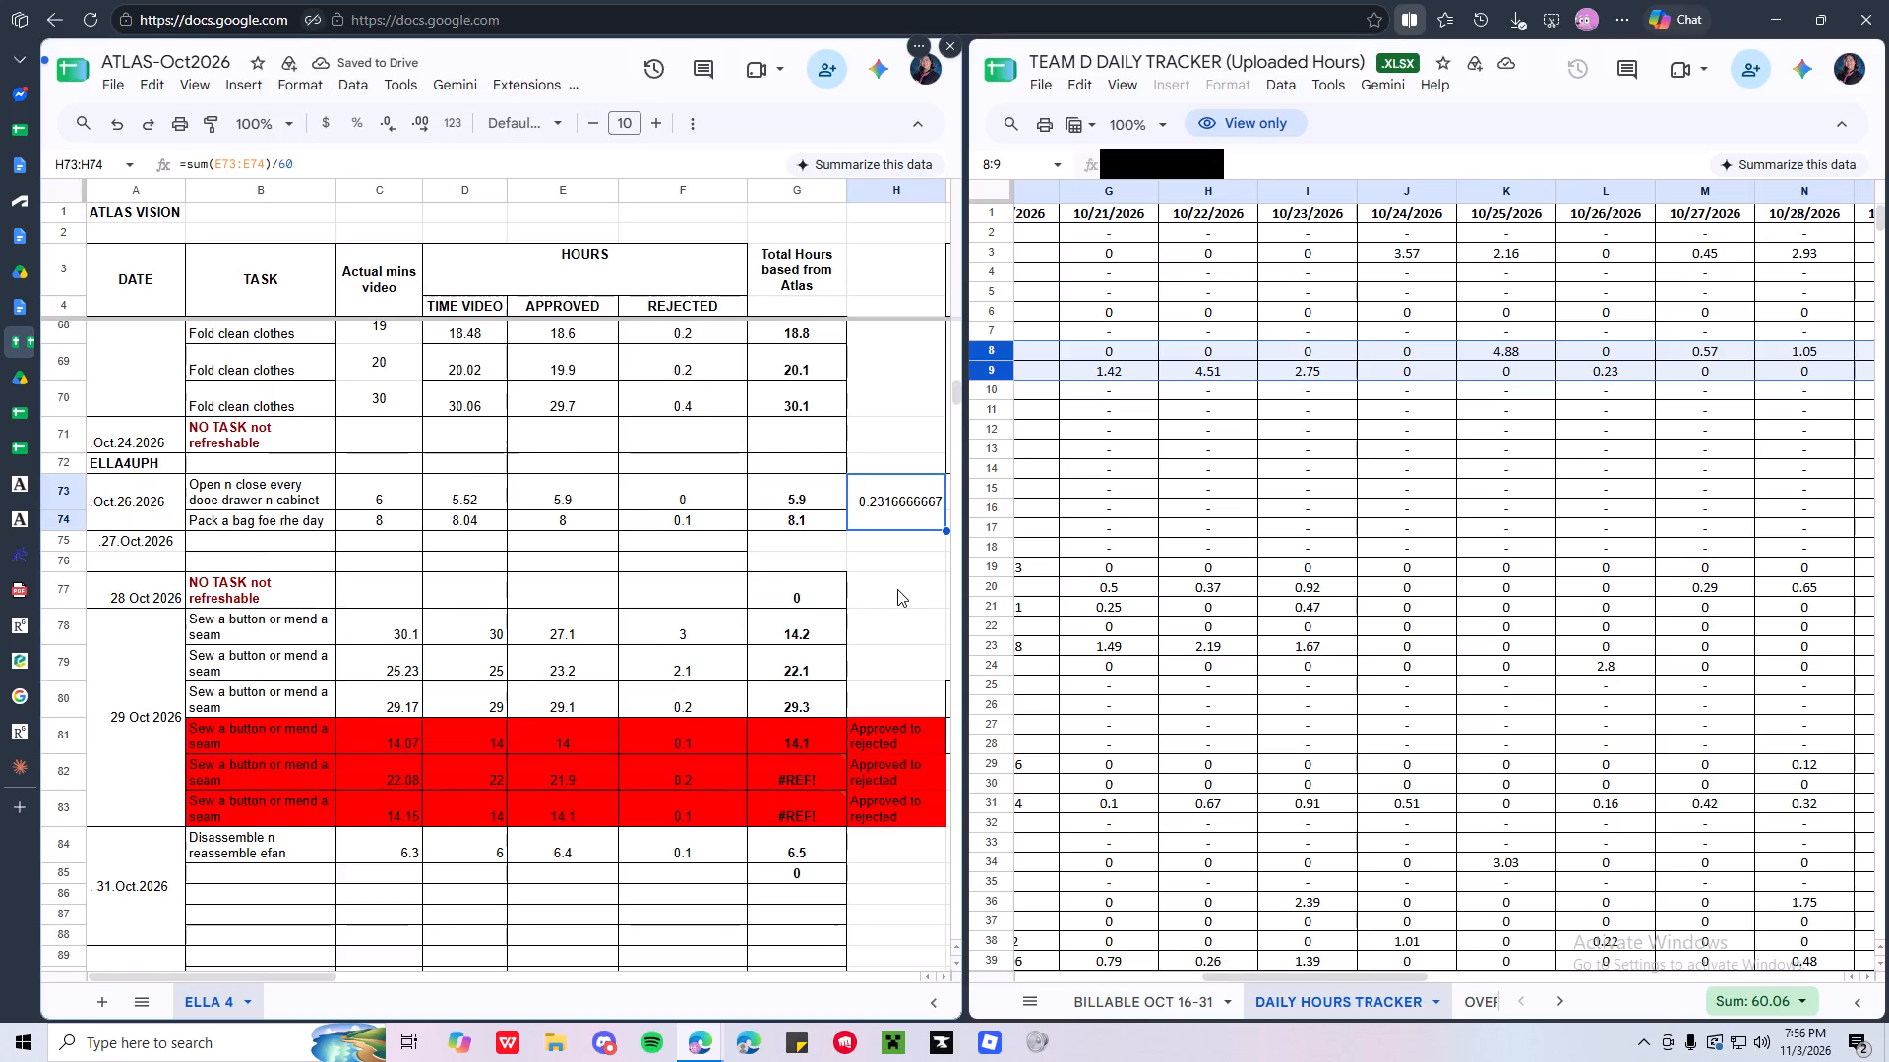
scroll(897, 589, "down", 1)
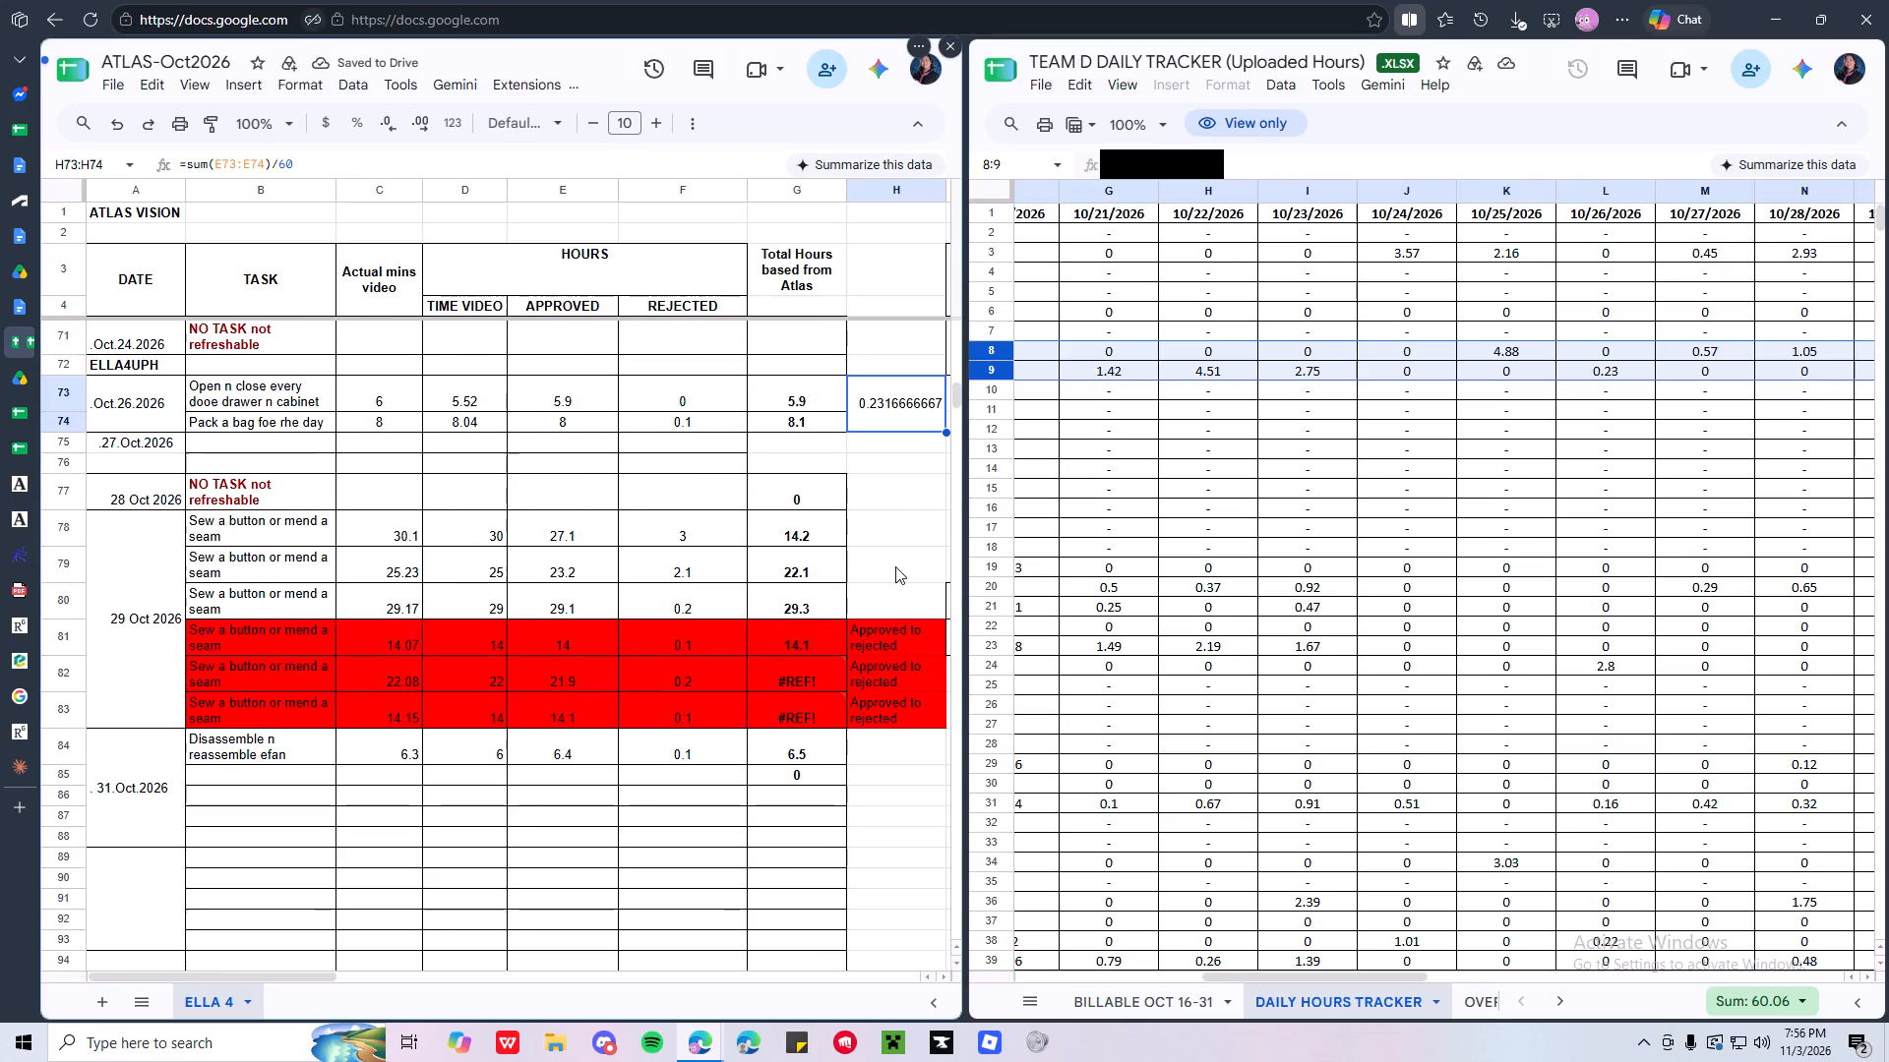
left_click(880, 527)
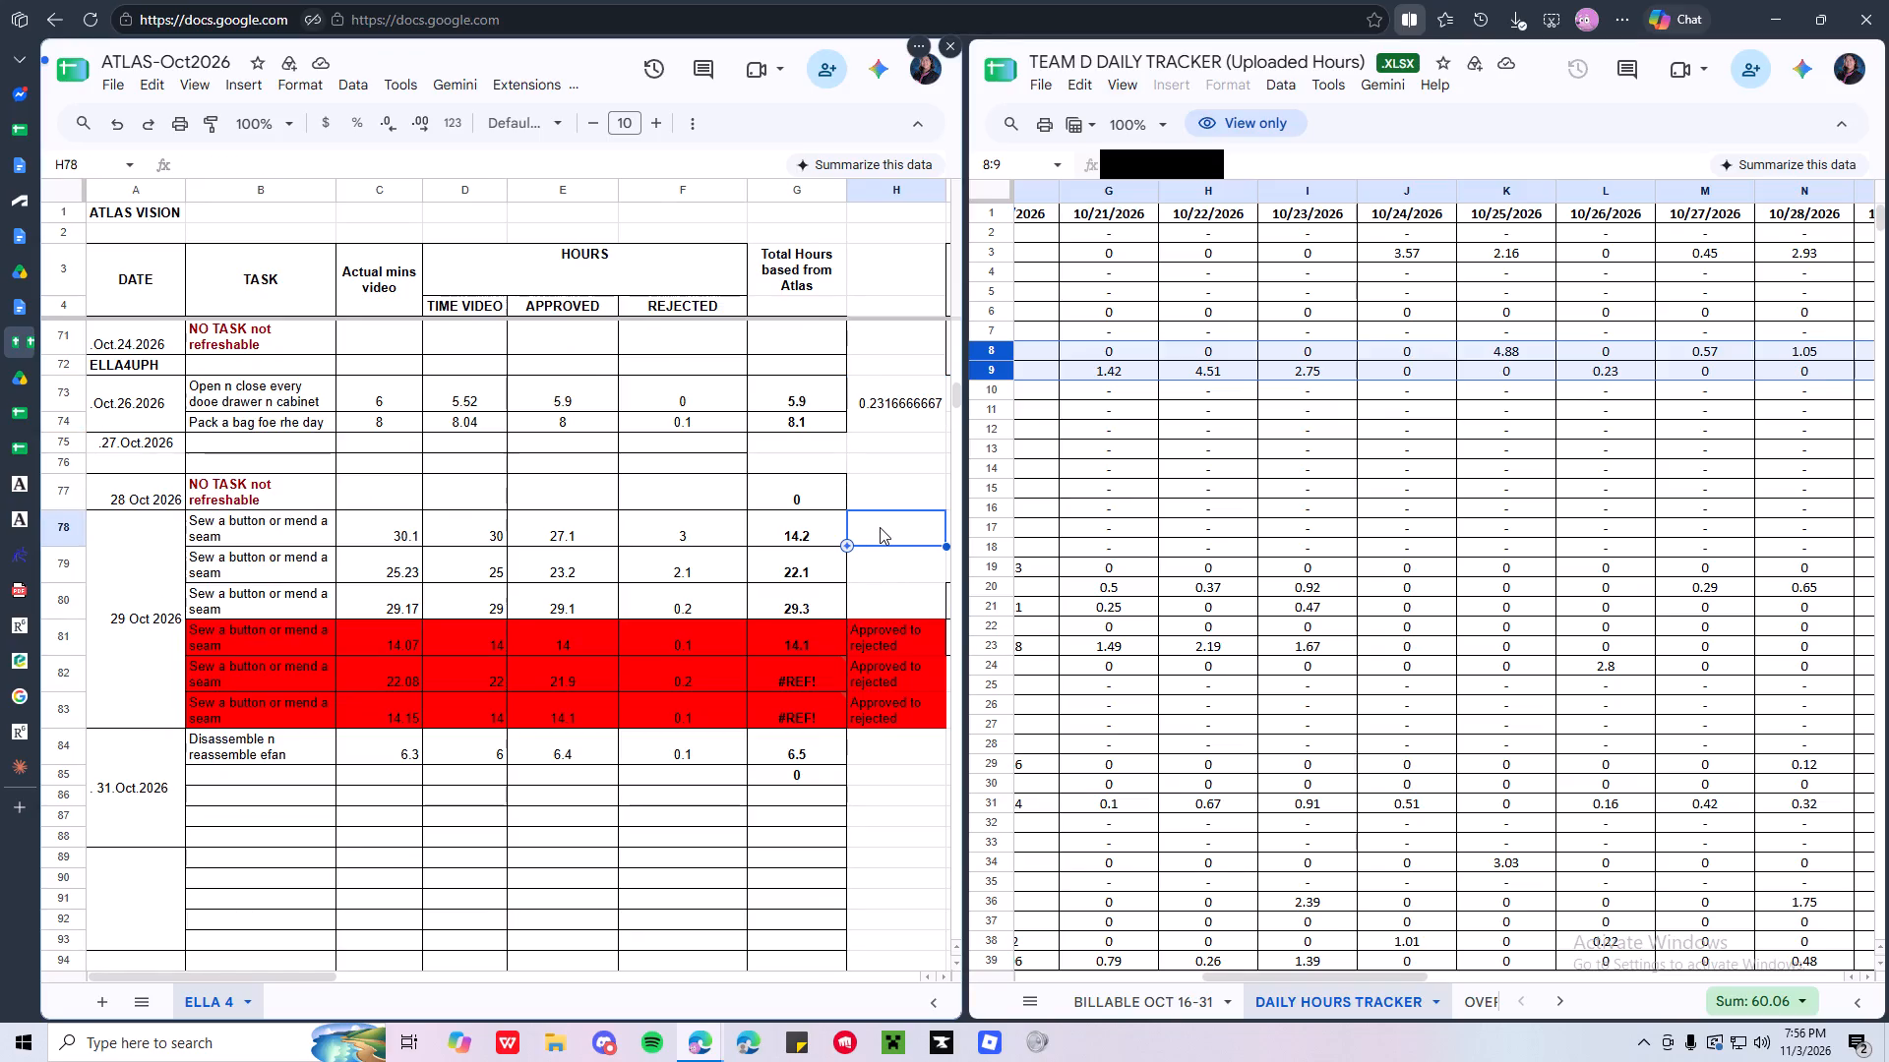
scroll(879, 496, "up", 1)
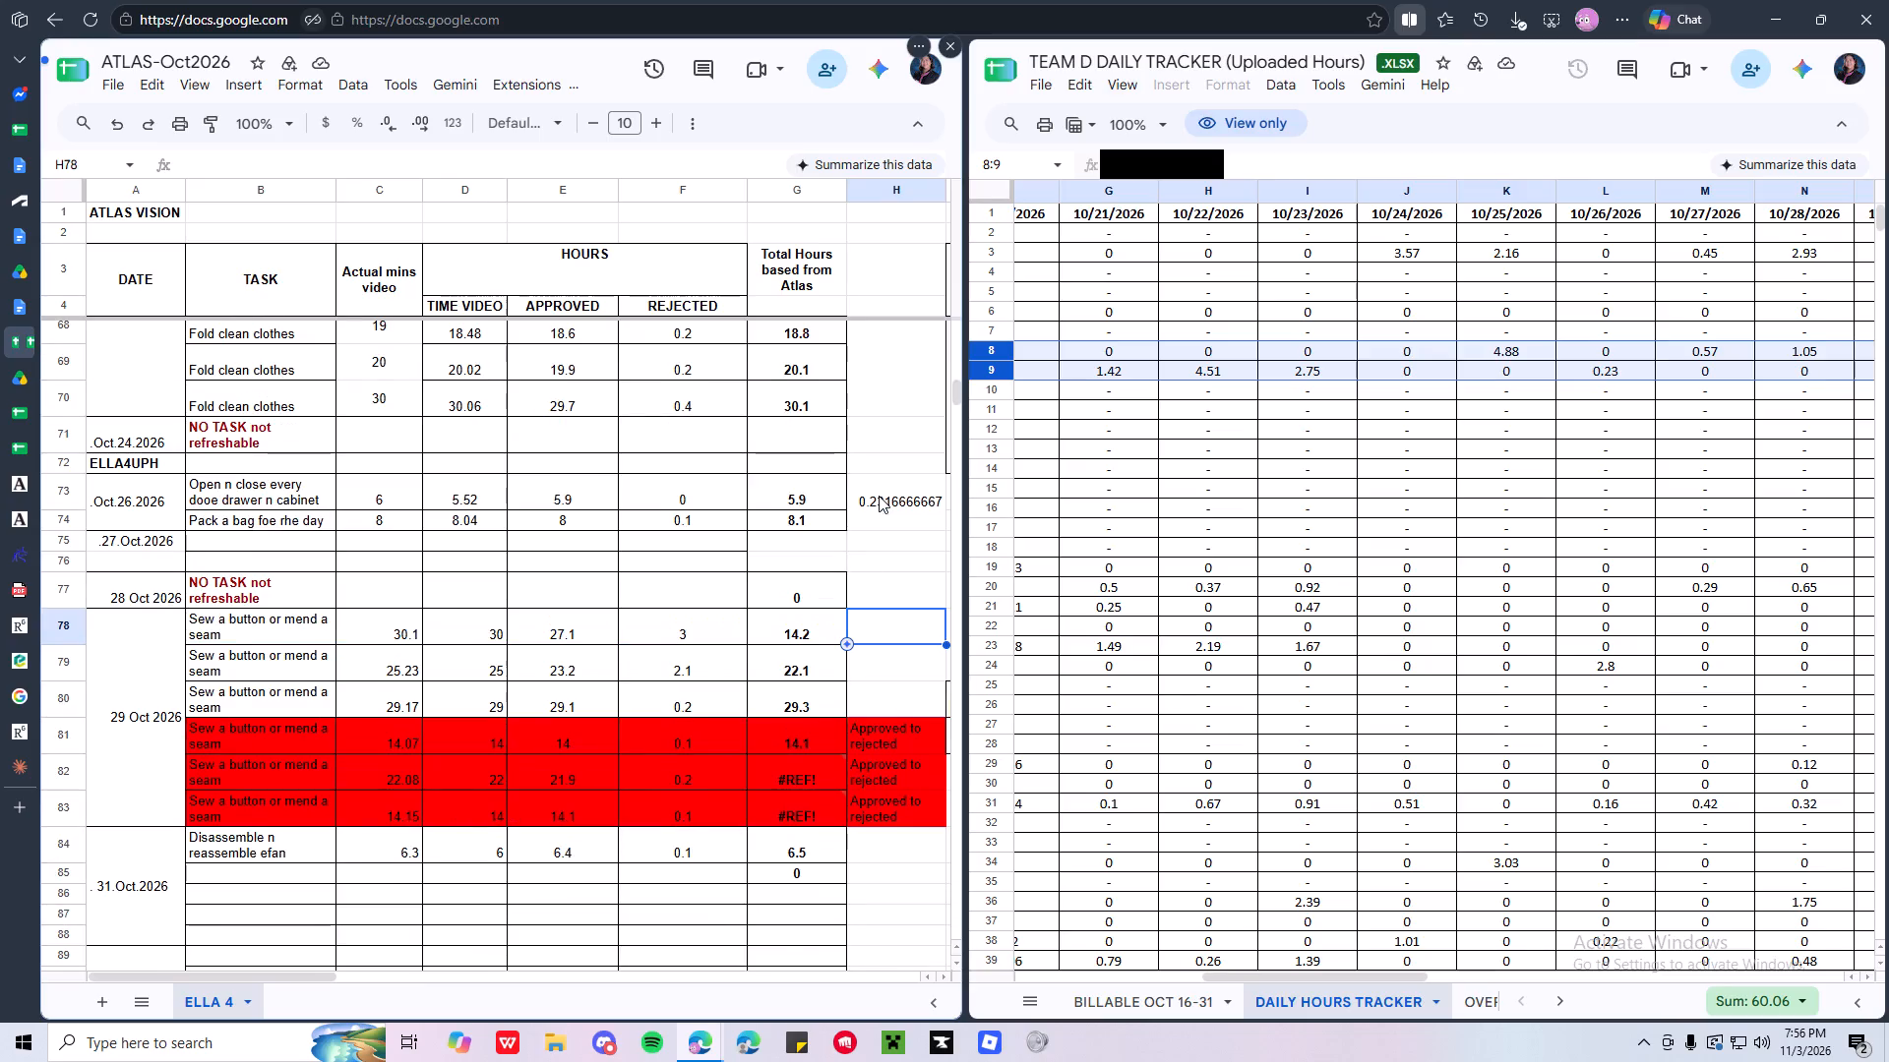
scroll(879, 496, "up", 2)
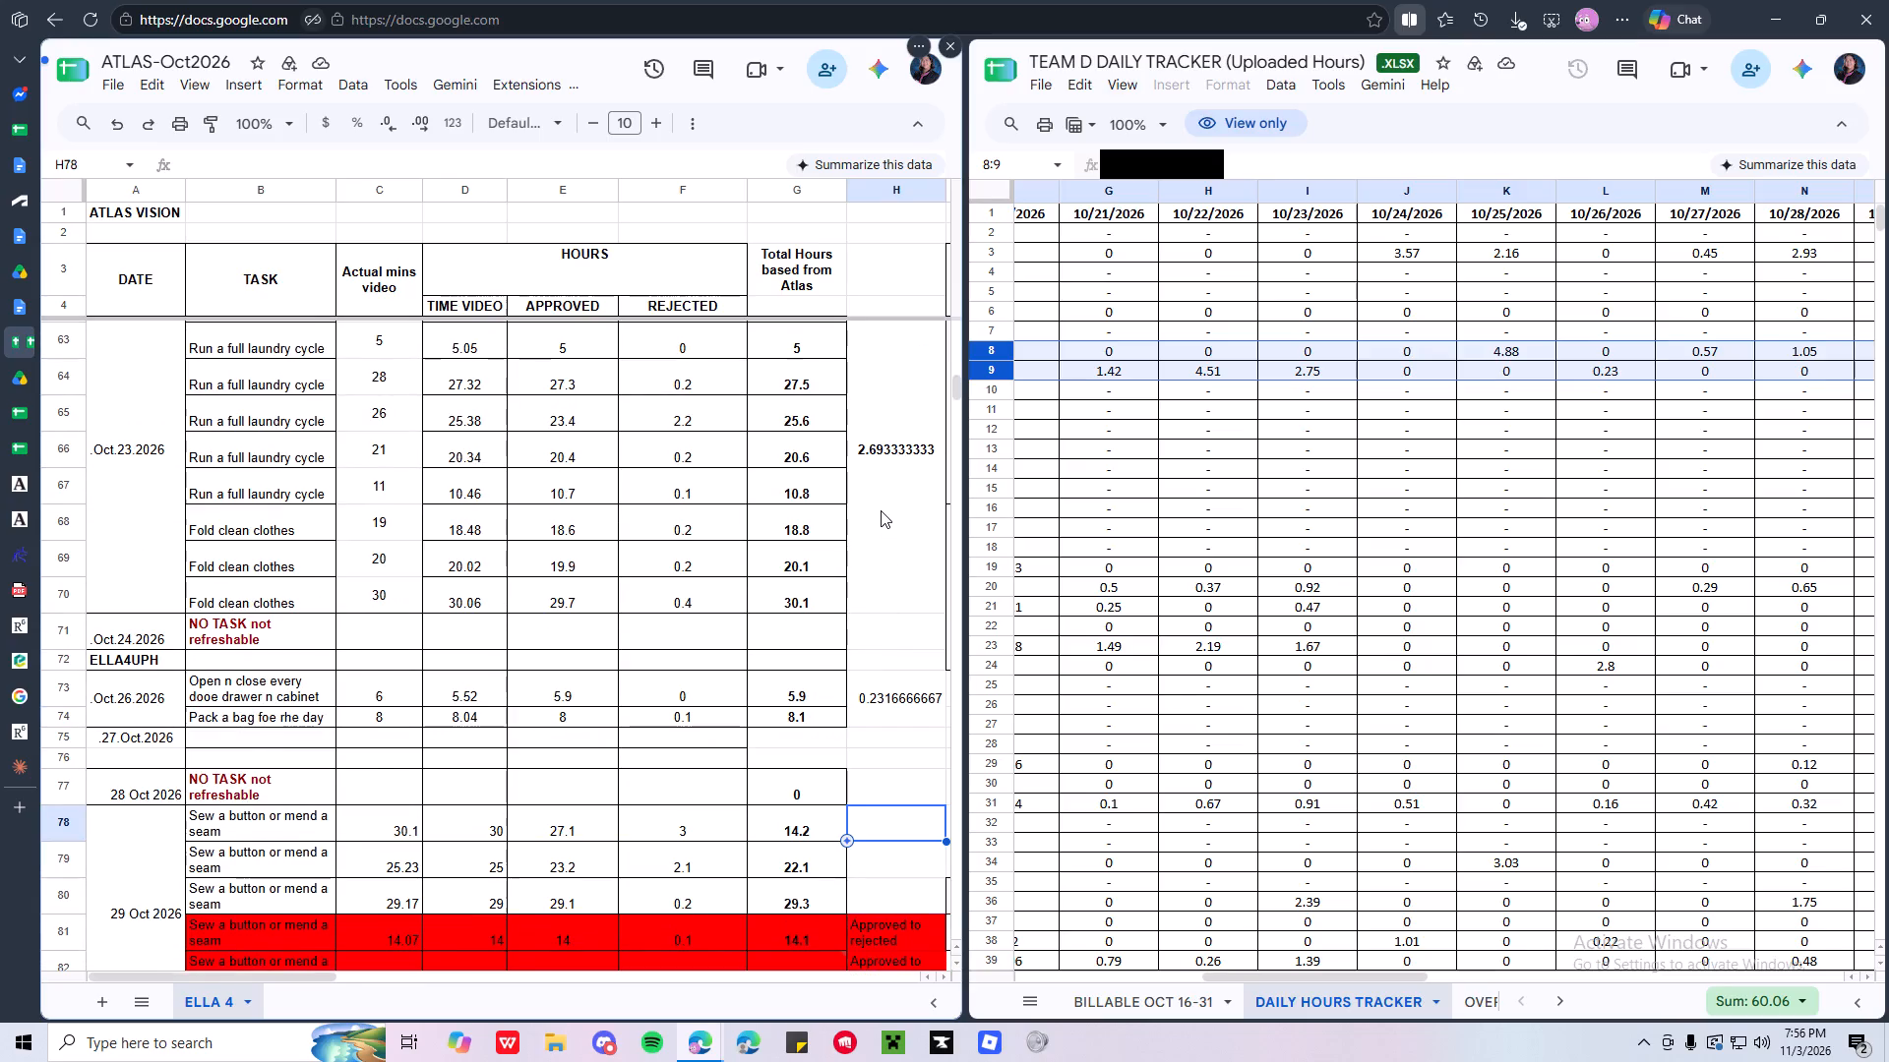
Check the Oct.23 and Oct.26 total formulas in column H against tracker rows 8 and 9, viewing the tracker dates through 10/31/2026.
left_click(882, 508)
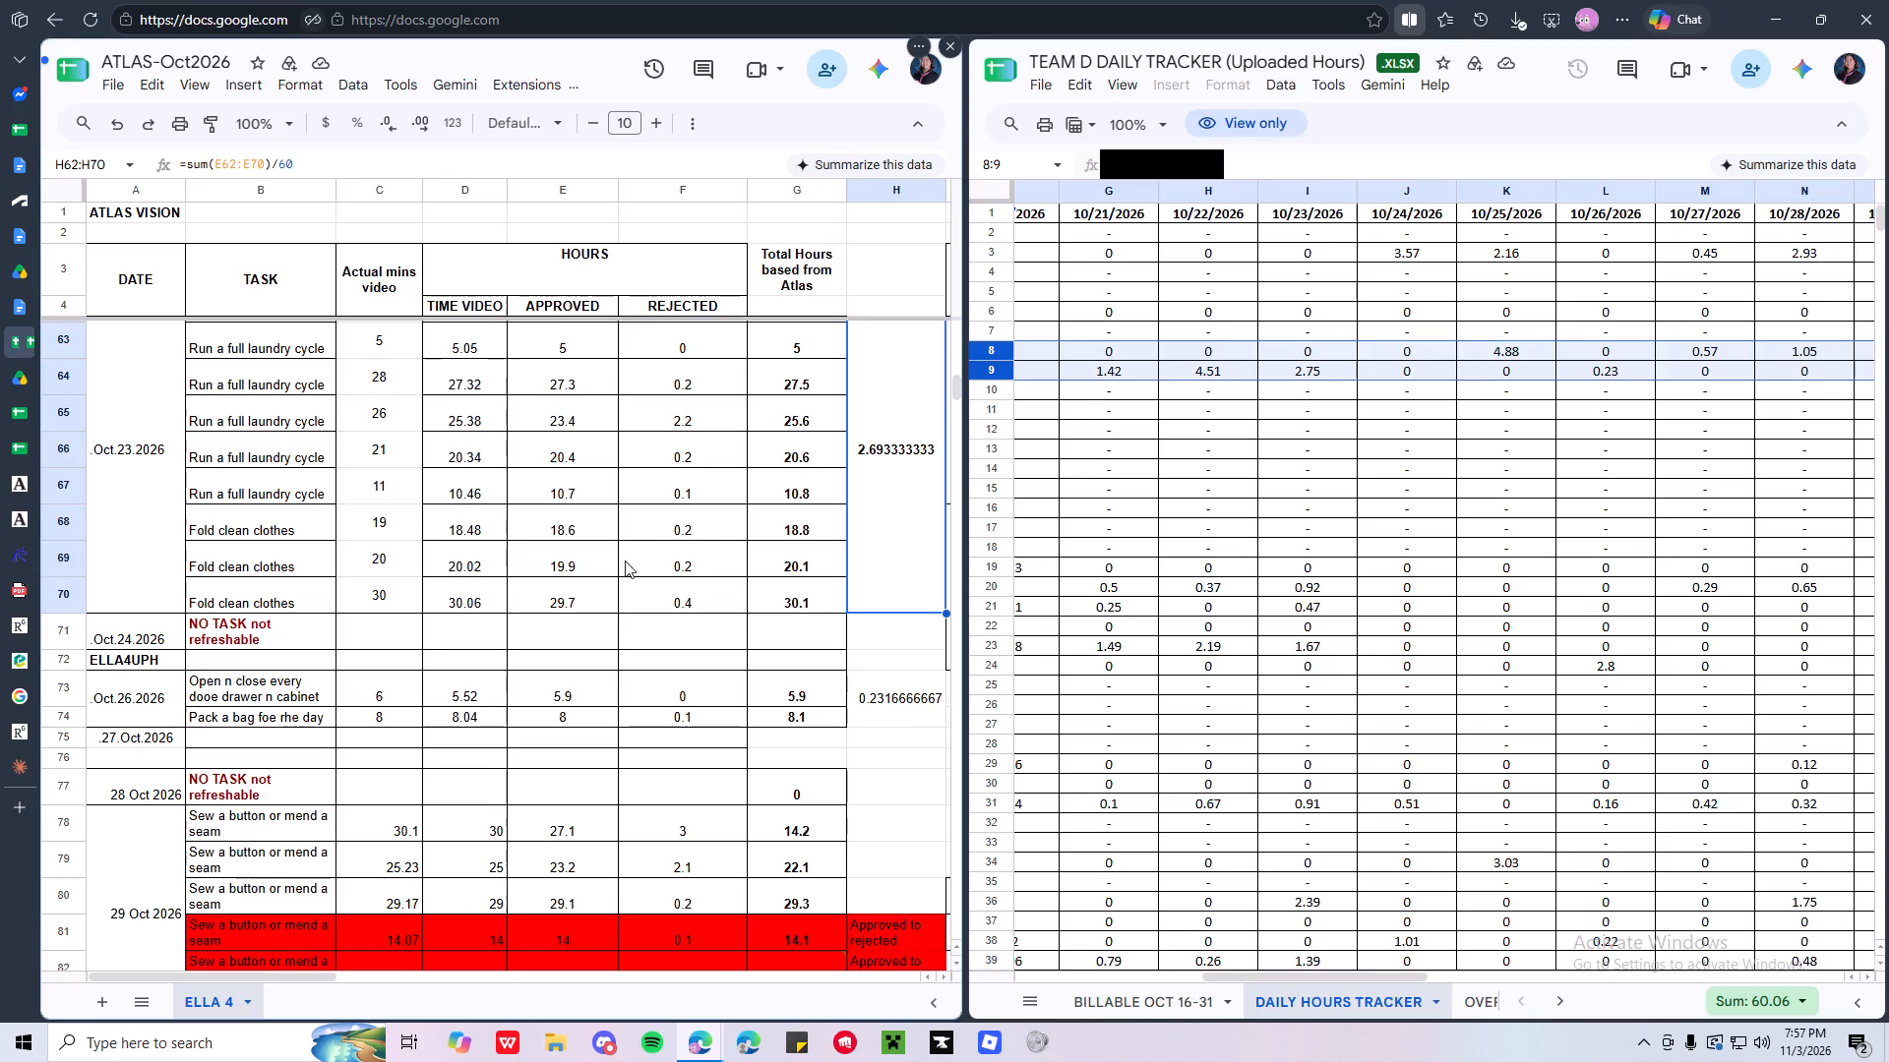
scroll(645, 524, "up", 1)
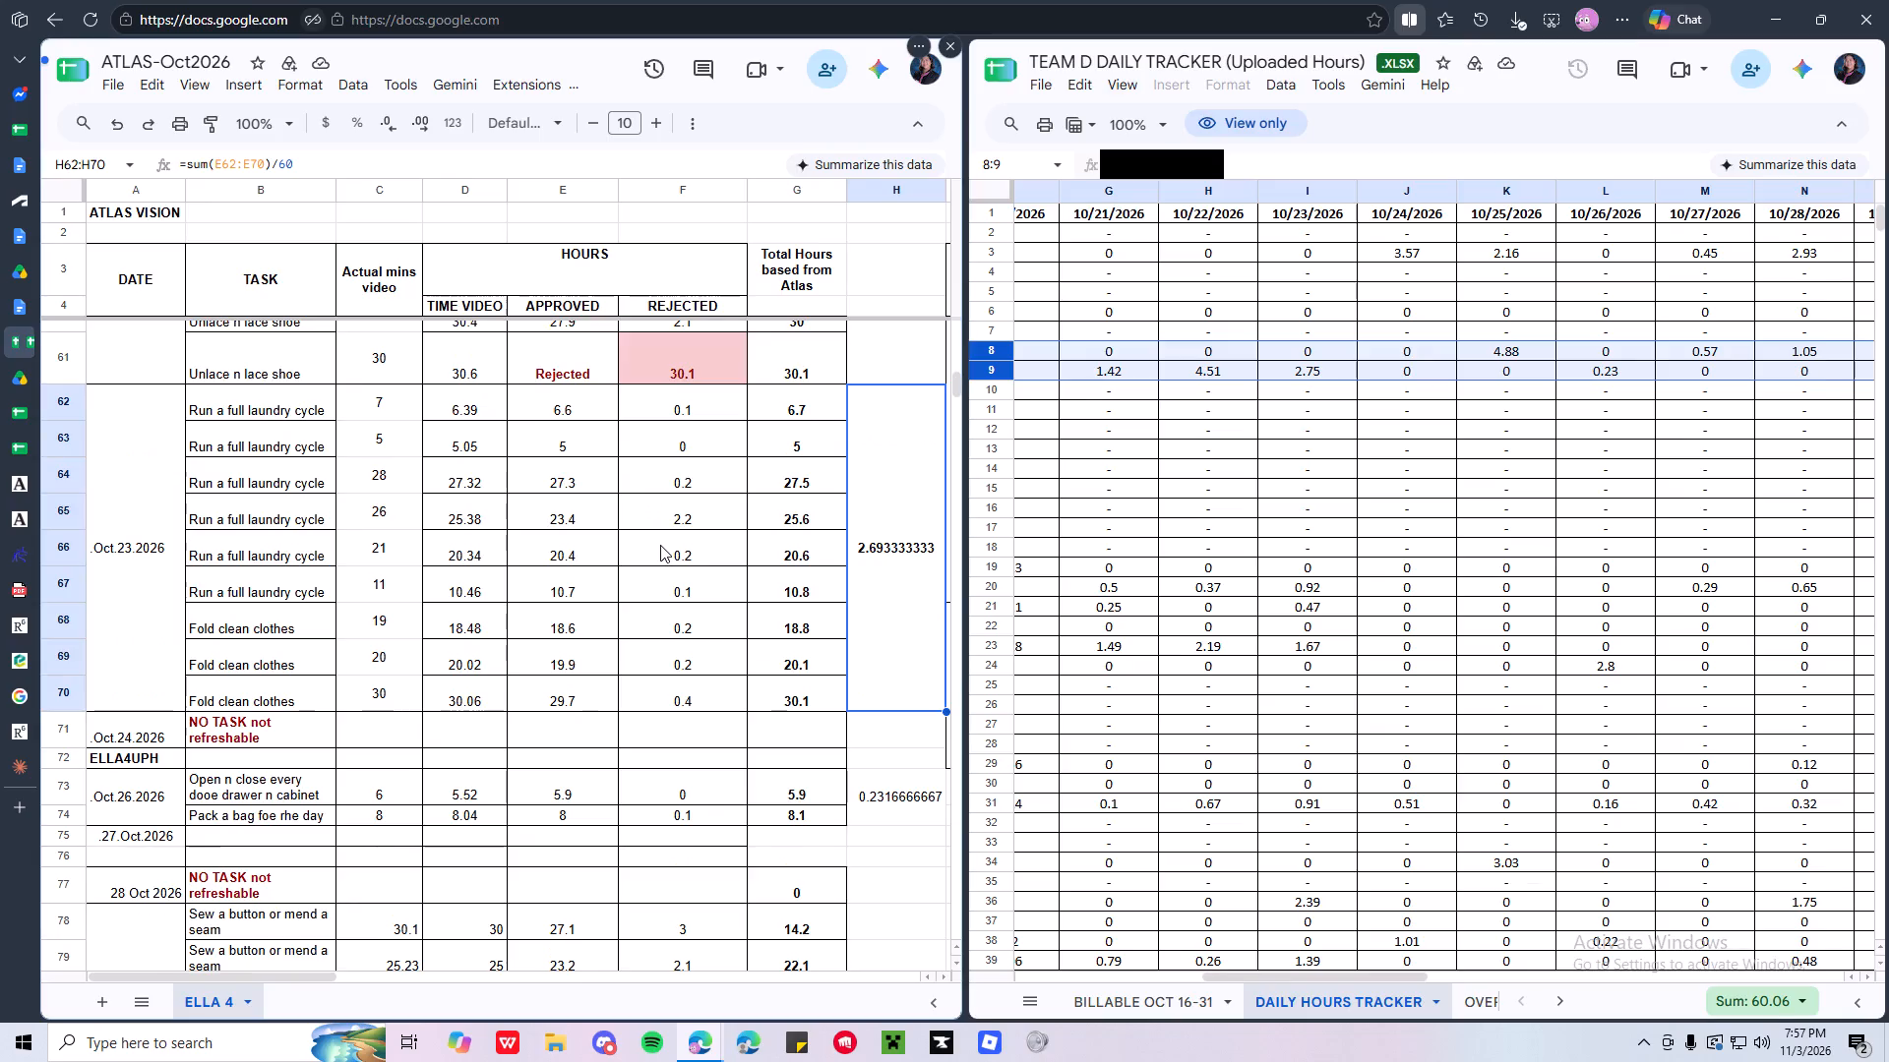
scroll(660, 542, "up", 1)
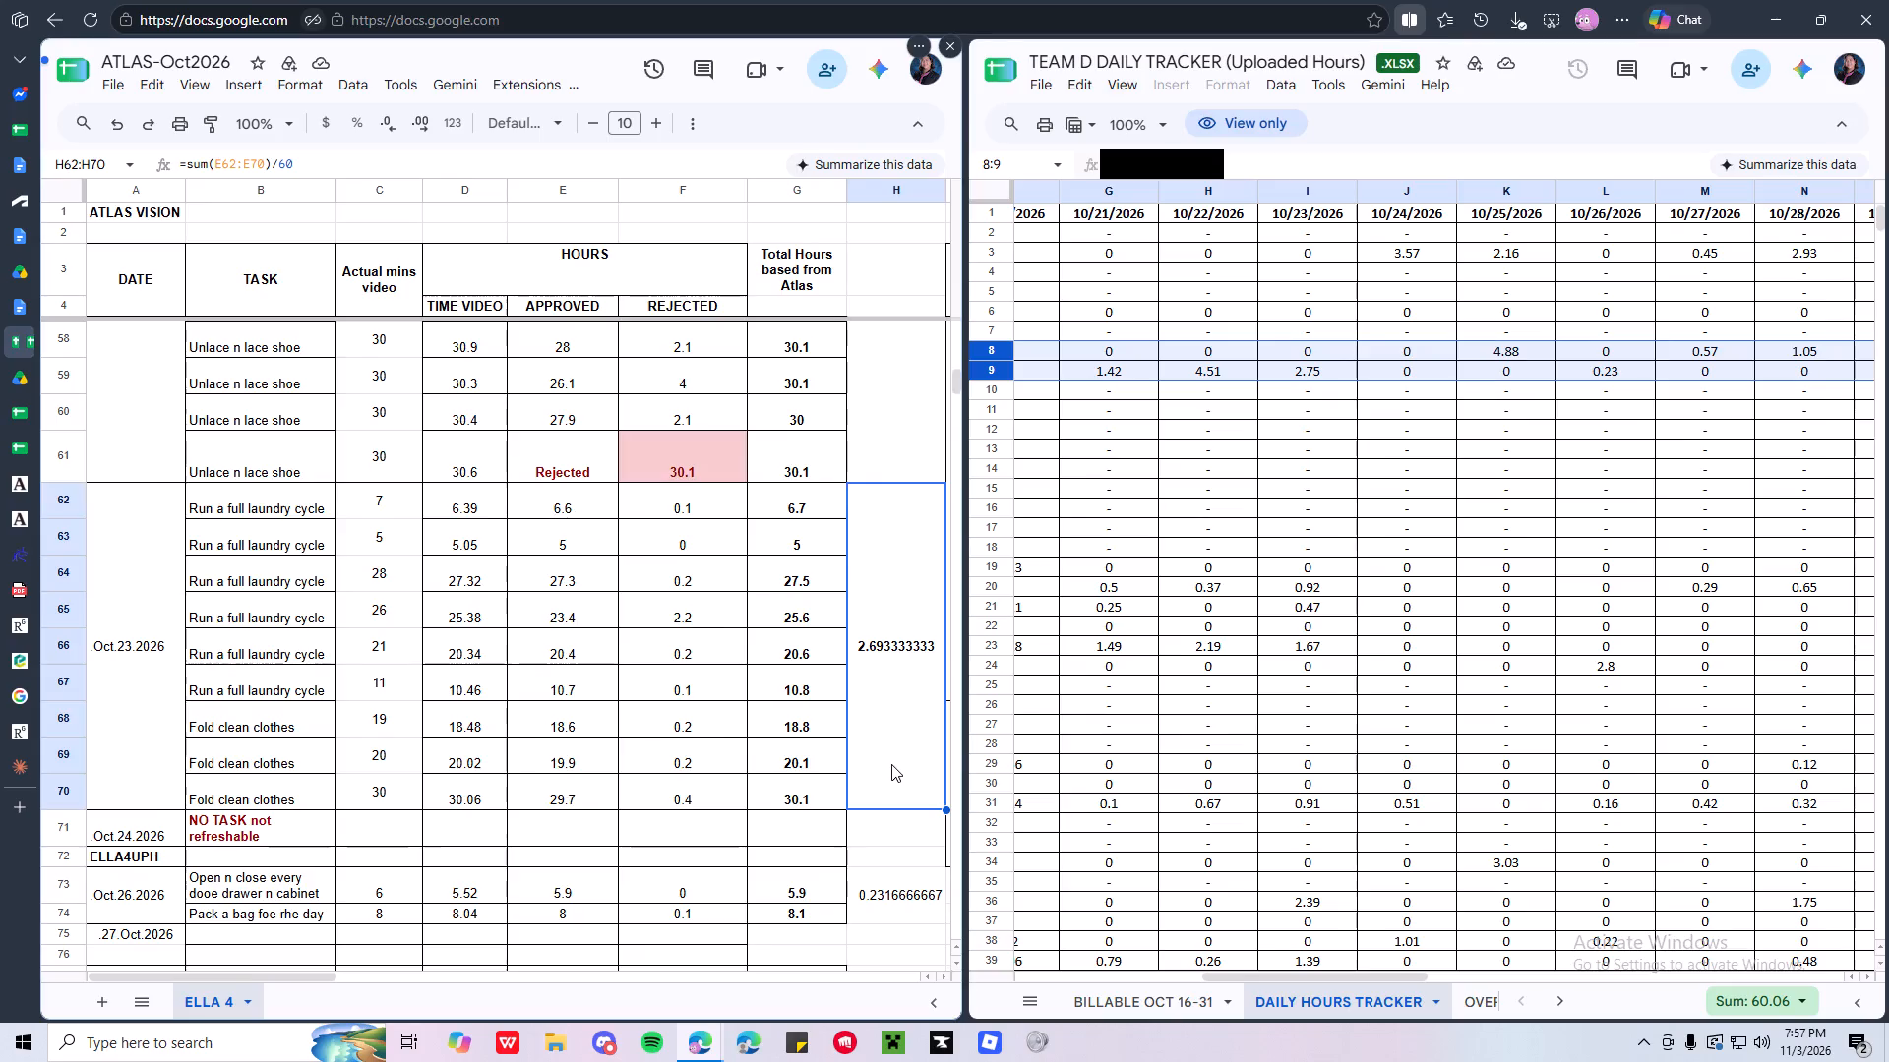
scroll(894, 749, "down", 2)
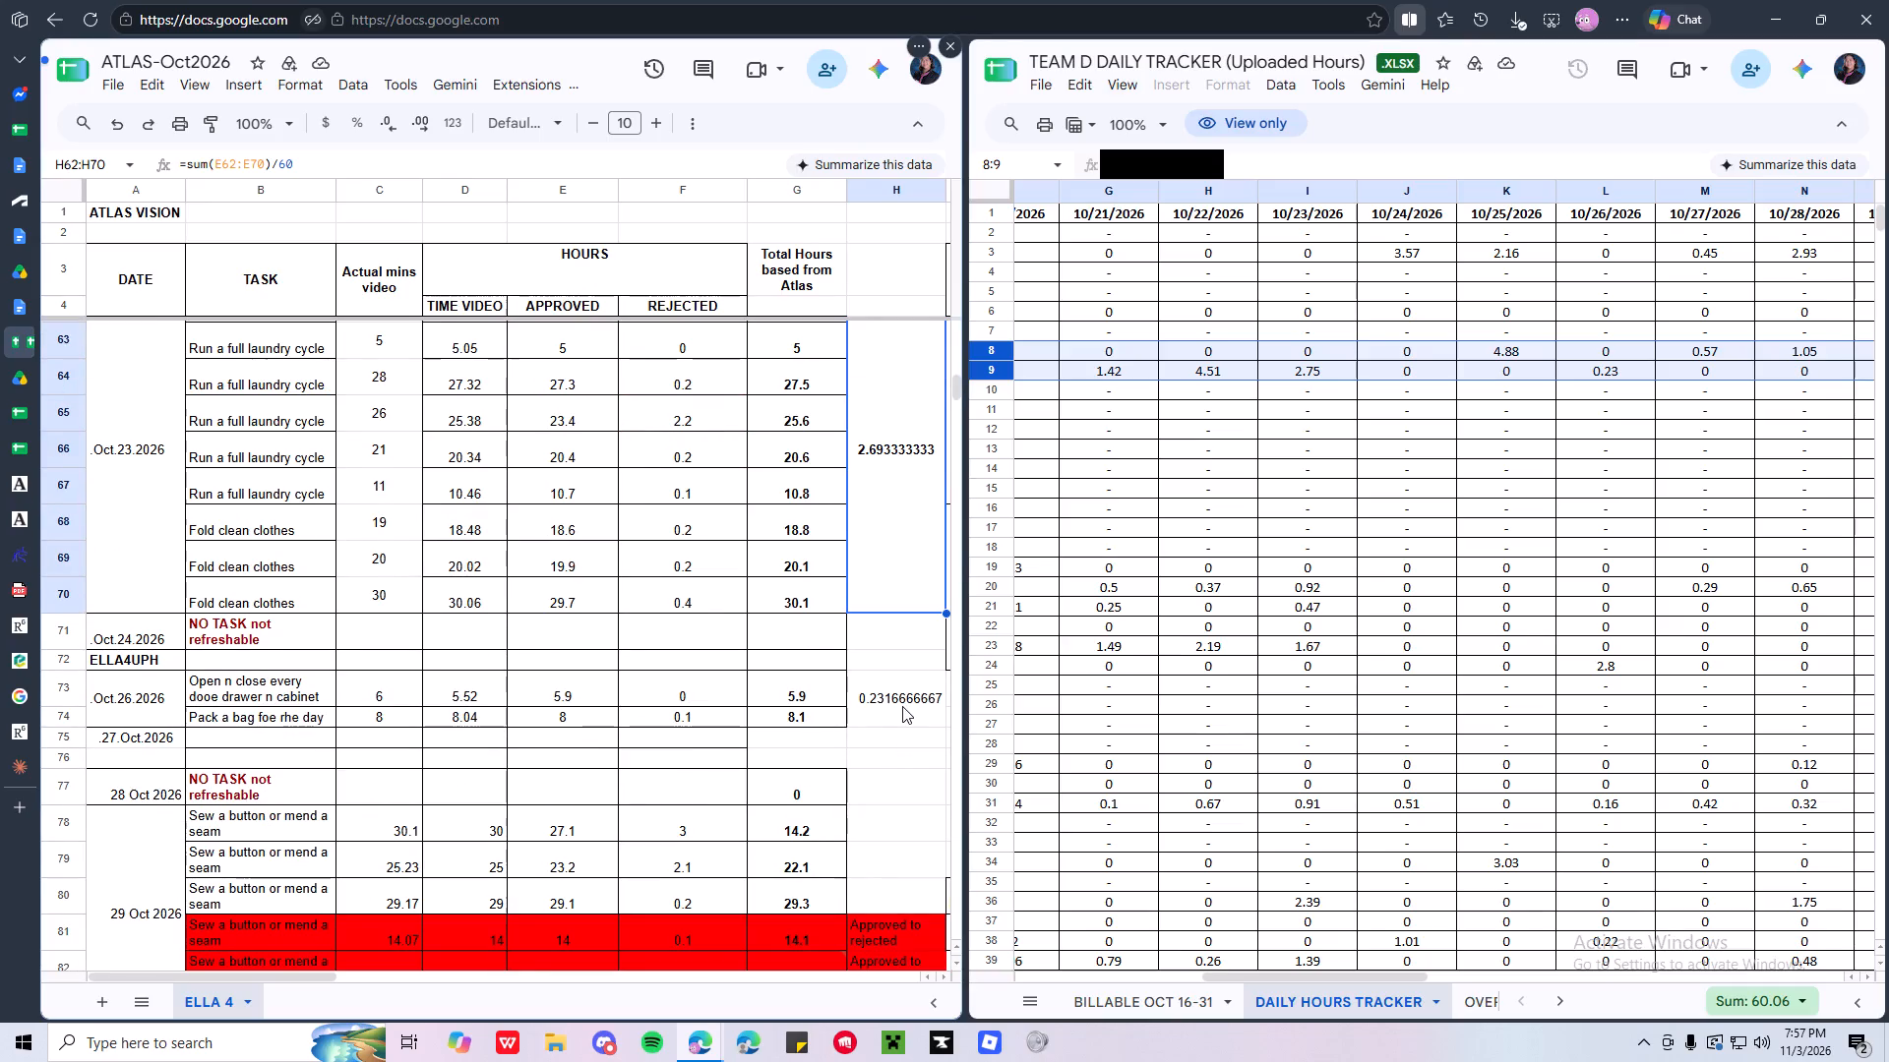
left_click(902, 701)
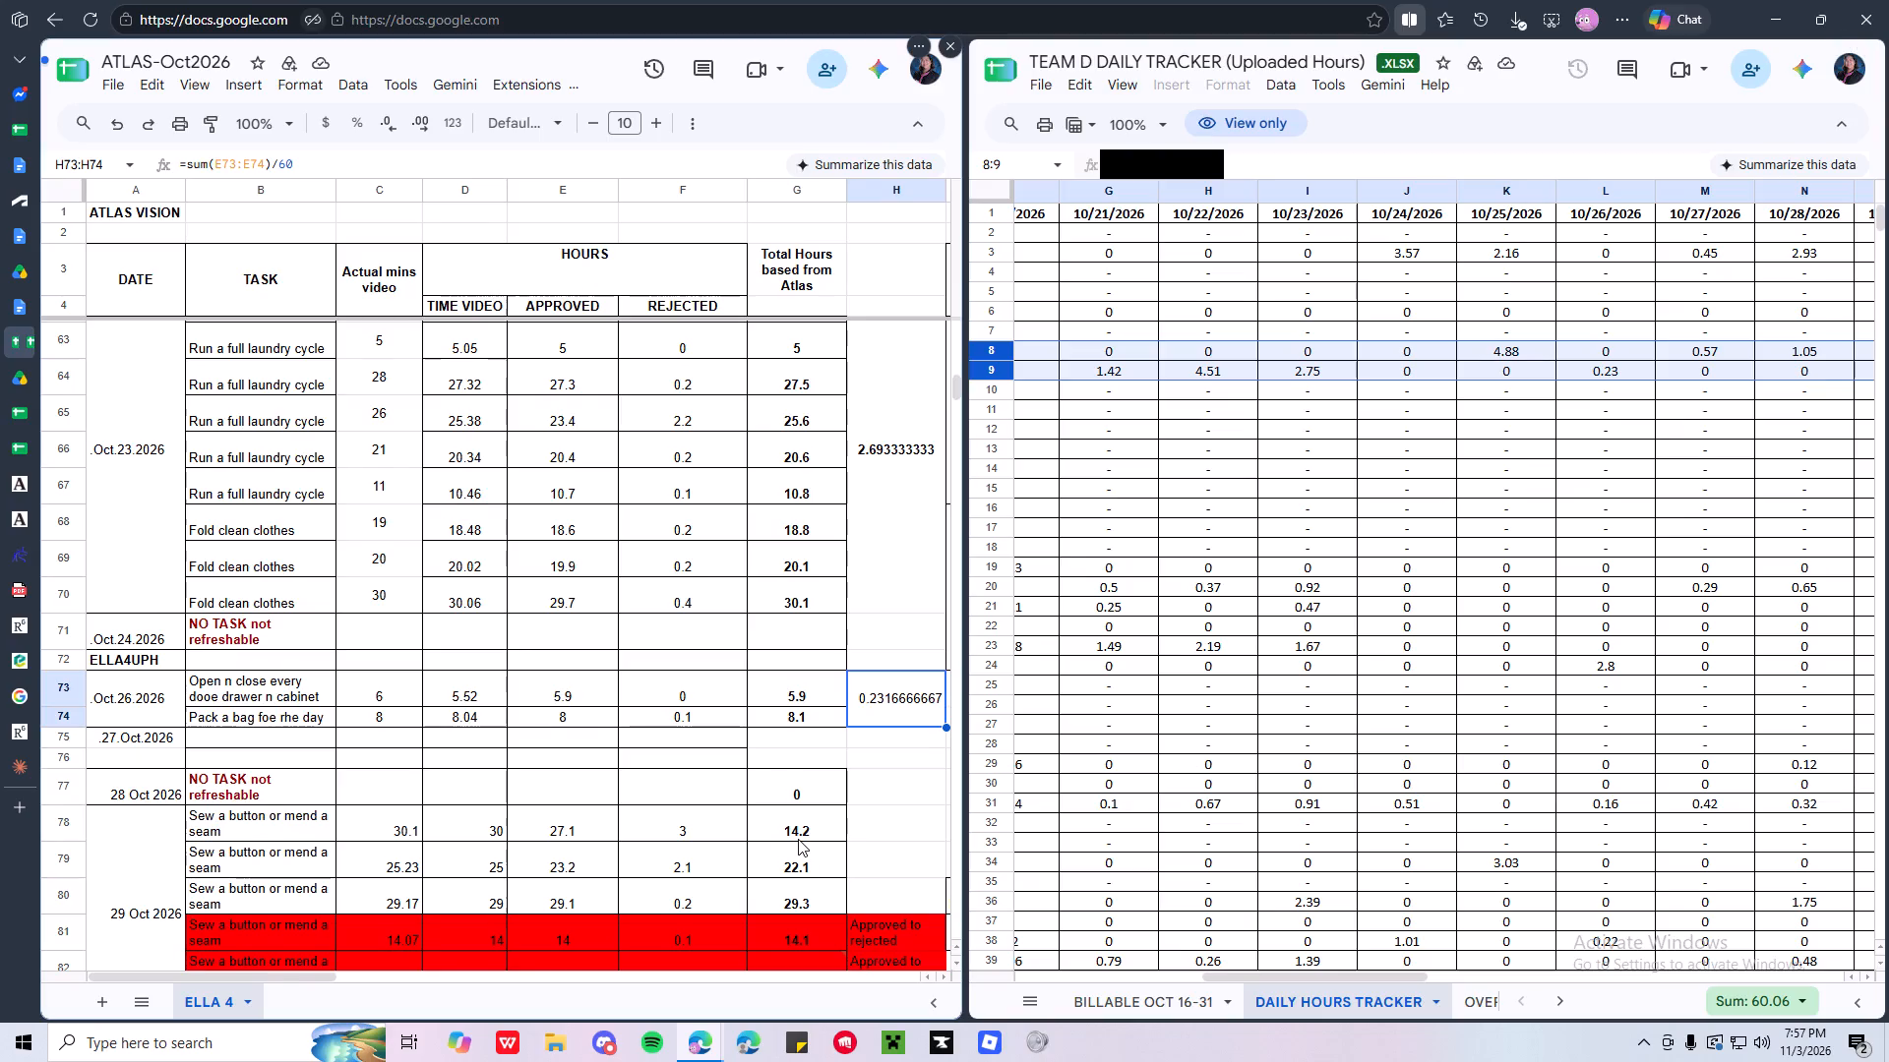
scroll(798, 839, "down", 1)
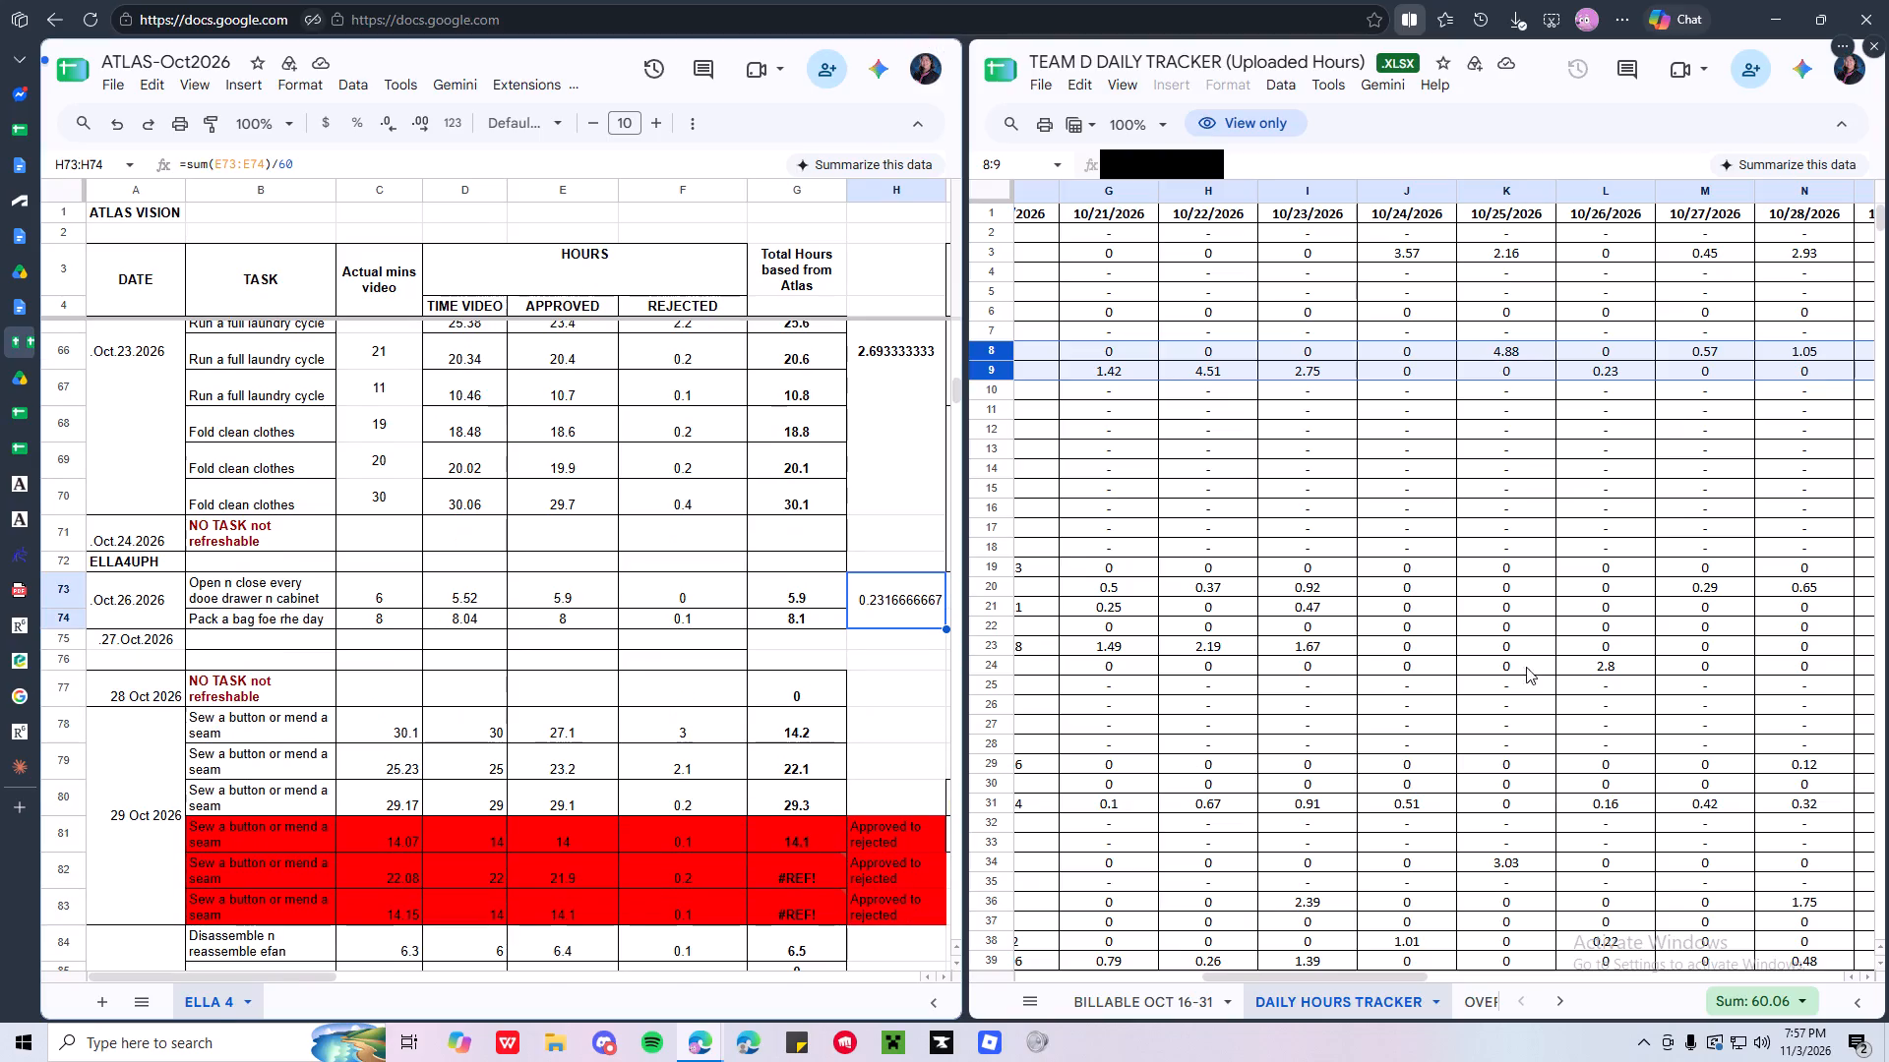
left_click(1868, 977)
triple_click(1868, 977)
triple_click(1868, 977)
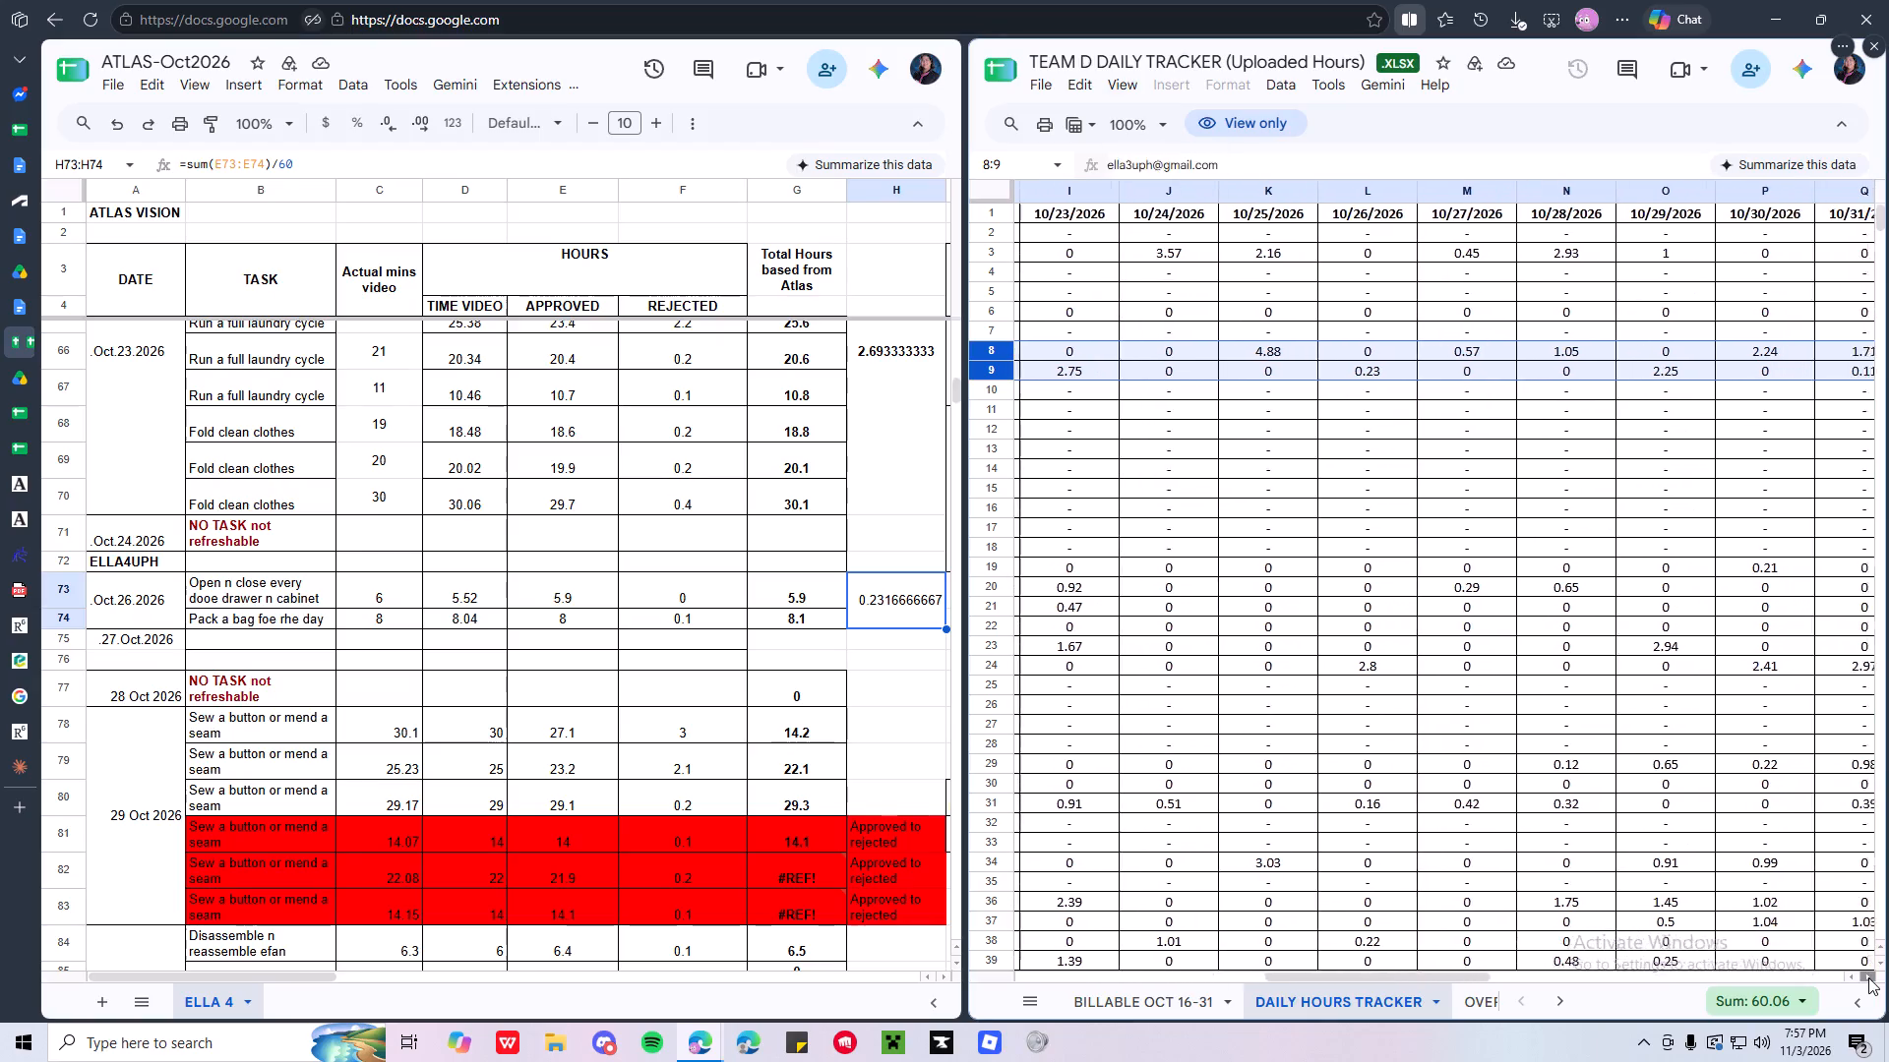
triple_click(1868, 977)
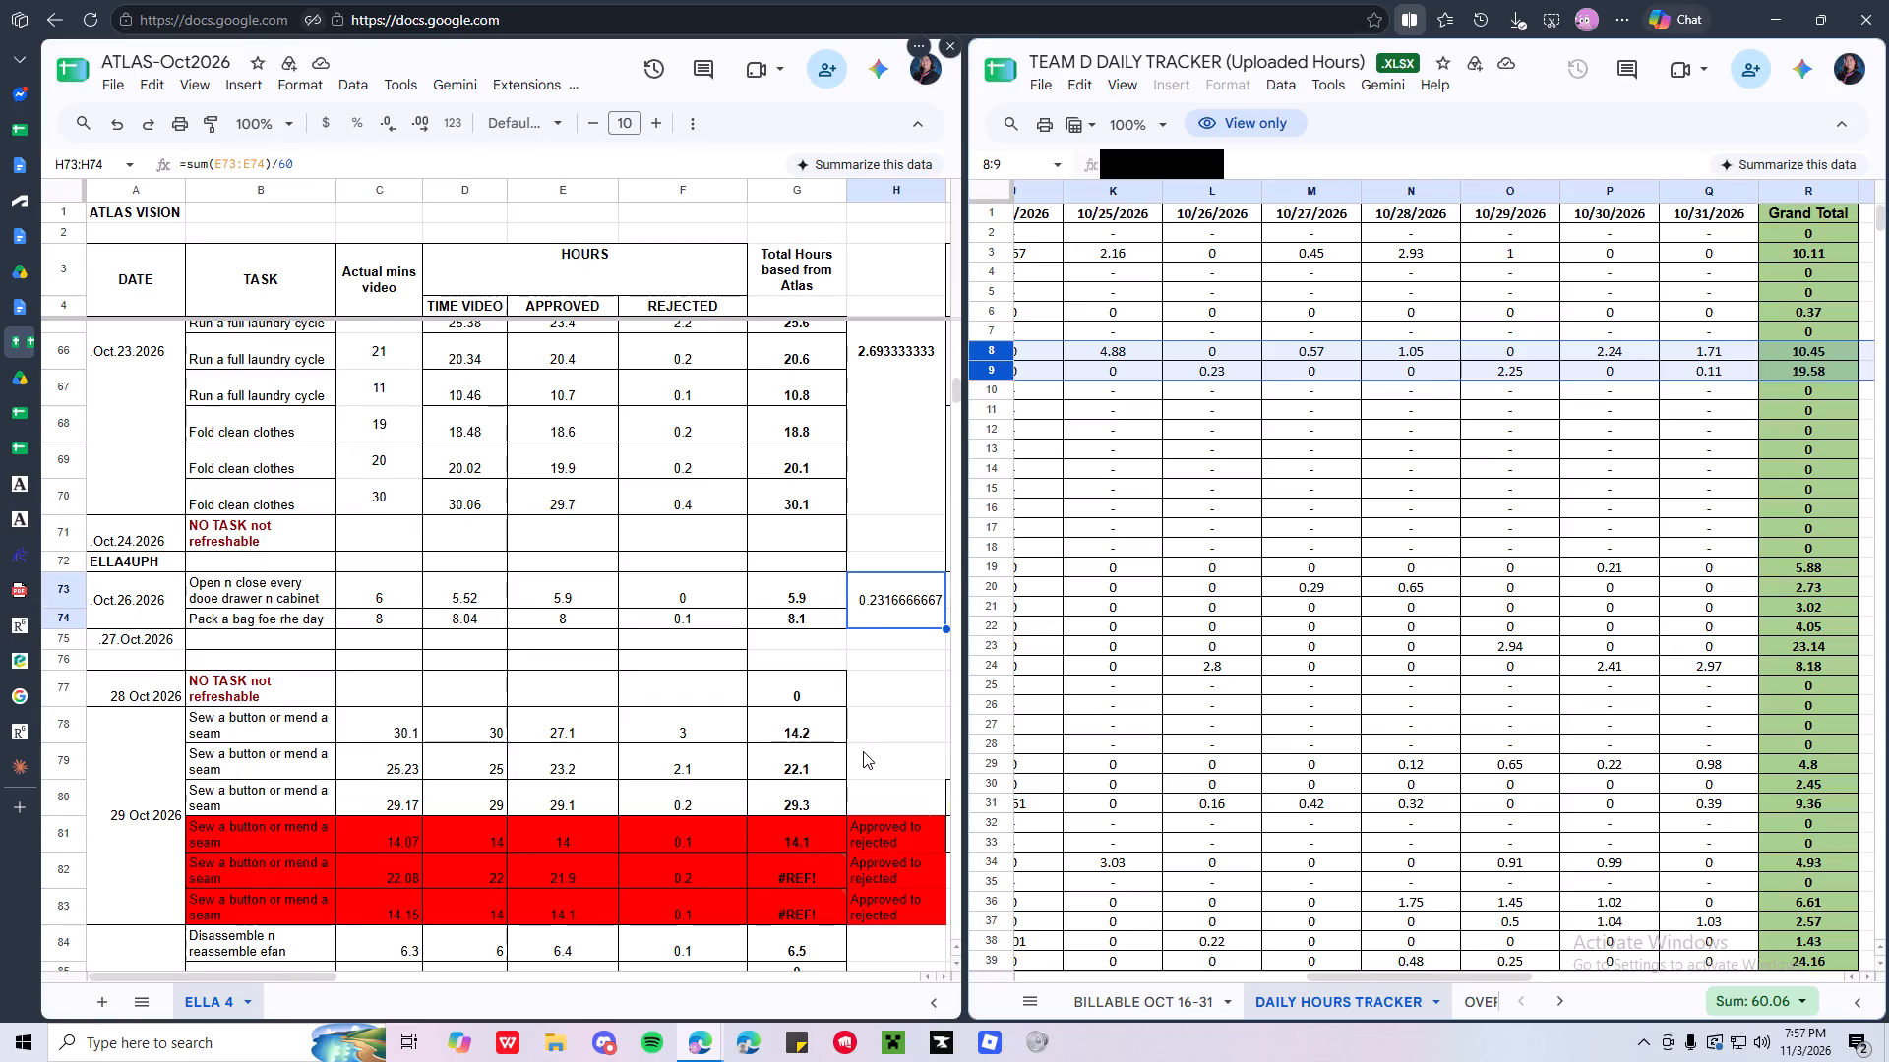
Enter =SUM(E78:E83) in cell H78 to add up the approved values of the 29 Oct 2026 entries.
scroll(863, 751, "down", 1)
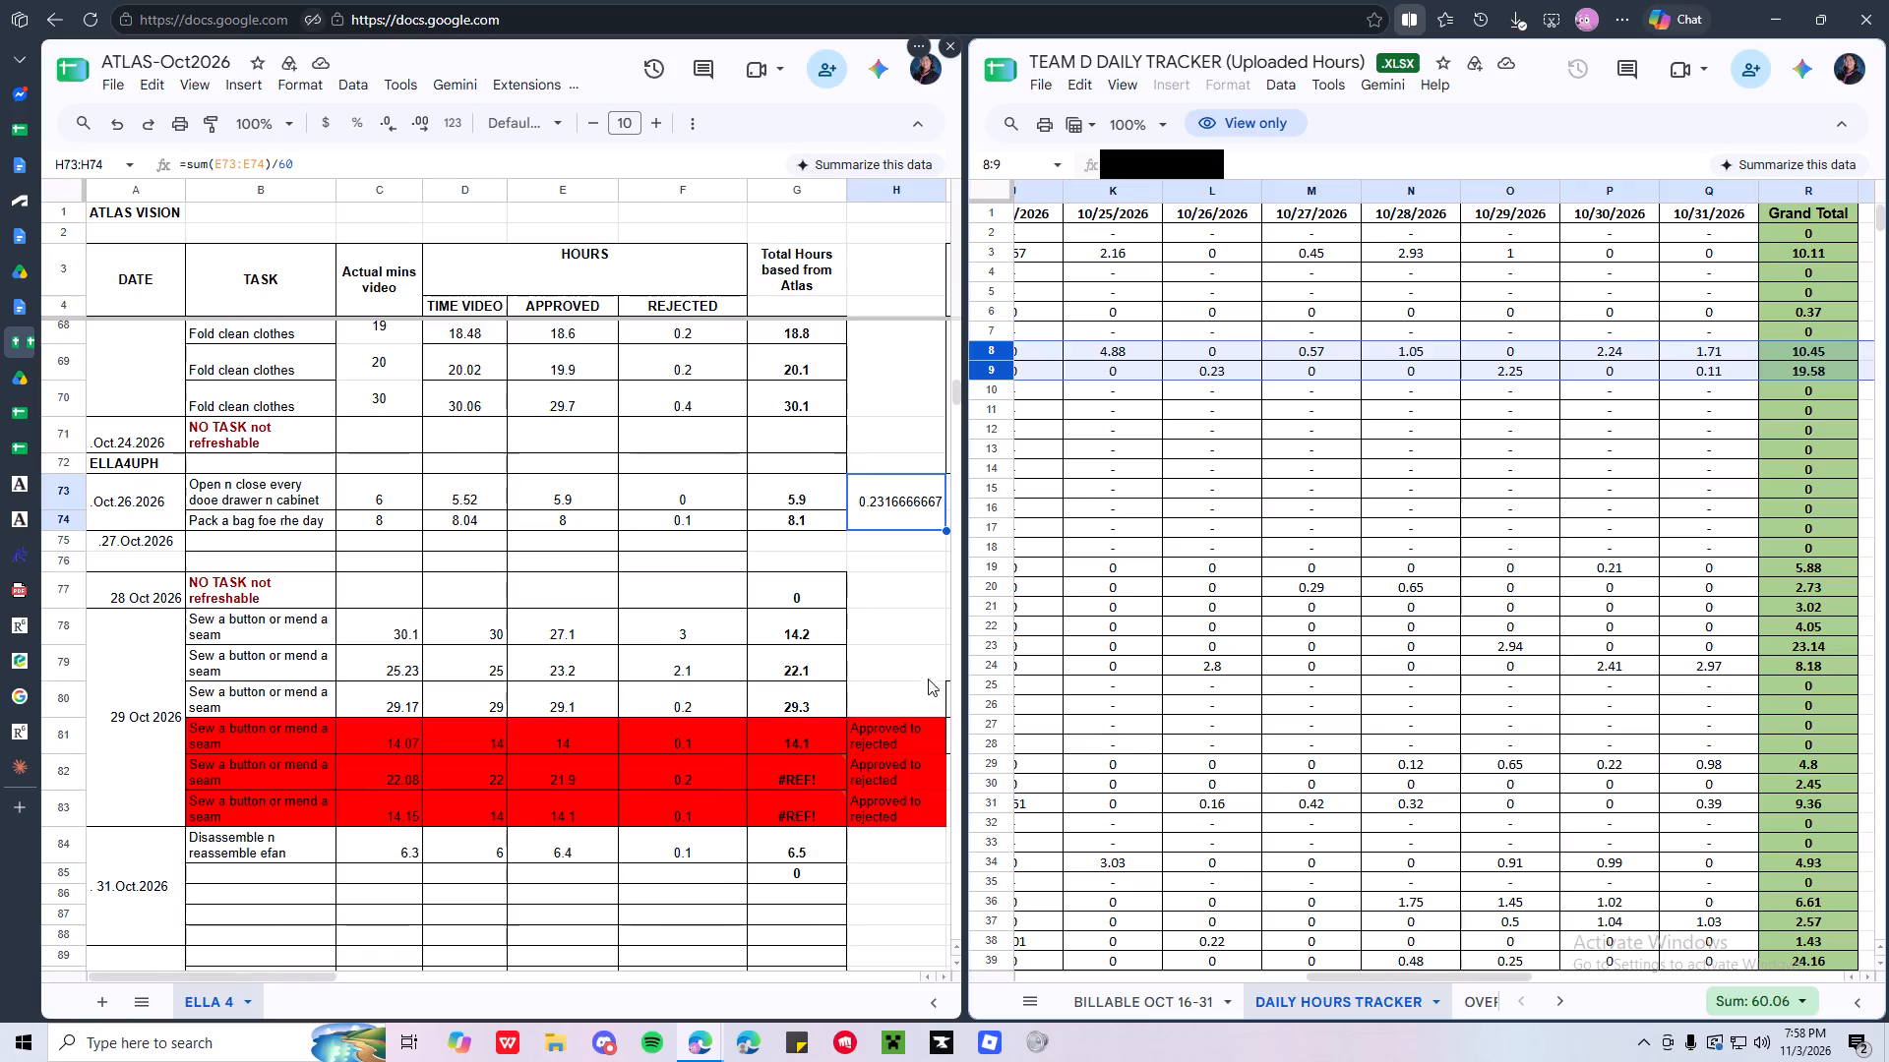
scroll(904, 637, "up", 2)
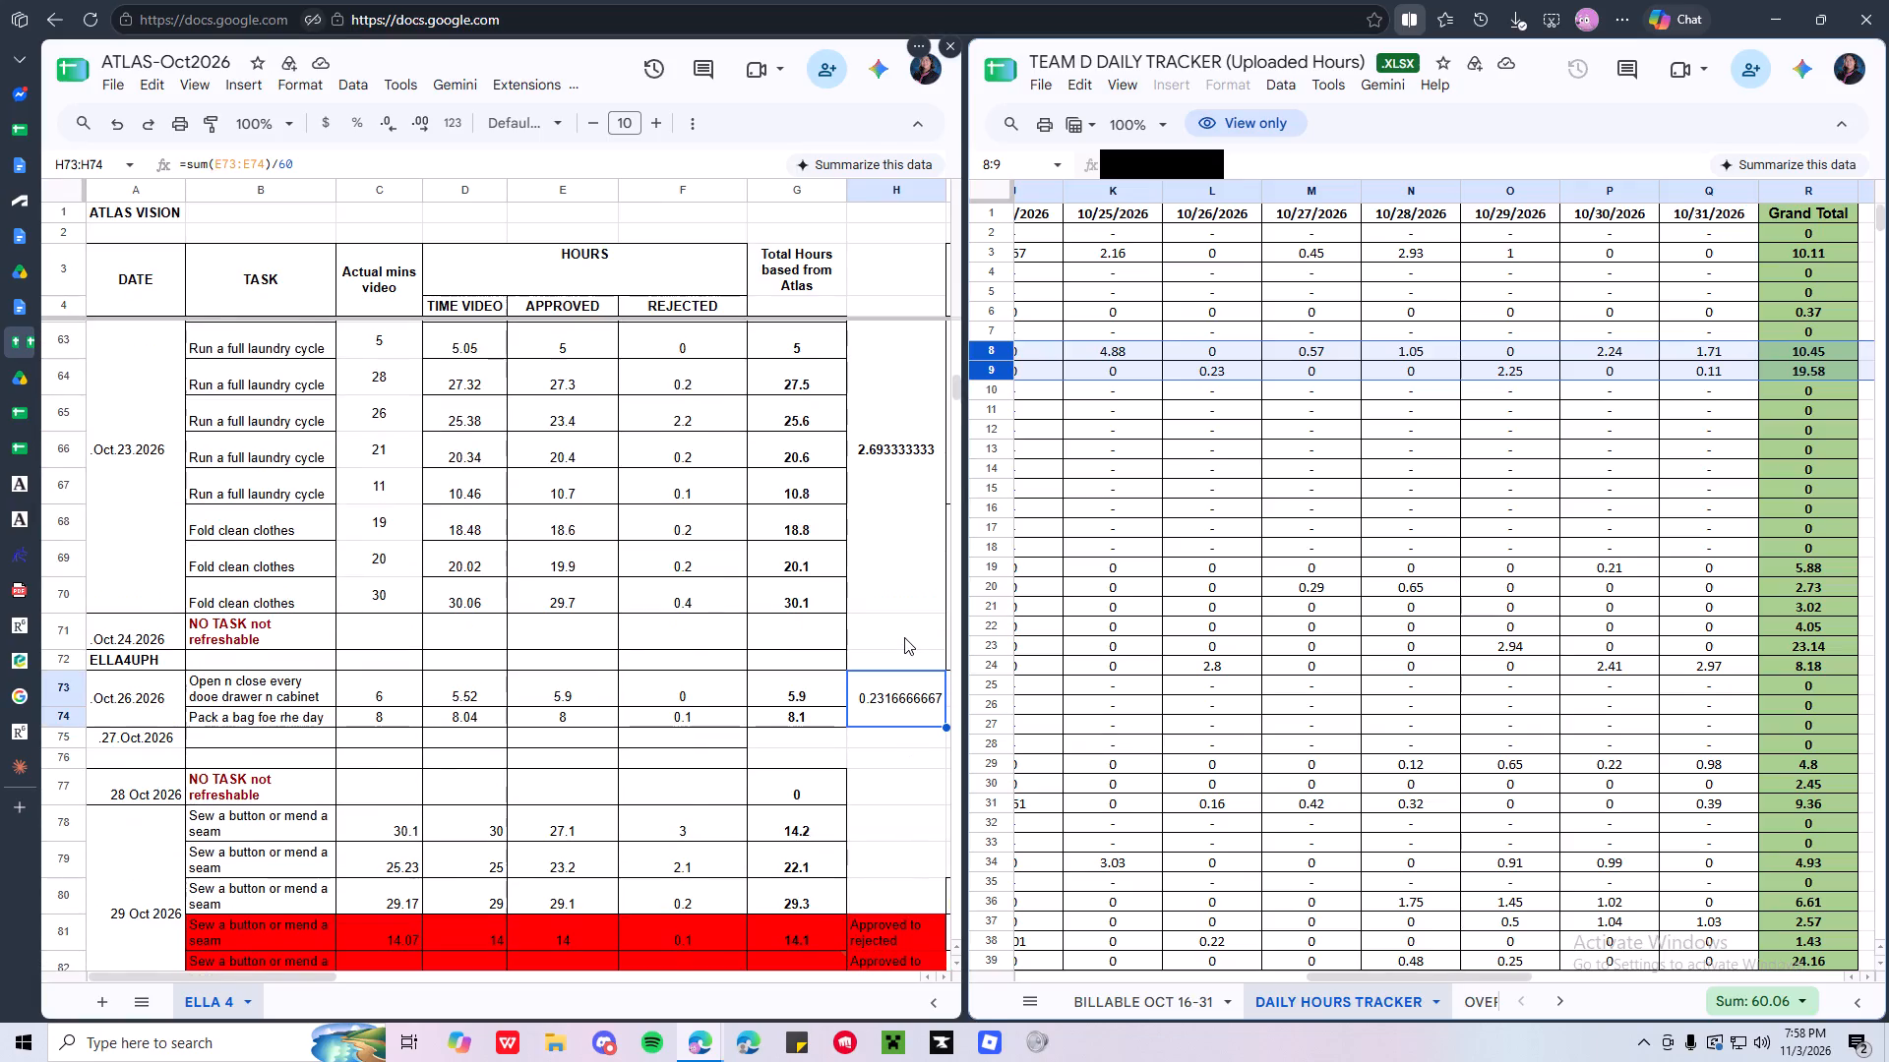
scroll(904, 637, "down", 2)
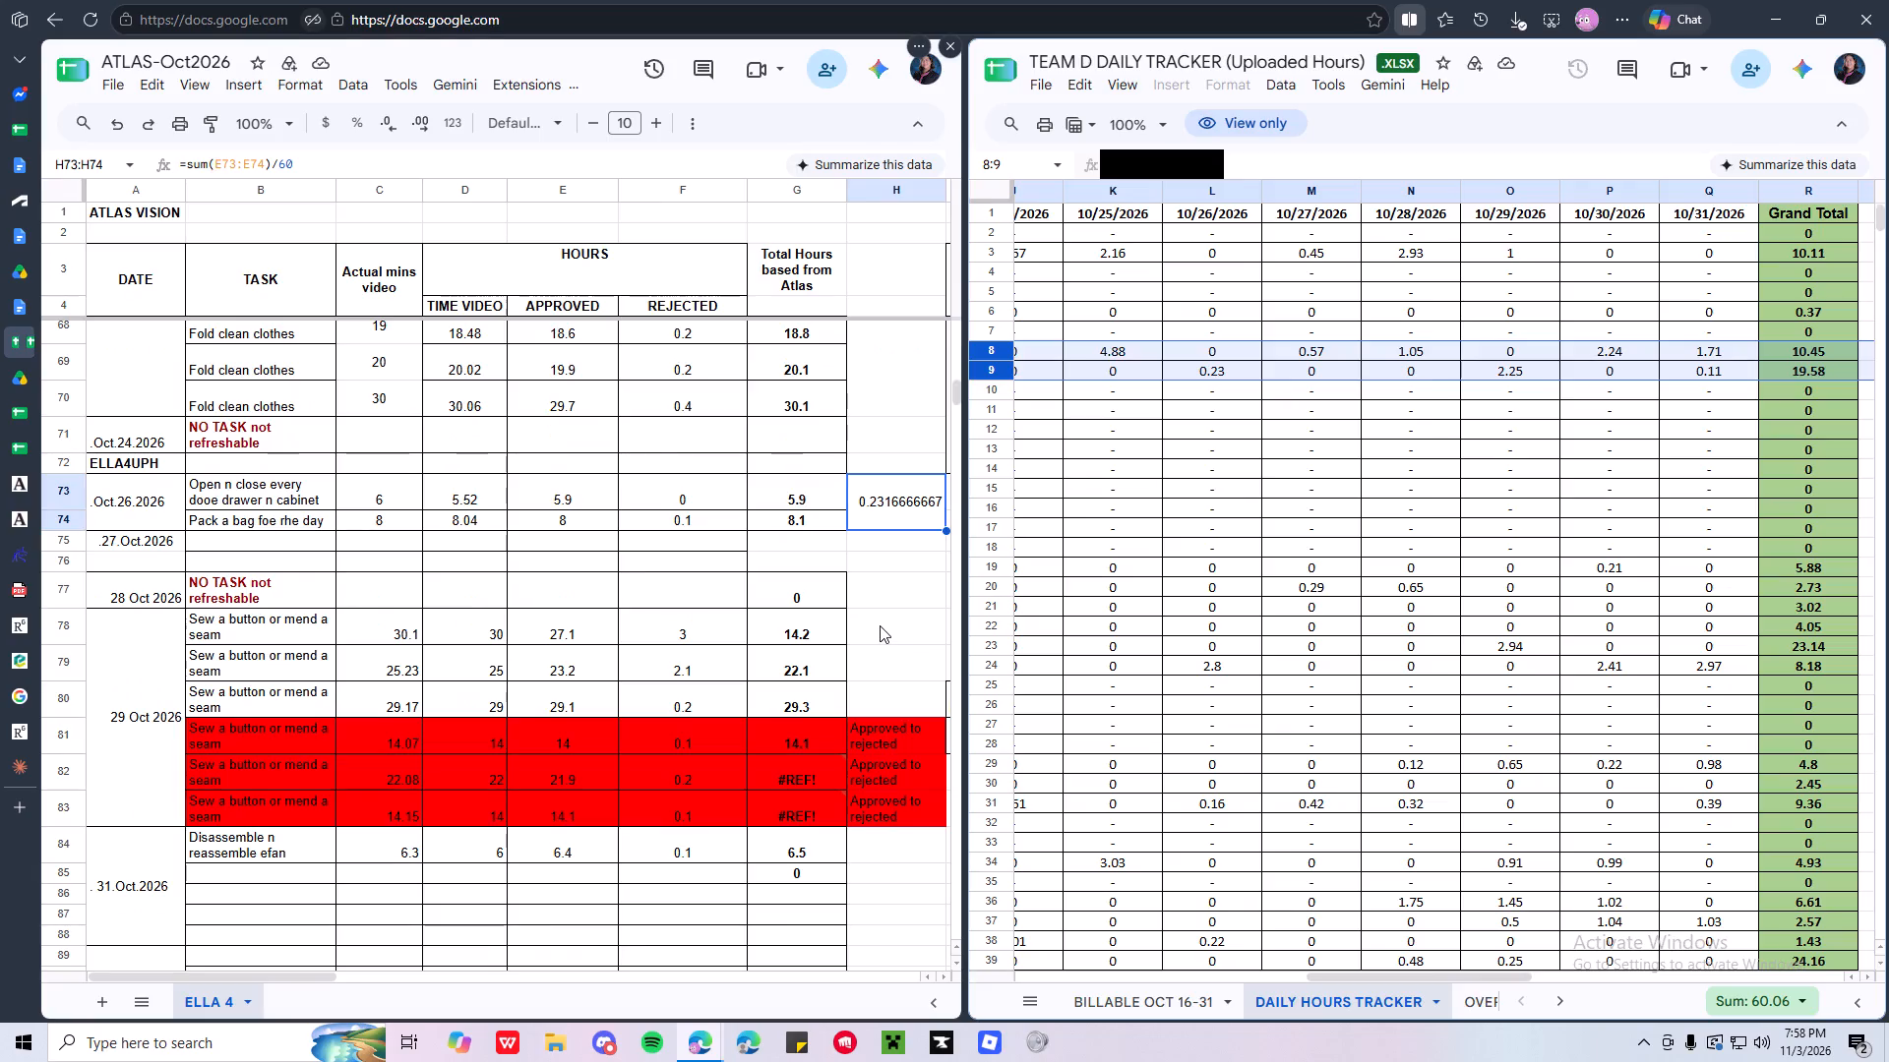
left_click(880, 625)
type("=SUM")
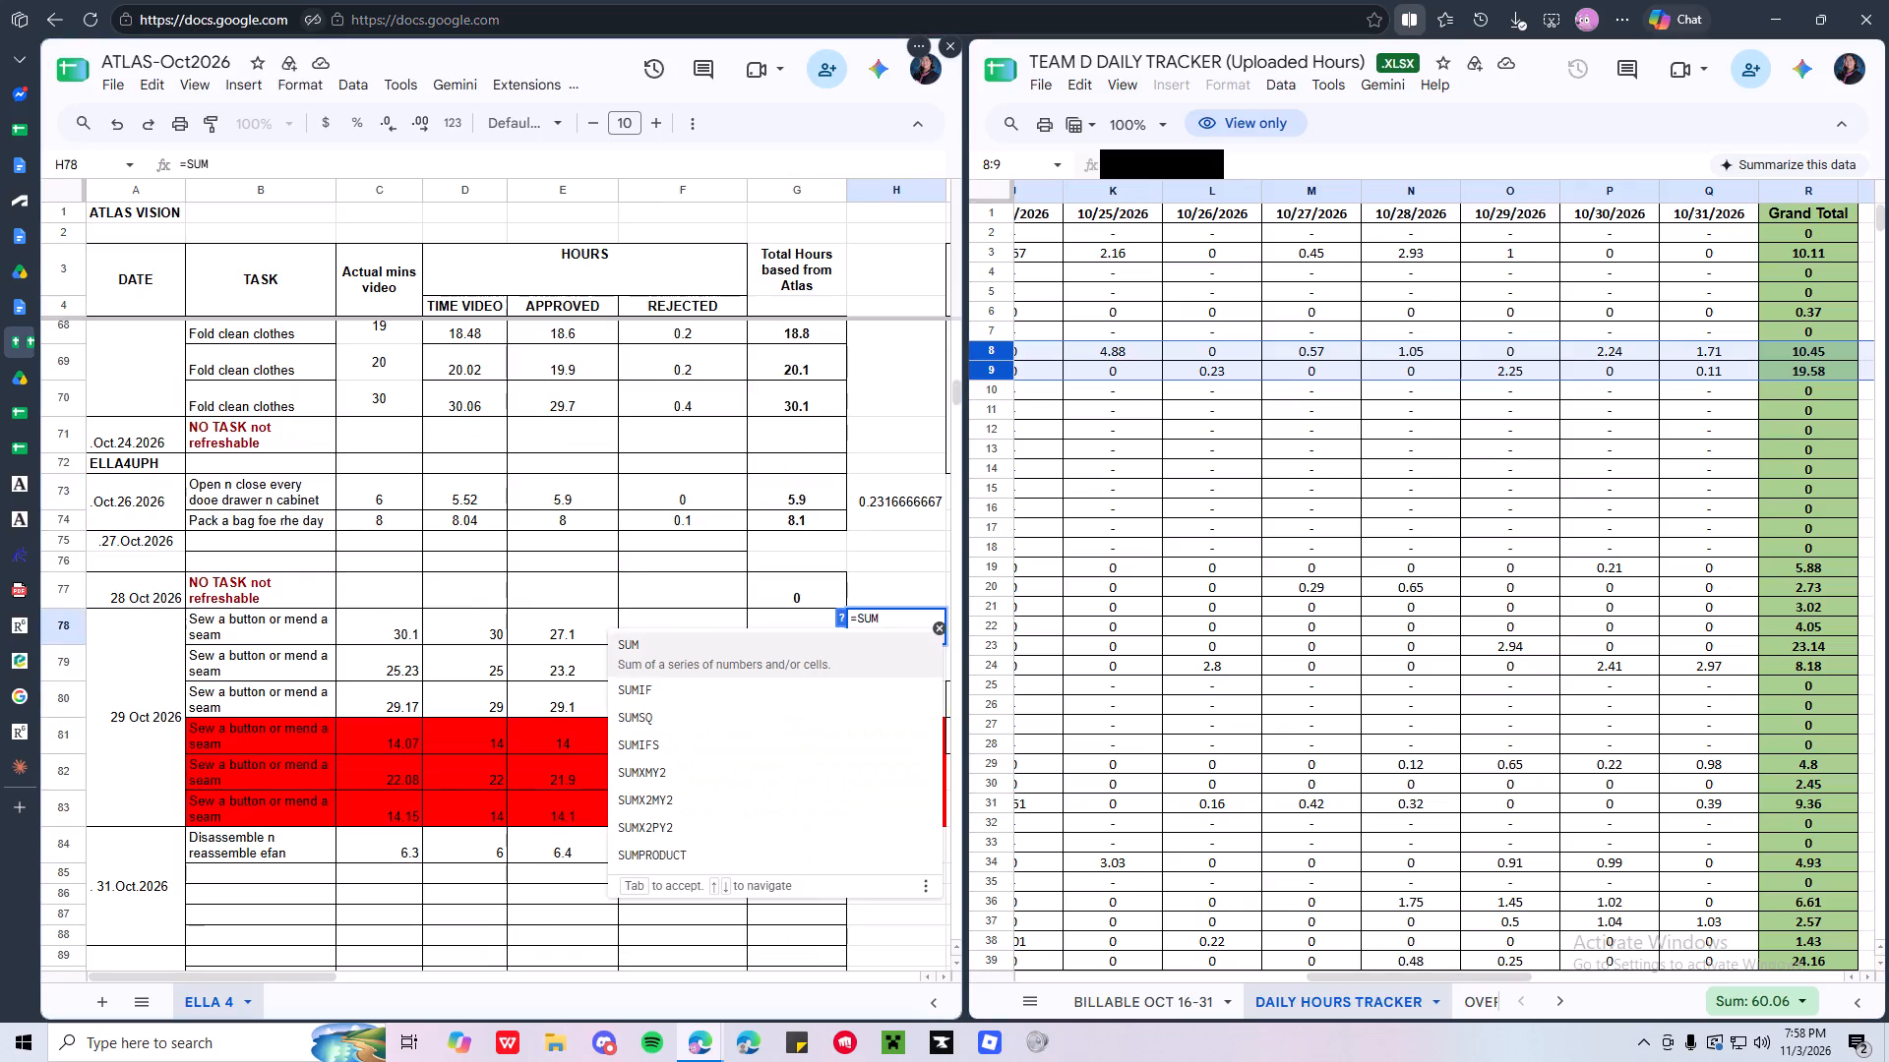
key("shift+parenleft")
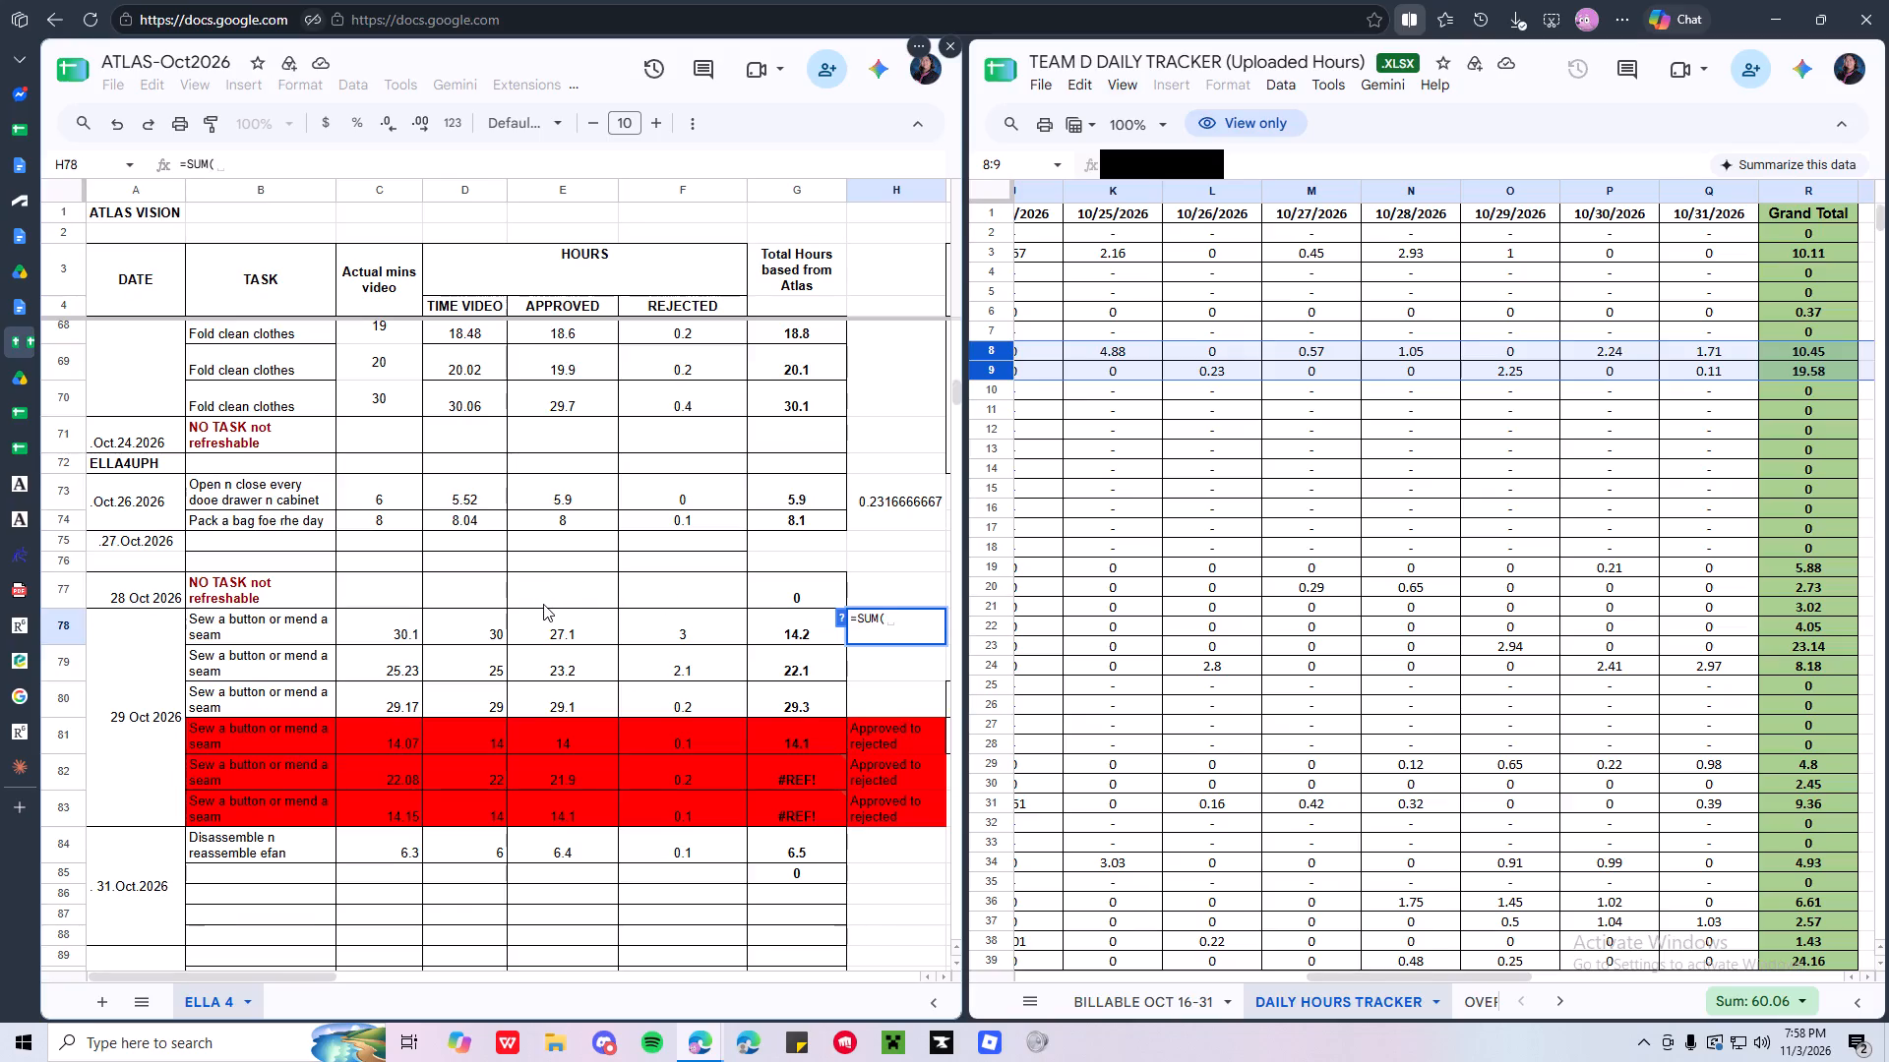
left_click(557, 625)
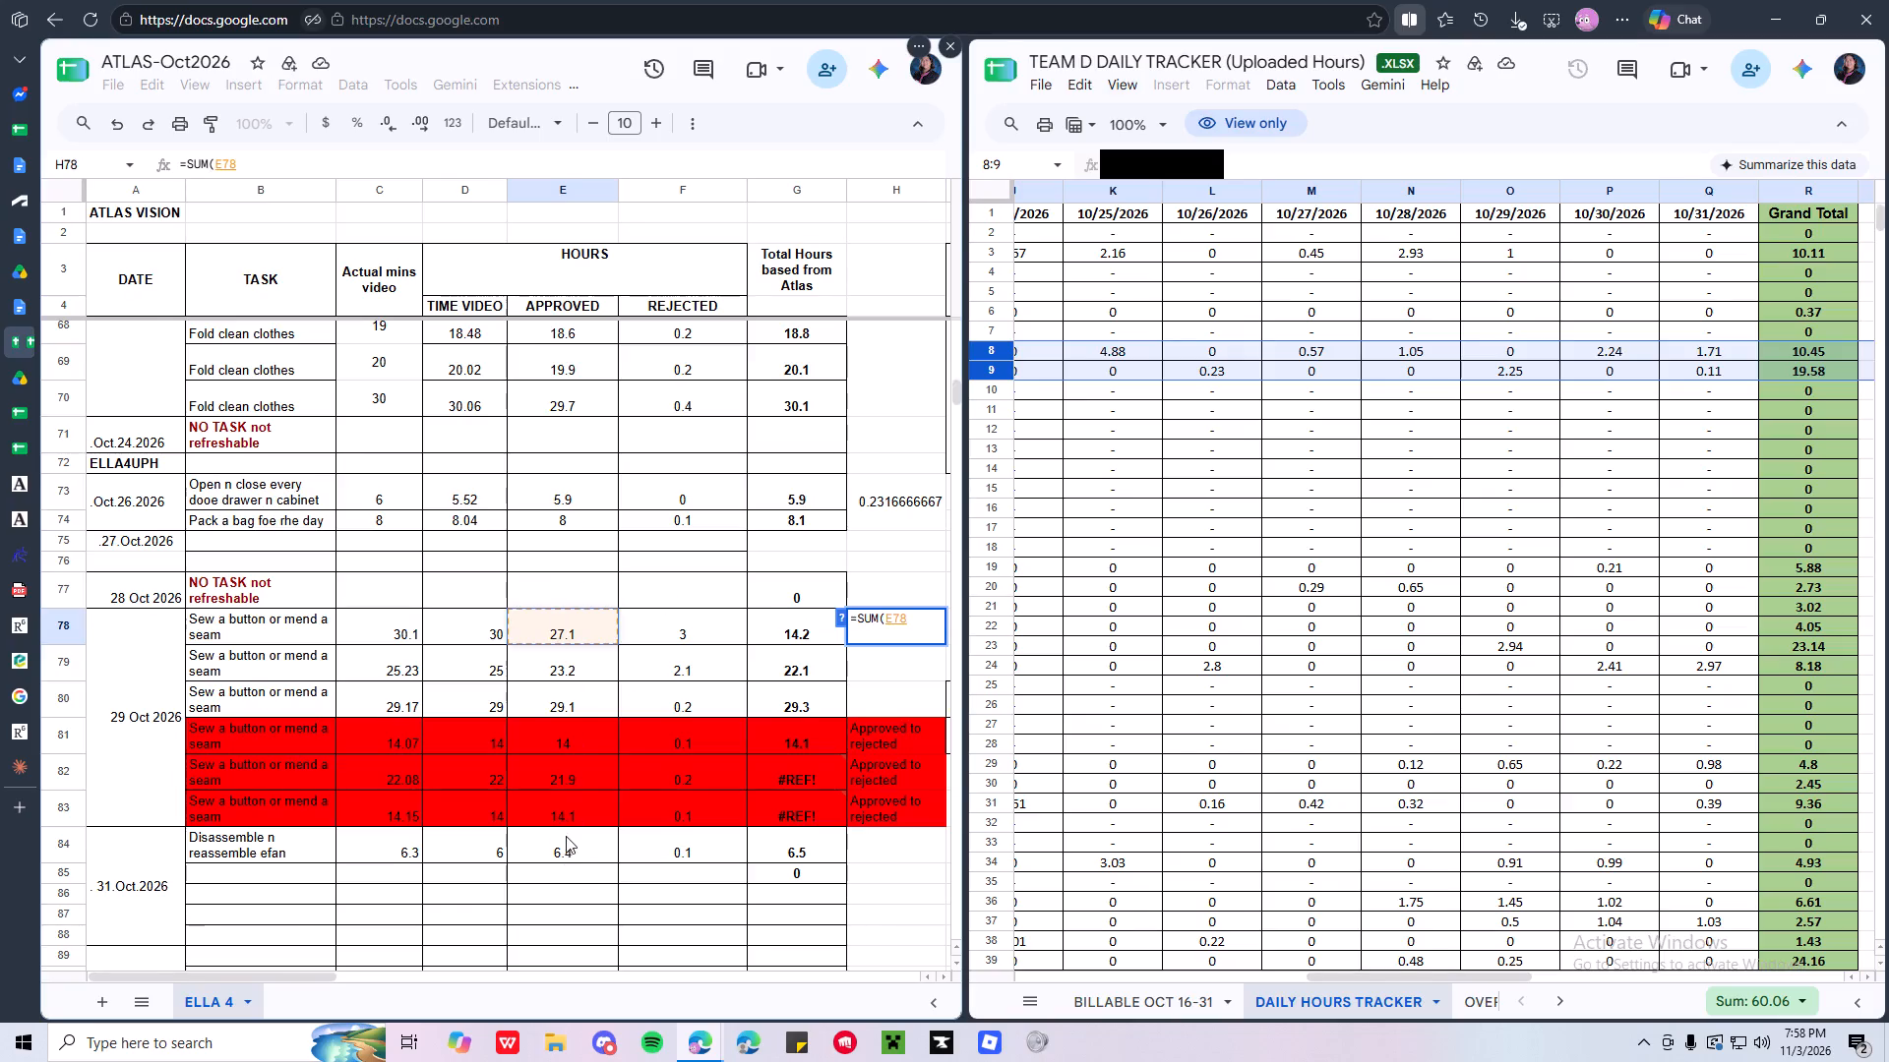
left_click(566, 805, "shift")
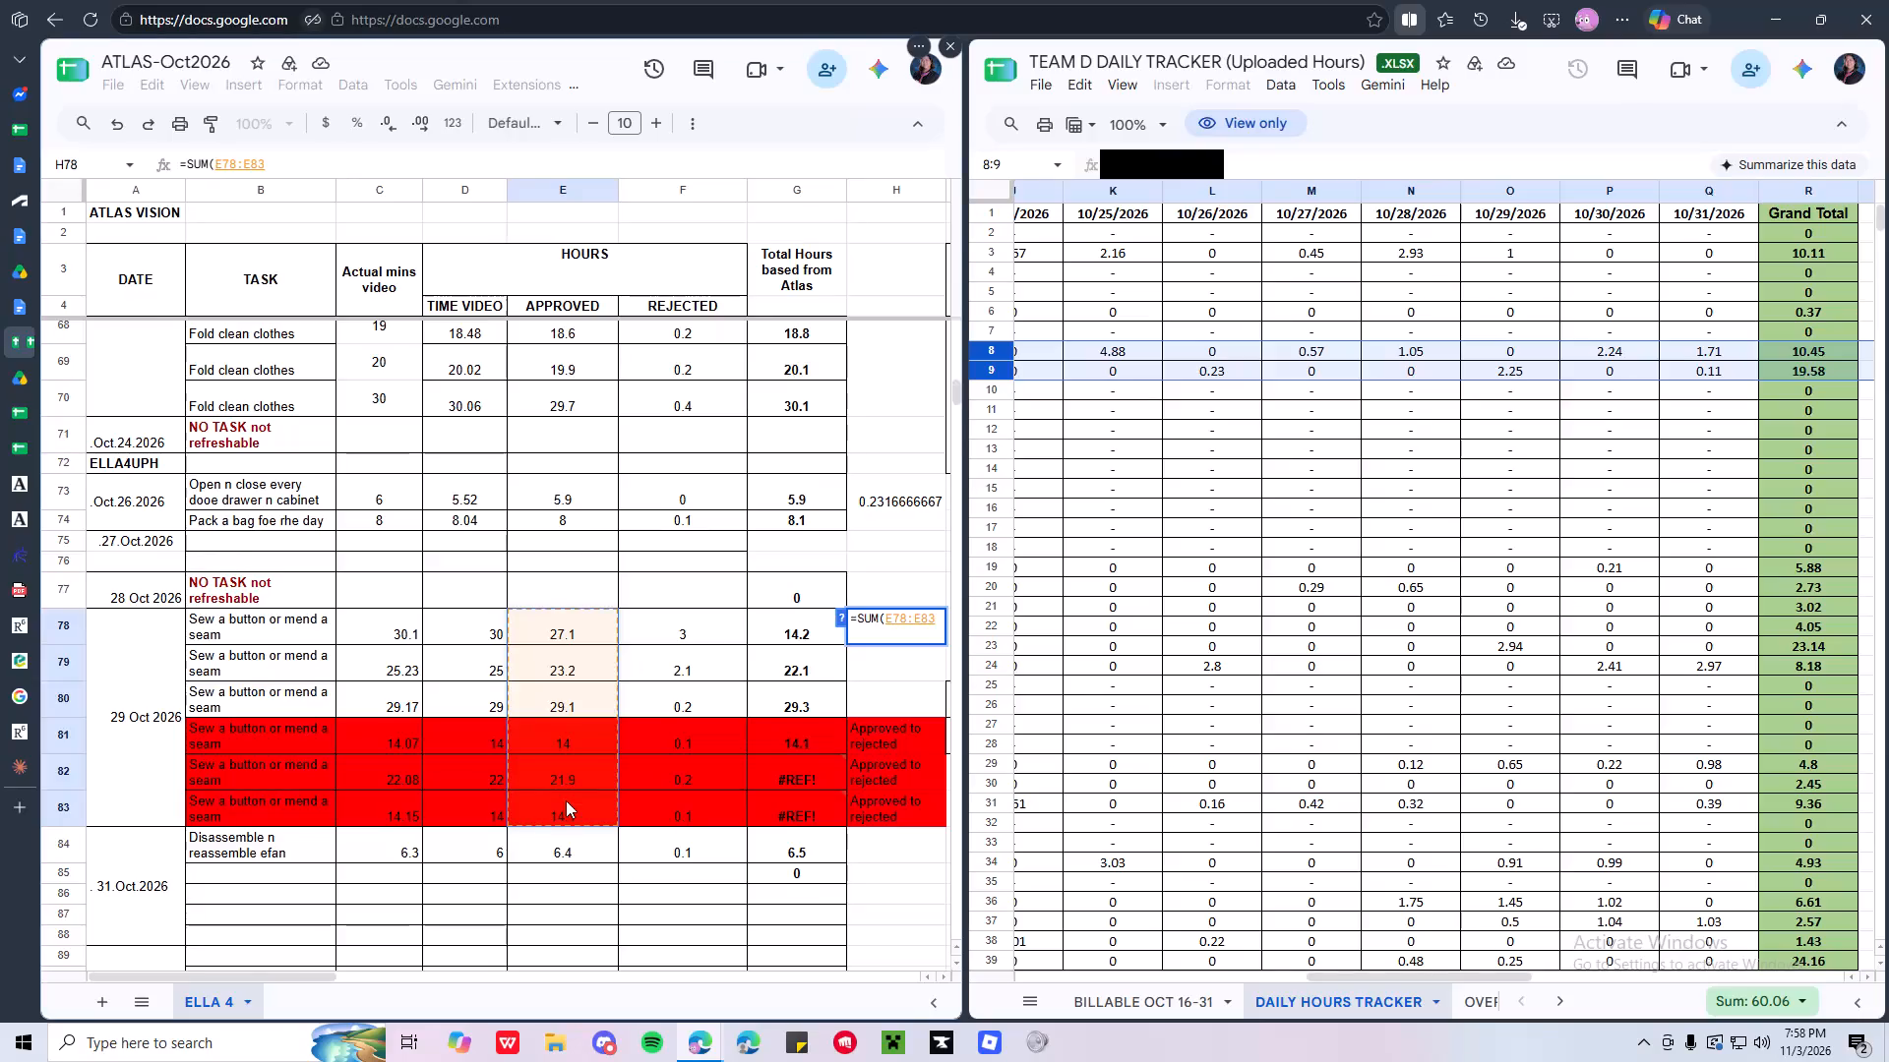
key("shift+parenright")
key("Return")
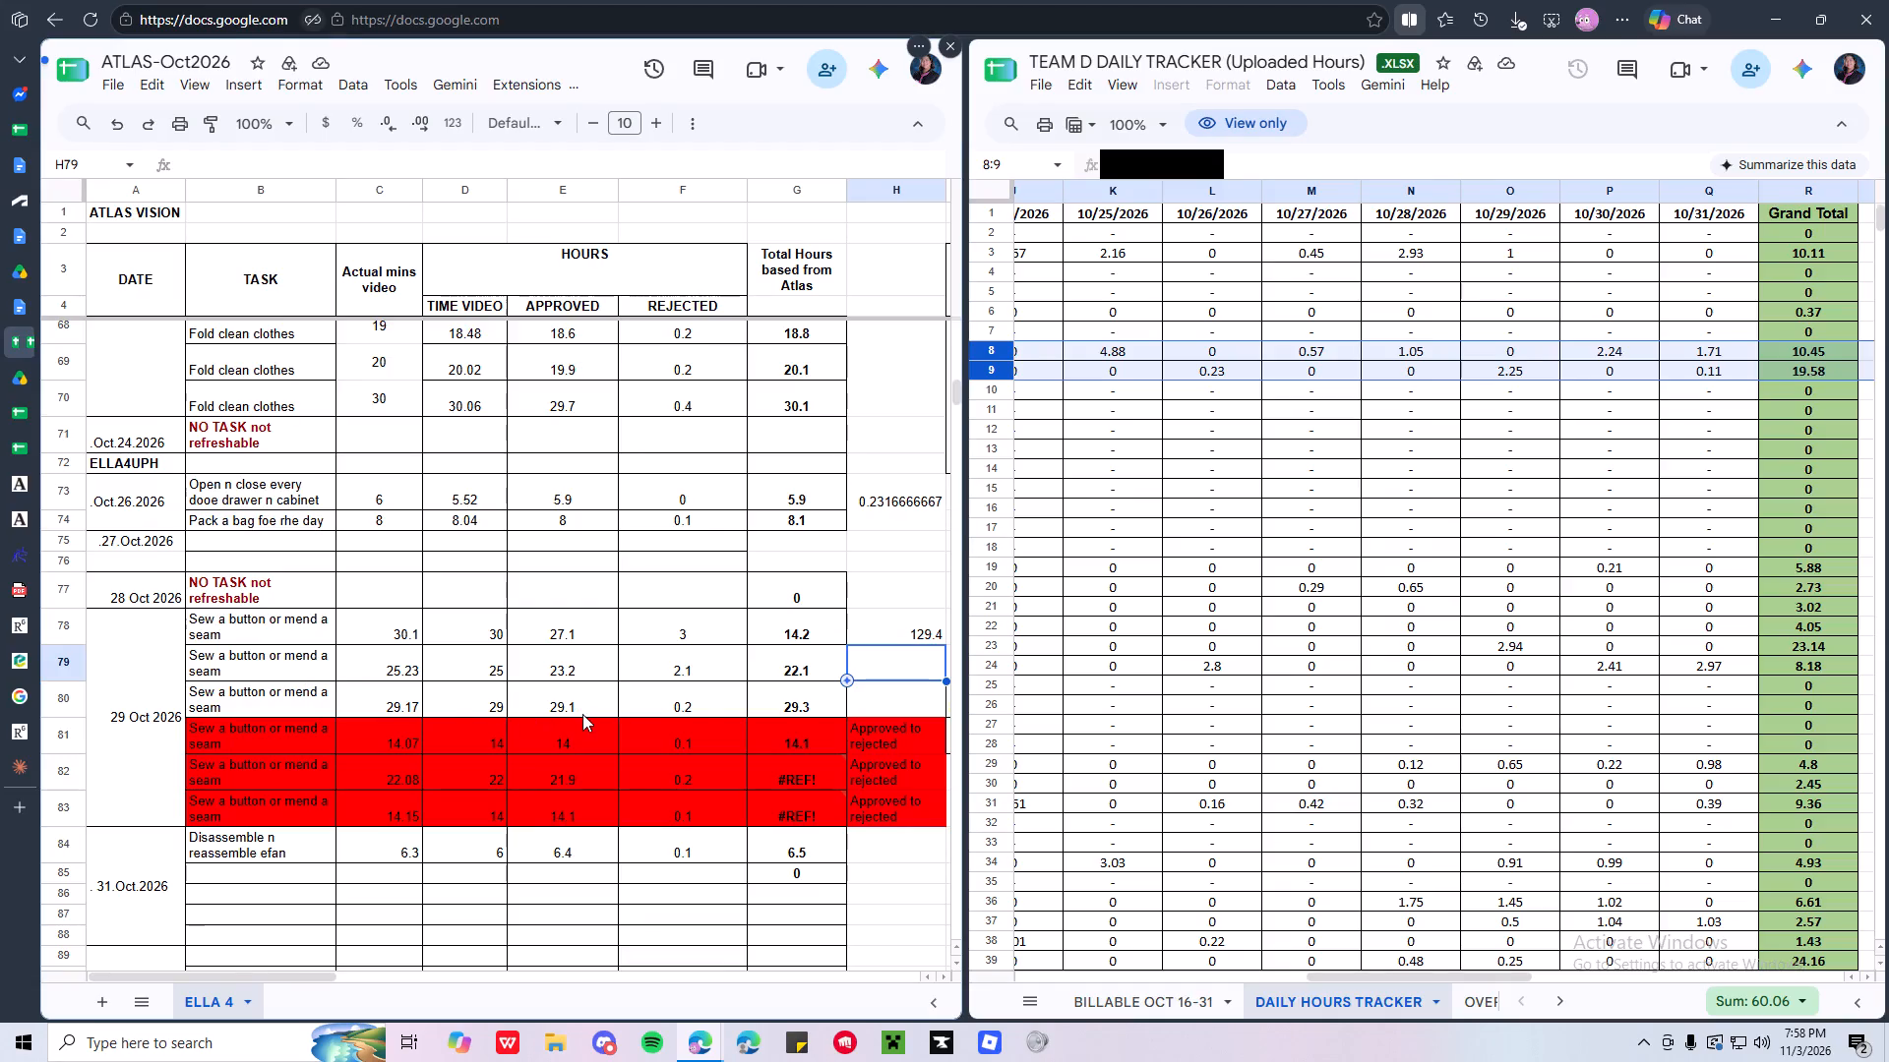
Look over the 31.Oct.2026 row and the second task block in columns I to P, back up to its Oct.11.2026 entries.
scroll(628, 707, "down", 1)
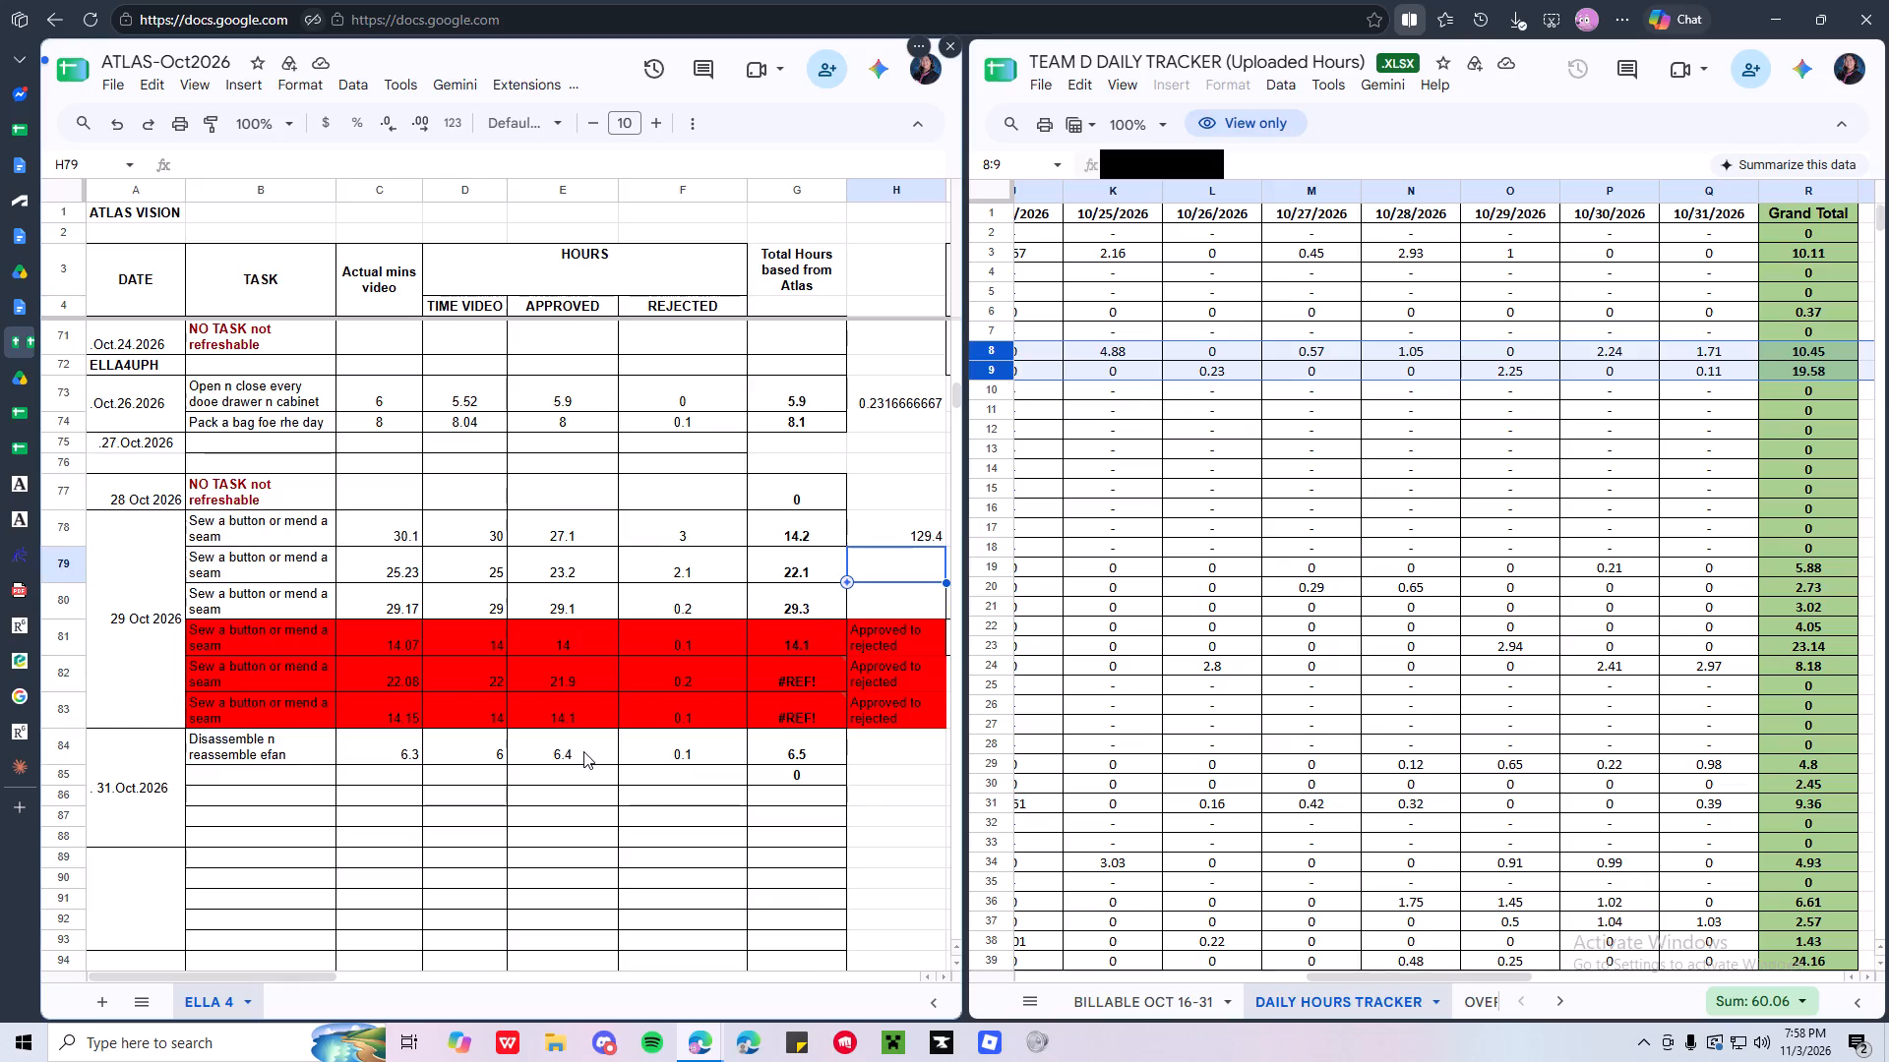
left_click(898, 736)
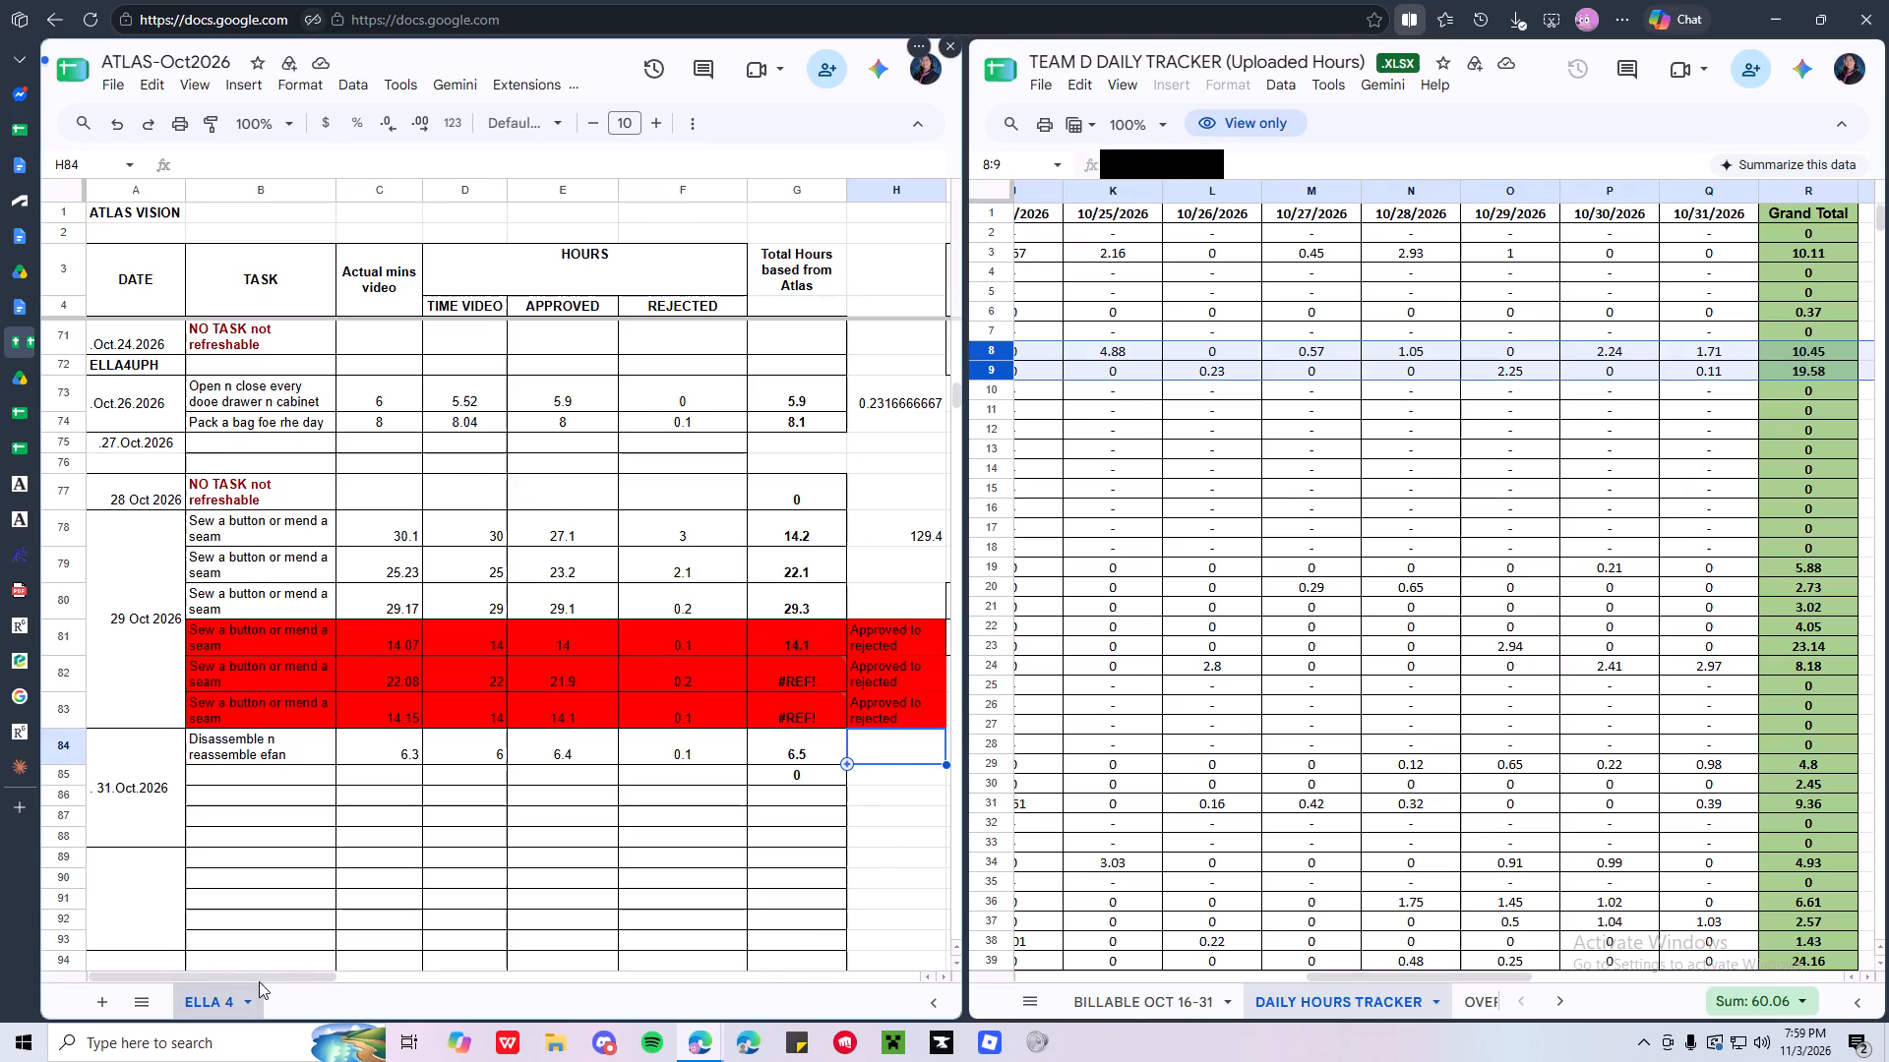
left_click_drag(259, 981, 424, 978)
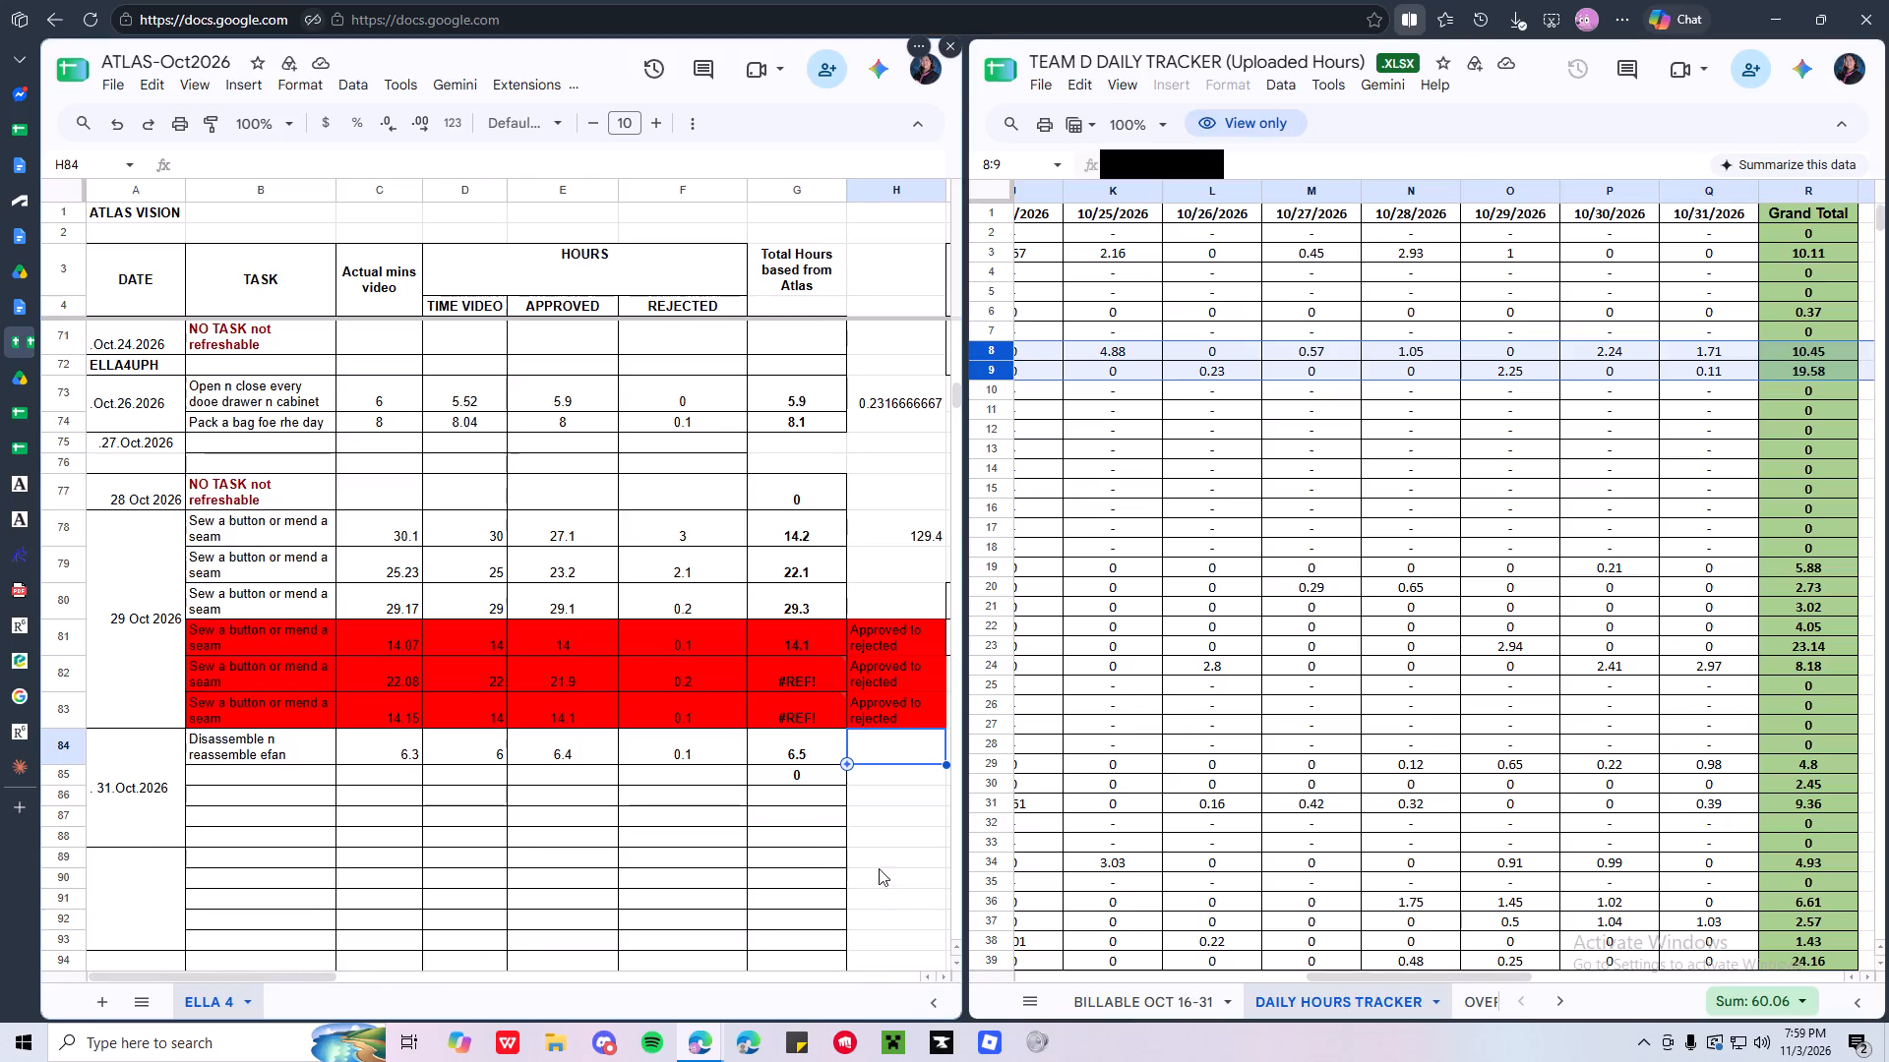
triple_click(945, 974)
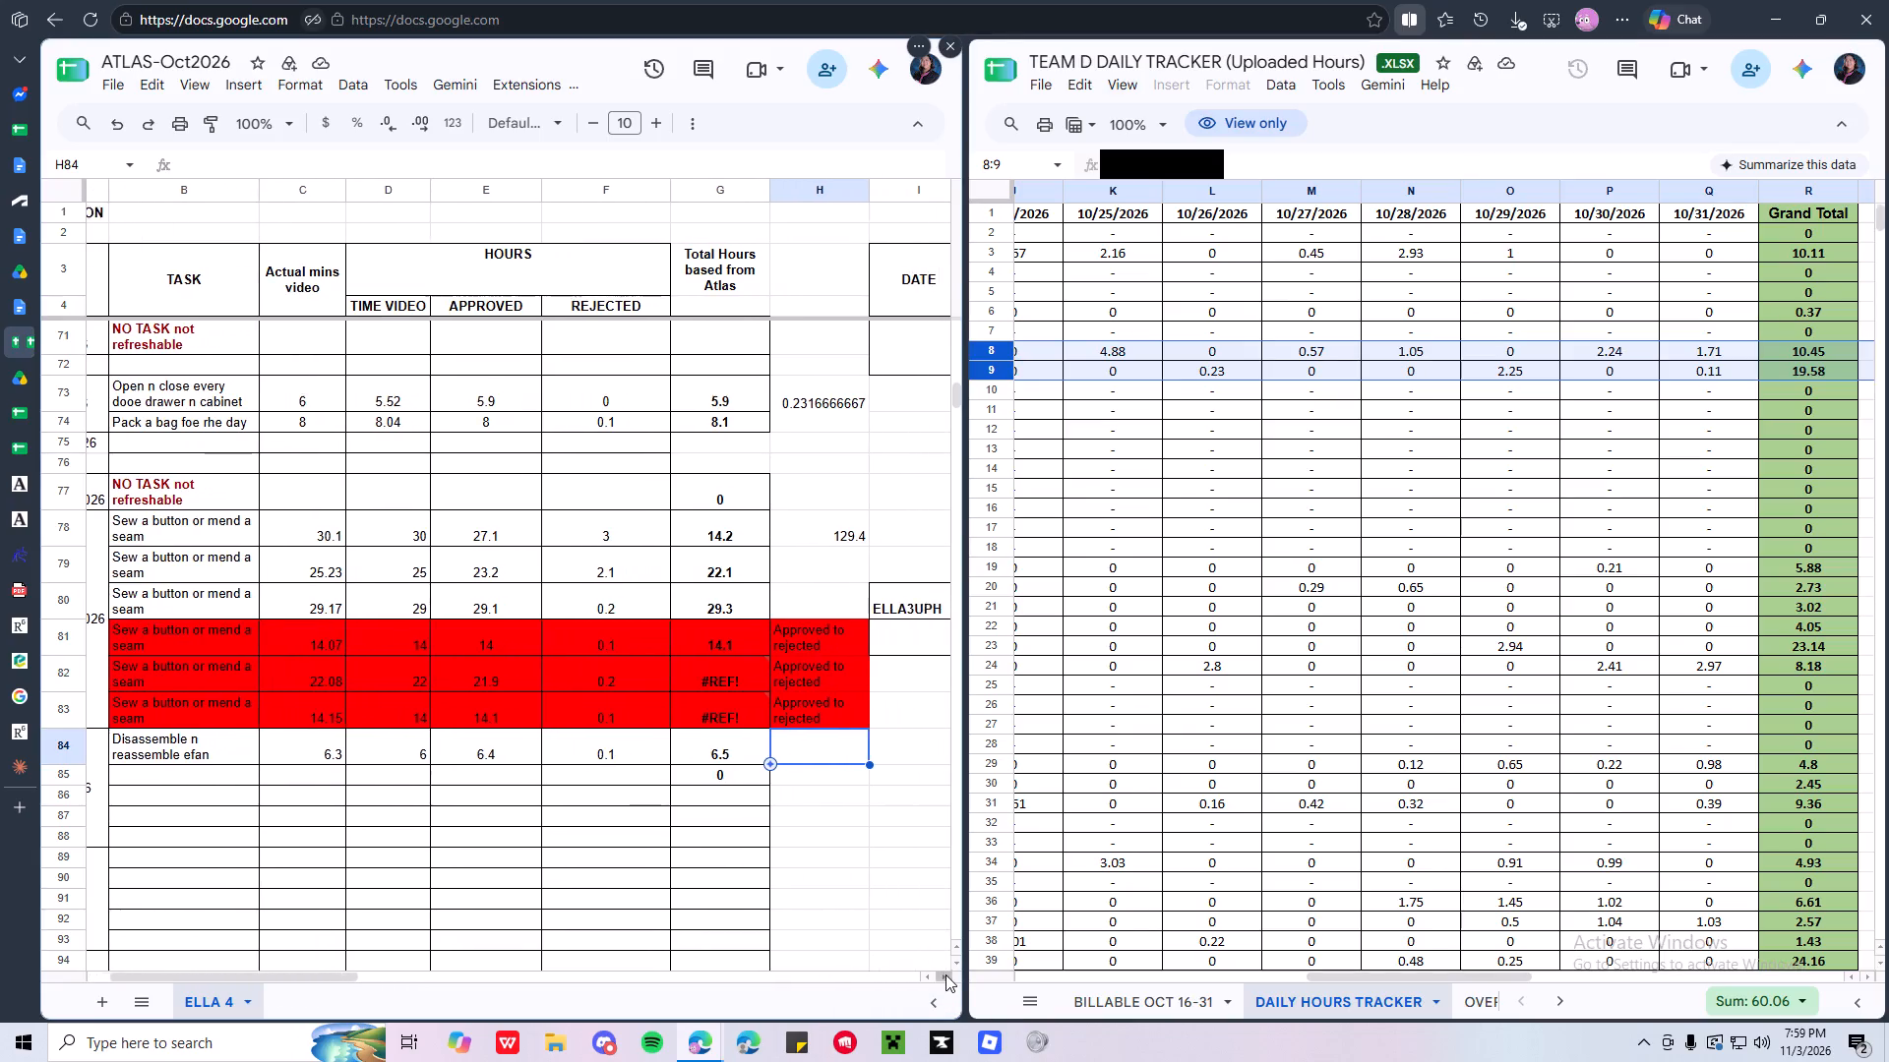
left_click(945, 974)
double_click(946, 974)
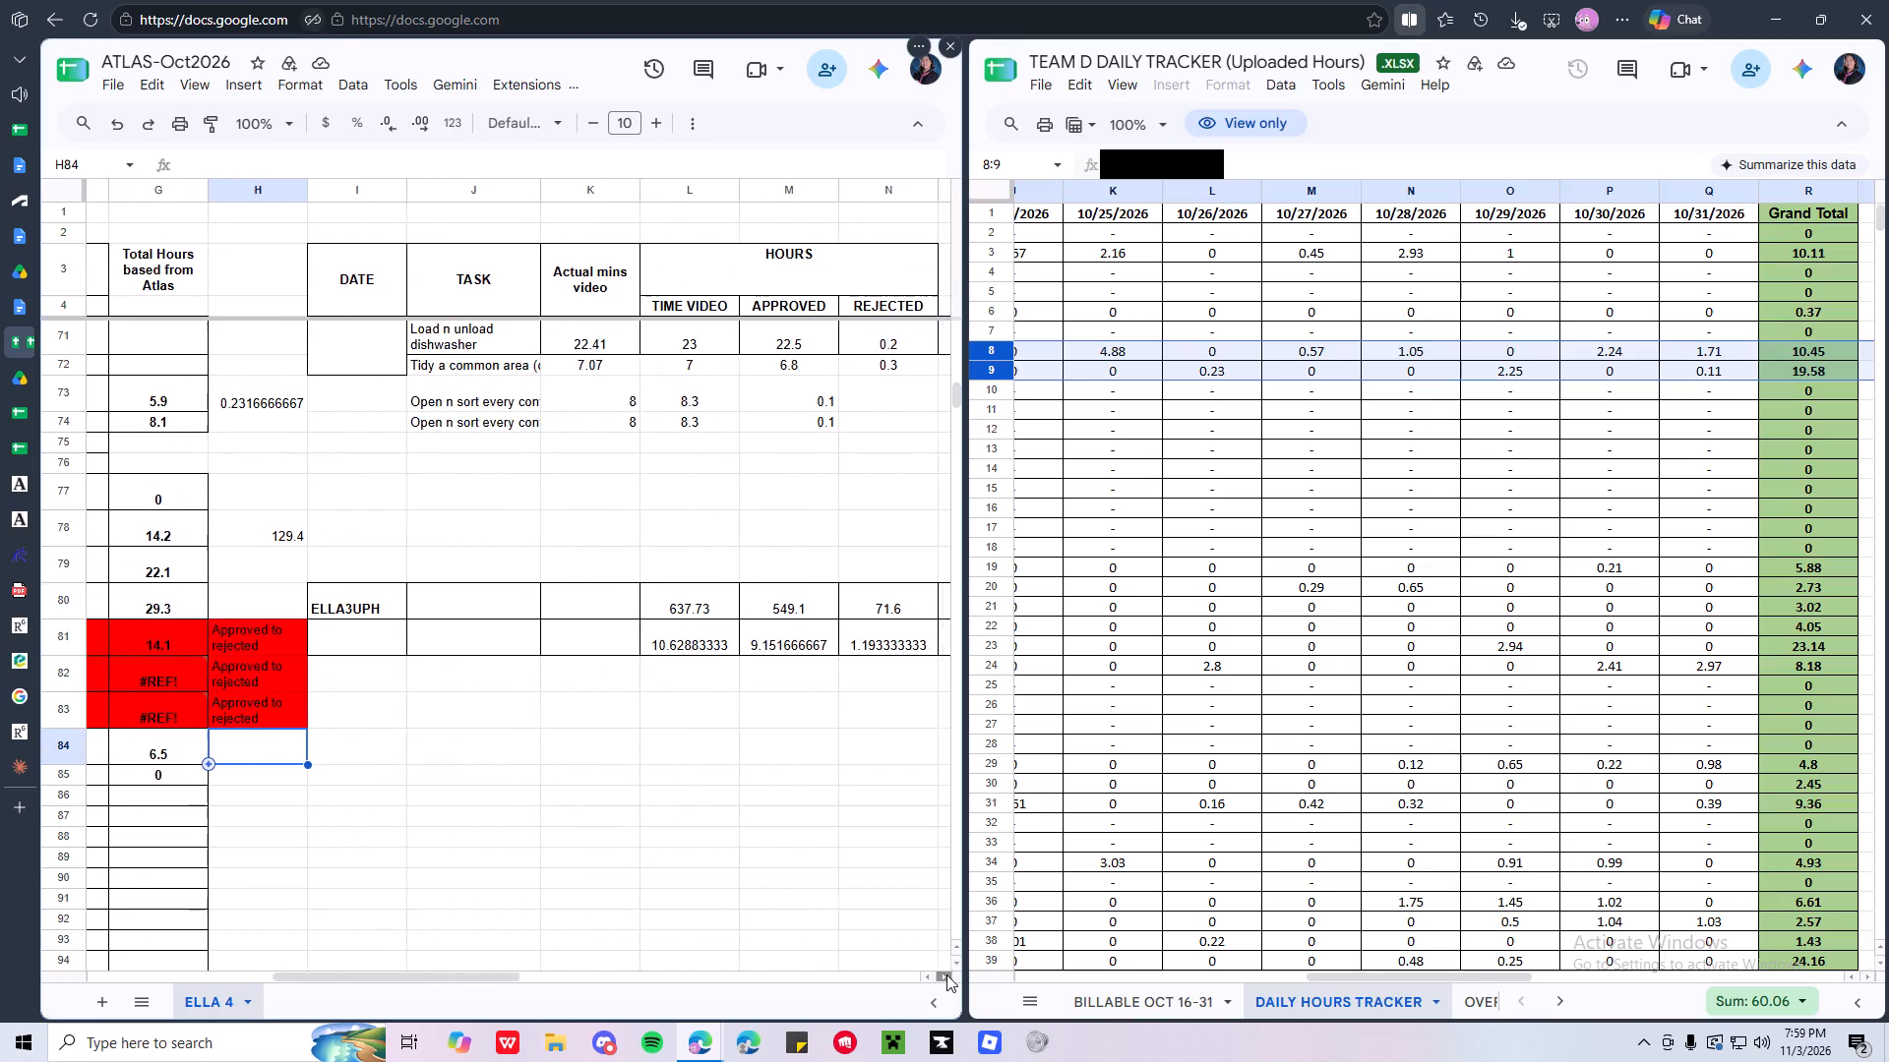
left_click(946, 974)
double_click(946, 974)
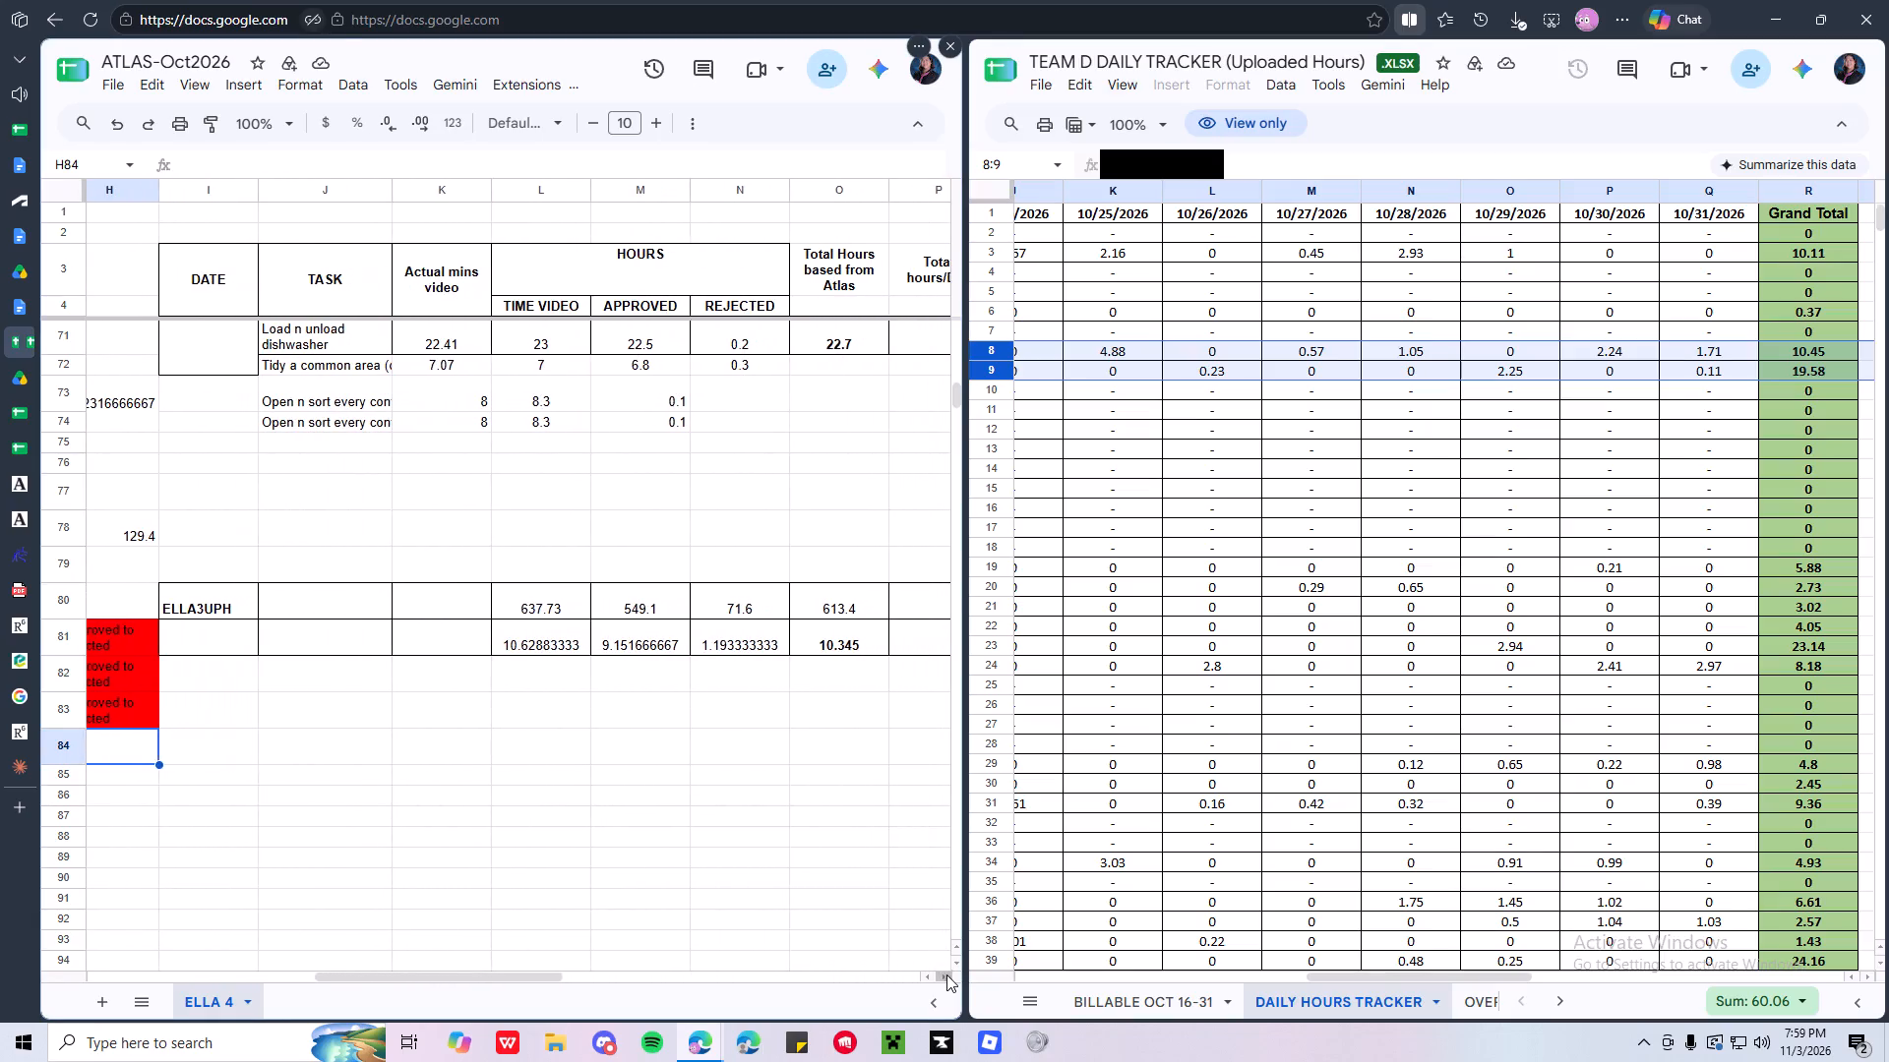
left_click(946, 974)
scroll(527, 691, "up", 6)
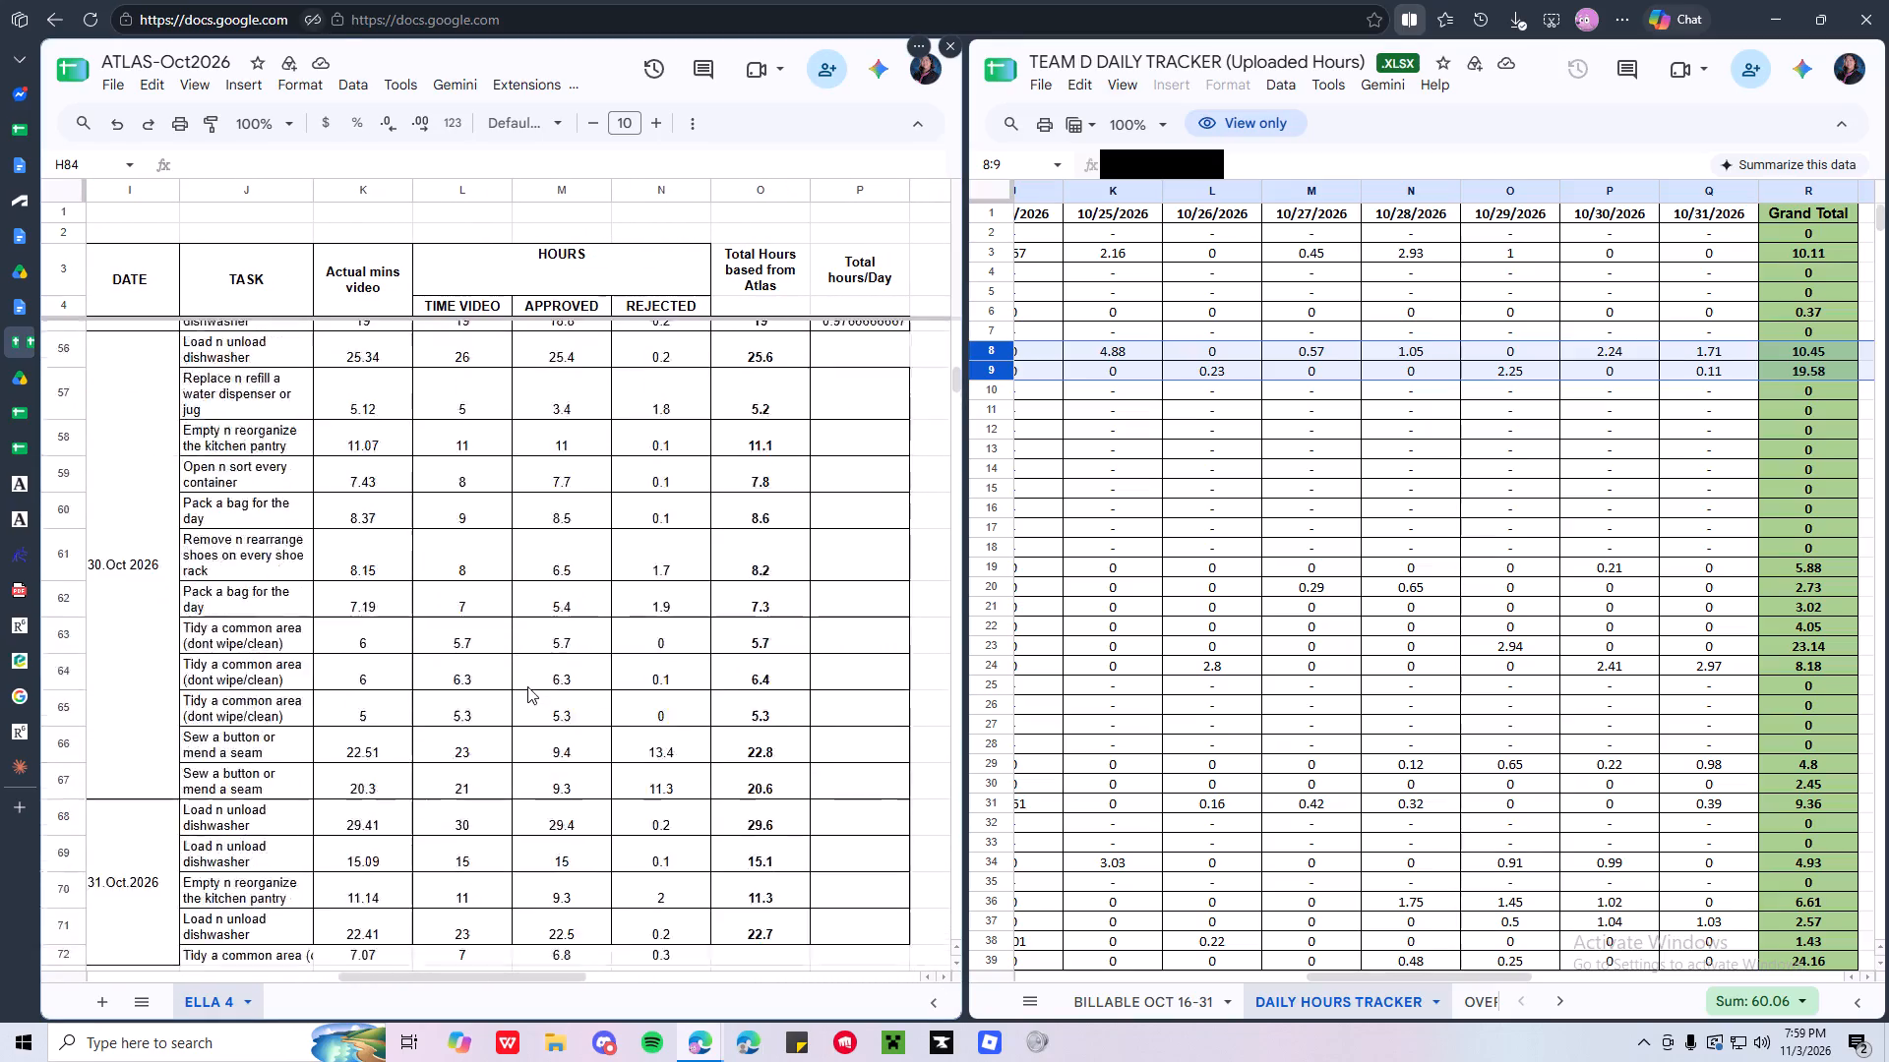
scroll(527, 686, "up", 17)
scroll(527, 686, "up", 4)
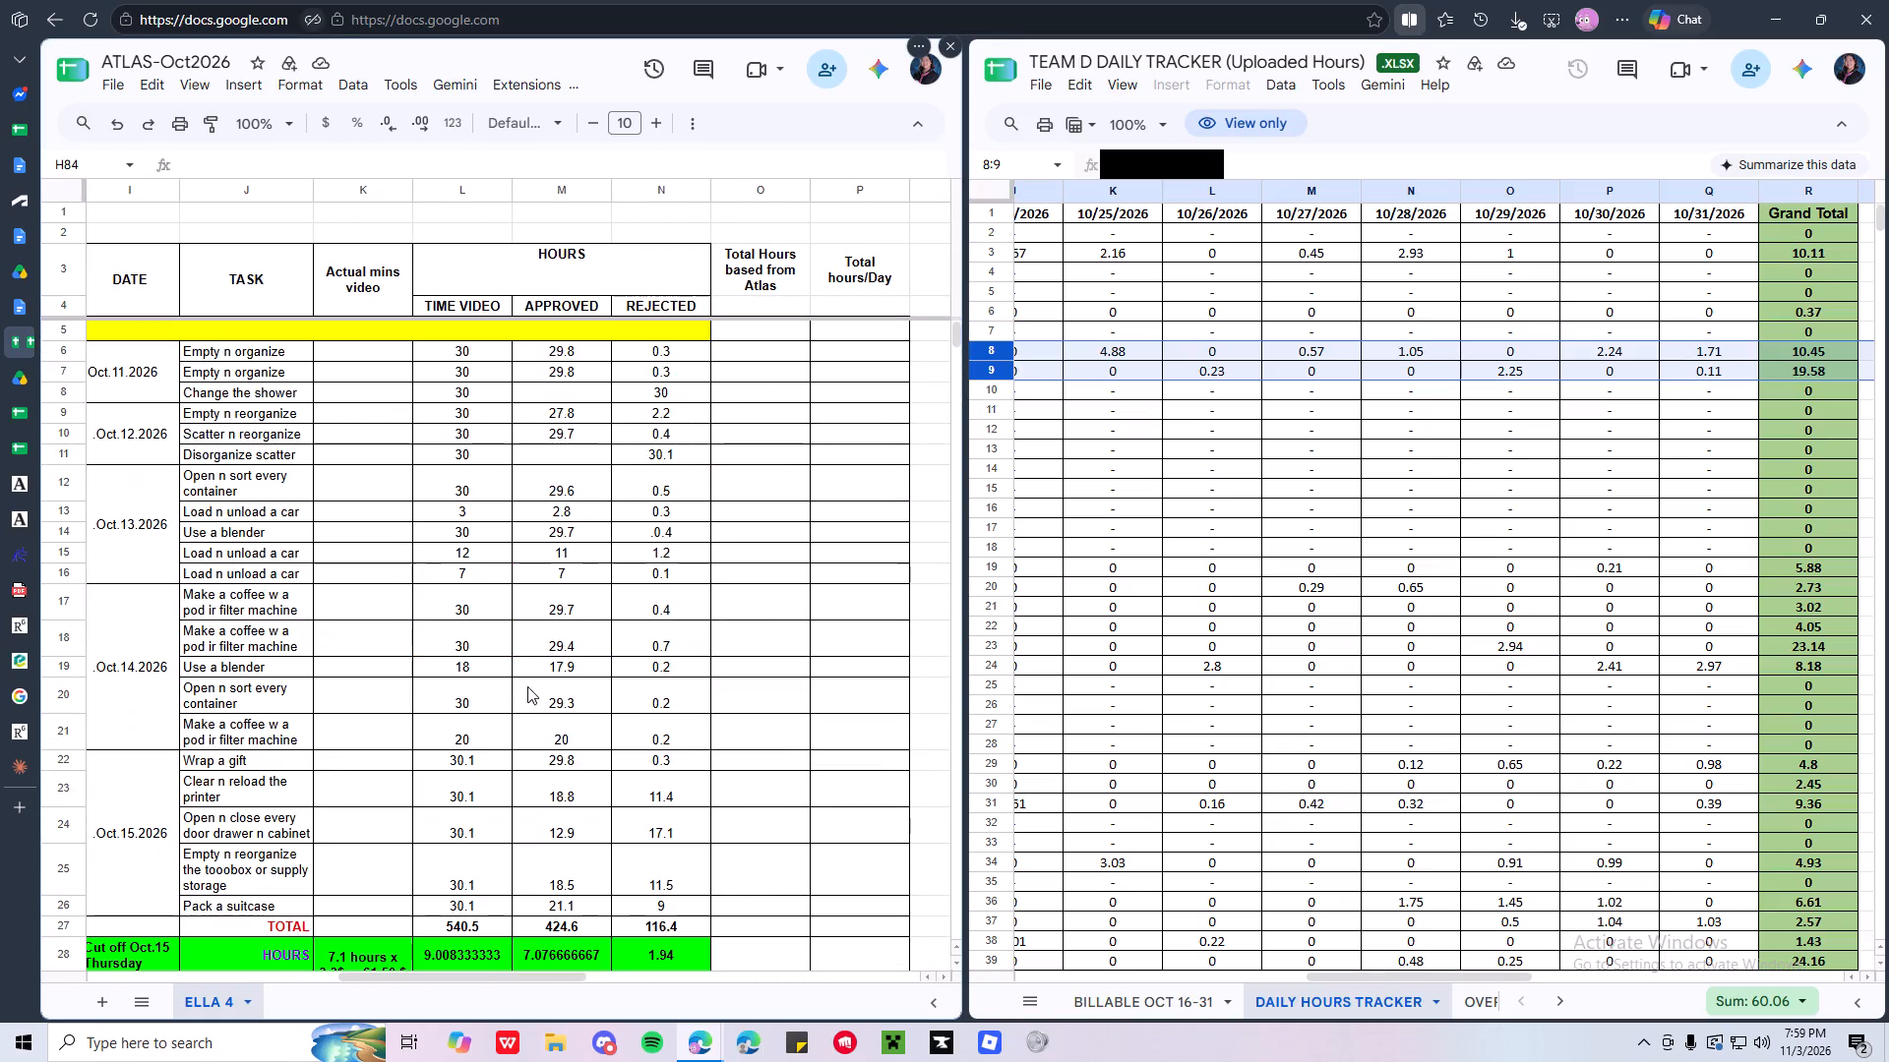
scroll(527, 686, "up", 8)
Merge cells P31 to P43 beside the Oct.25.2026 ELLA3UPH entries and align the value to the vertical middle.
scroll(528, 686, "down", 2)
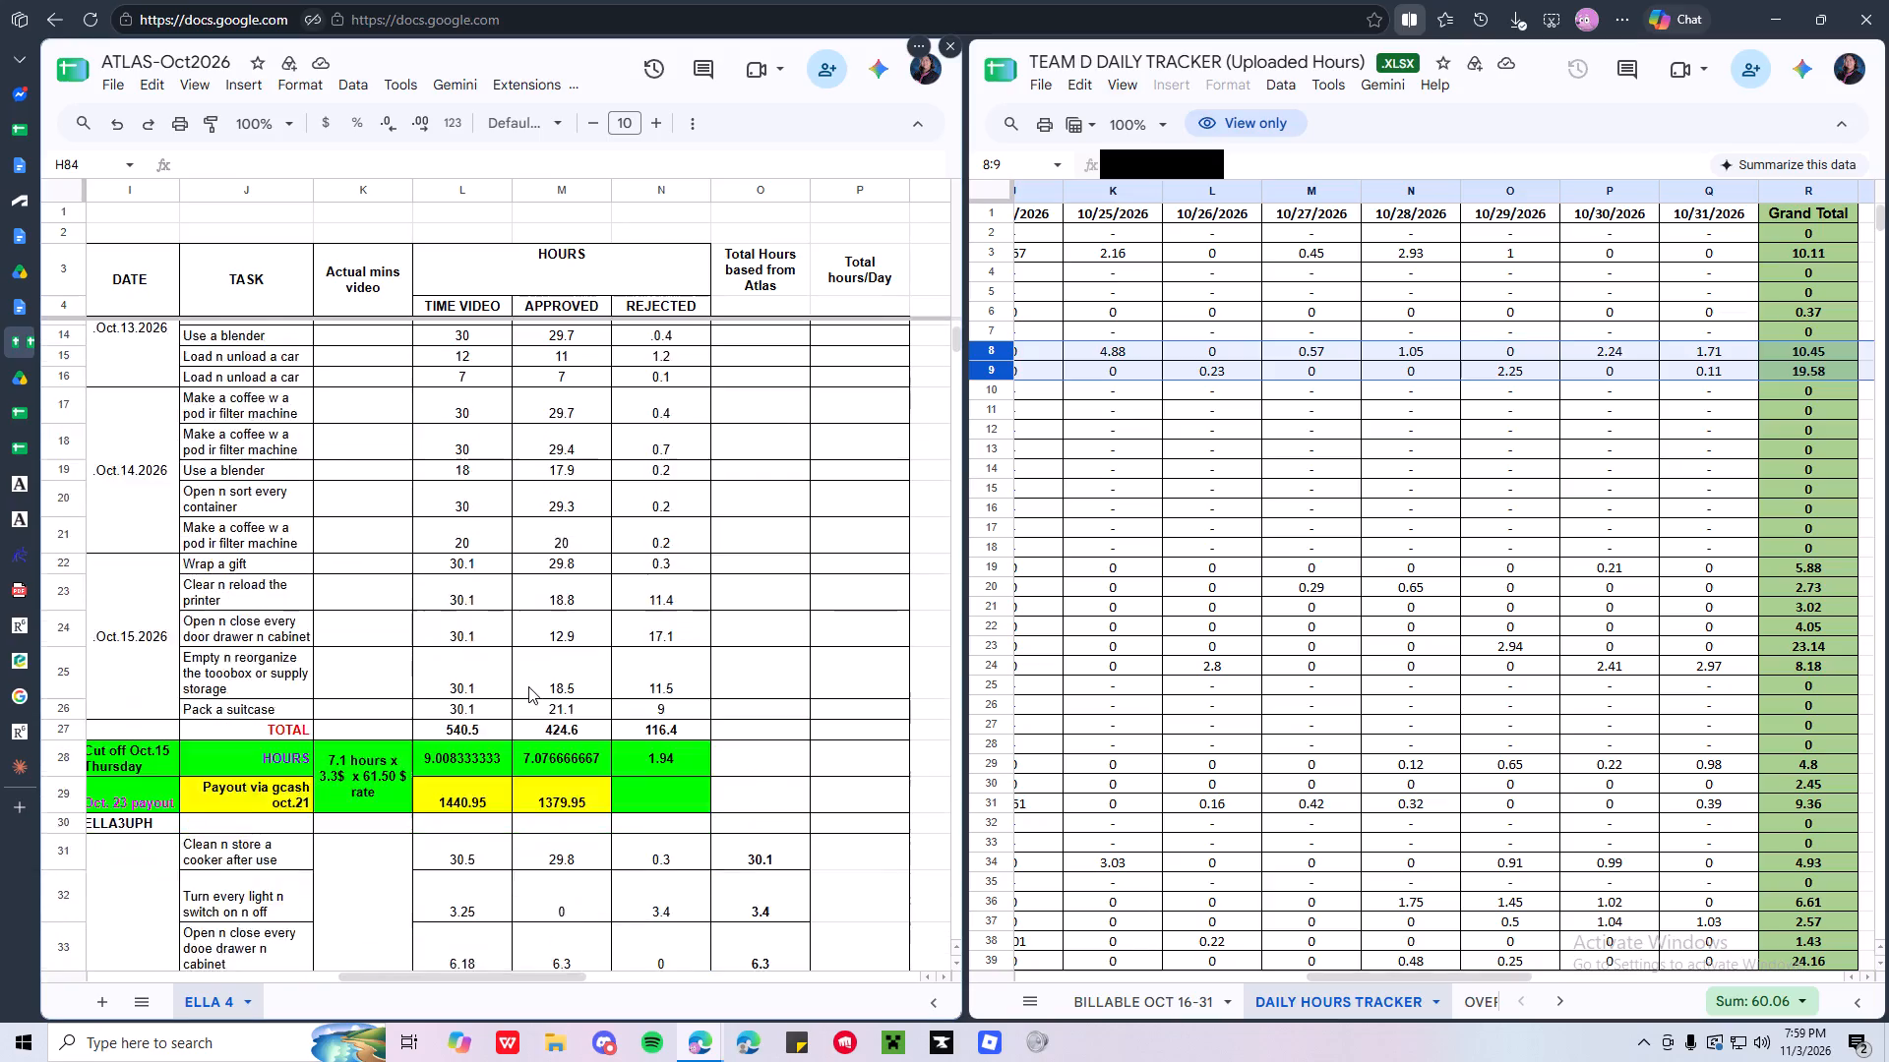
scroll(528, 686, "down", 6)
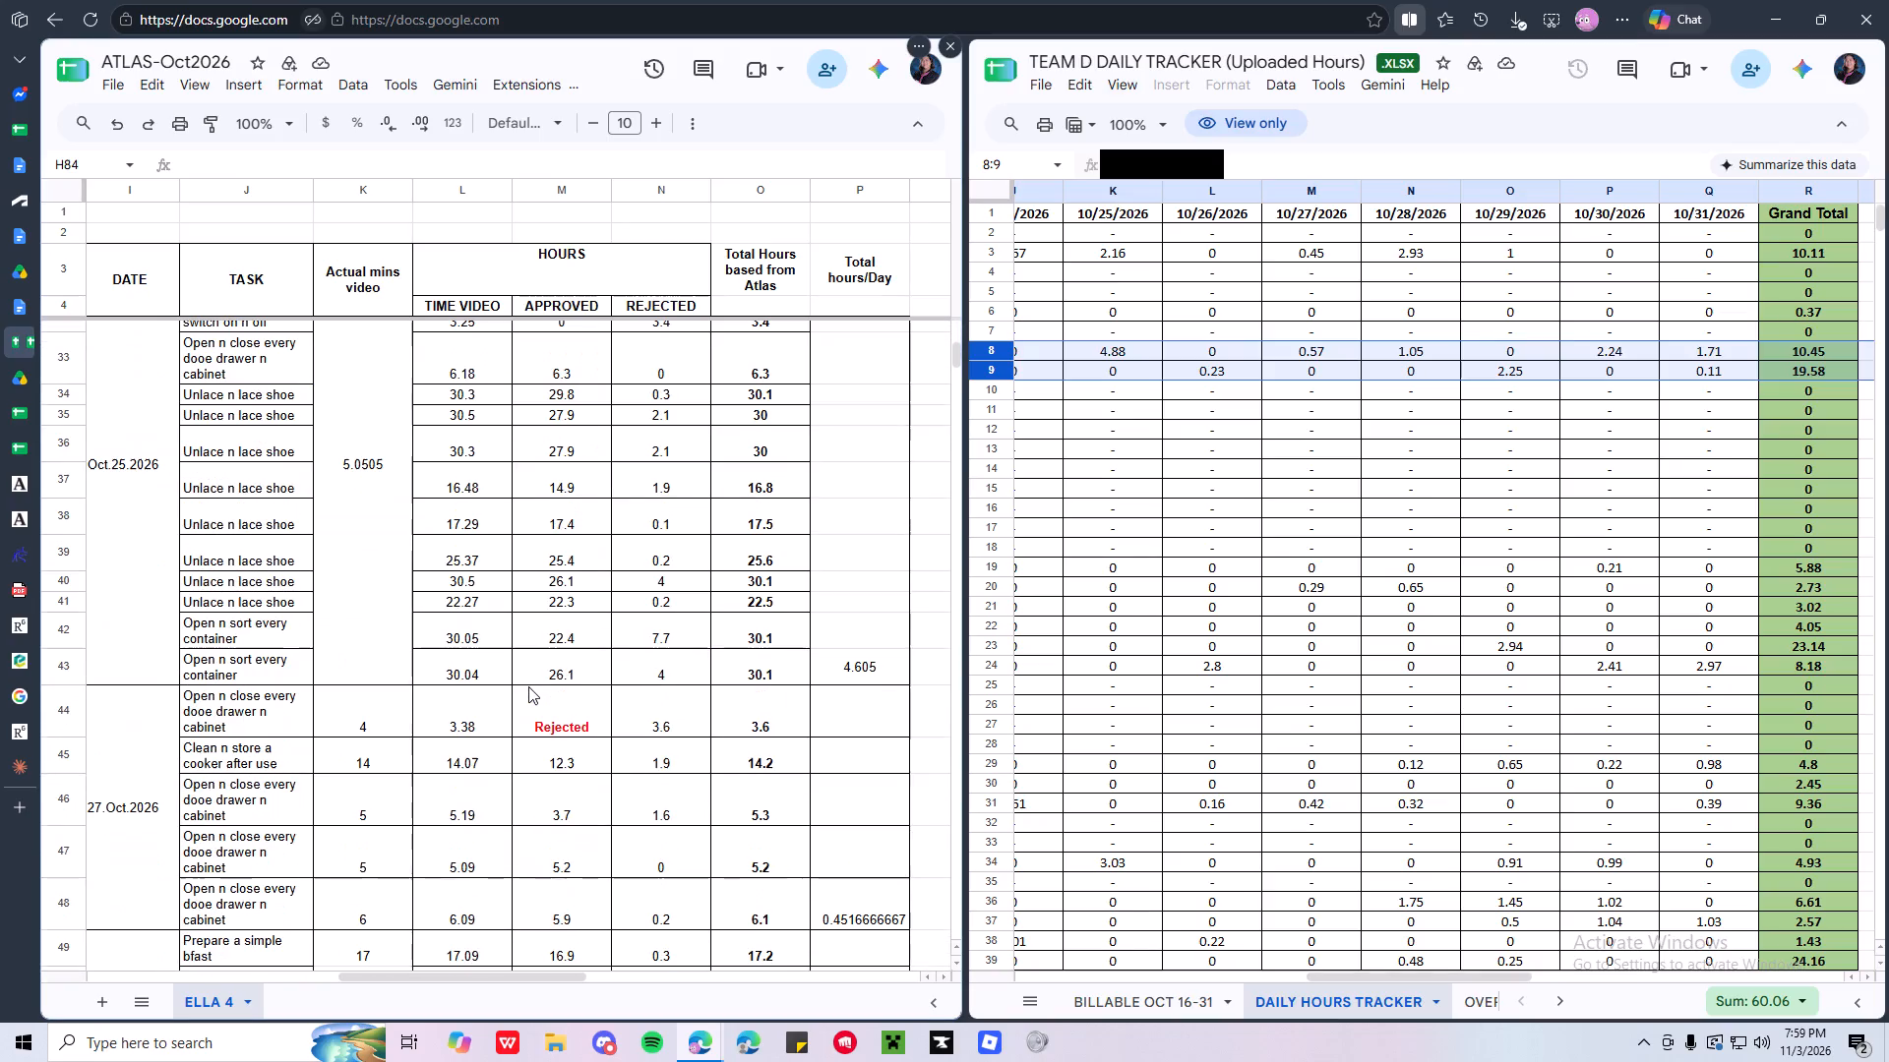
scroll(528, 686, "up", 1)
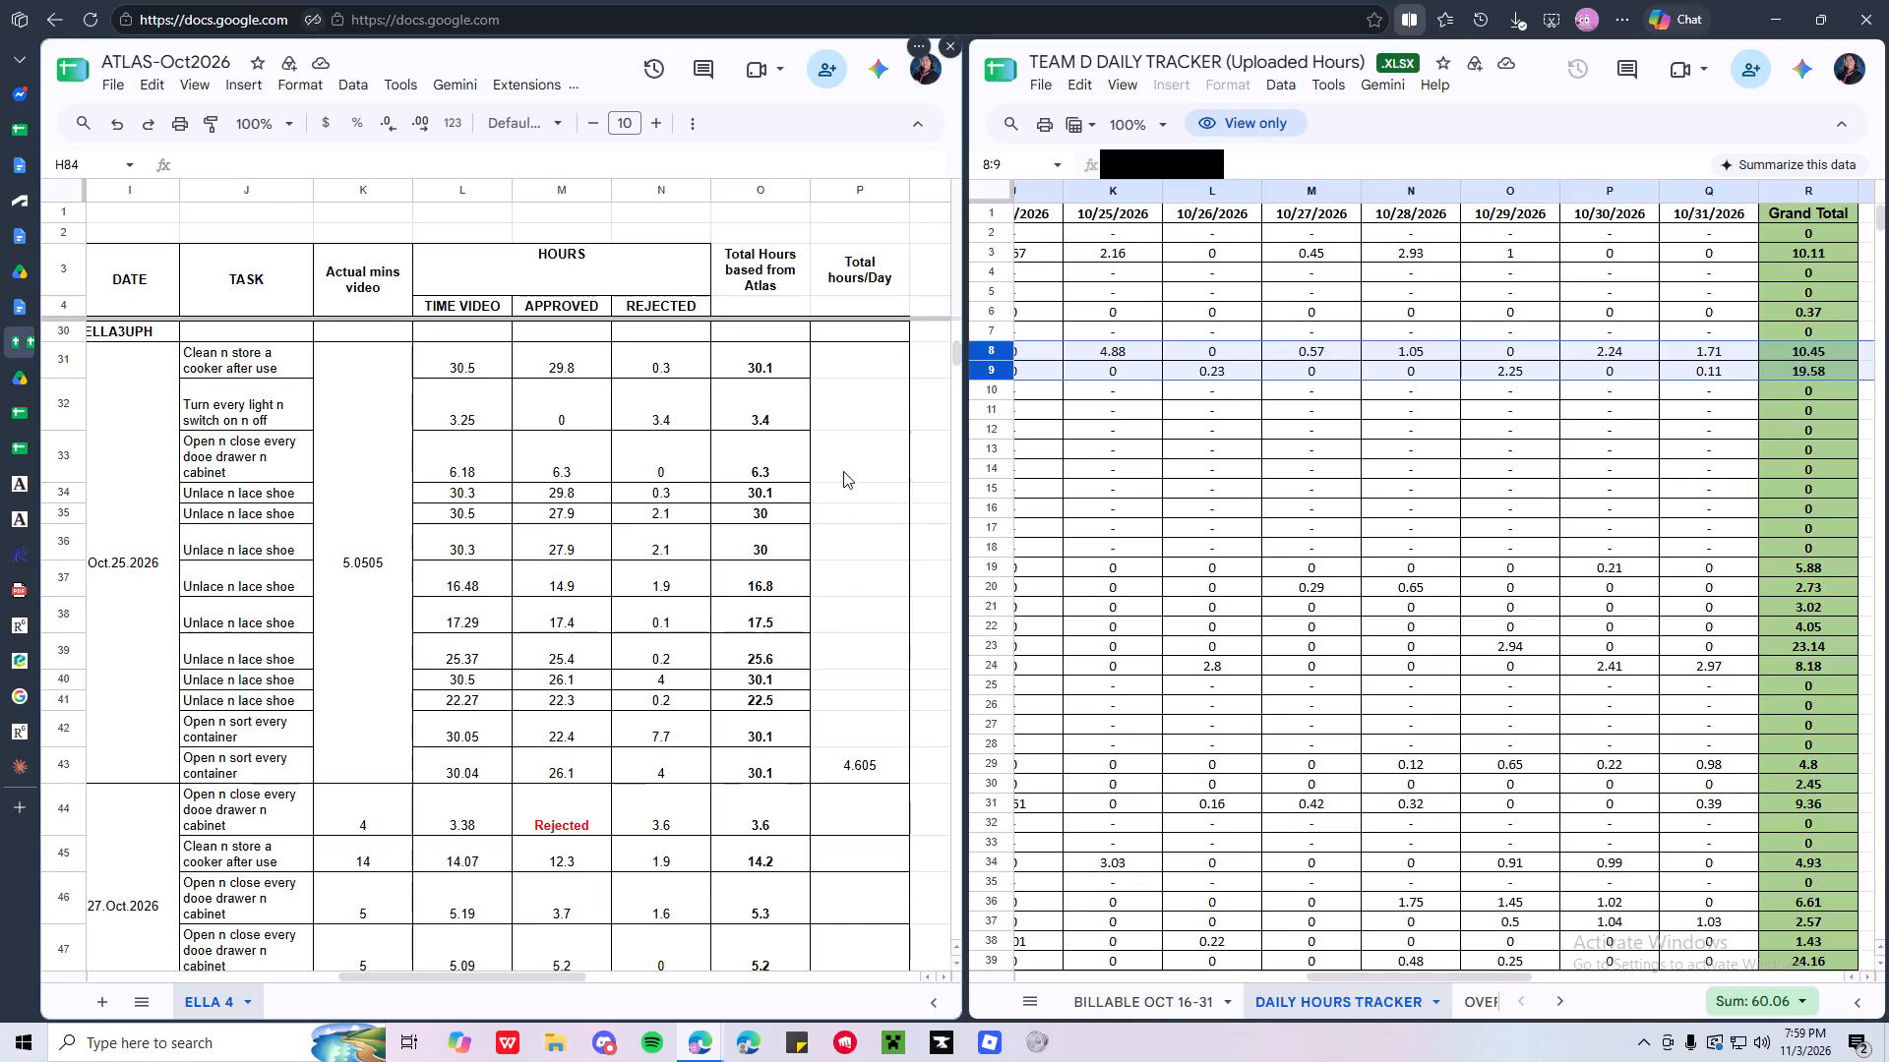
left_click(863, 760)
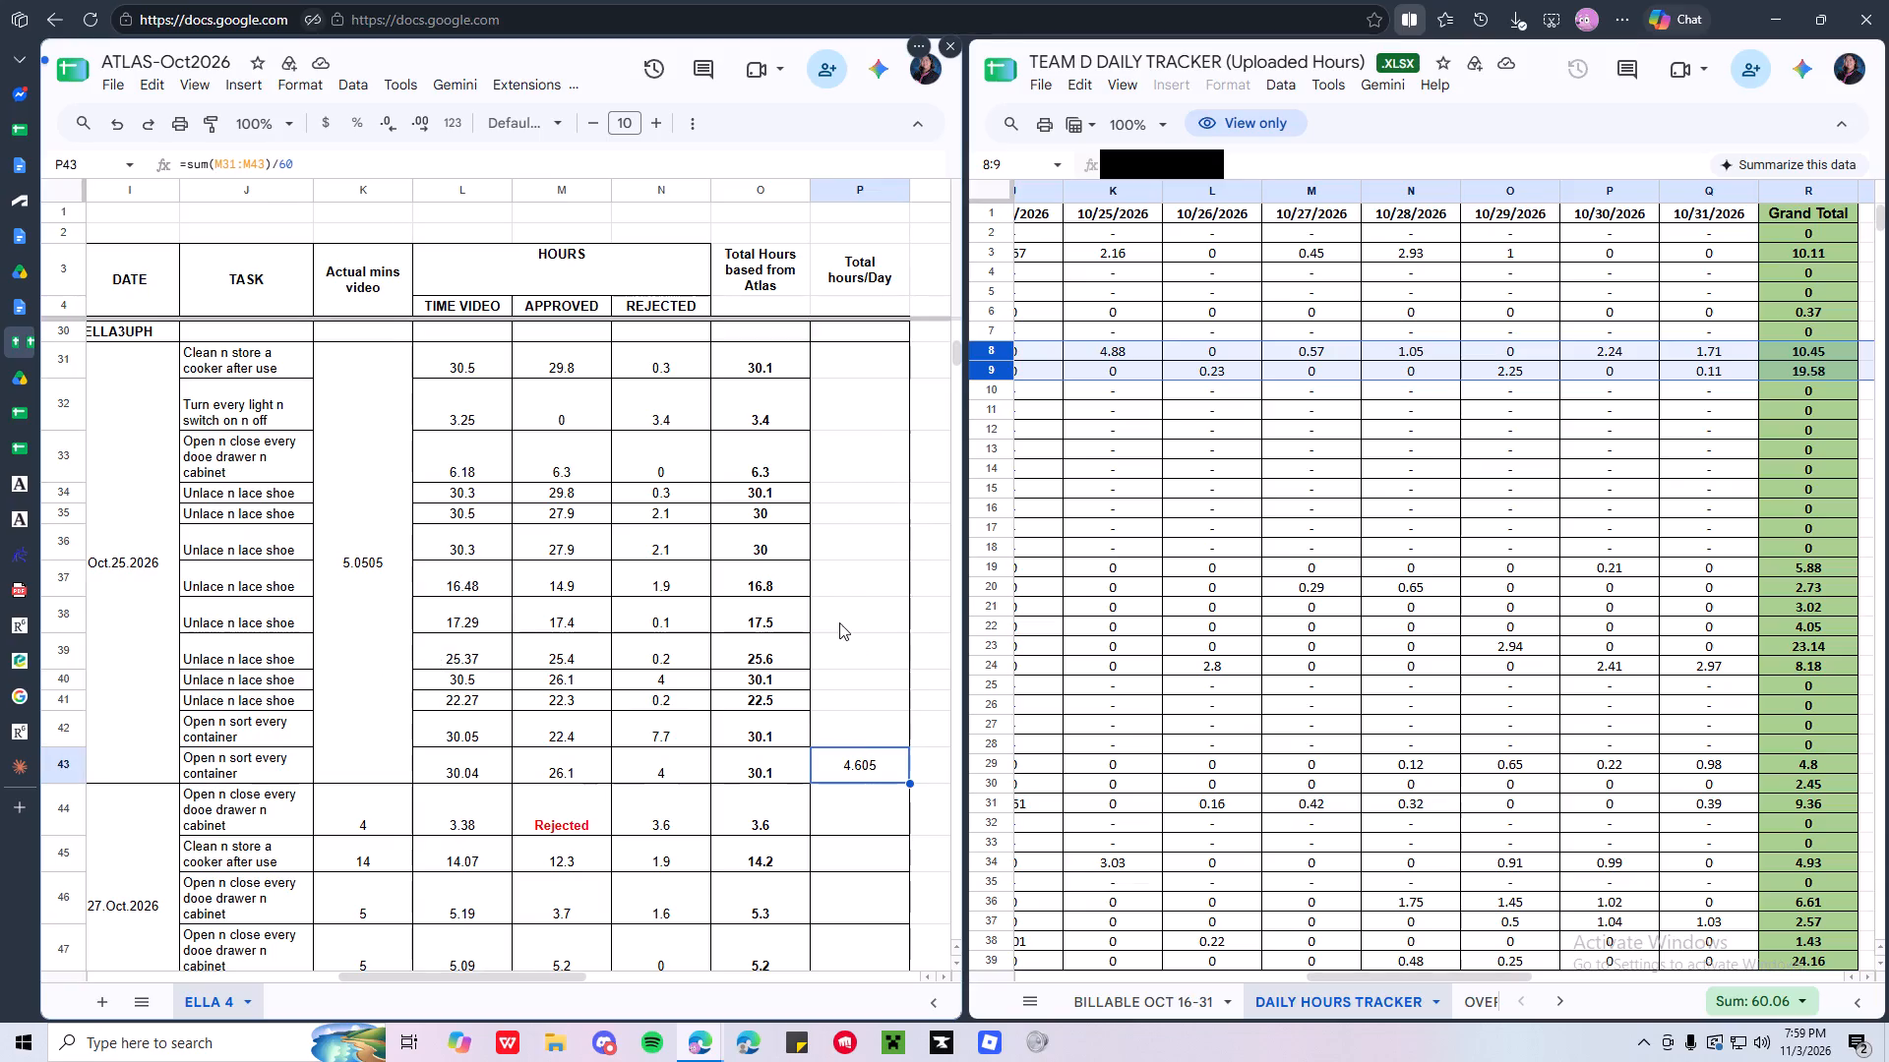
left_click(862, 360, "shift")
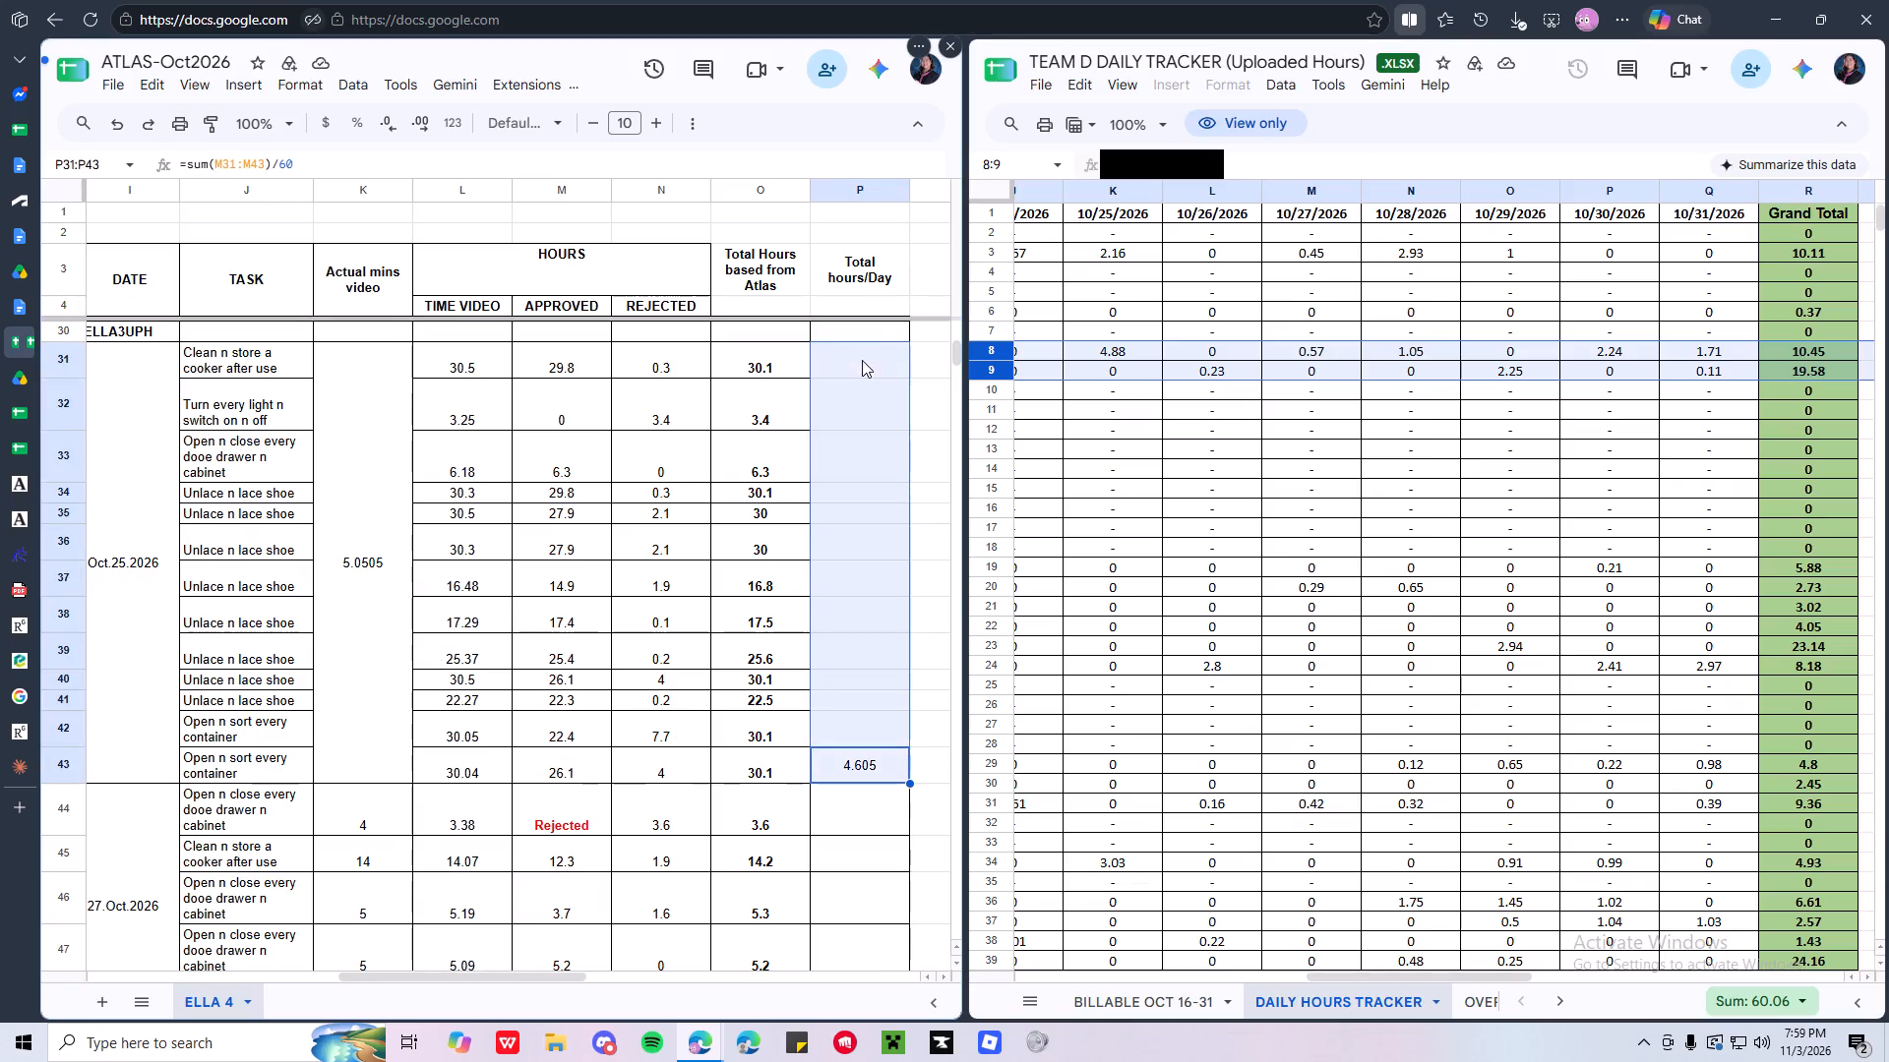
left_click(313, 85)
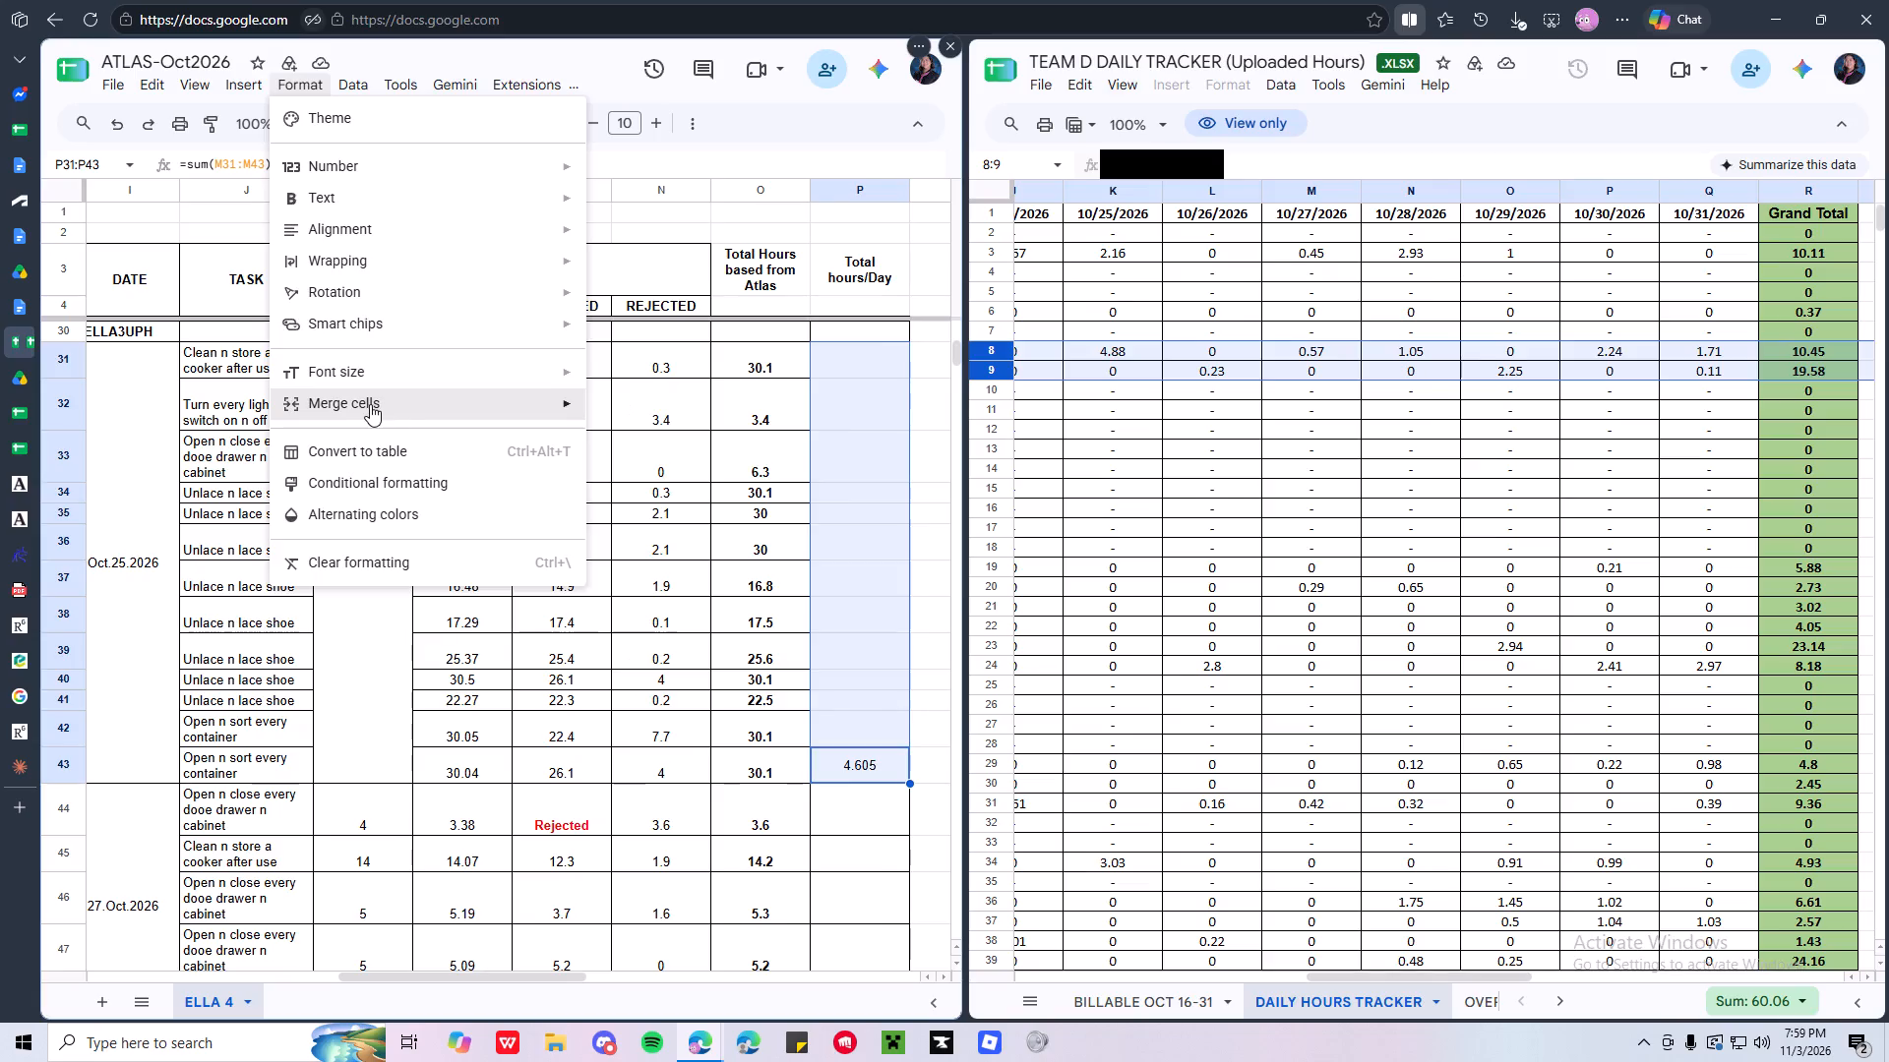
left_click(647, 412)
left_click(299, 82)
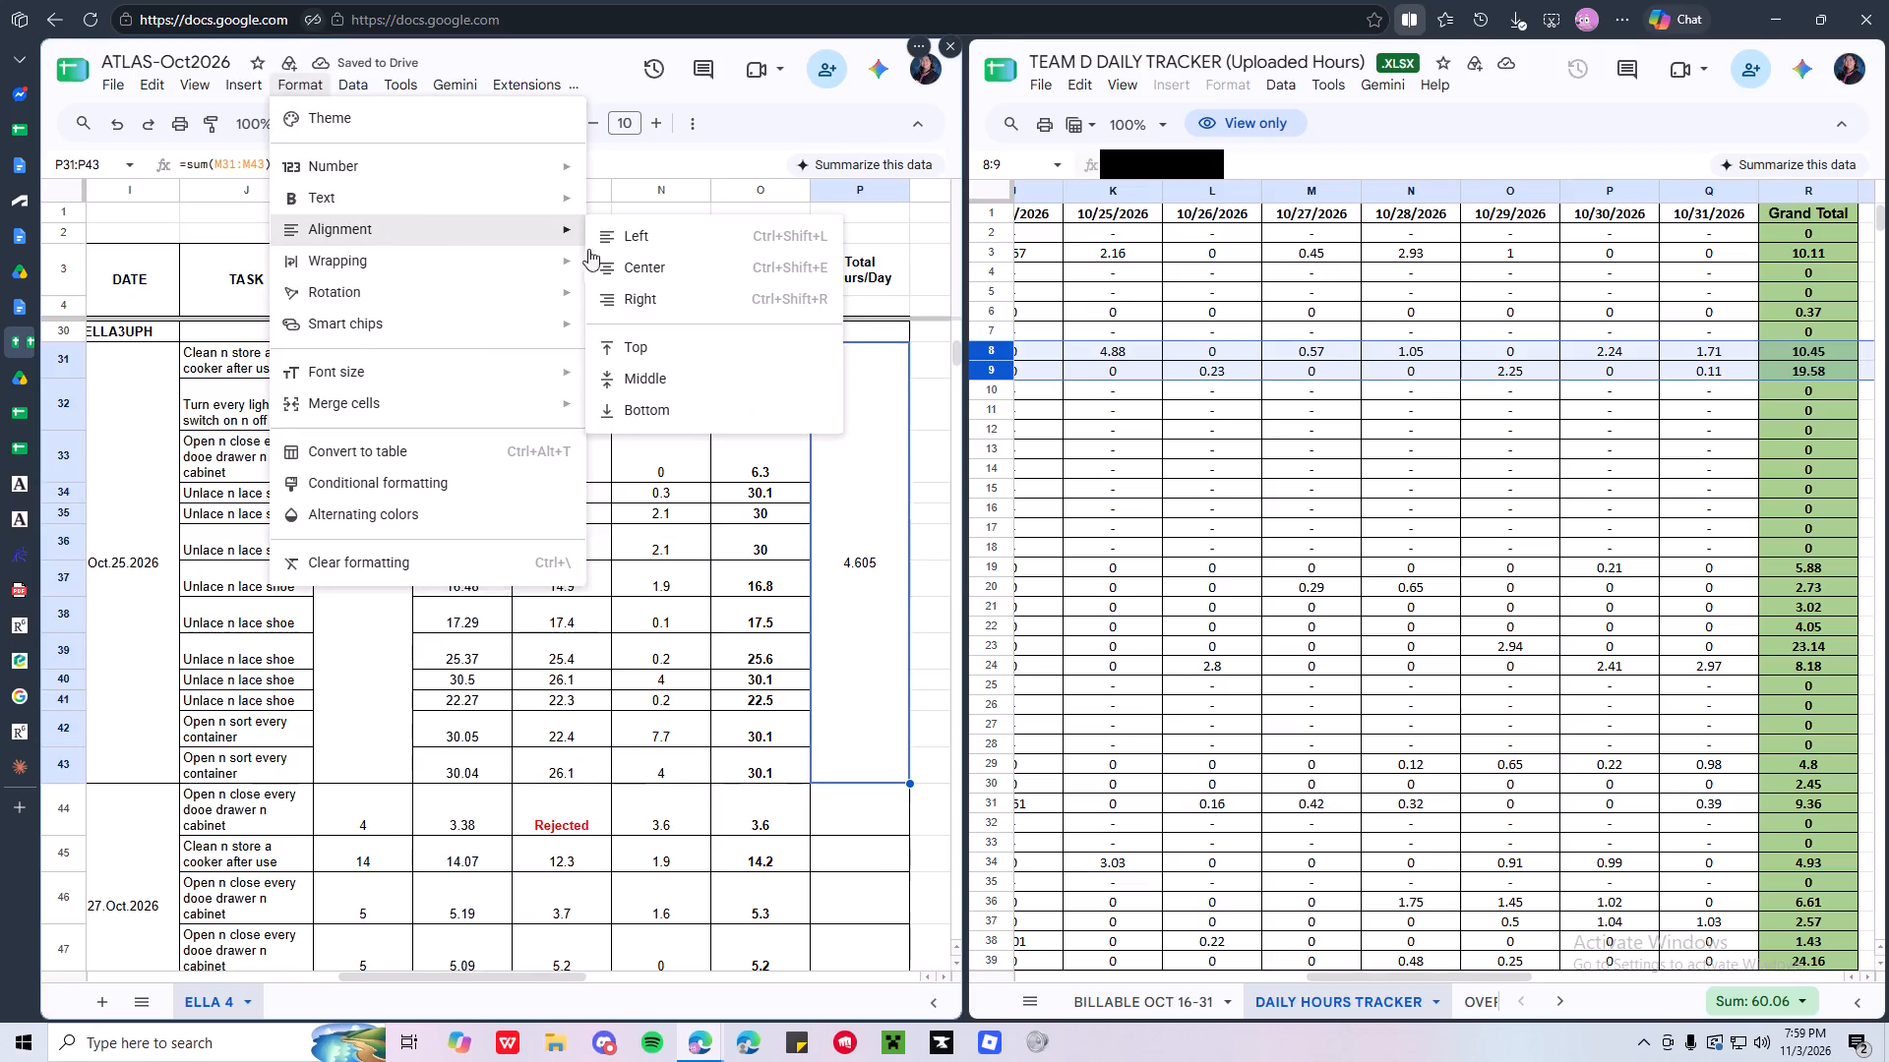
left_click(663, 381)
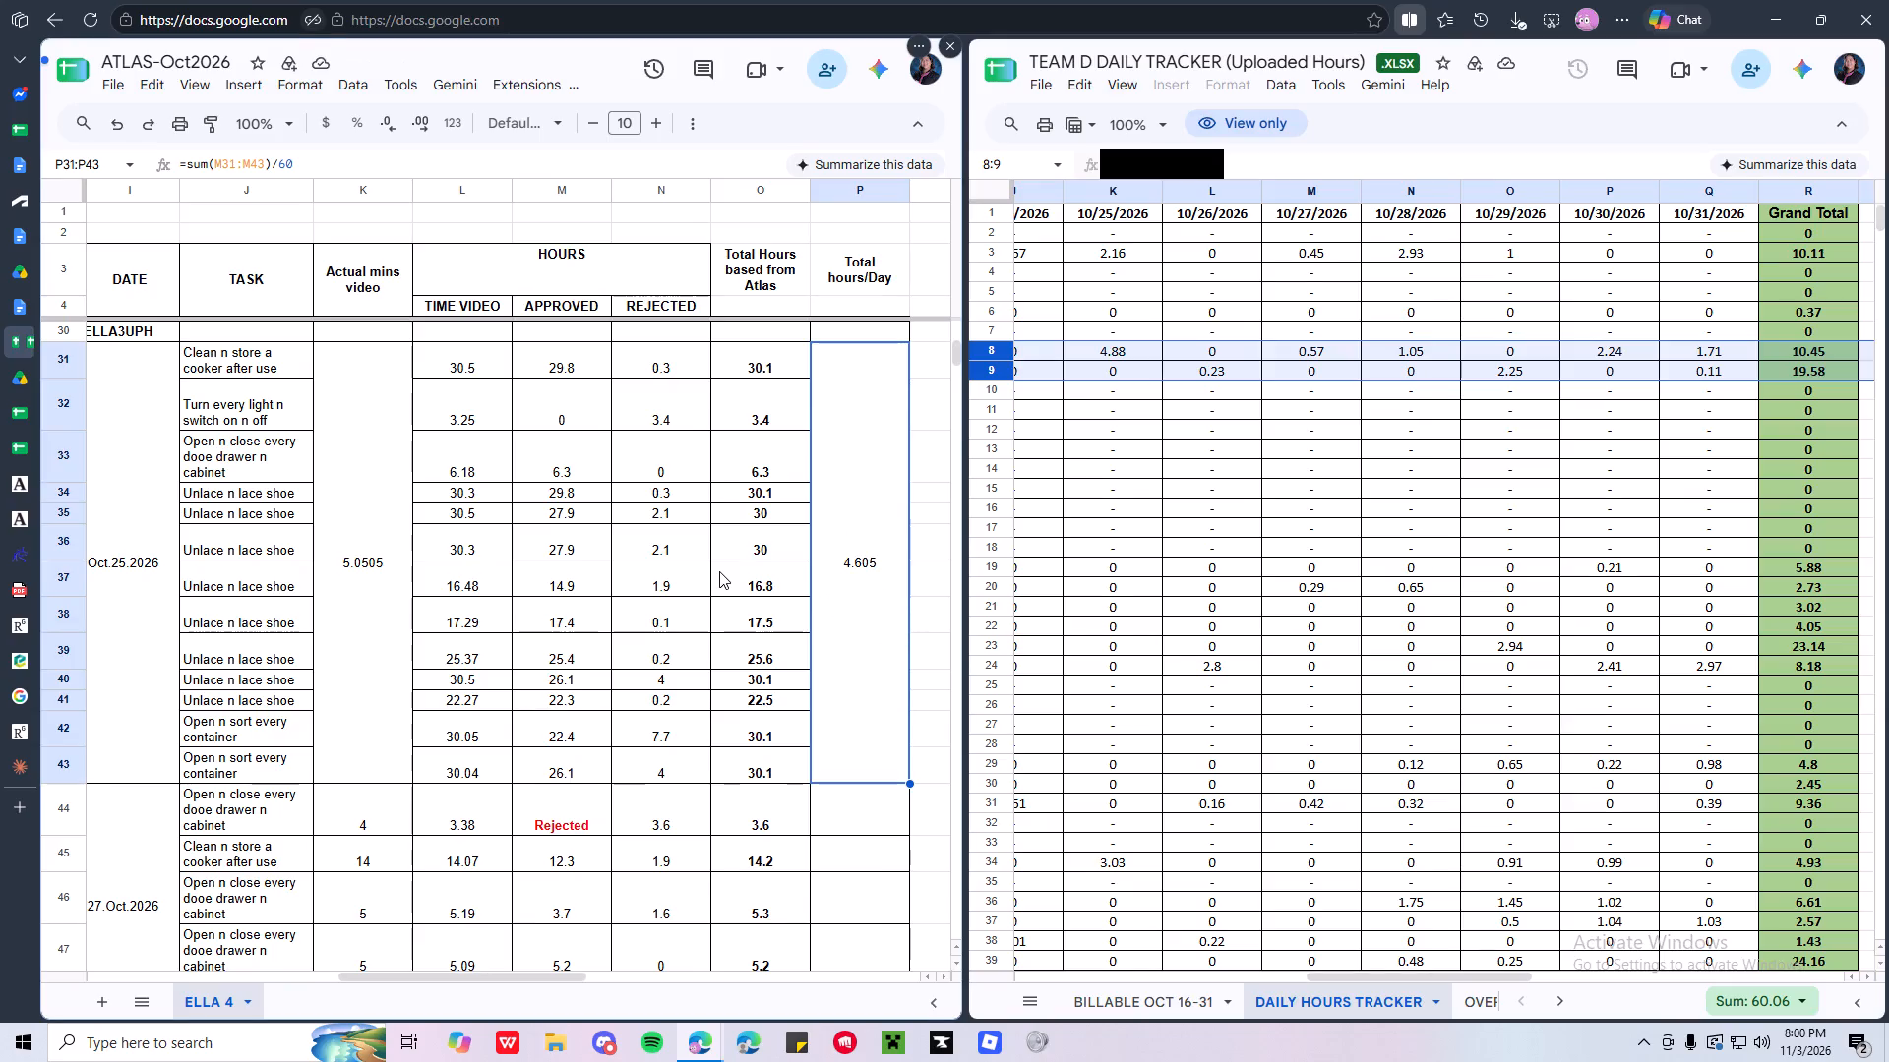
Merge cells P44 to P48 beside the 27.Oct.2026 entries and align the value to the vertical middle.
scroll(719, 571, "down", 1)
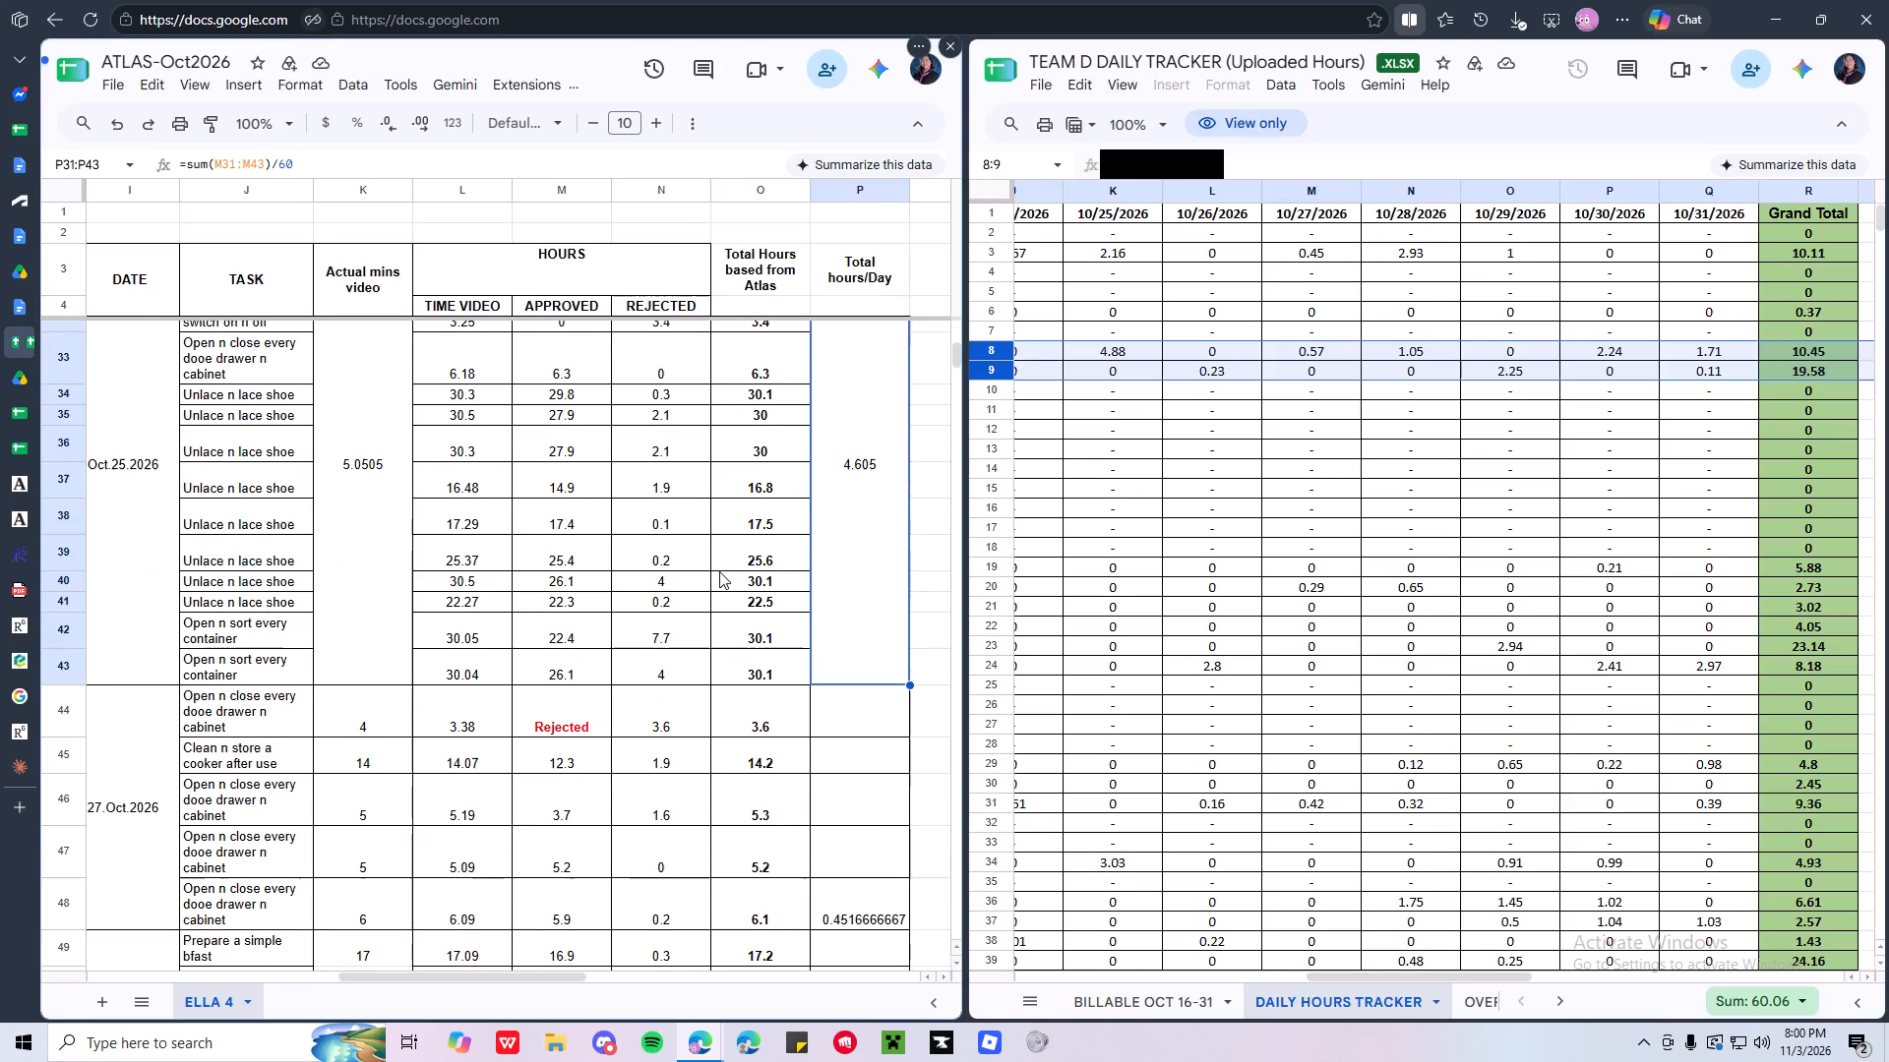
scroll(719, 571, "down", 1)
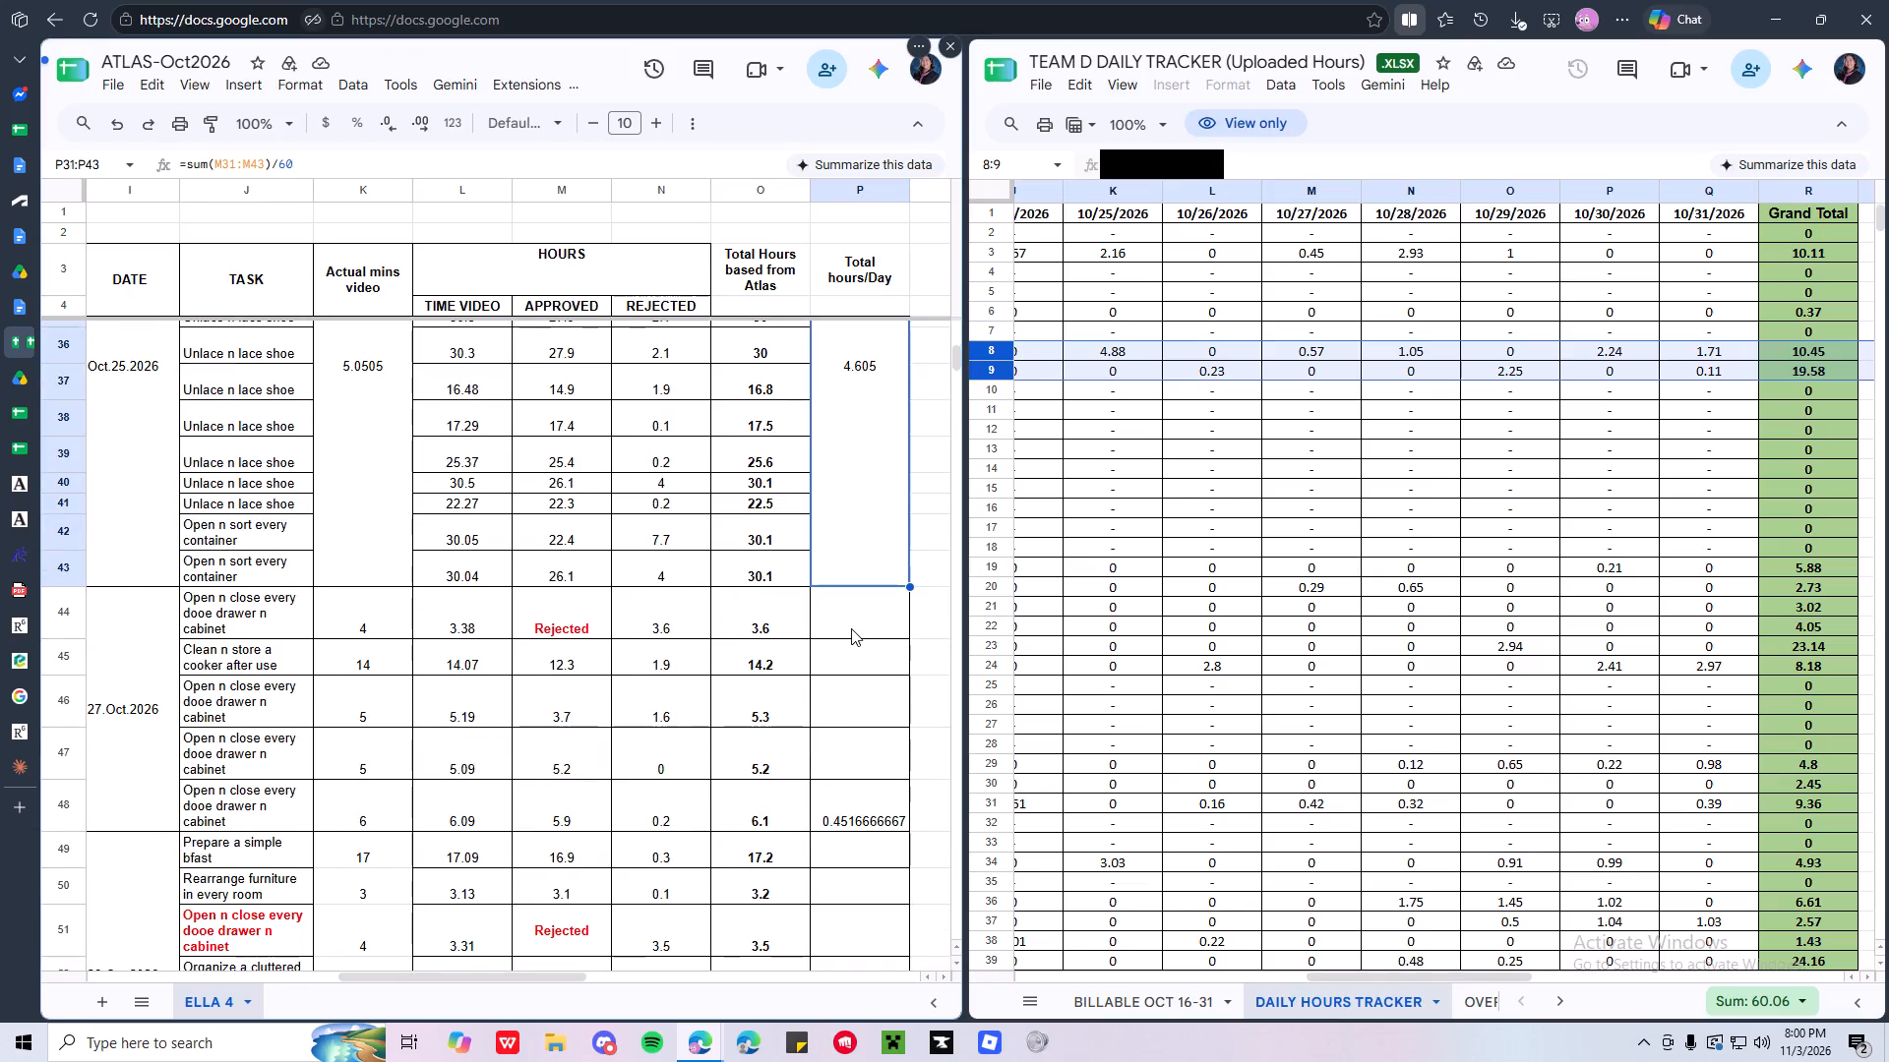
left_click(851, 628)
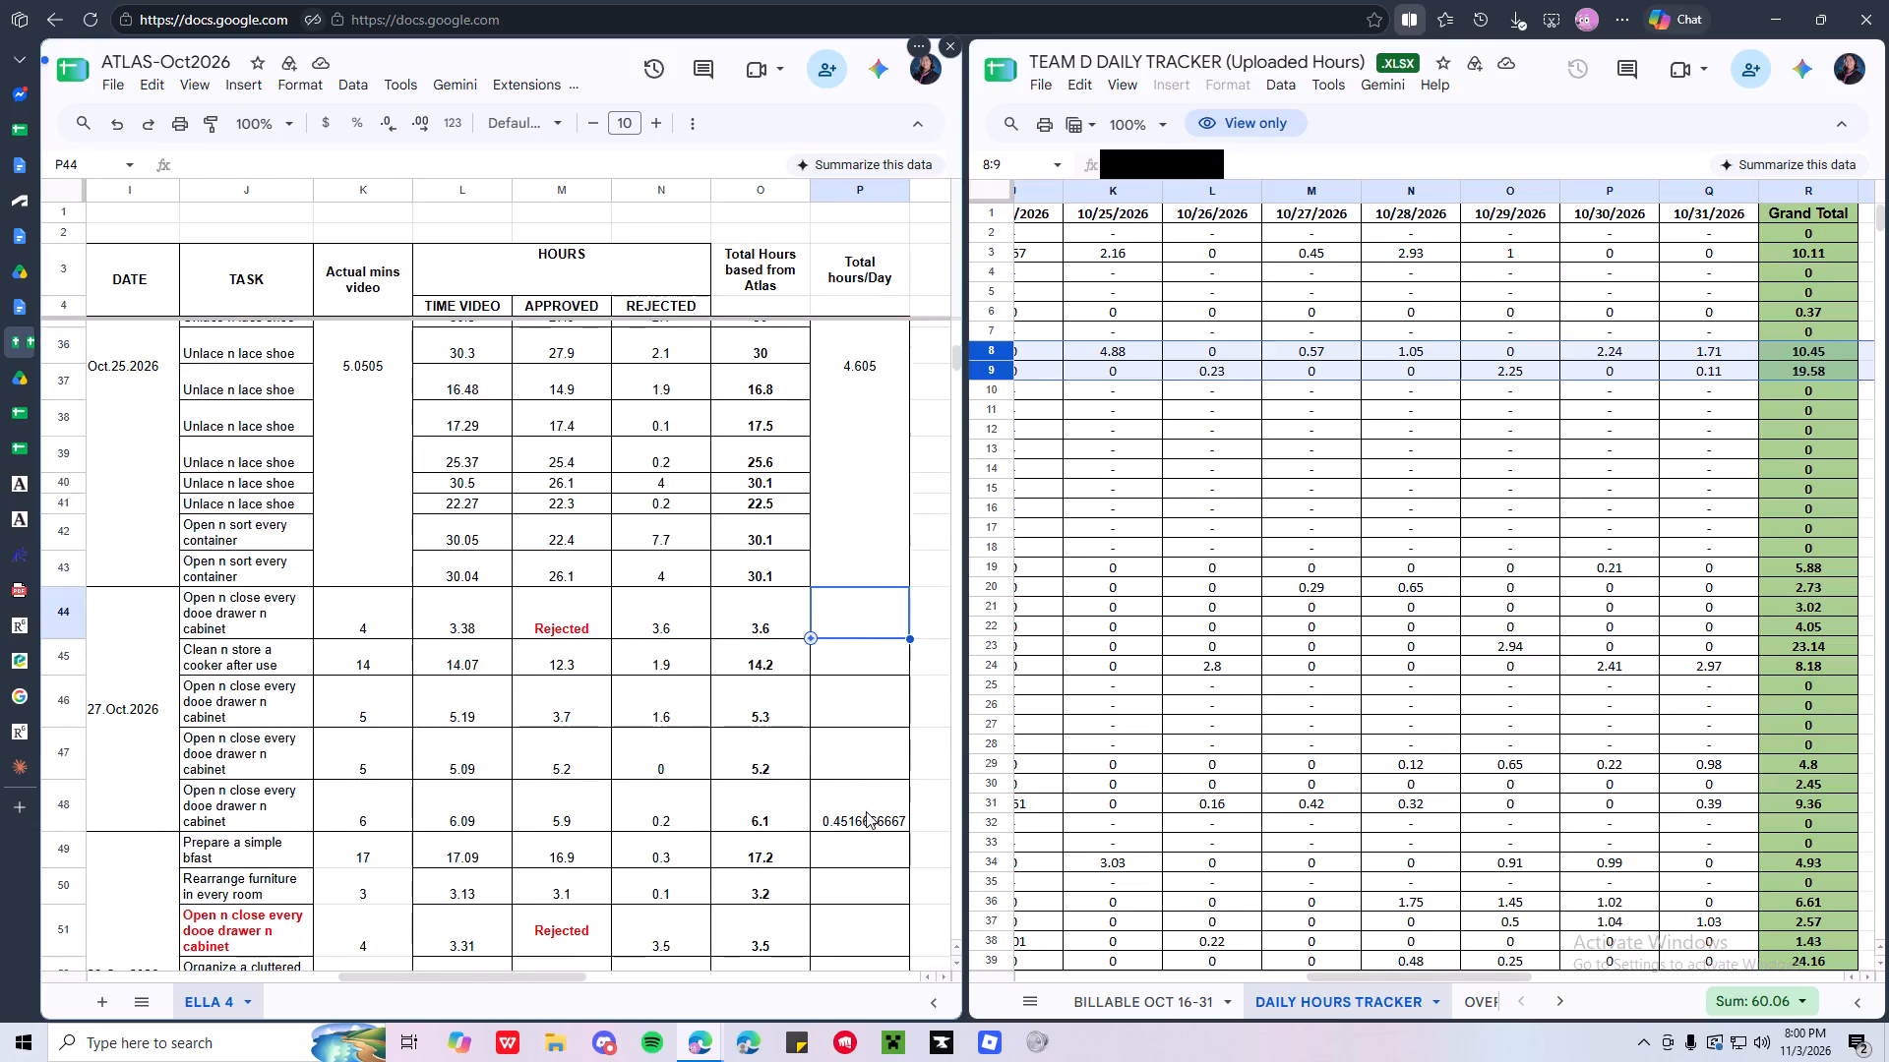
left_click(866, 811, "shift")
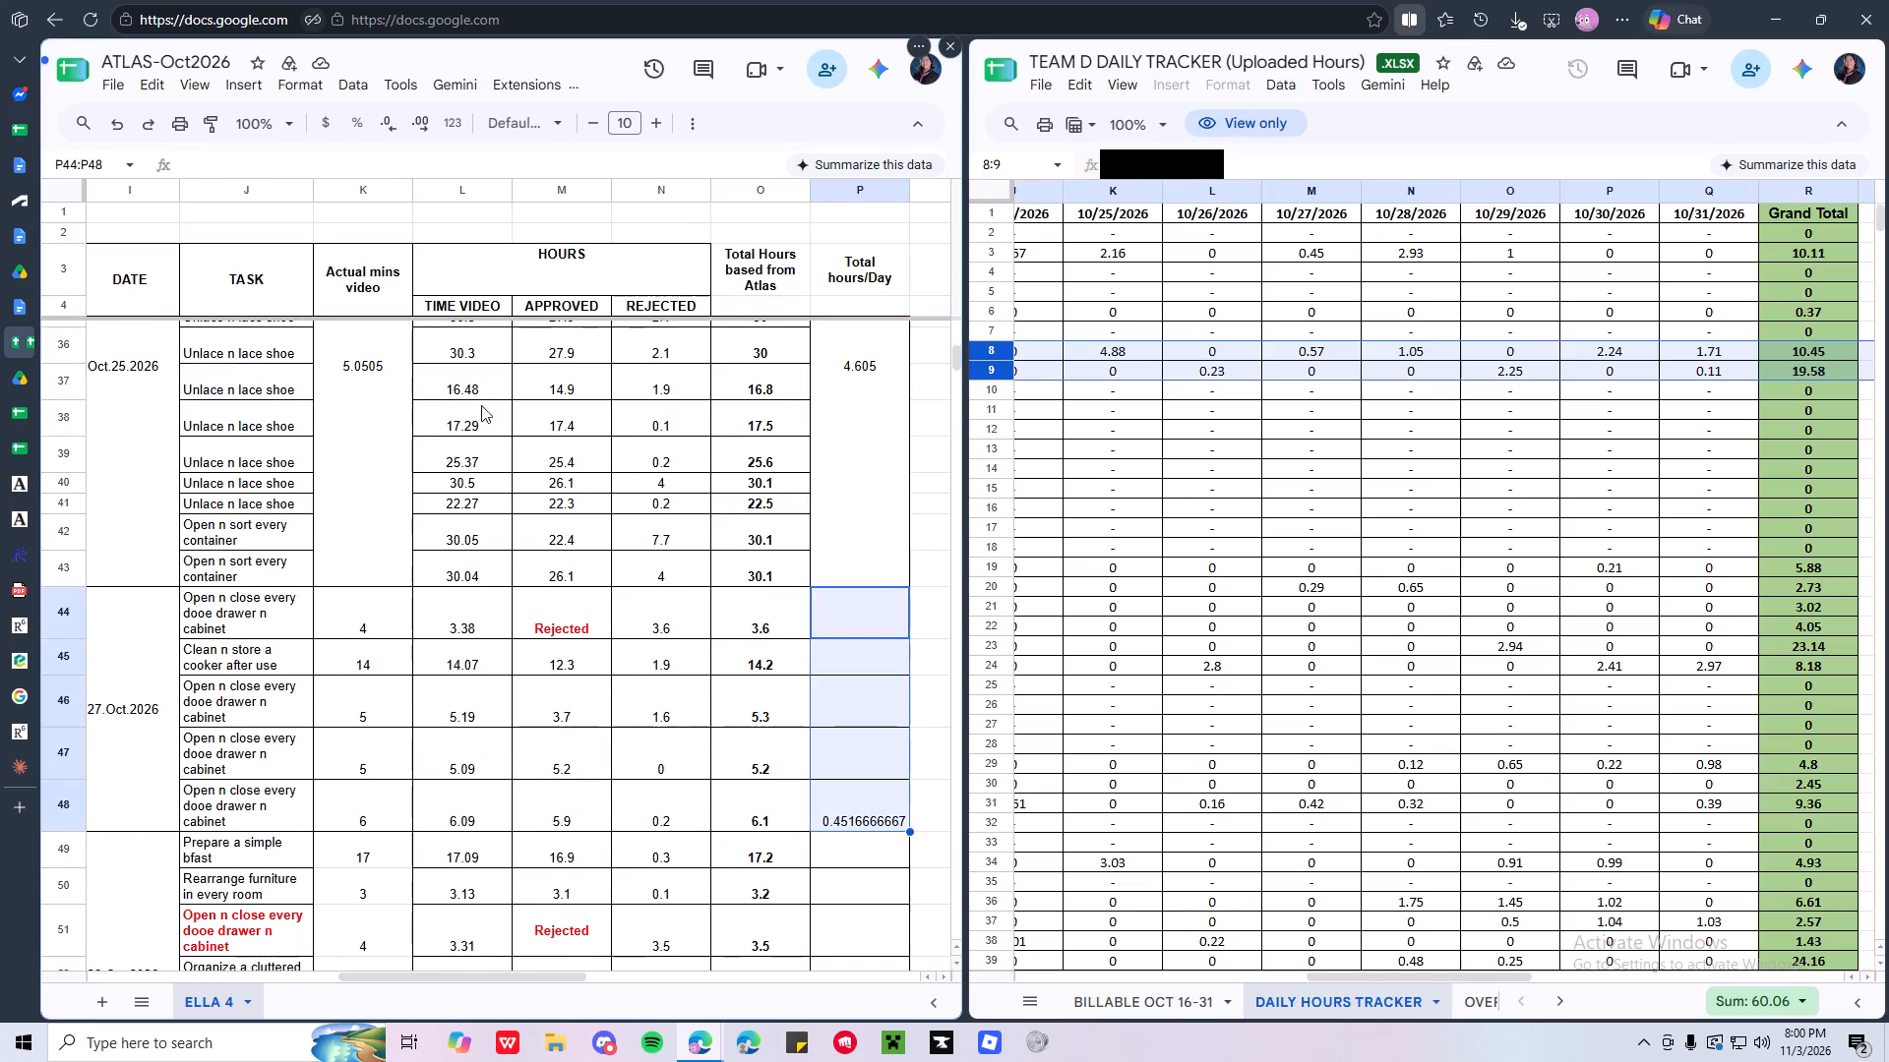
left_click(298, 85)
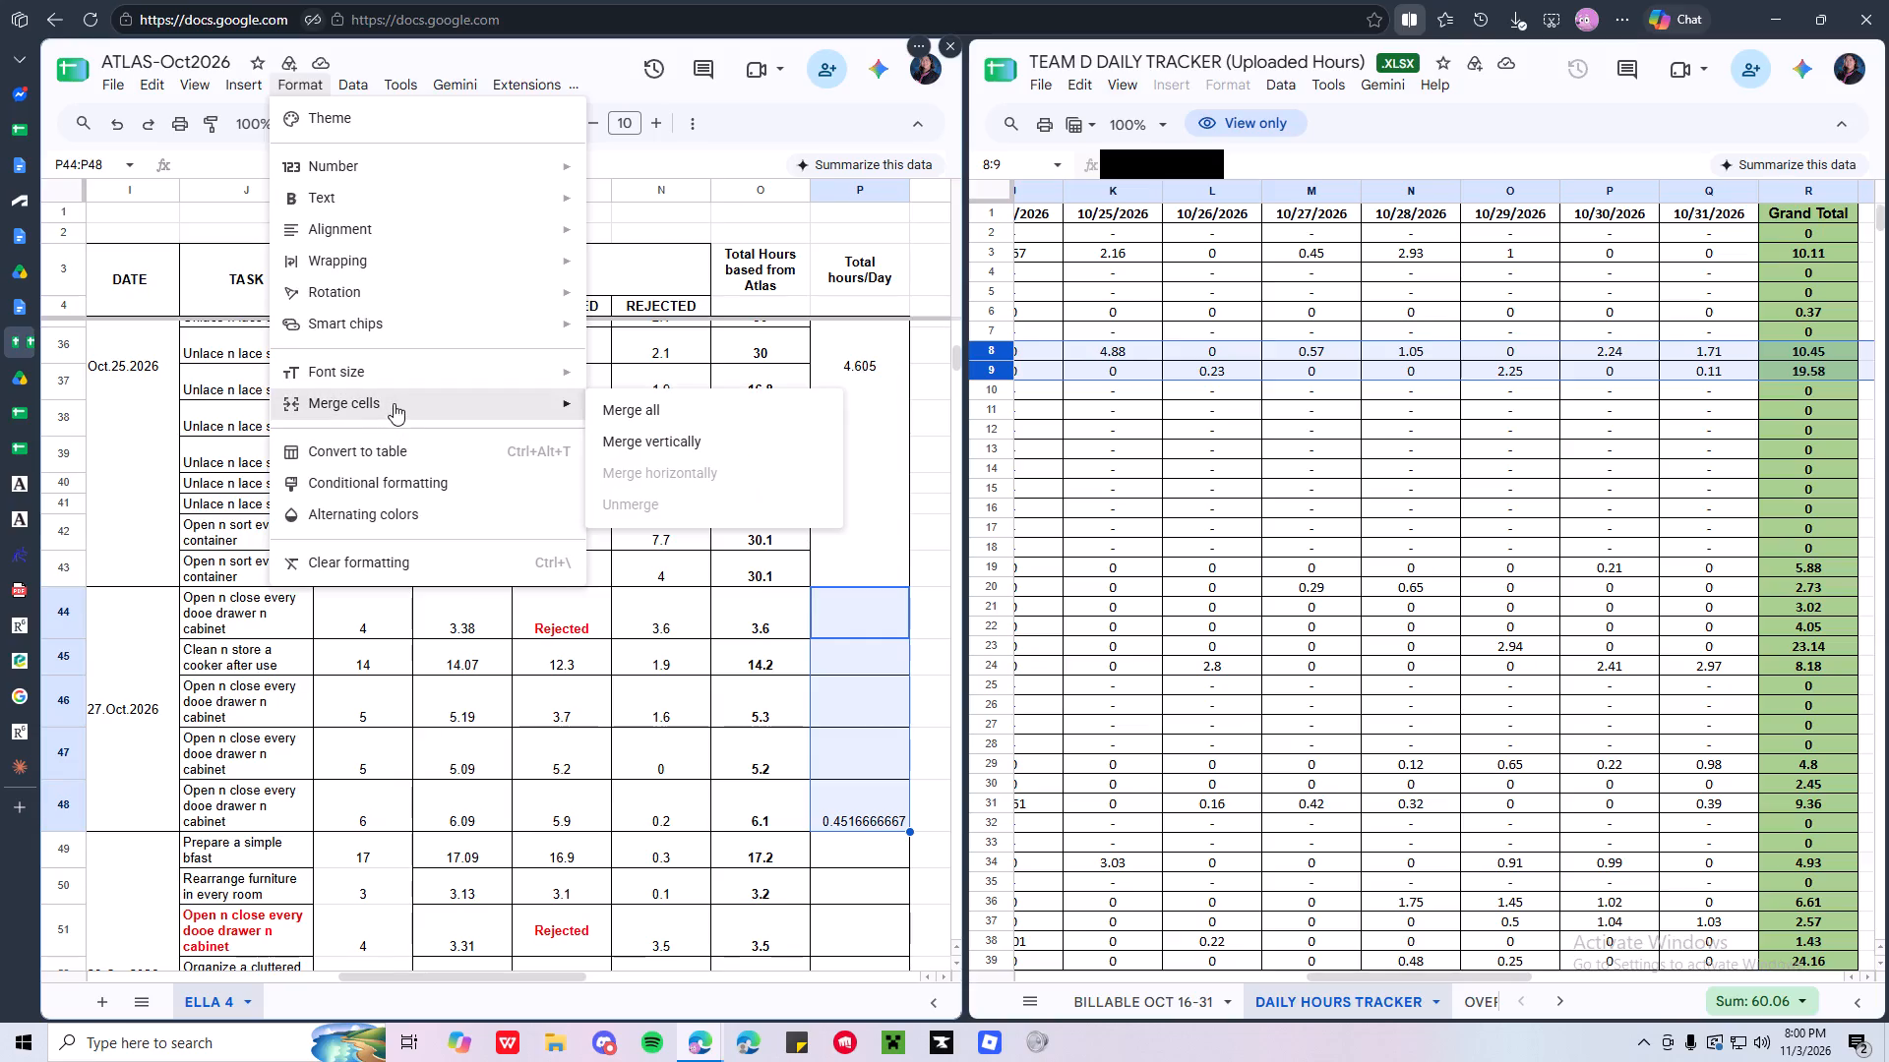
left_click(658, 411)
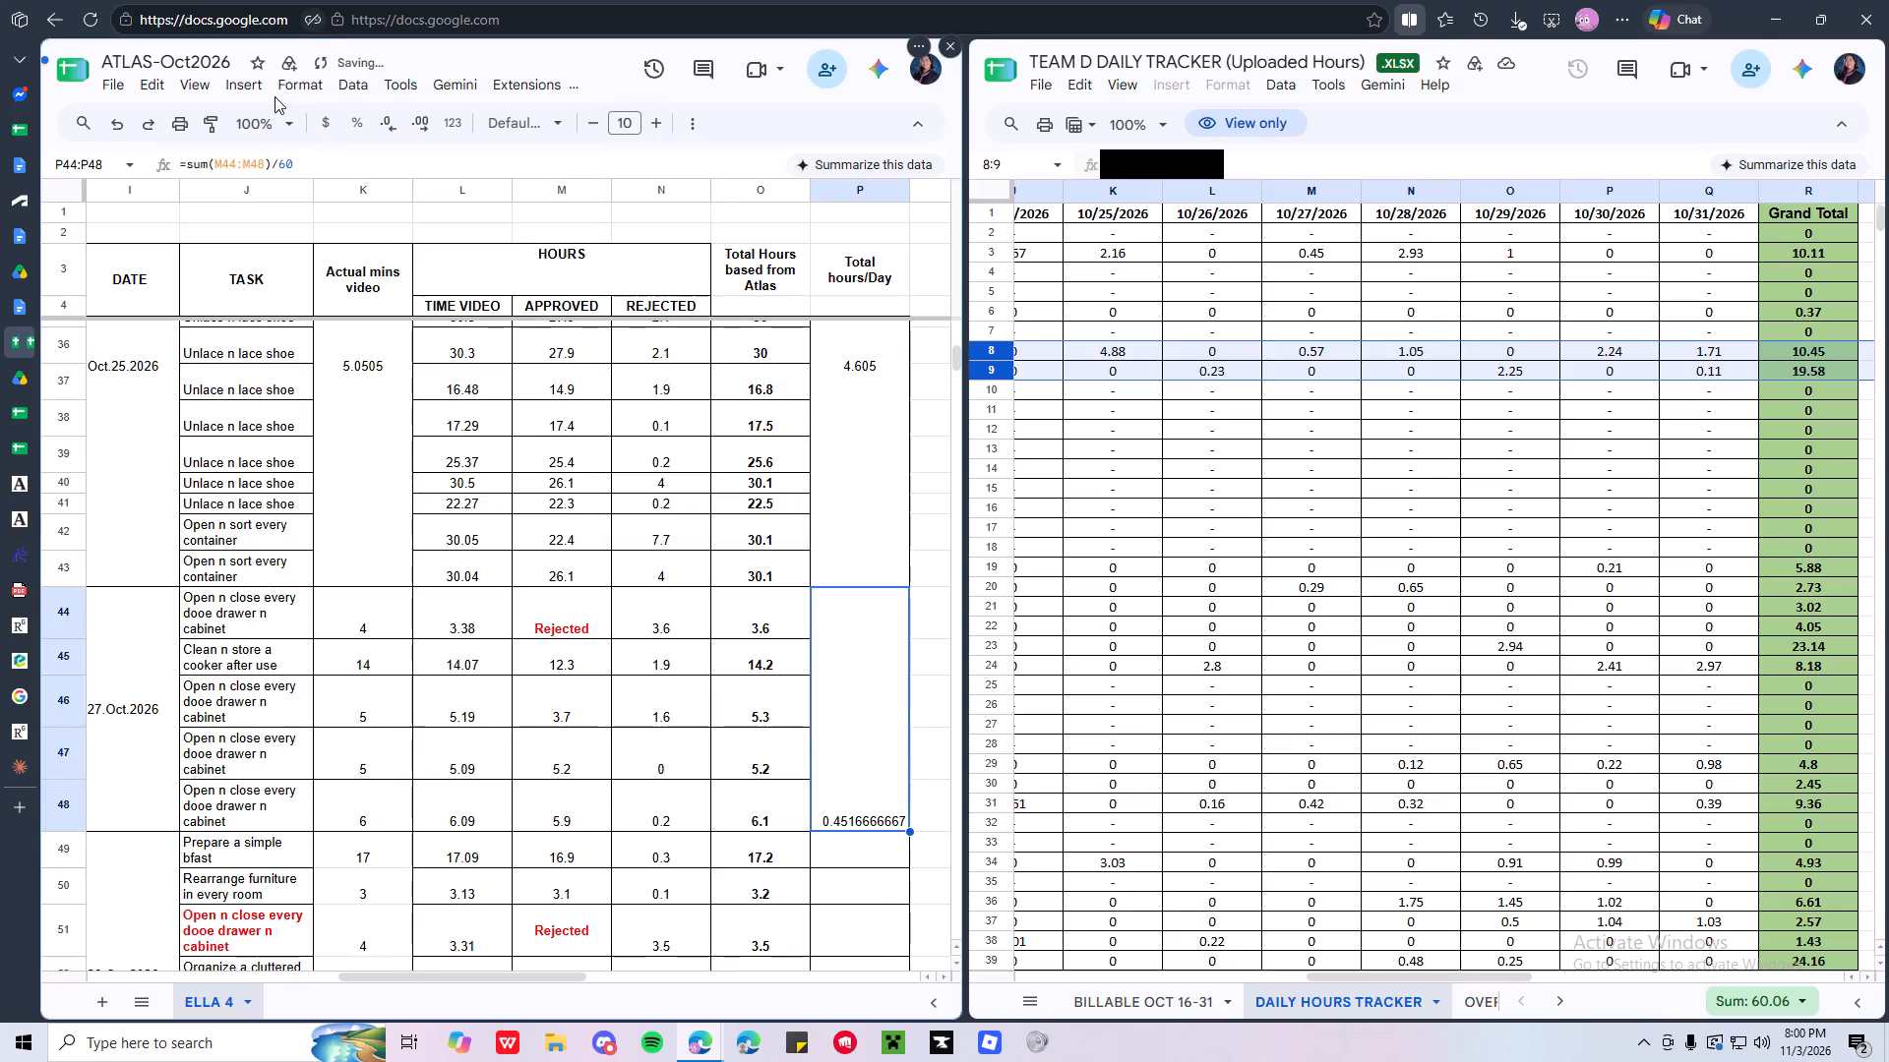
left_click(287, 84)
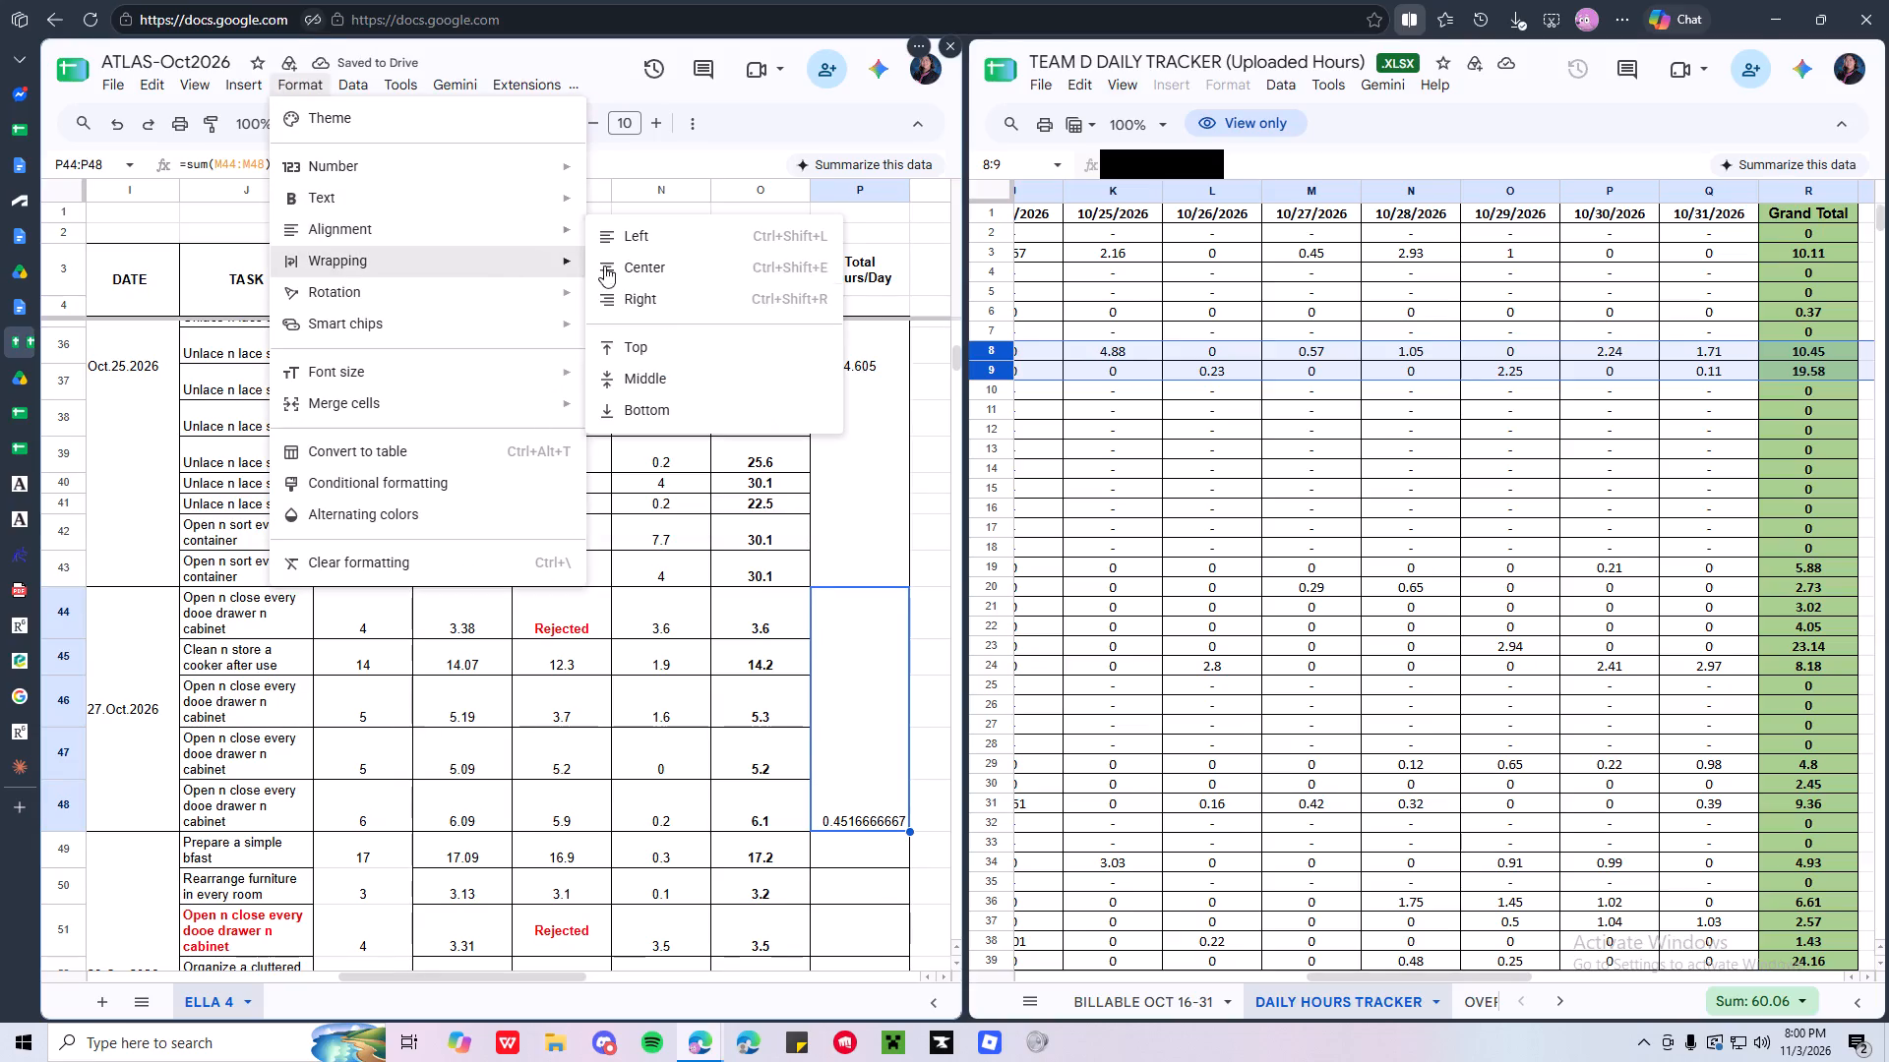
left_click(668, 381)
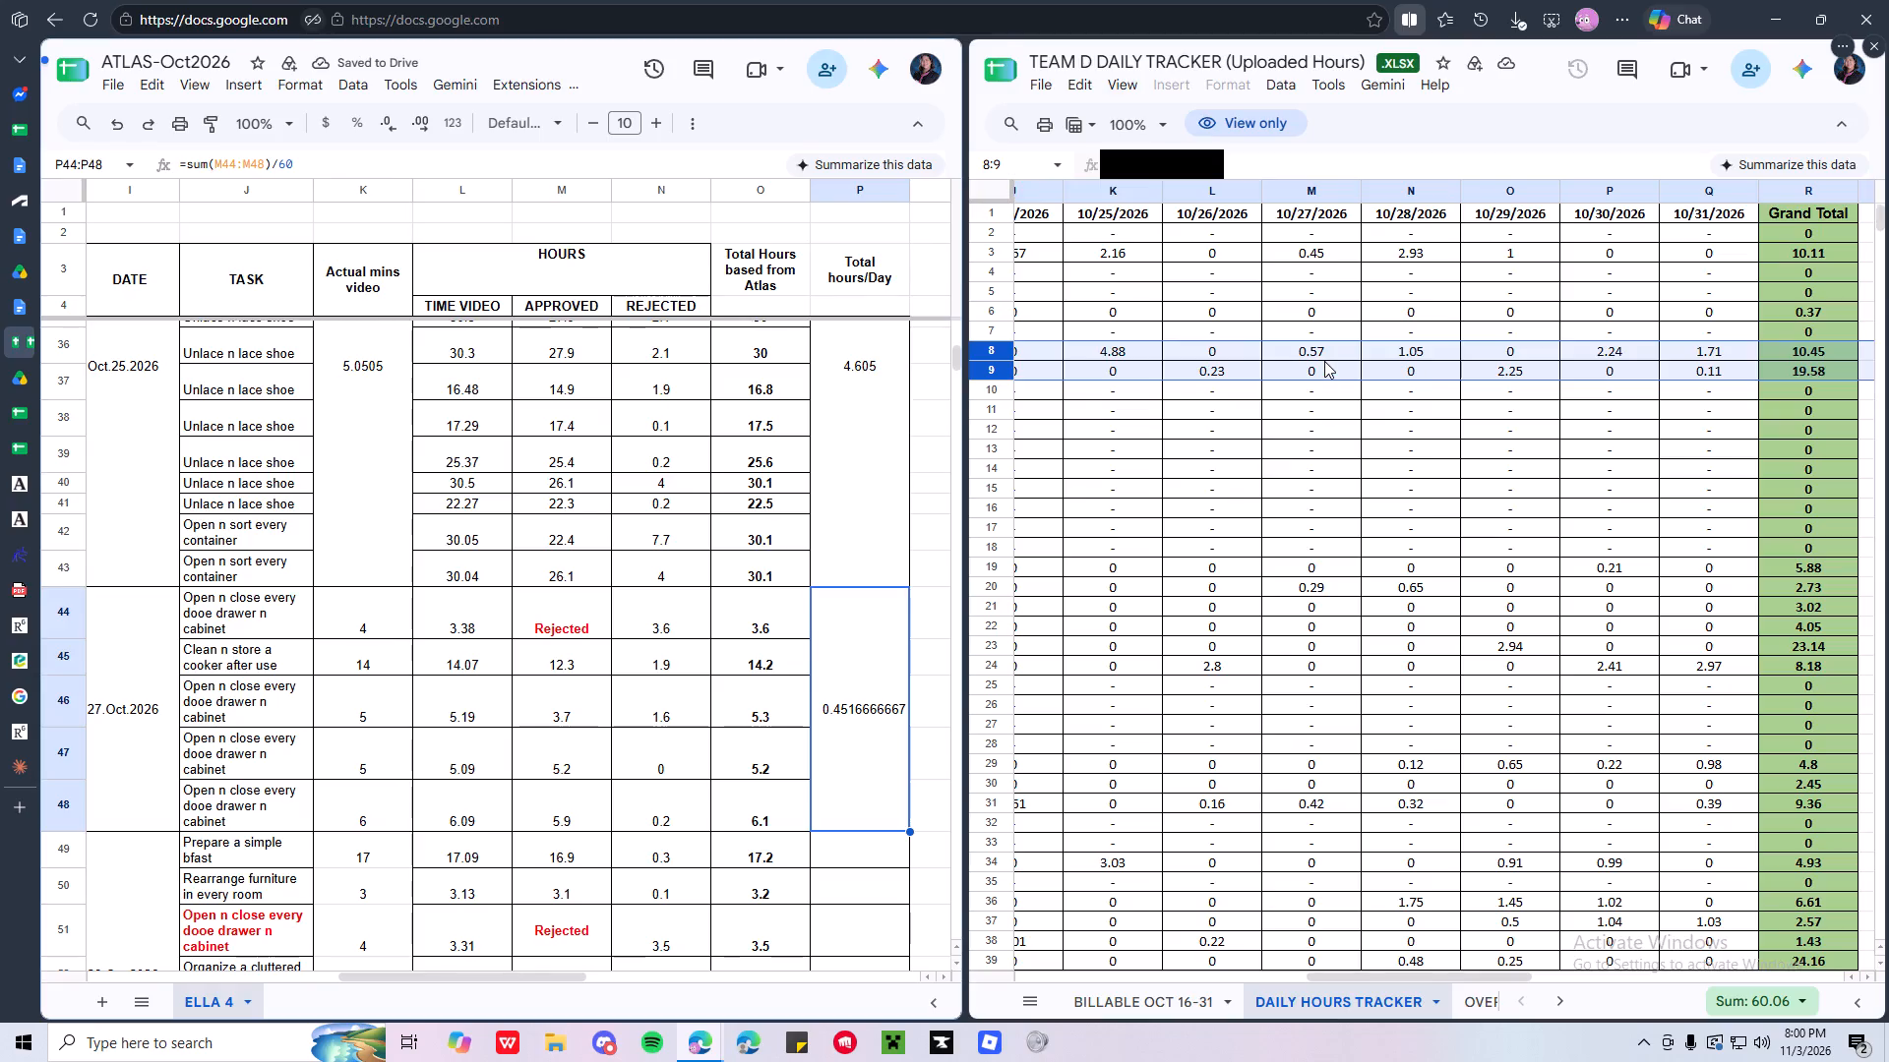
Merge cells P49 to P55 beside the 28.Oct.2026 entries and align the value to the vertical middle.
scroll(848, 659, "down", 2)
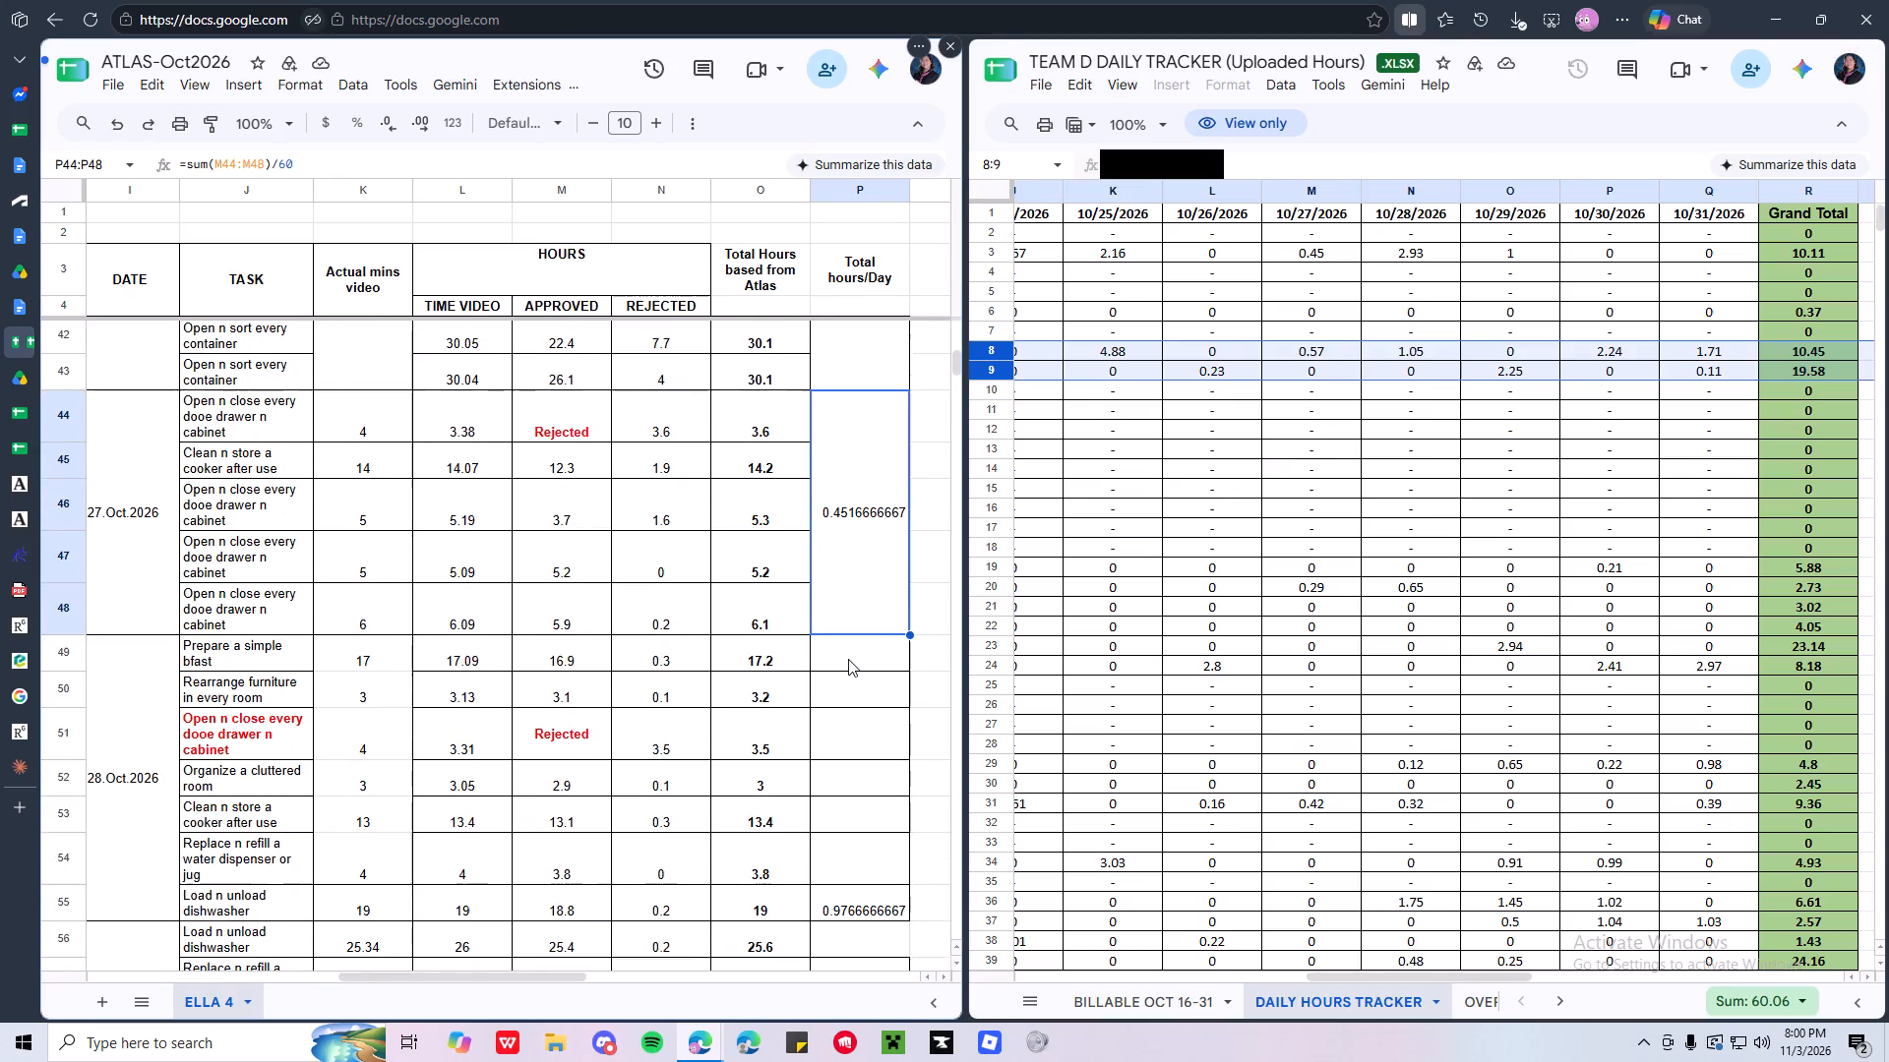
scroll(848, 659, "down", 1)
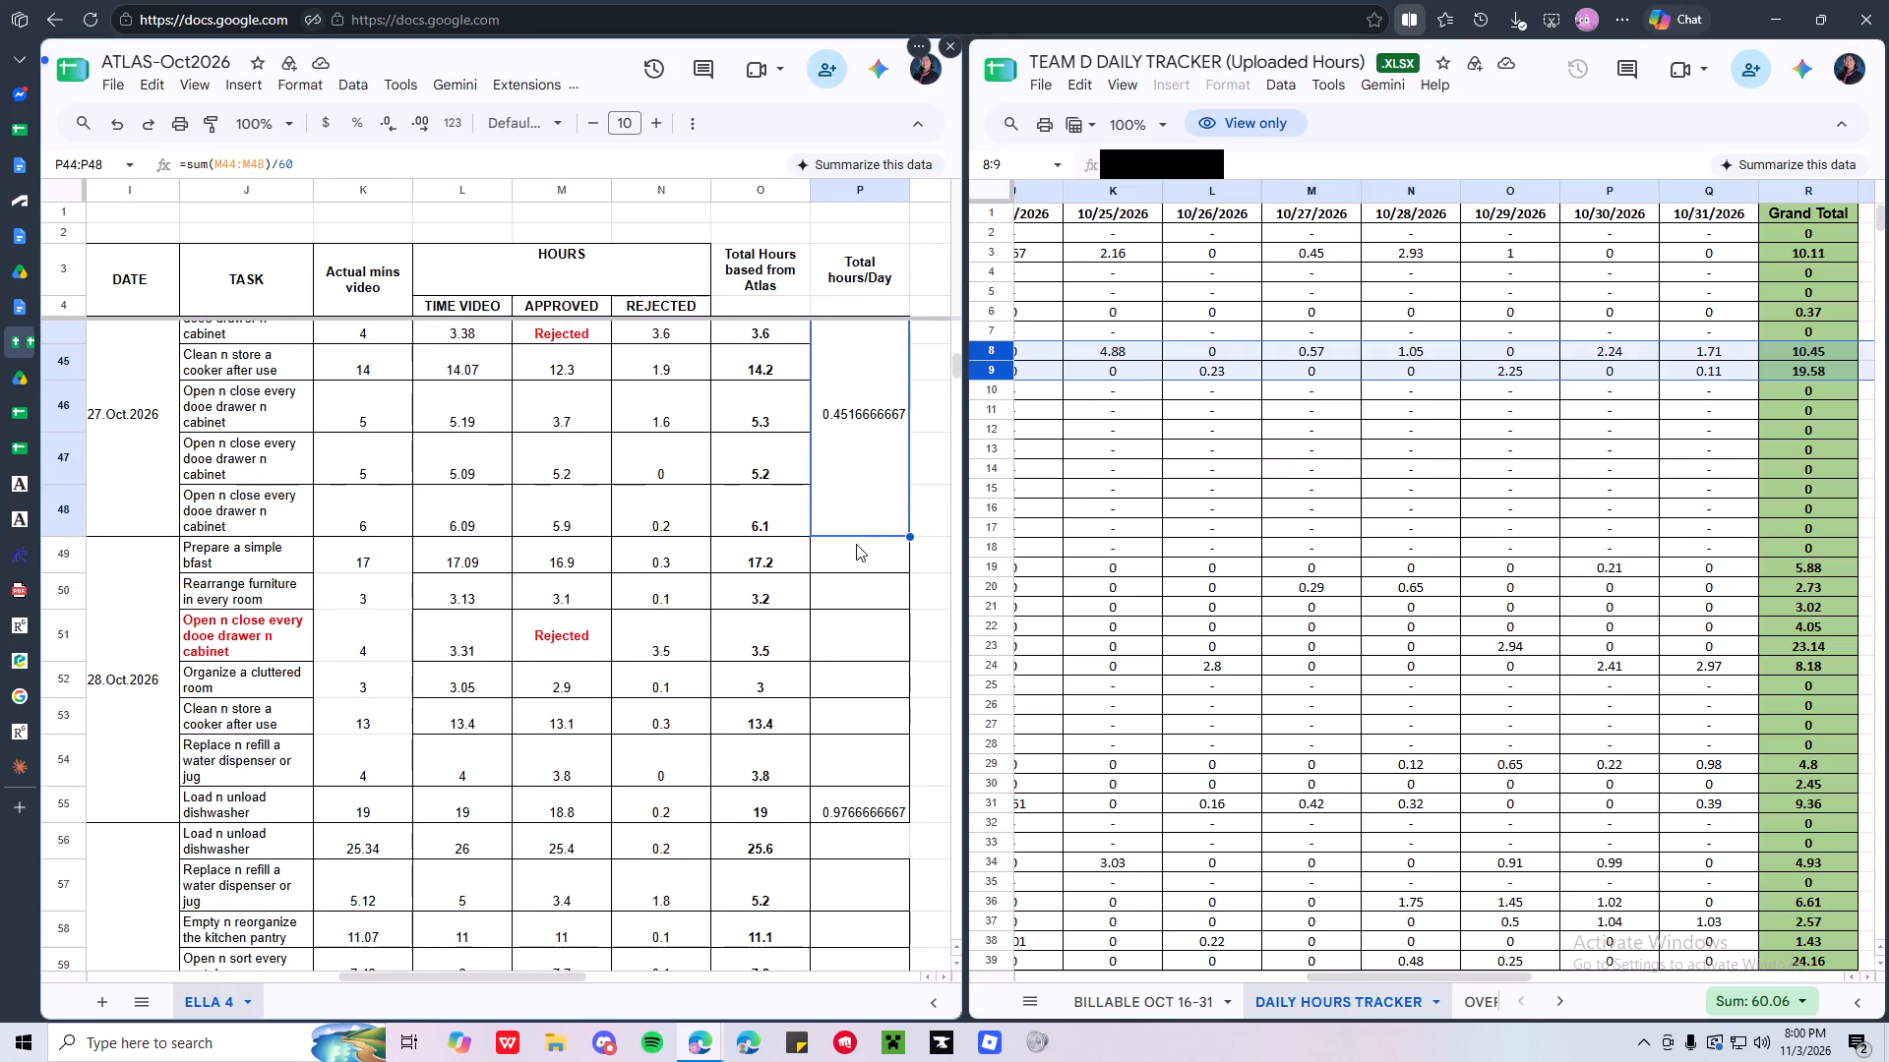
left_click(856, 542)
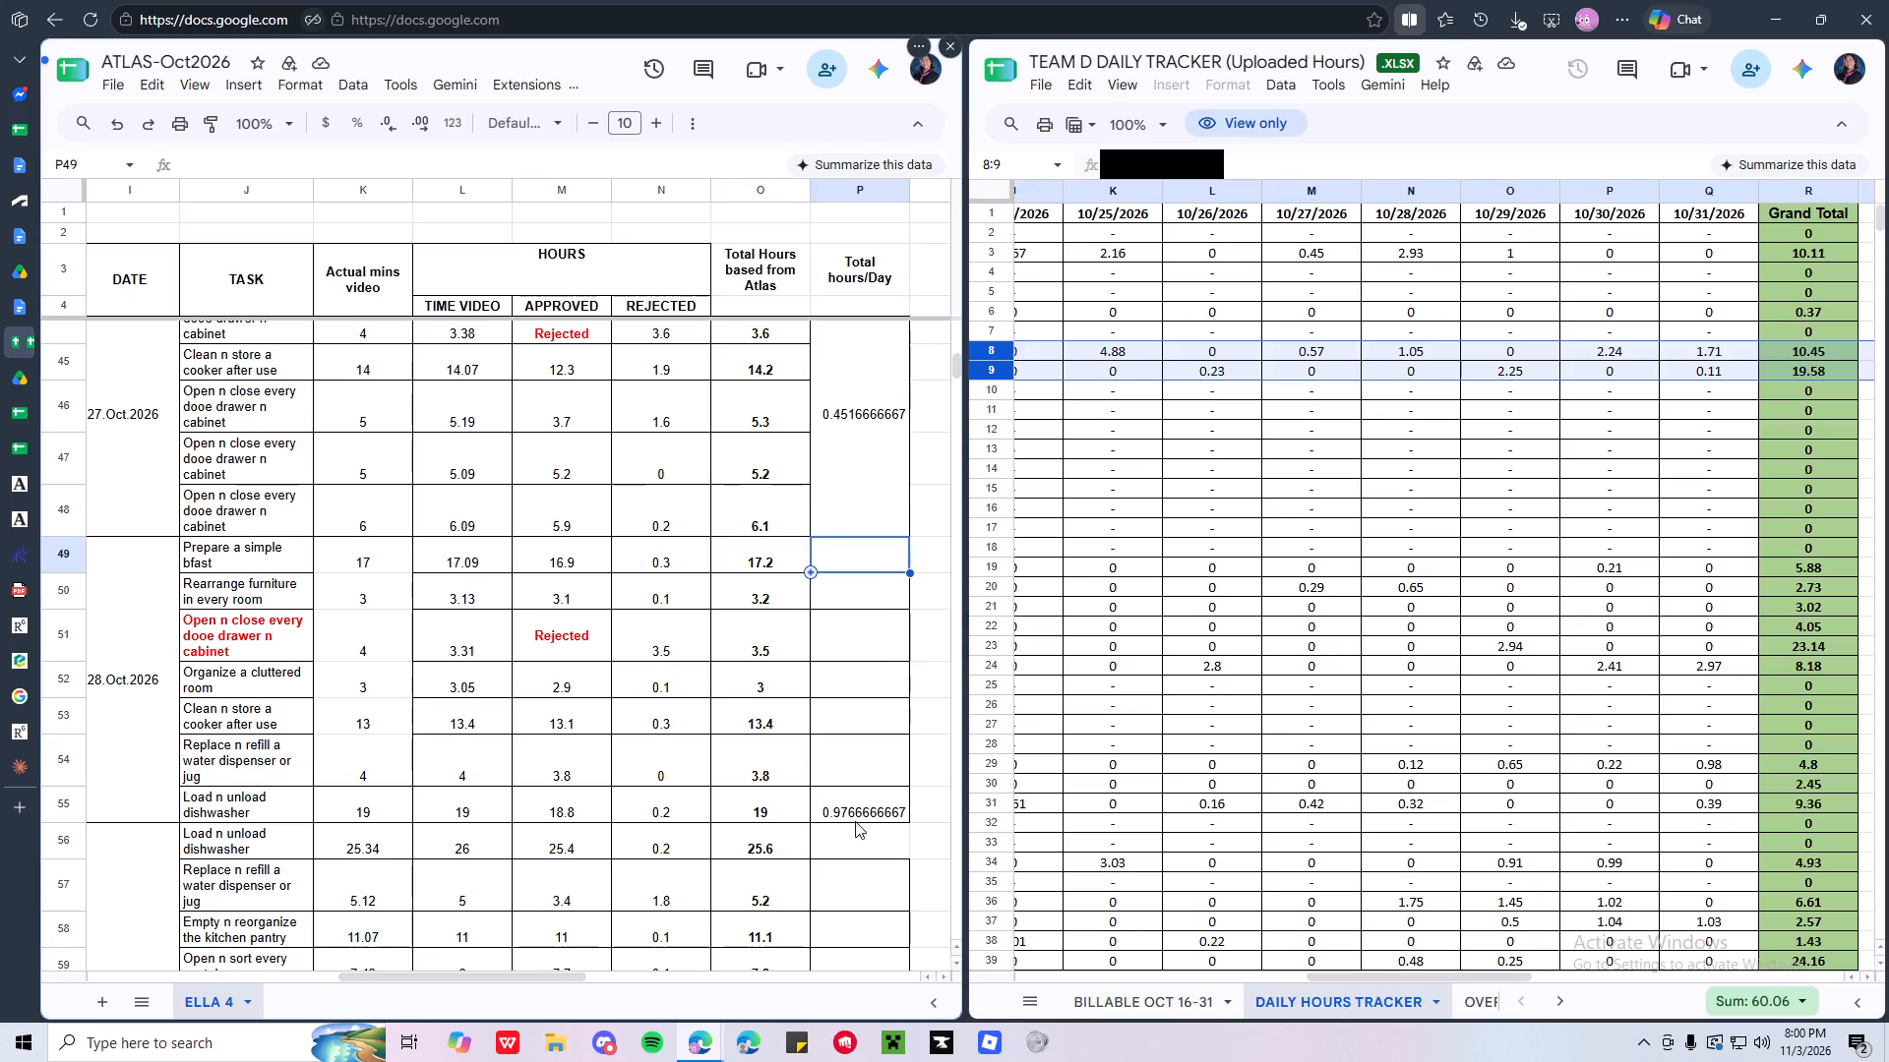
left_click(856, 803, "shift")
left_click(292, 76)
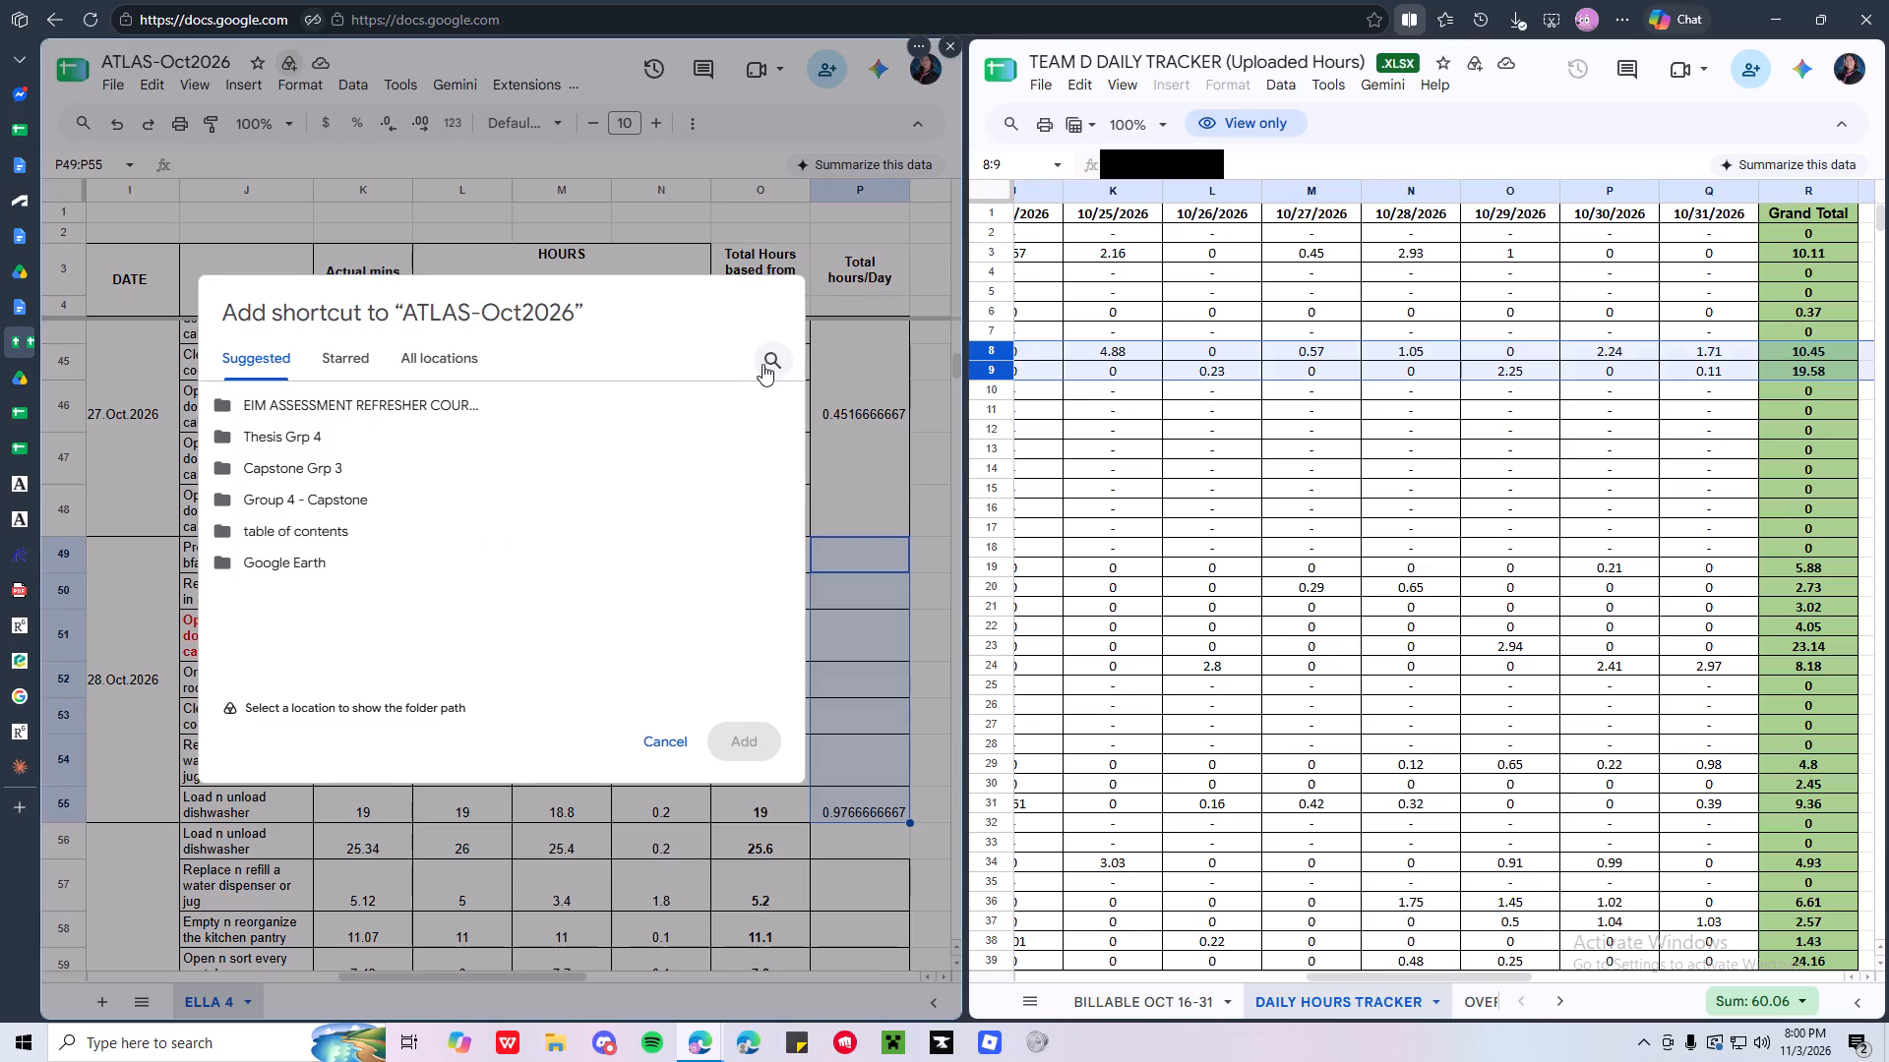
left_click(658, 735)
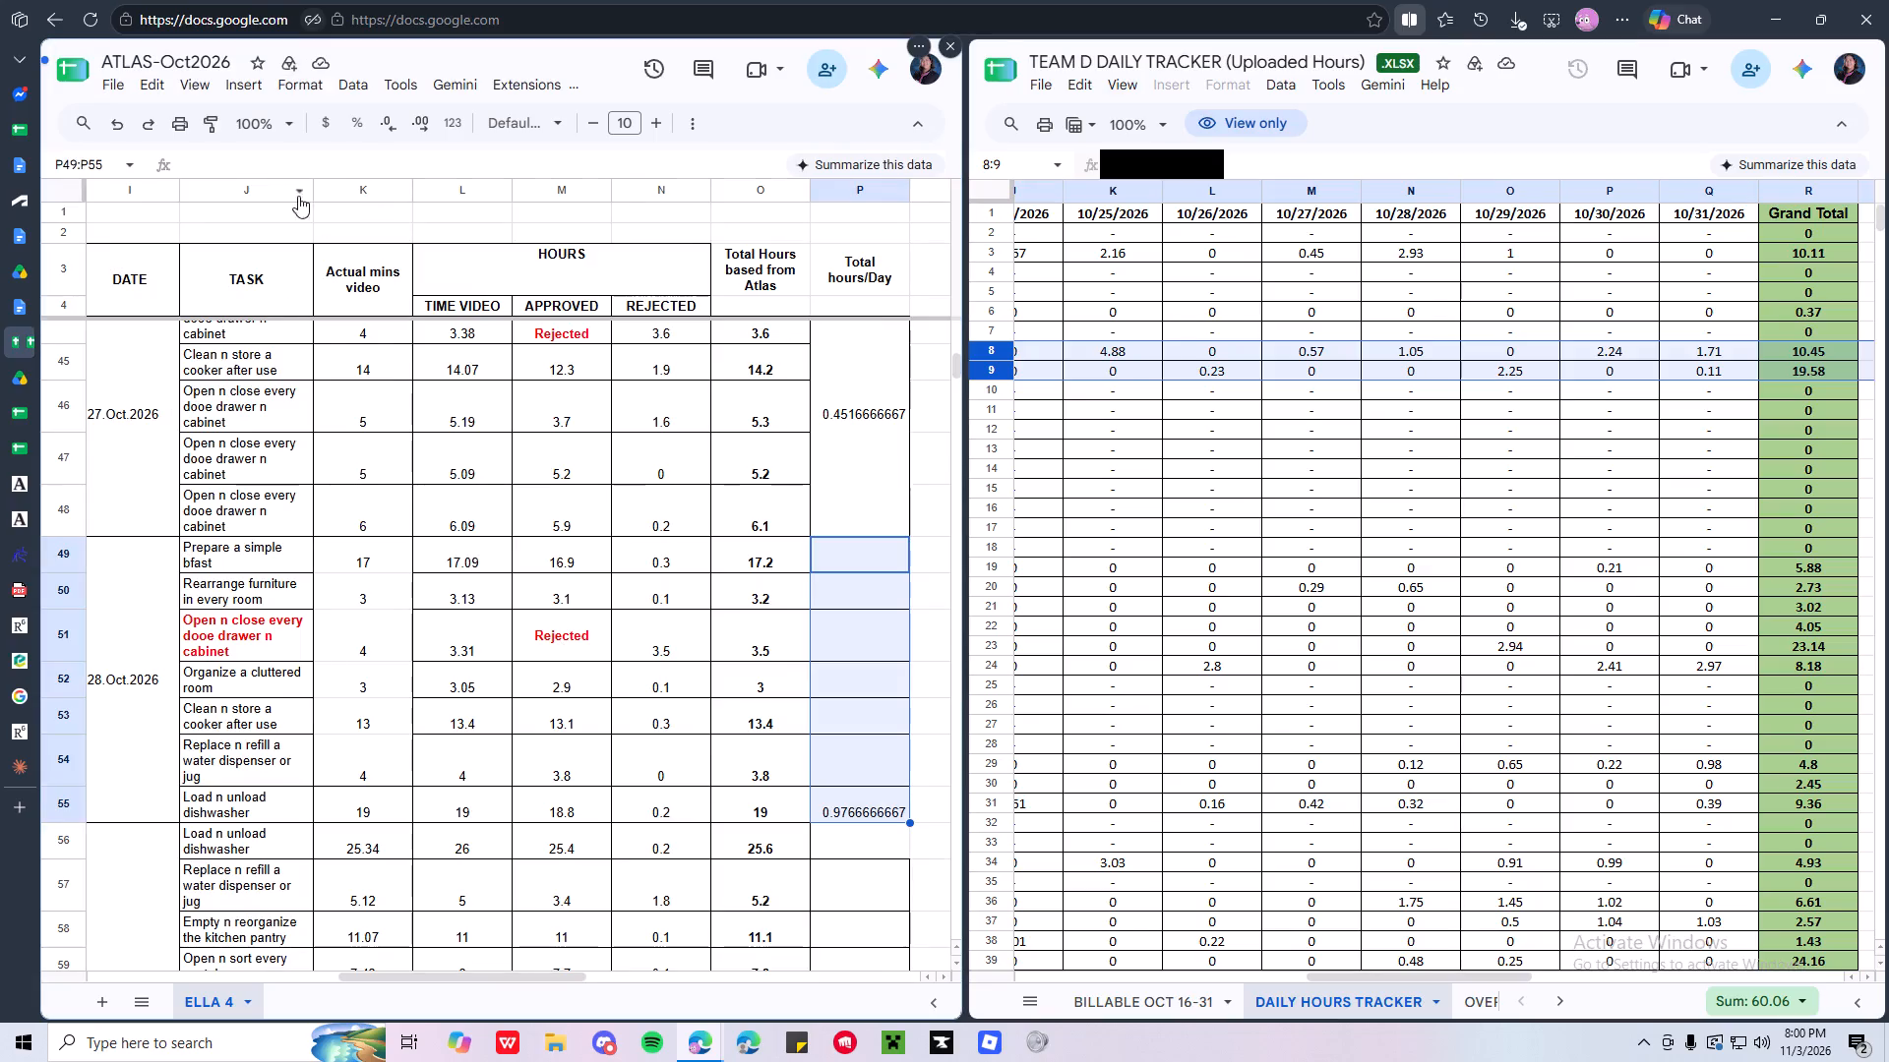
left_click(310, 82)
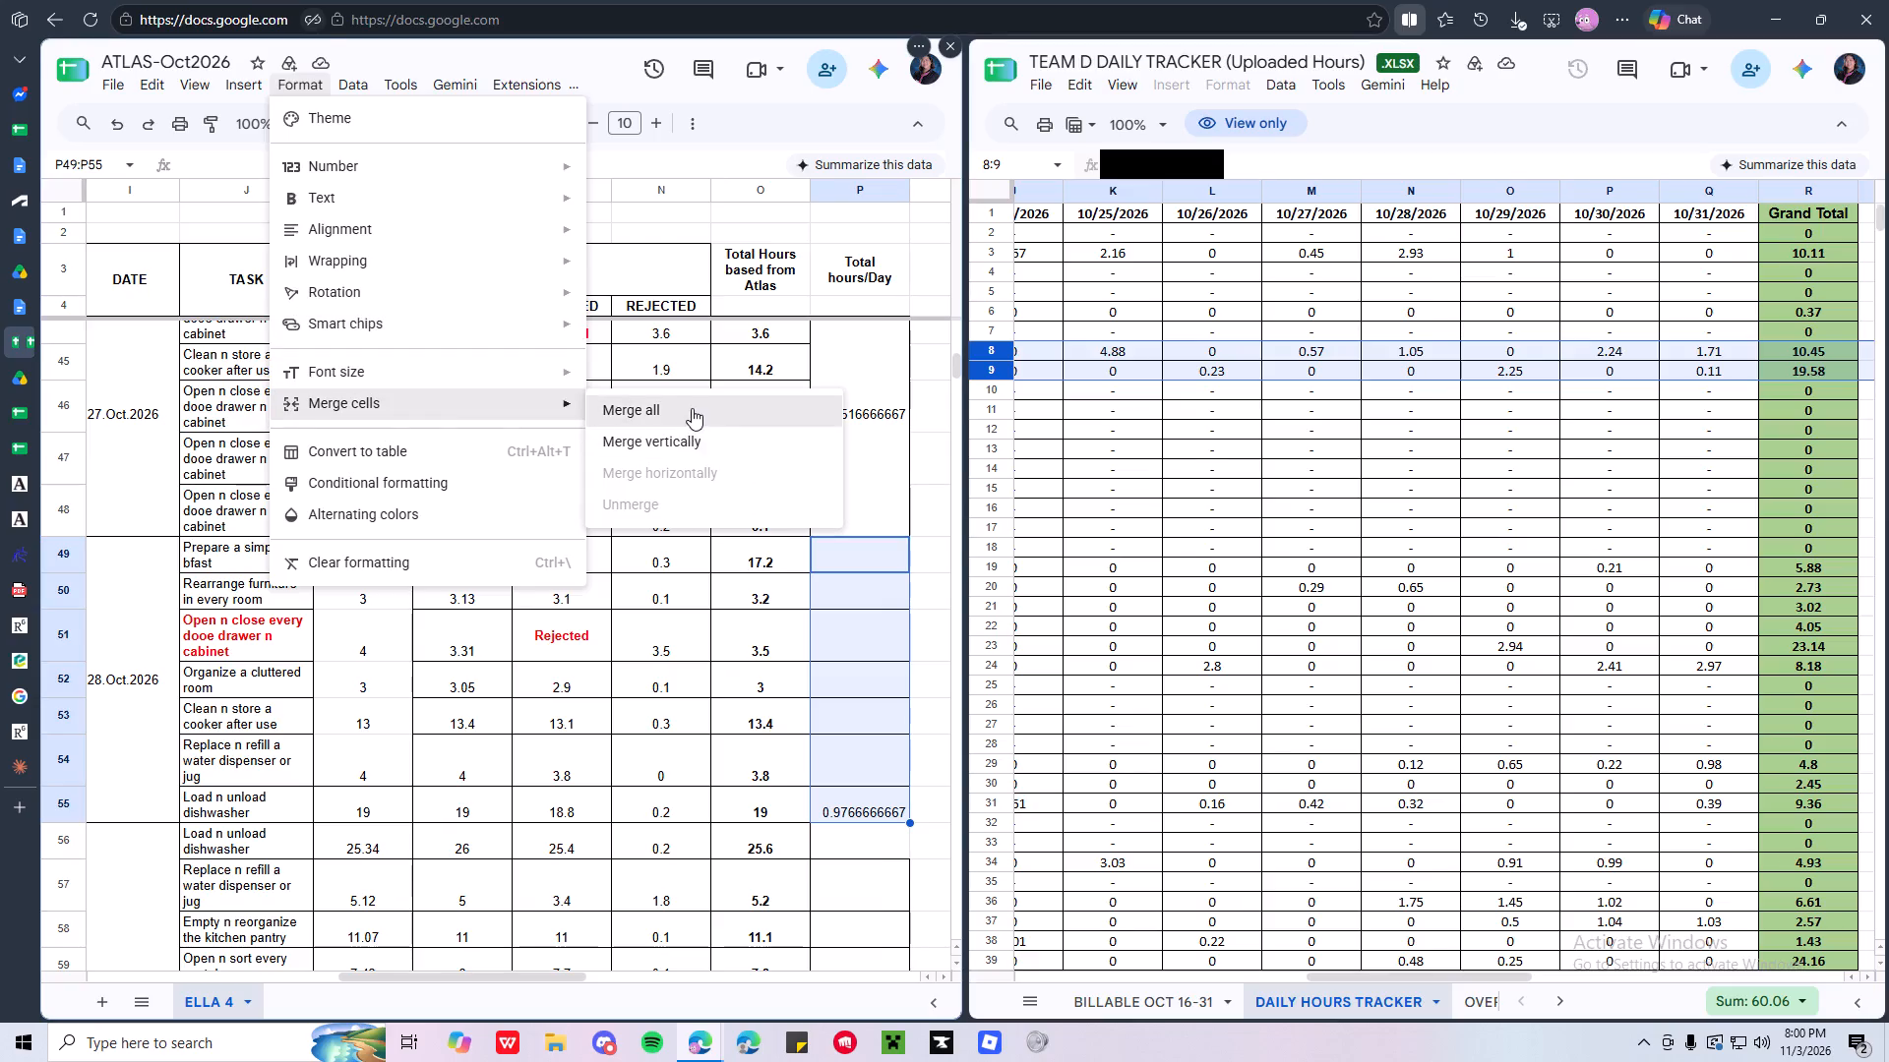
left_click(692, 406)
left_click(322, 88)
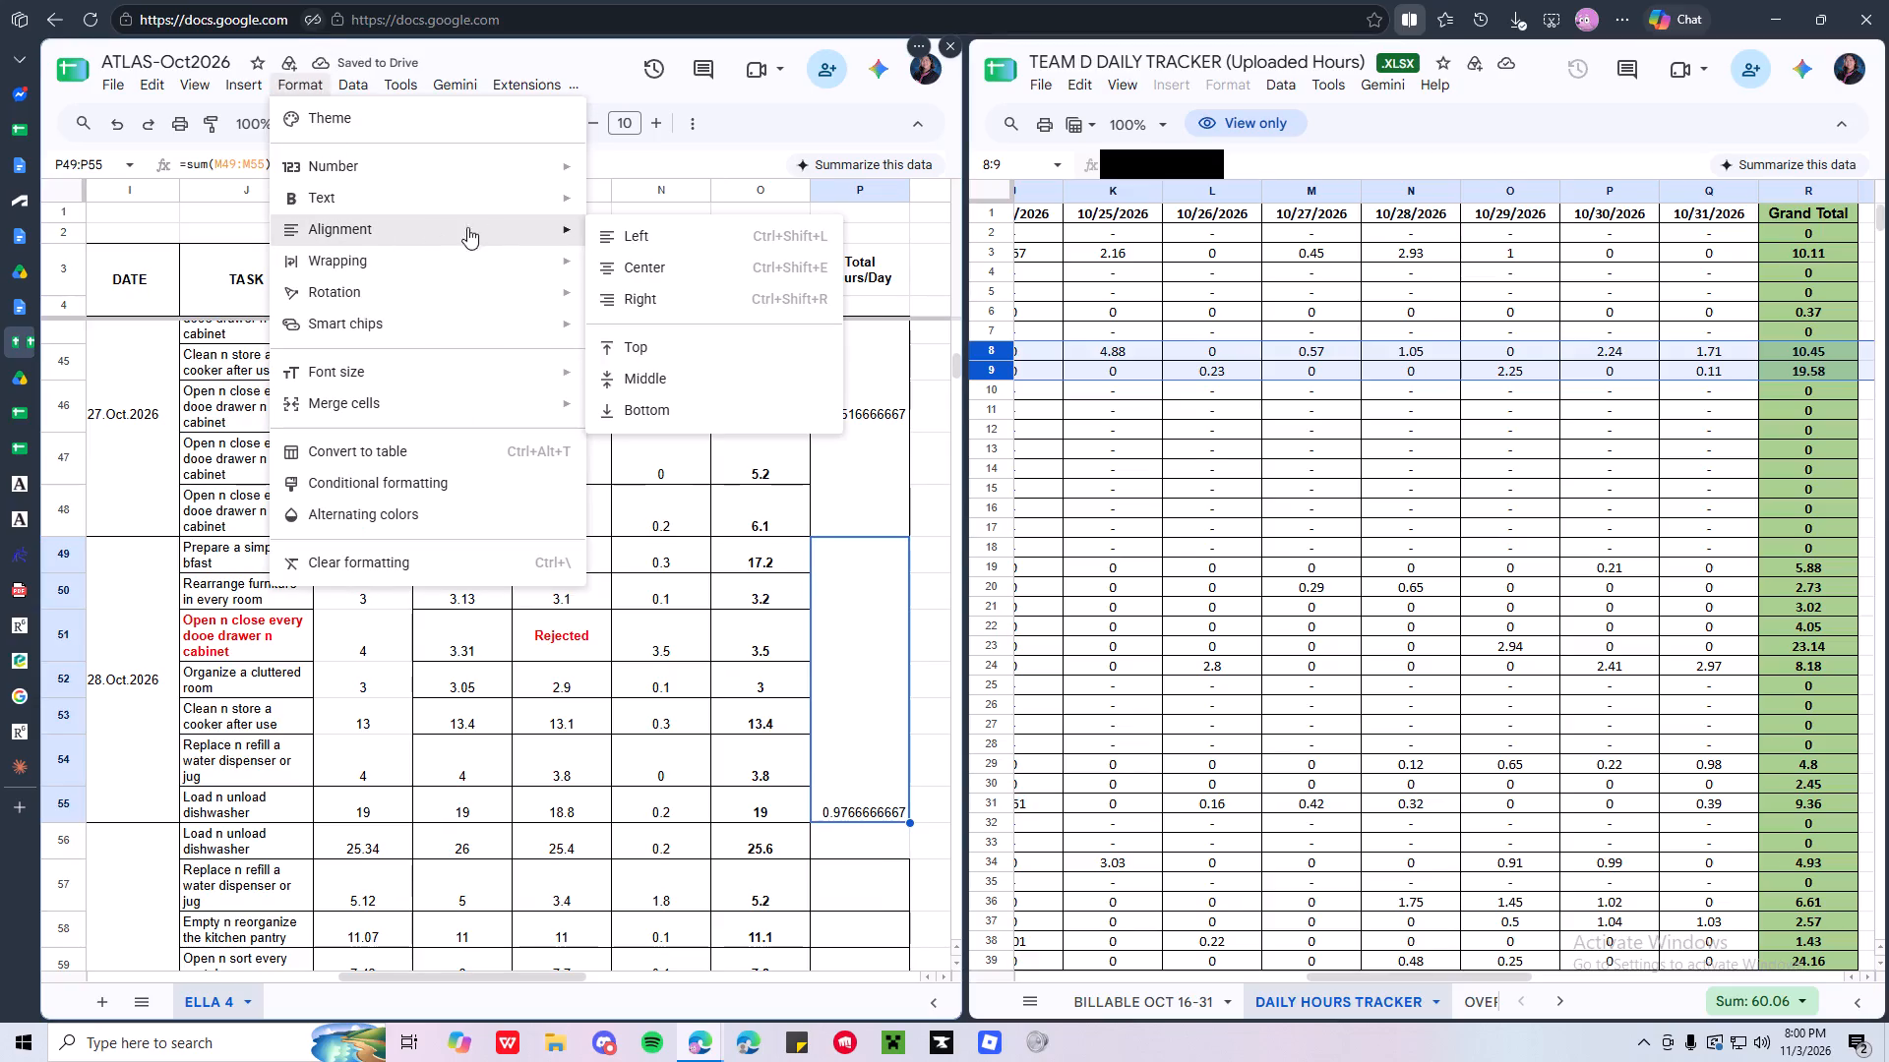
left_click(677, 388)
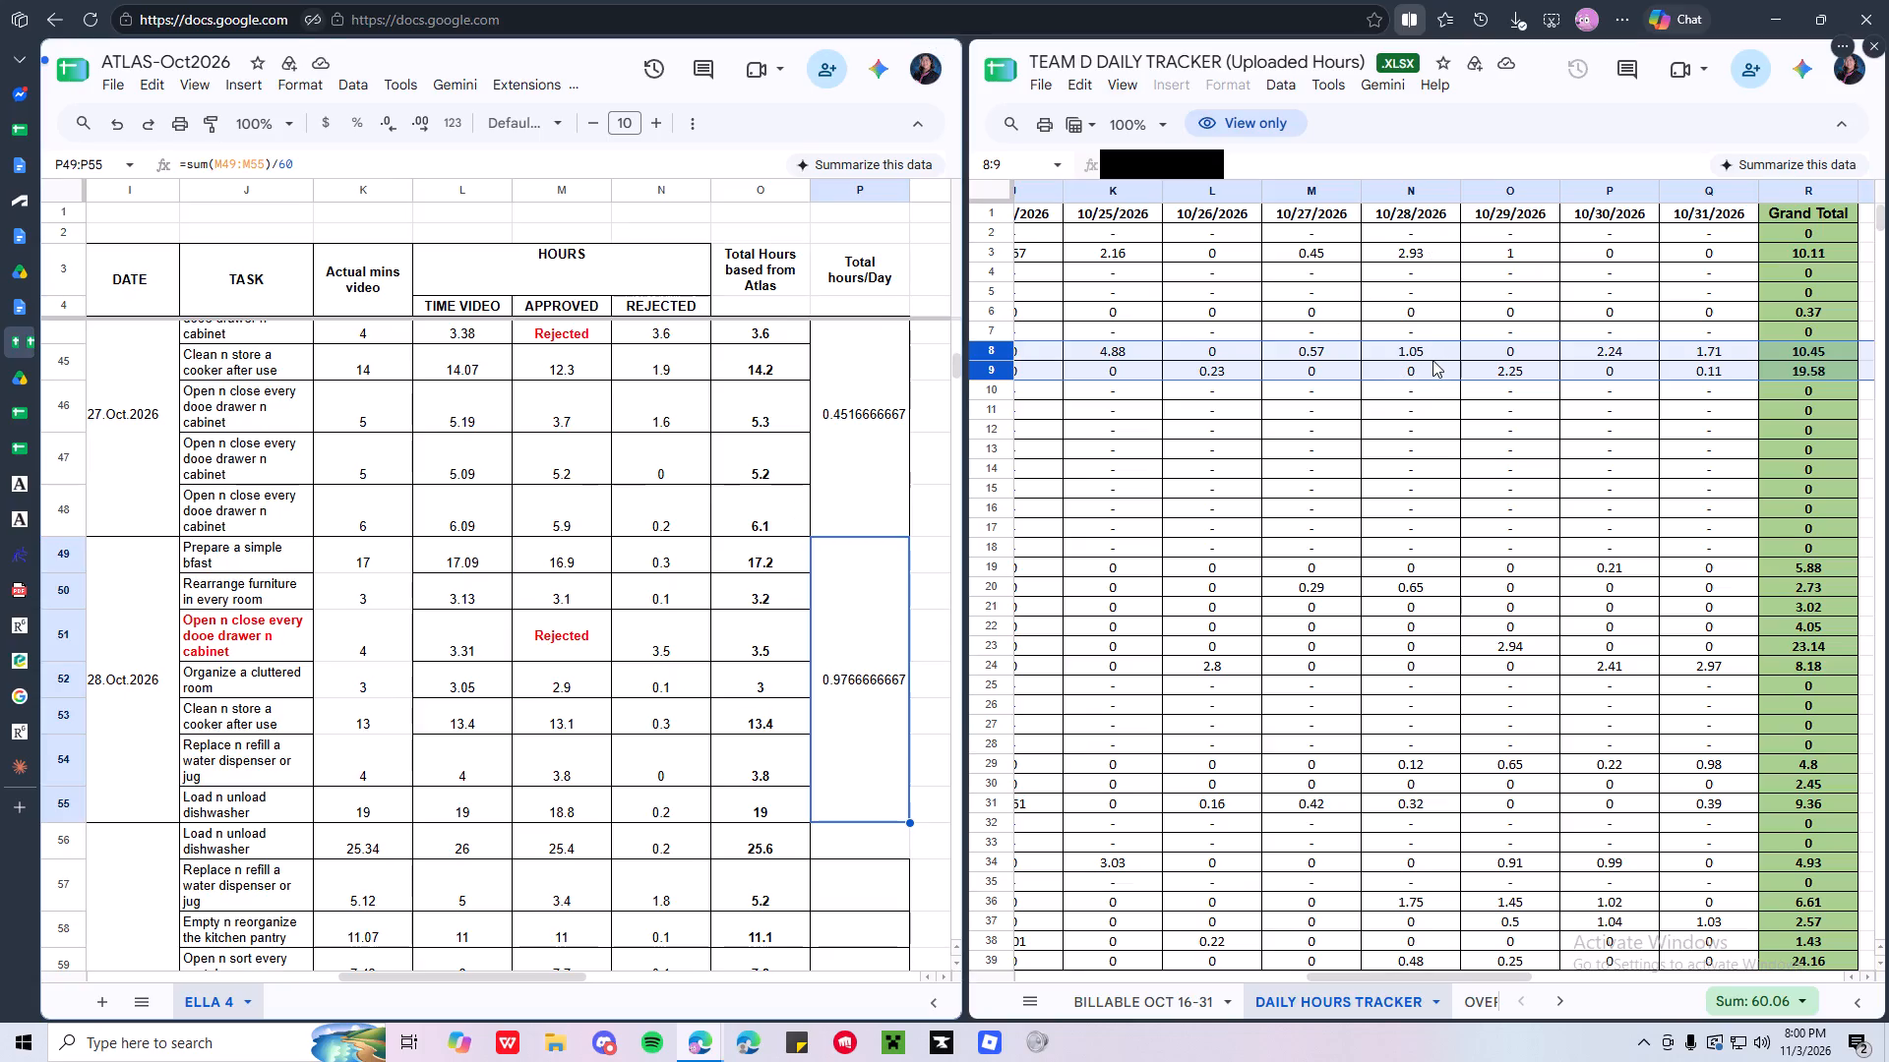
Merge cells P56 to P67 beside the 30.Oct 2026 entries and set their vertical alignment to middle.
scroll(880, 692, "down", 1)
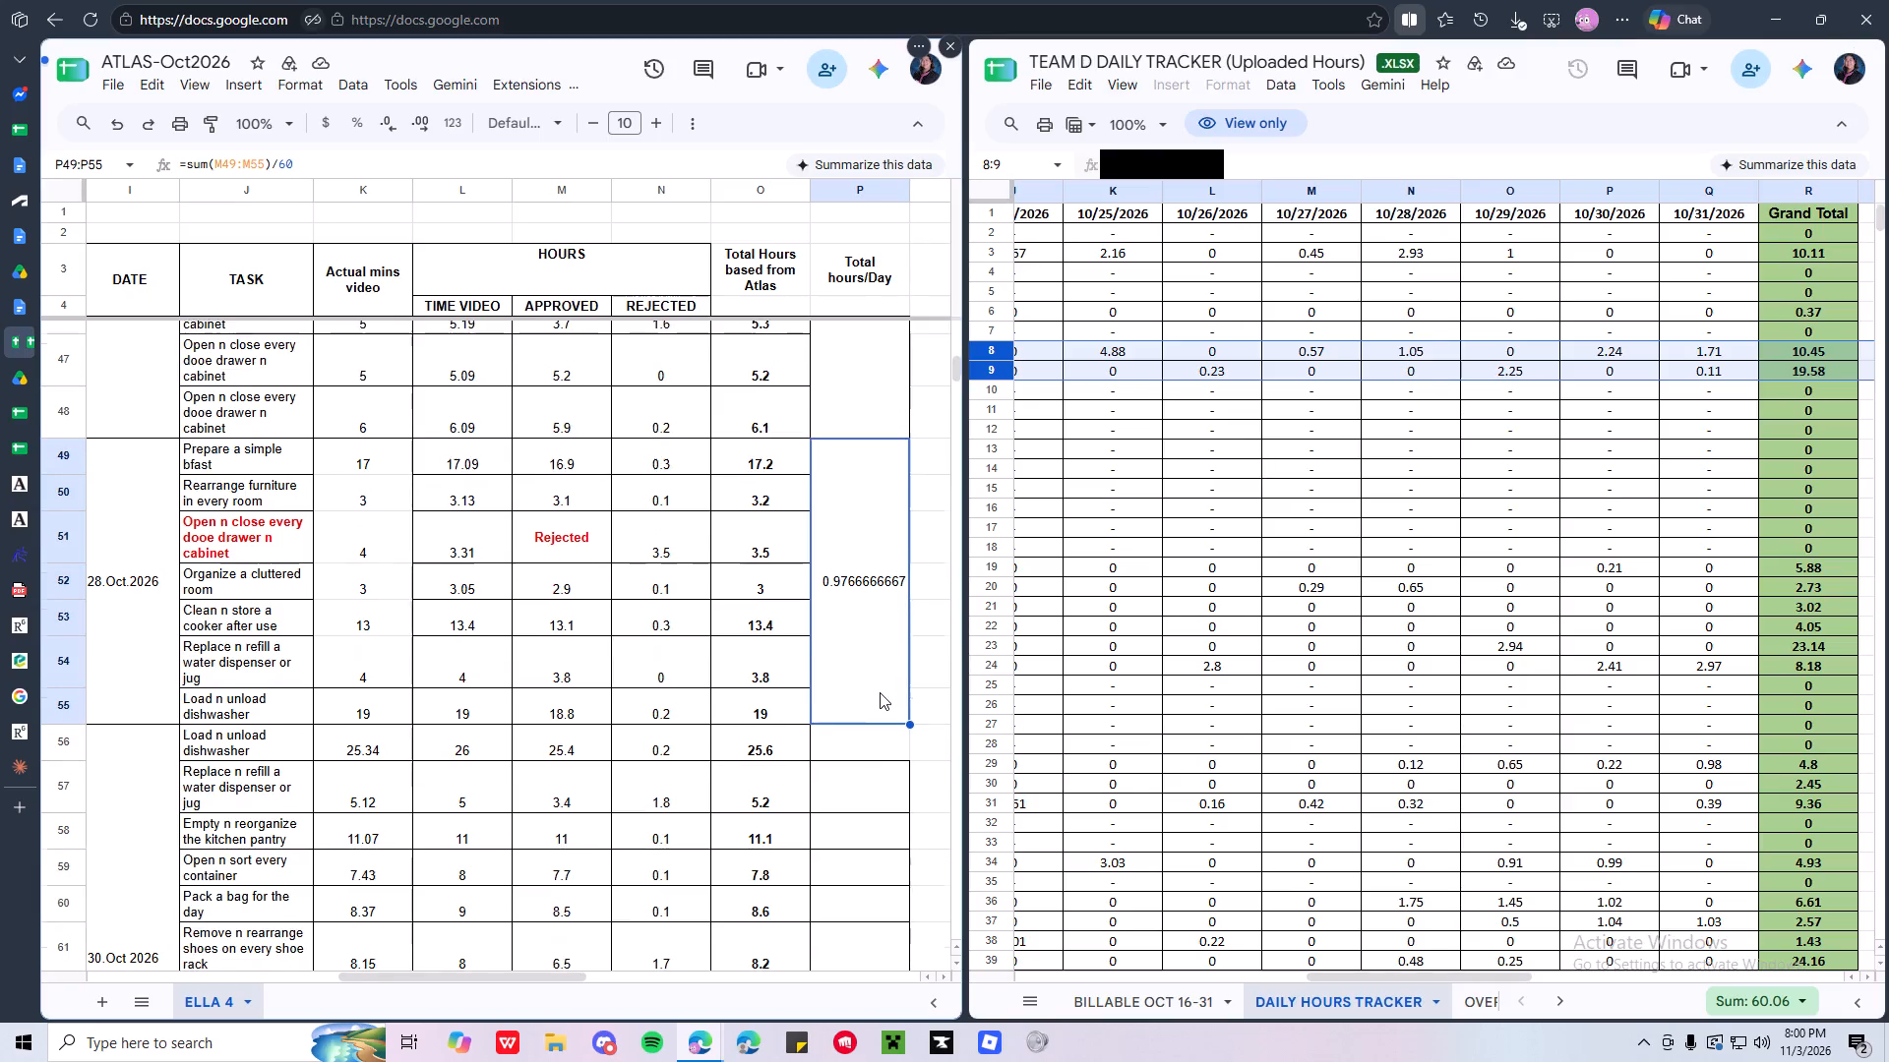
scroll(880, 692, "down", 2)
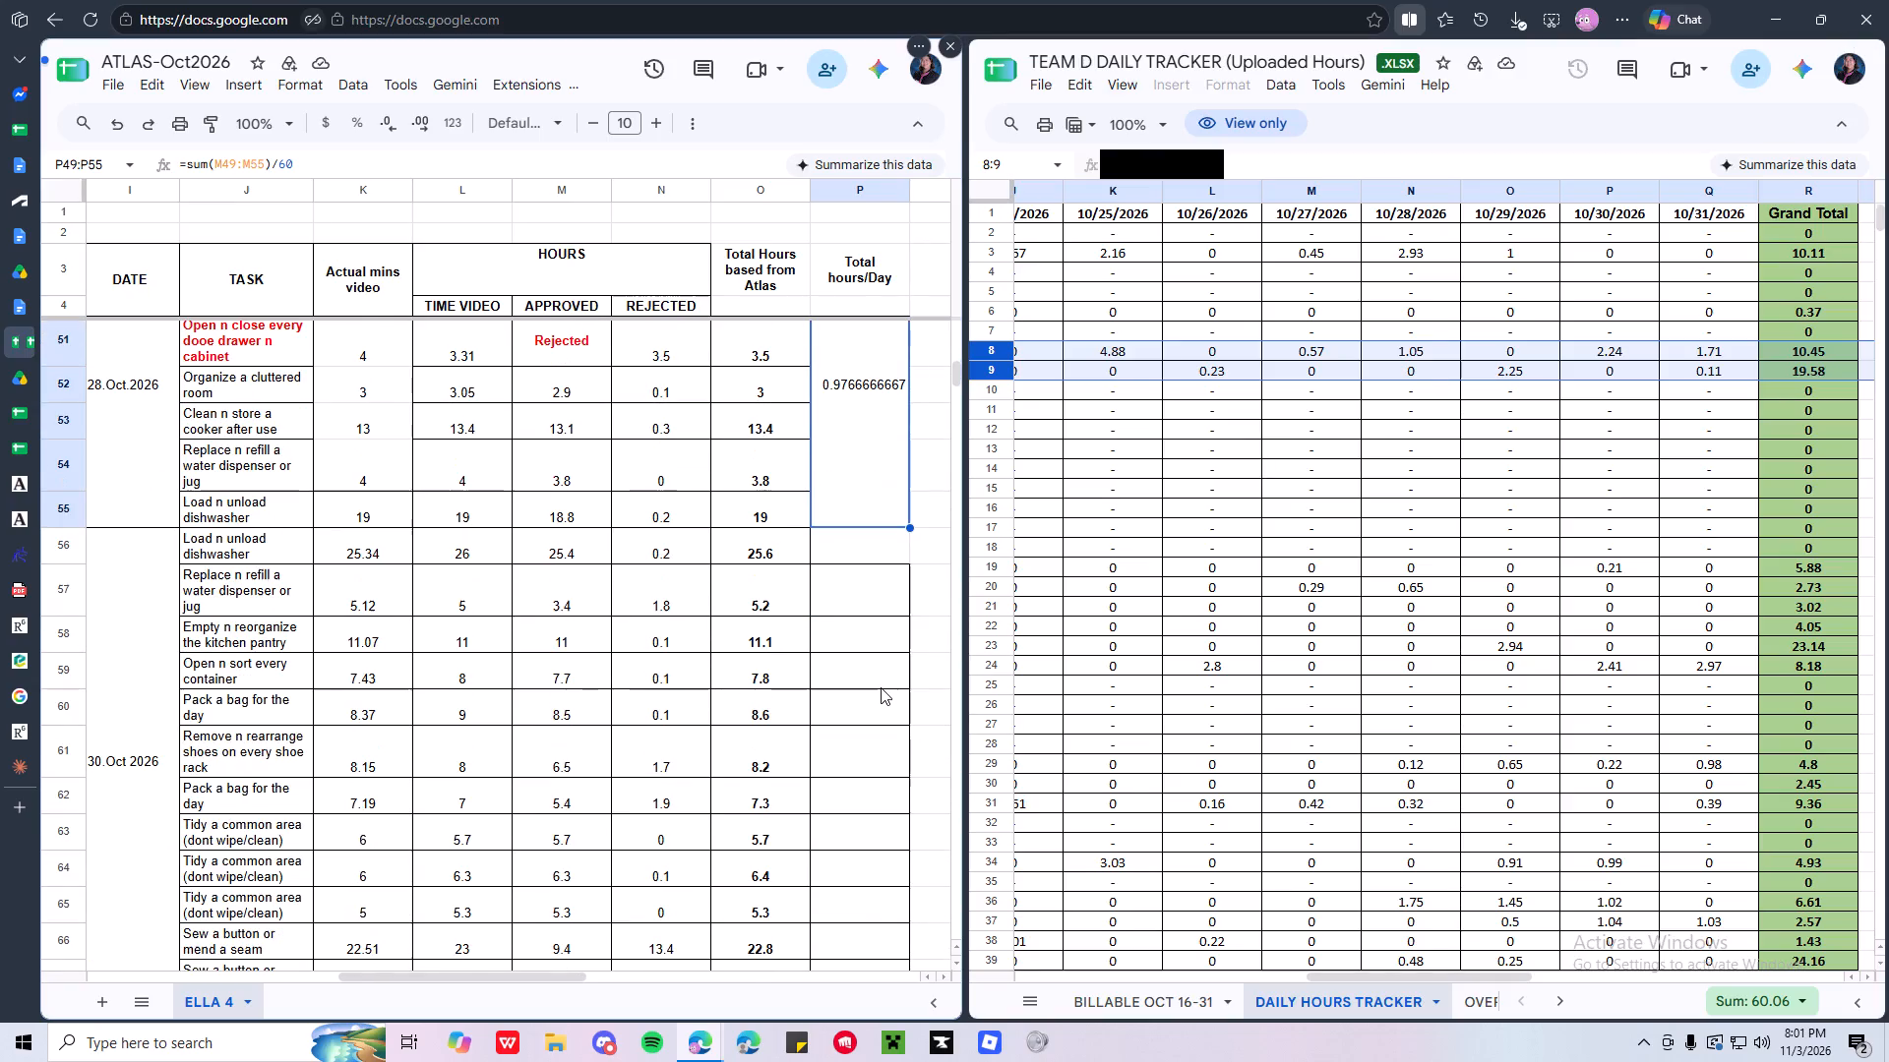
left_click(875, 540)
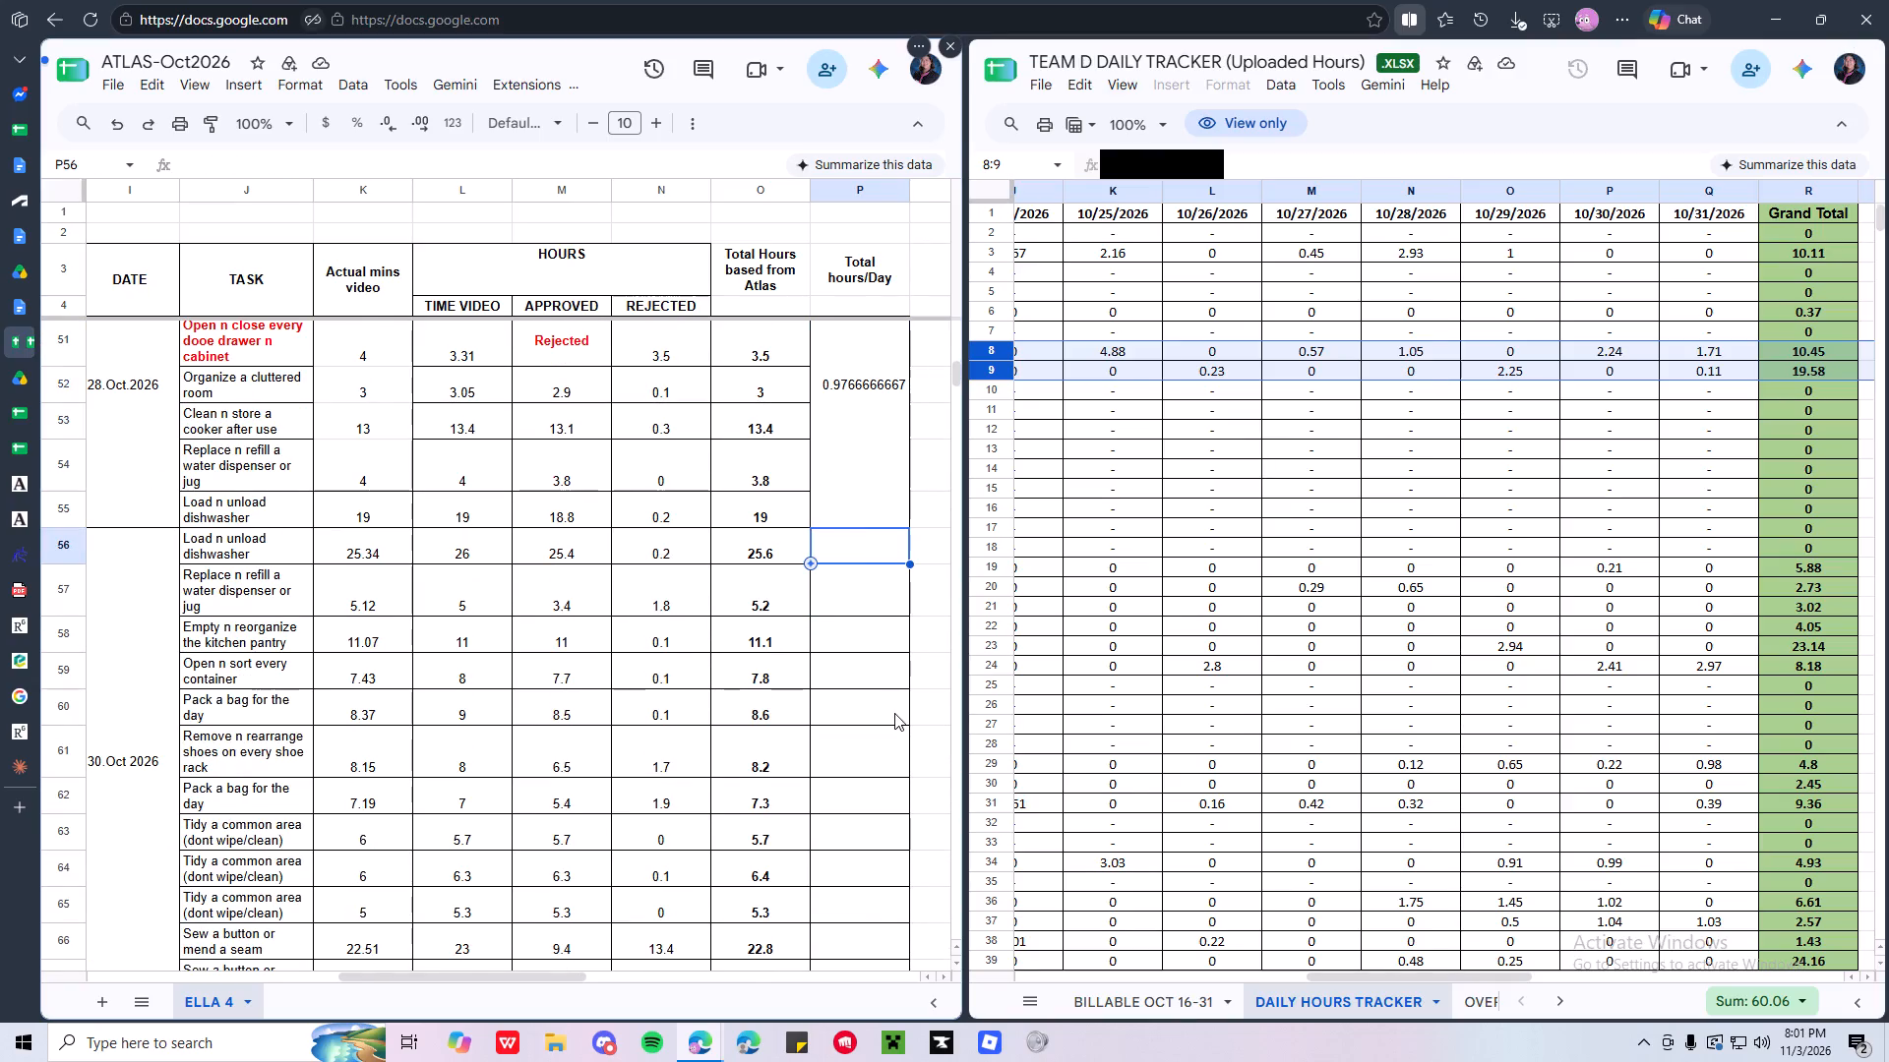
scroll(894, 713, "down", 1)
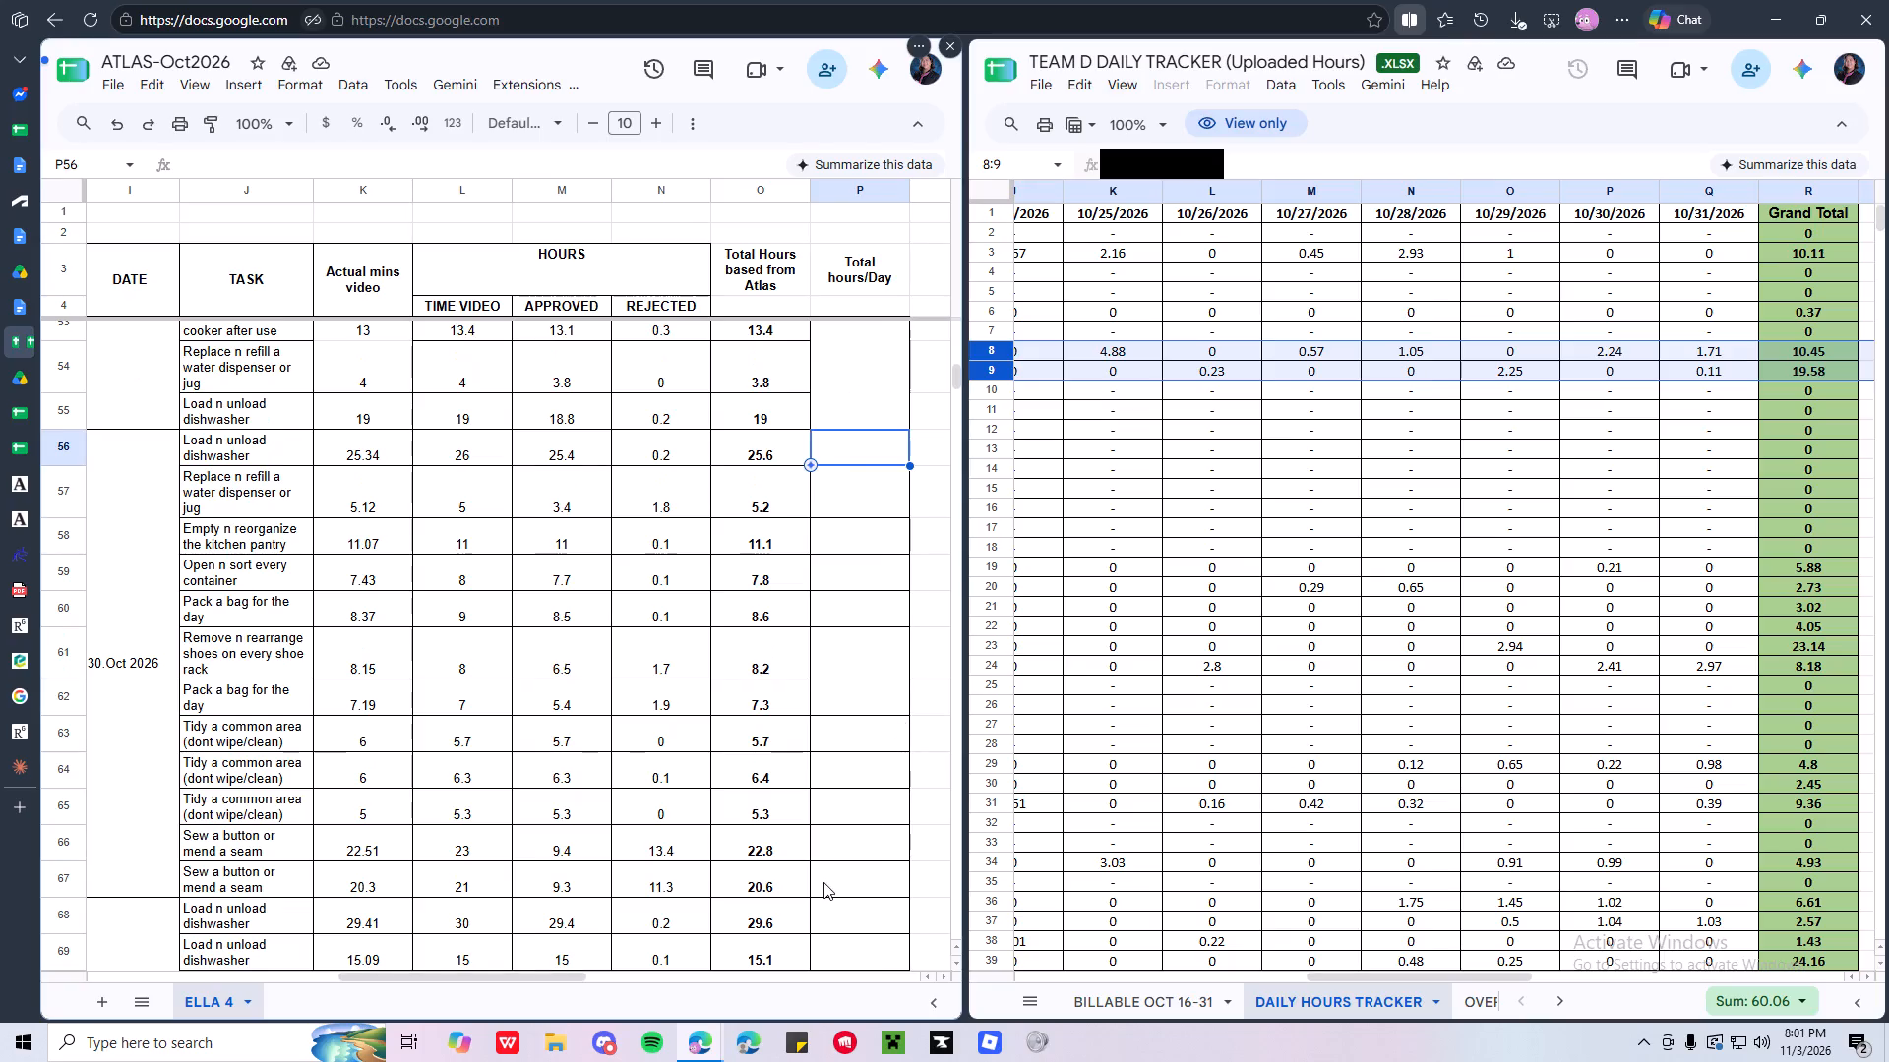
left_click(855, 872, "shift")
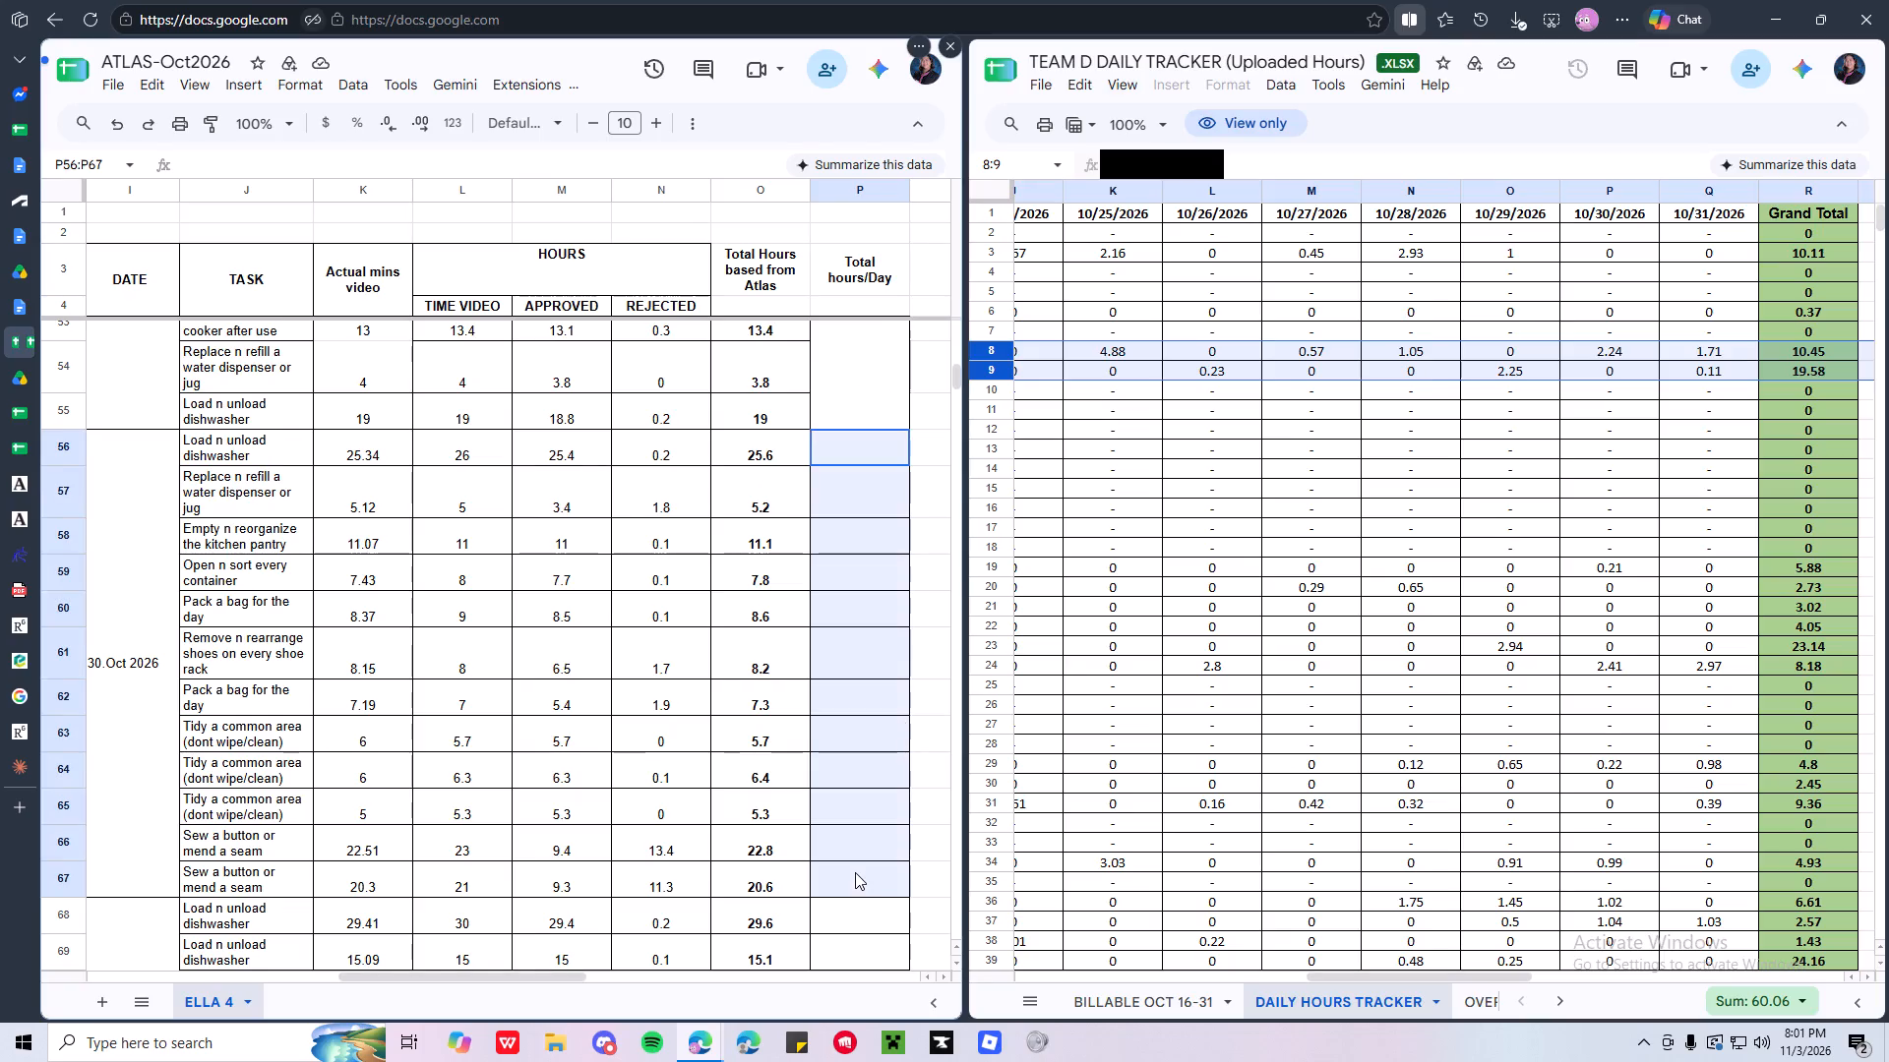
left_click(292, 82)
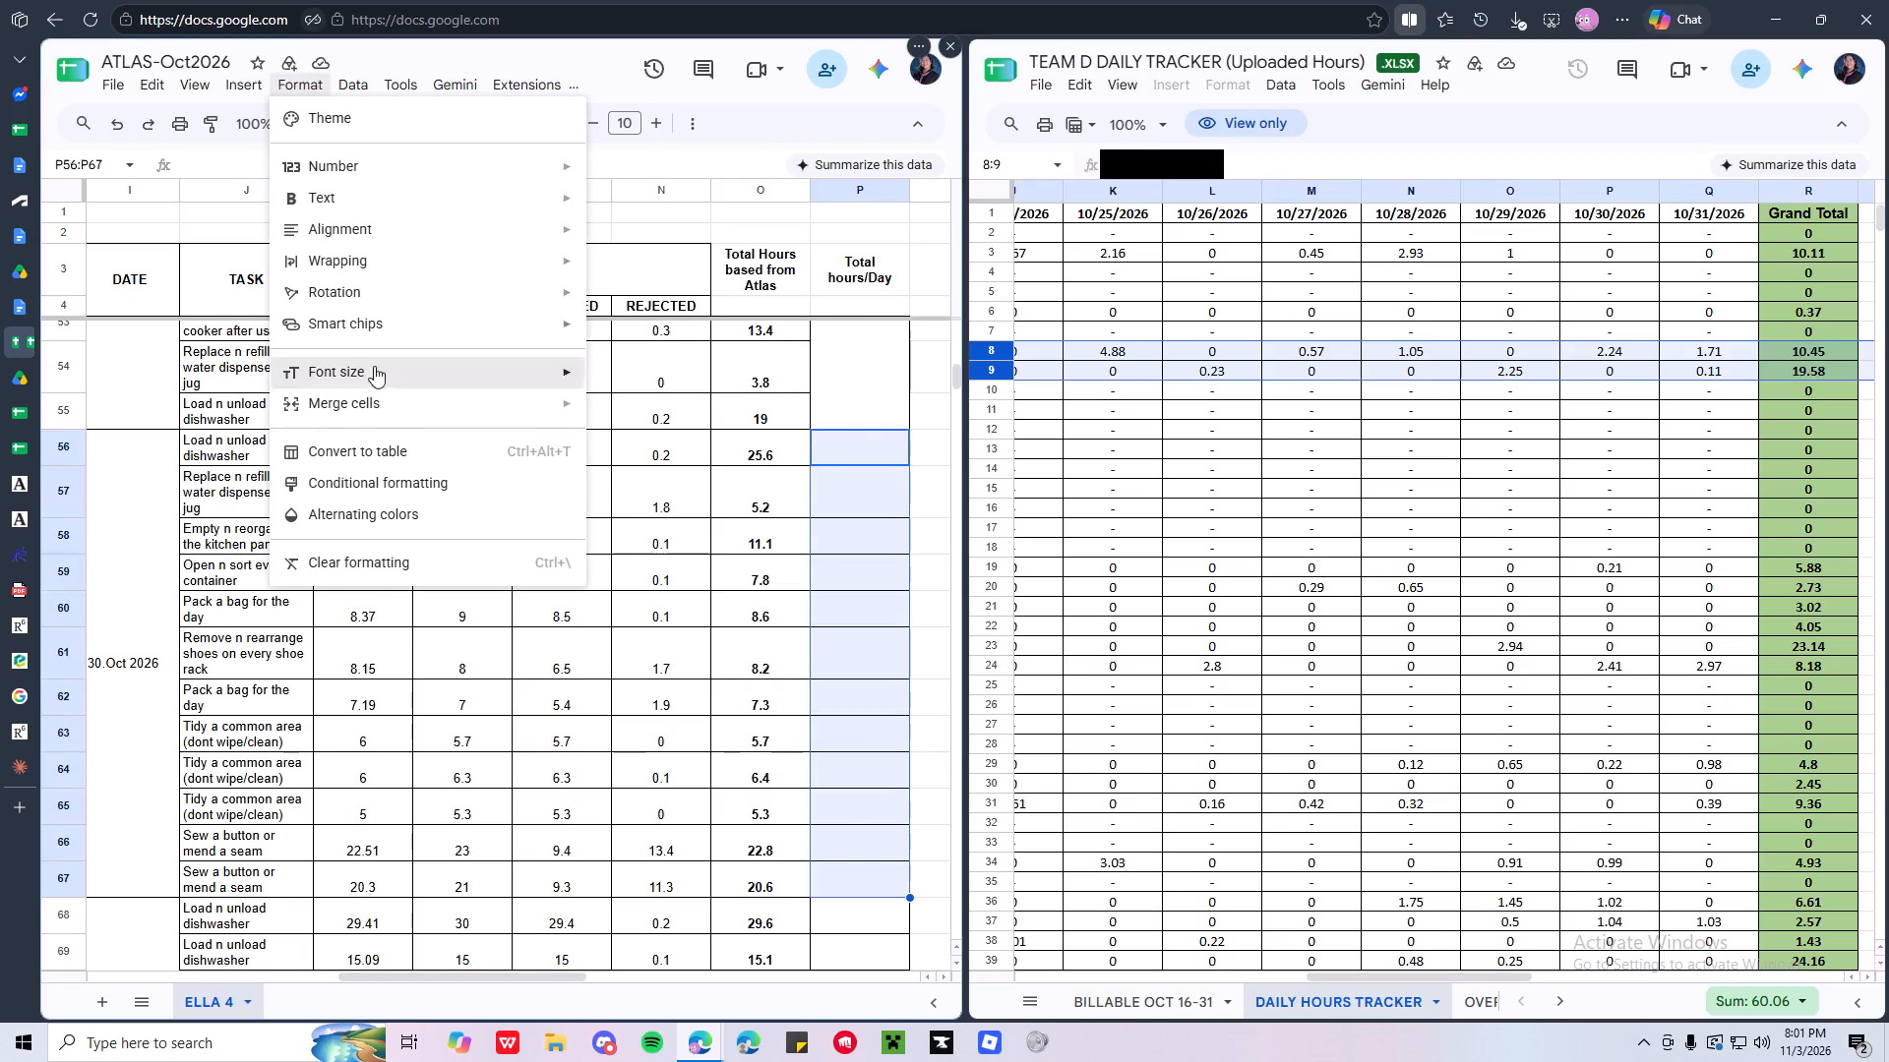
left_click(678, 420)
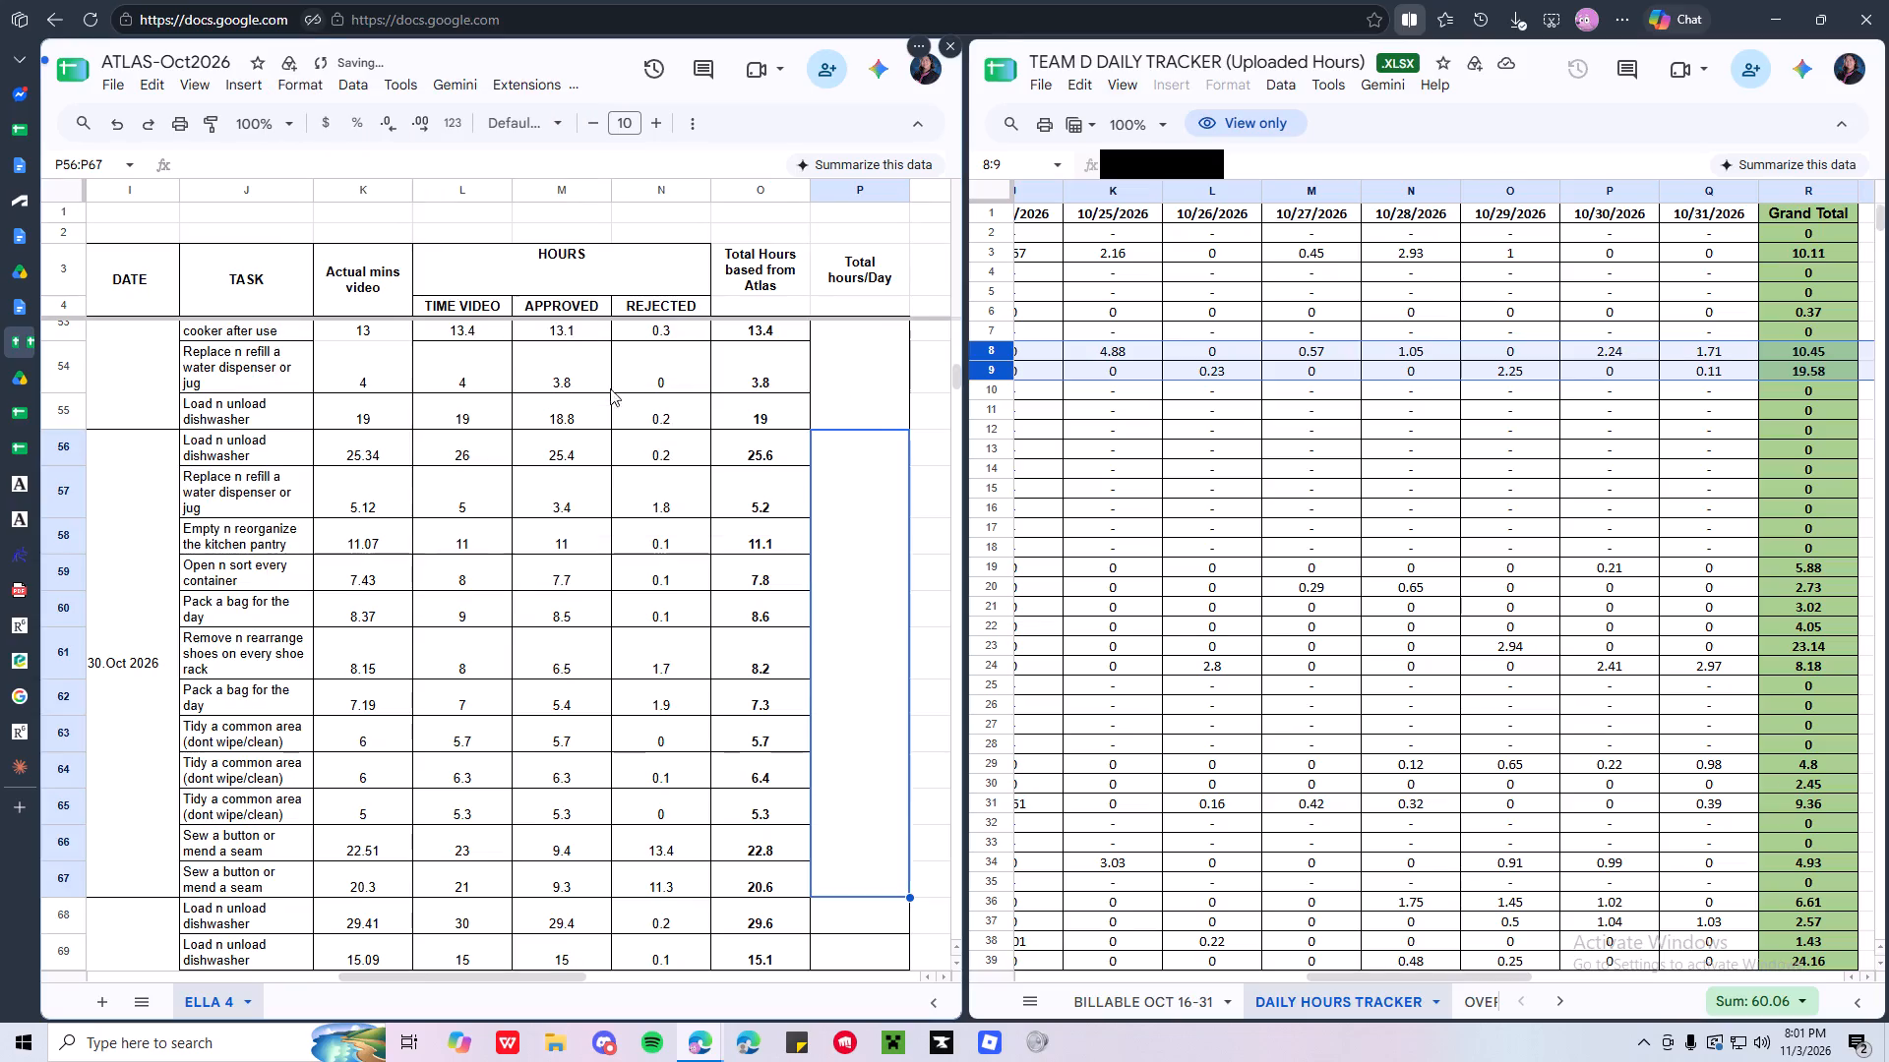
left_click(307, 90)
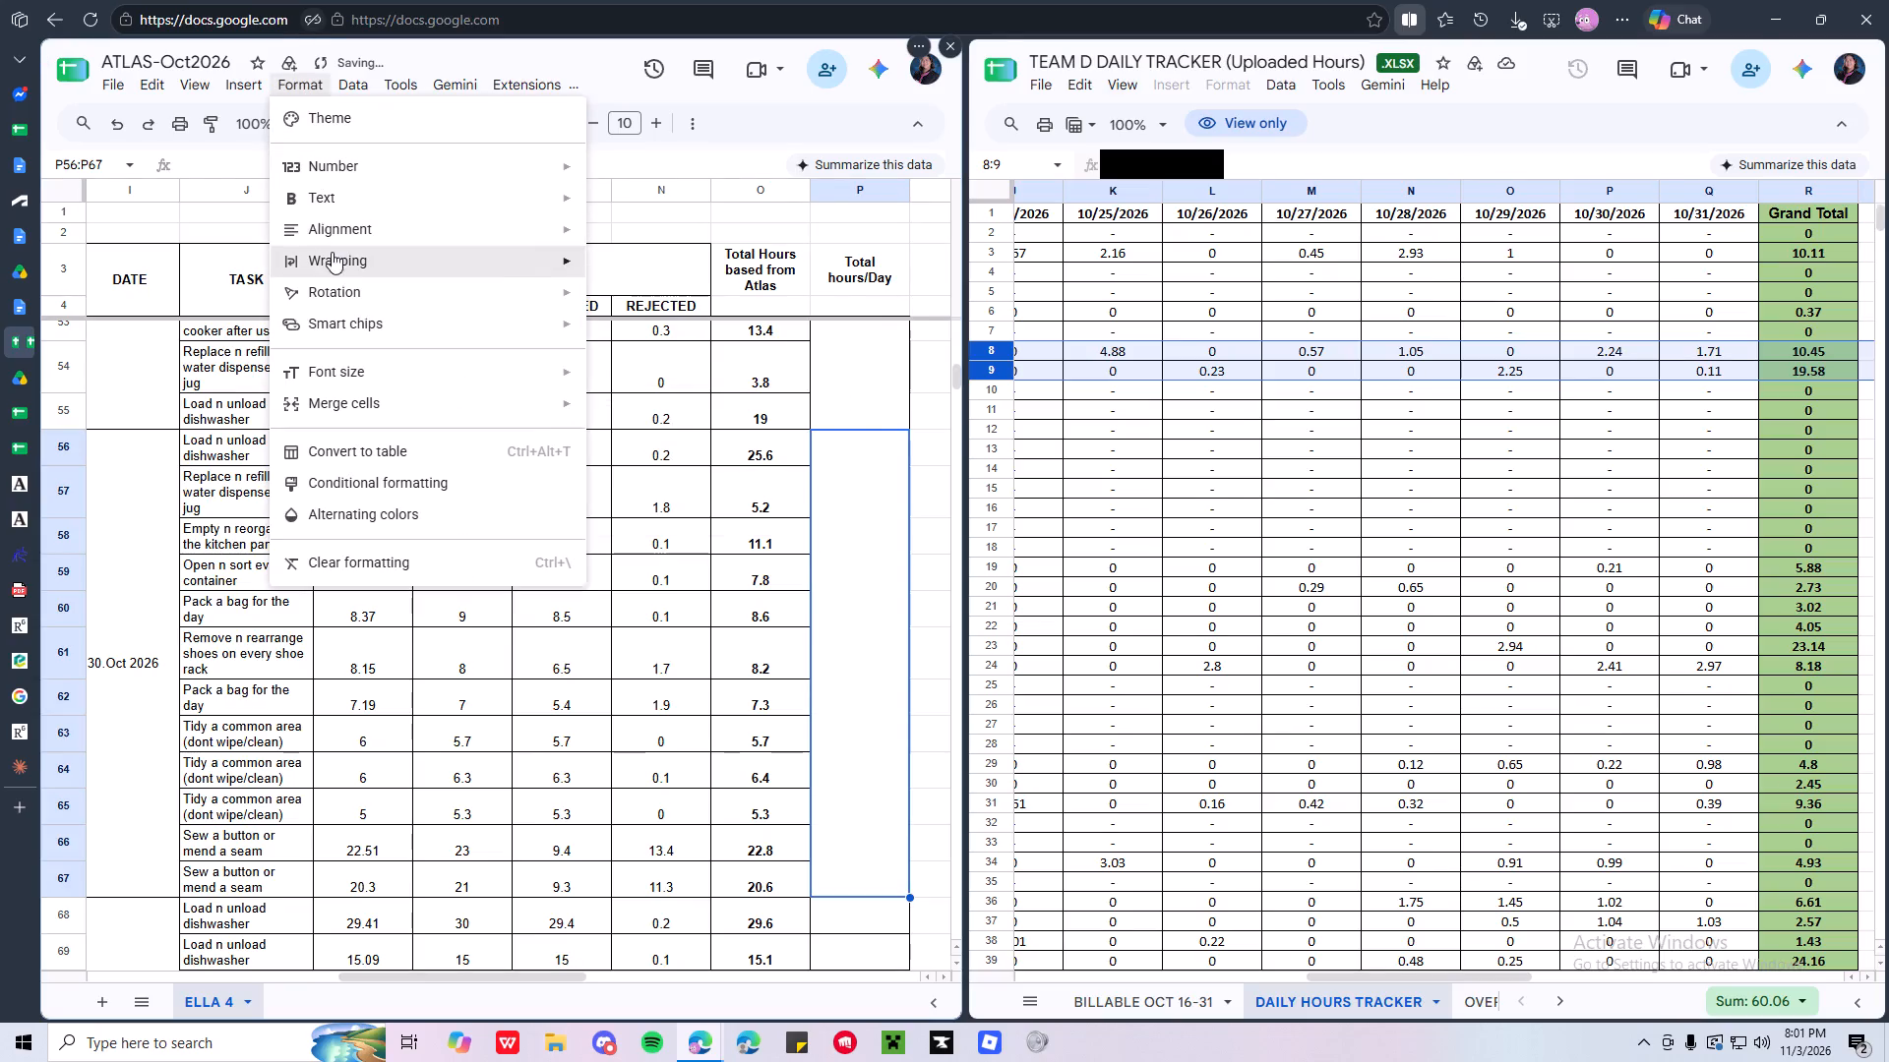
left_click(670, 378)
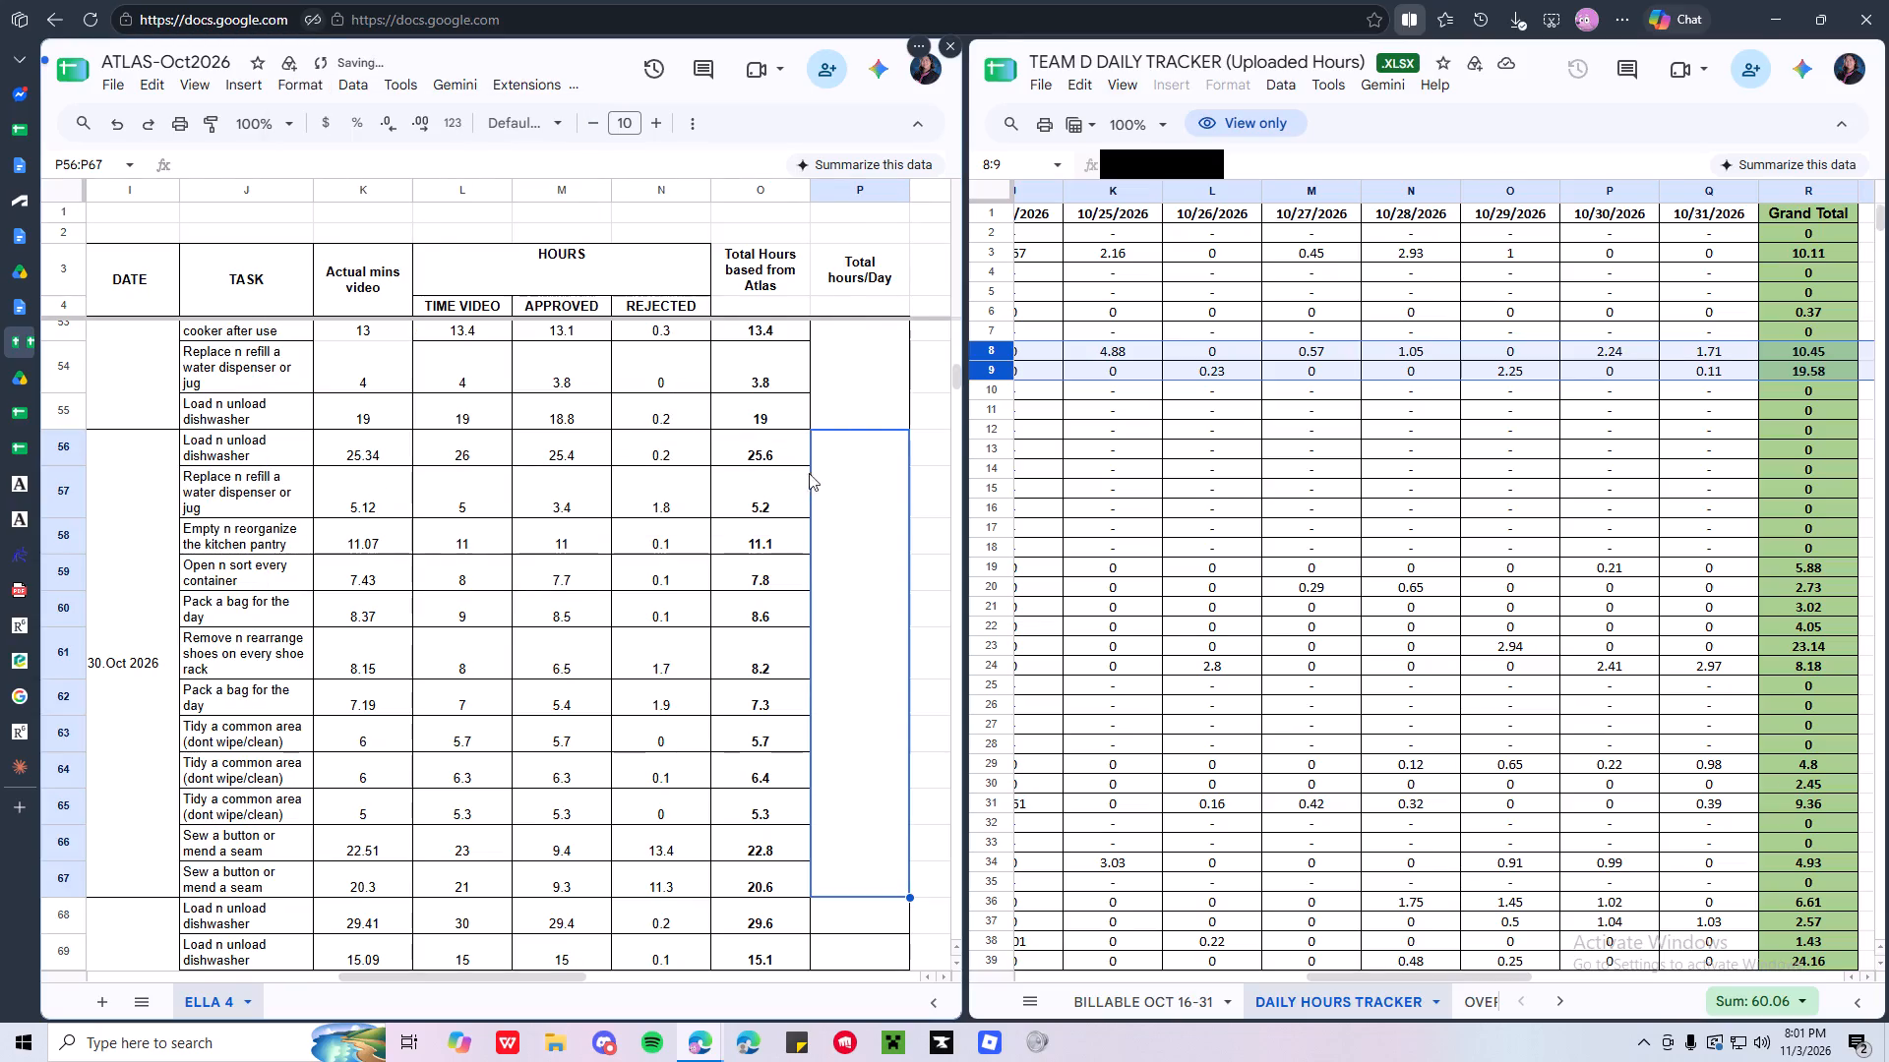
Copy the 28.Oct.2026 total formula from merged cell P49:P55 into merged cell P56:P67 for 30.Oct 2026.
scroll(873, 544, "up", 1)
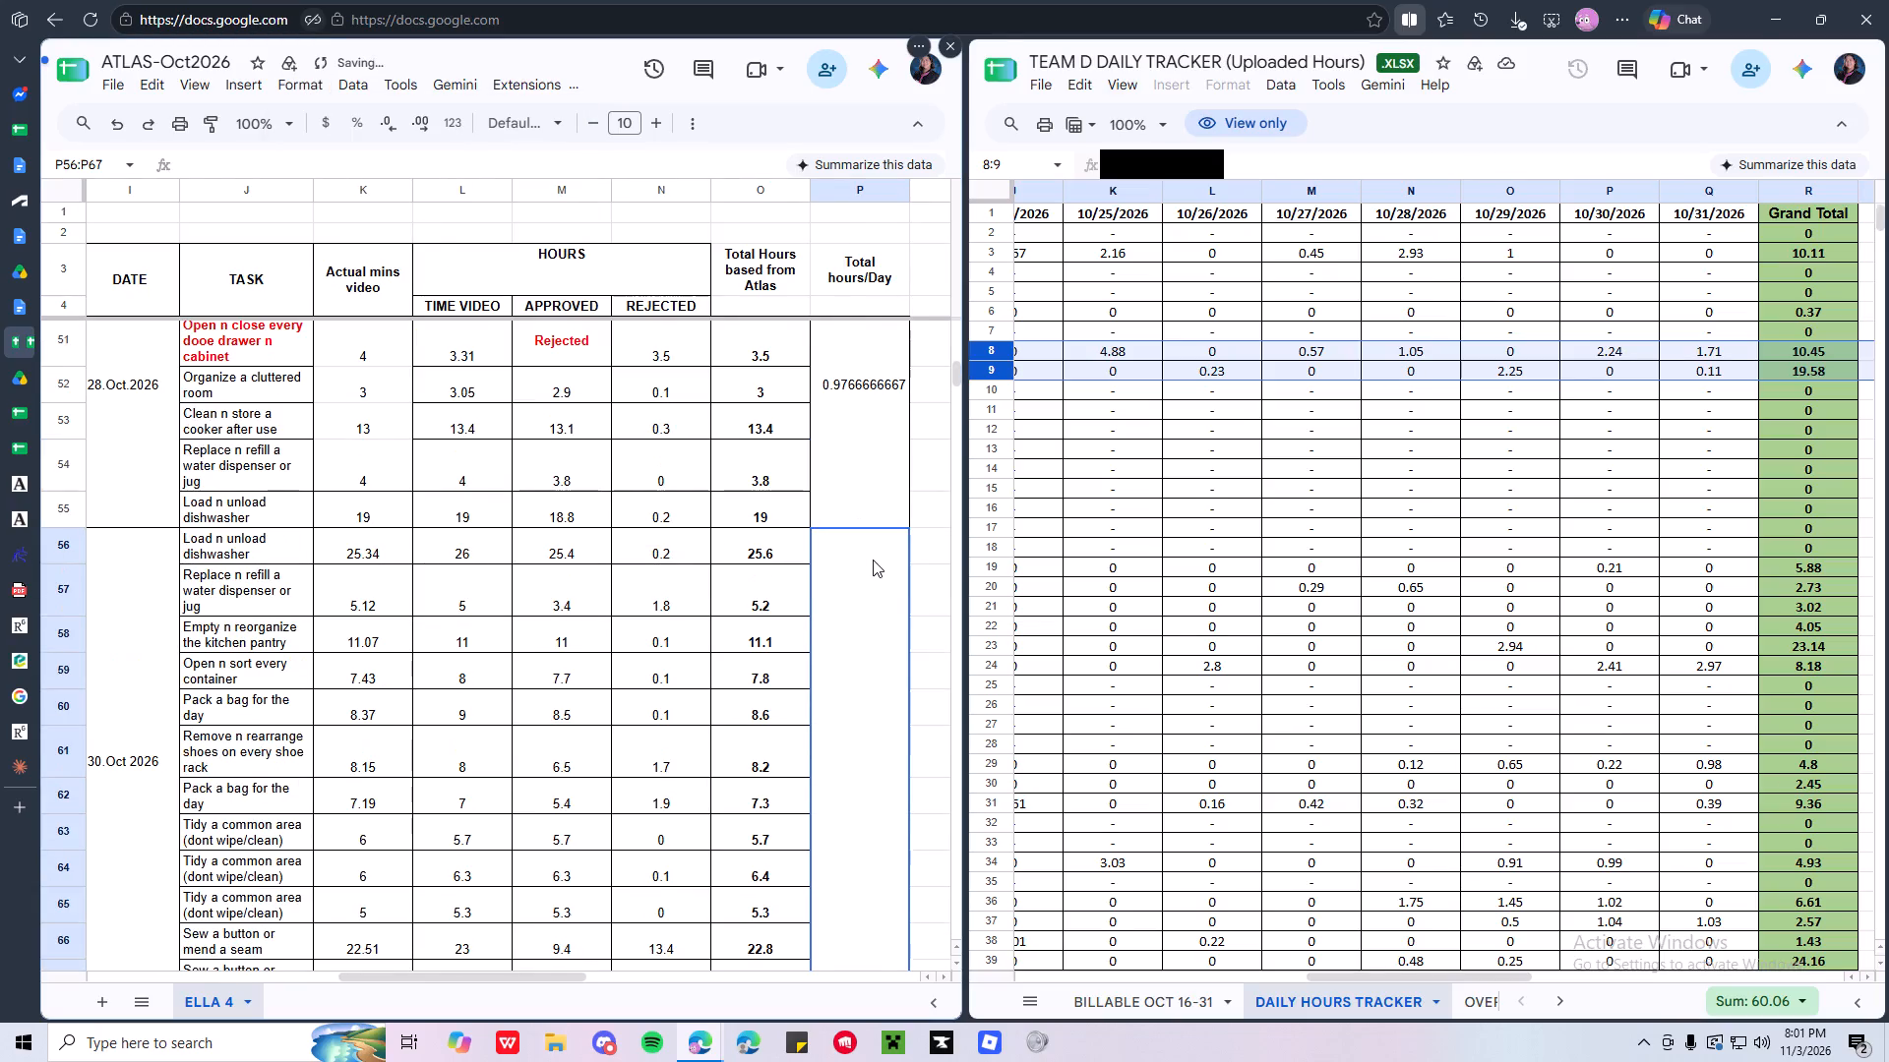
left_click(844, 450)
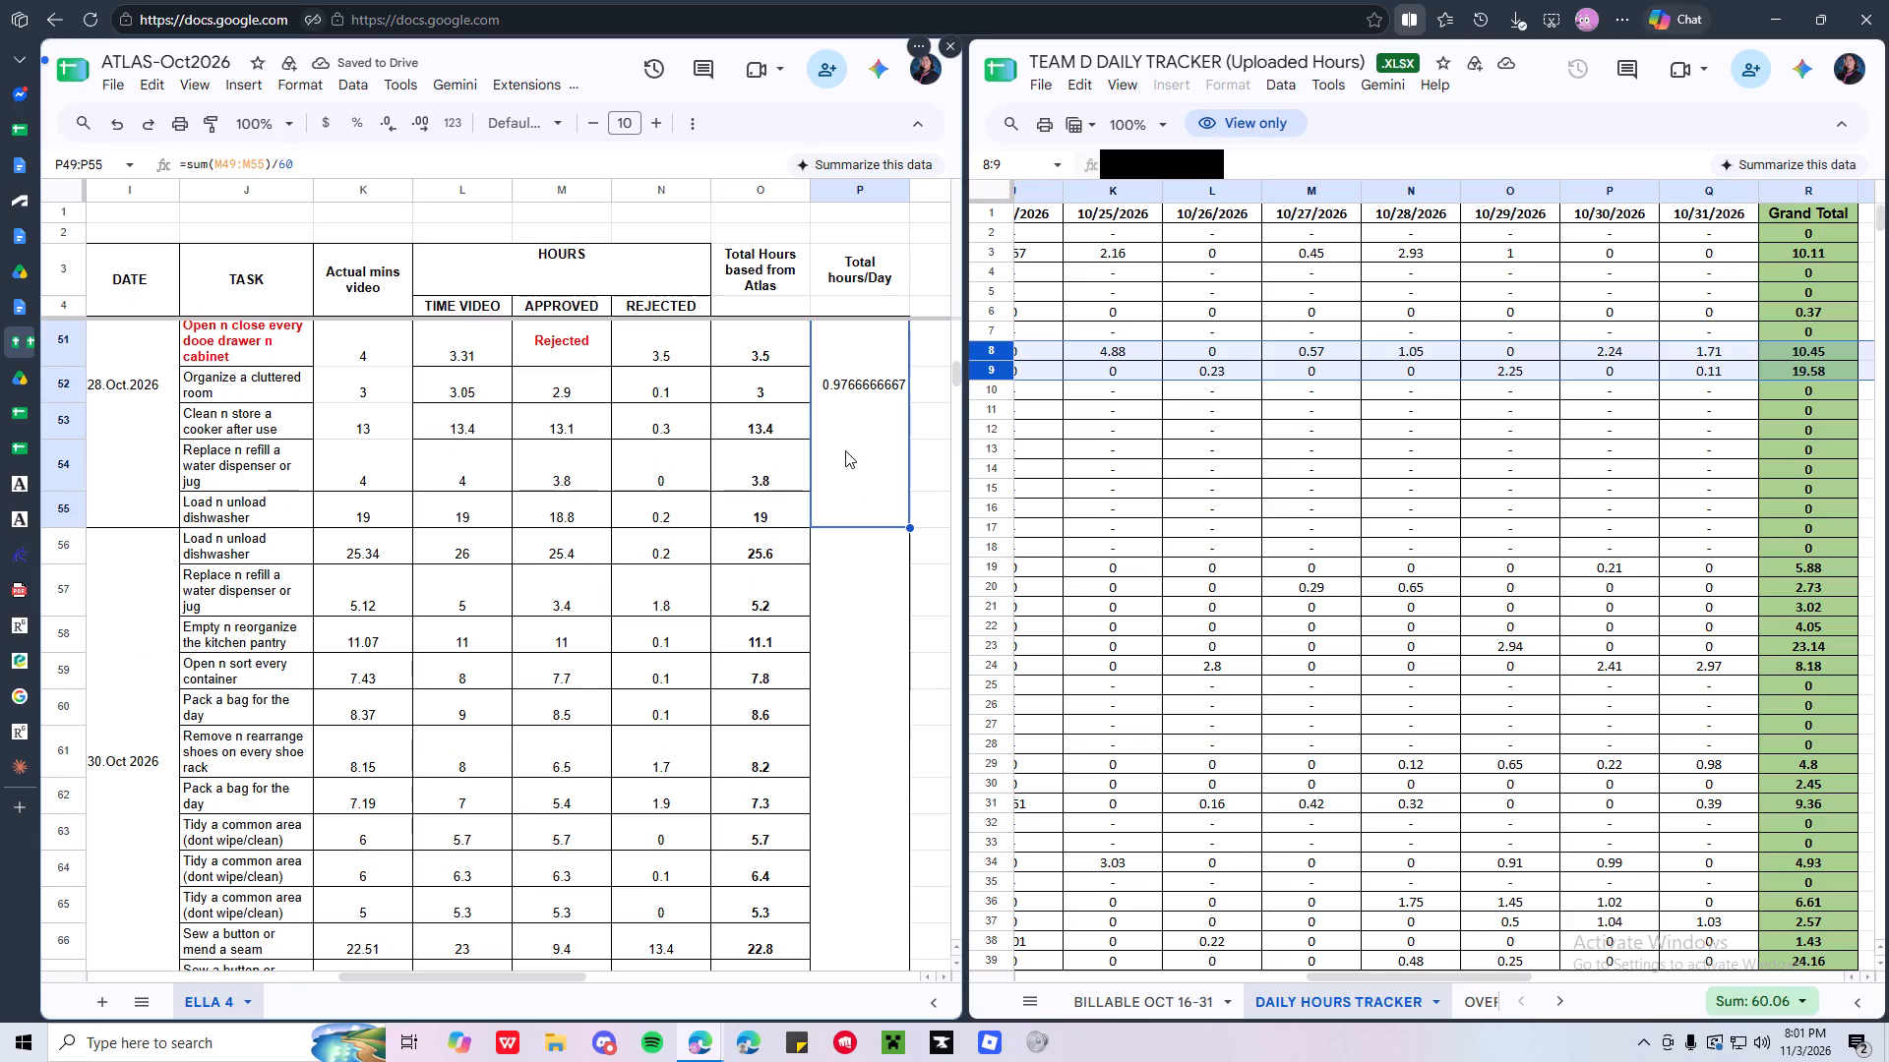
key("ctrl+c")
left_click(862, 614)
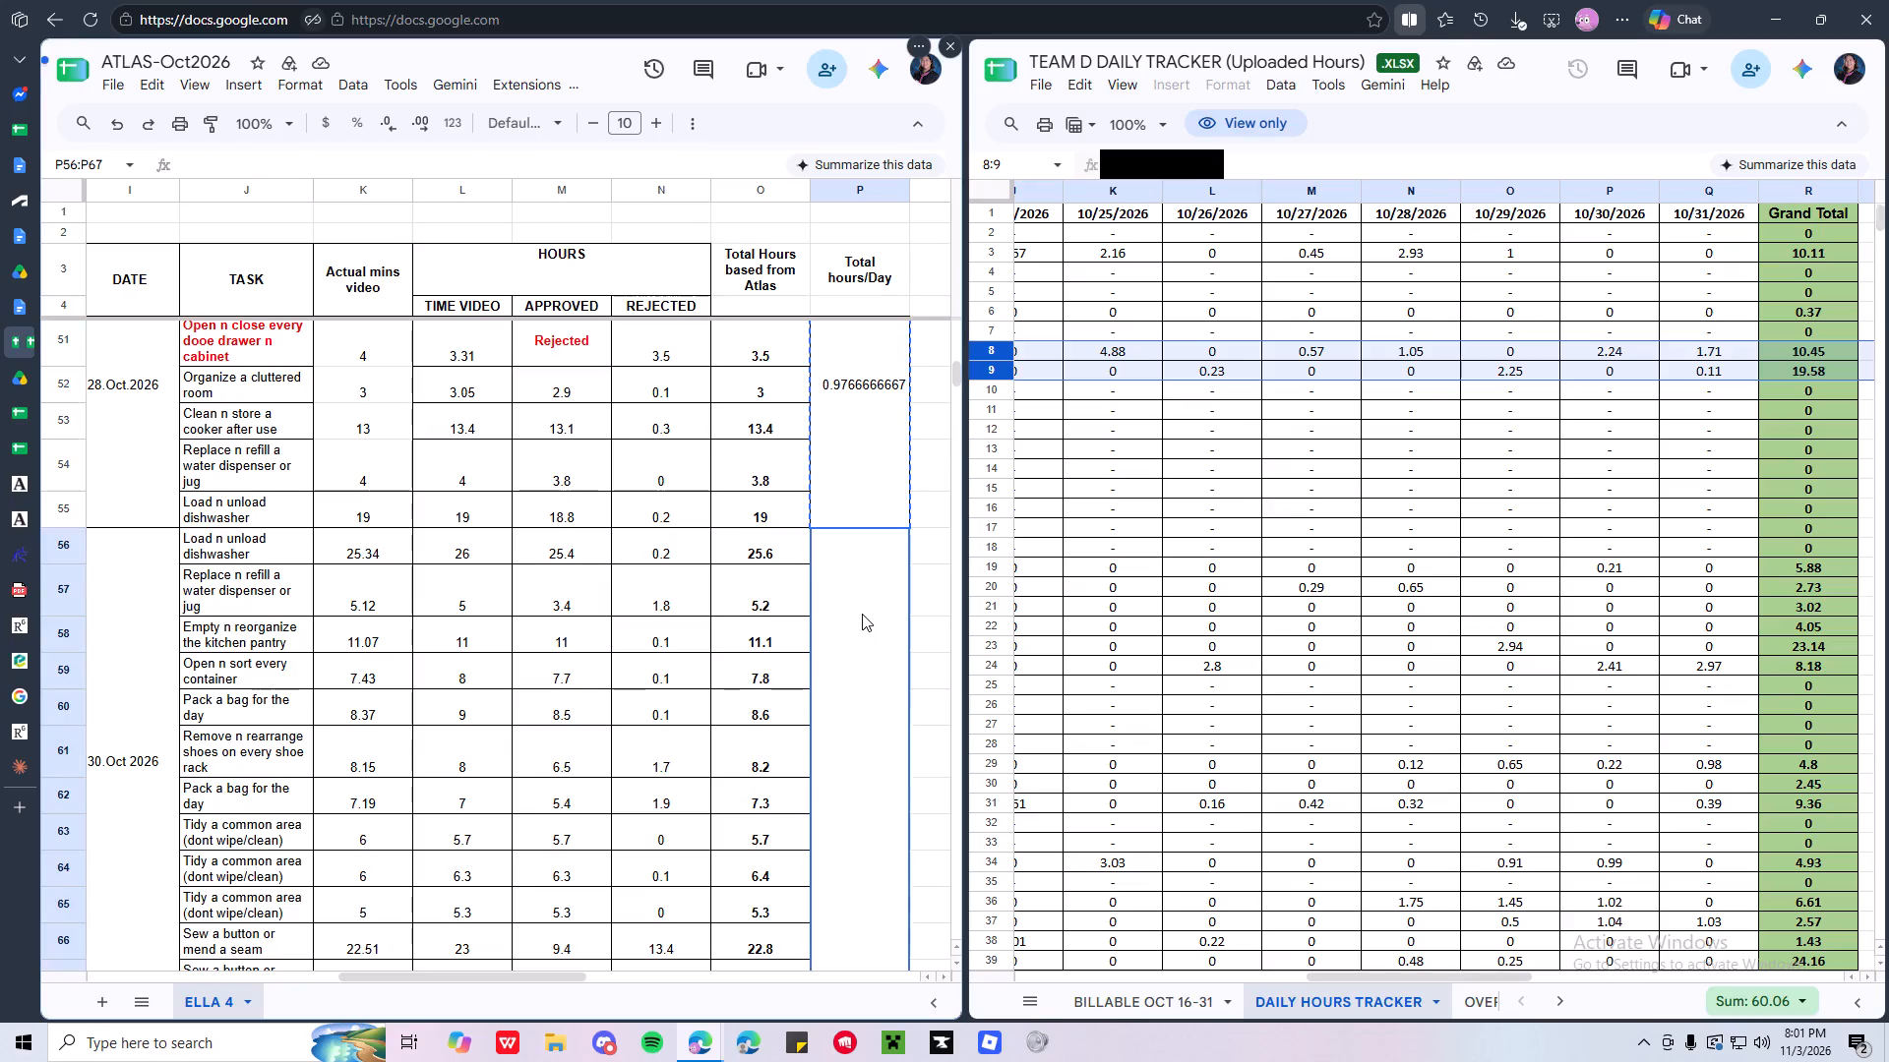
key("ctrl+v")
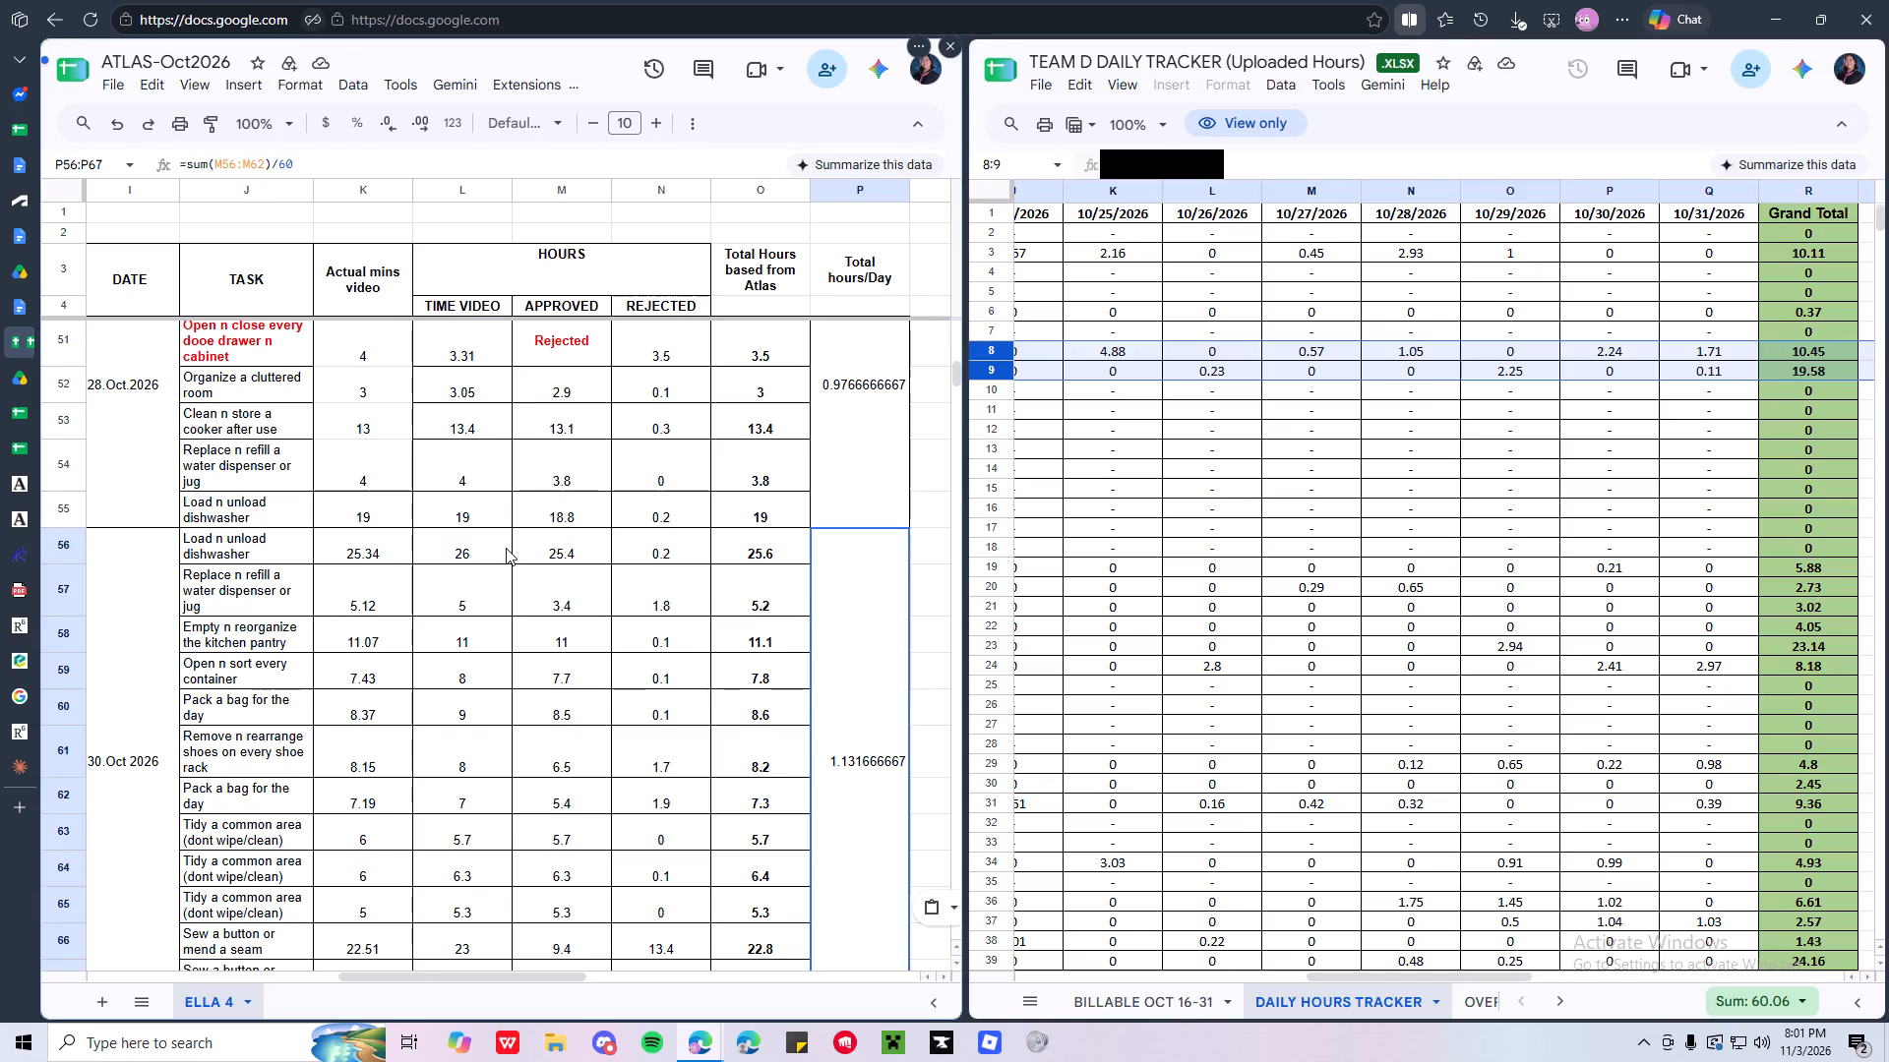
Clear the existing cell range from the sum formula in merged cell P56:P67 beside the 30.Oct 2026 entries.
scroll(506, 548, "down", 1)
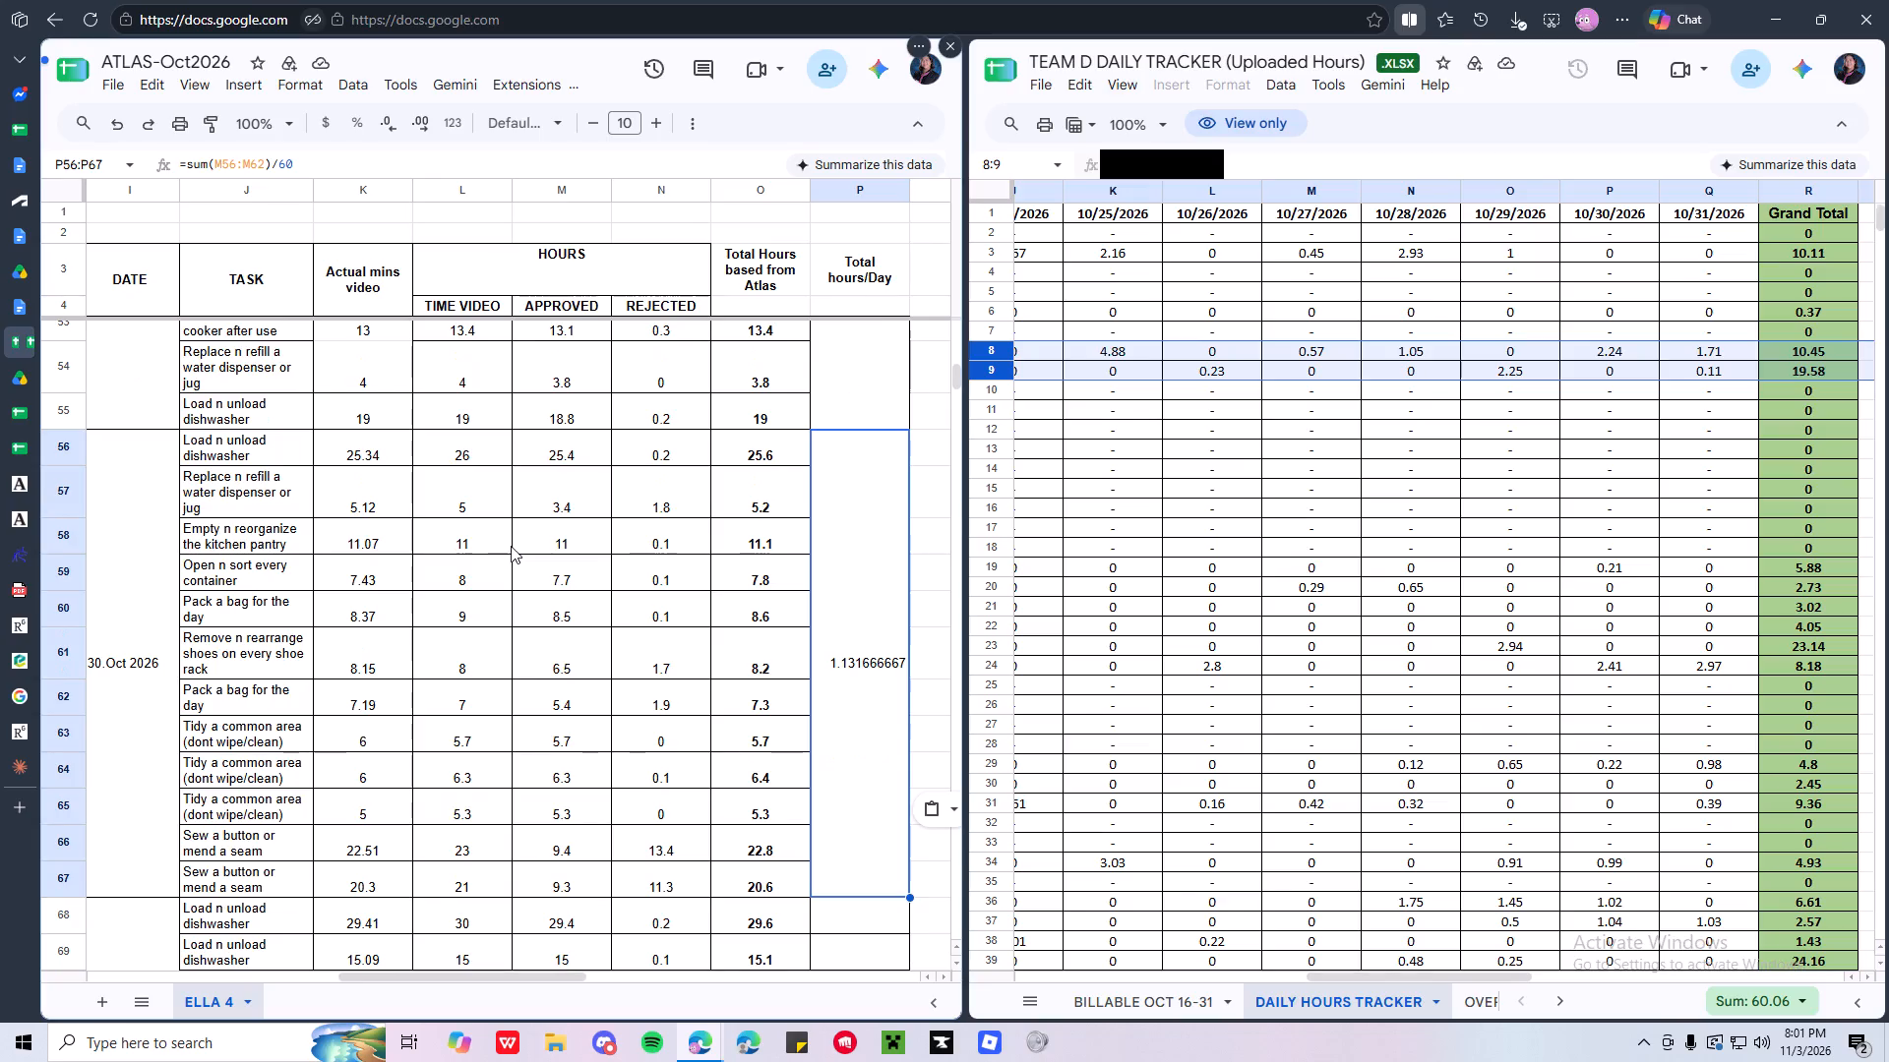
left_click(876, 655)
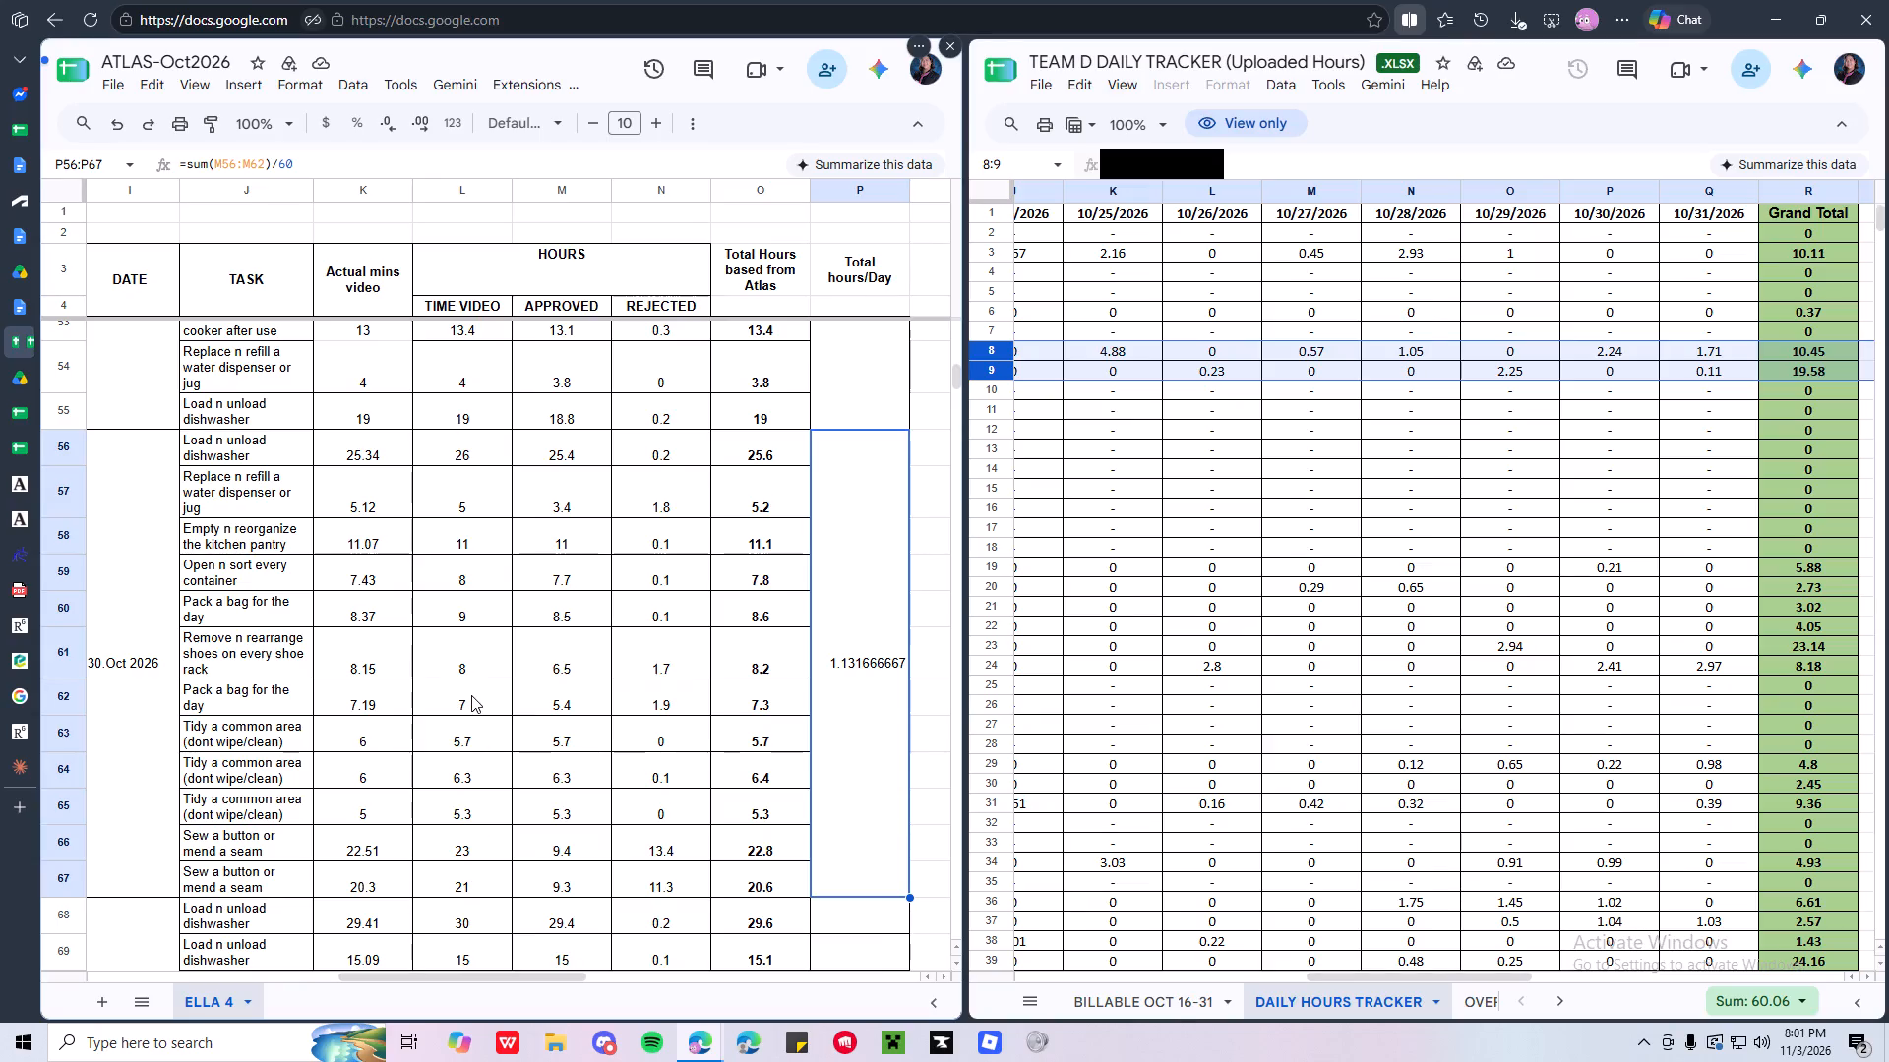
left_click(261, 162)
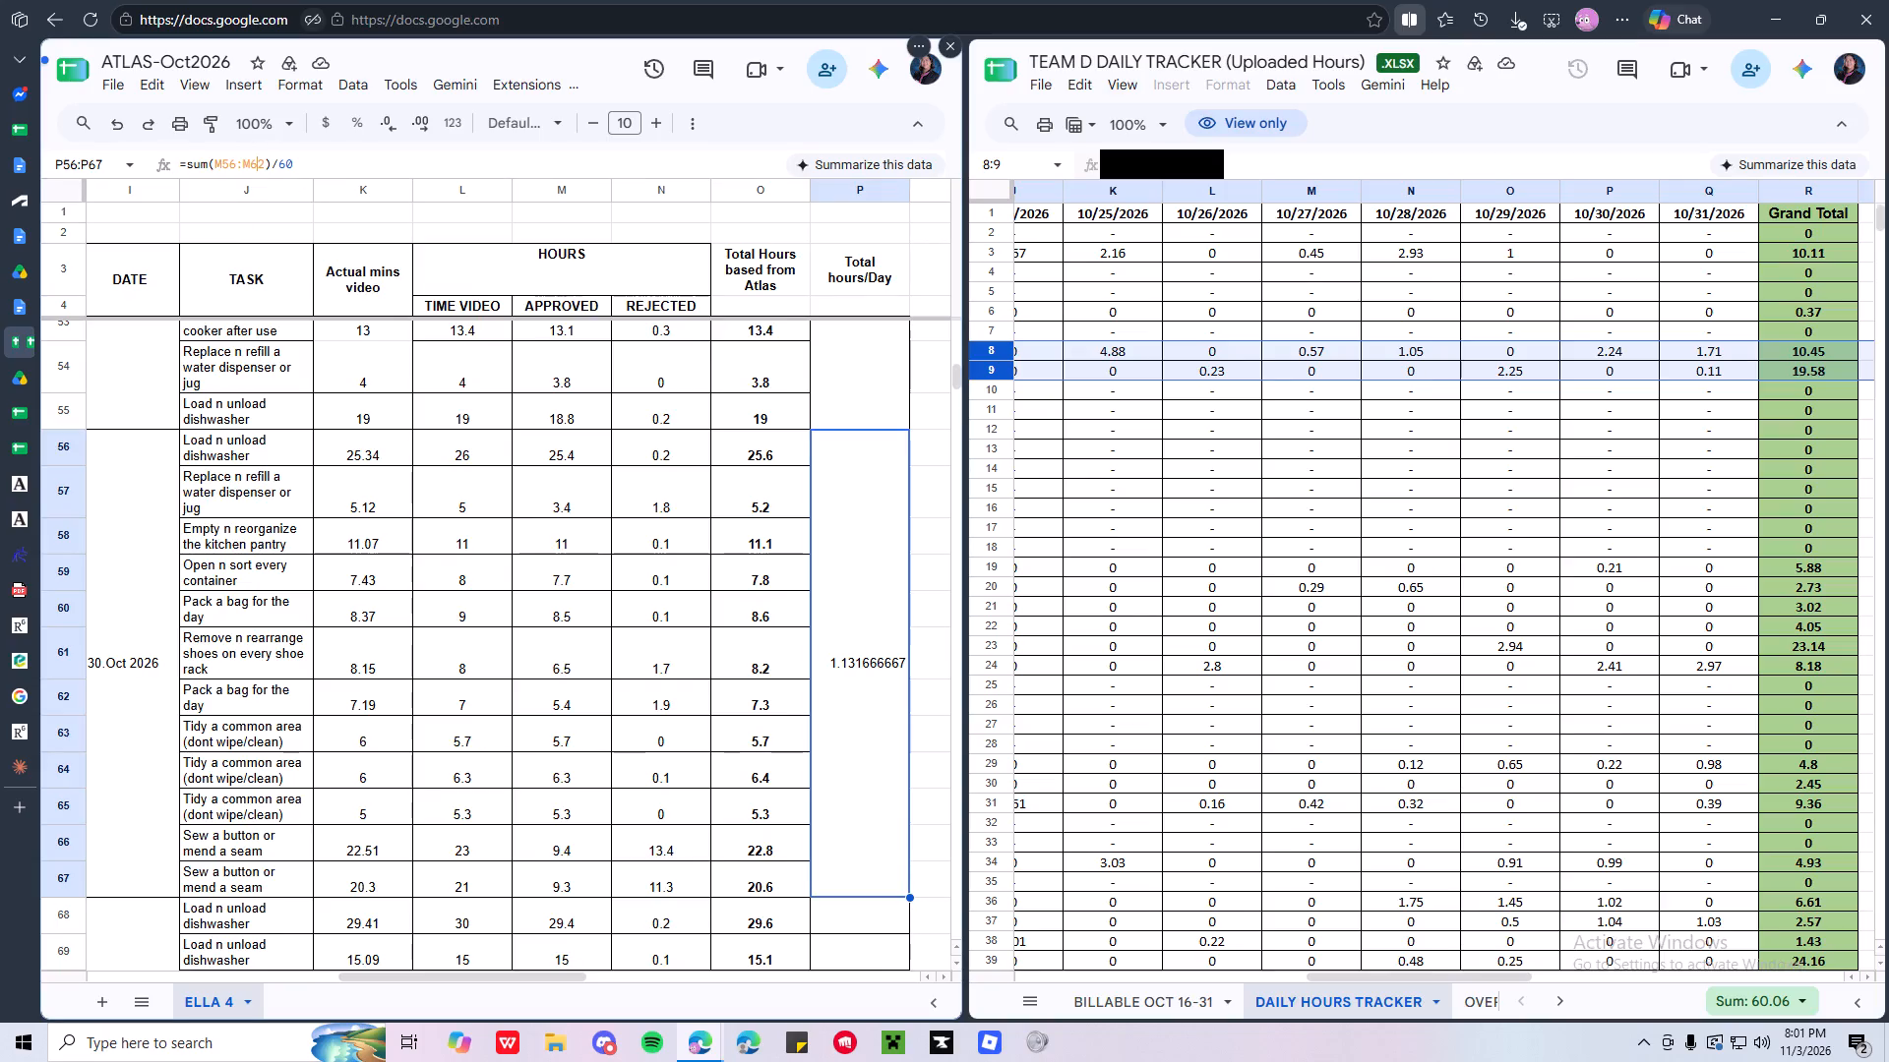
left_click(261, 162)
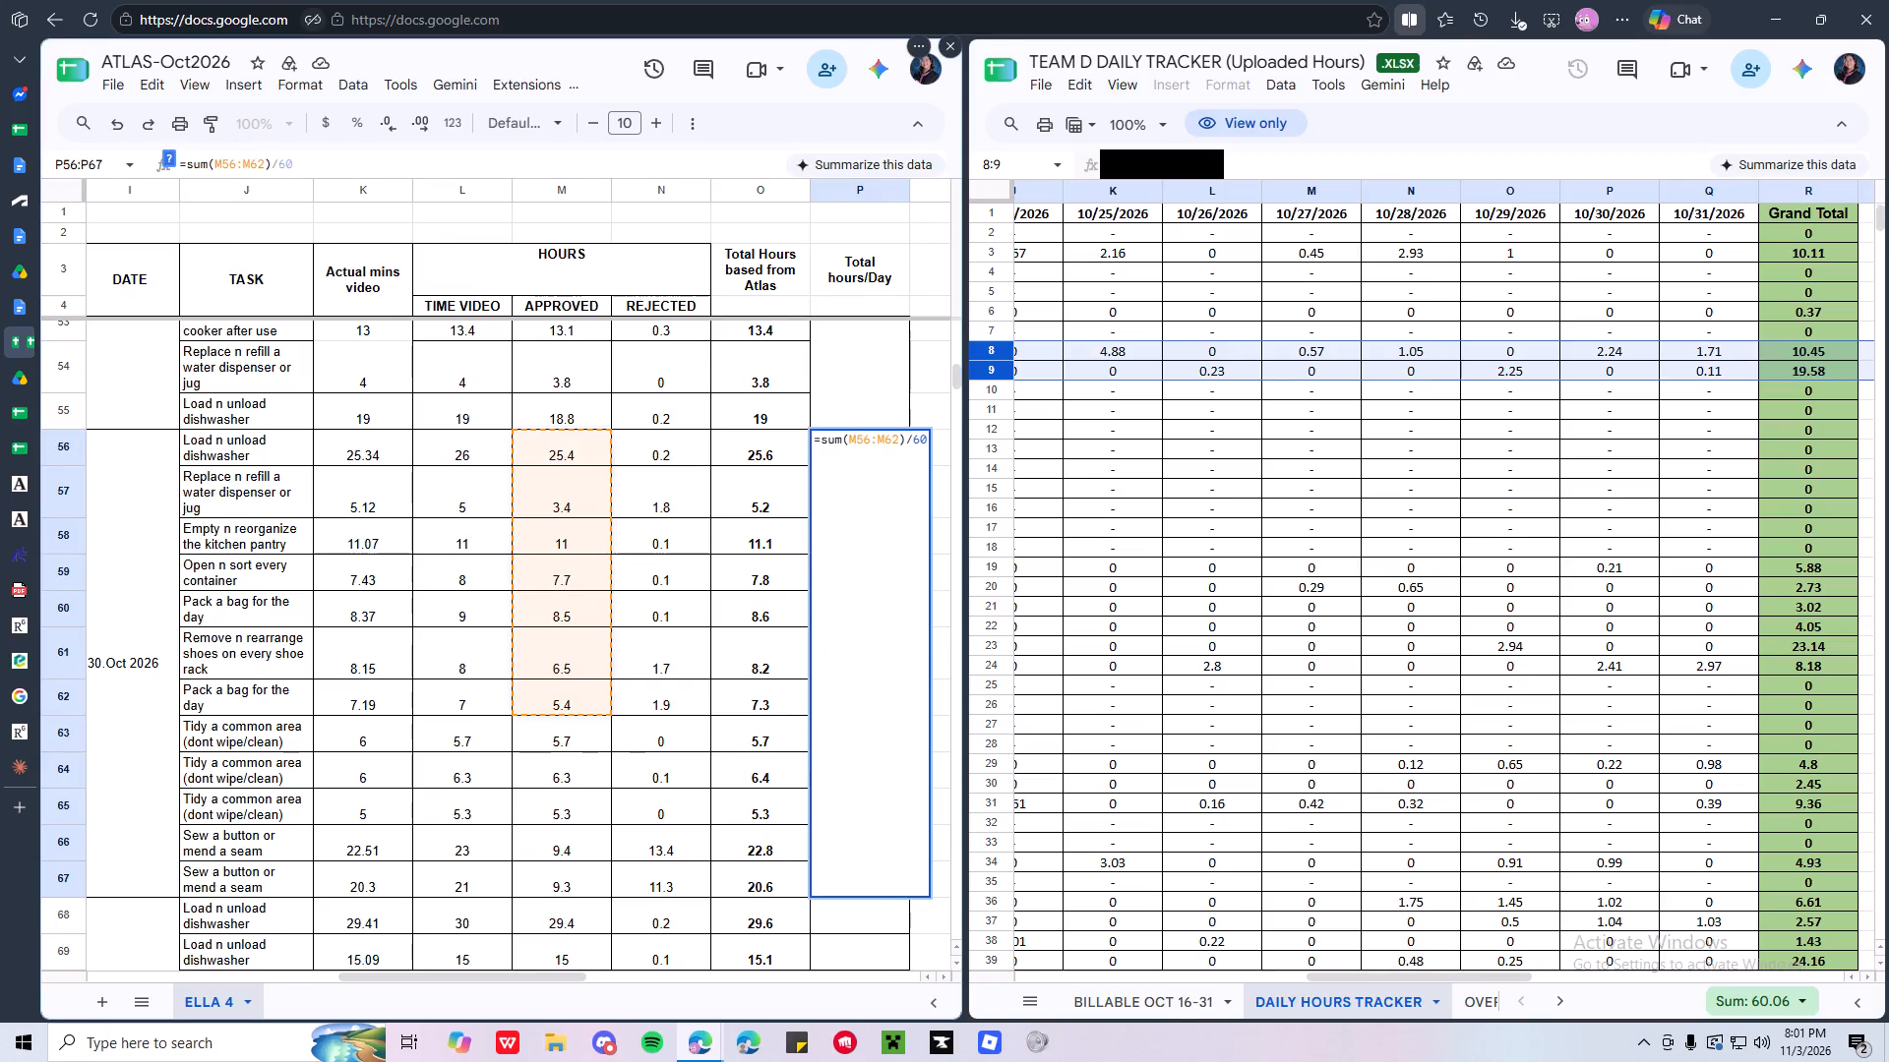
key("Right")
key("BackSpace")
key("BackSpace")
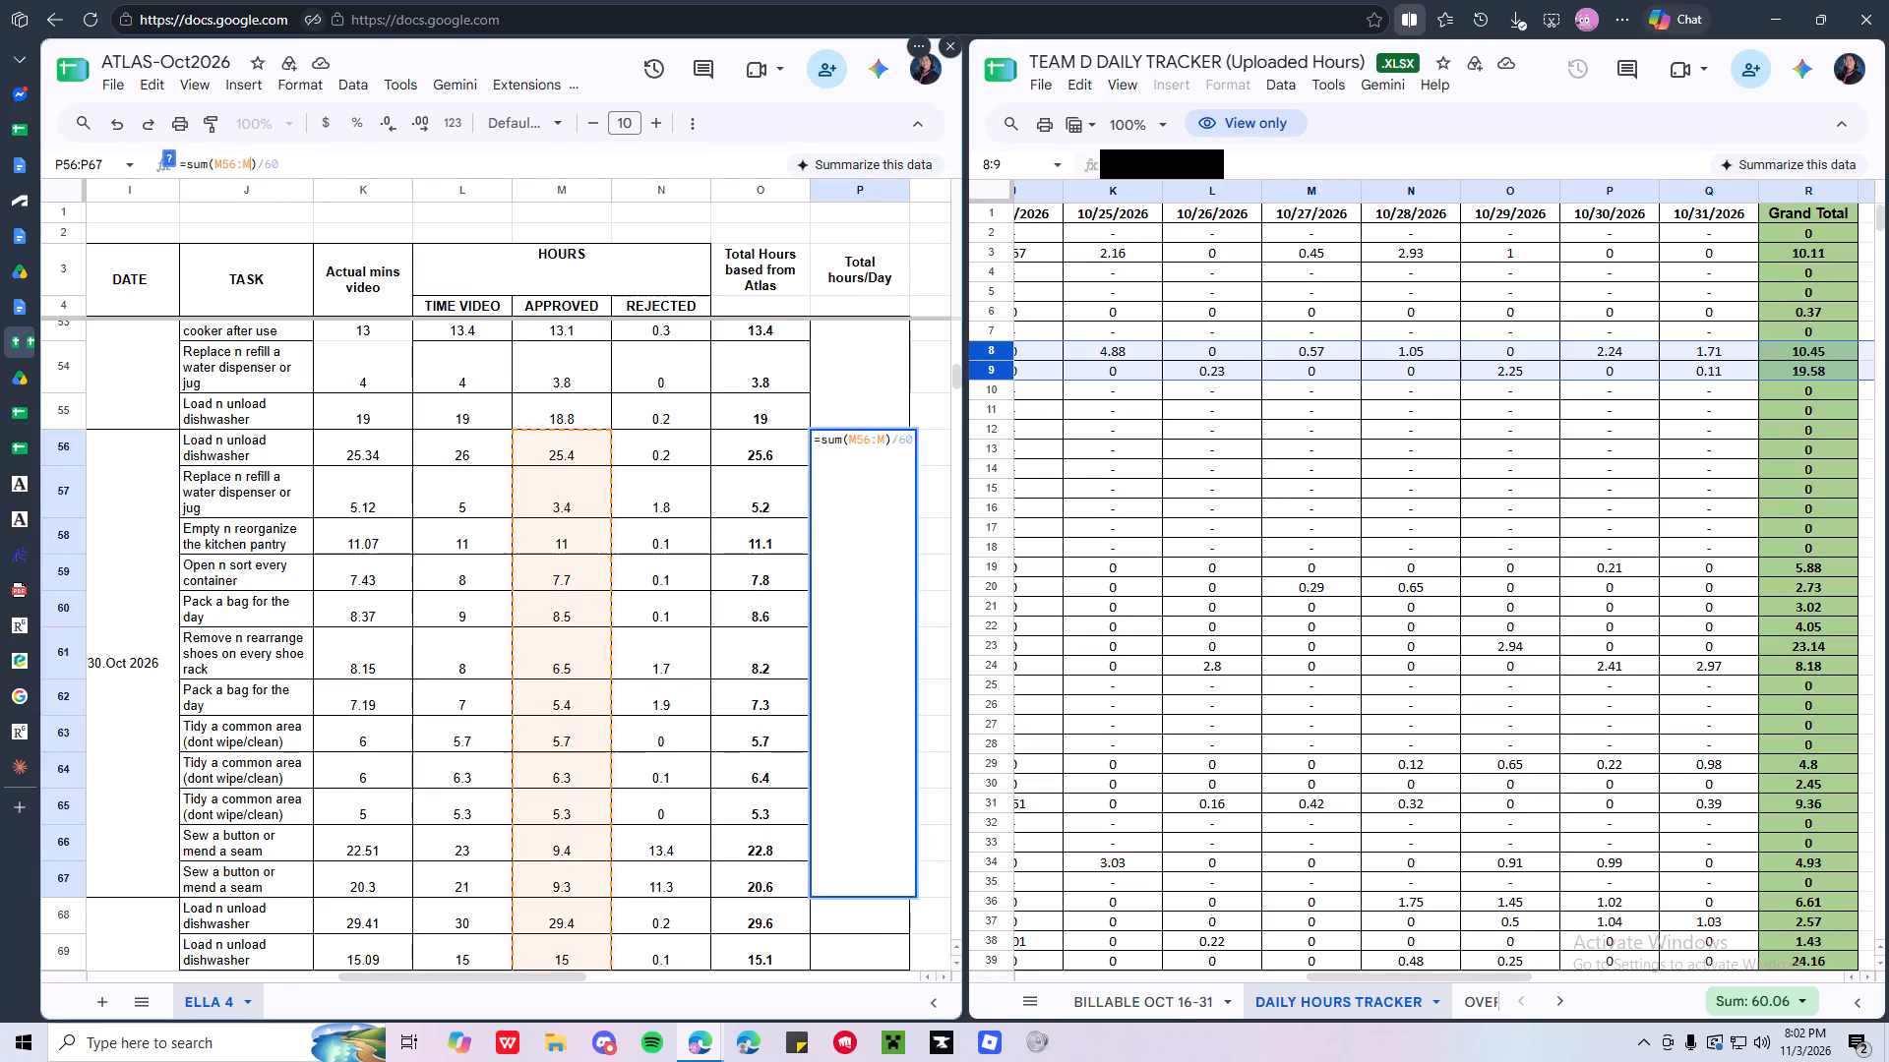
key("BackSpace")
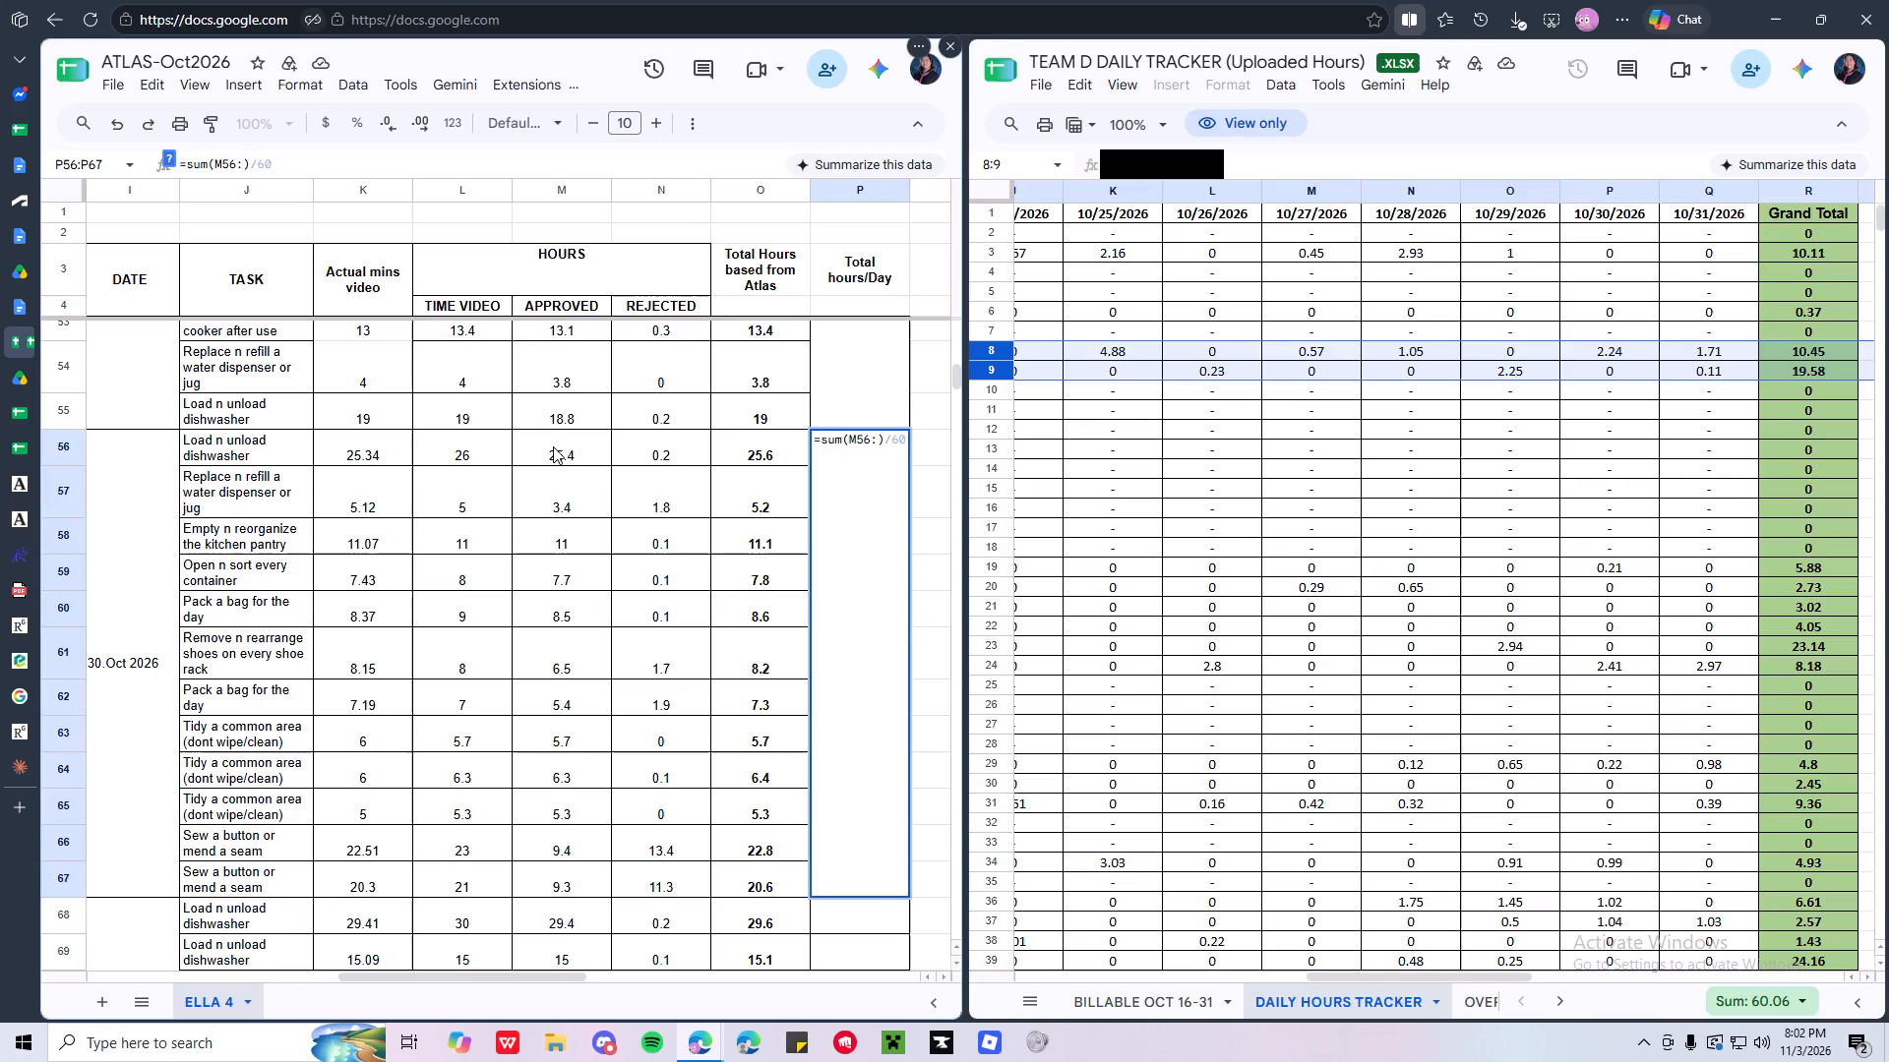
left_click(553, 446)
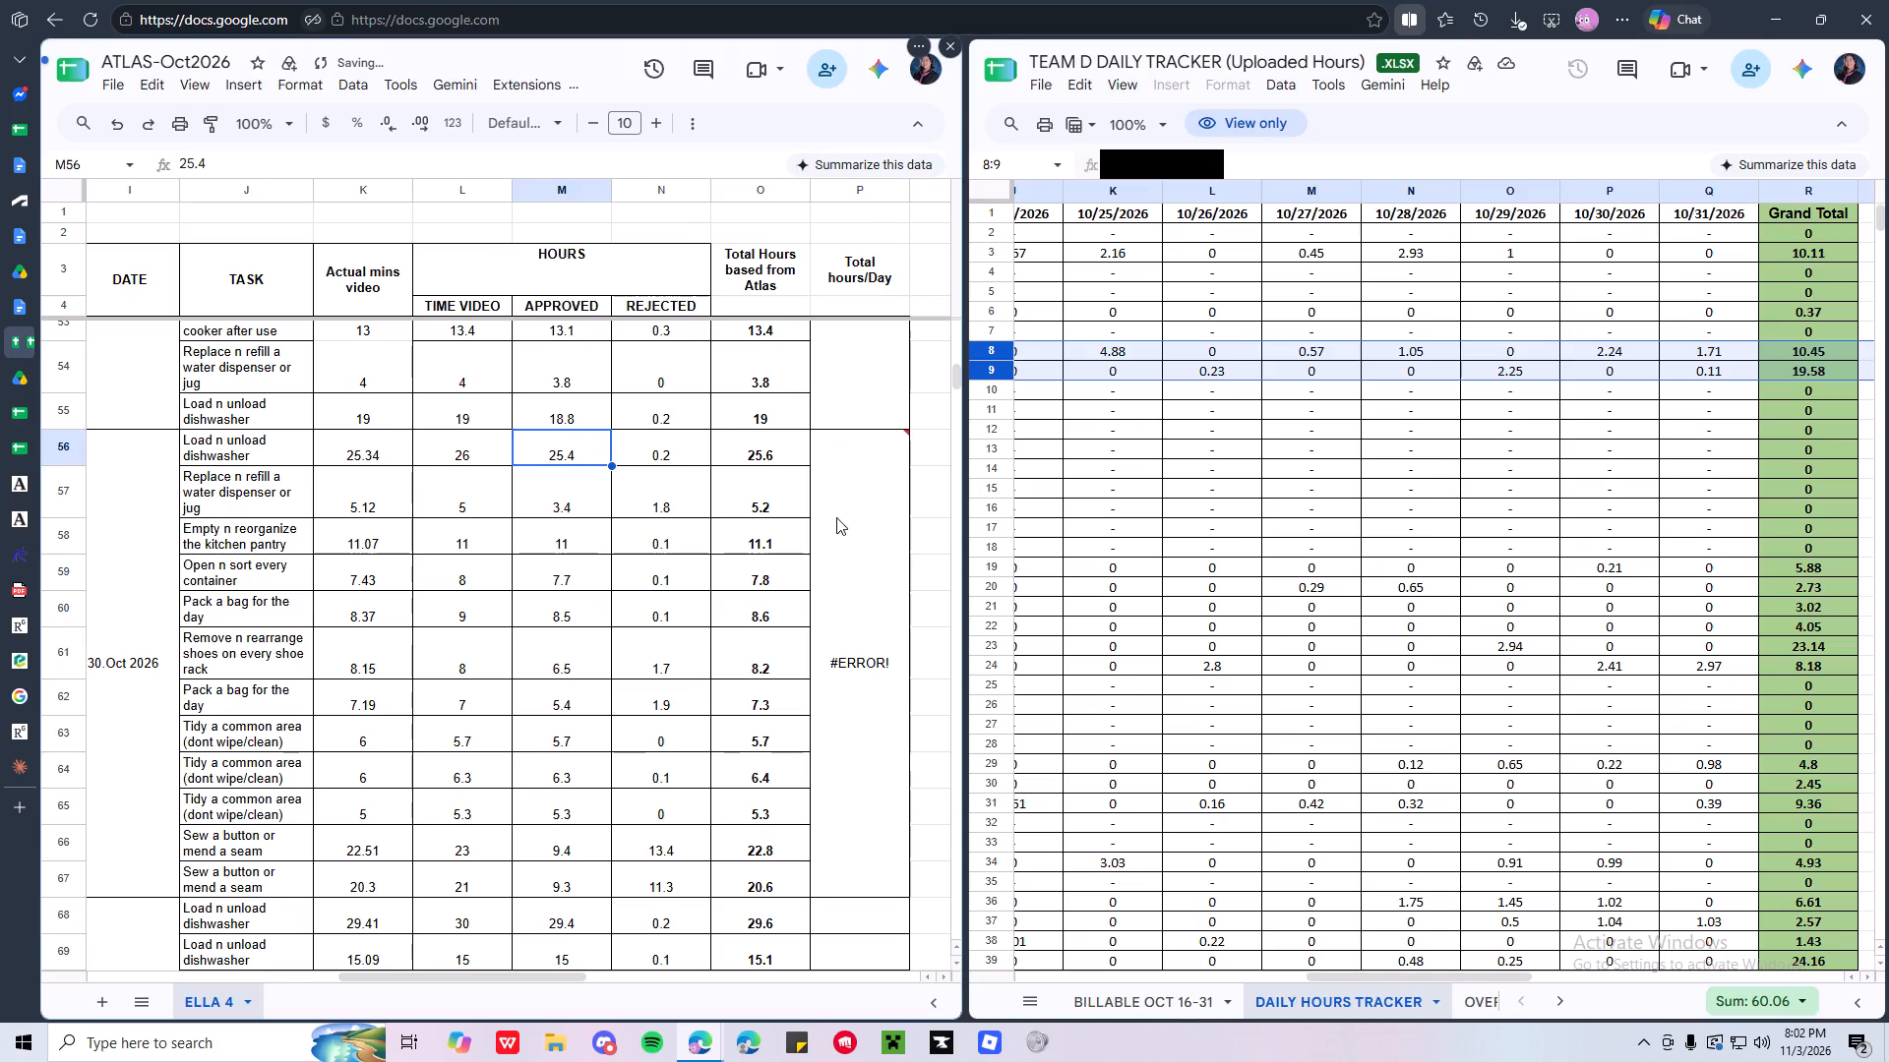
left_click(842, 525)
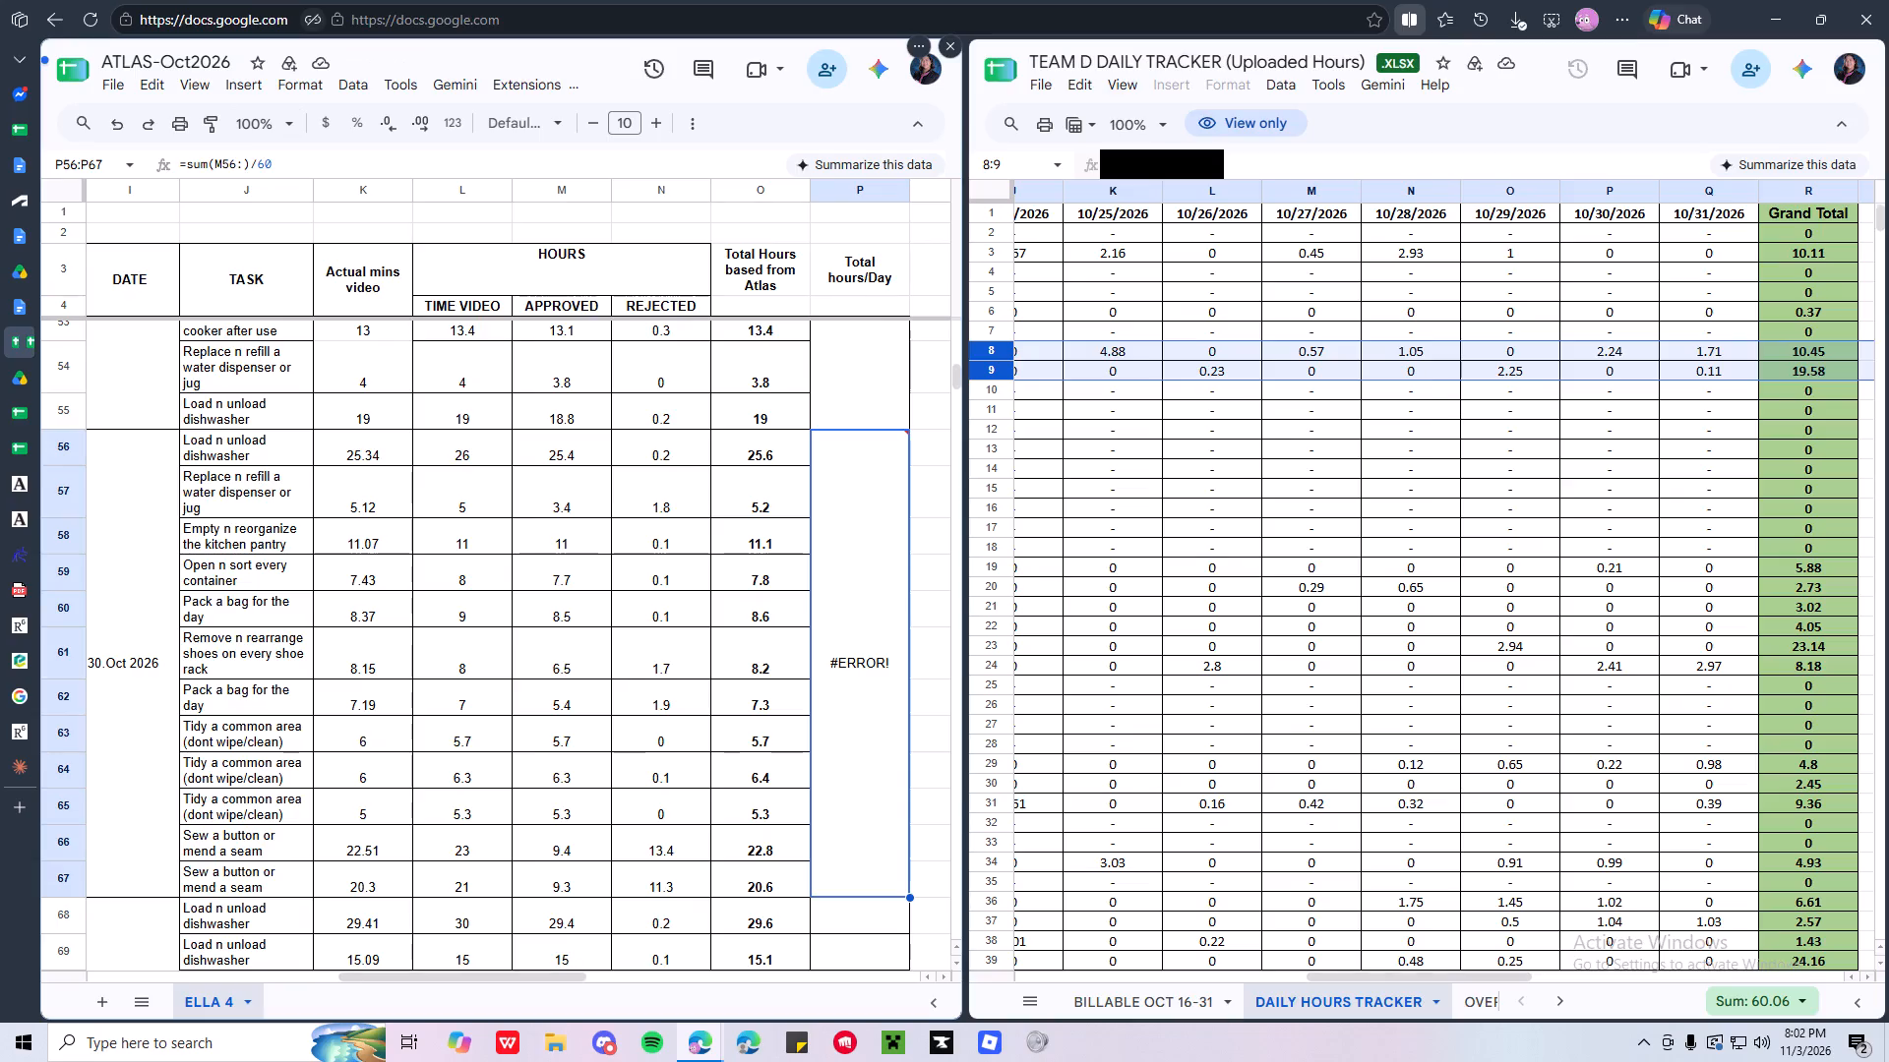
left_click(239, 161)
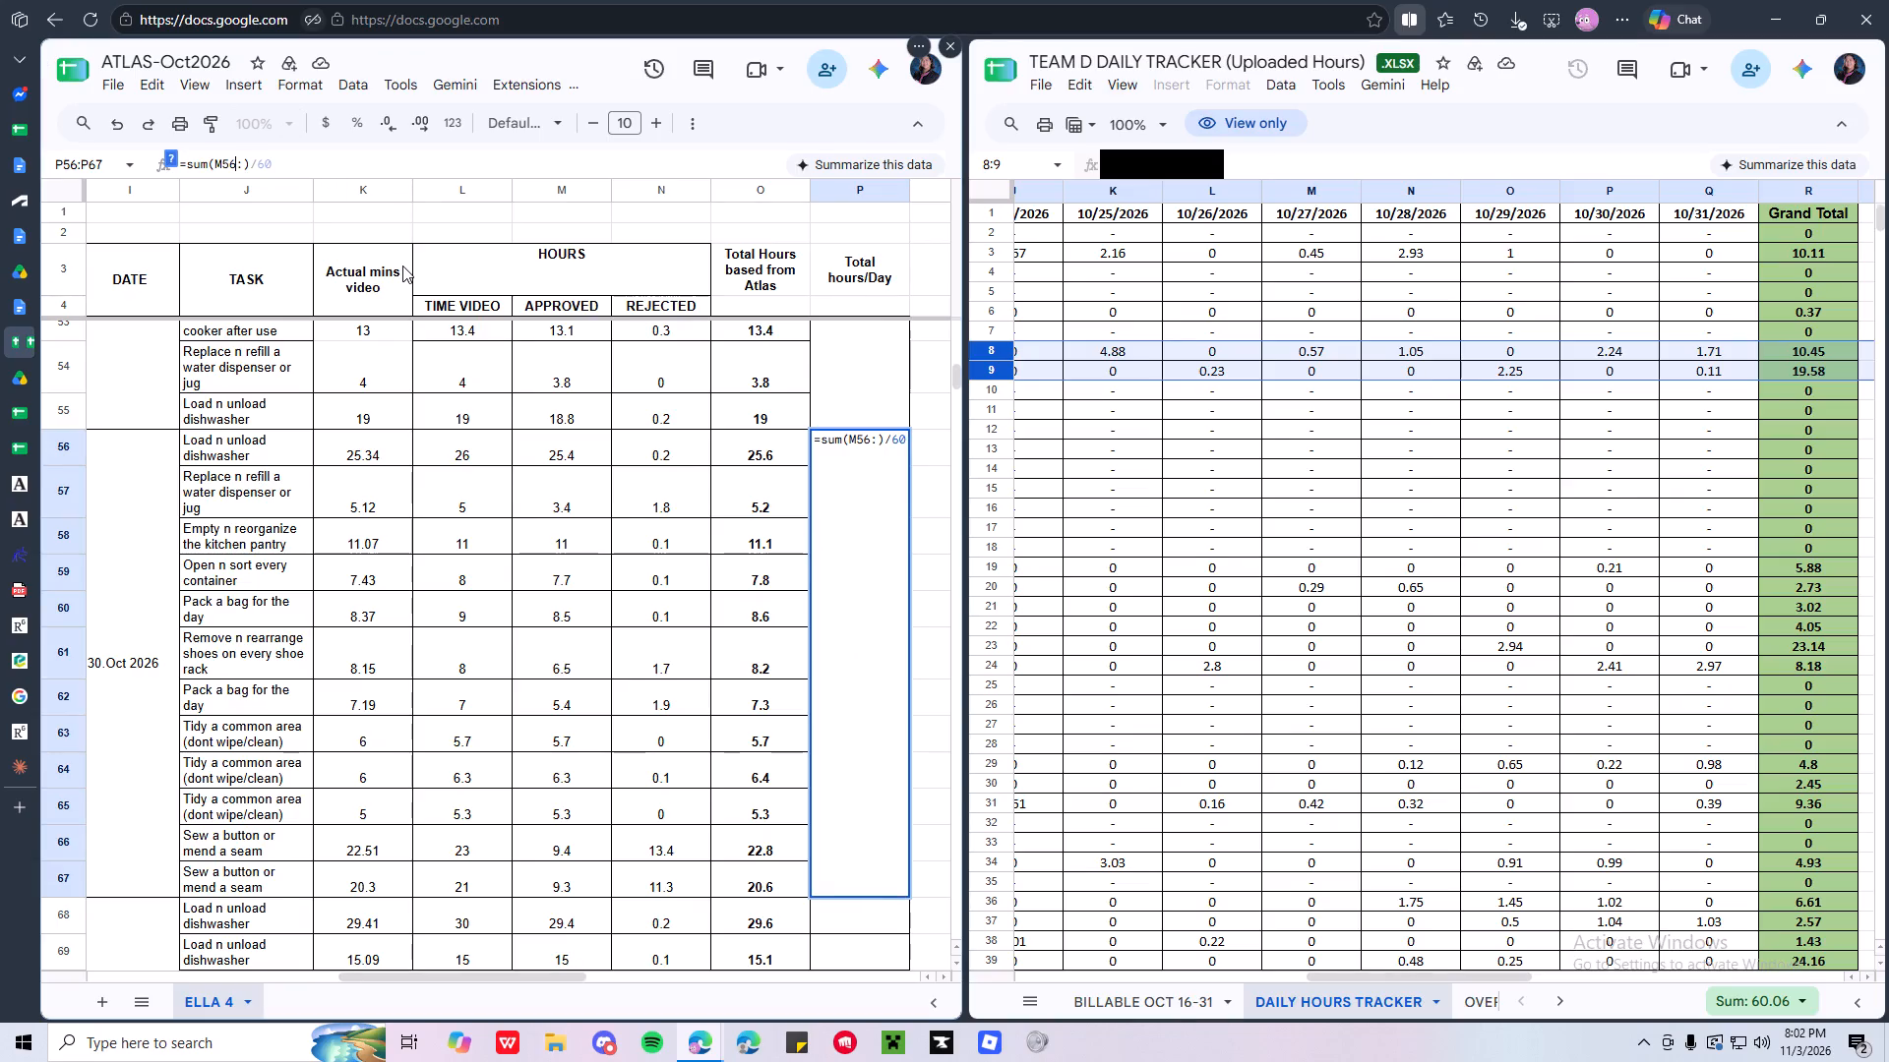
key("BackSpace")
key("BackSpace")
key("BackSpace")
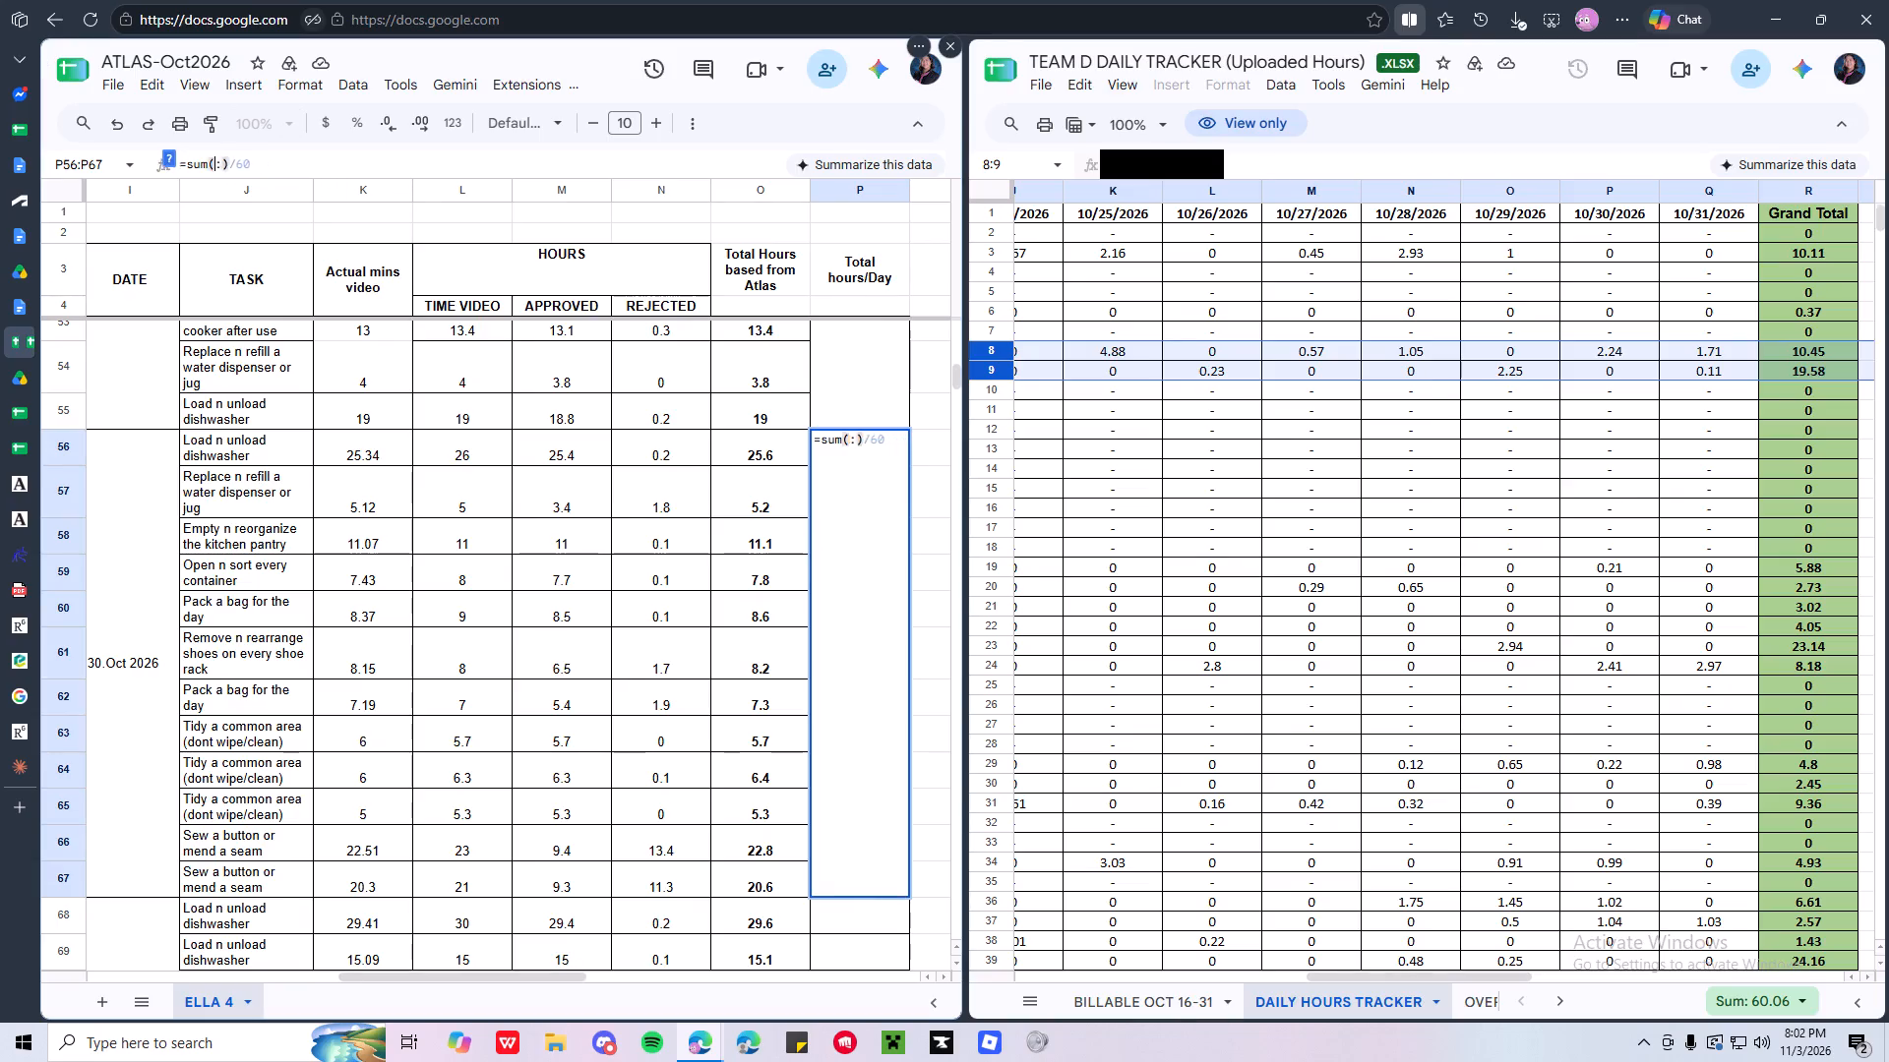
left_click(460, 449)
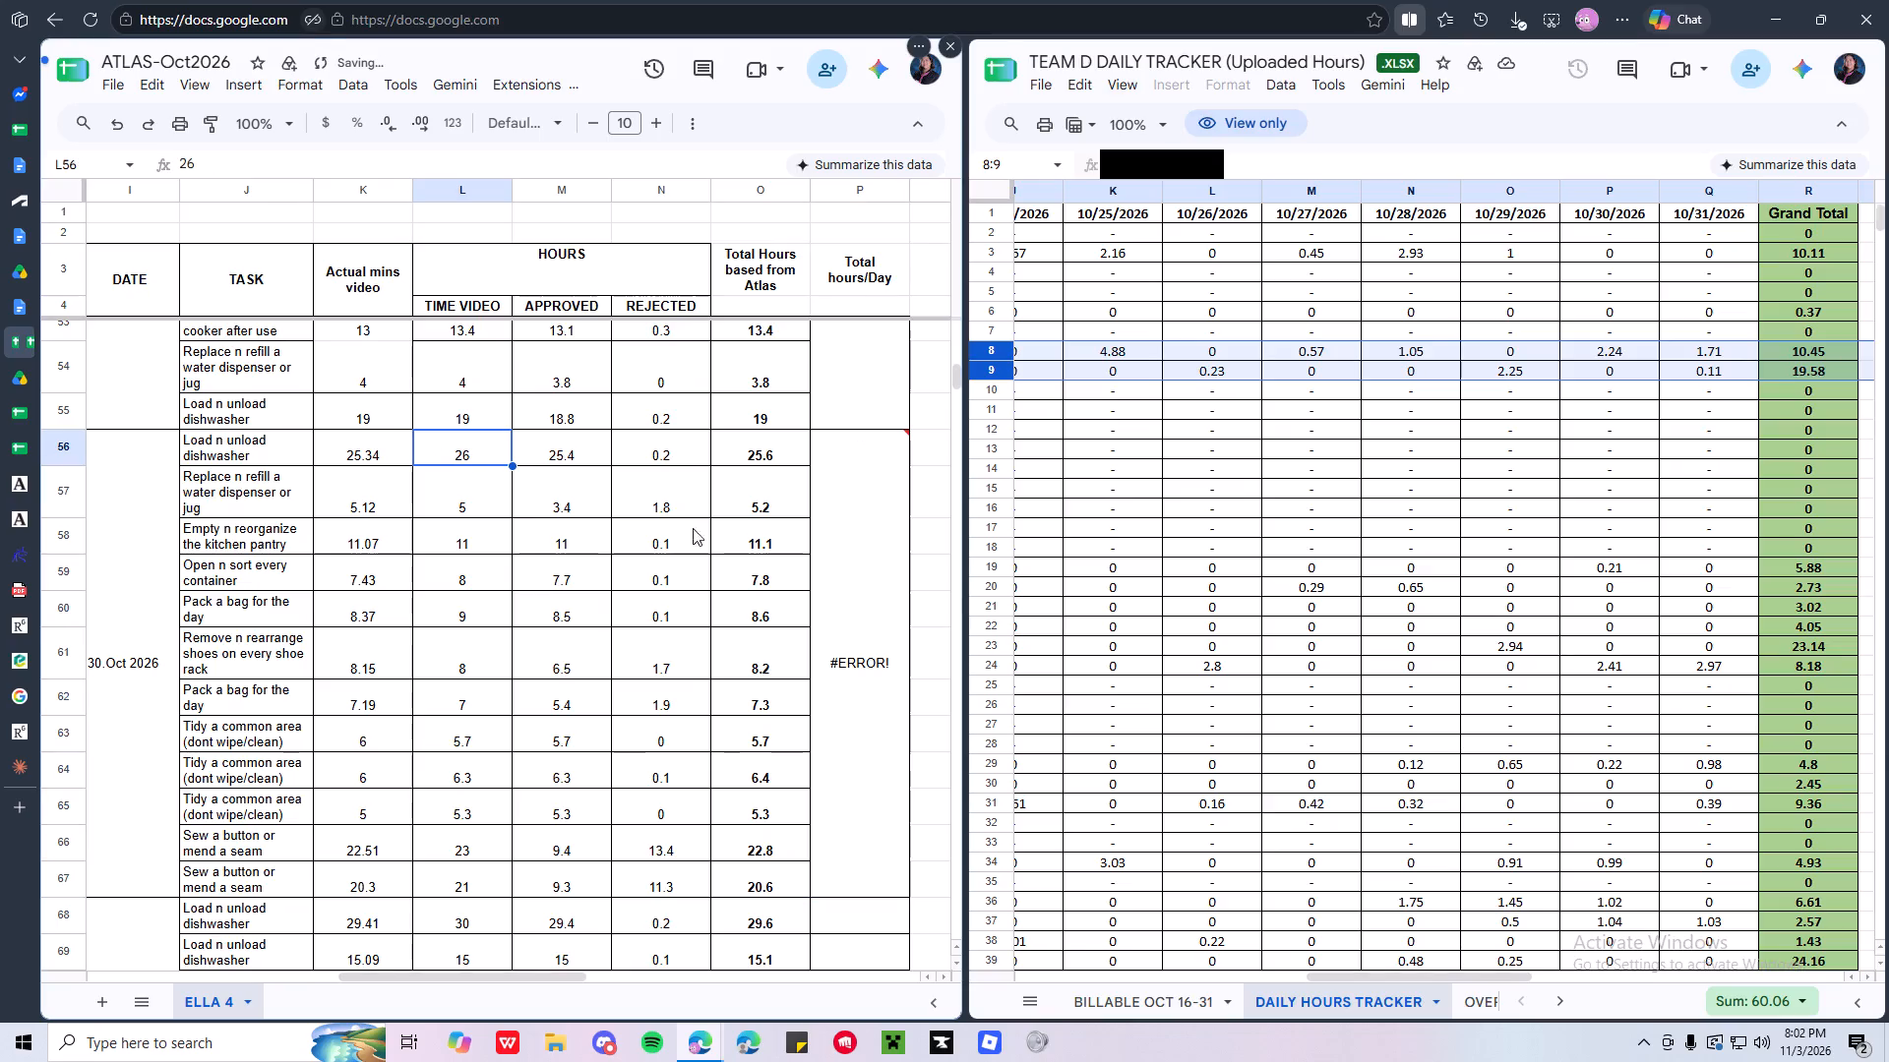
Complete the 30.Oct 2026 total formula in merged cell P56:P67 as =sum(M56:M67)/60.
left_click(853, 551)
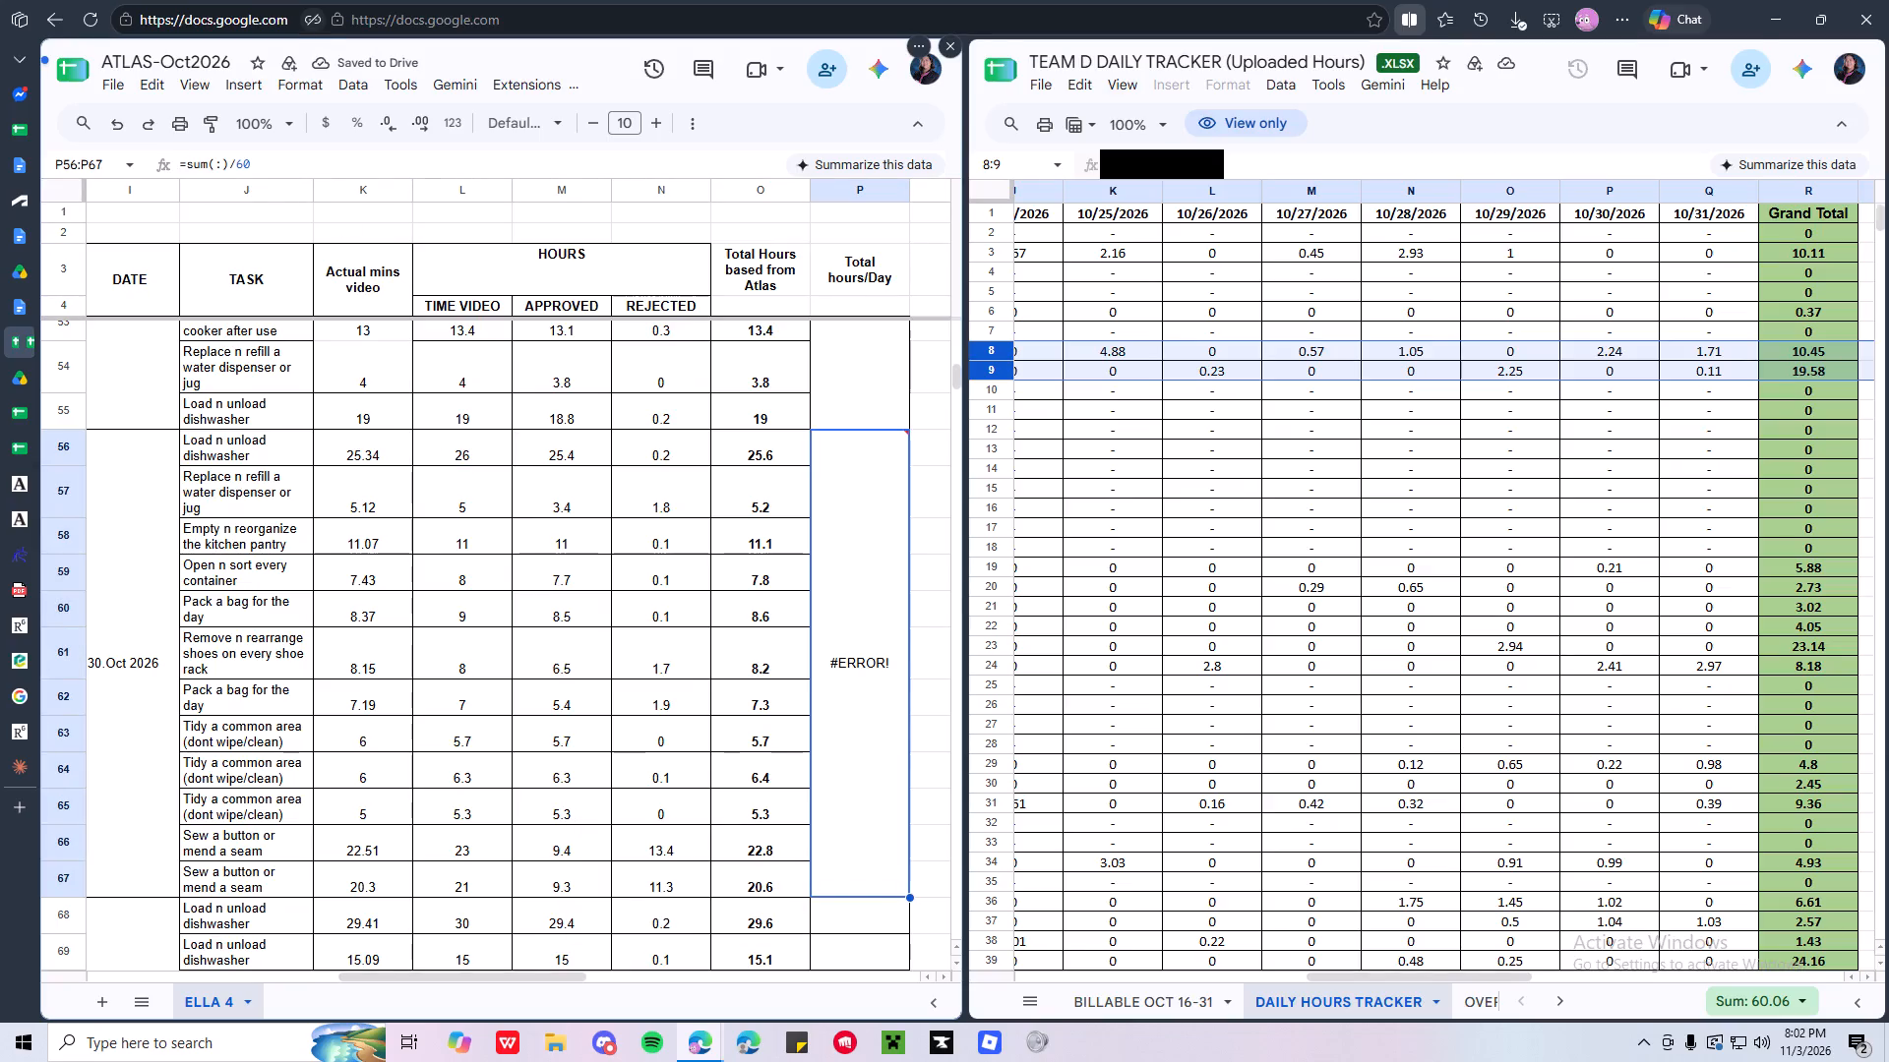
left_click(226, 160)
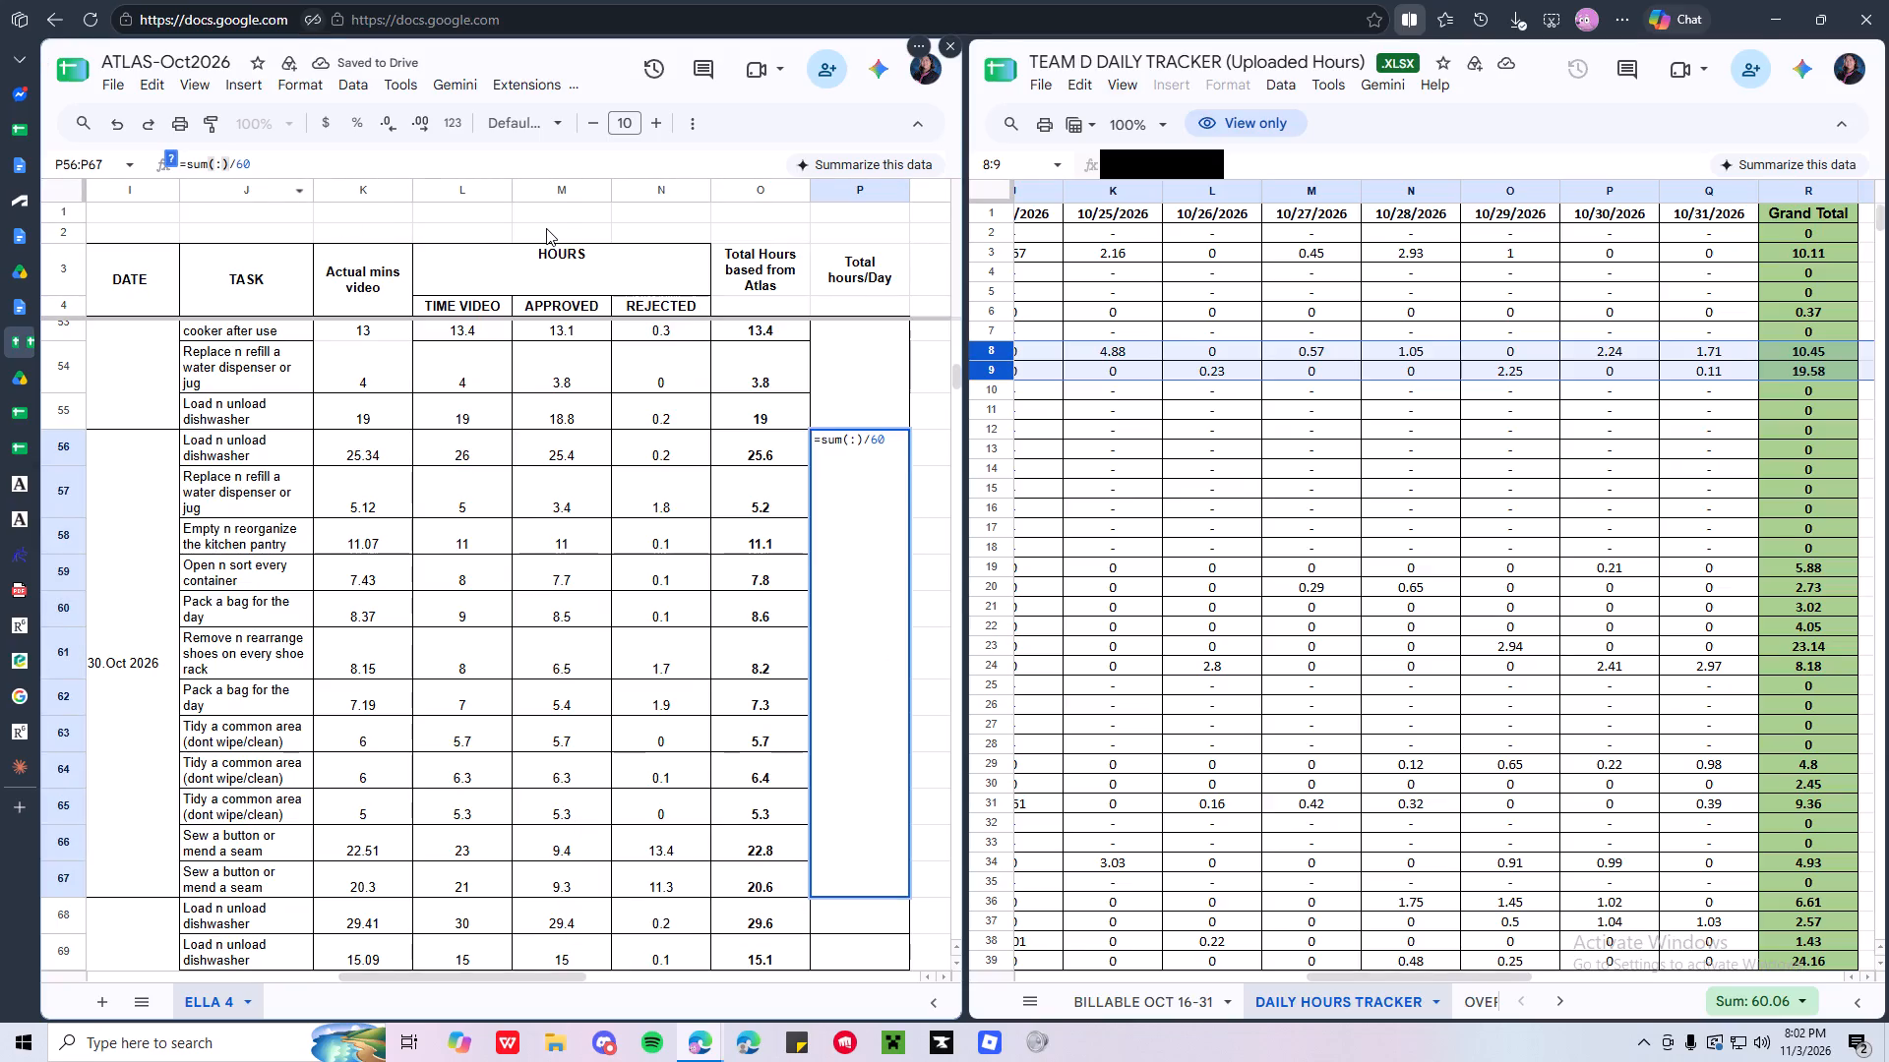
key("BackSpace")
key("BackSpace")
key("BackSpace")
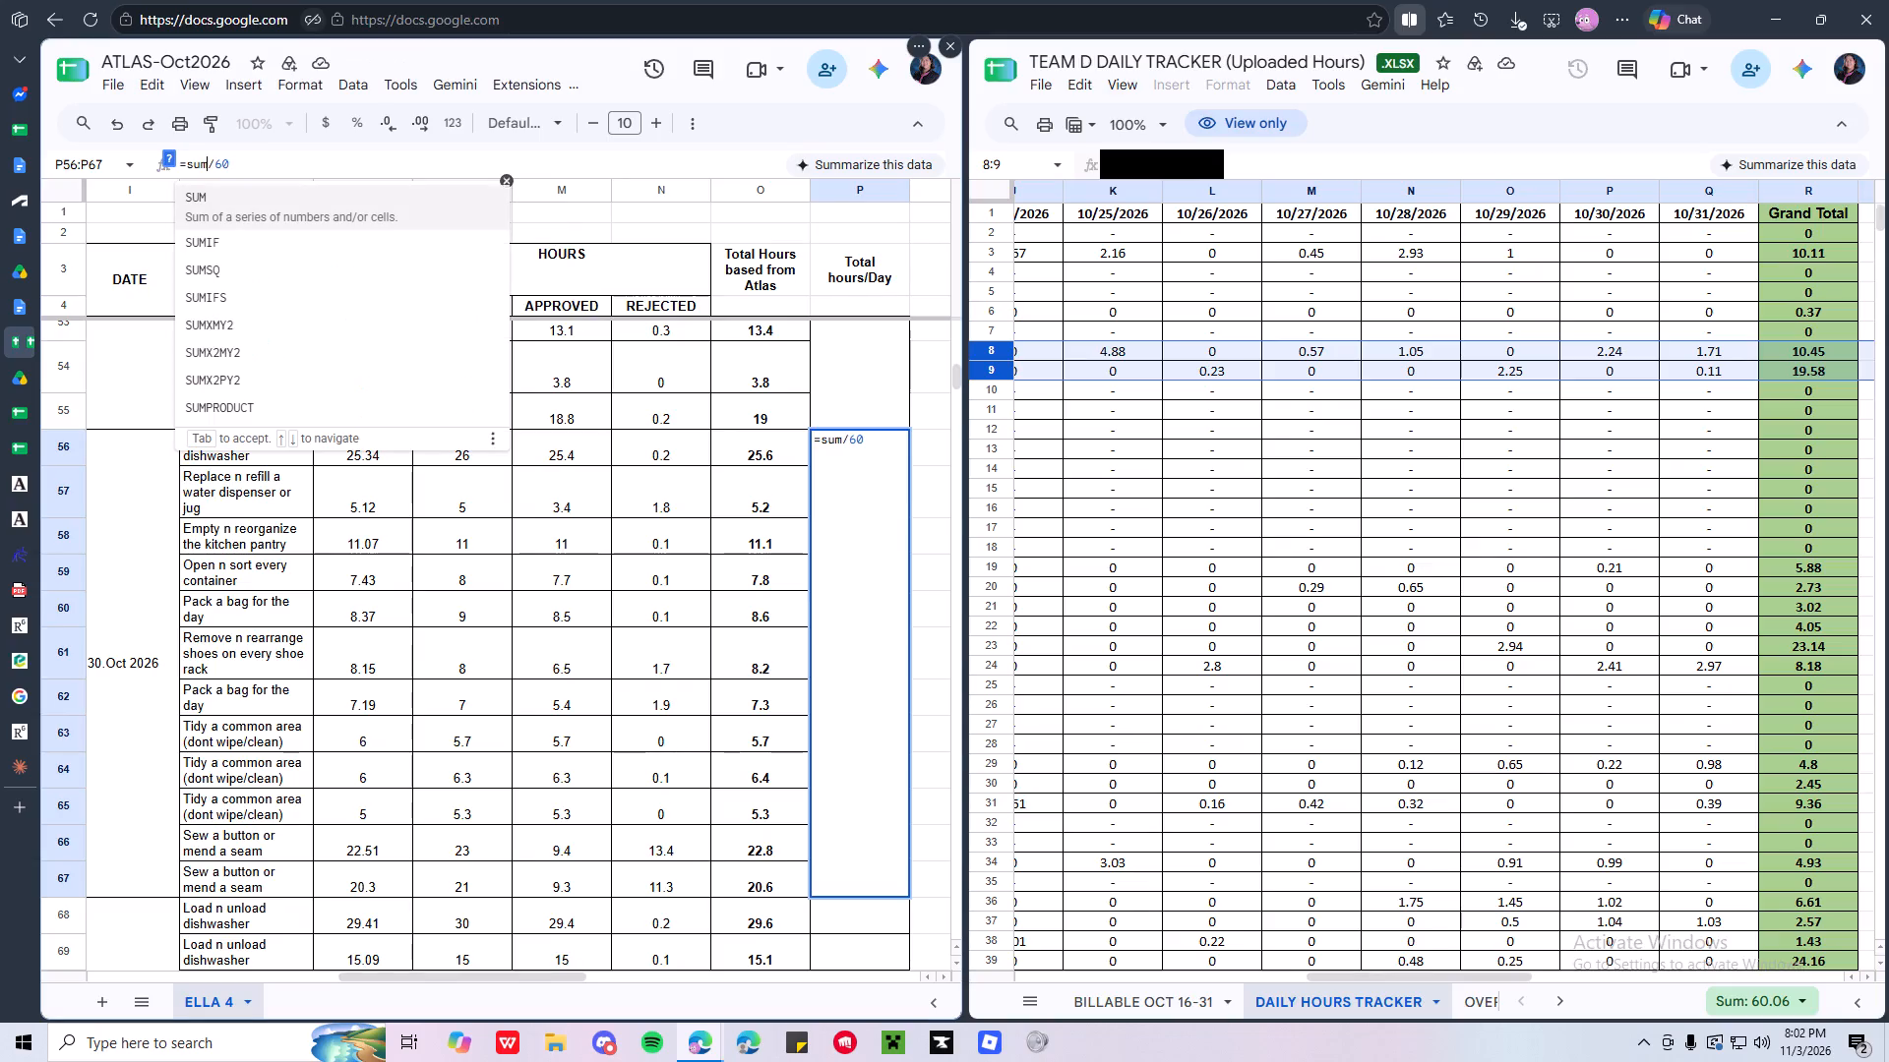
key("shift+parenleft")
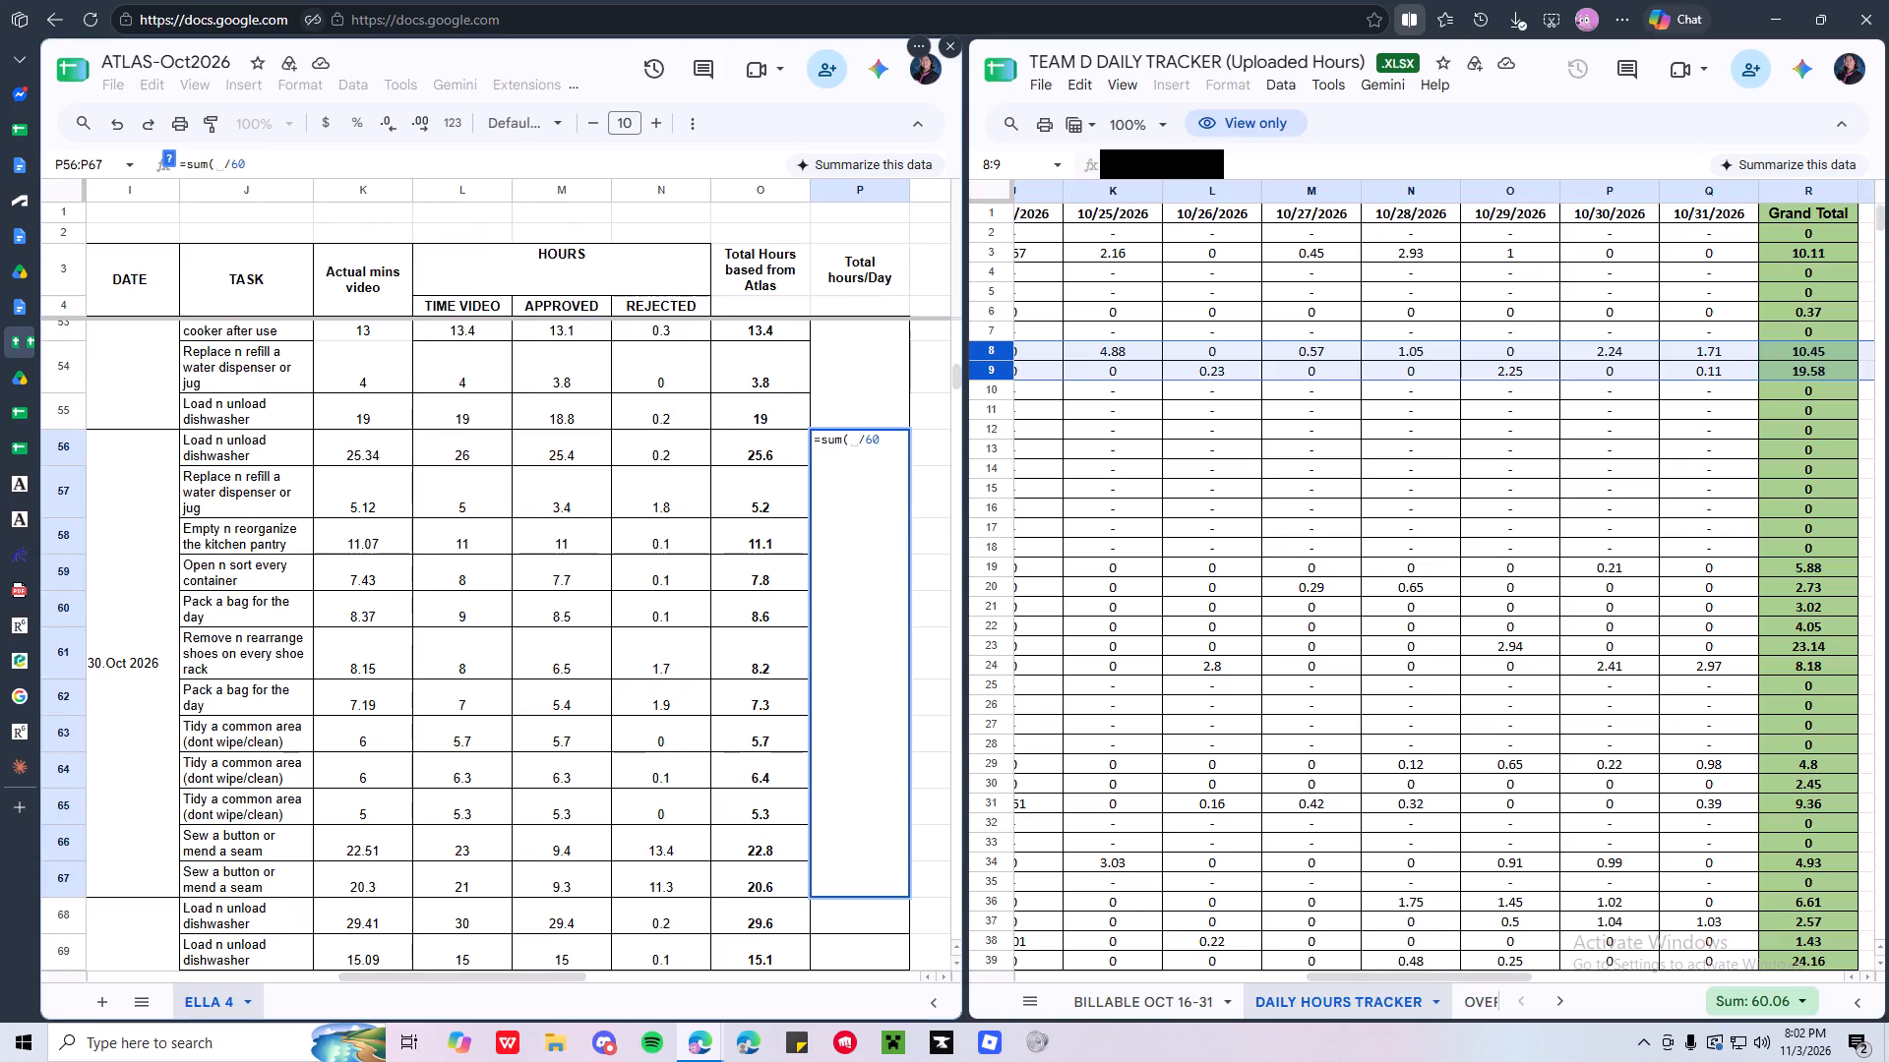
left_click(587, 447)
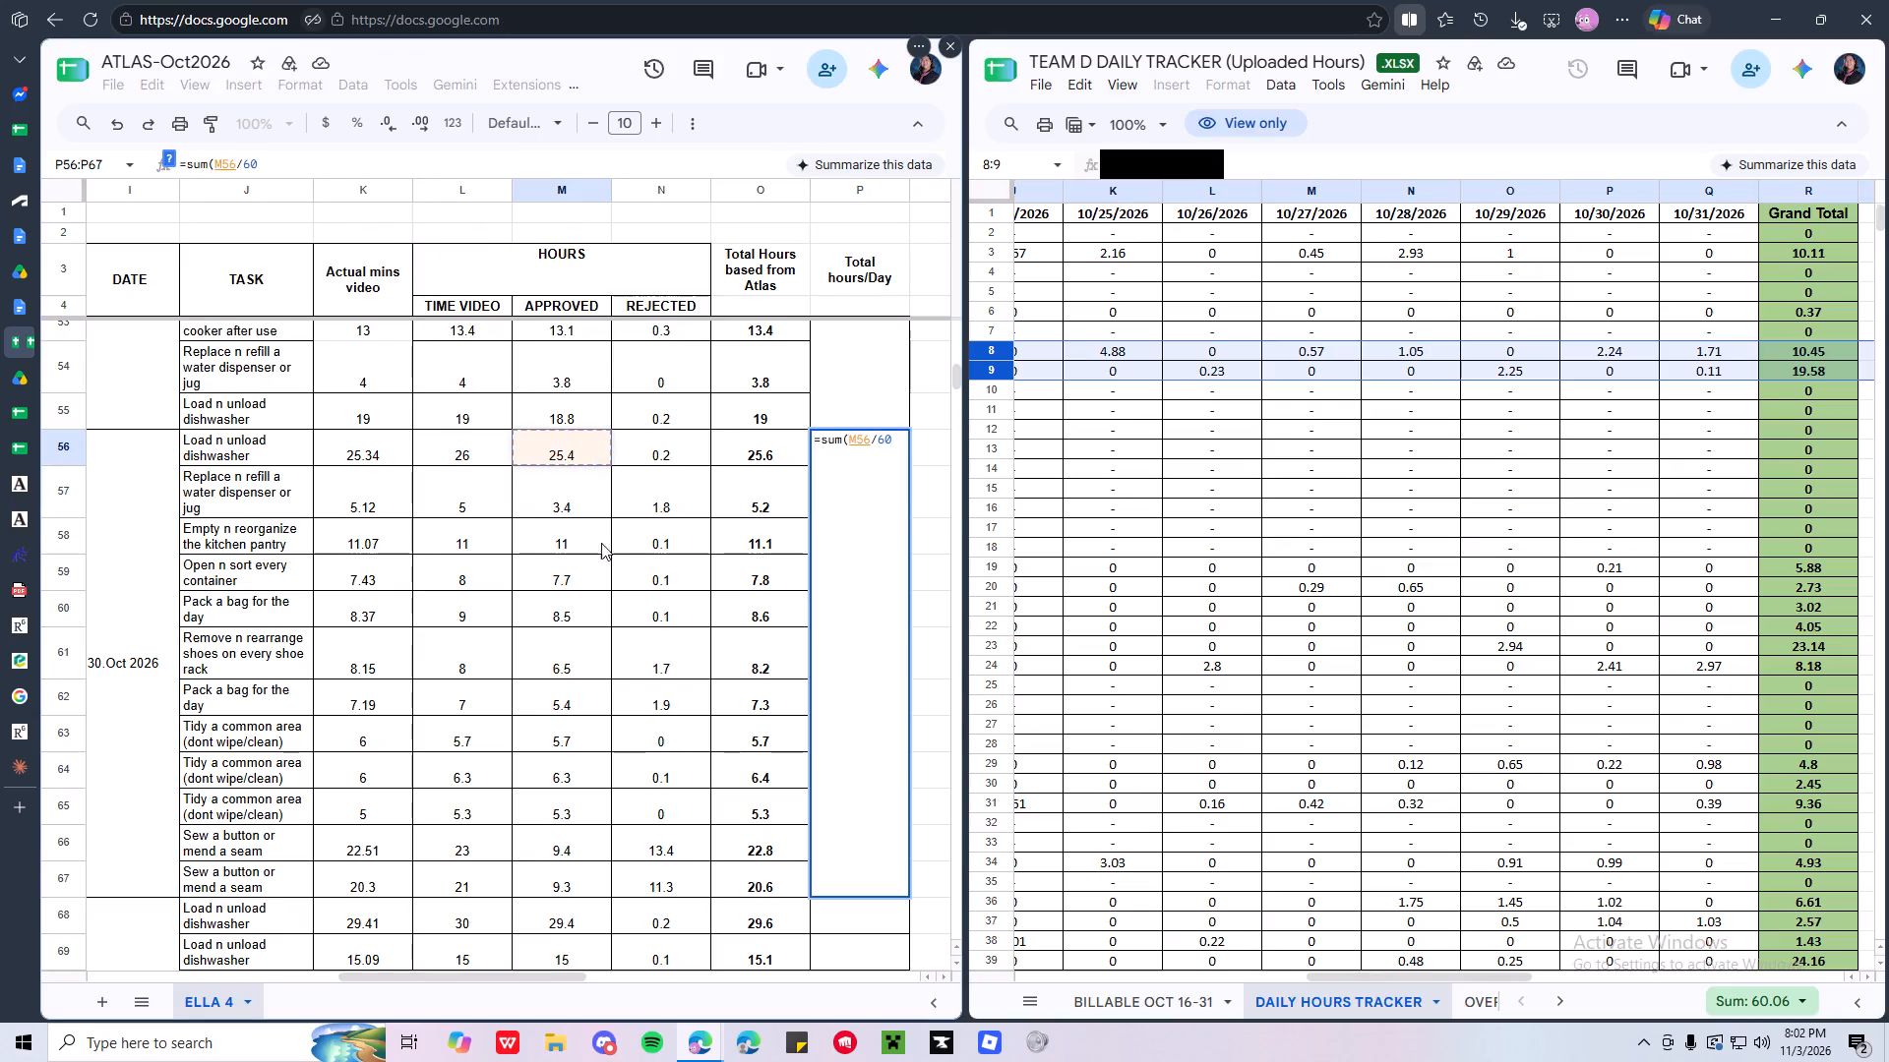
left_click(562, 881, "shift")
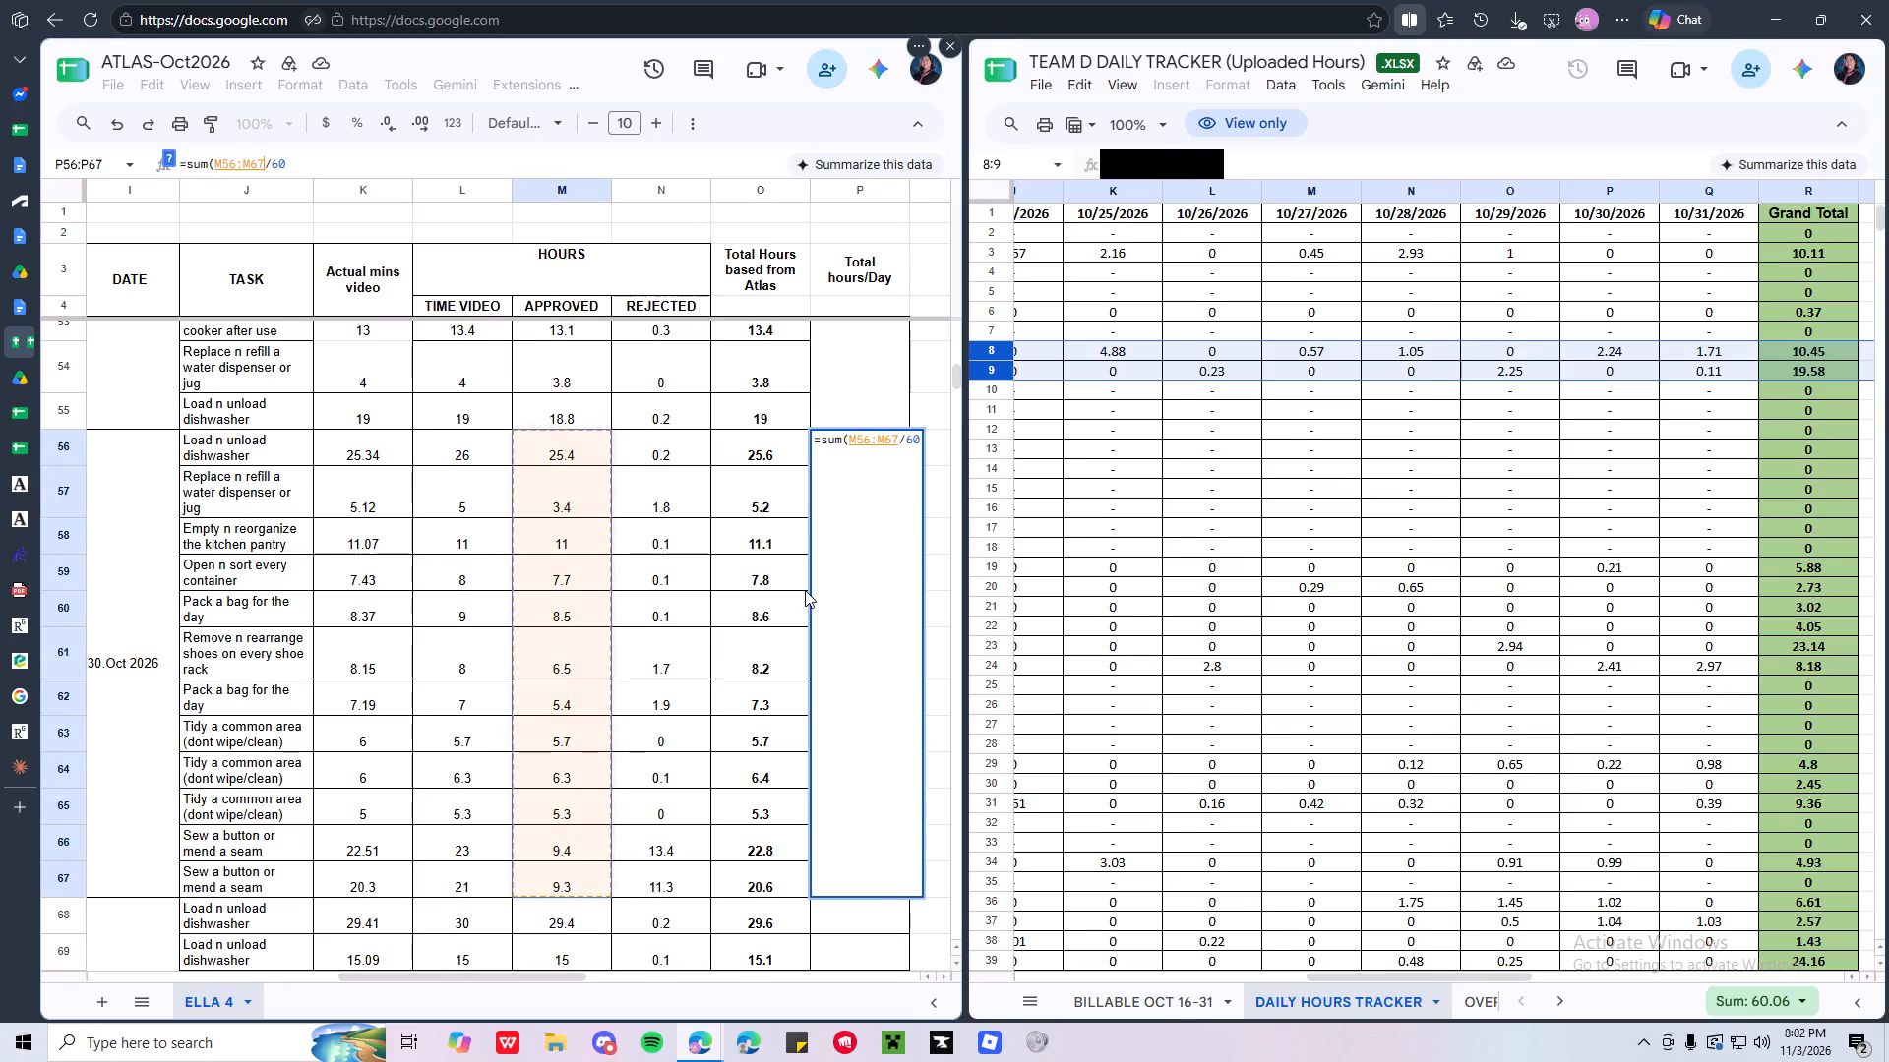
key("shift+parenright")
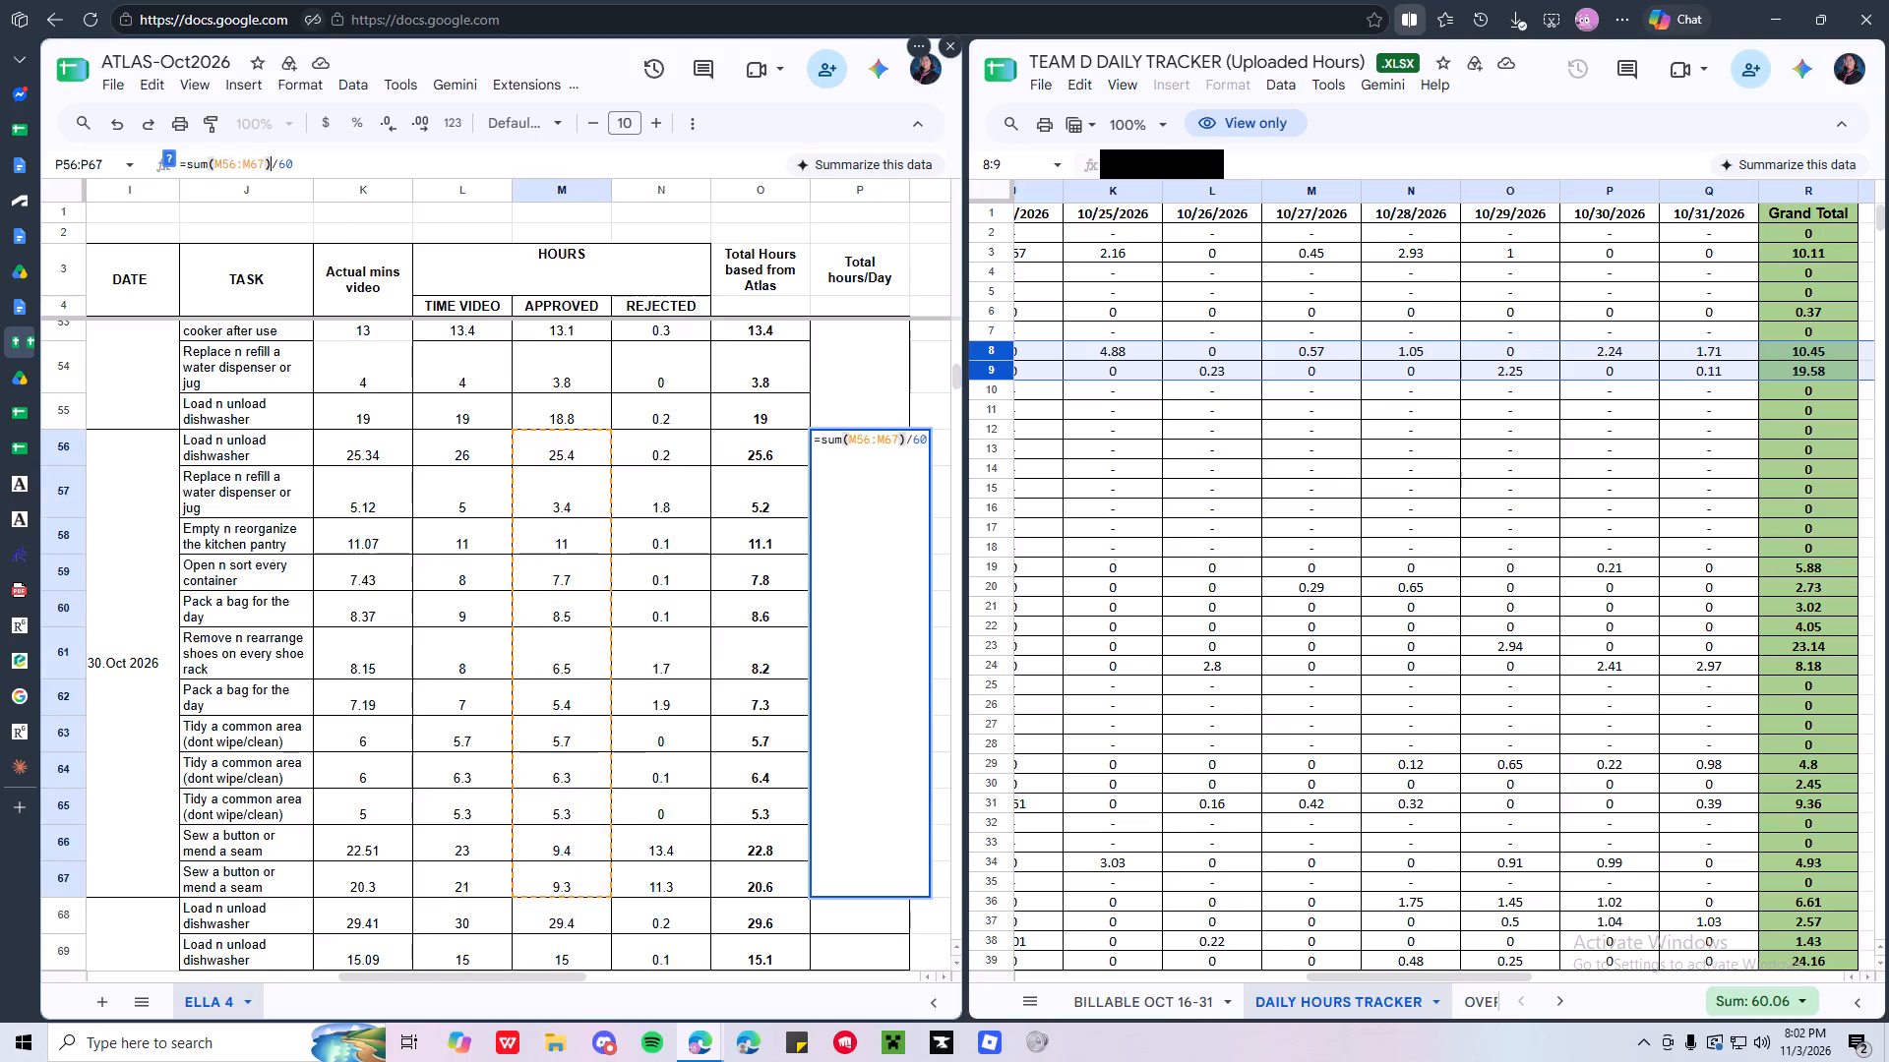
key("Return")
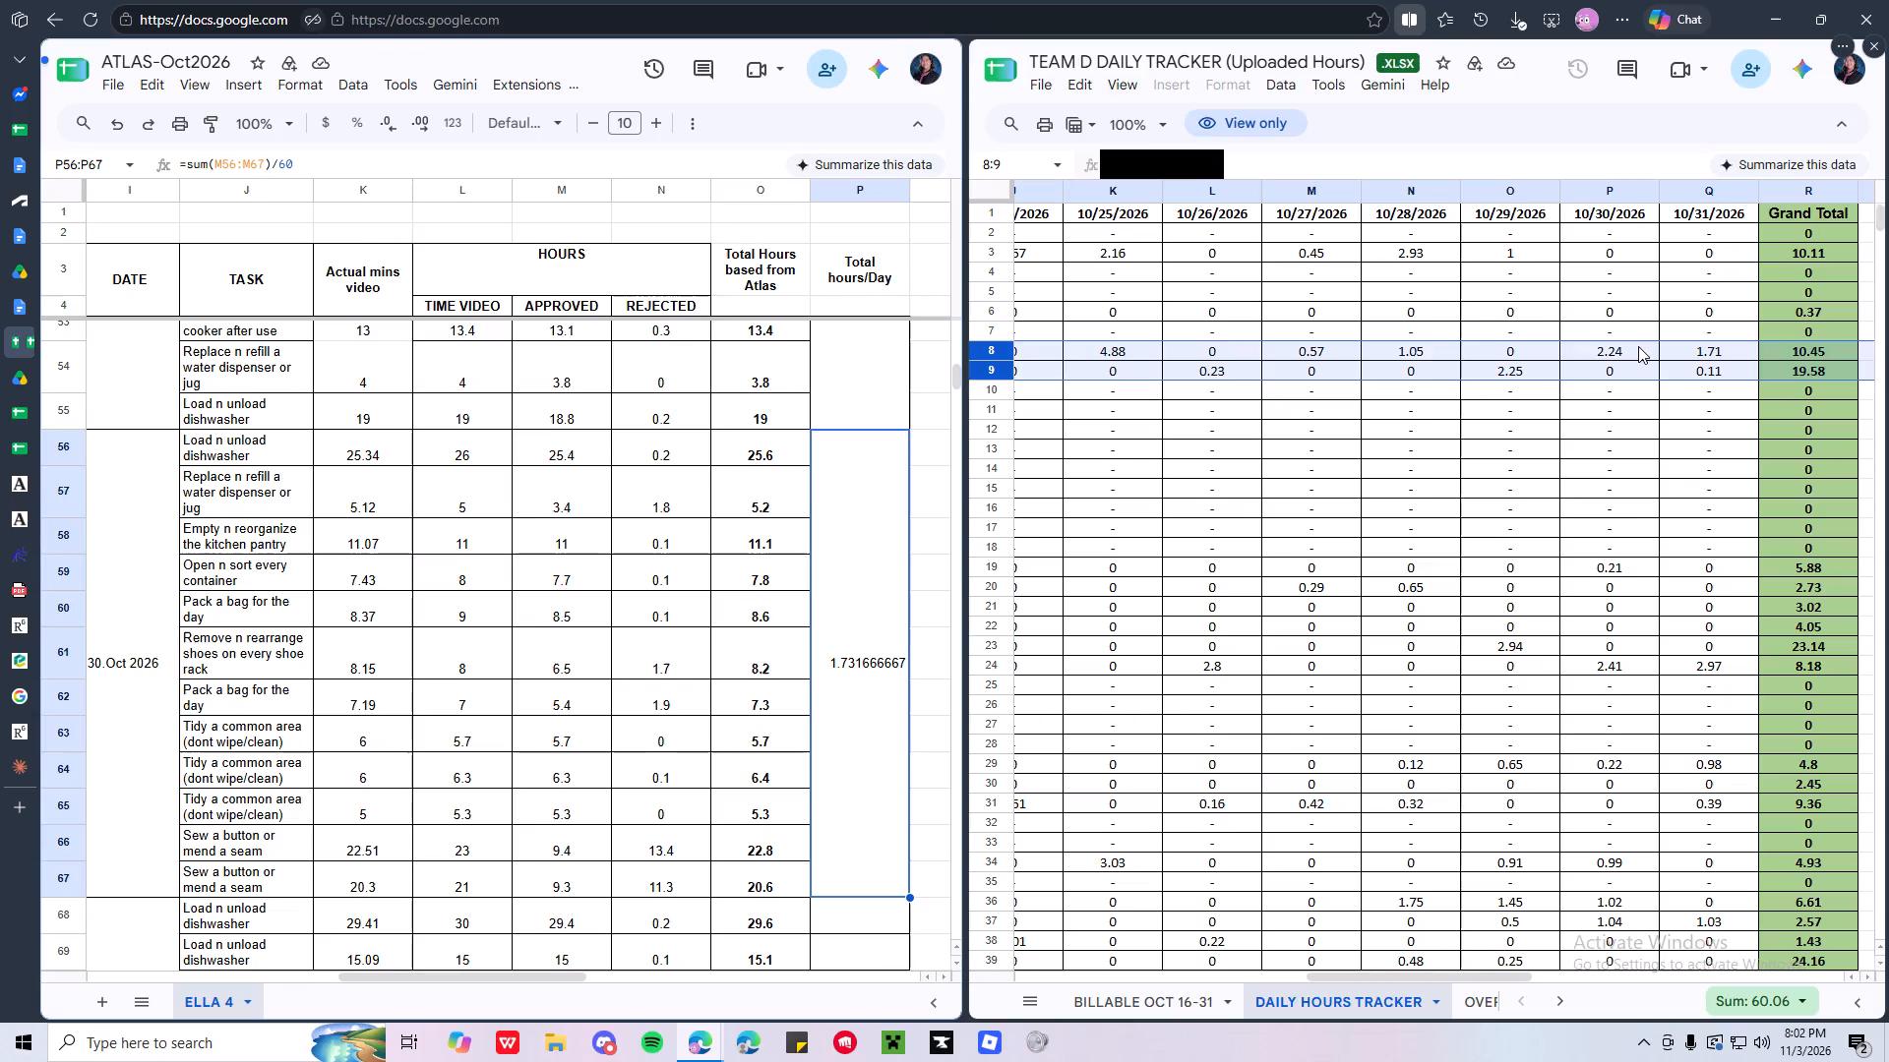
Merge cells P68 to P71 beside the 31.Oct.2026 entries and set their vertical alignment to middle.
scroll(870, 588, "down", 1)
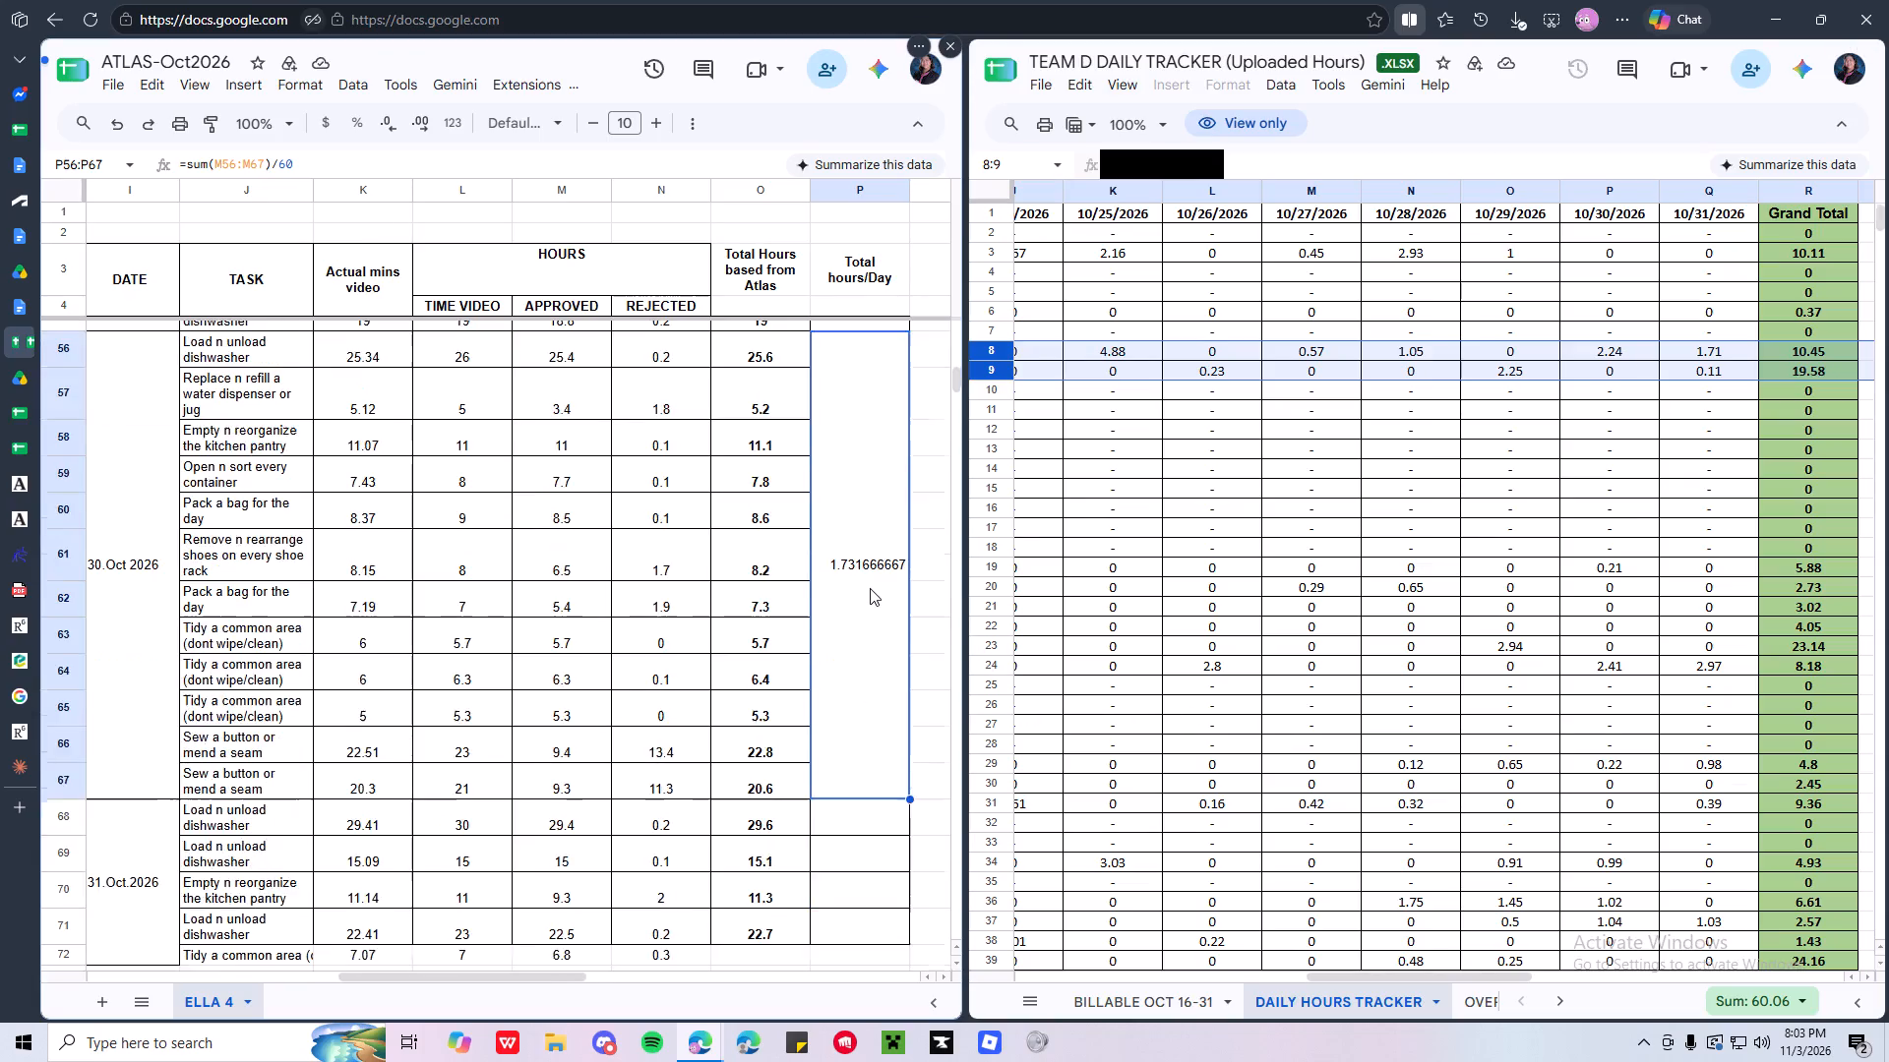
scroll(870, 588, "down", 1)
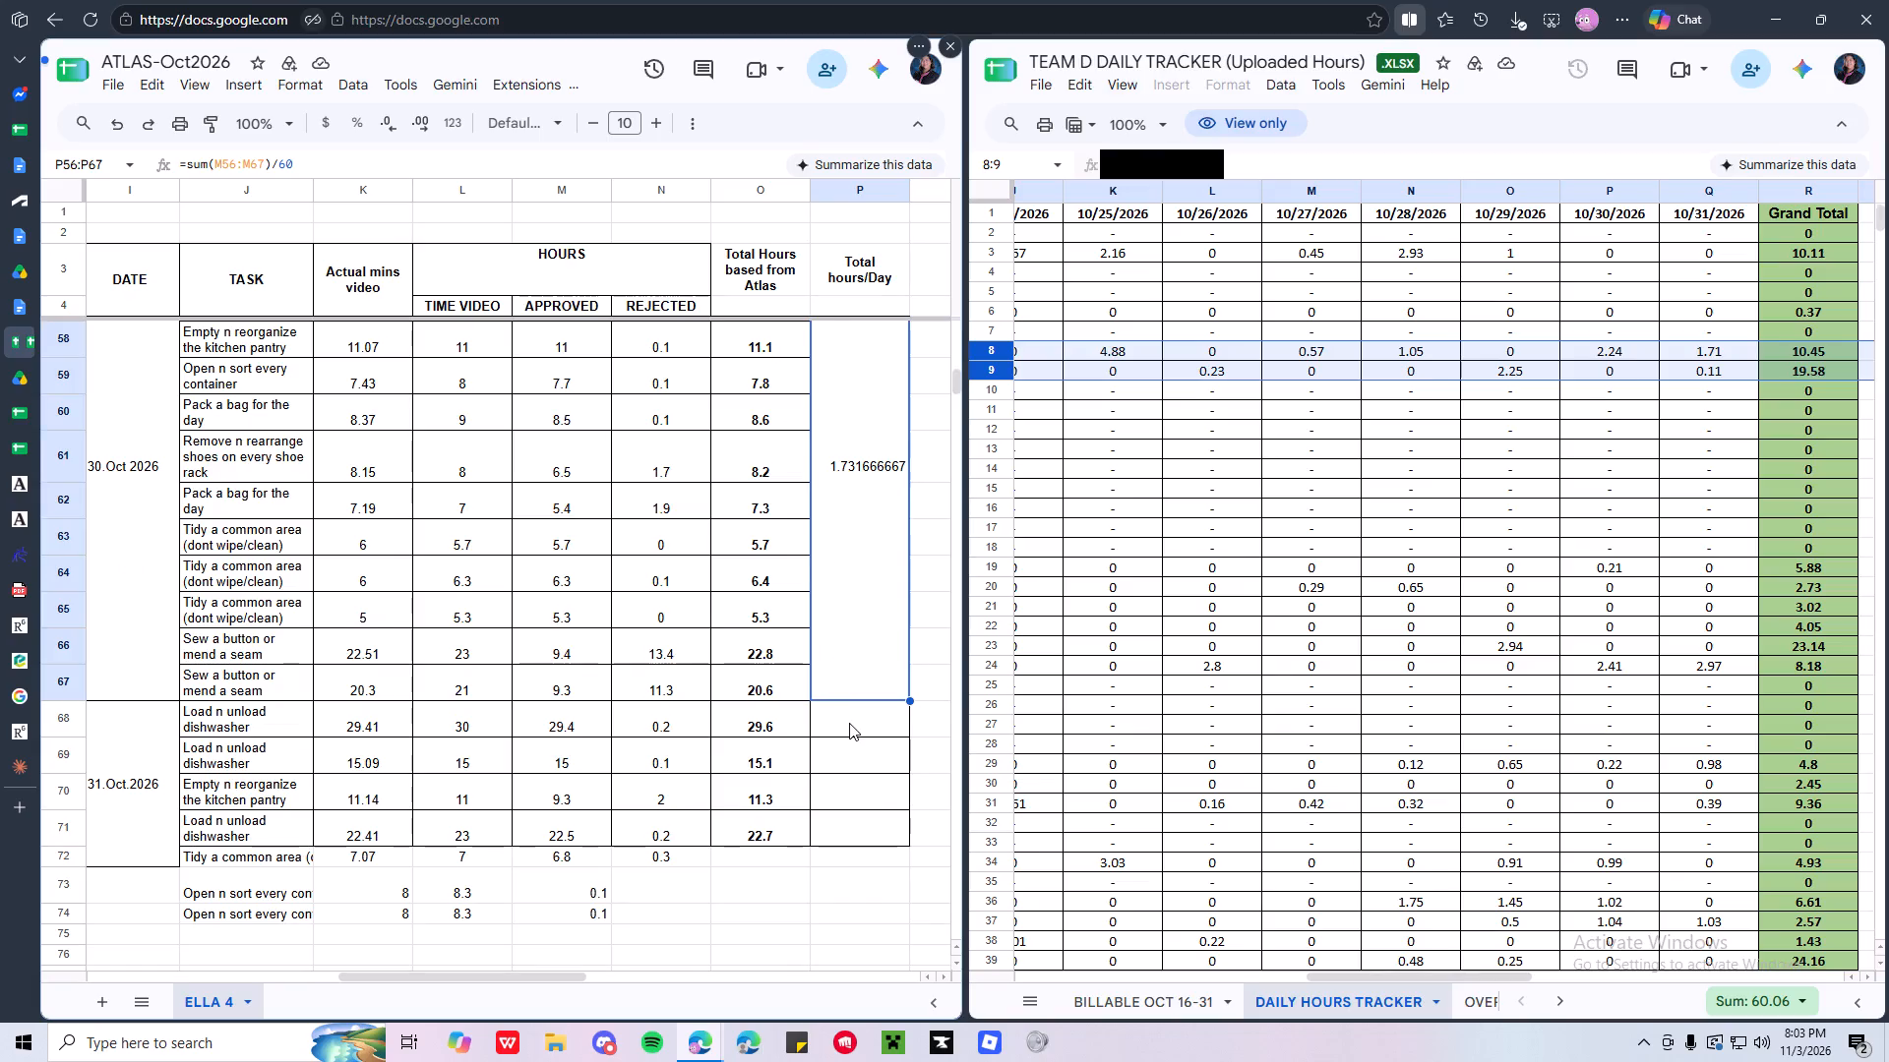
left_click(850, 723)
left_click(850, 819, "shift")
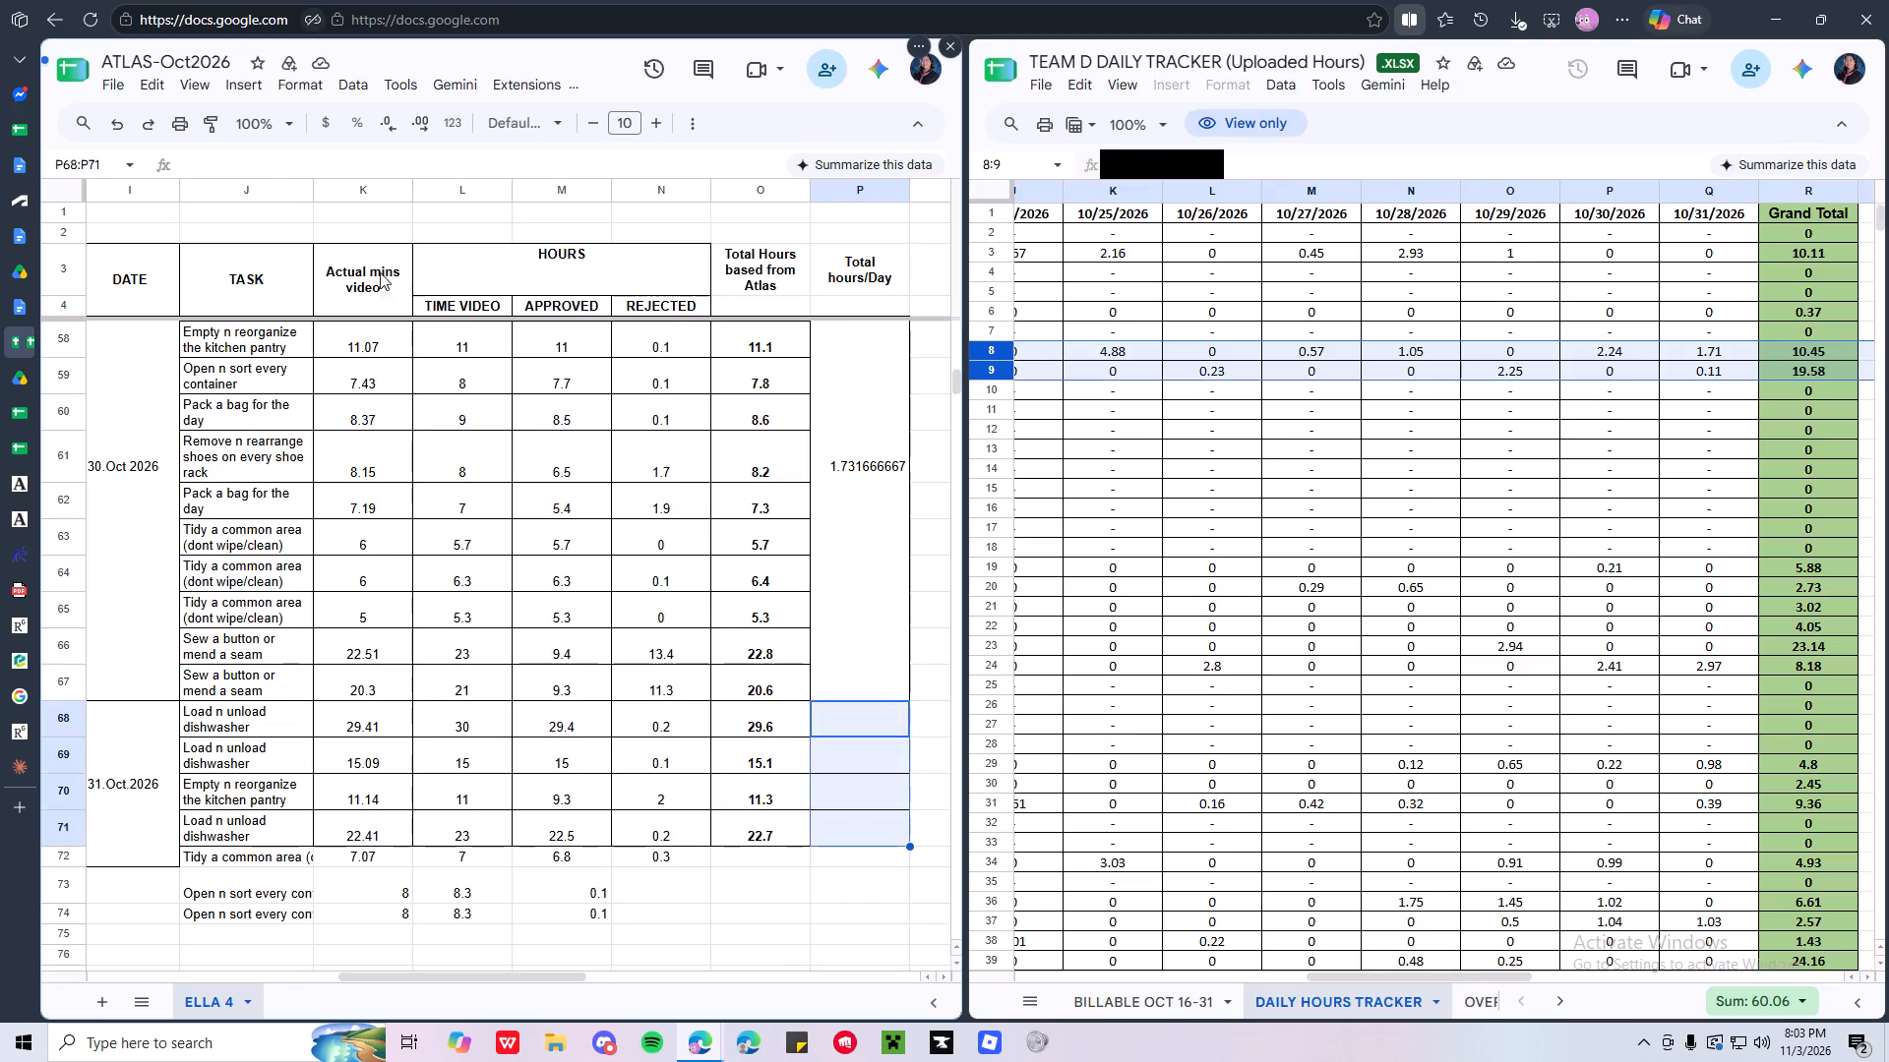
left_click(295, 90)
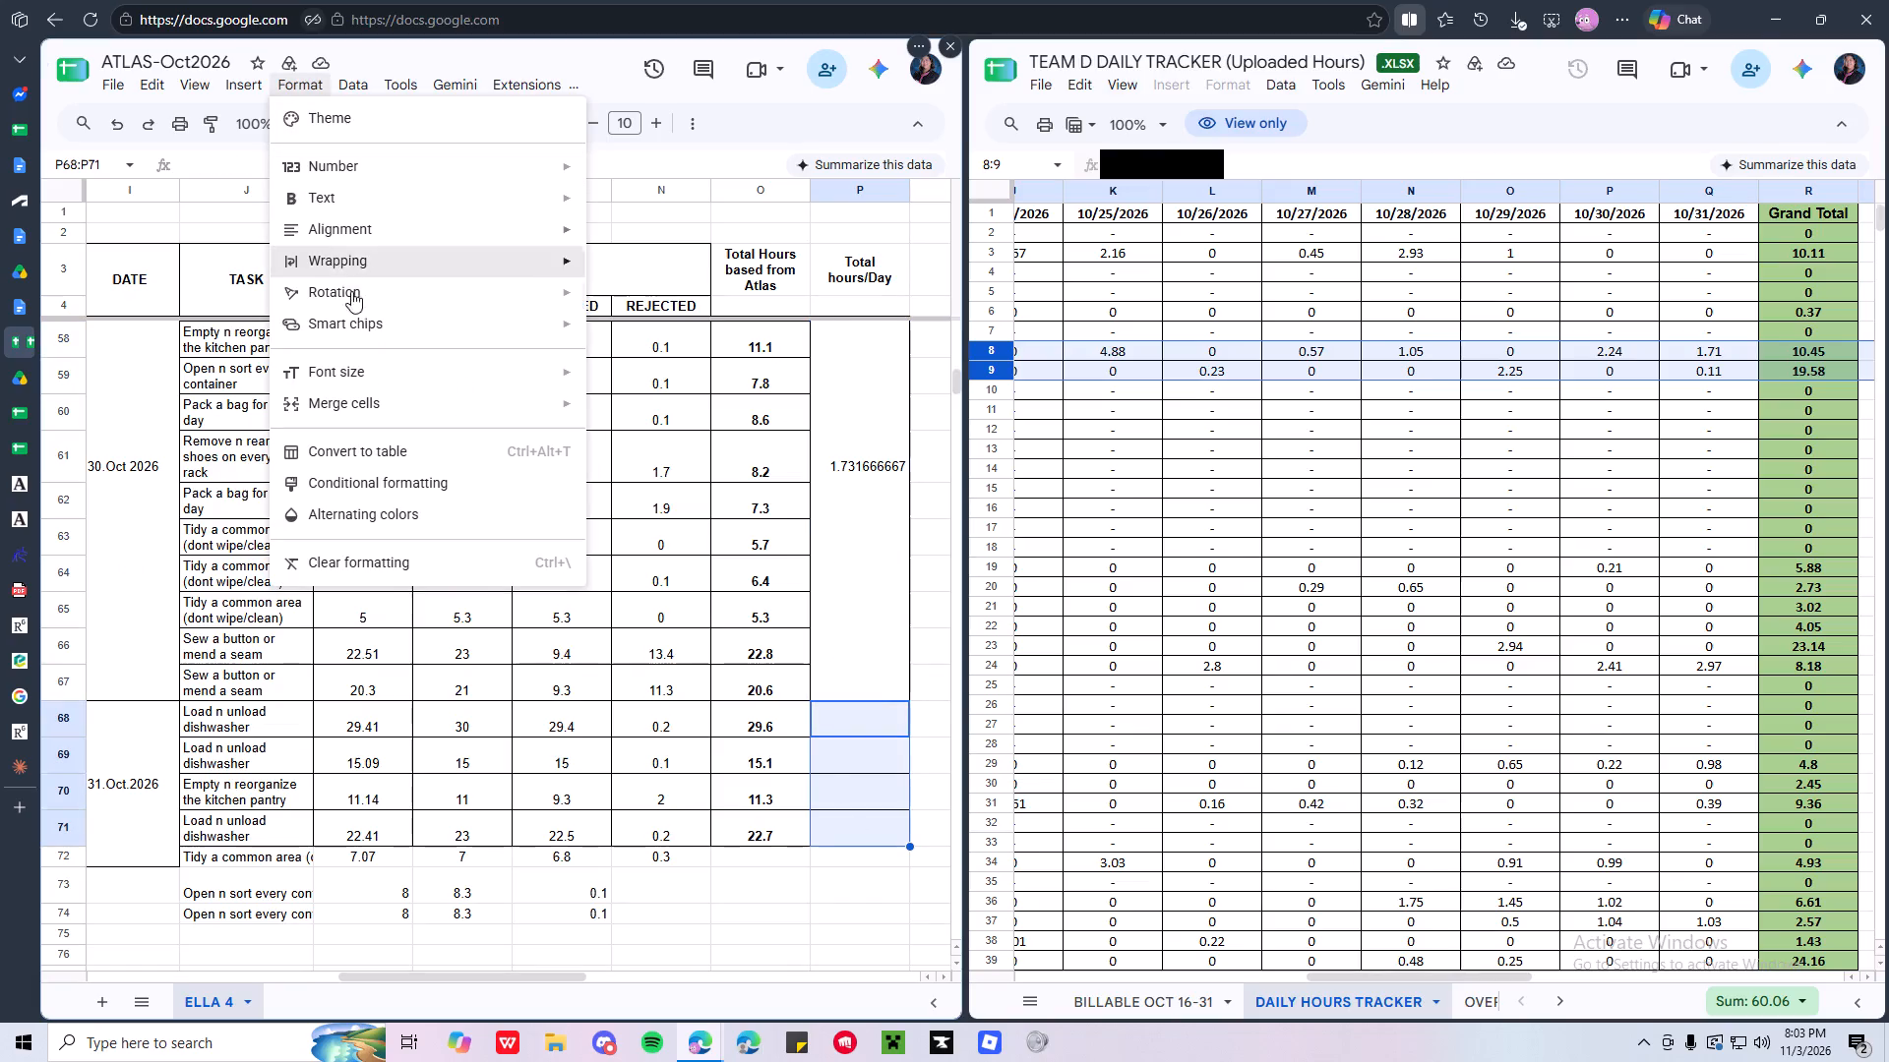
left_click(653, 408)
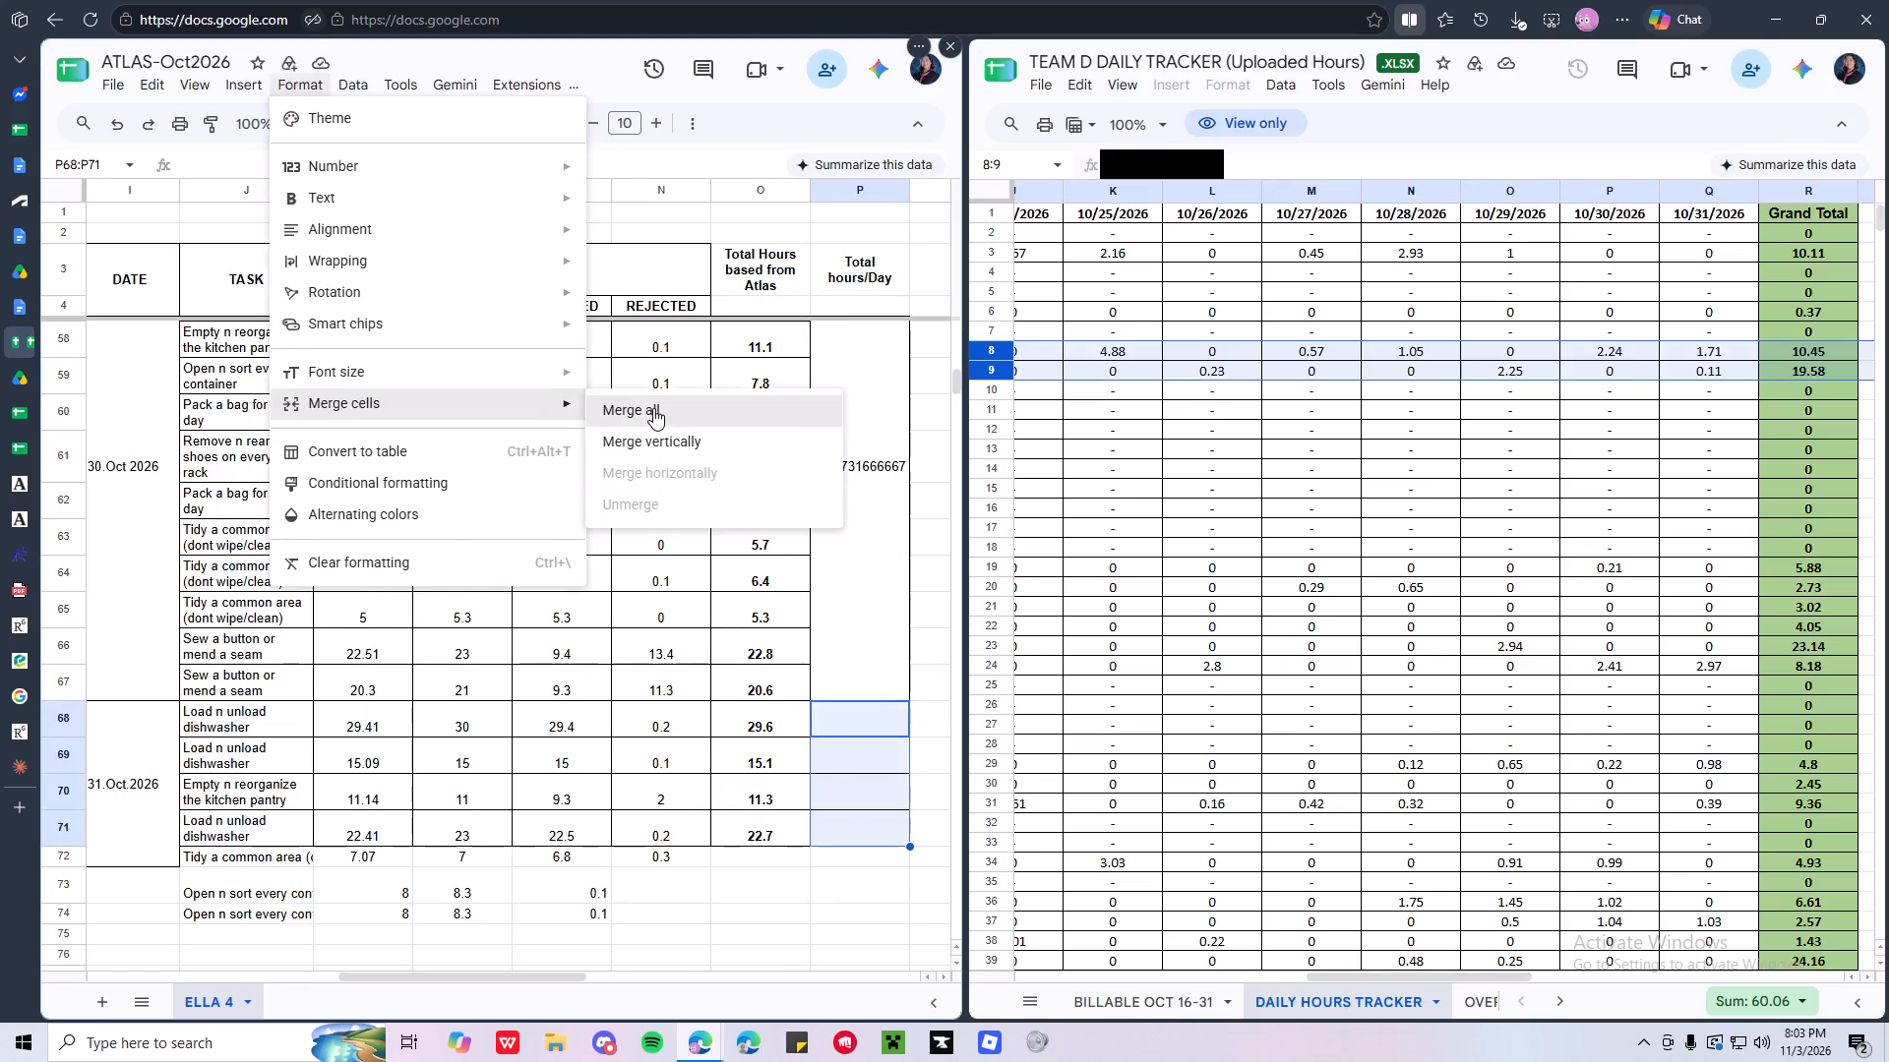
left_click(302, 89)
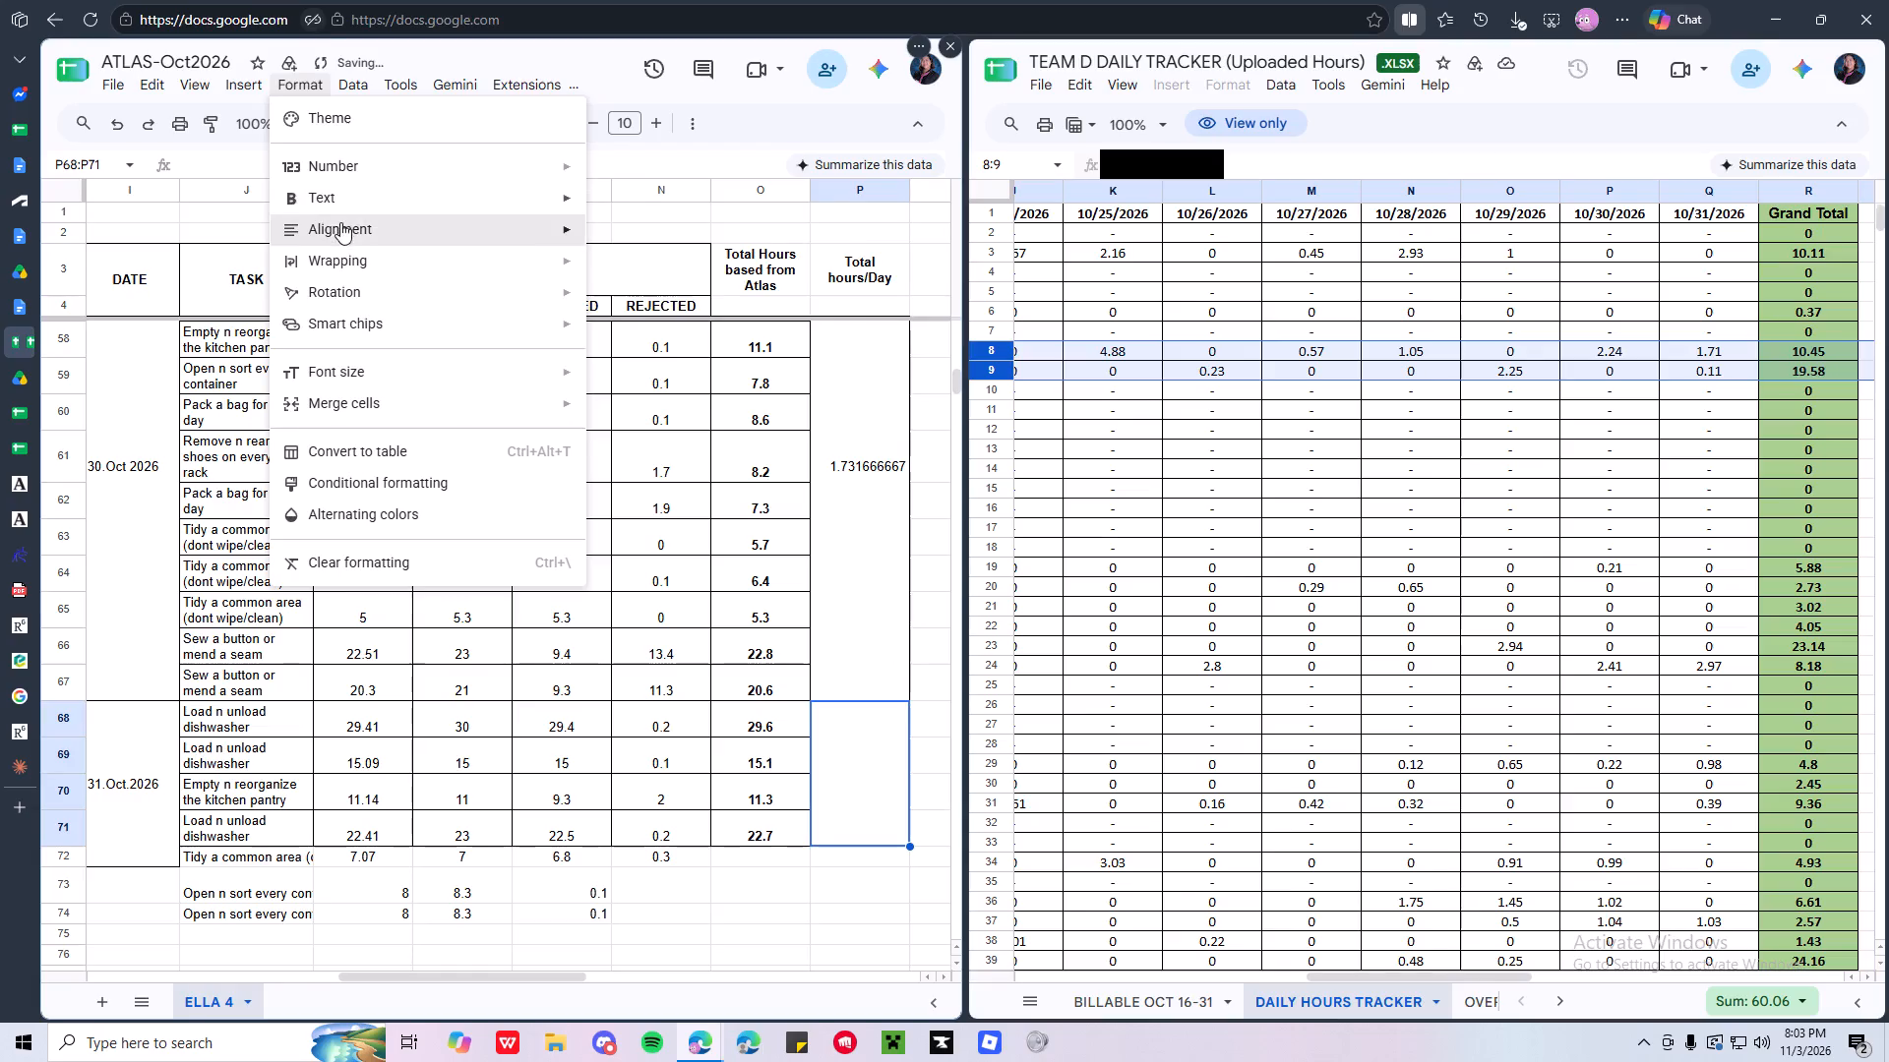
left_click(654, 375)
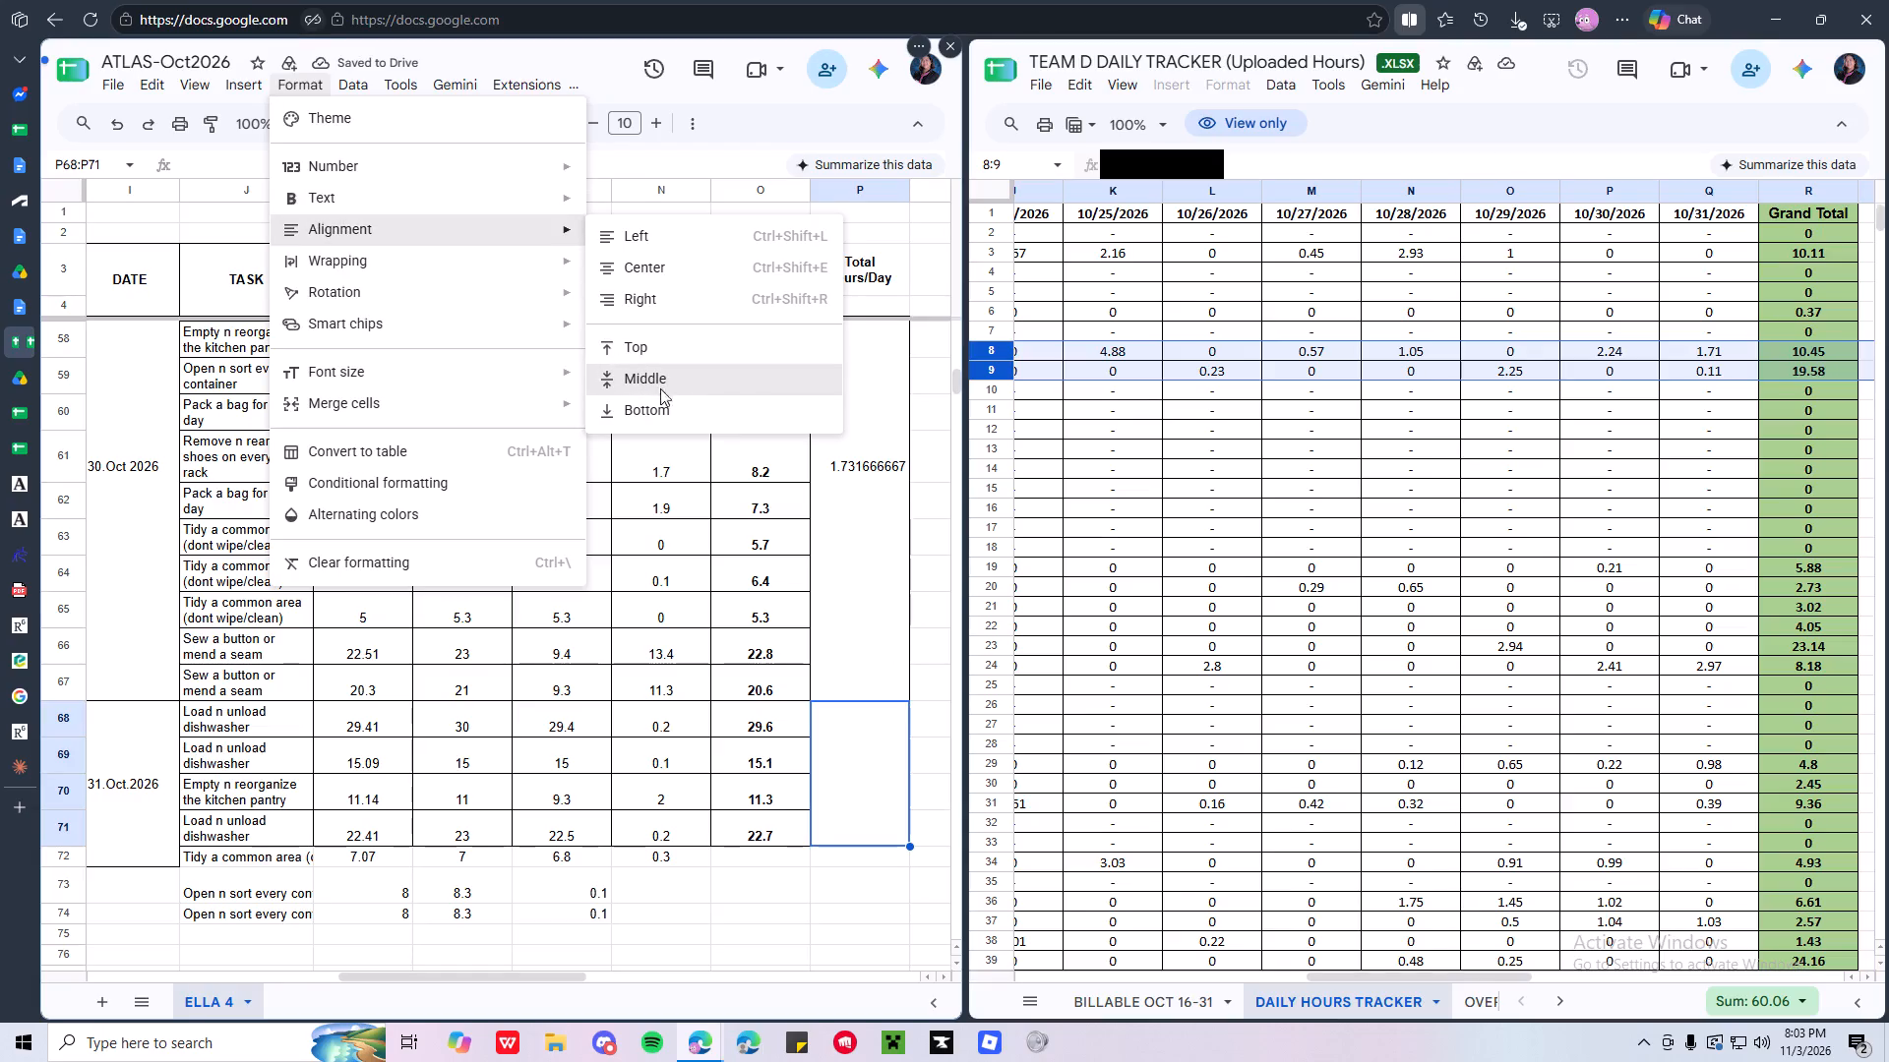
Enter the formula =SUM(M68:M74) in merged cell P68:P71 for the 31.Oct.2026 approved total.
type("=SUM(")
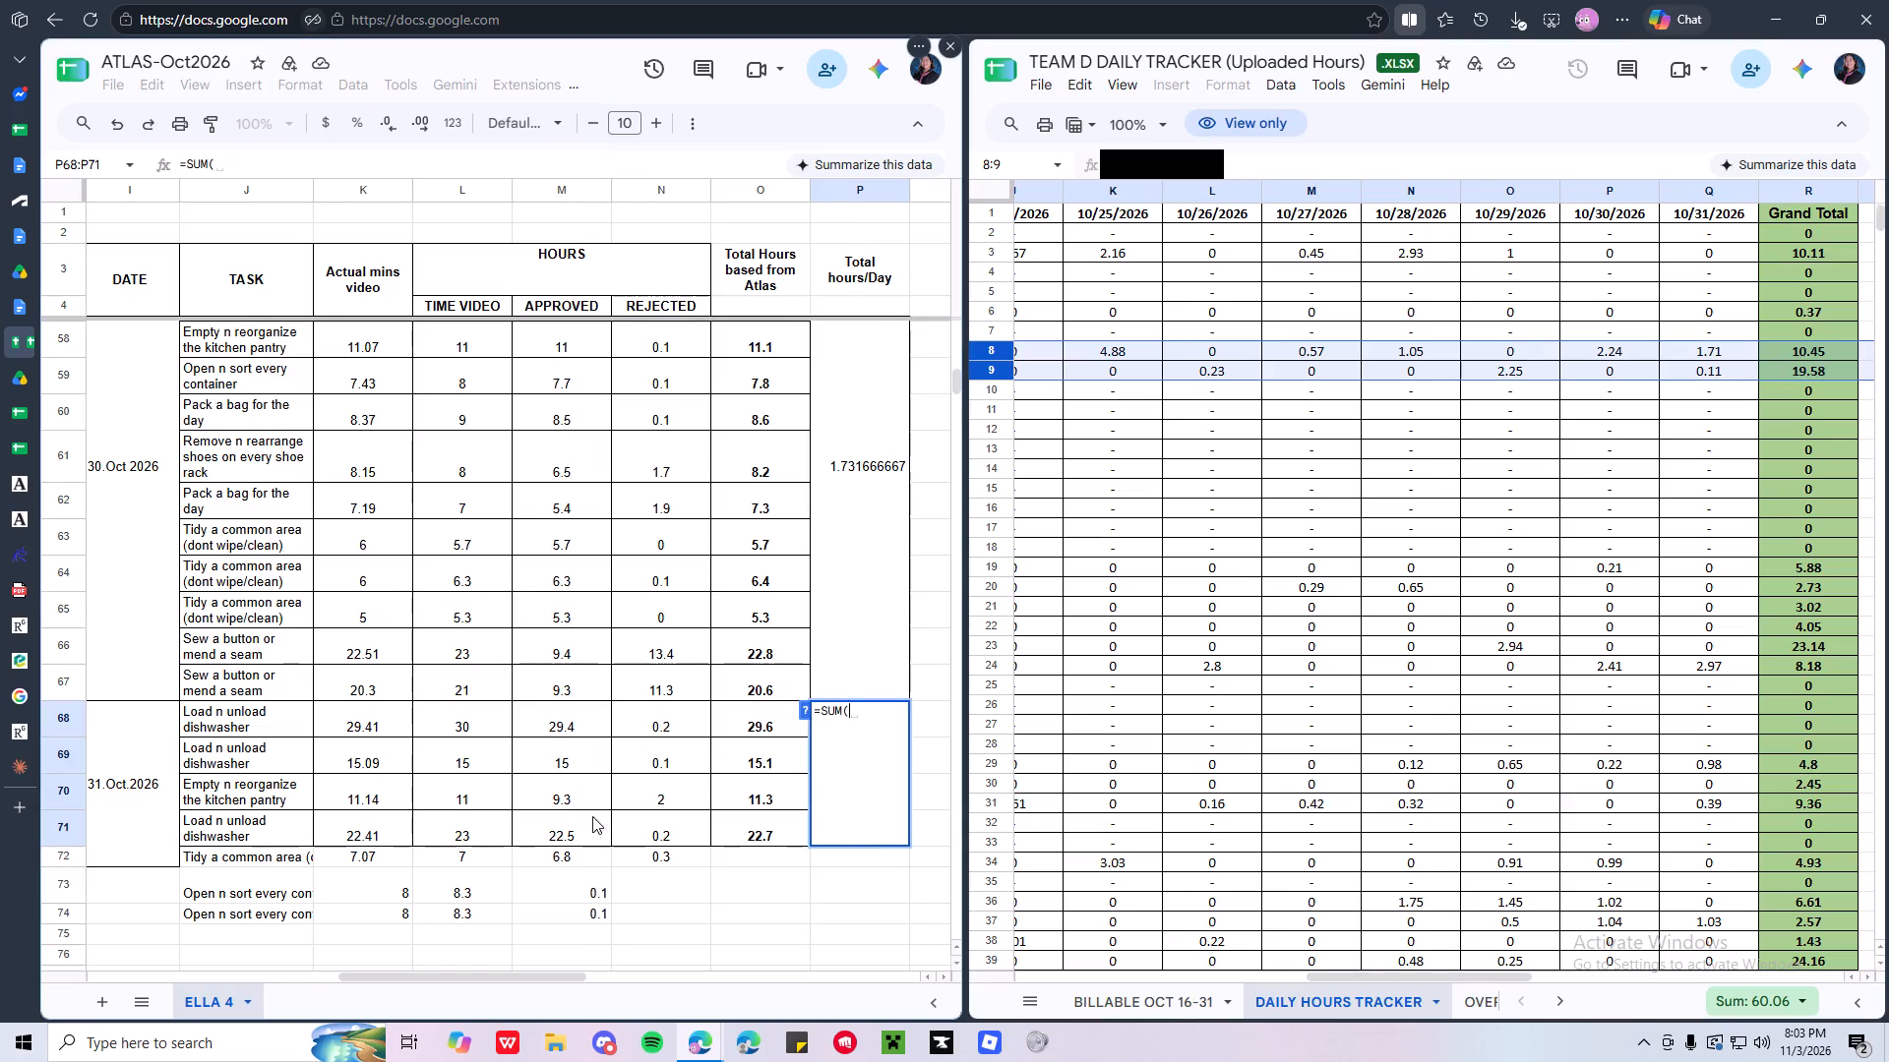
left_click(557, 719)
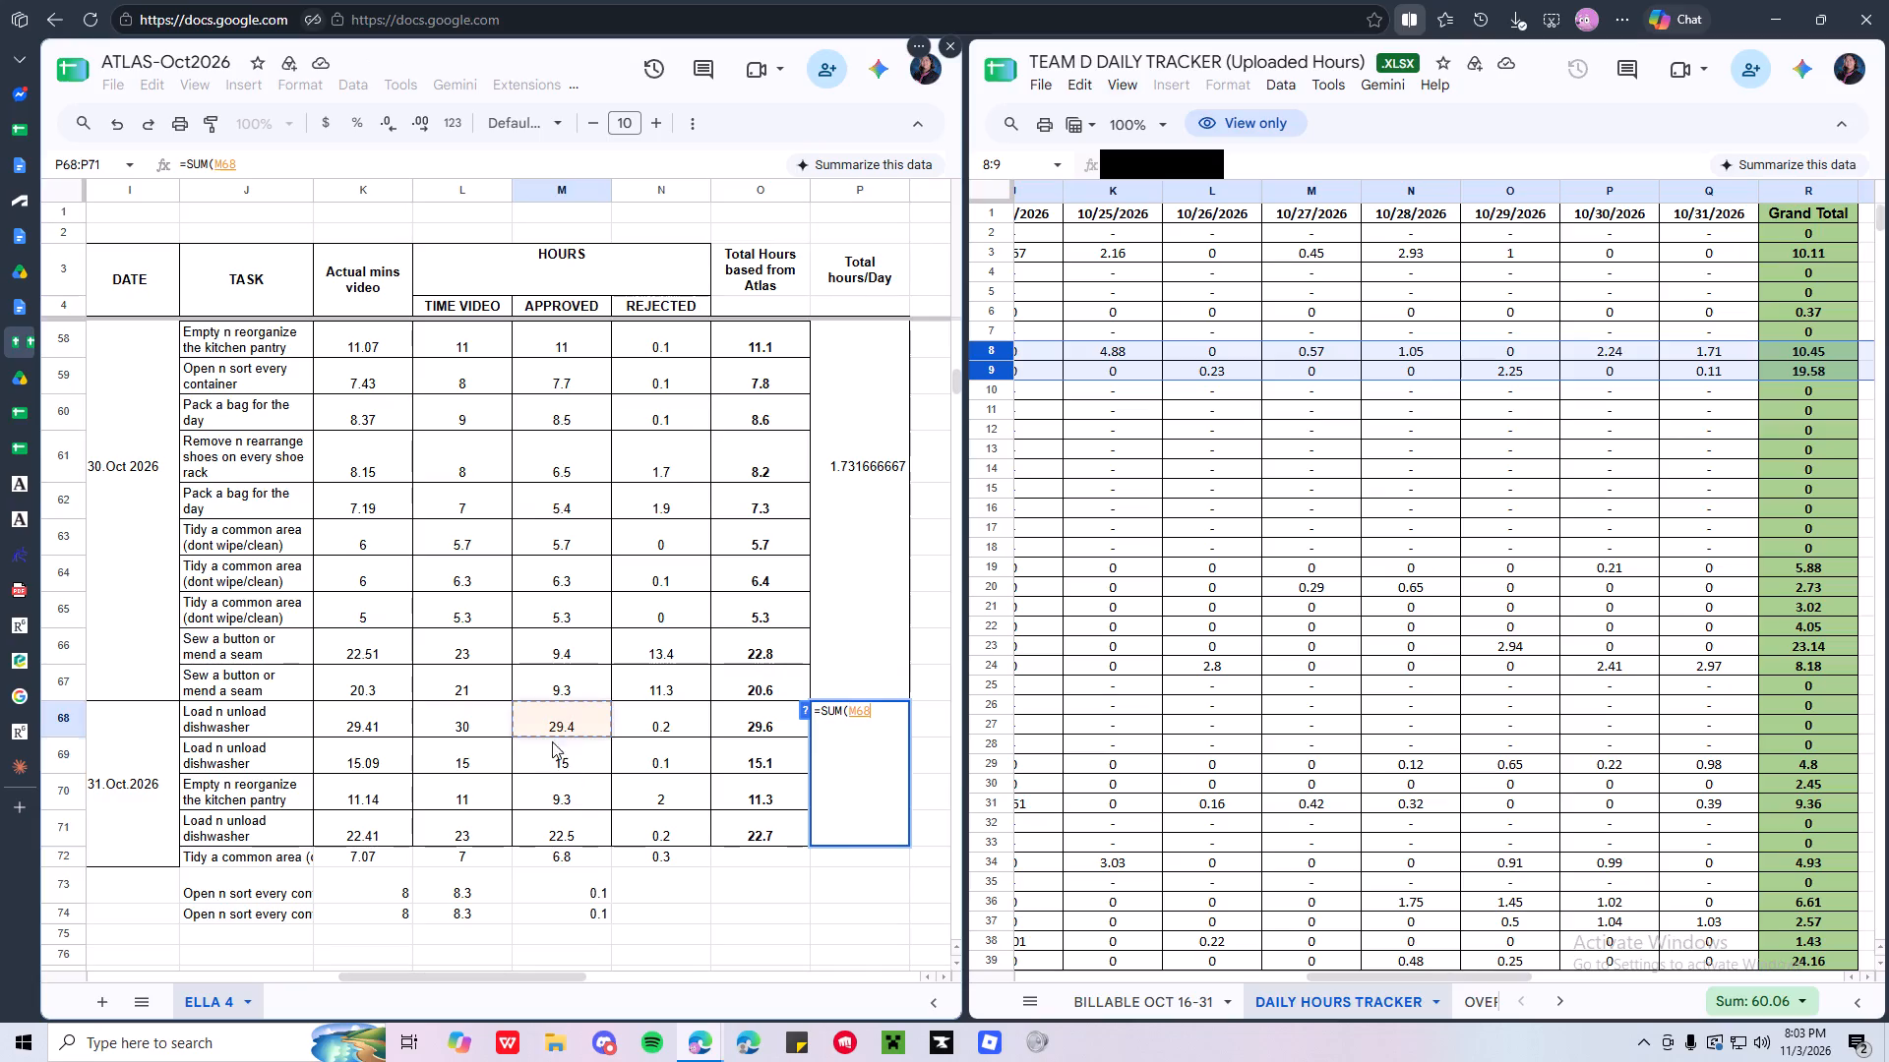
left_click(562, 855, "shift")
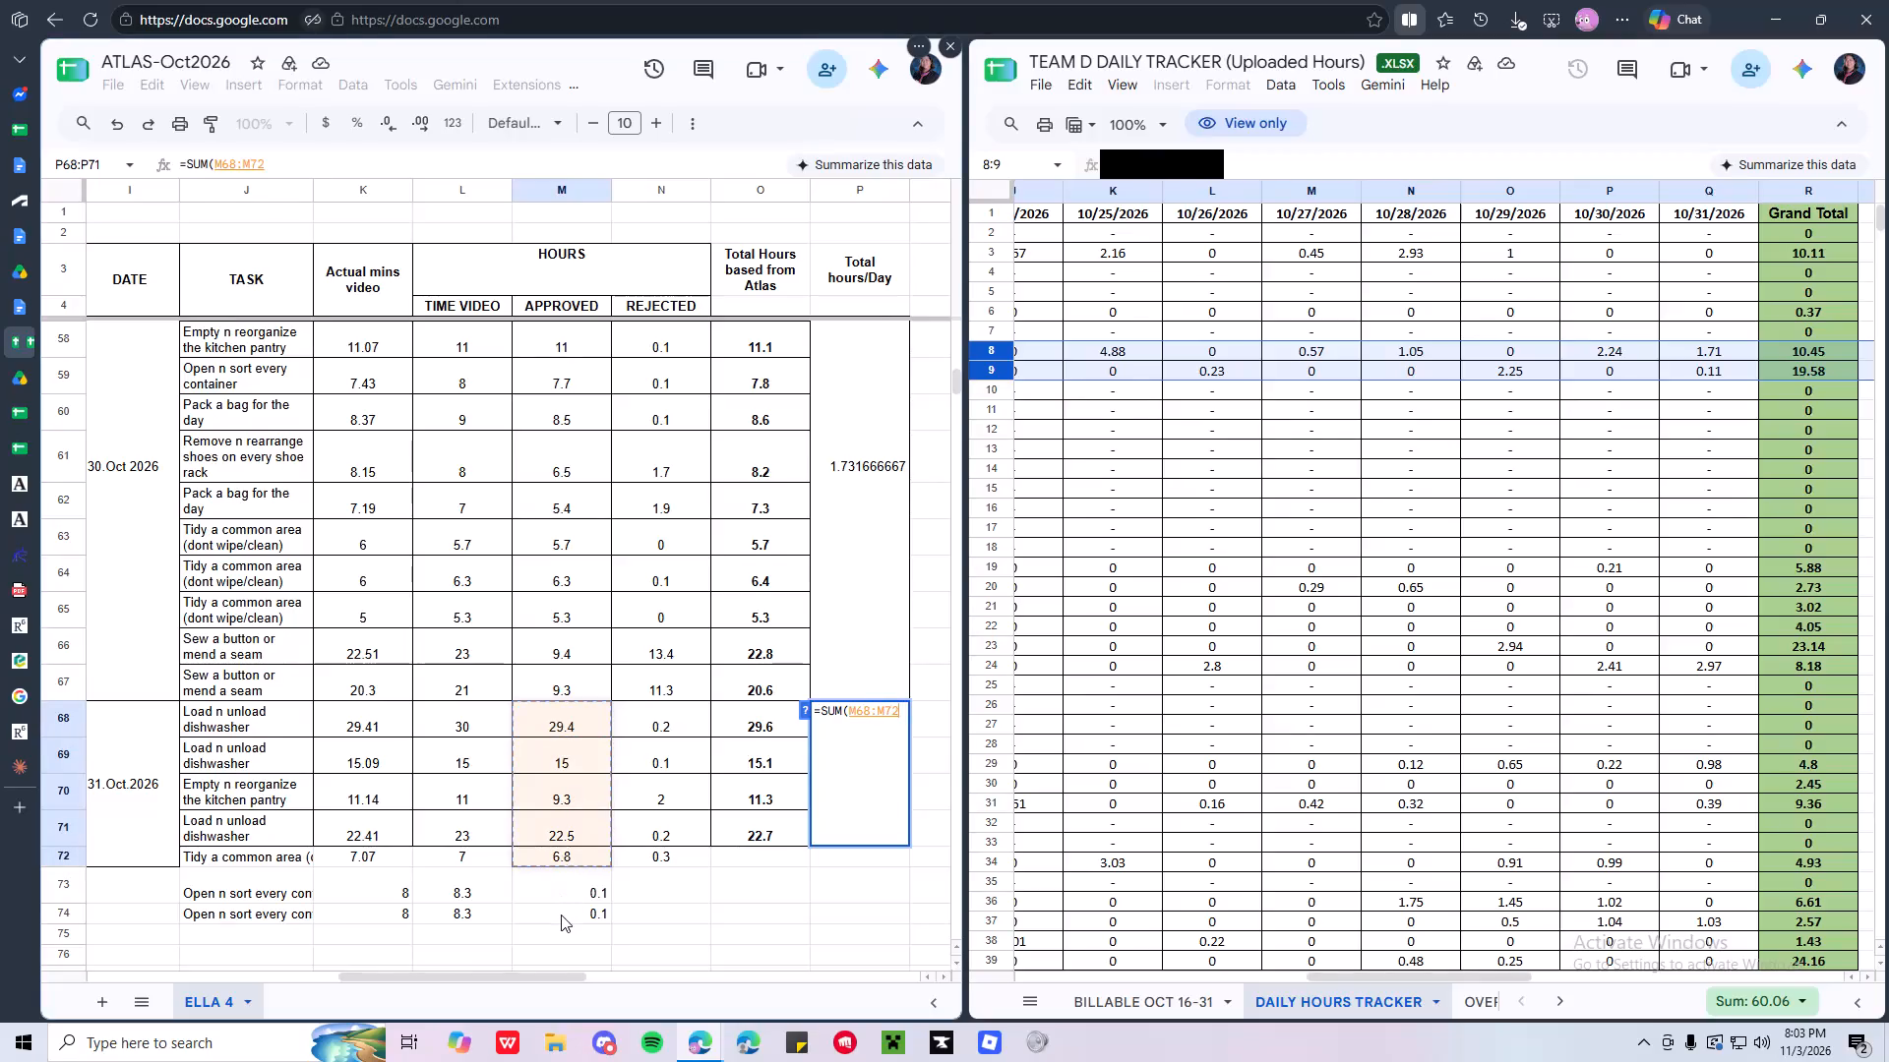
left_click(561, 914, "shift")
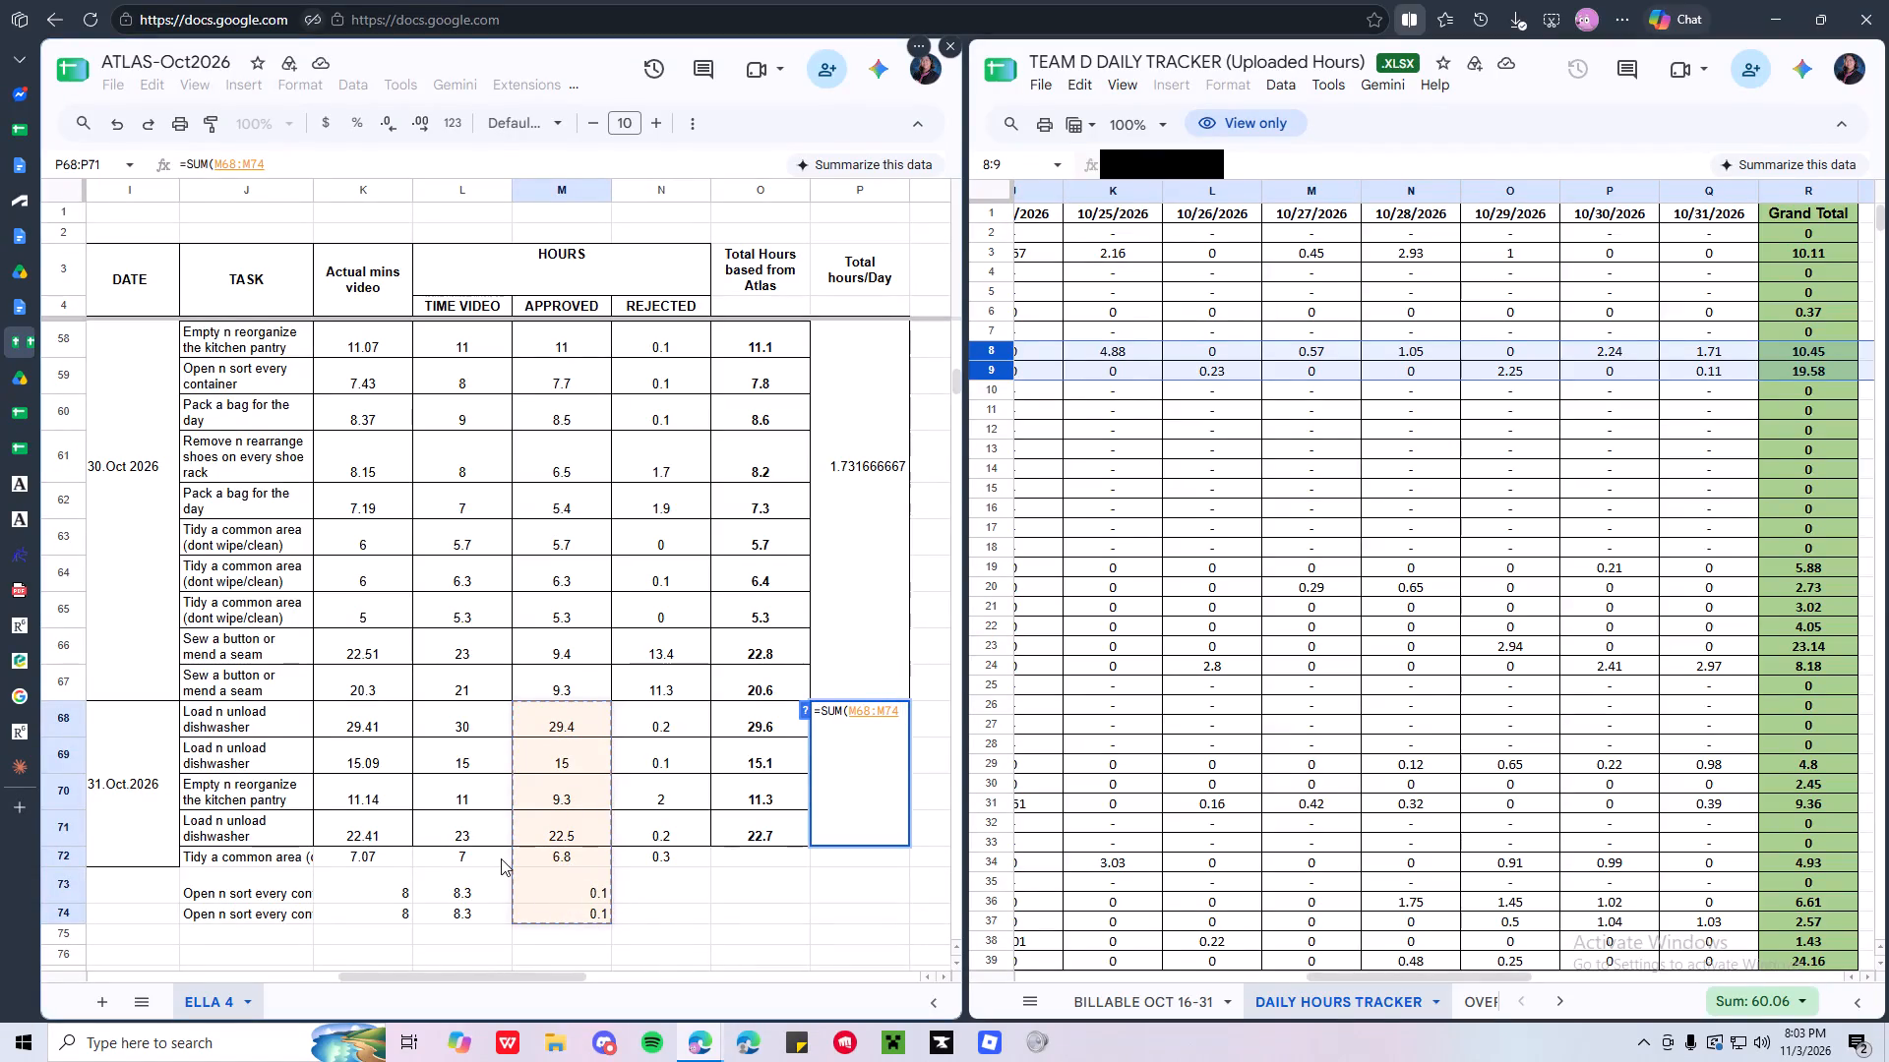
key("Return")
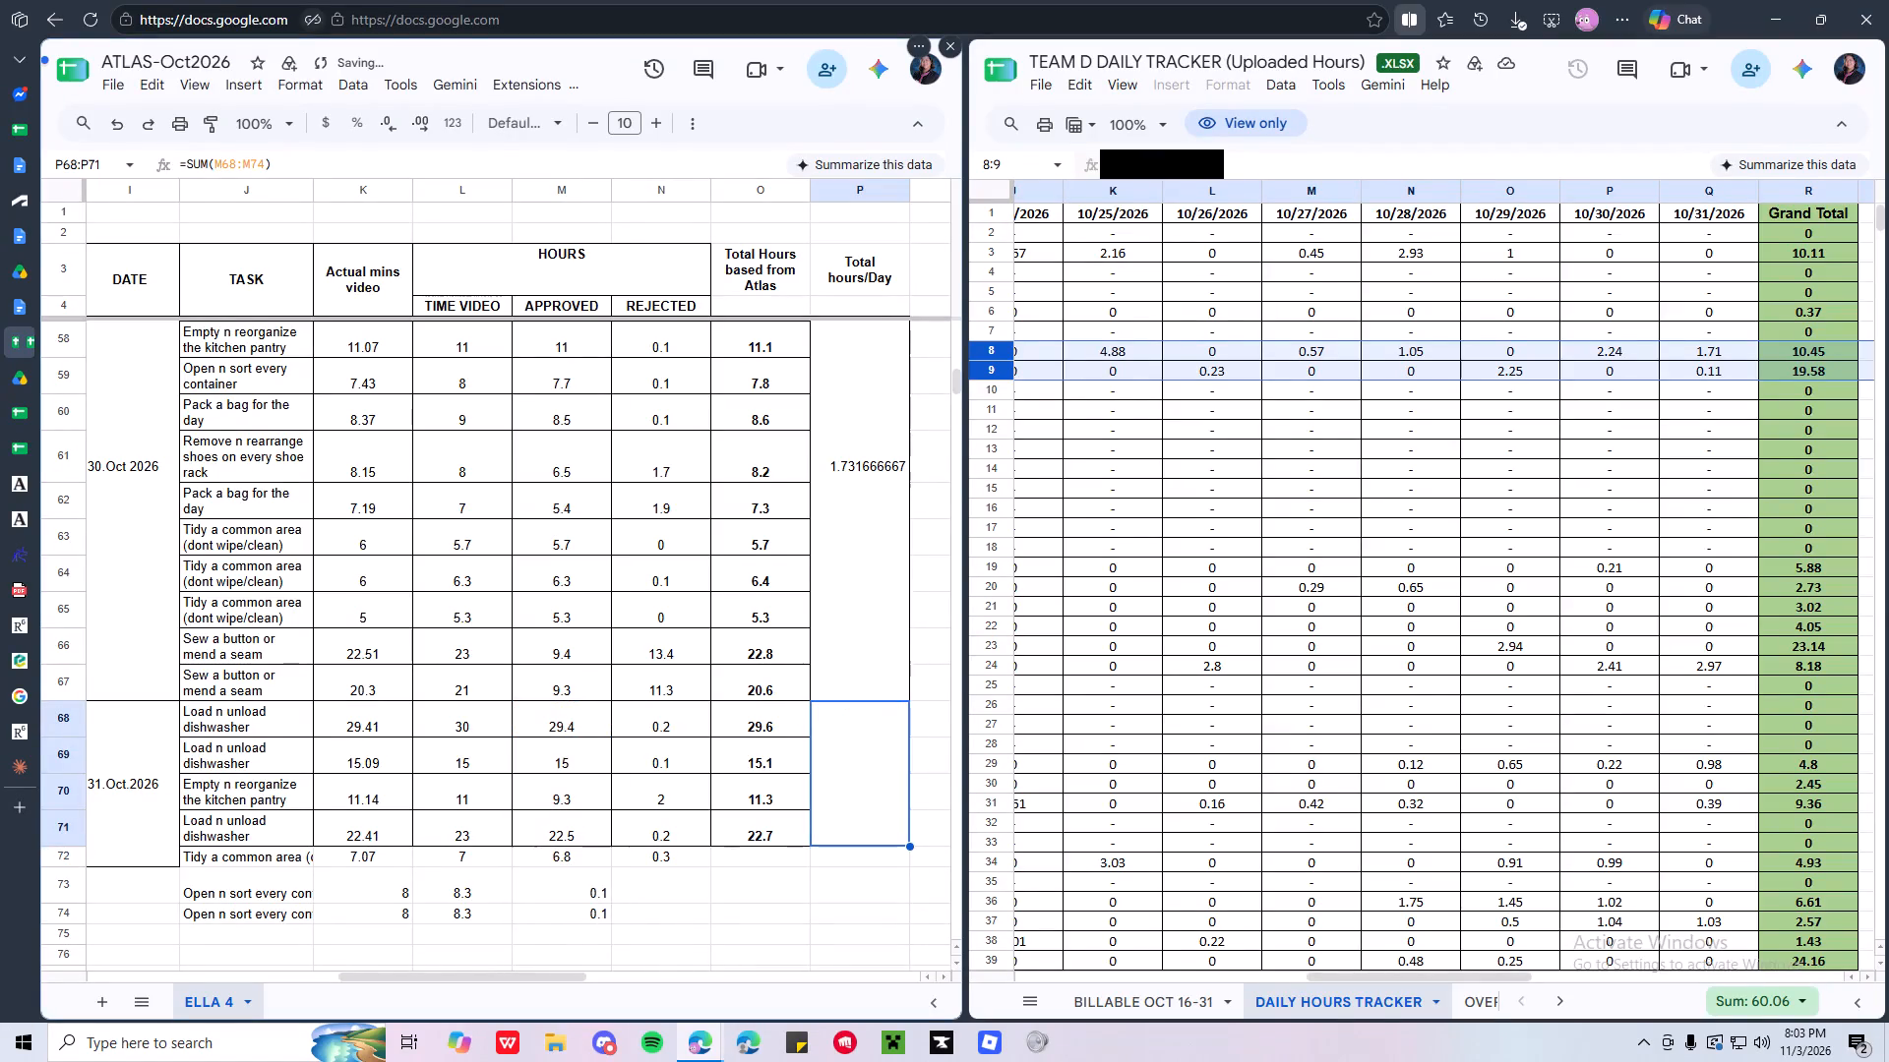
Extend the merged 31.Oct.2026 total cell in column P down to row 74 by merging P68:P74.
left_click(880, 793)
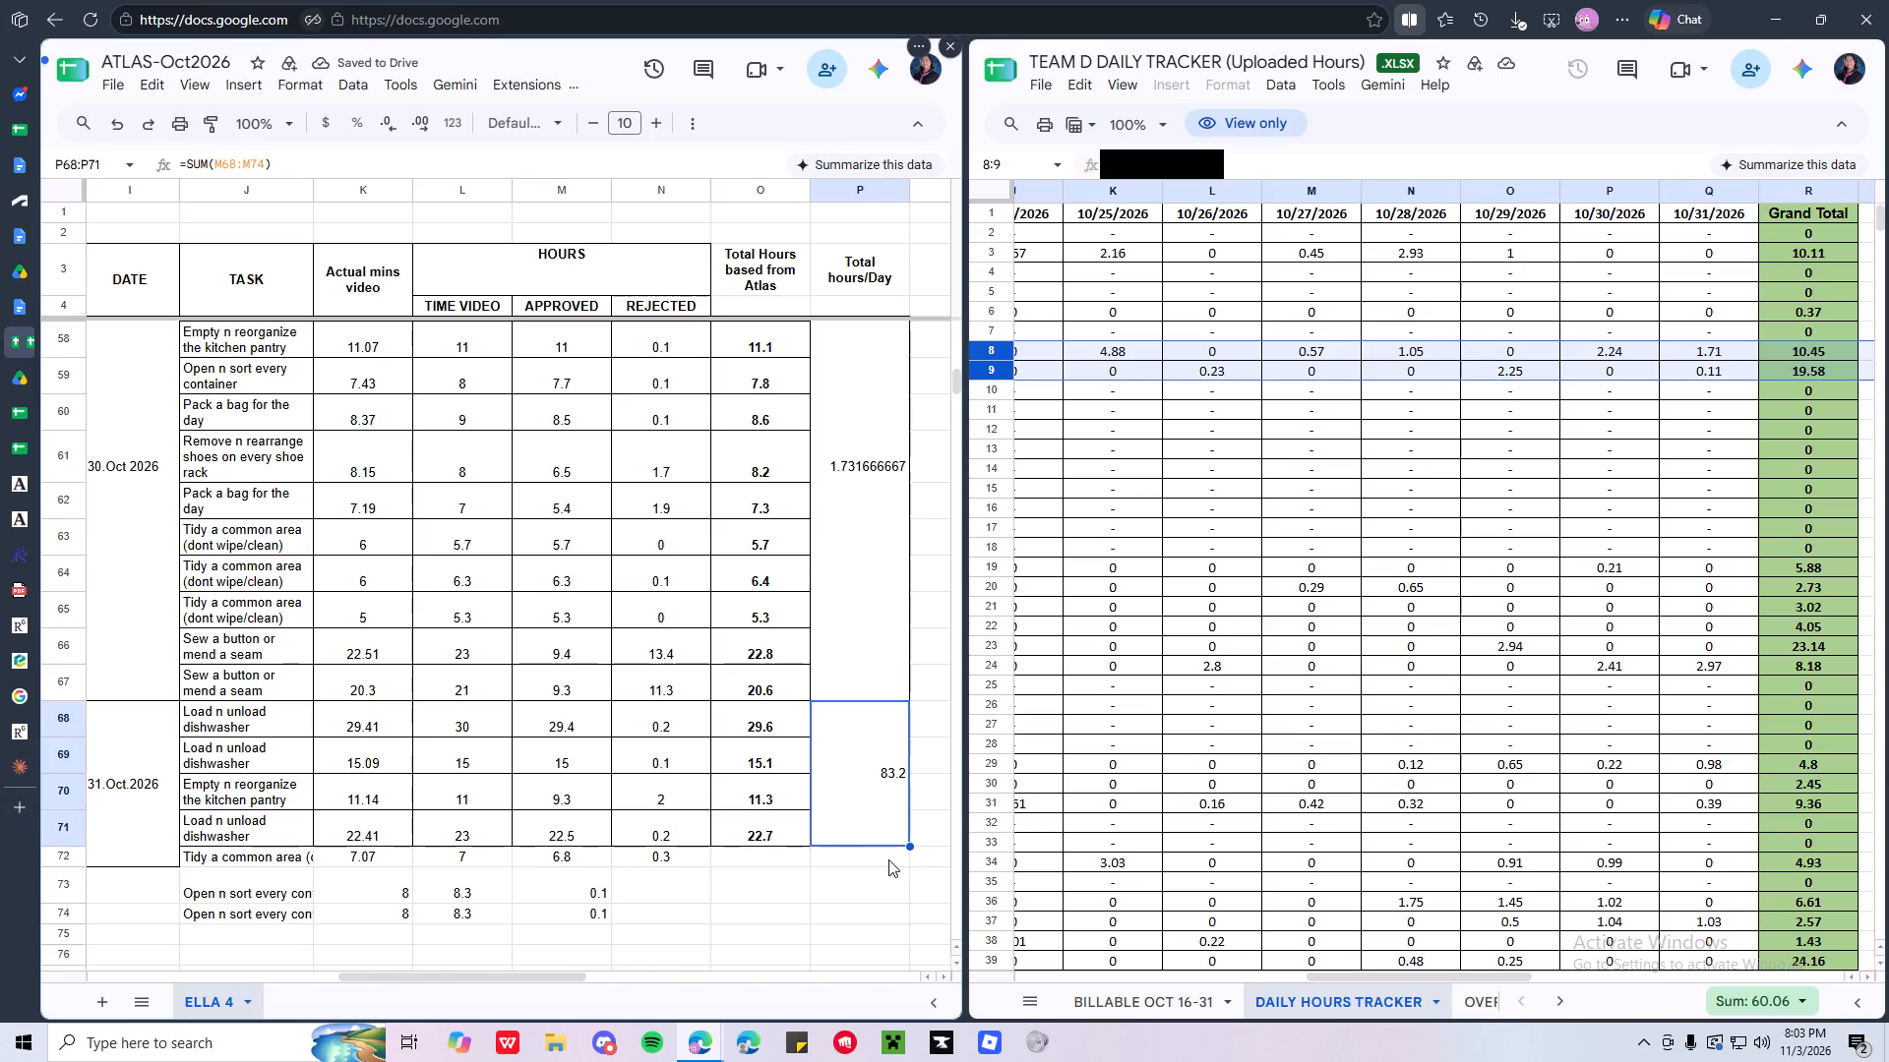
key("shift+Down")
key("shift+Down")
key("shift+Down")
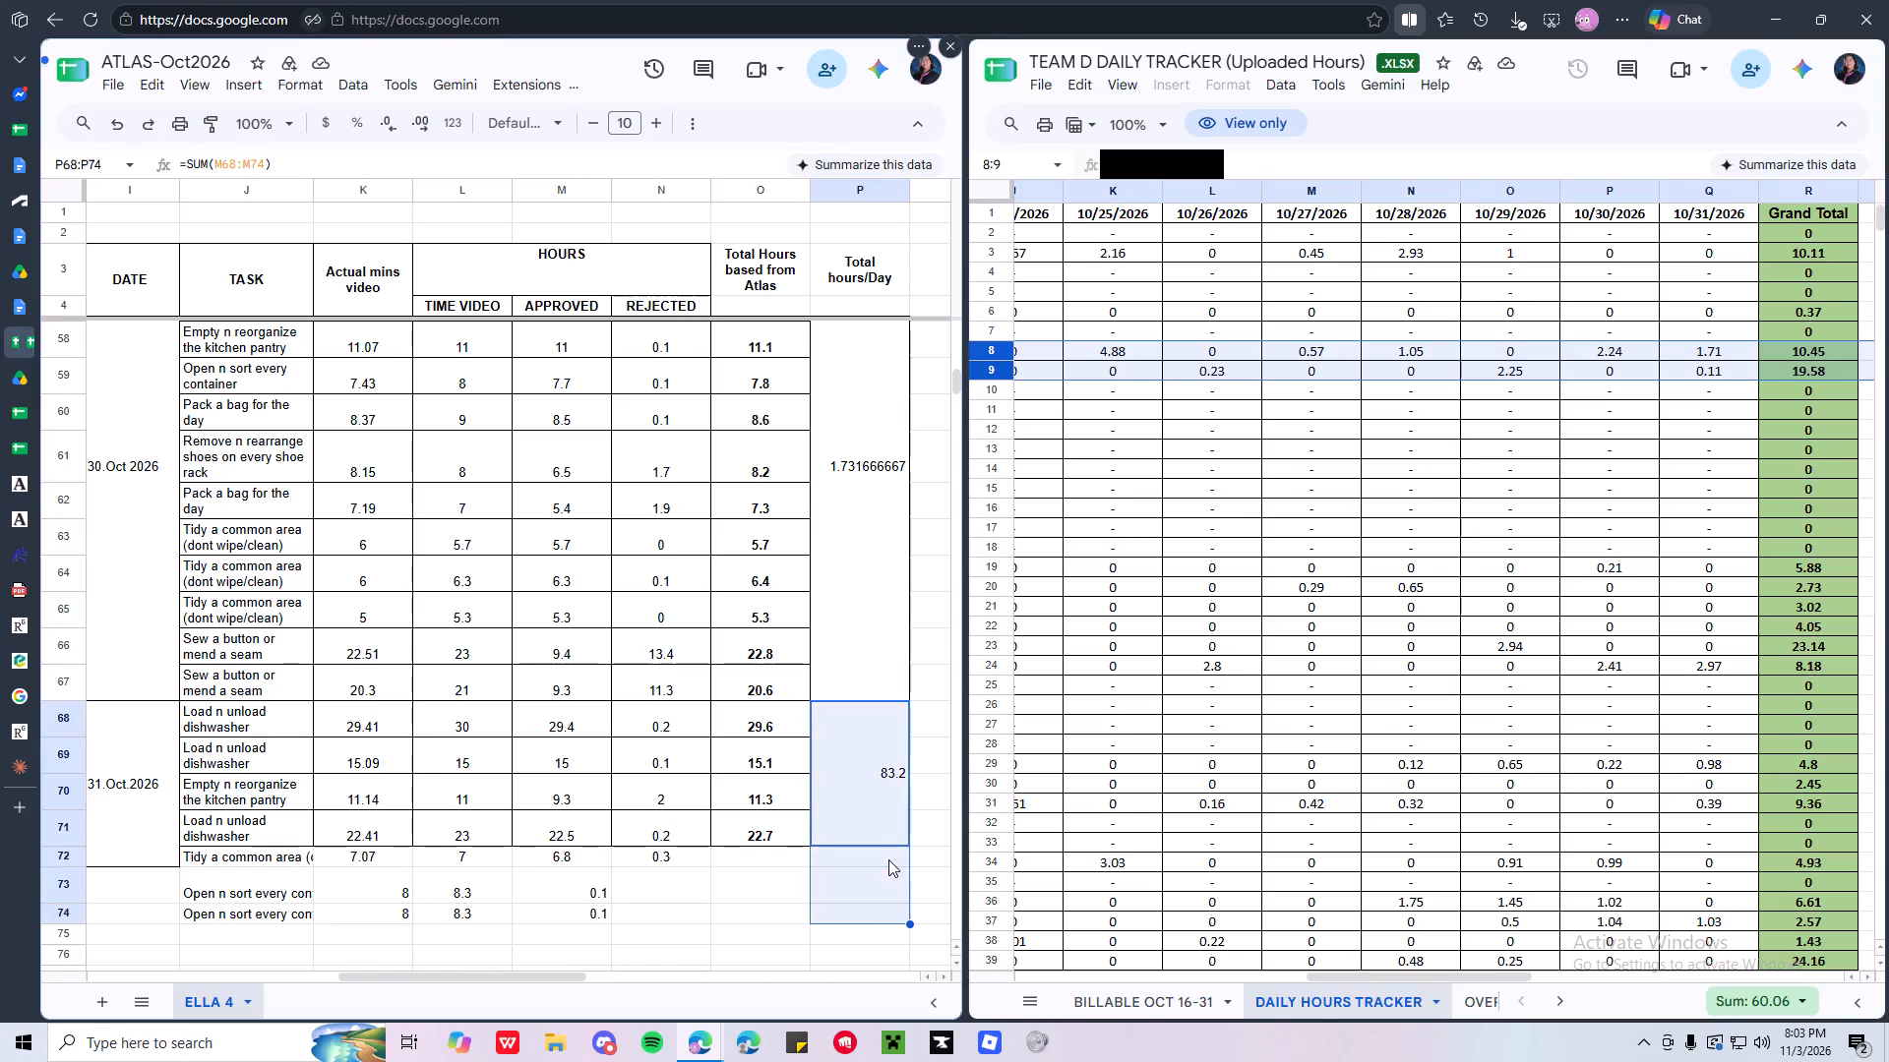
left_click(321, 77)
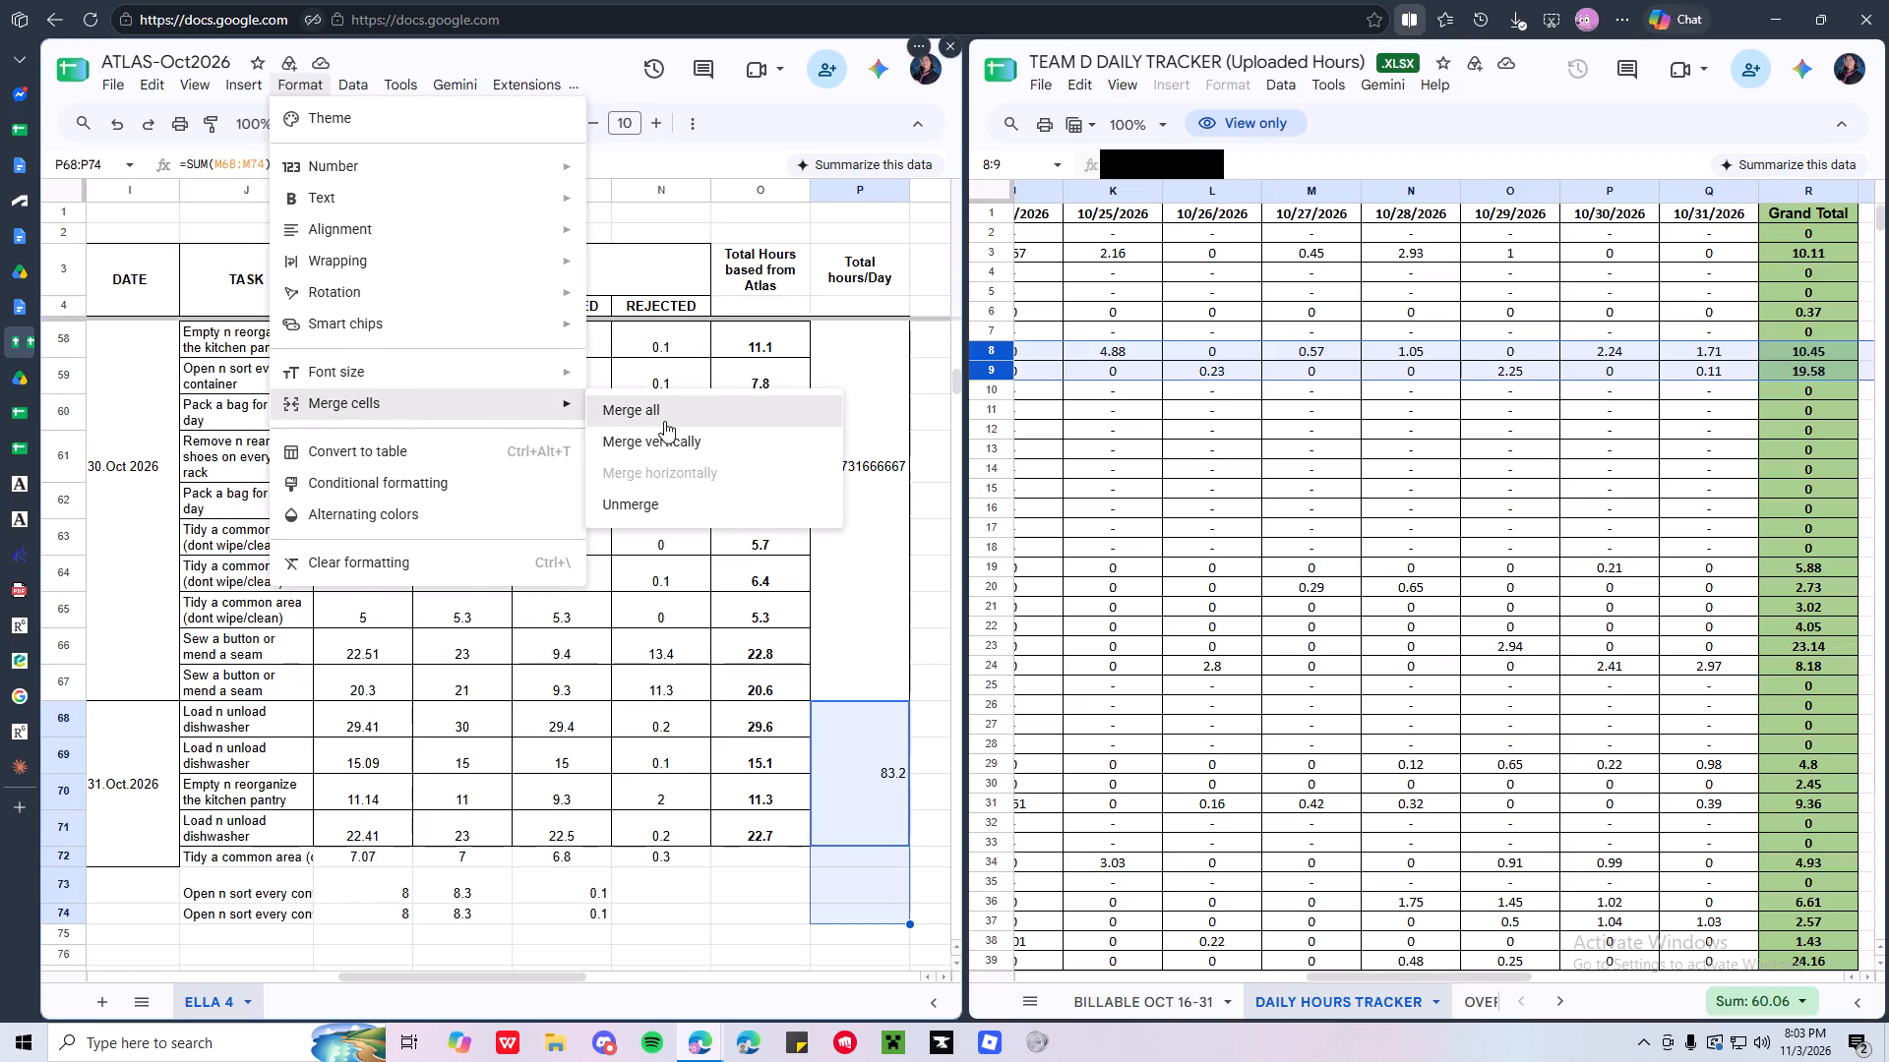
left_click(664, 421)
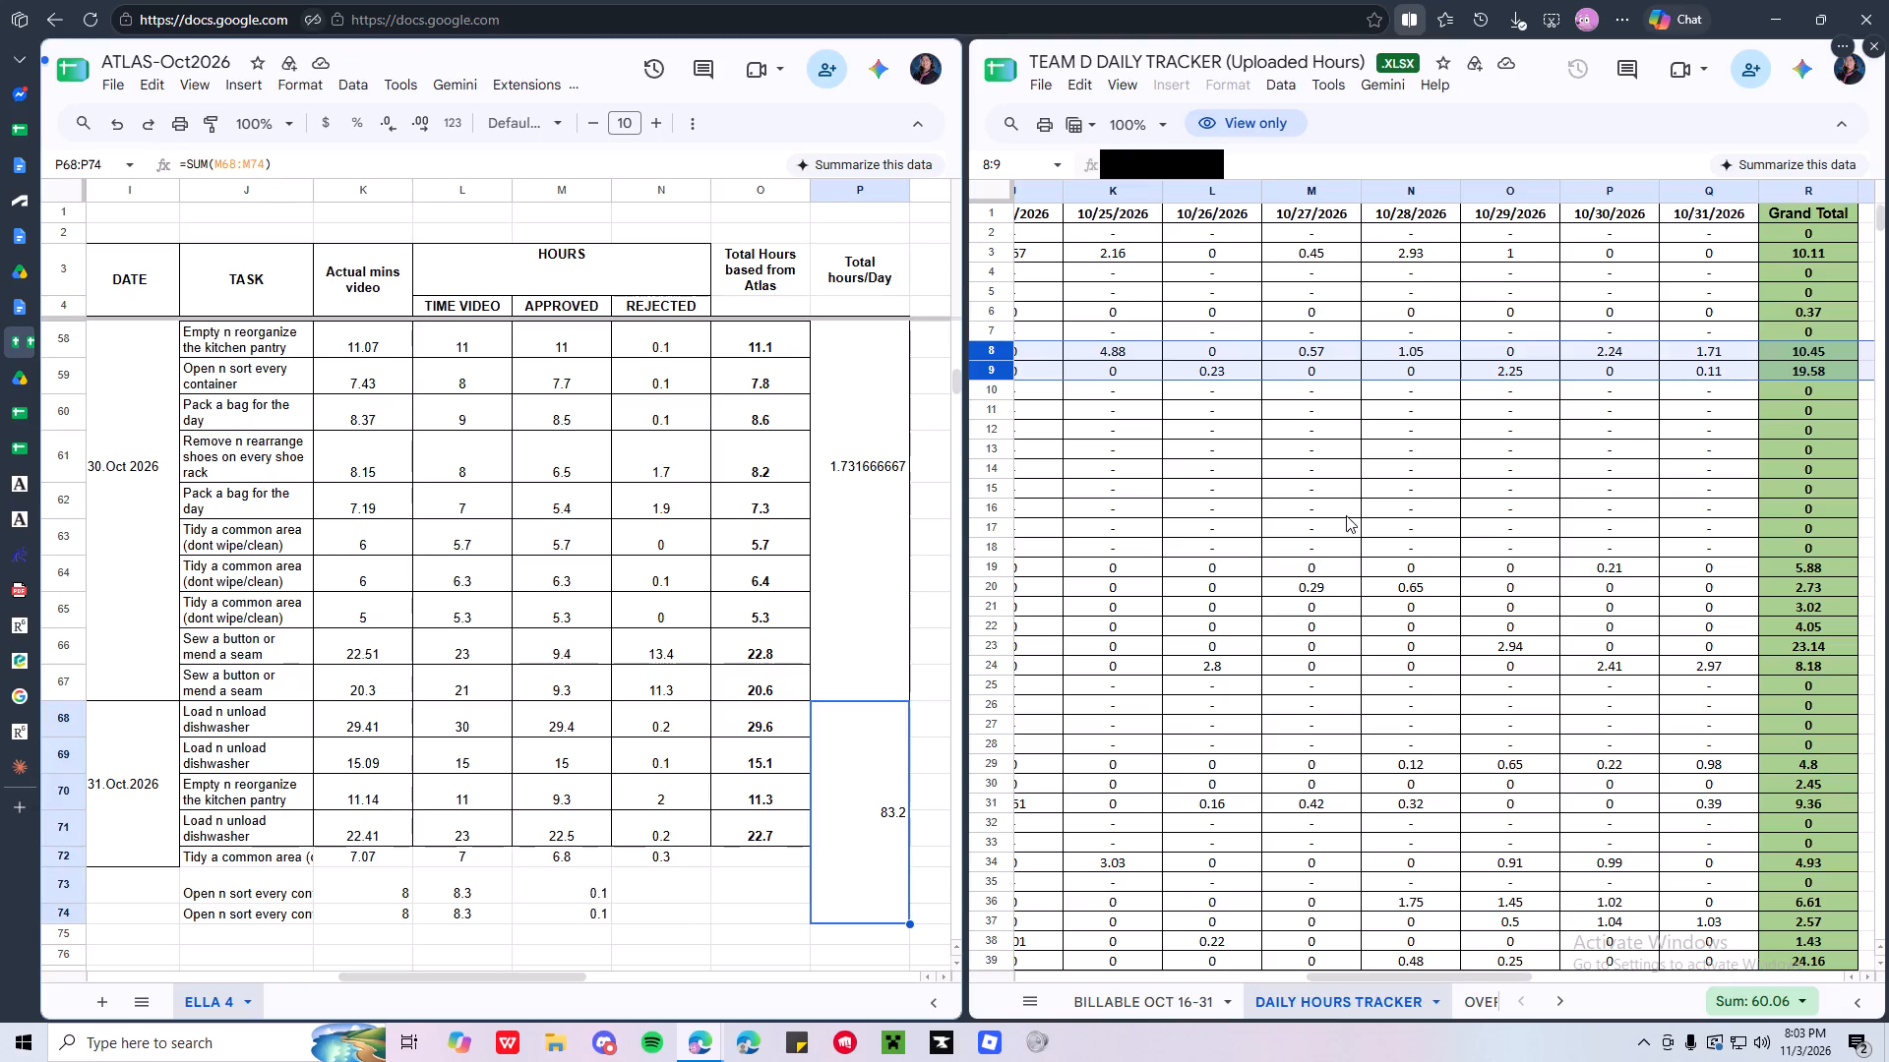
Extend the merged 31.Oct.2026 date cell in column I down to row 74 by merging I68:I74.
scroll(808, 829, "down", 1)
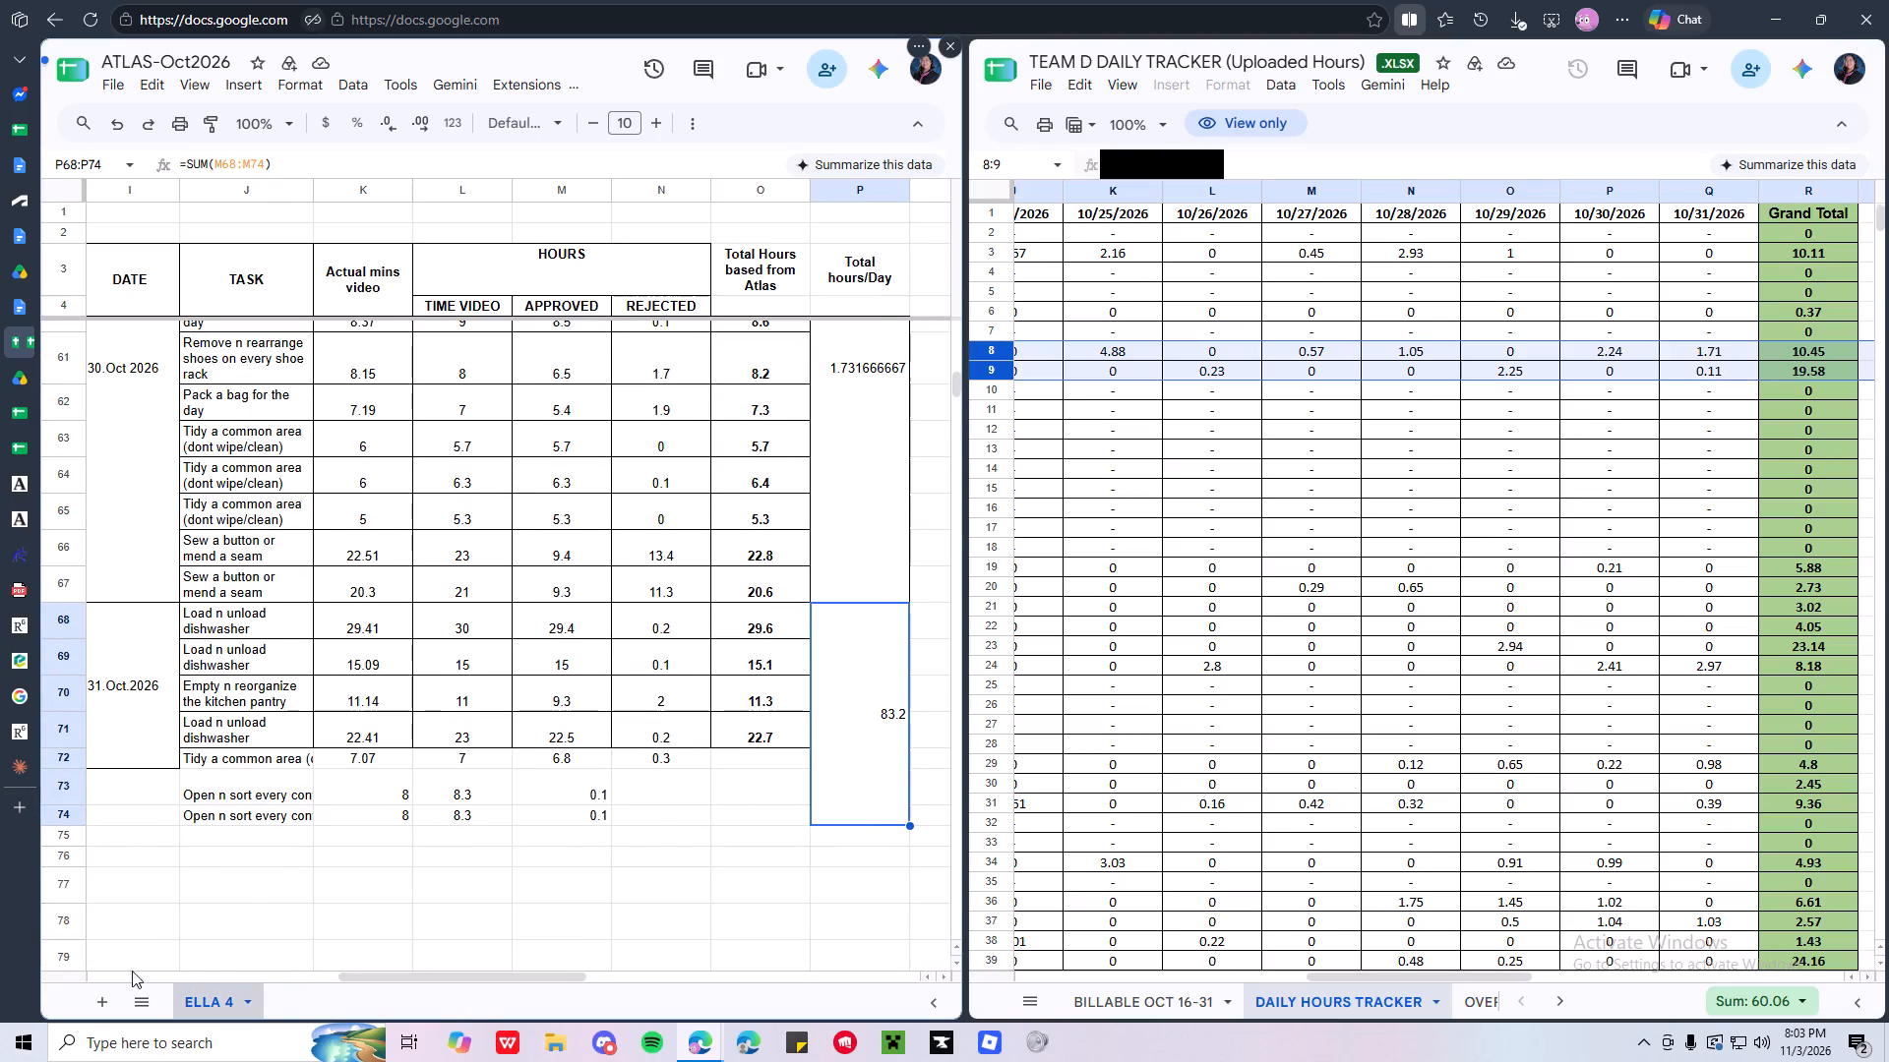
left_click_drag(425, 972, 426, 972)
left_click_drag(426, 972, 378, 969)
left_click(322, 700)
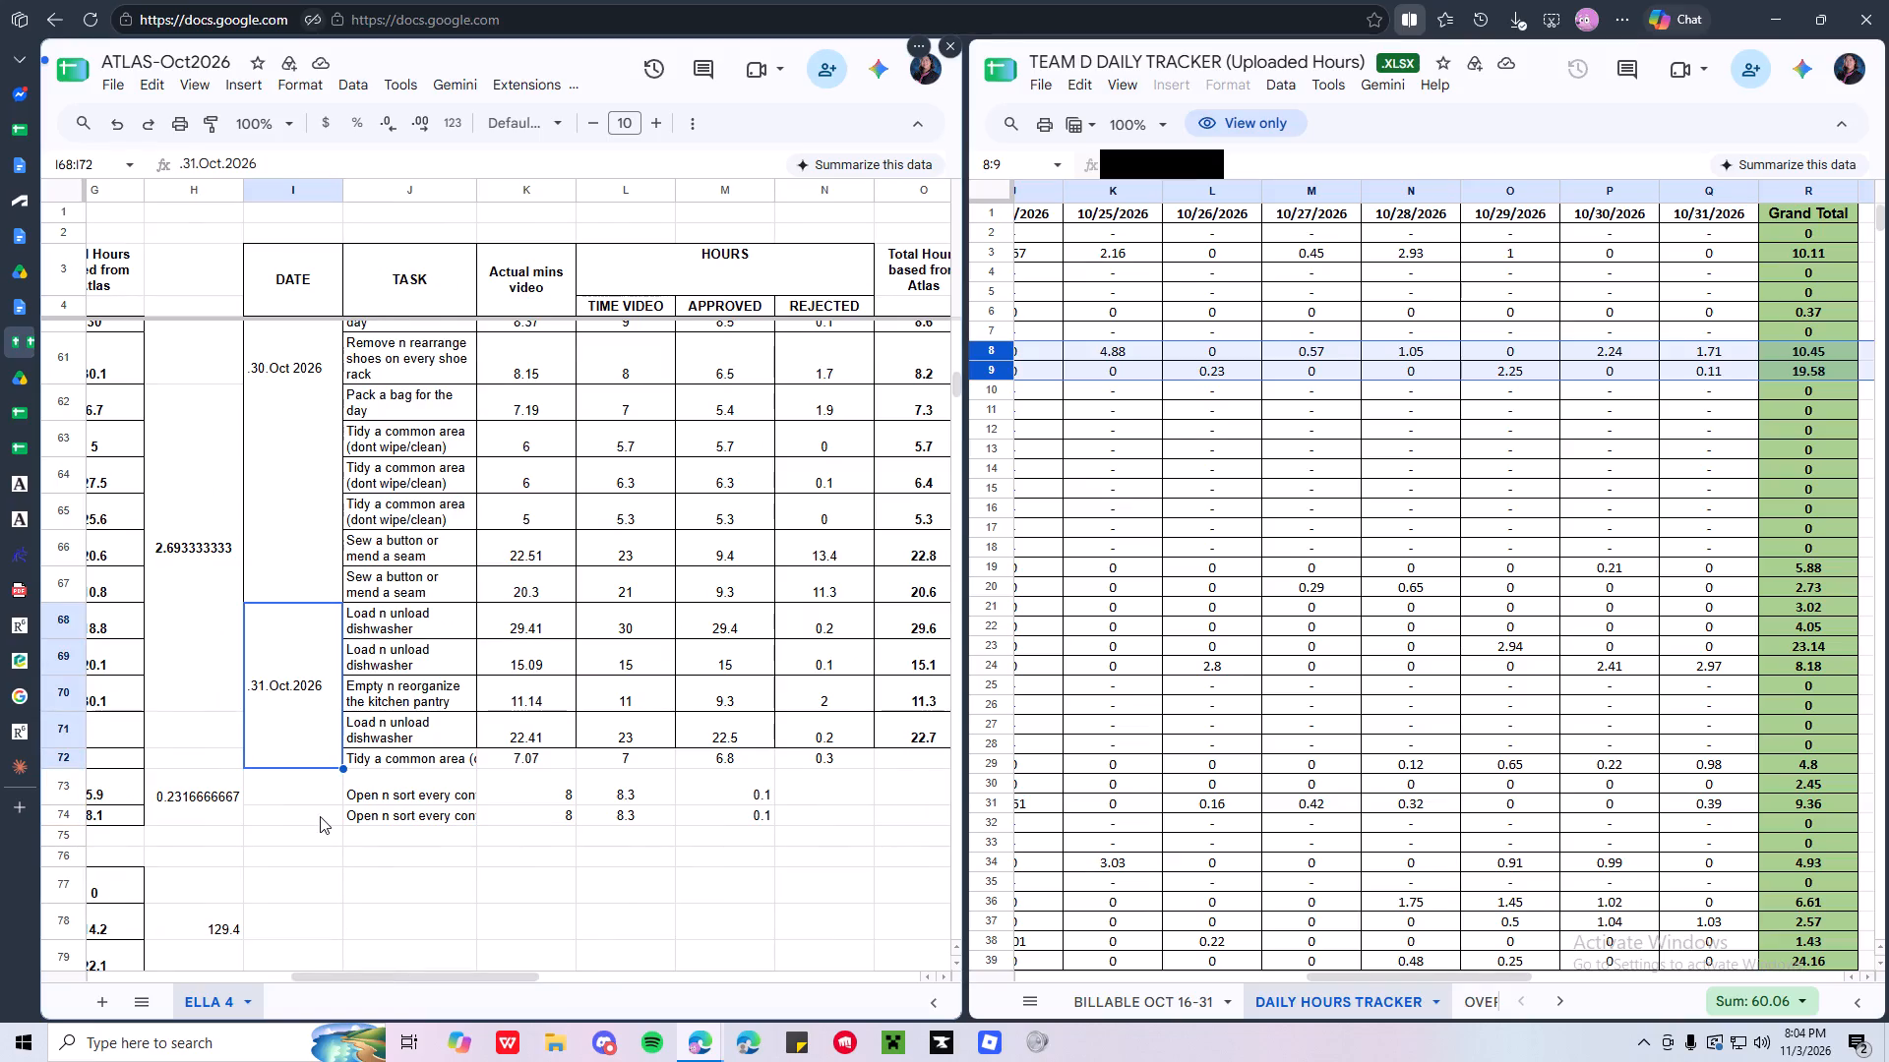
left_click(320, 816, "shift")
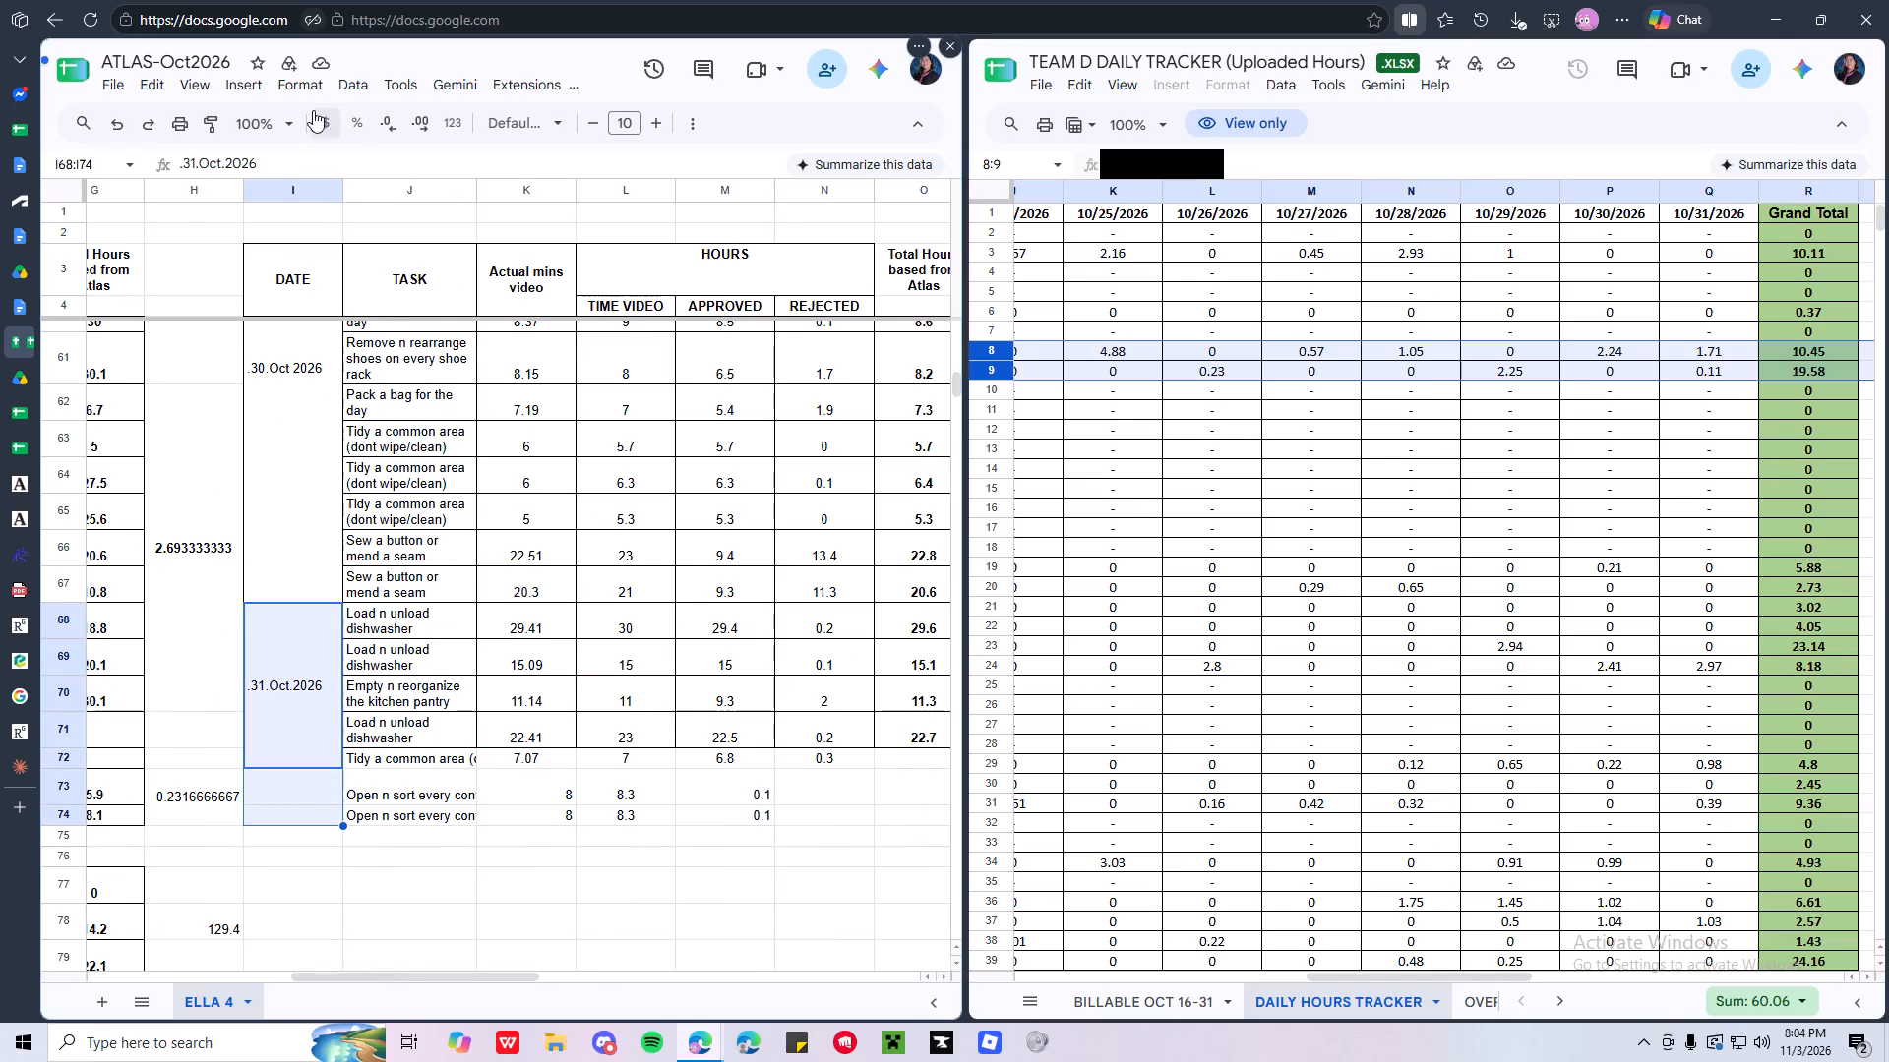
left_click(304, 89)
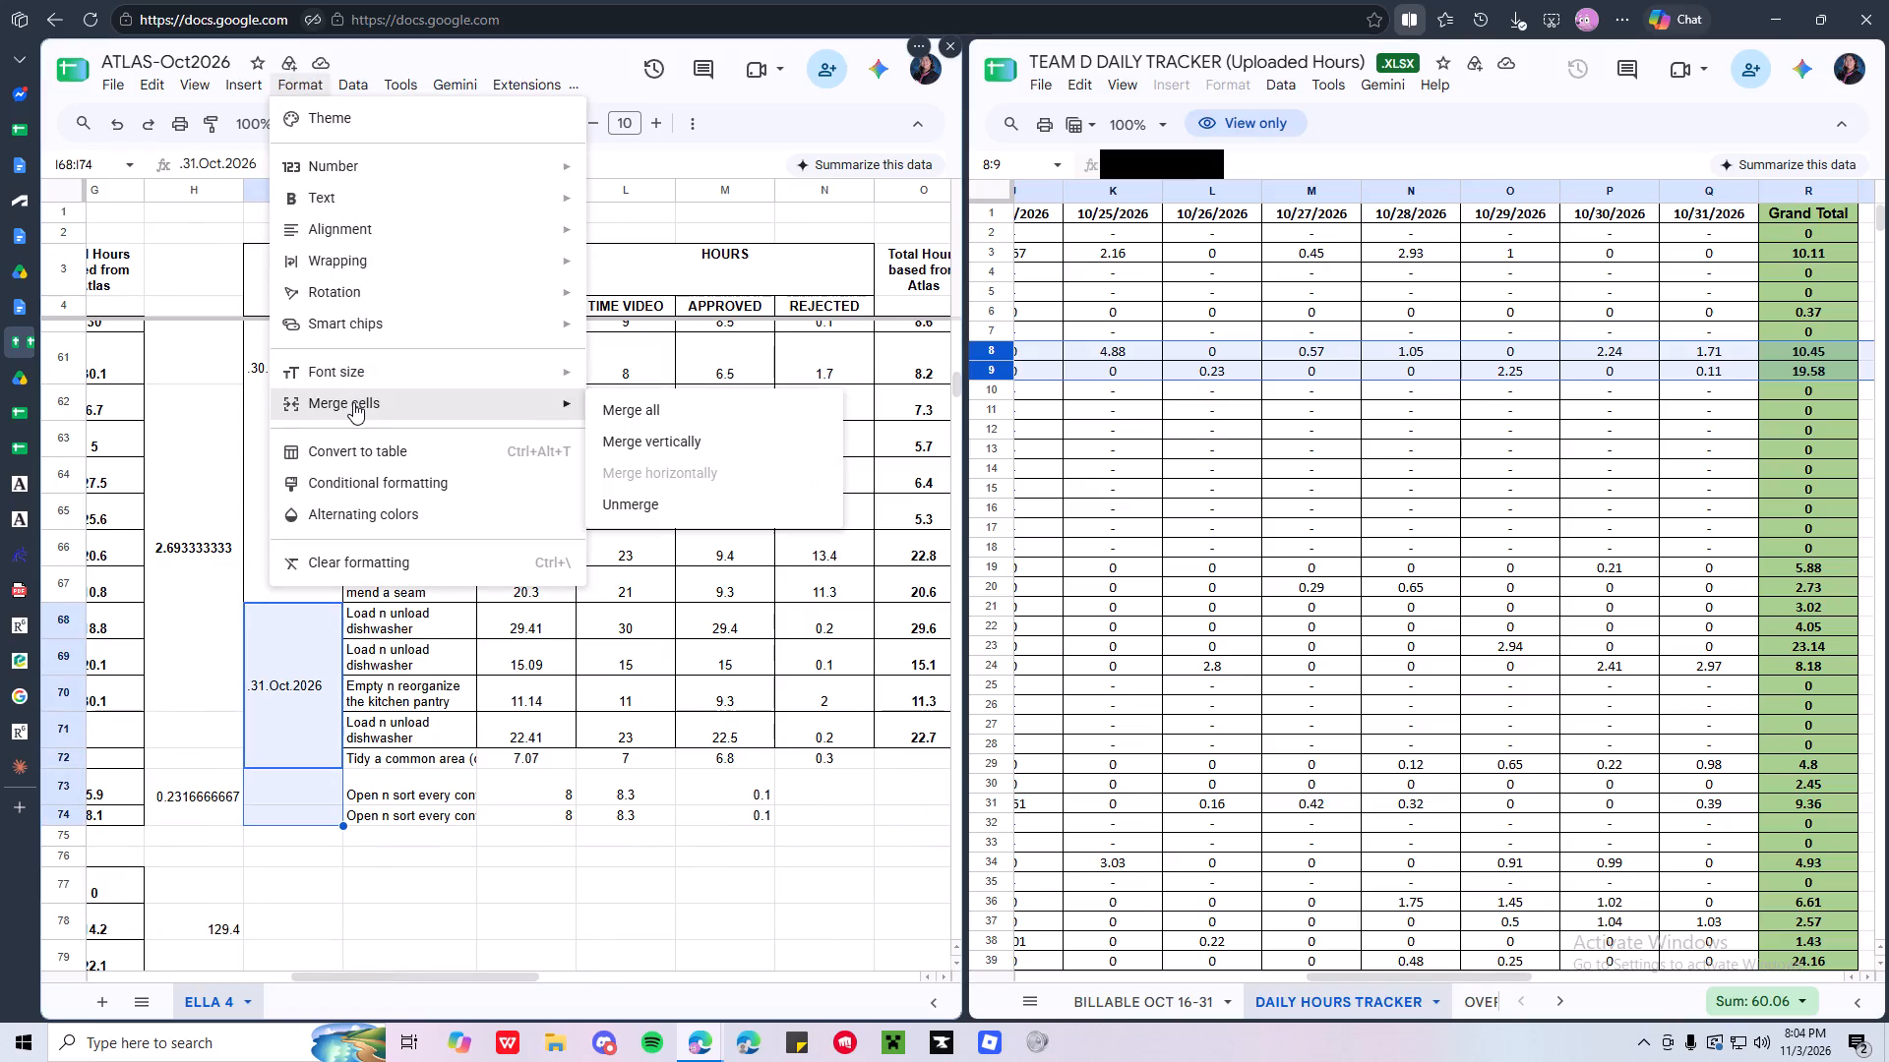
left_click(707, 416)
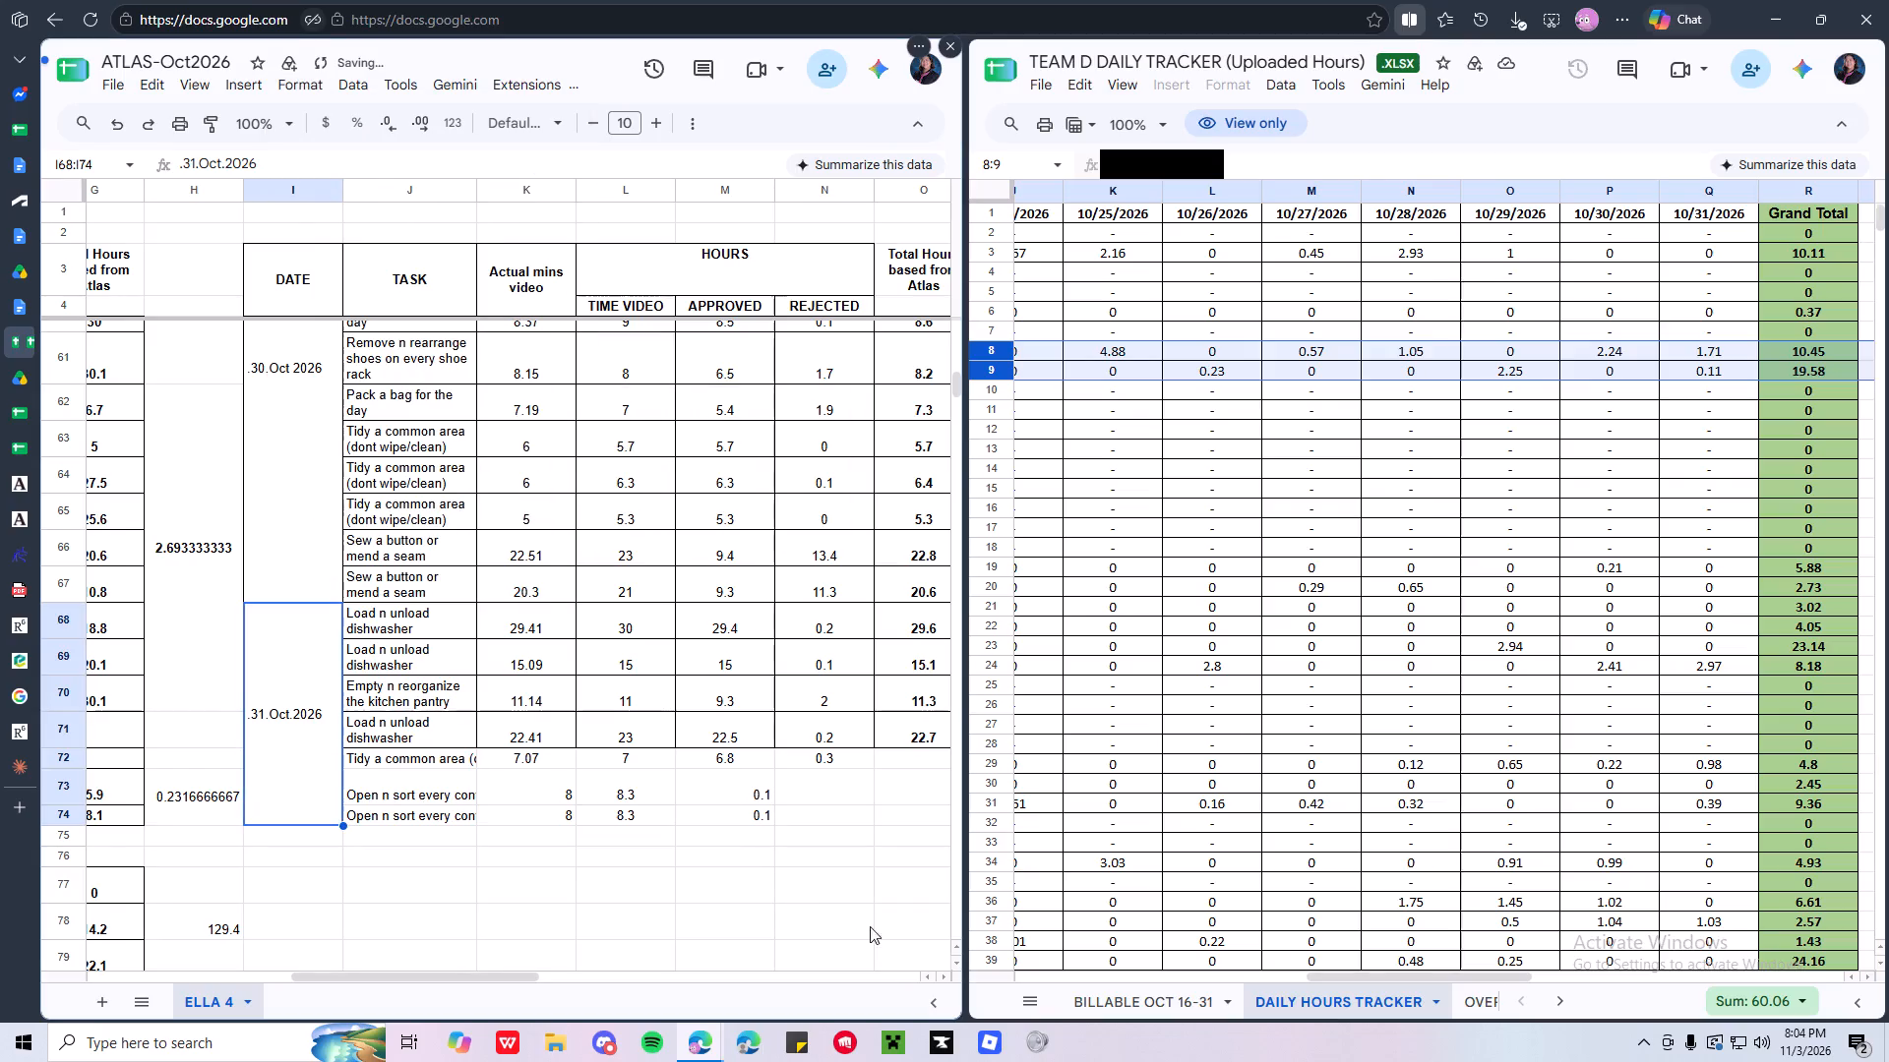
Apply all borders to the 31.Oct.2026 block, I68:P74.
left_click(944, 975)
left_click(944, 975)
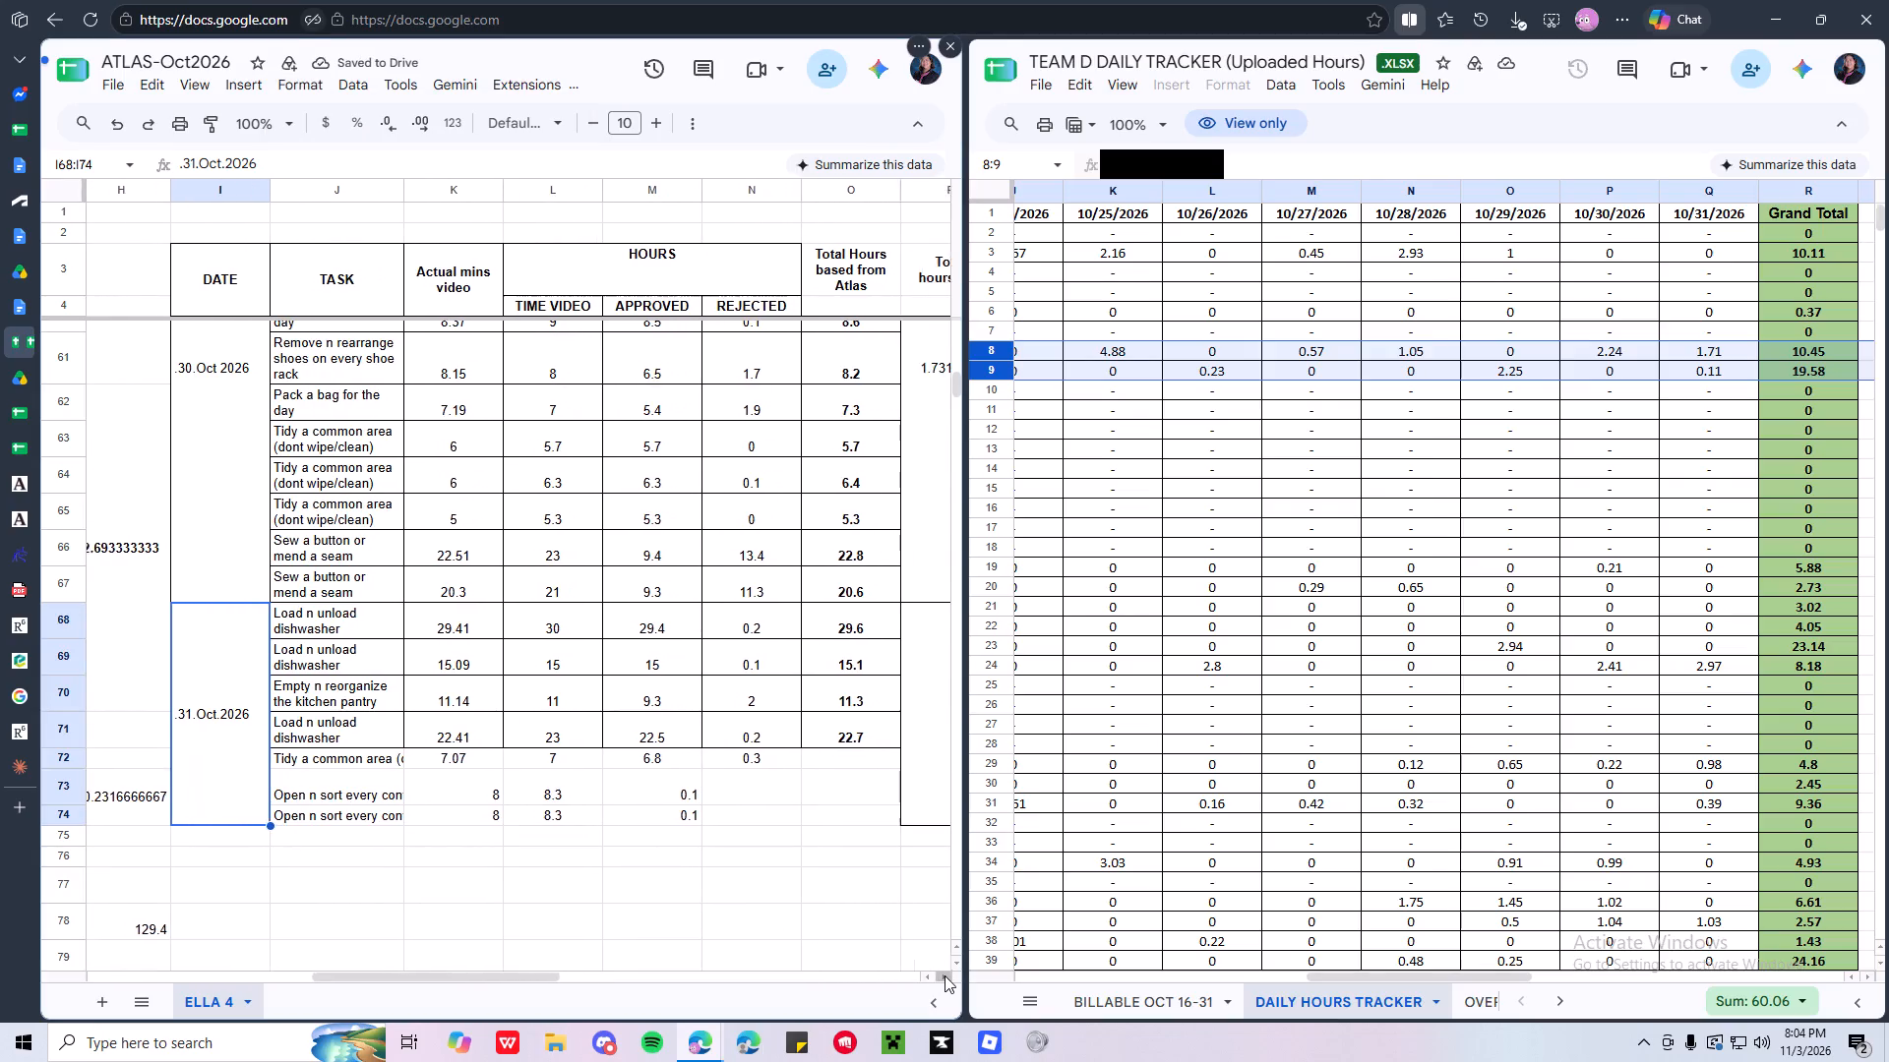
left_click(944, 975)
left_click(944, 975)
left_click(884, 796, "shift")
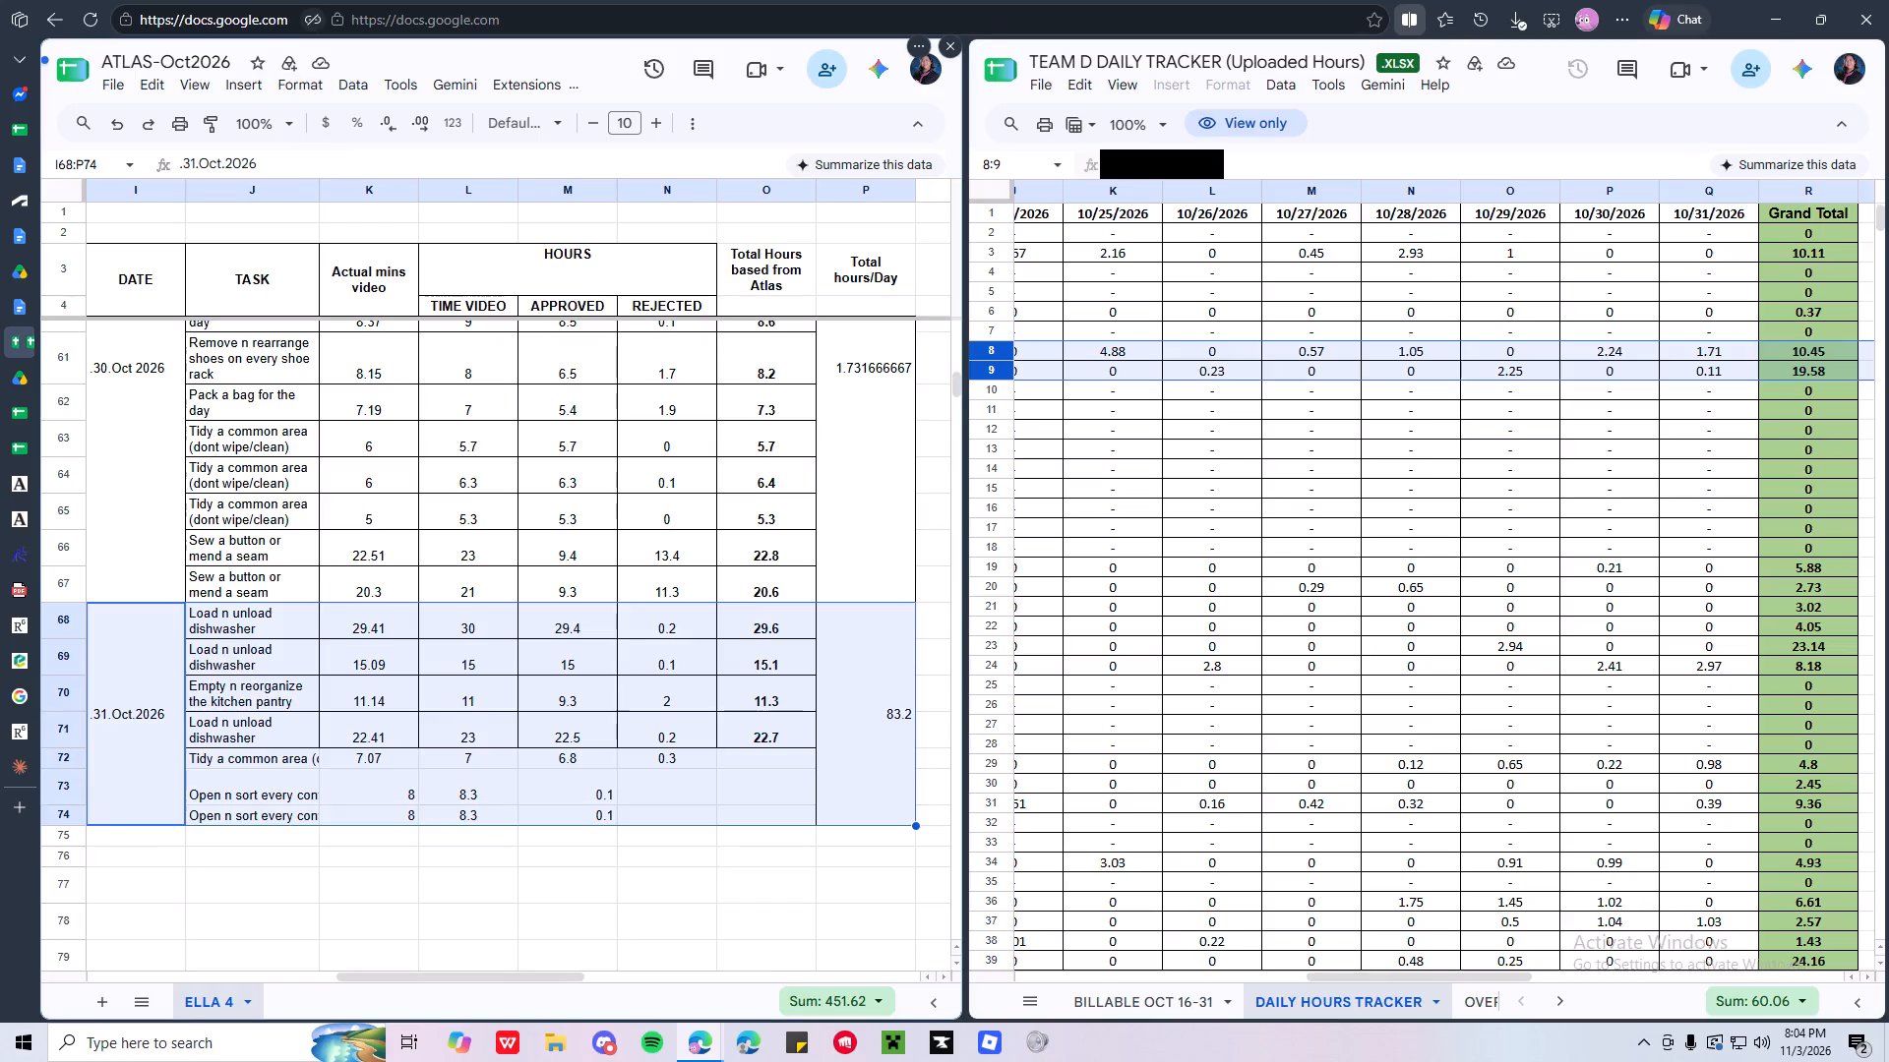
left_click(694, 126)
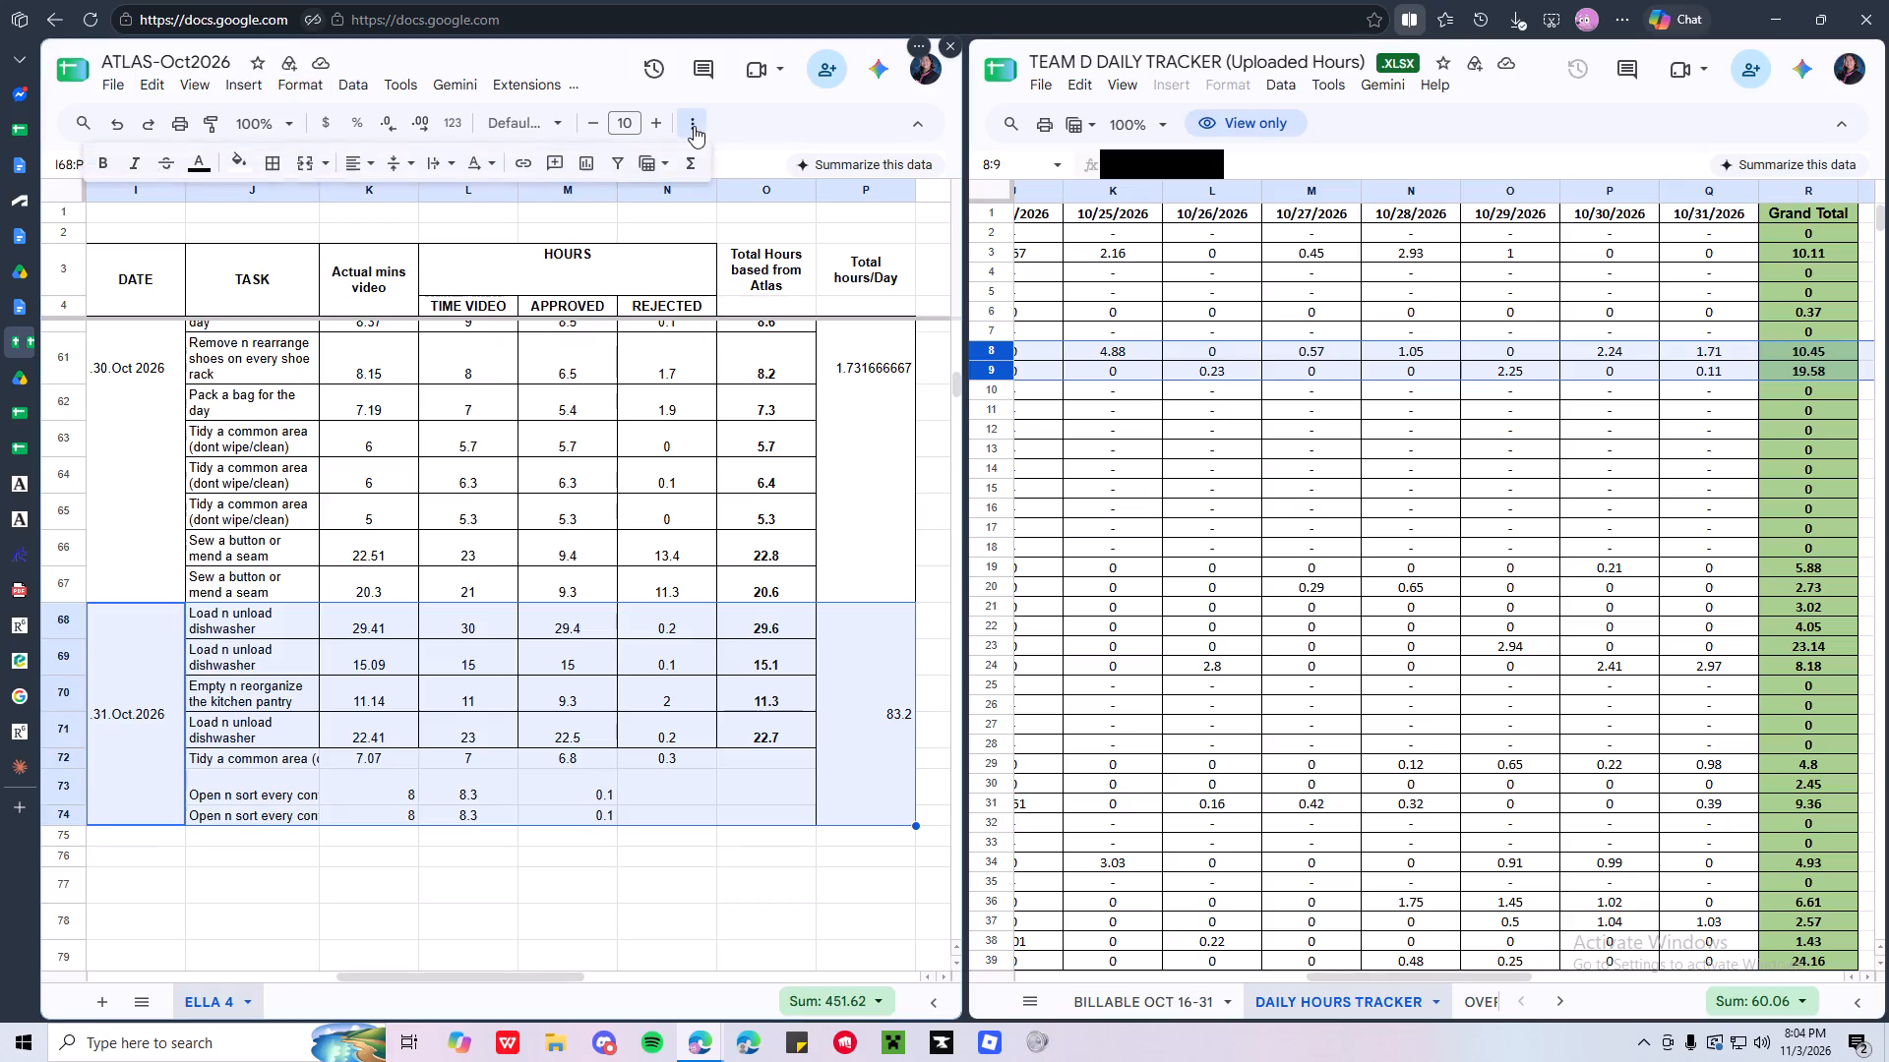
left_click(274, 170)
left_click(283, 205)
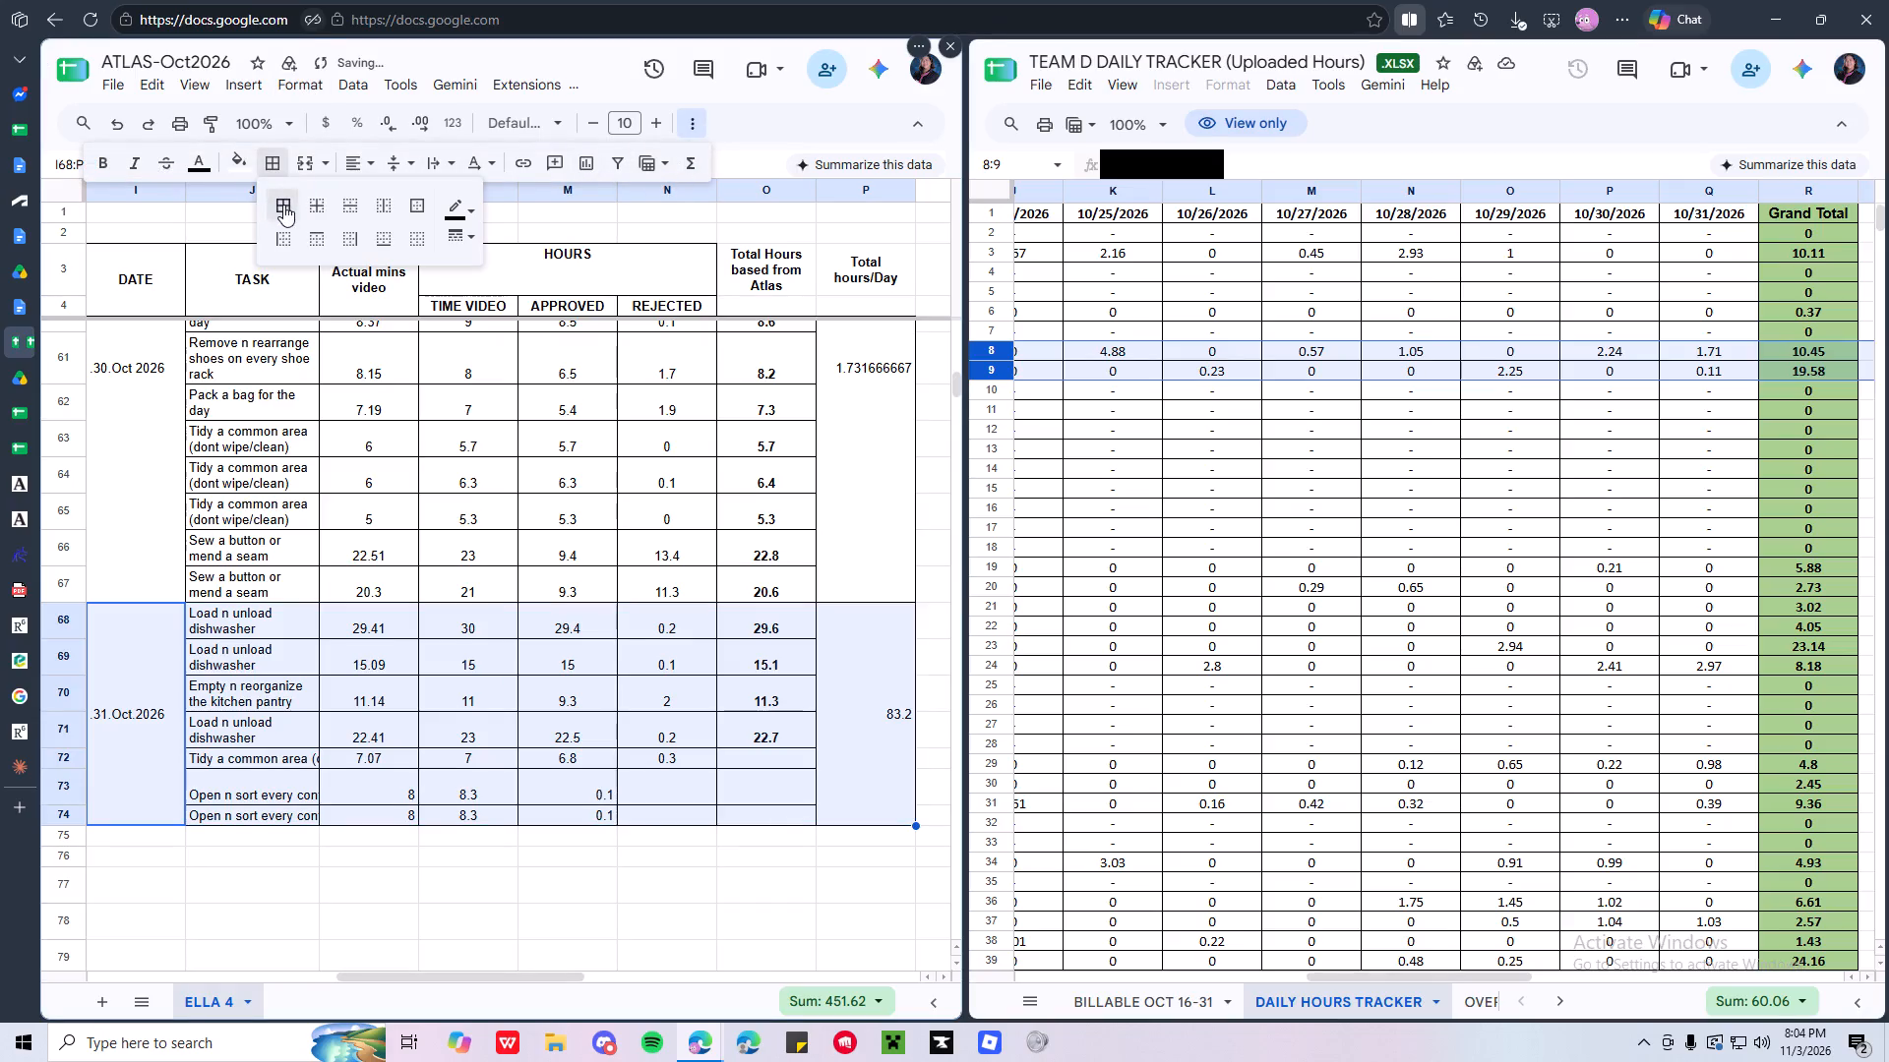
left_click(701, 722)
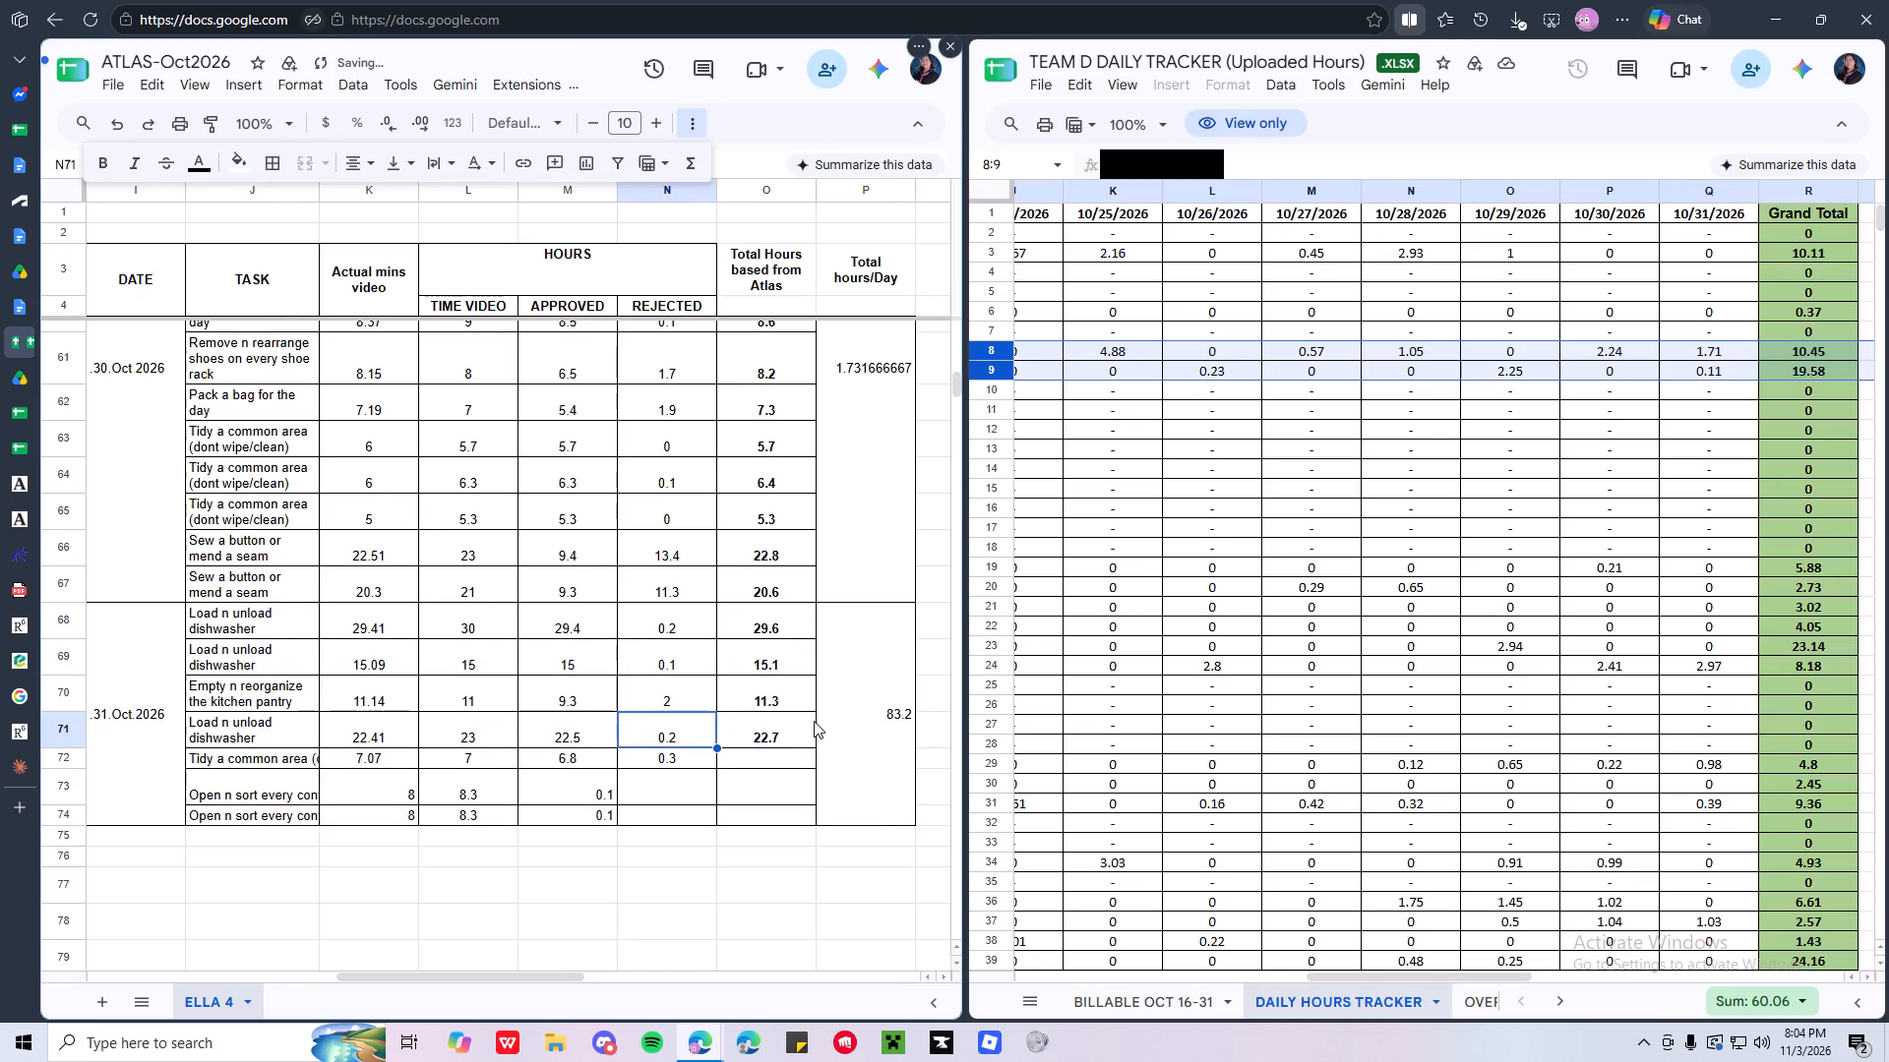
Examine the ELLA3UPH summary rows below the entries, checking the formula of the approved total in M80.
scroll(814, 719, "up", 2)
scroll(816, 722, "down", 3)
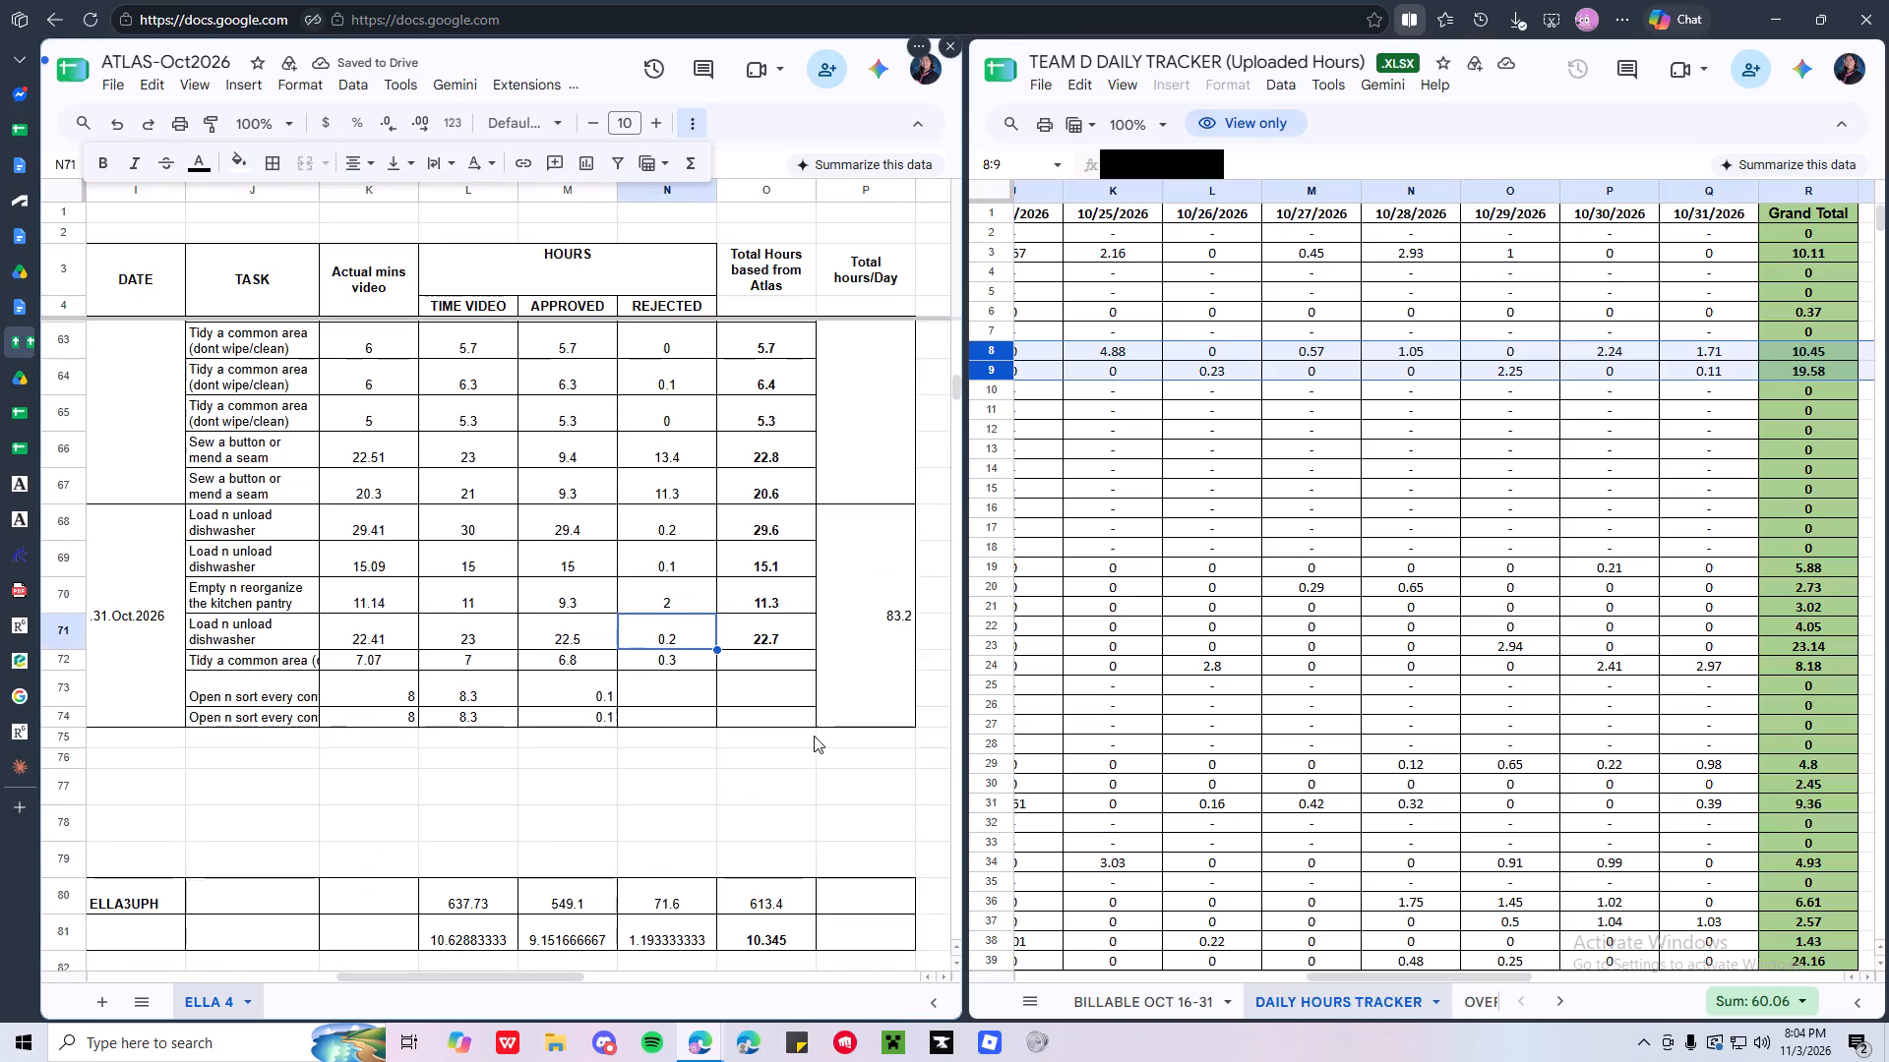
scroll(814, 742, "down", 1)
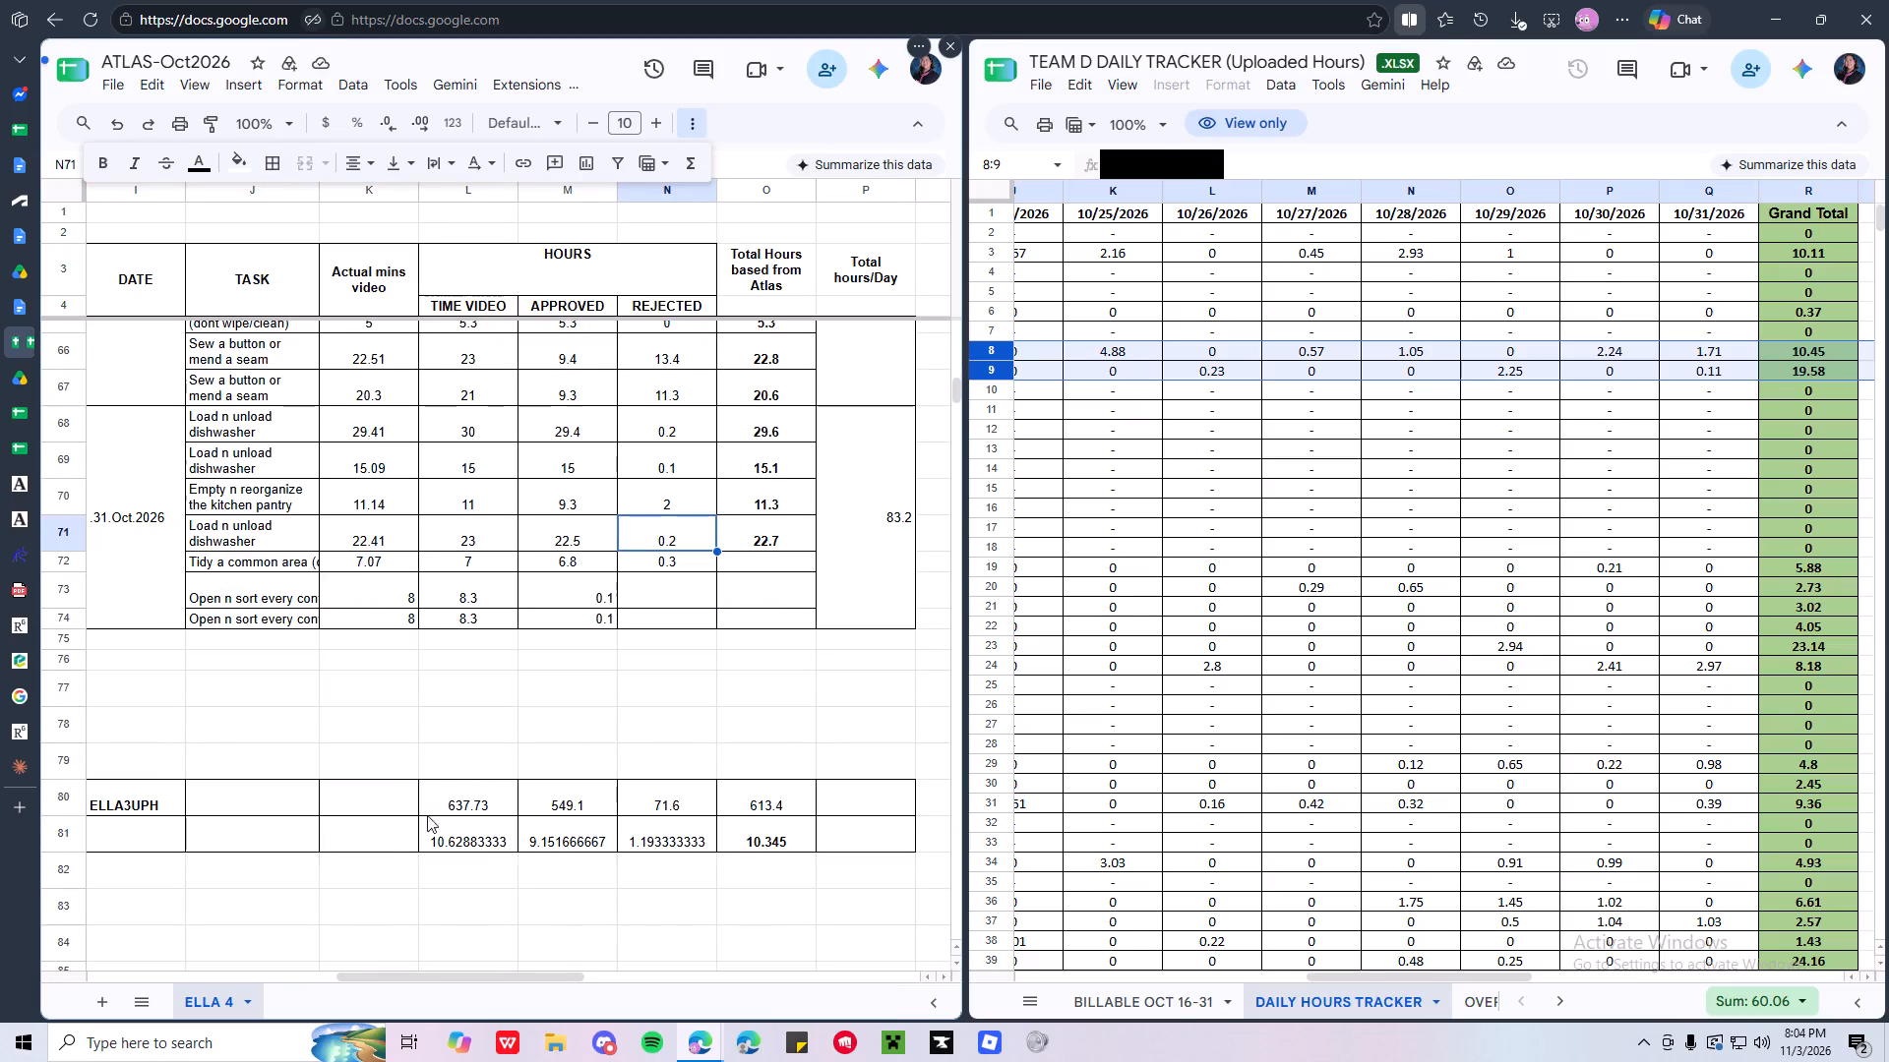
left_click(563, 800)
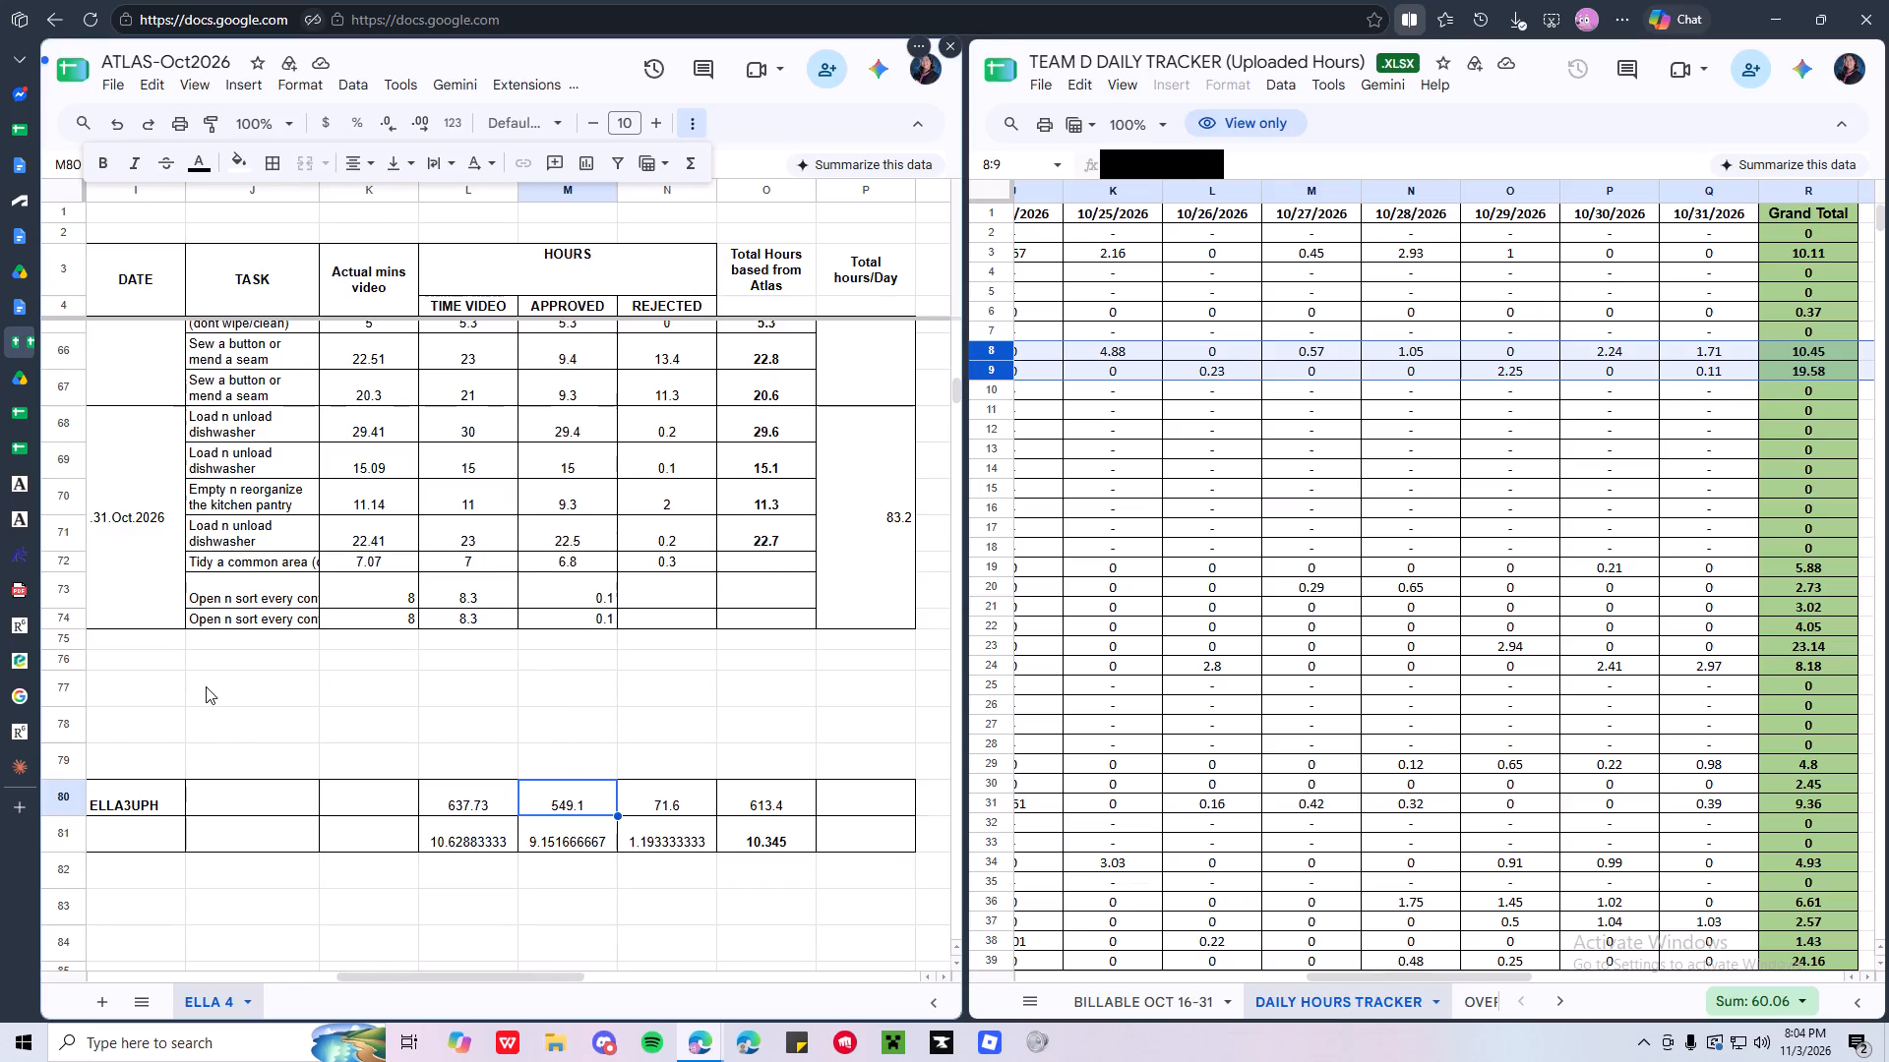
scroll(206, 686, "up", 2)
scroll(206, 686, "down", 3)
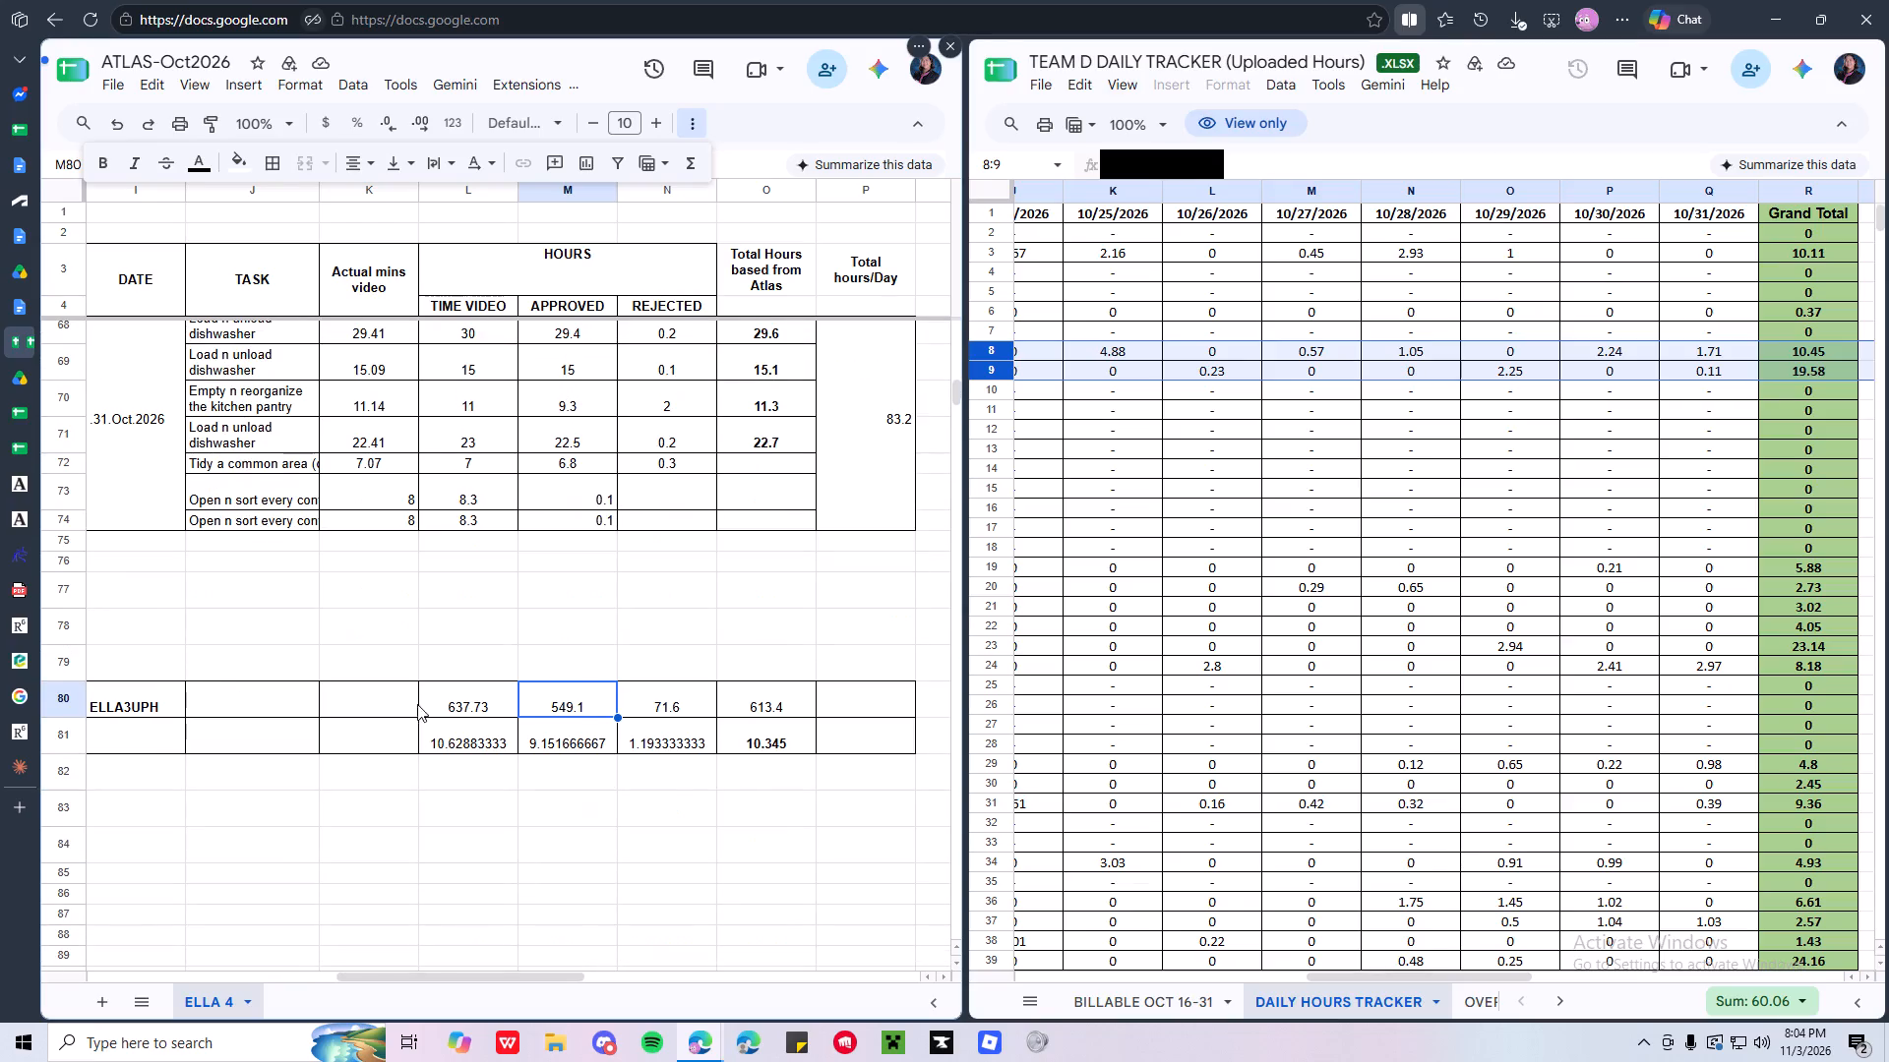
left_click(577, 664)
left_click(579, 622)
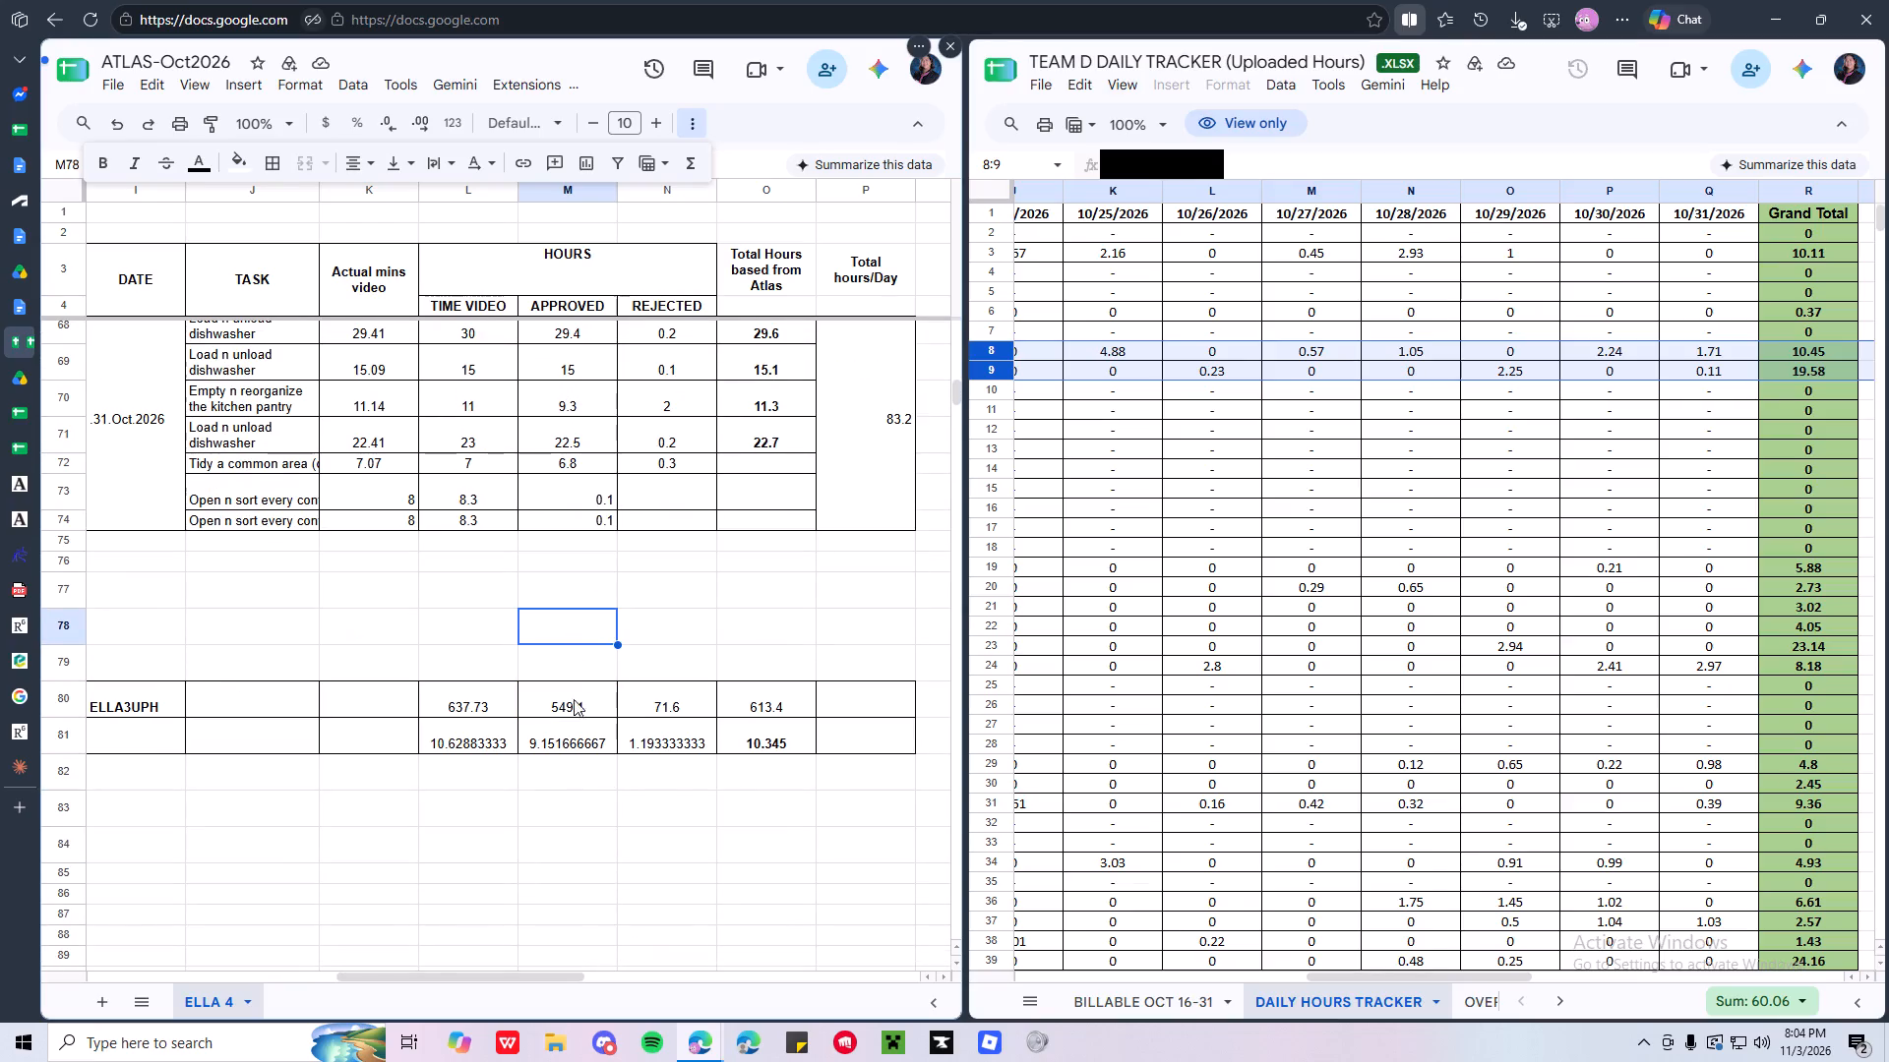
left_click(574, 699)
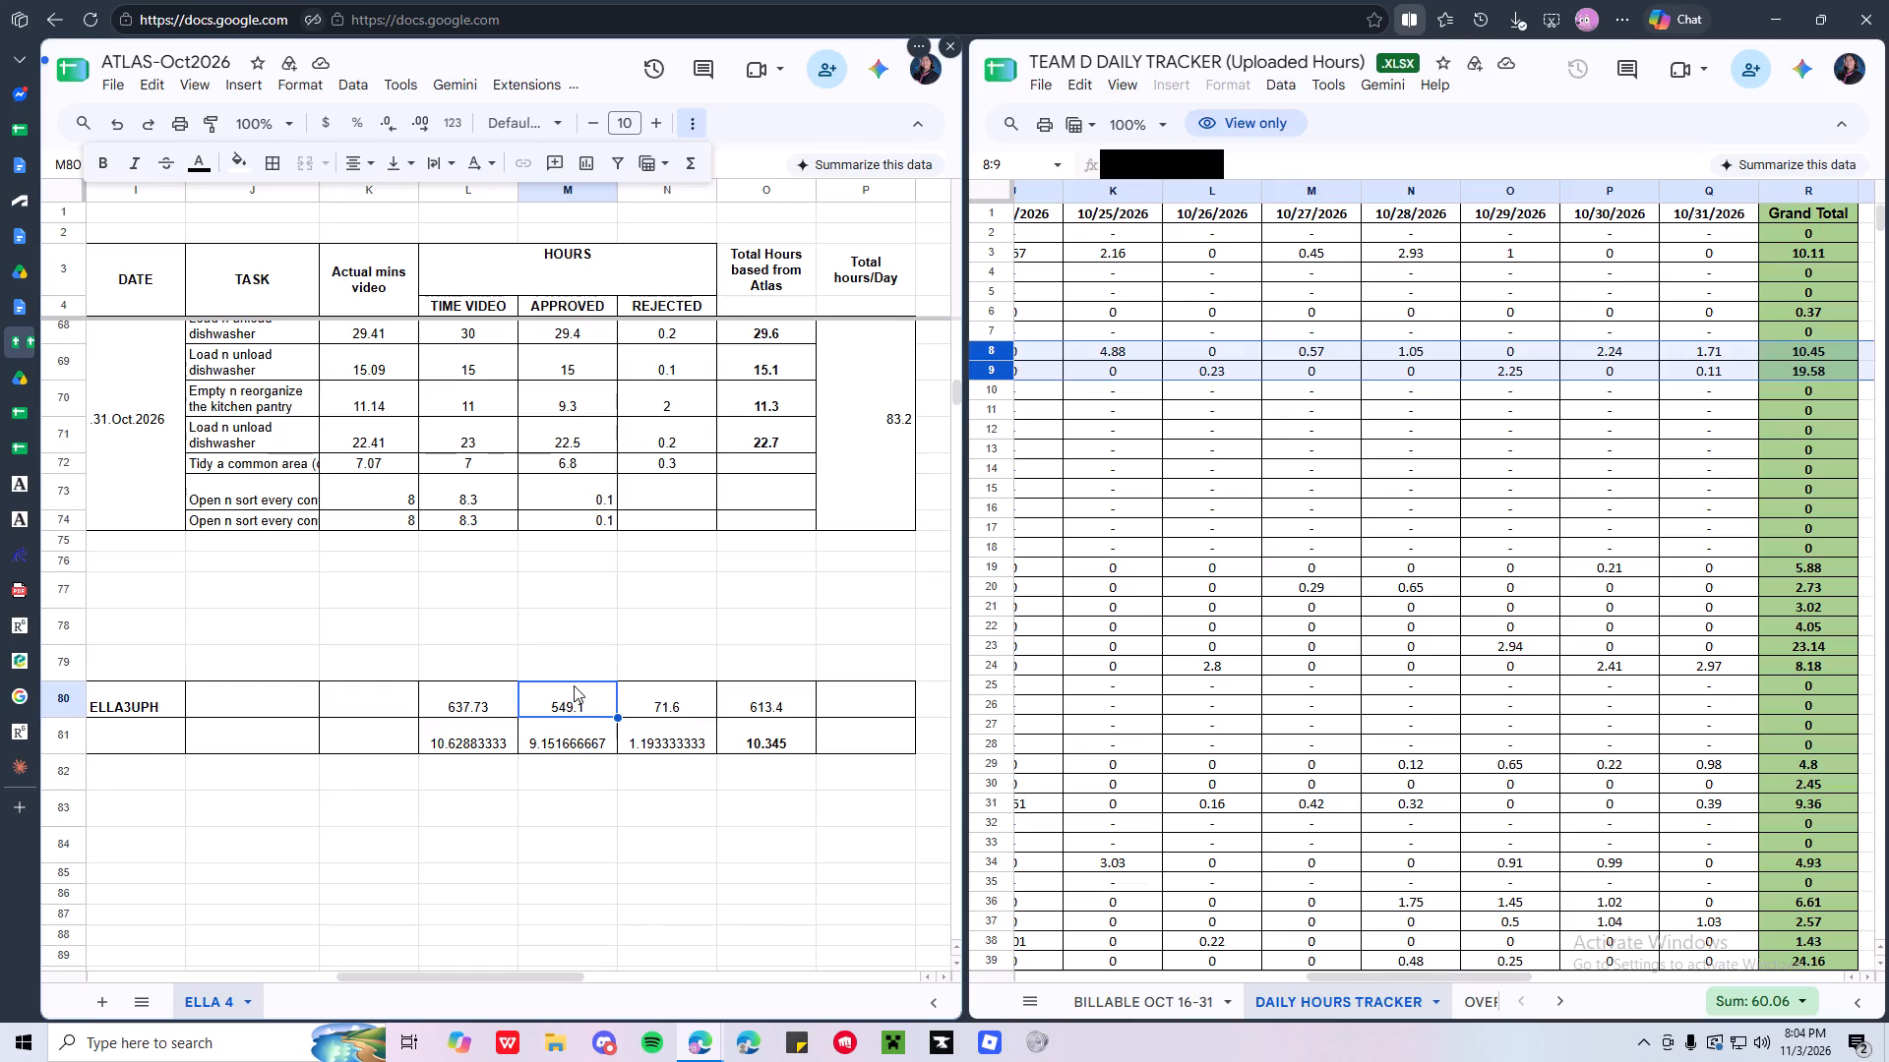
scroll(563, 620, "up", 3)
scroll(563, 620, "down", 3)
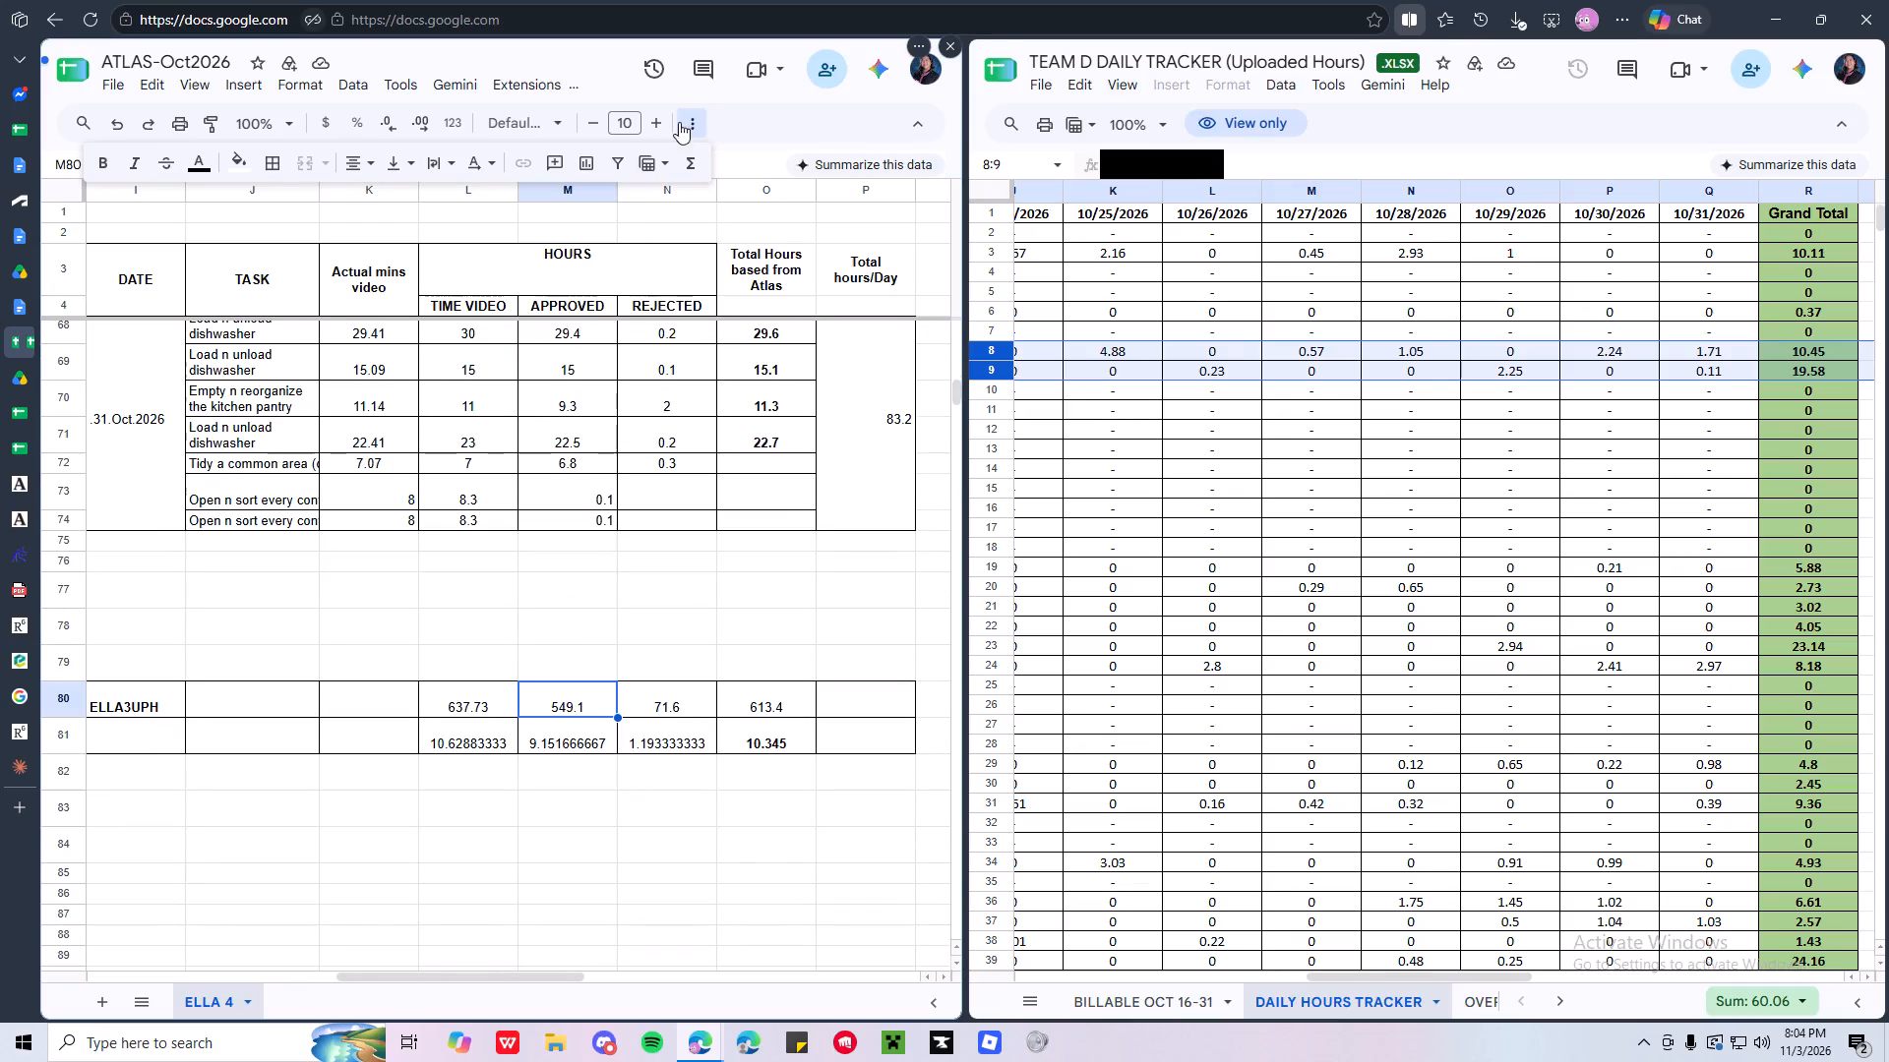
left_click(691, 112)
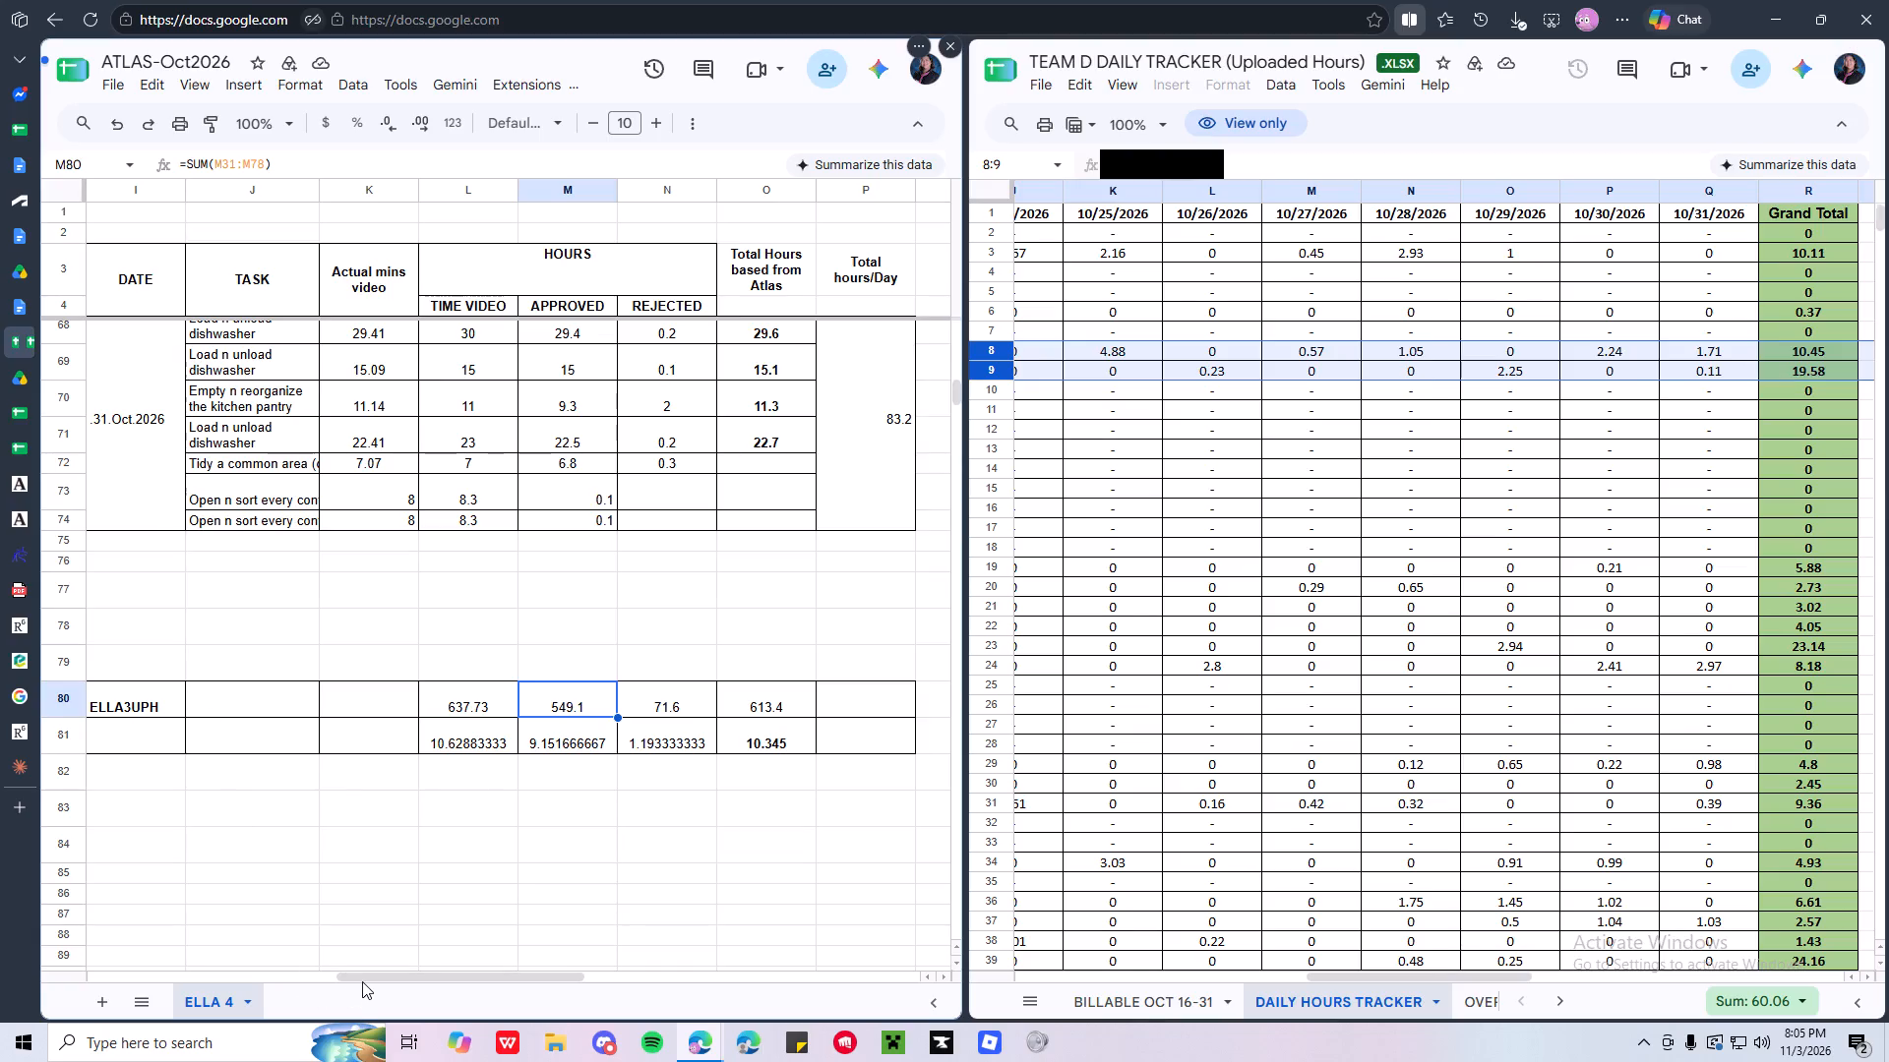
Examine the approved-hours formulas in the ELLA 4, TOTAL 3&4 and Expected payout rows, cells E97 and E99 to E101.
left_click_drag(362, 978, 53, 945)
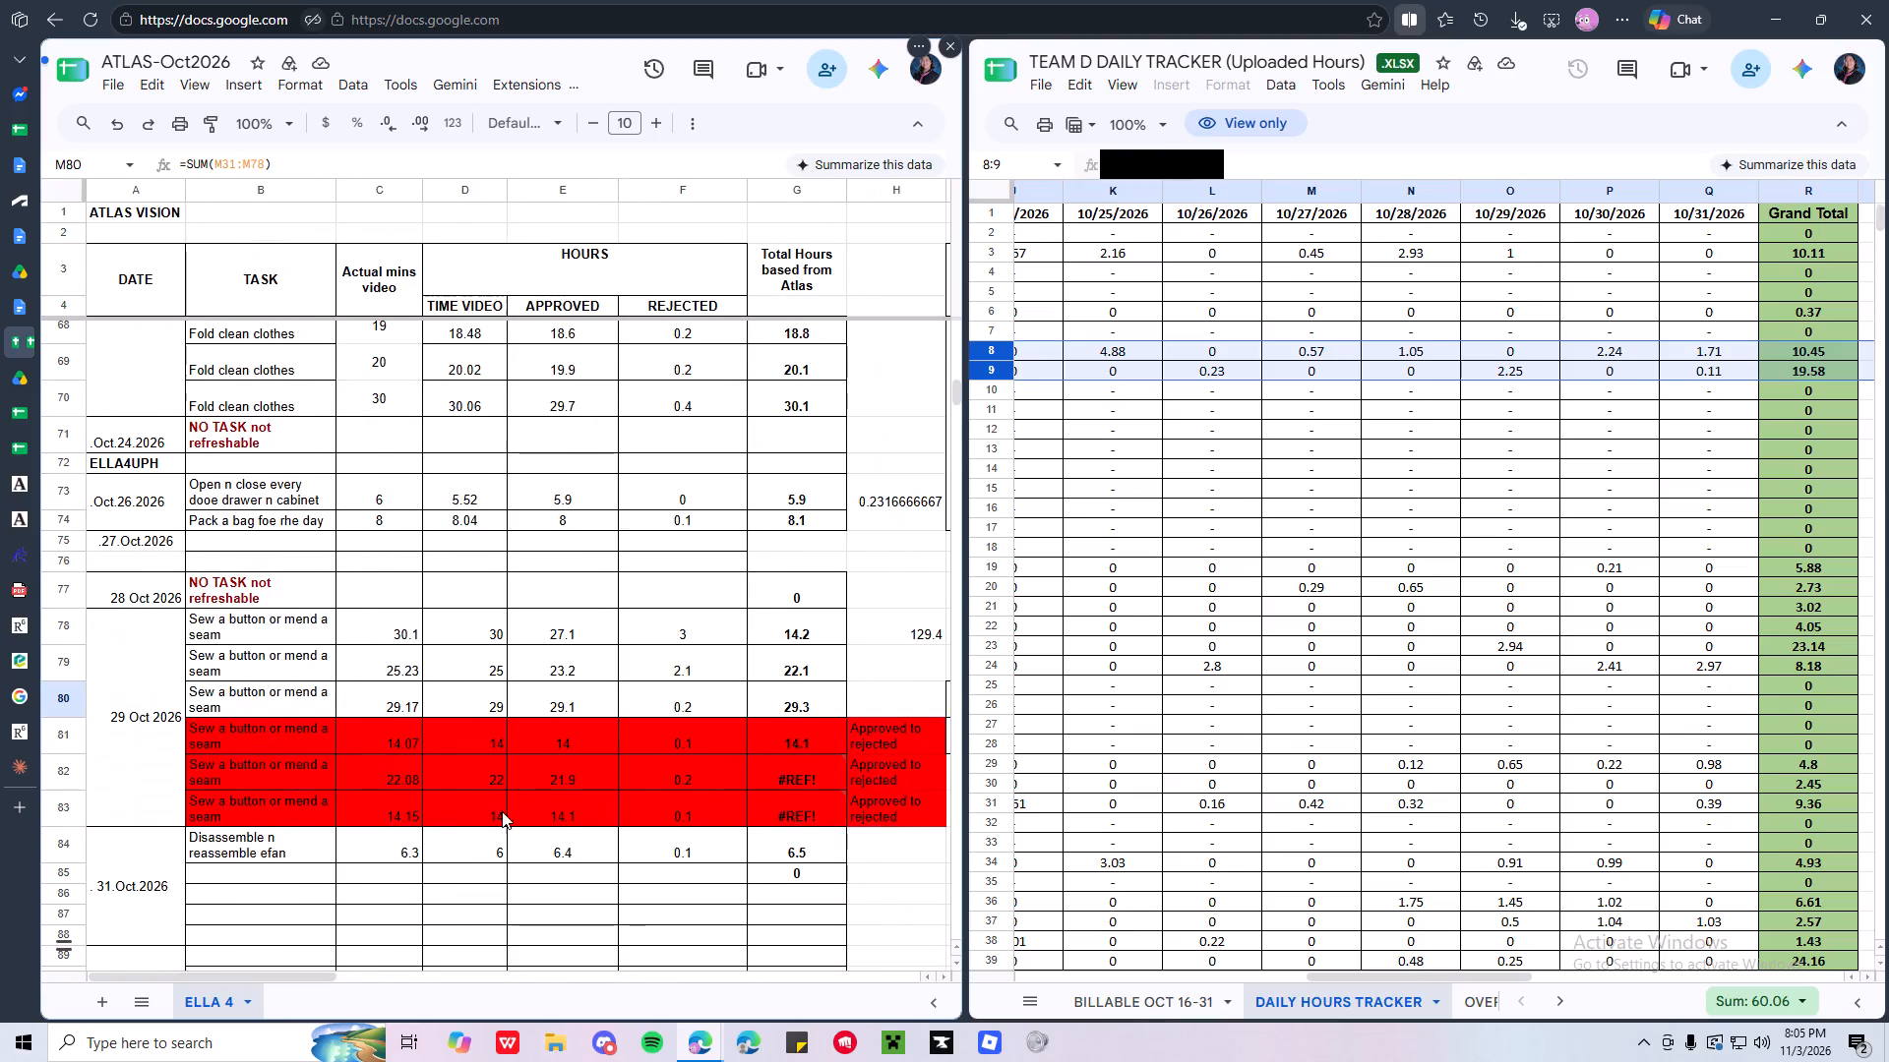
scroll(502, 811, "down", 4)
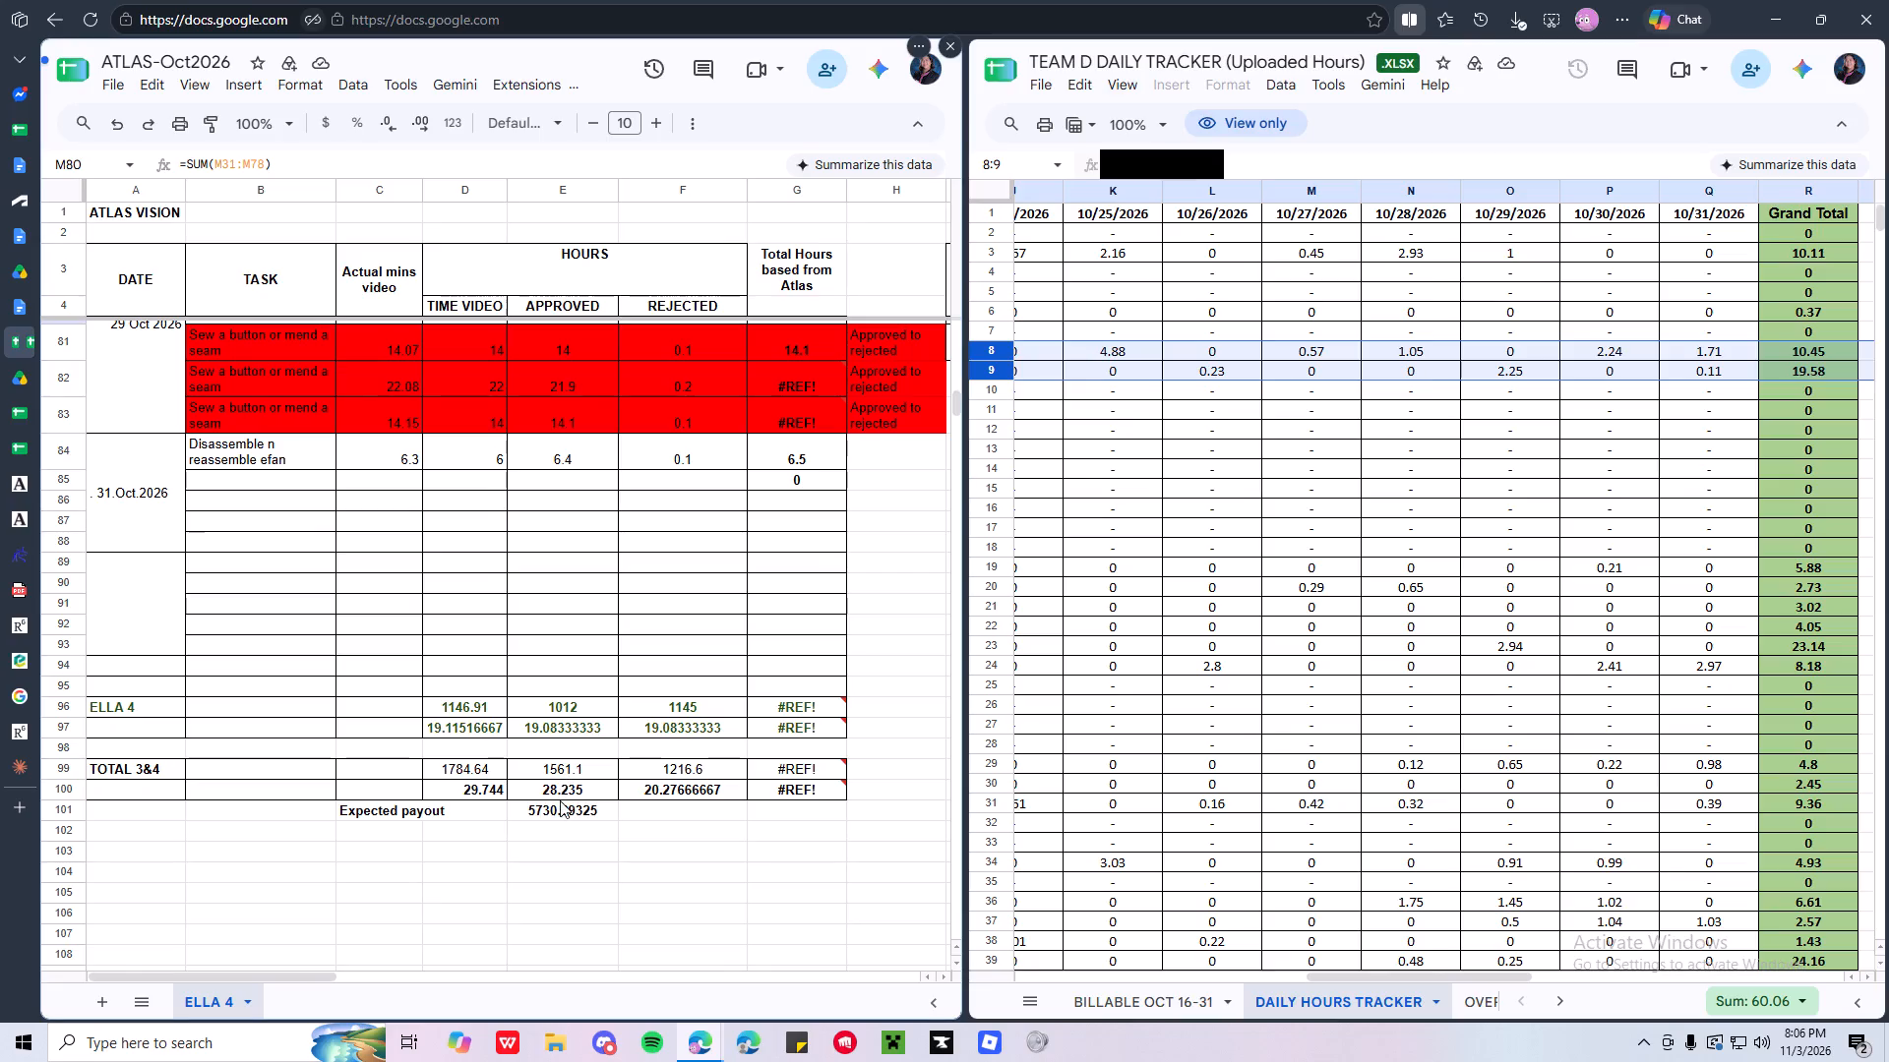
left_click(558, 806)
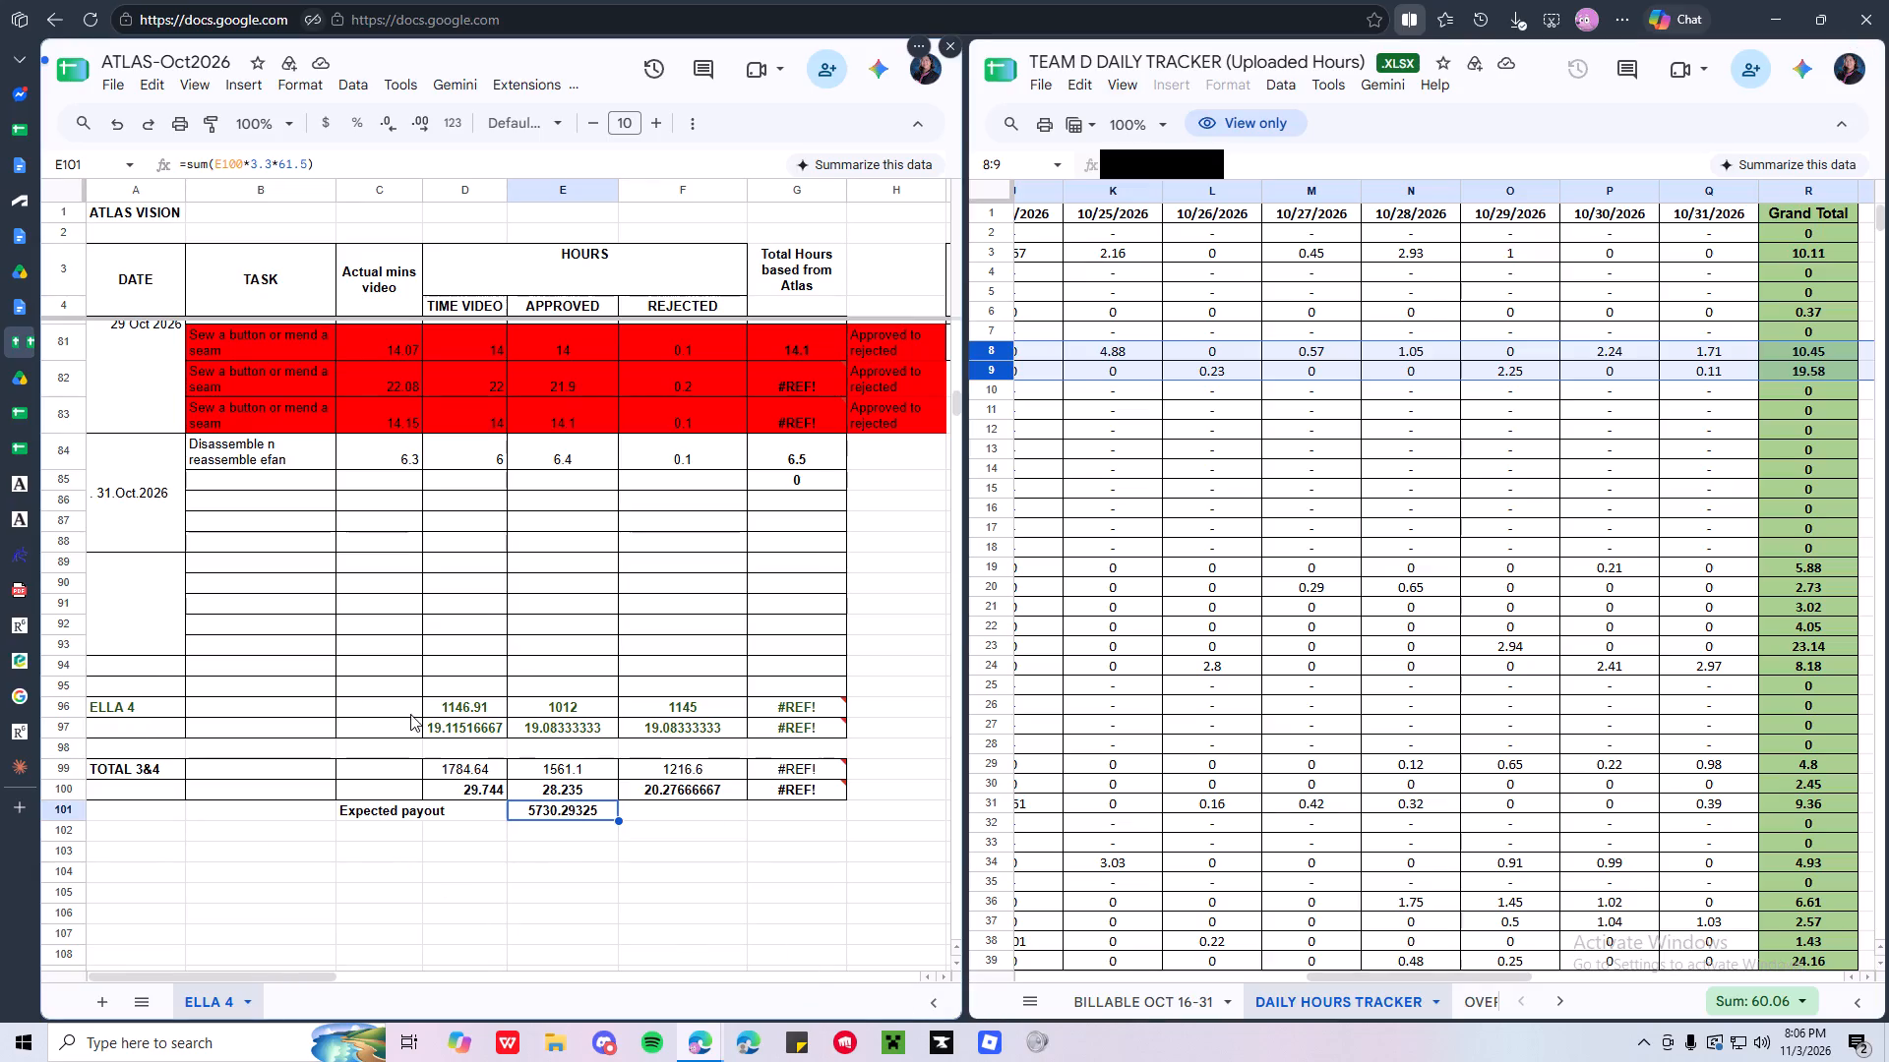
left_click(578, 725)
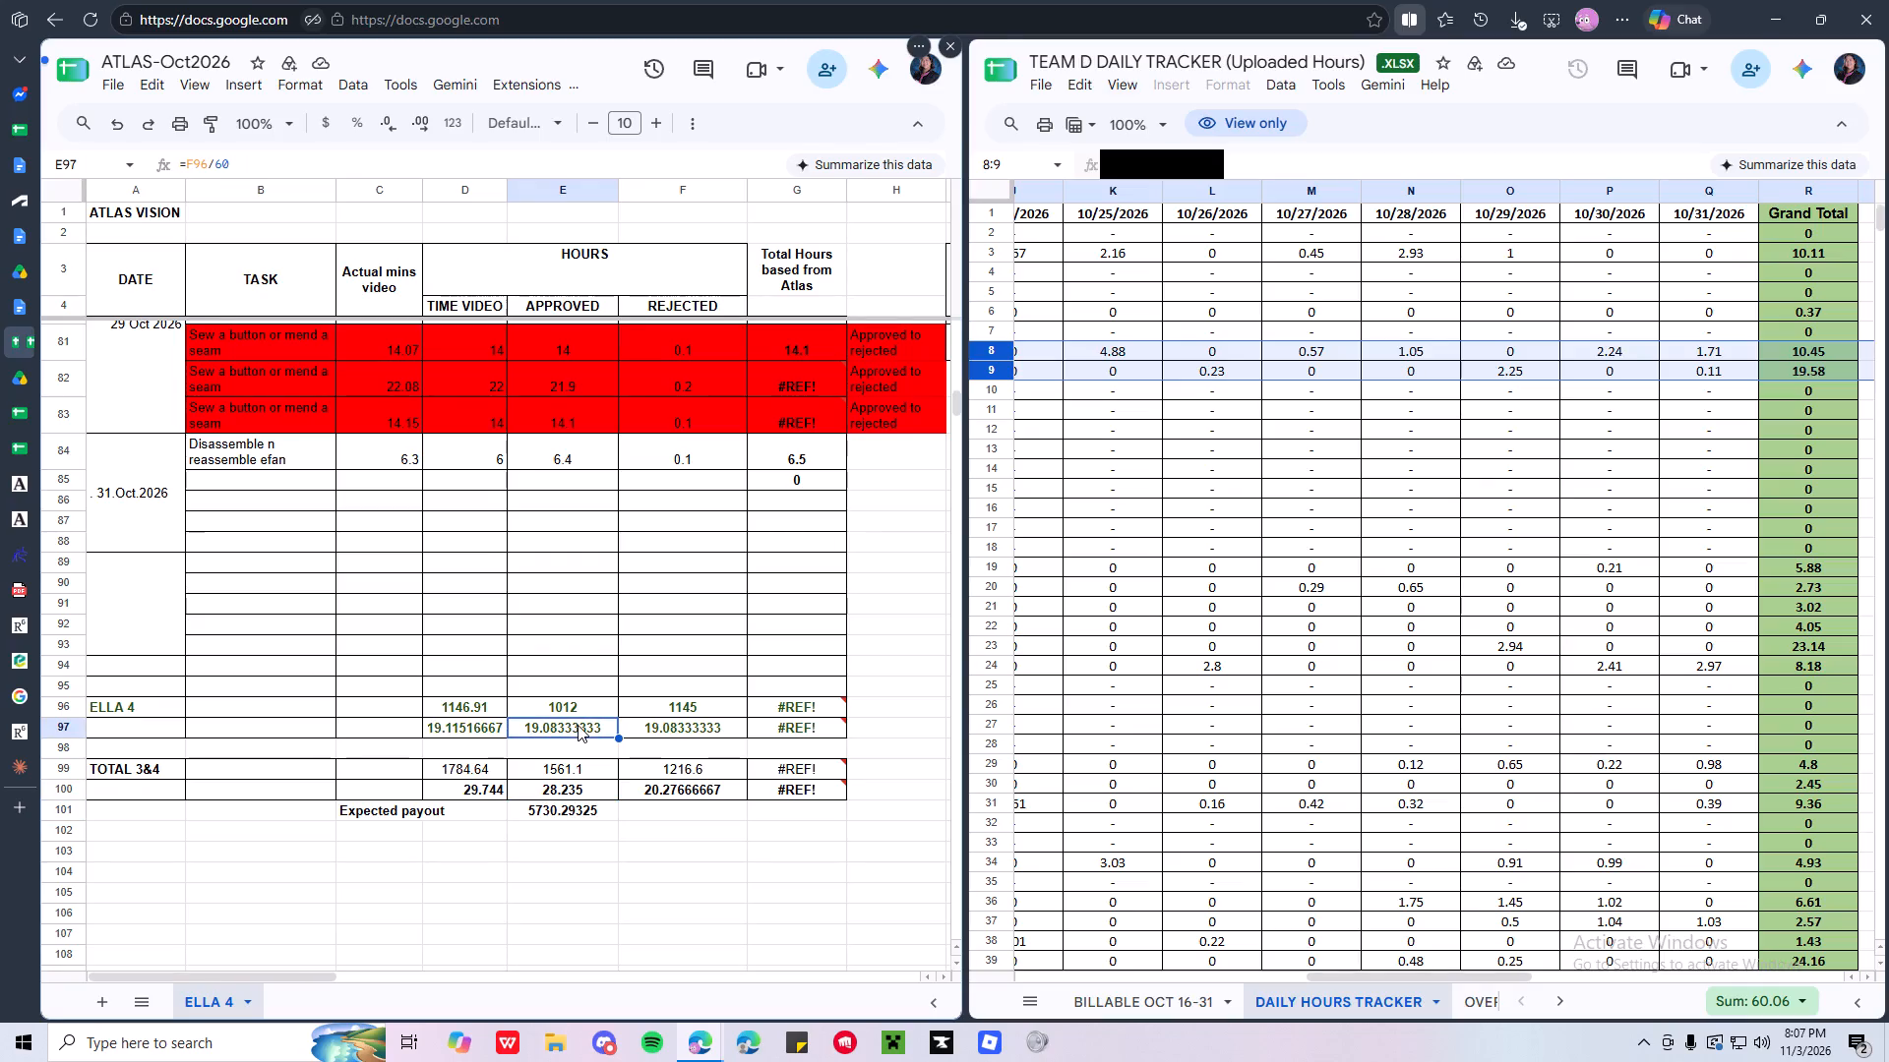
left_click(569, 775)
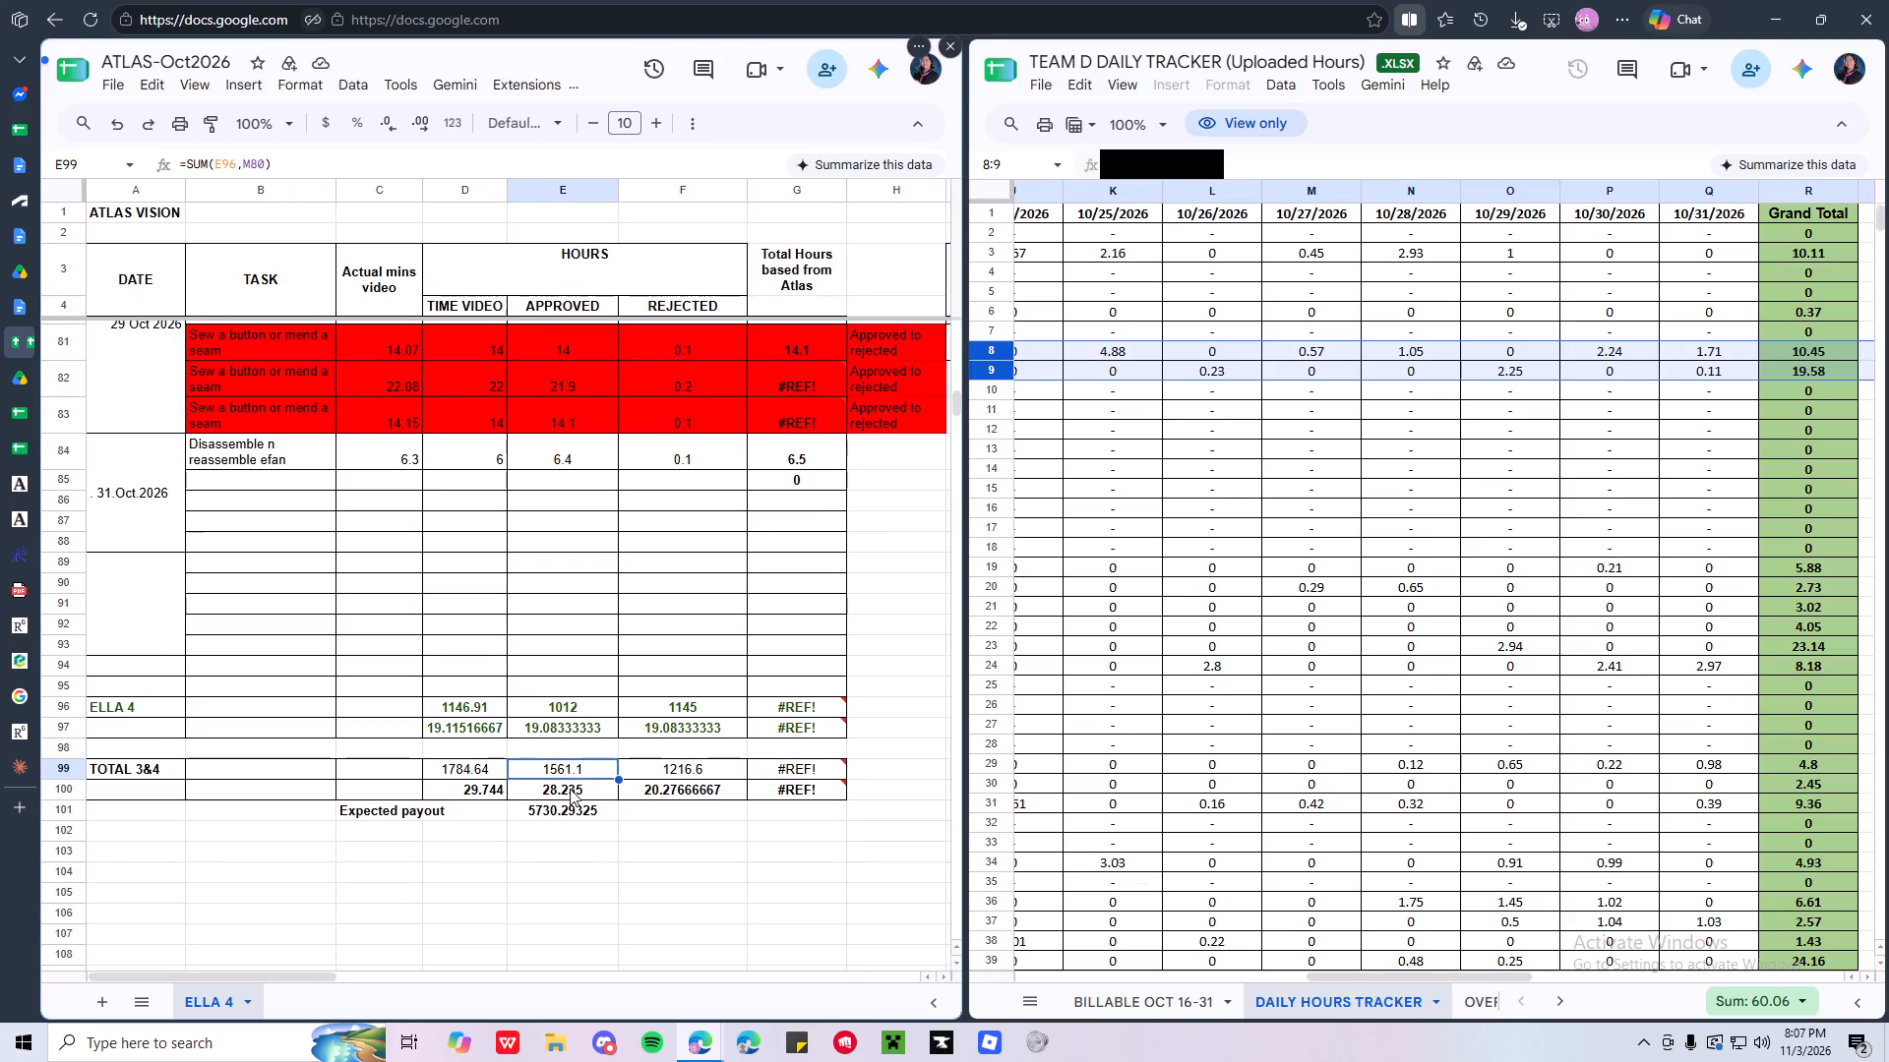
left_click(570, 789)
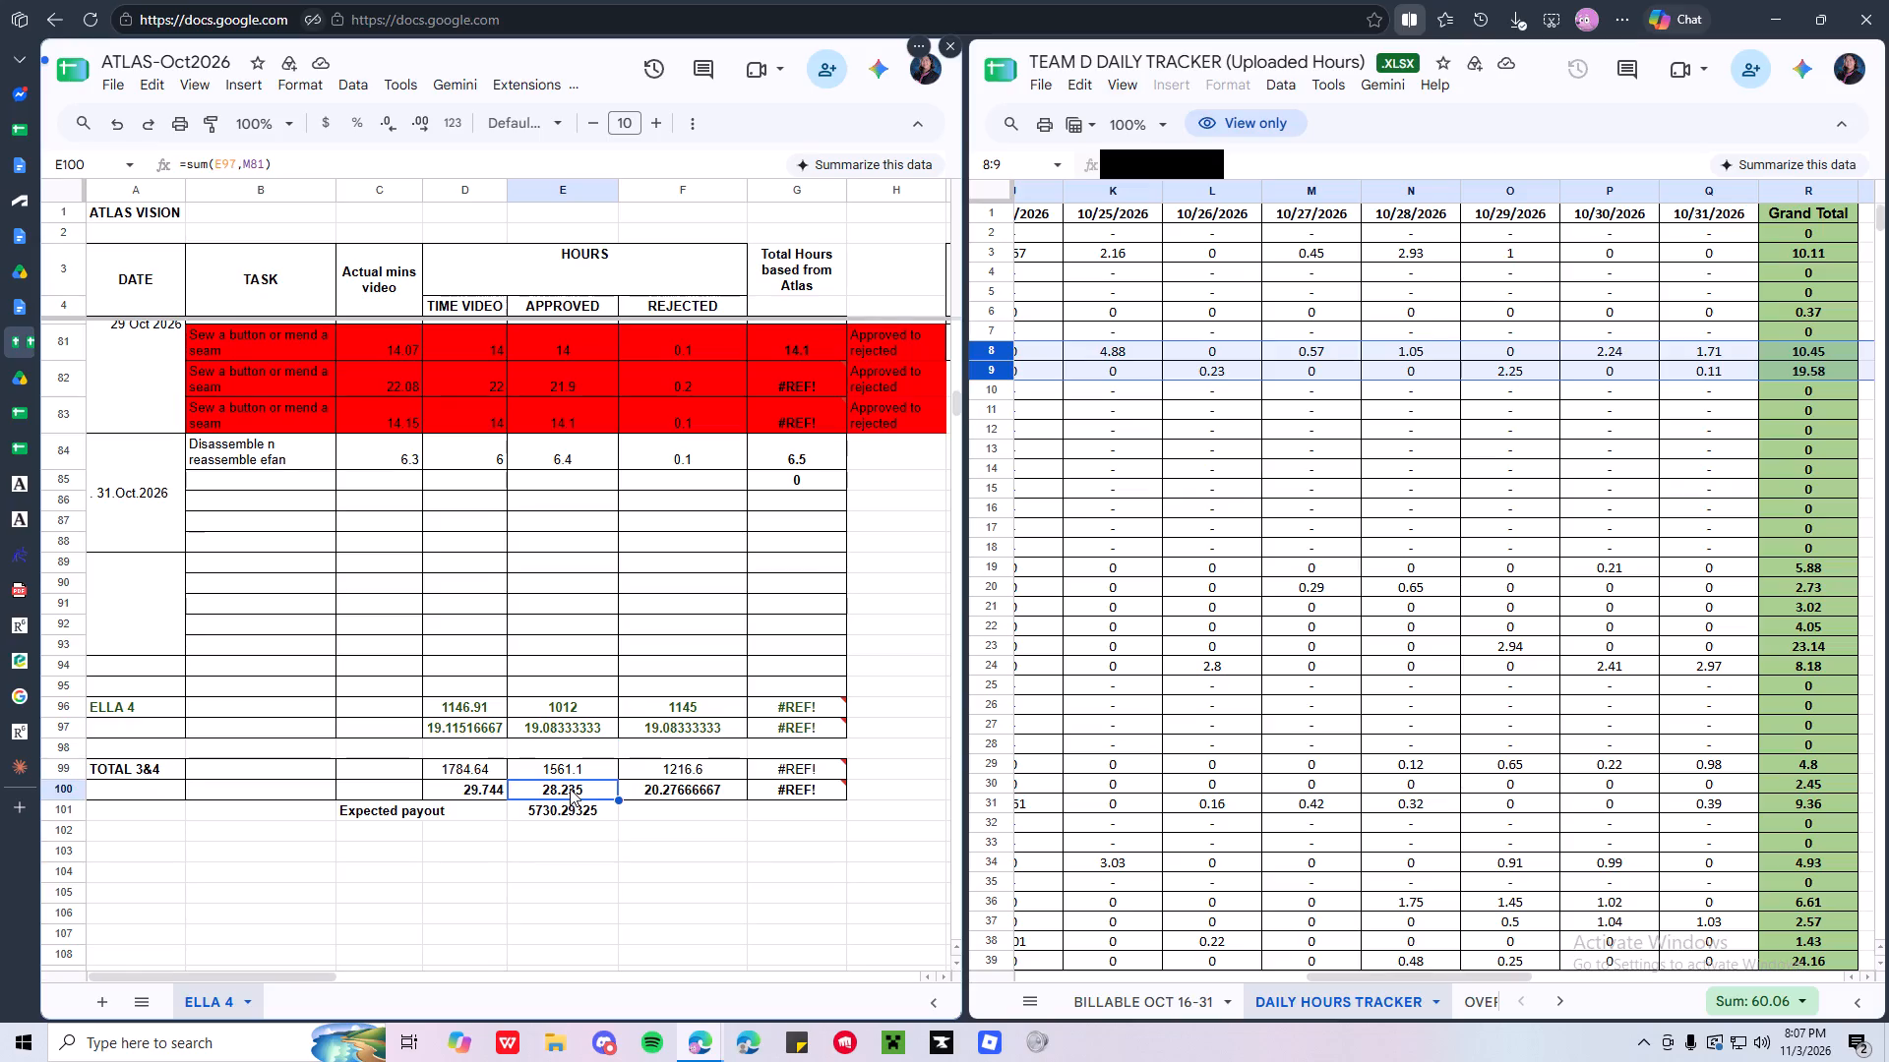
left_click(569, 809)
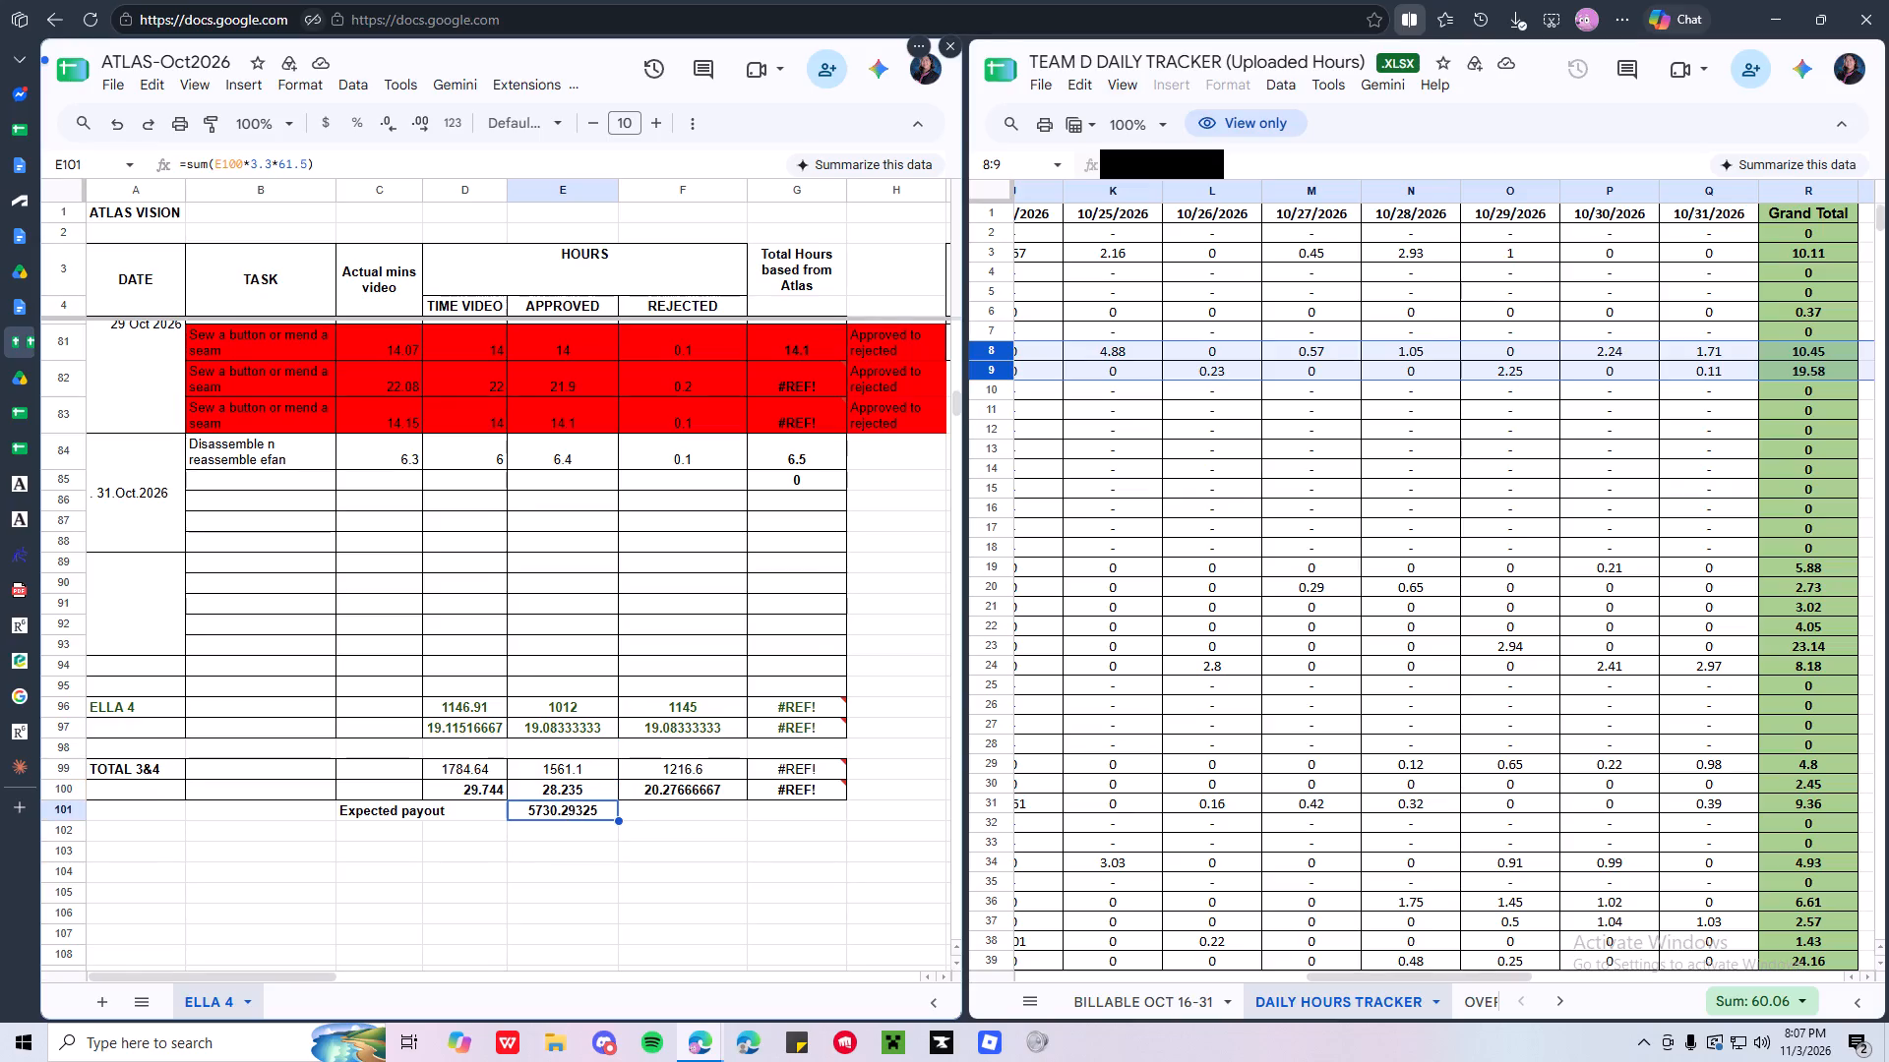
left_click(561, 783)
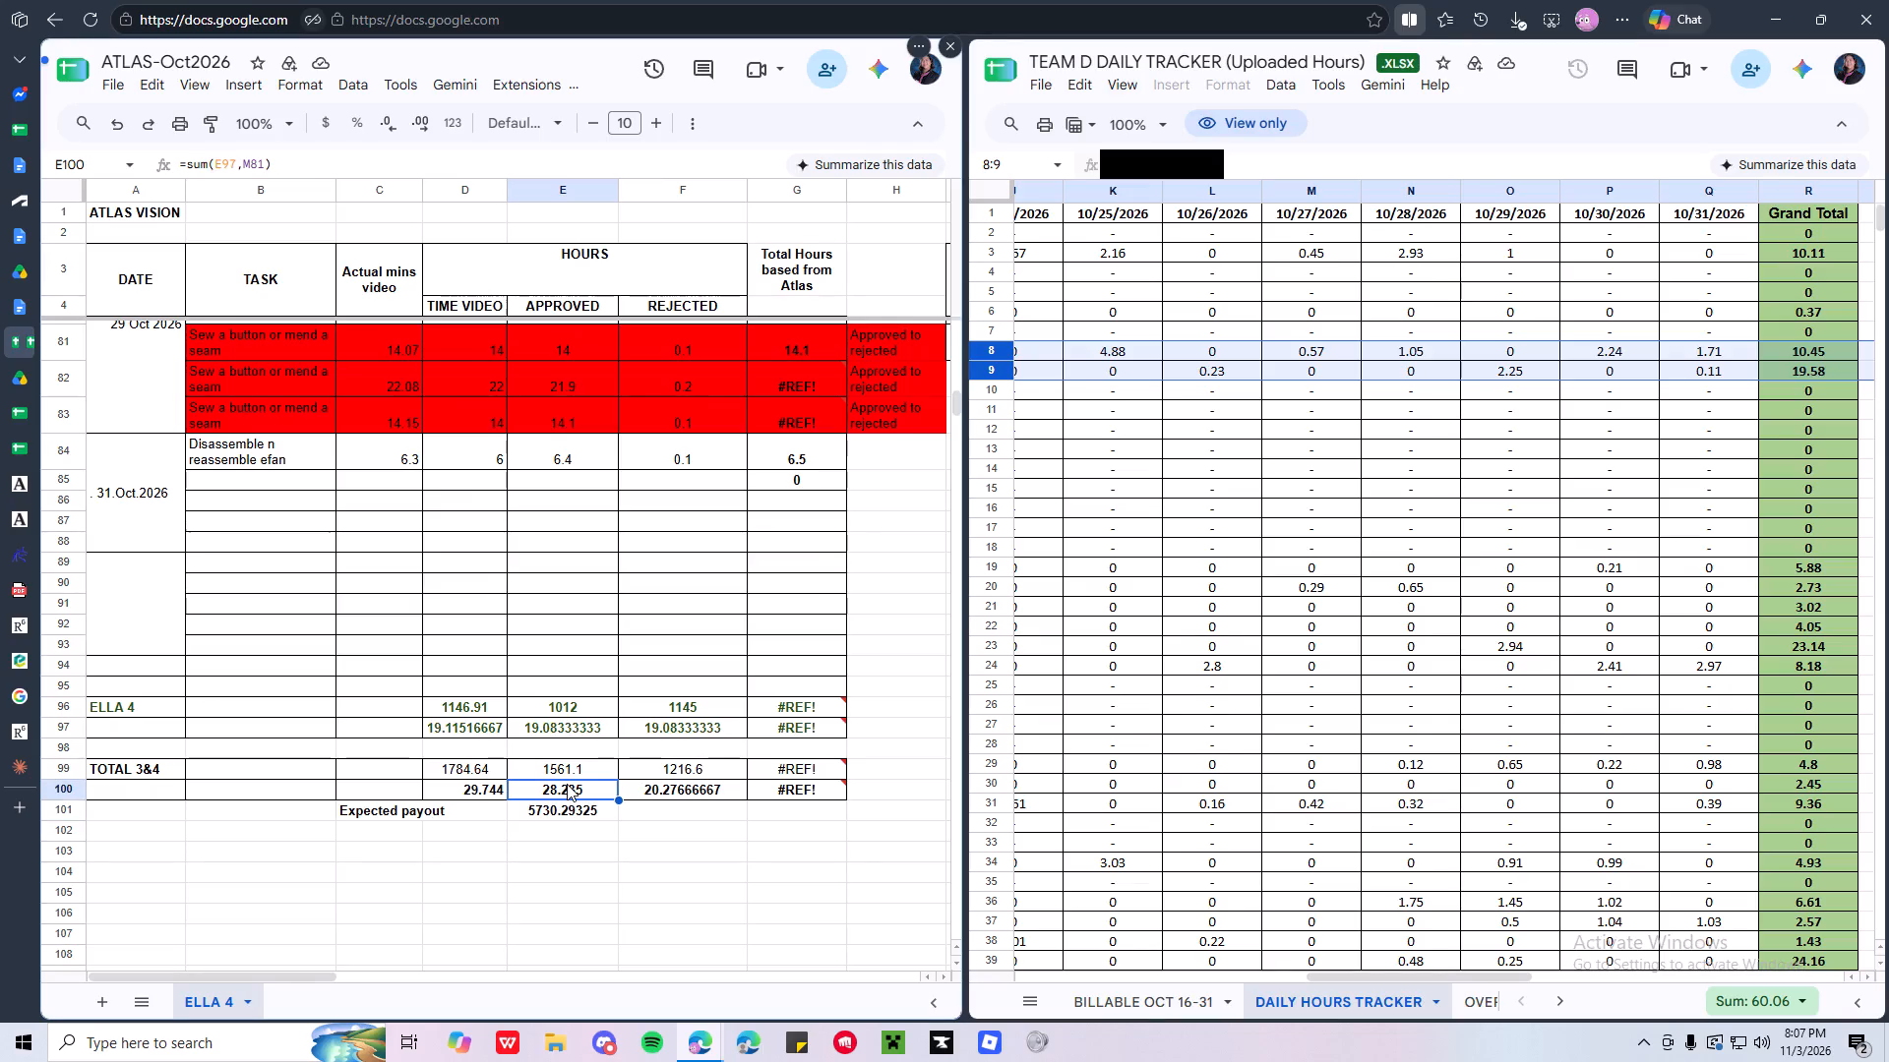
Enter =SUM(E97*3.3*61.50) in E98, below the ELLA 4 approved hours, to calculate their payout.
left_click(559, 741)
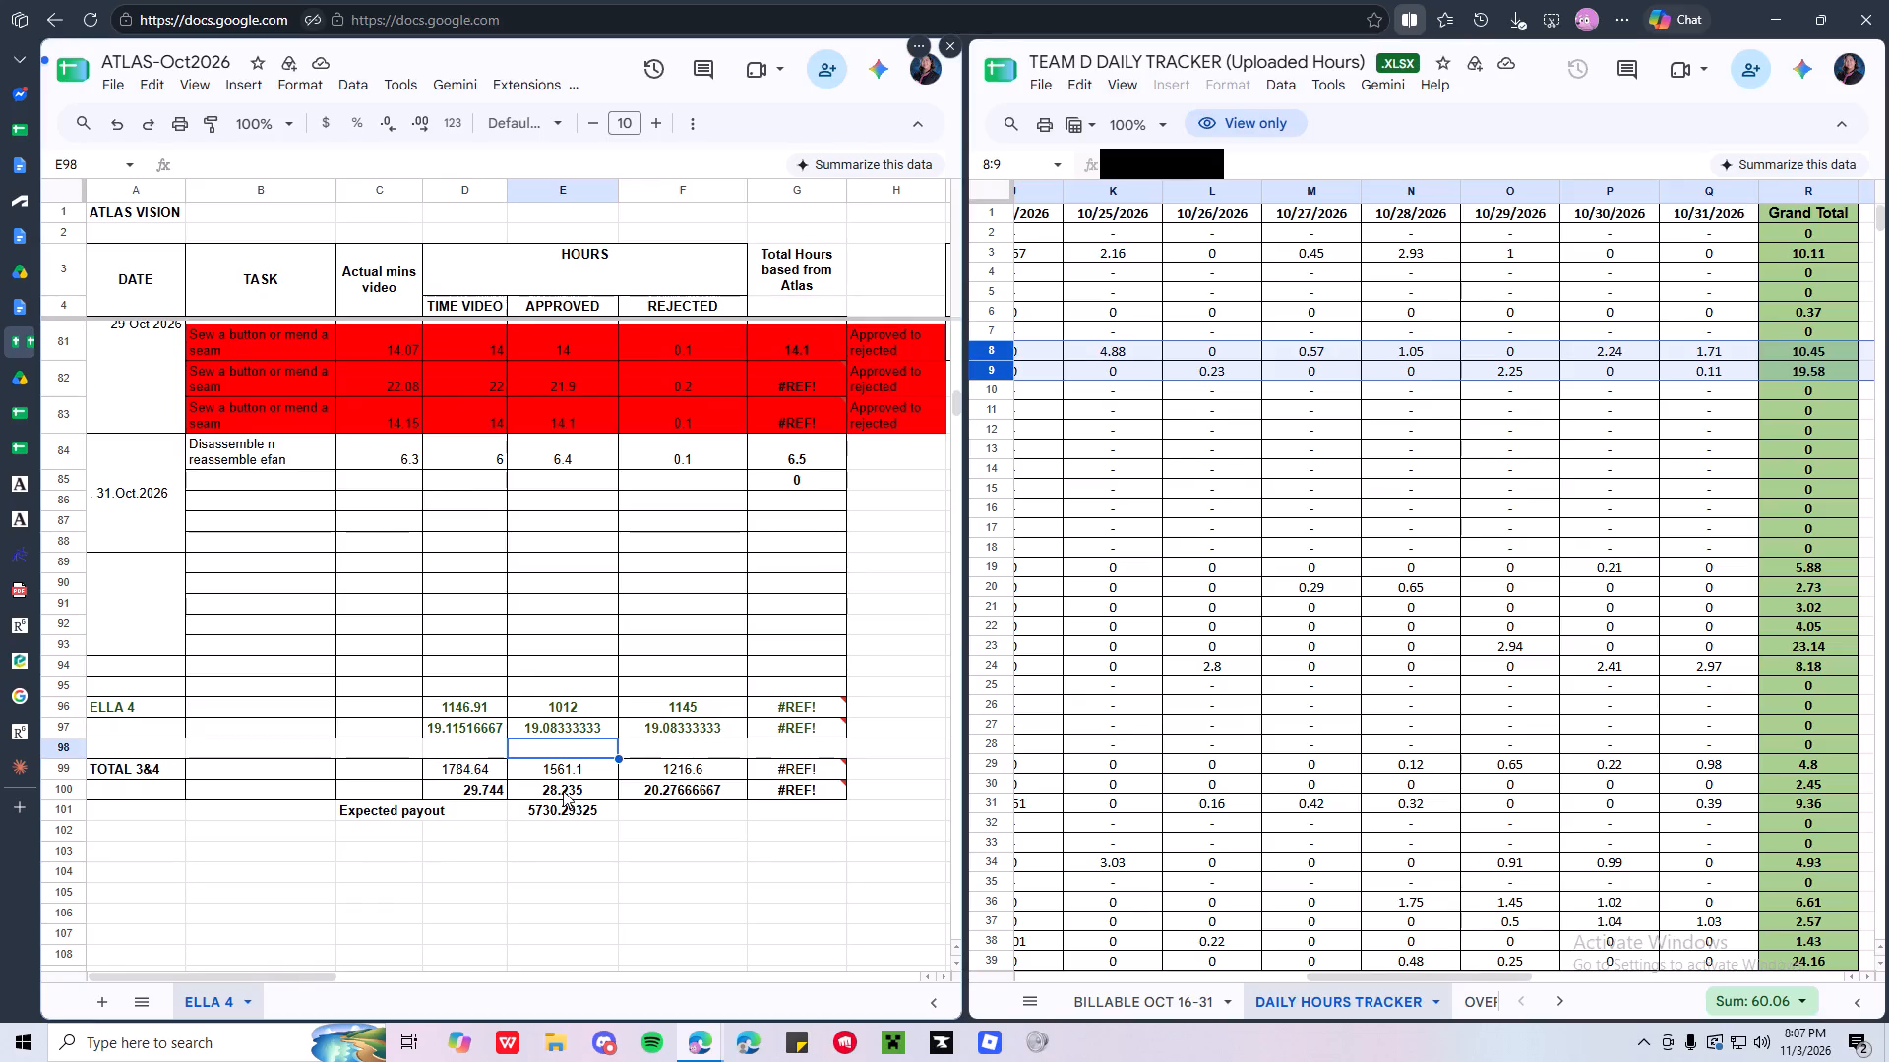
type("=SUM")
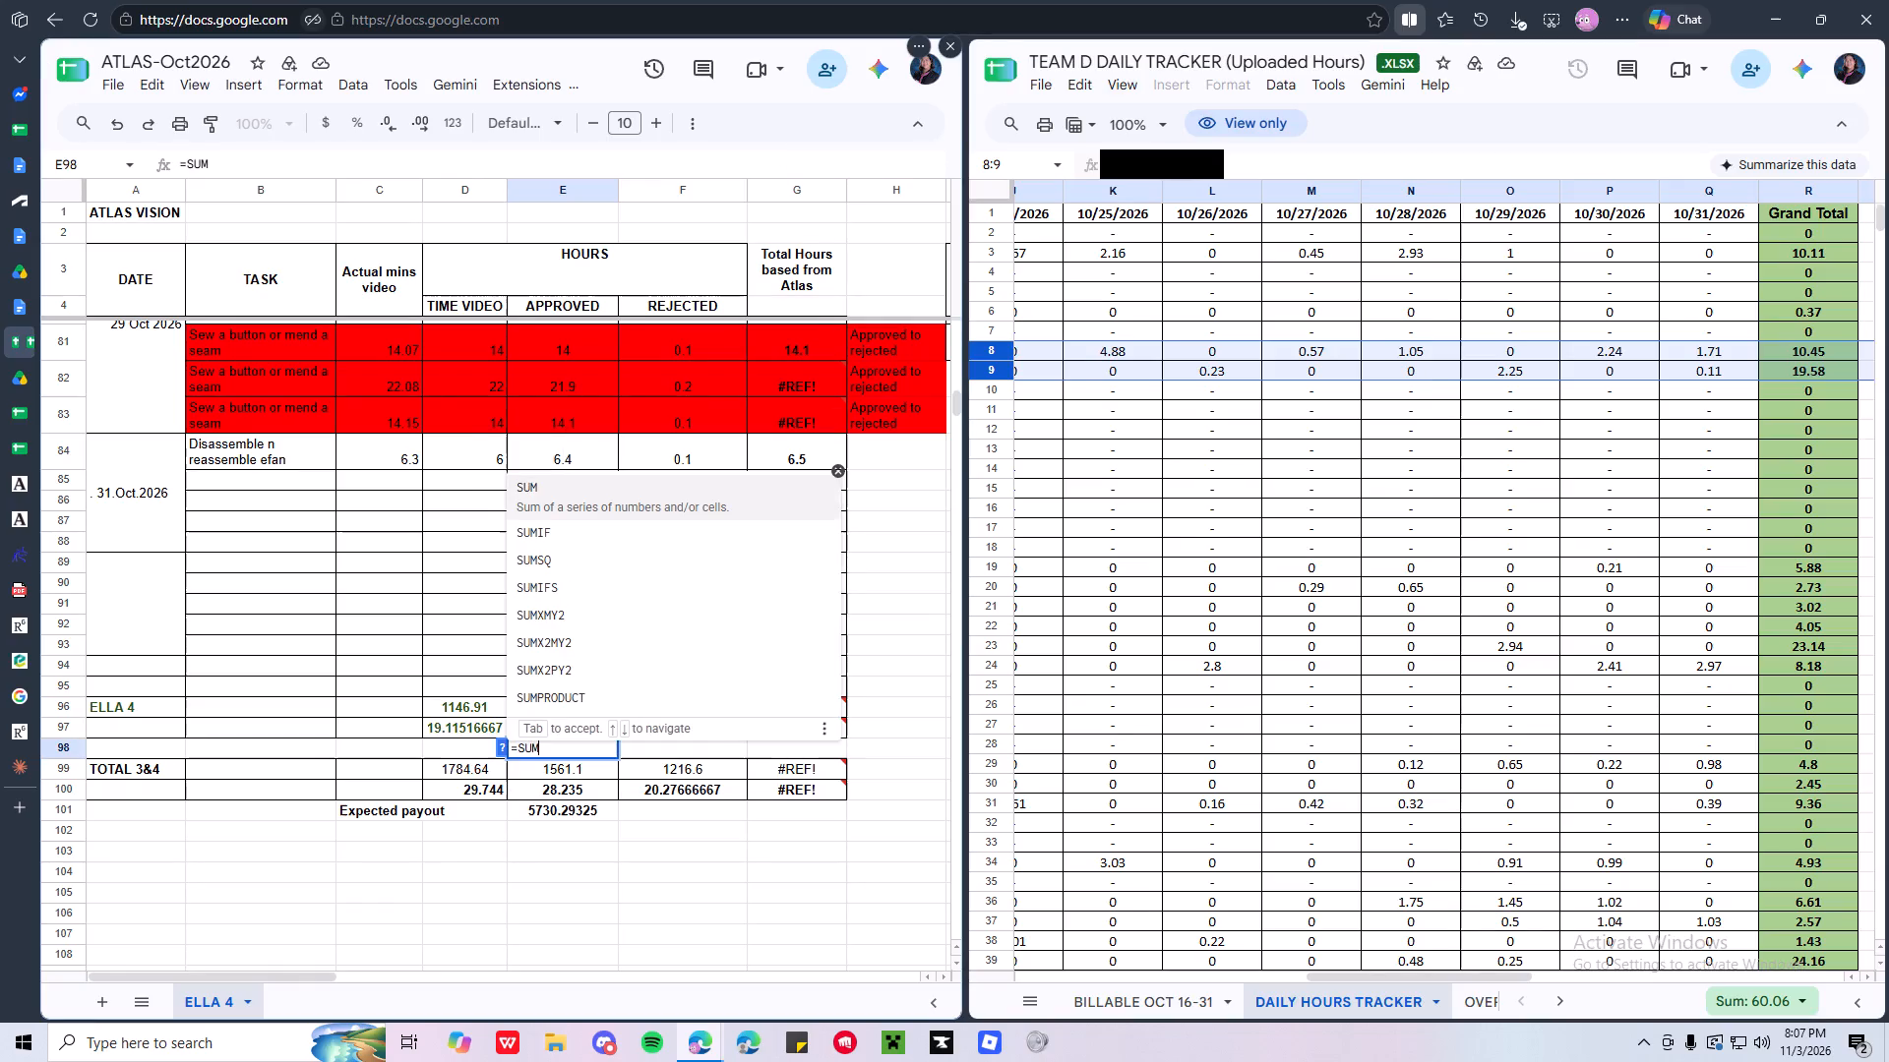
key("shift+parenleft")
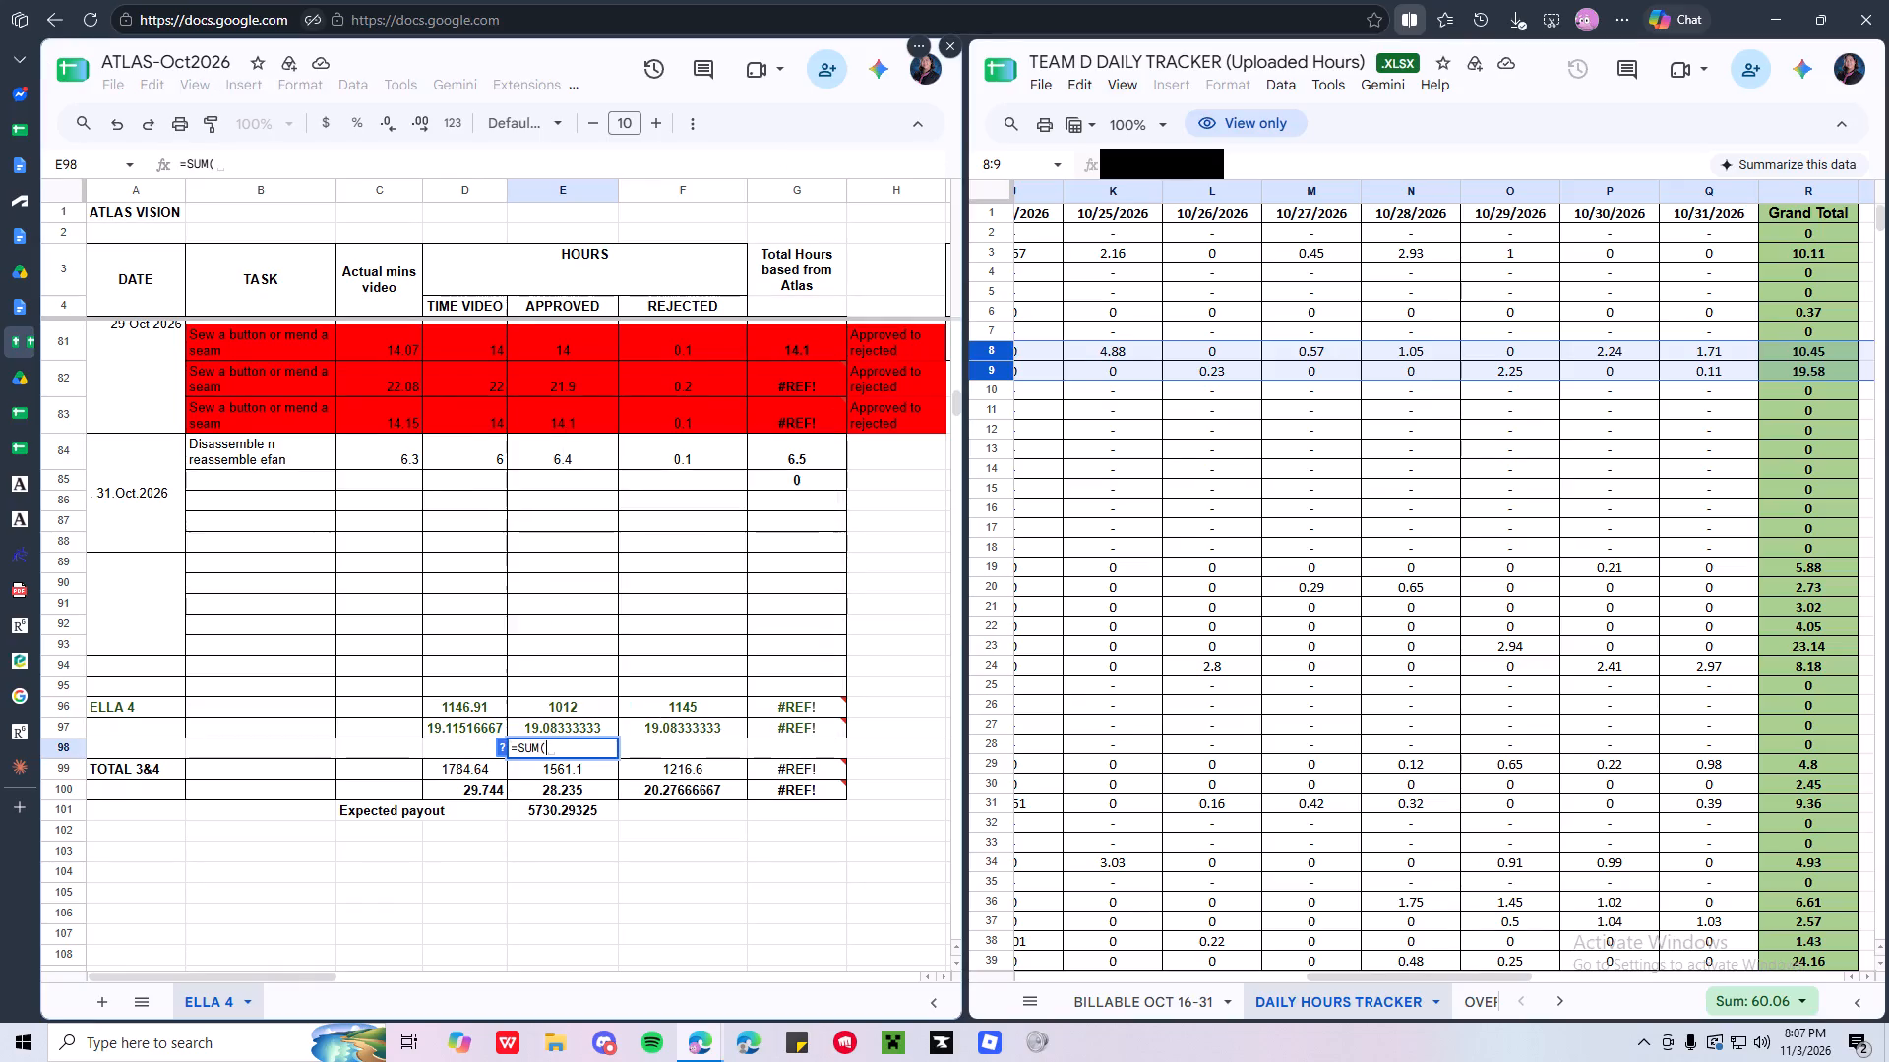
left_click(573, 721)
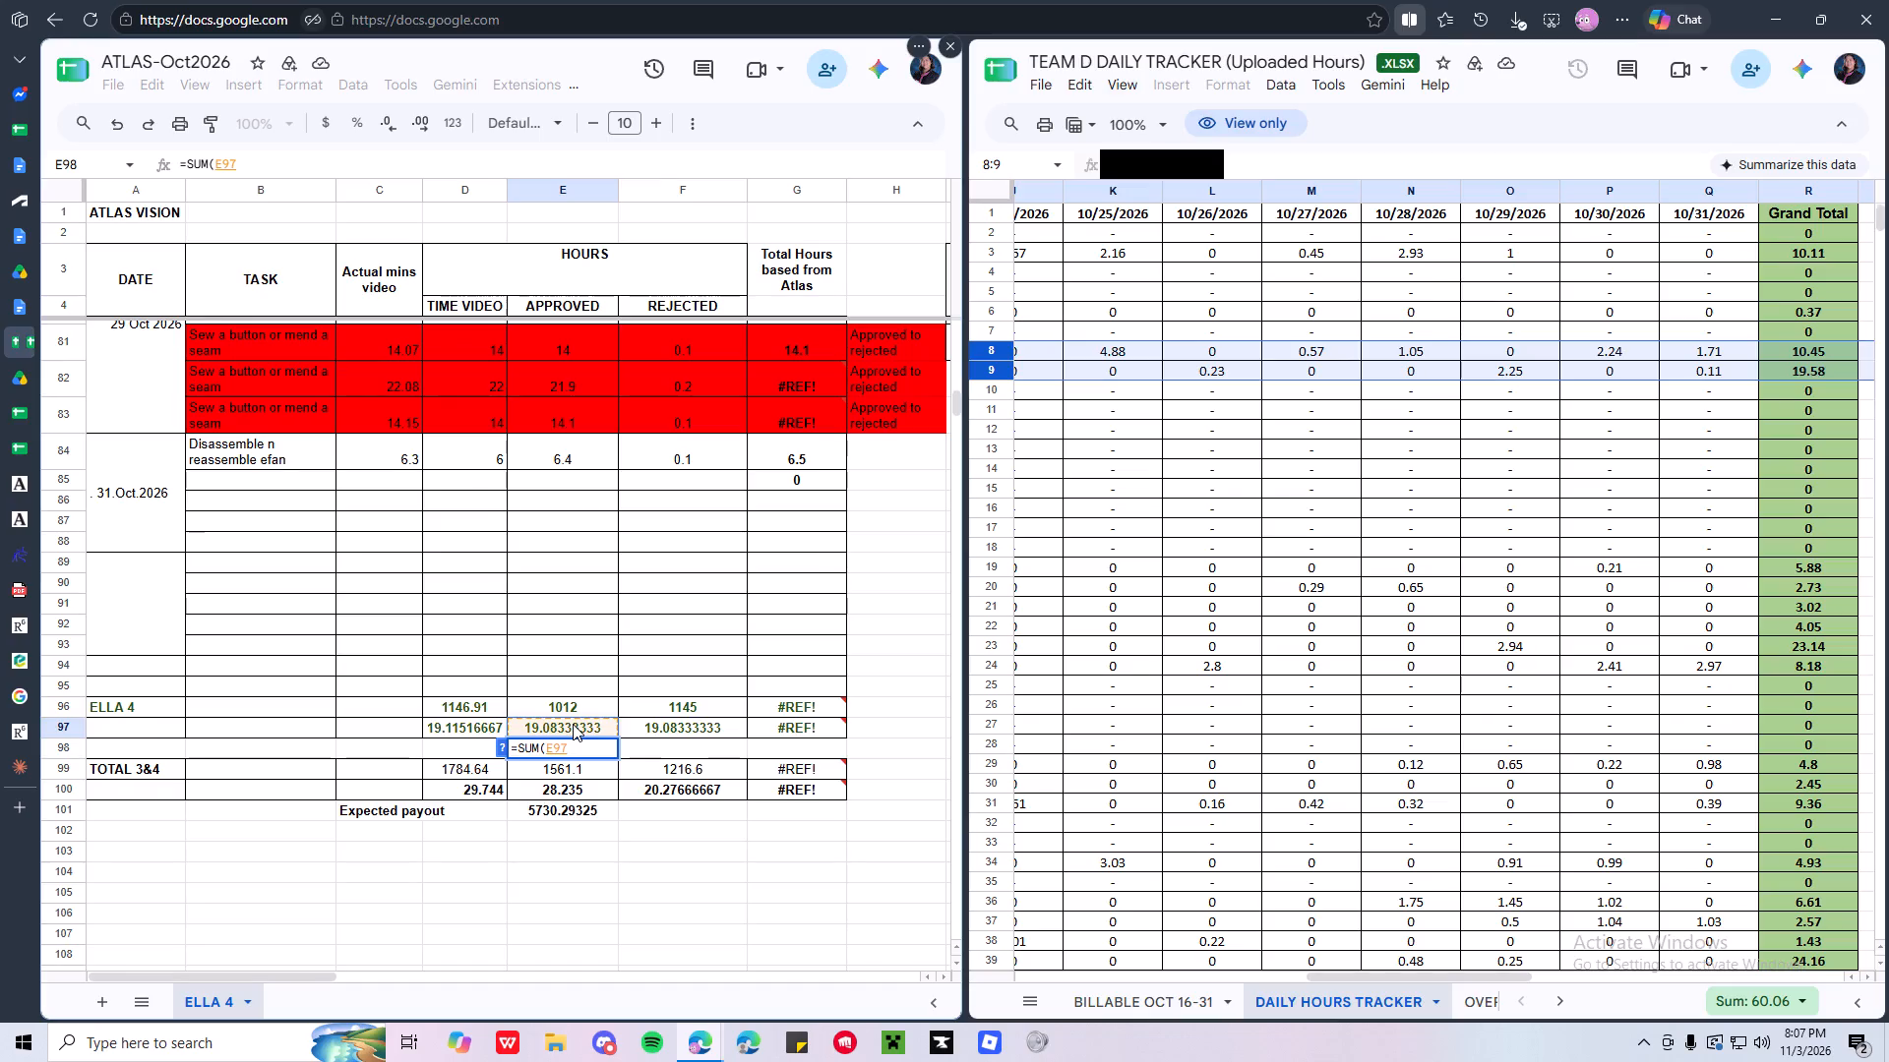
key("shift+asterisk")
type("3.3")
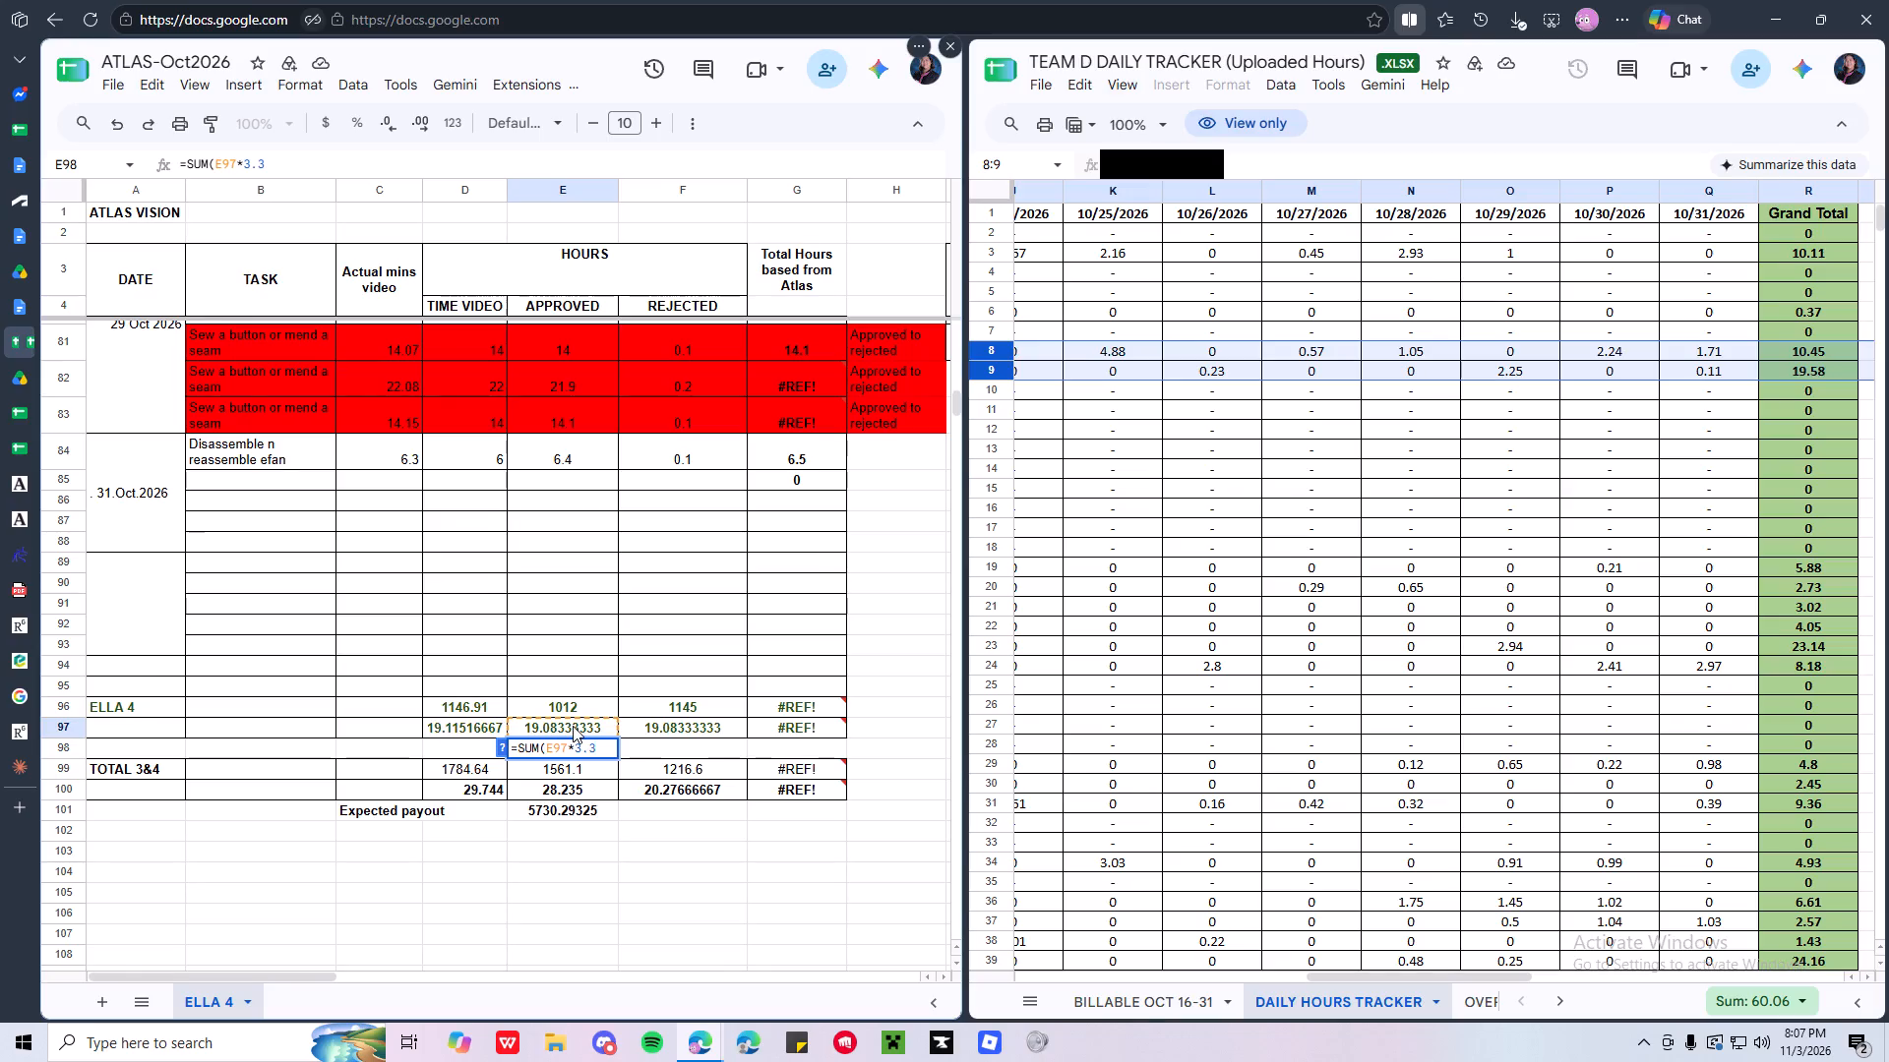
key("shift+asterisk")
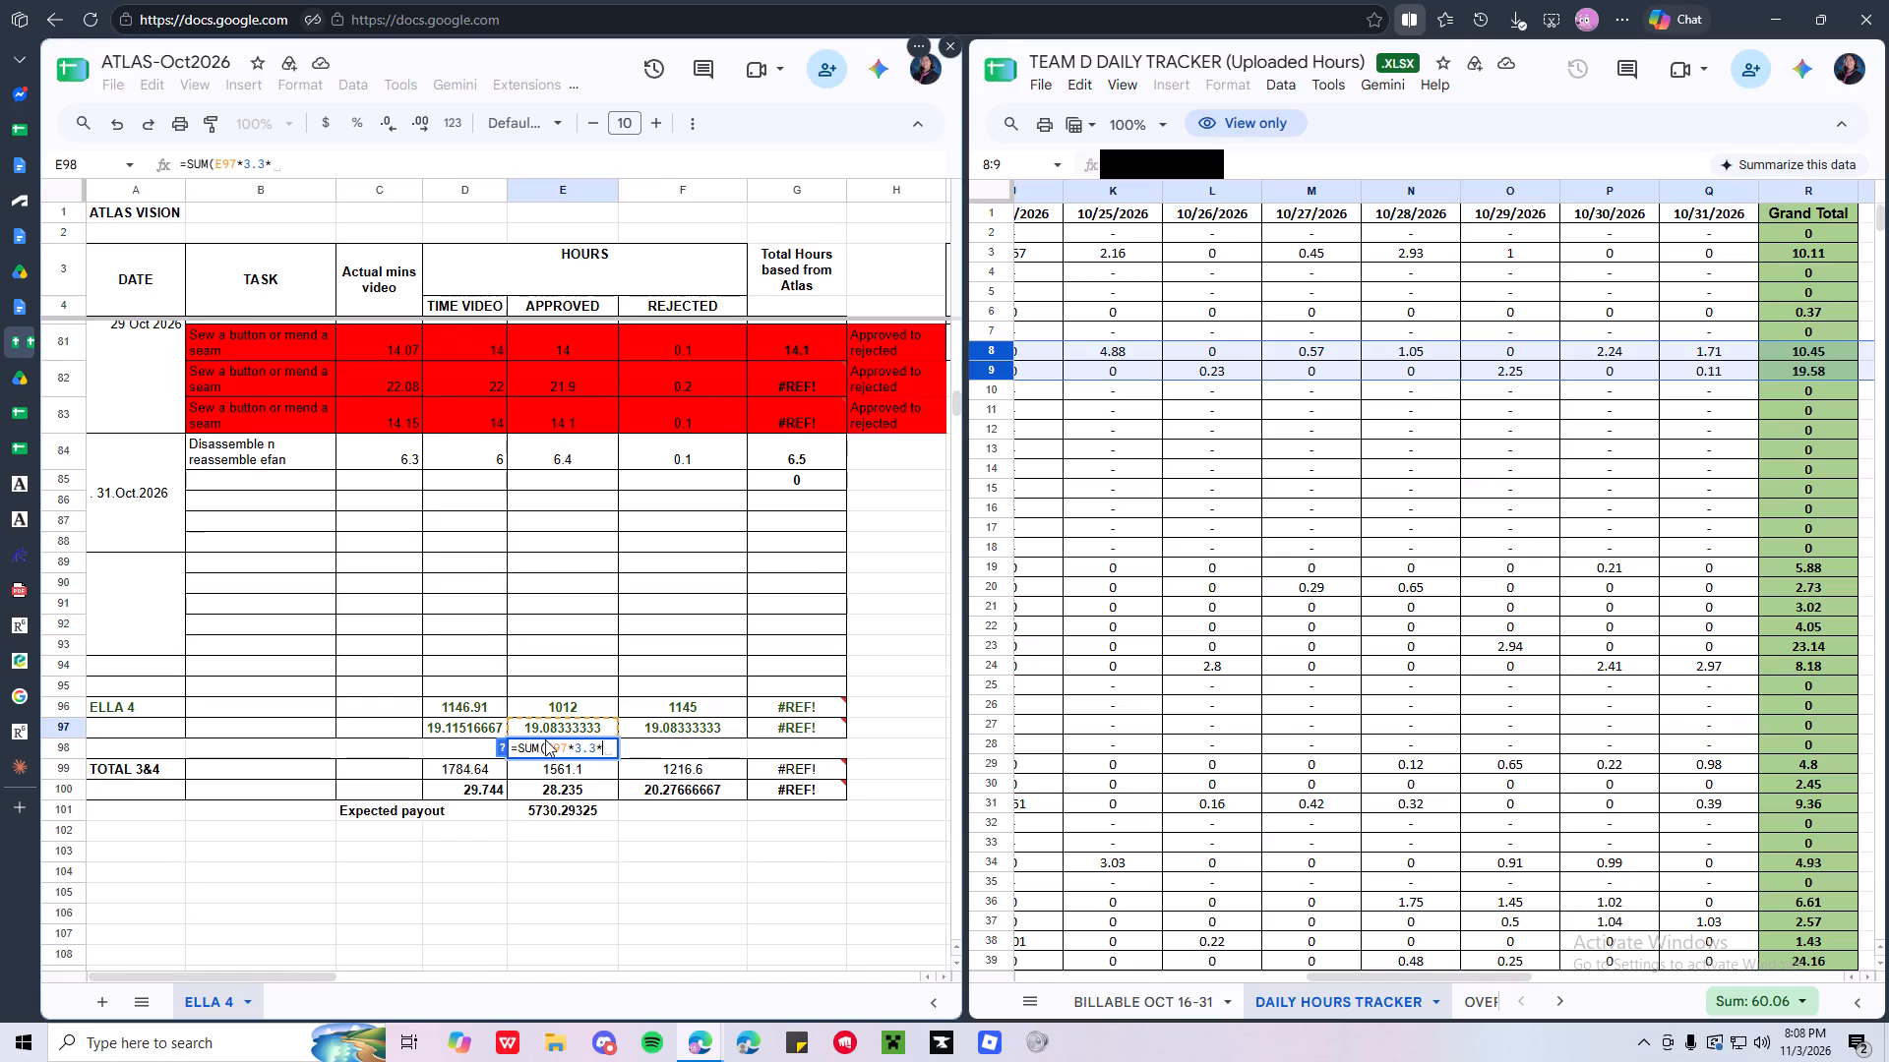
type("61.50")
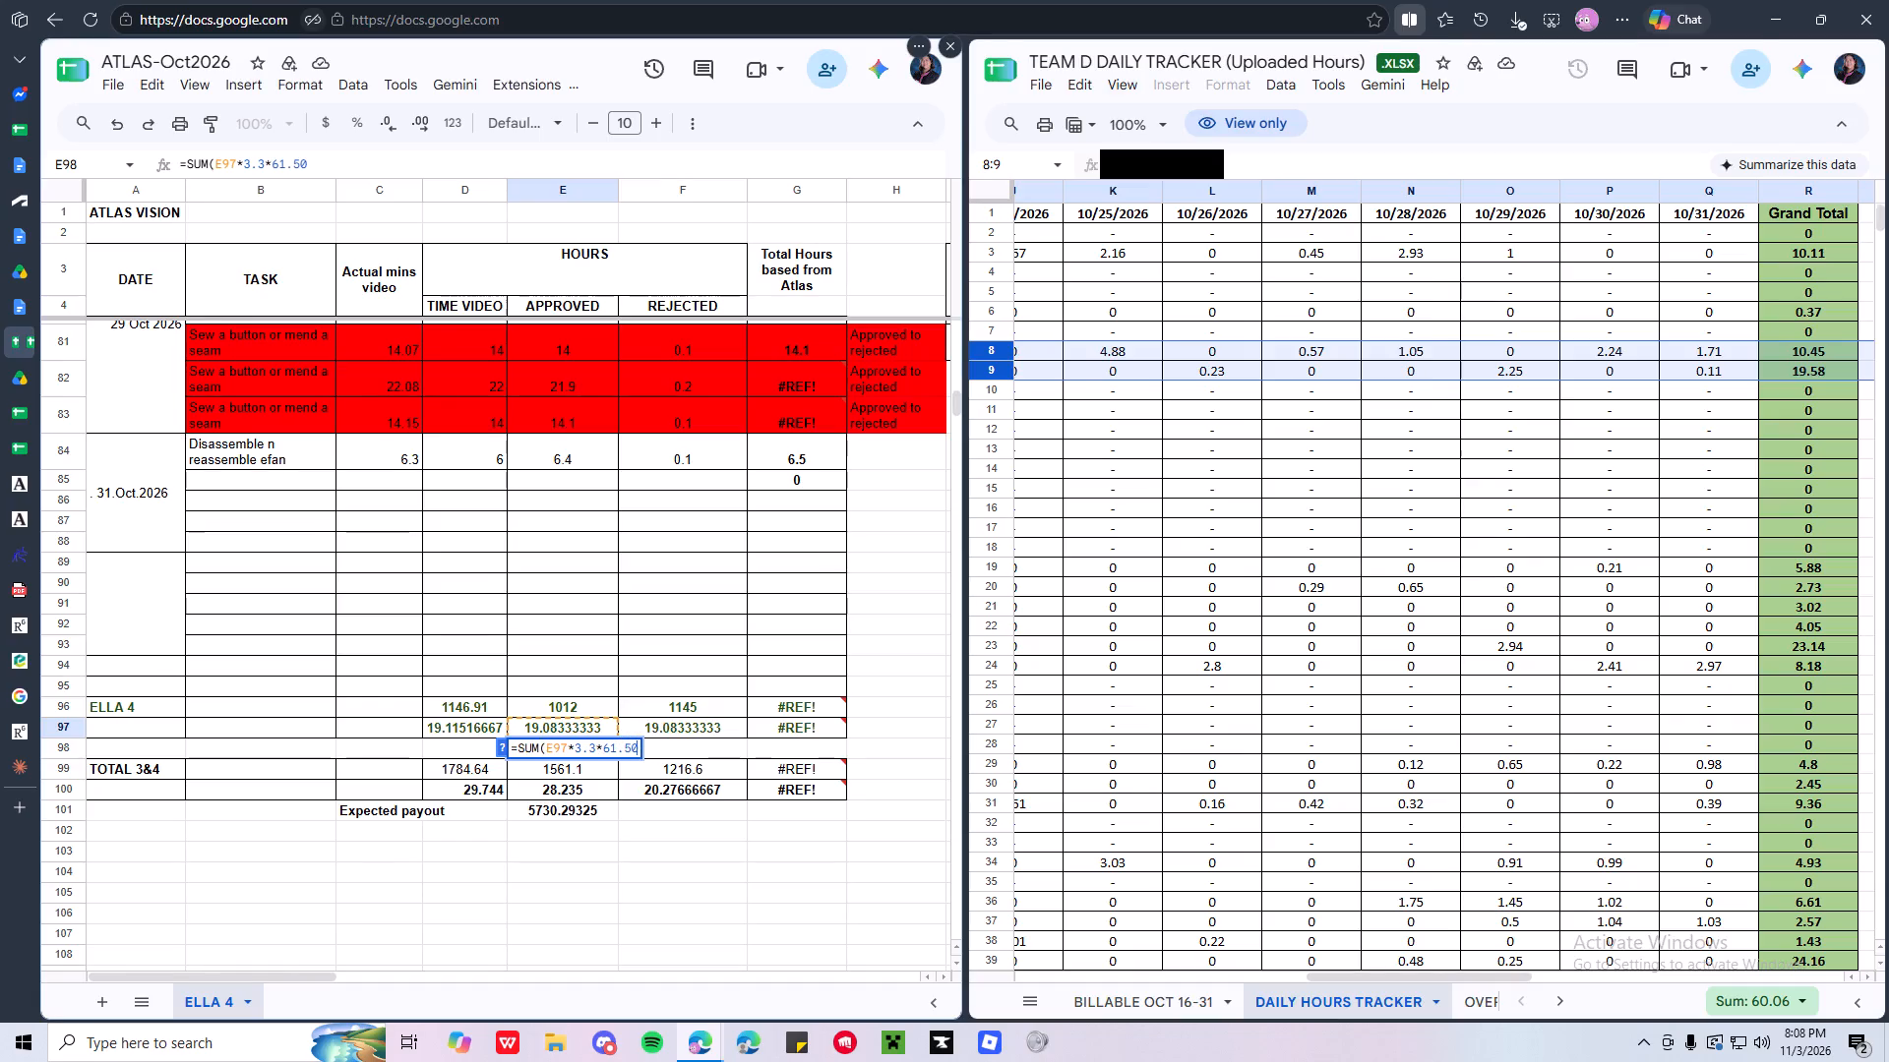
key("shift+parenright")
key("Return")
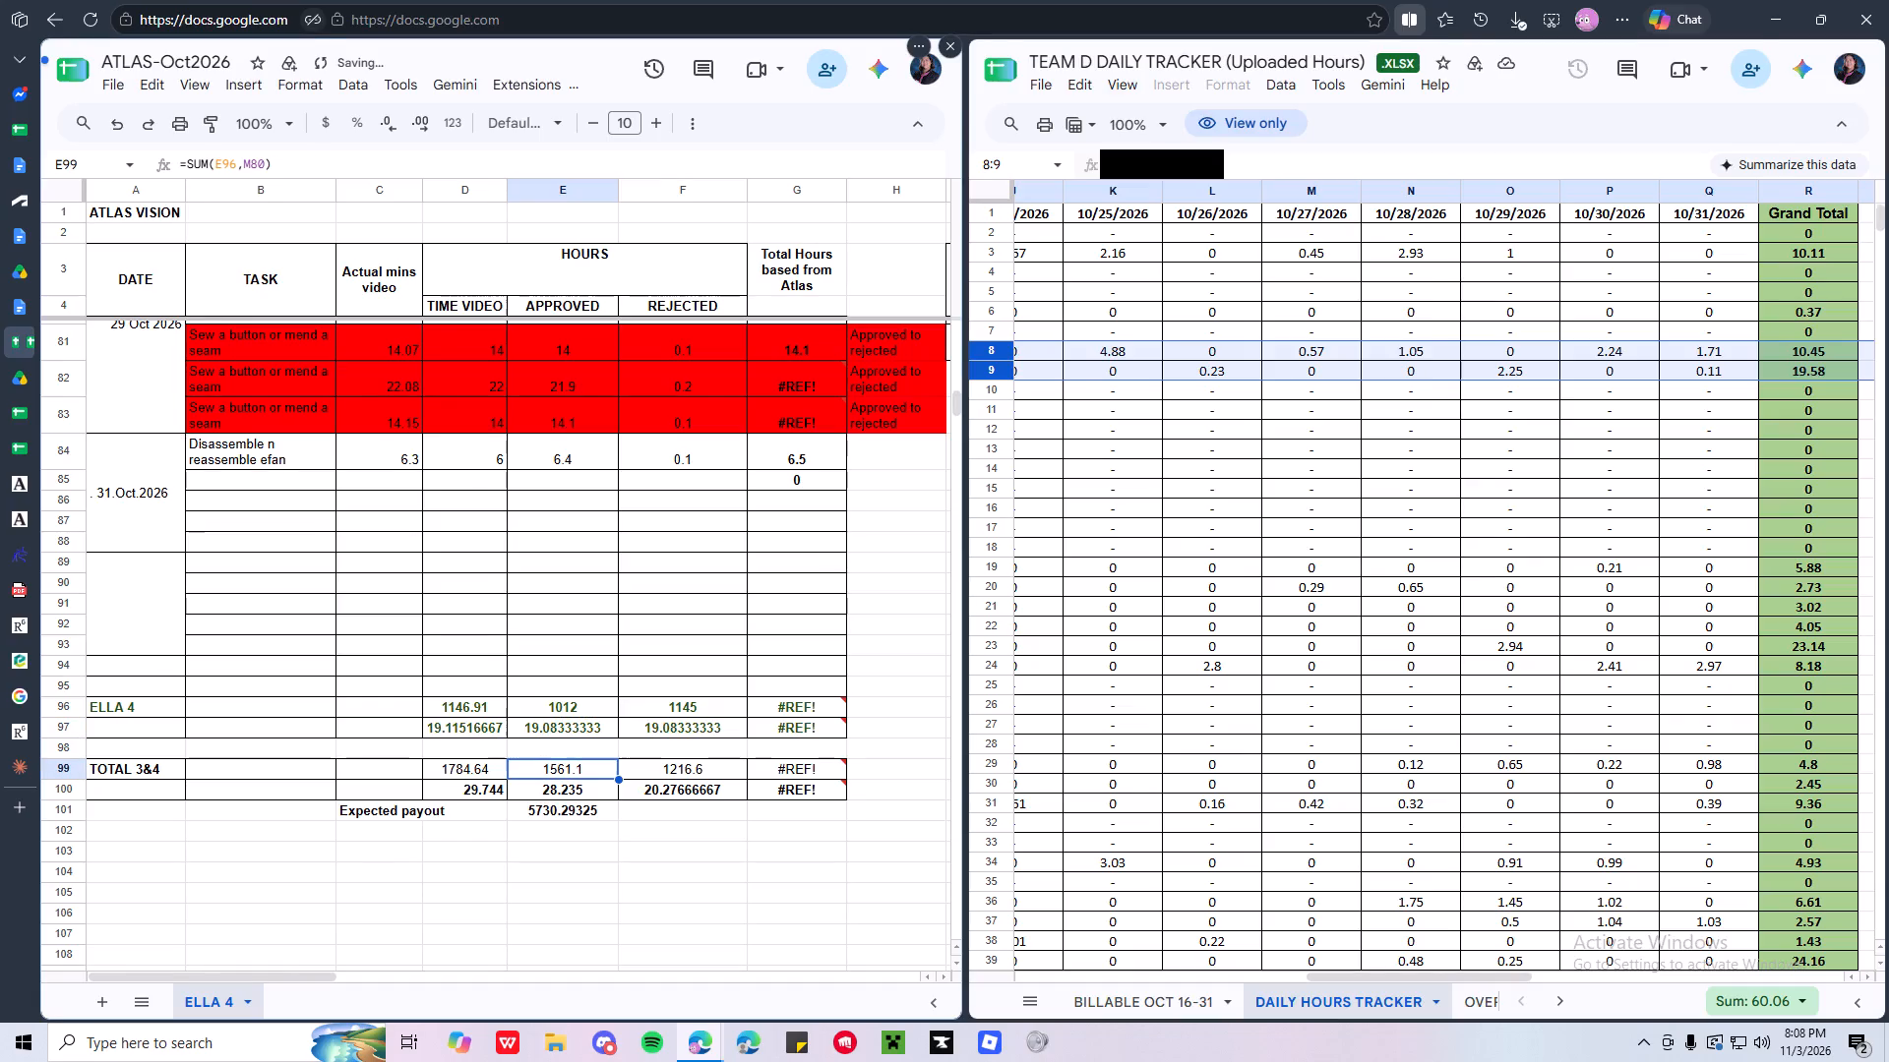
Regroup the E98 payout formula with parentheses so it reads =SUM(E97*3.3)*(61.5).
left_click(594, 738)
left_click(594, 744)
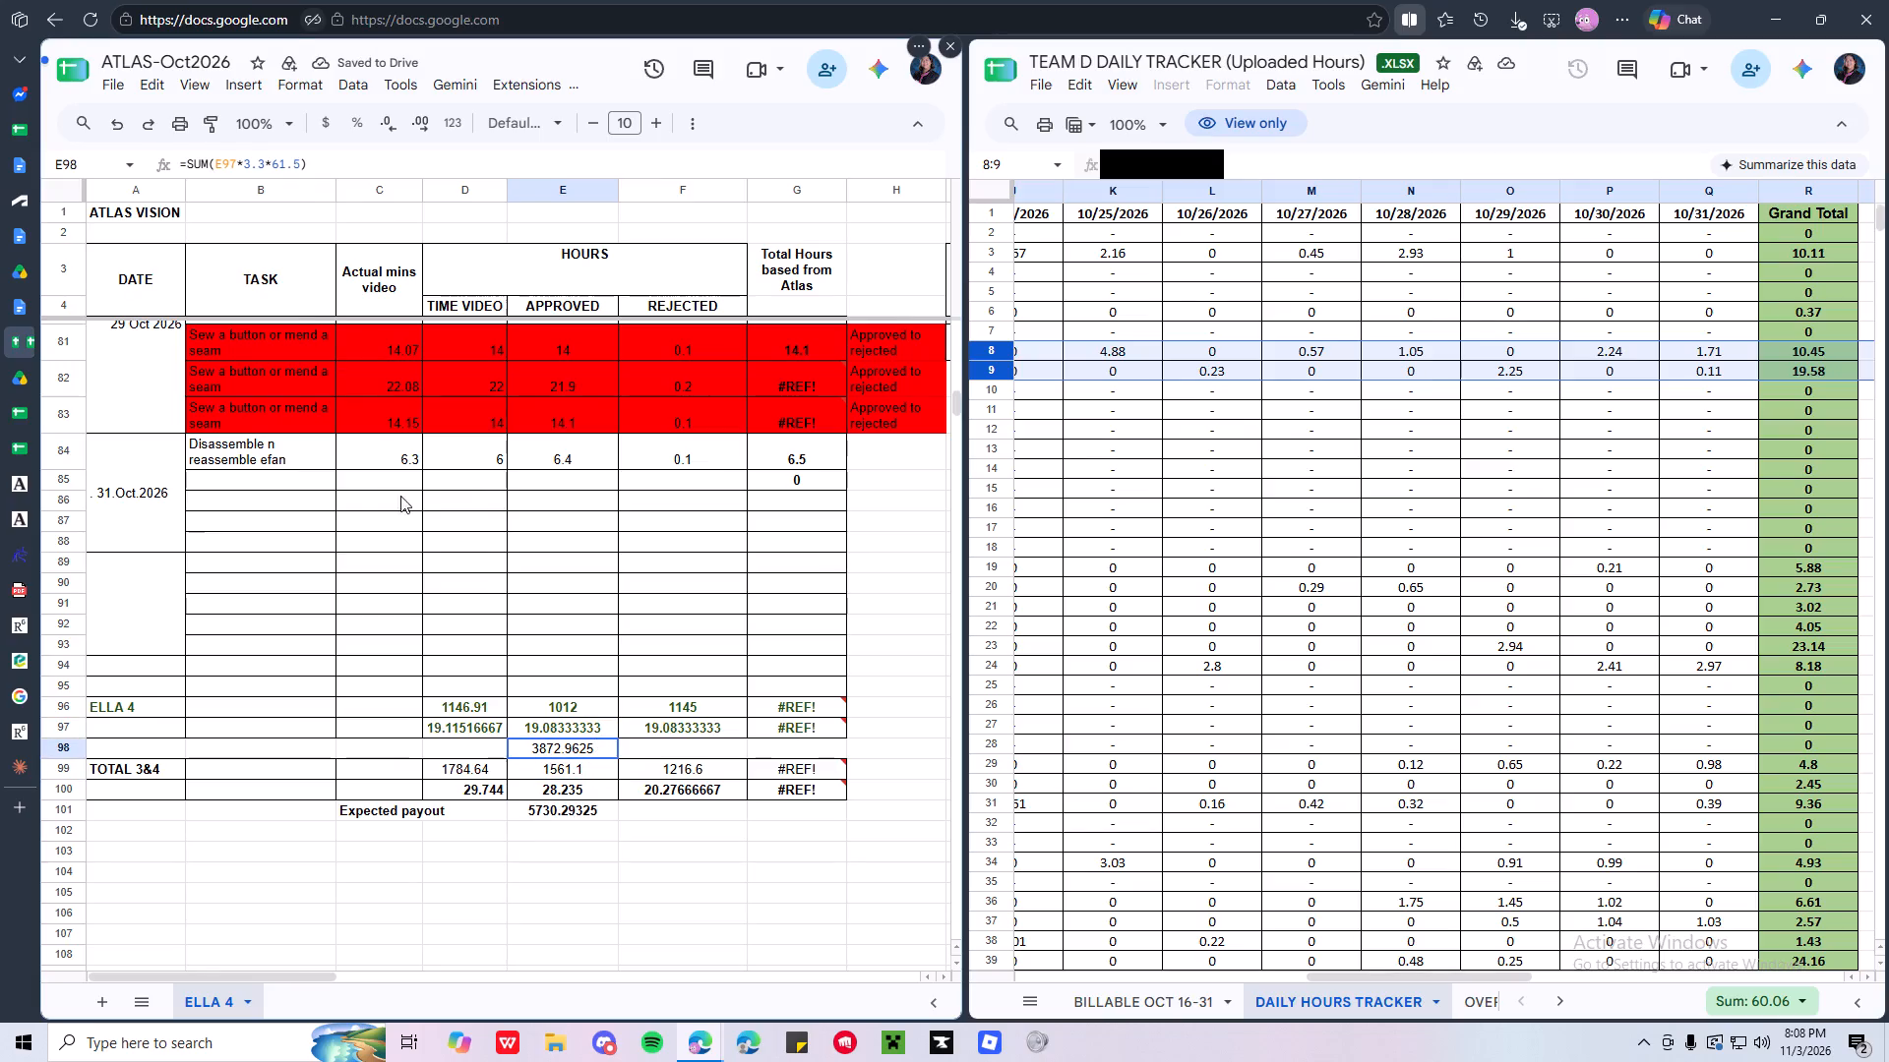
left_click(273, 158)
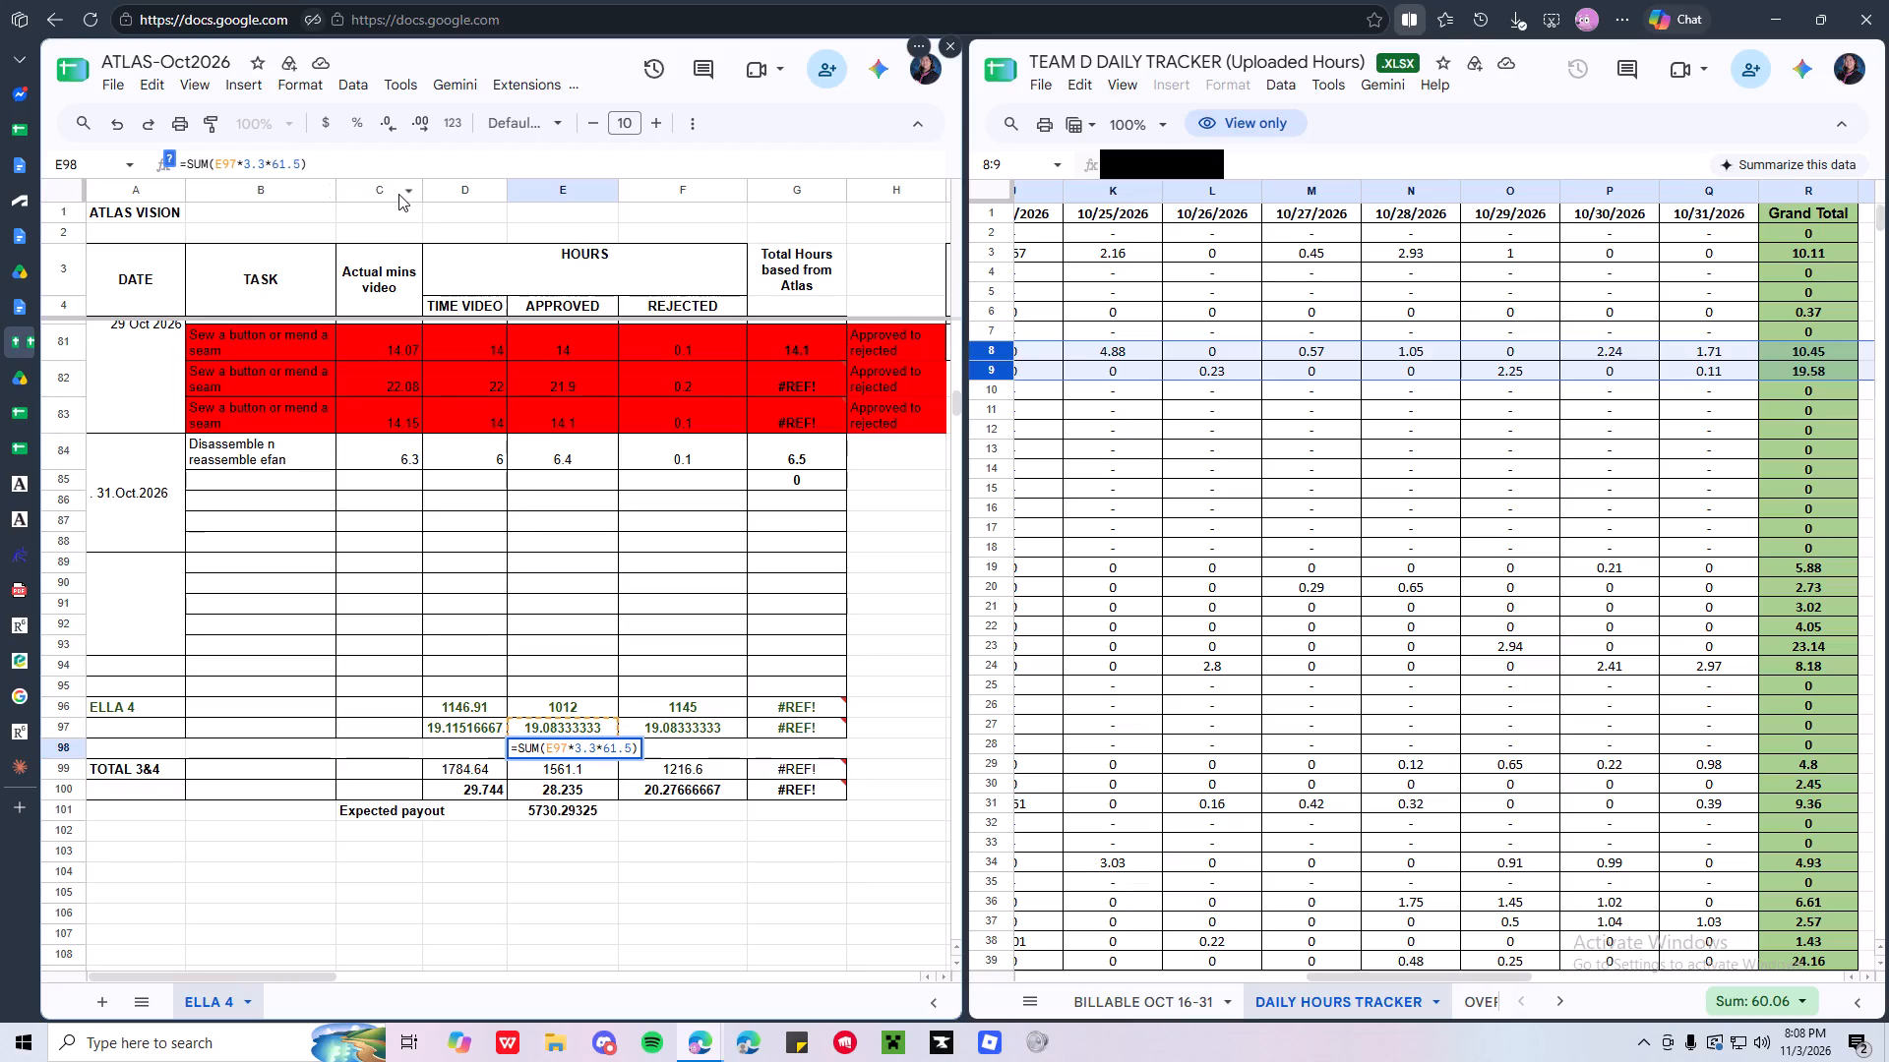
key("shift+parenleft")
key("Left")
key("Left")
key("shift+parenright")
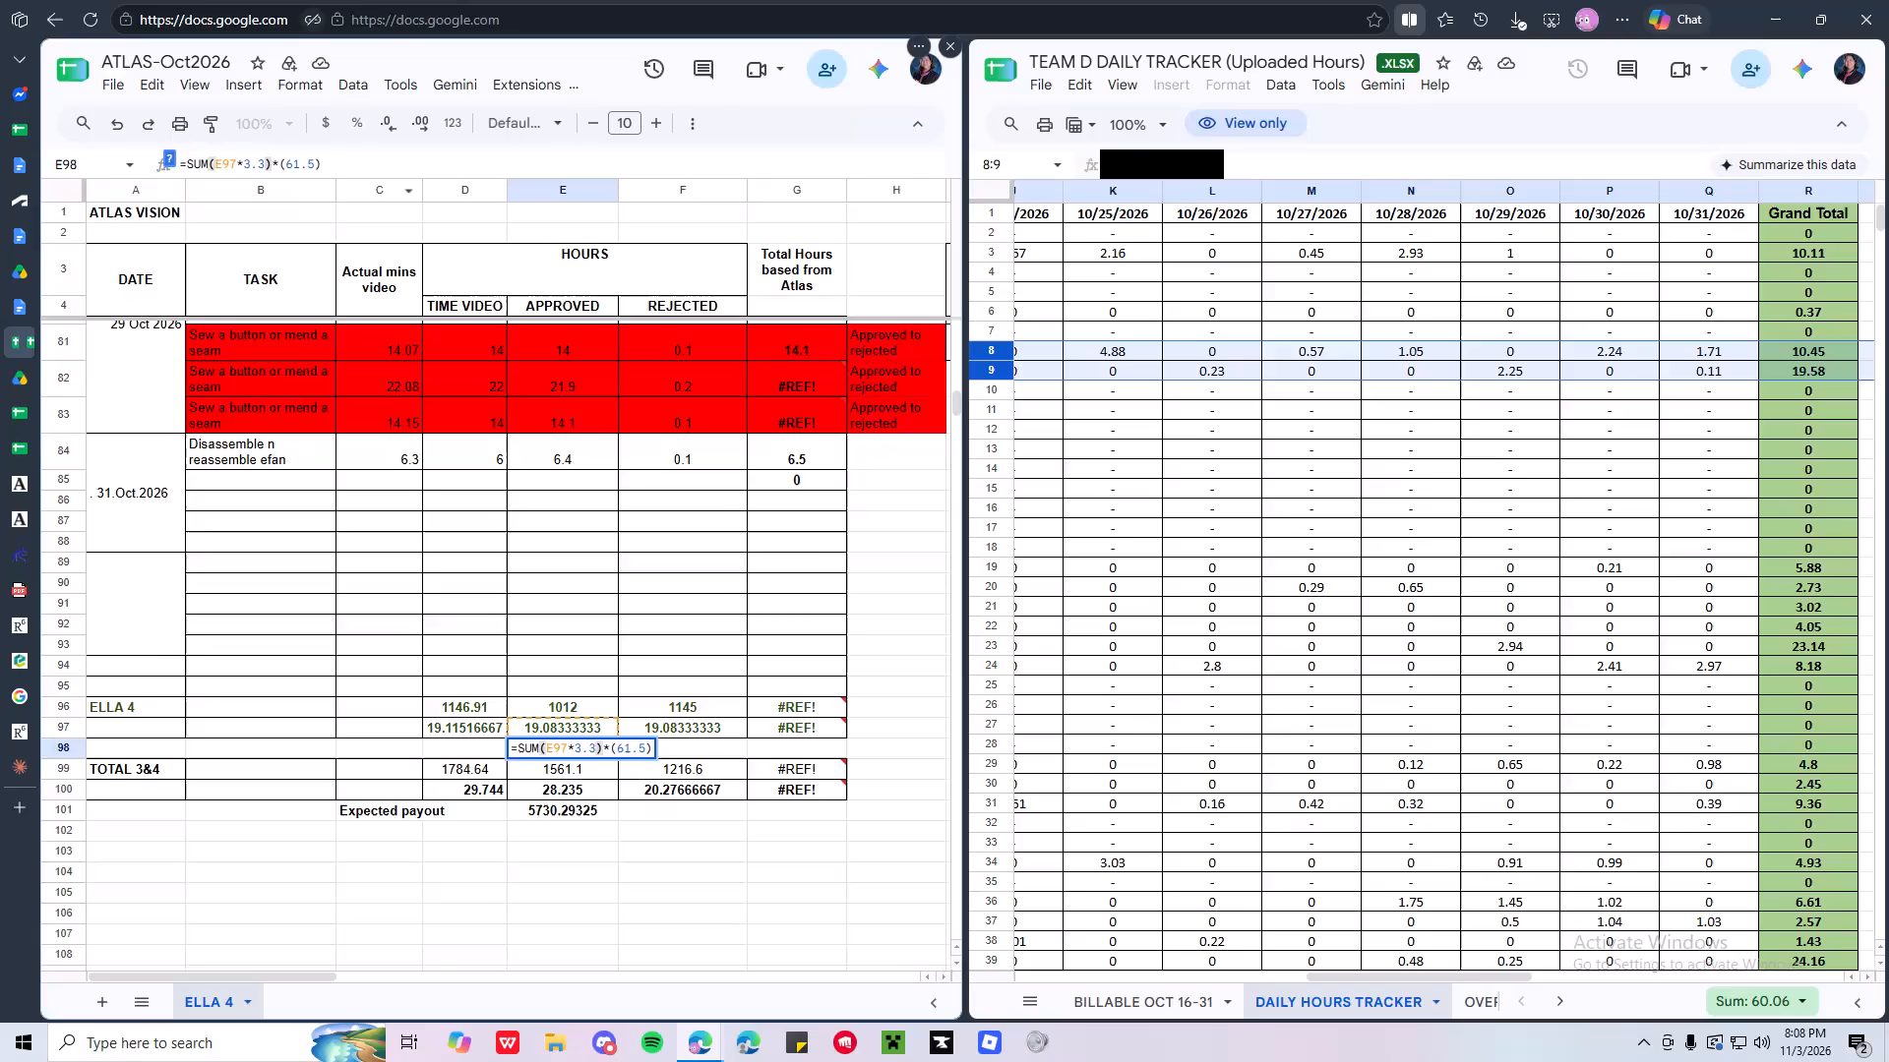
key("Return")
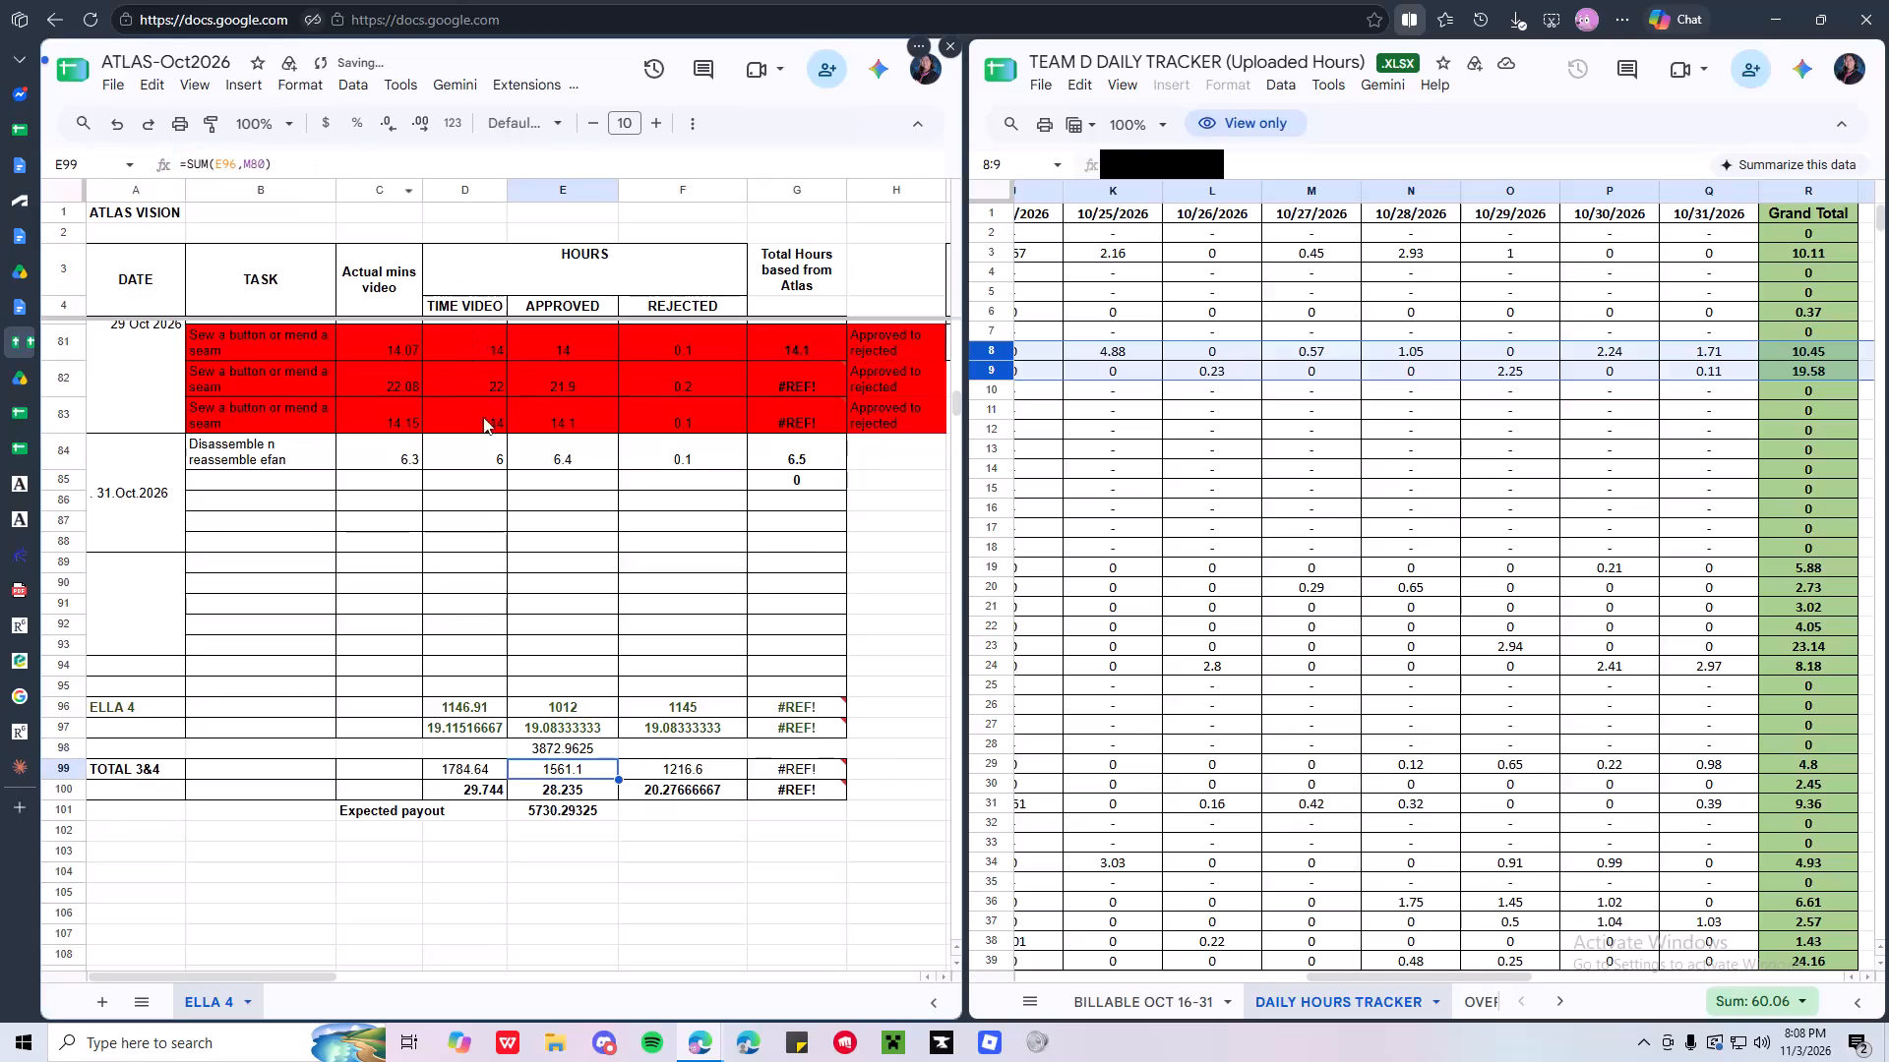
Replace the formula in E98 with one based on the tracker's 19.58 hours: =SUM(19.58*3.3)*(61,50).
left_click(583, 742)
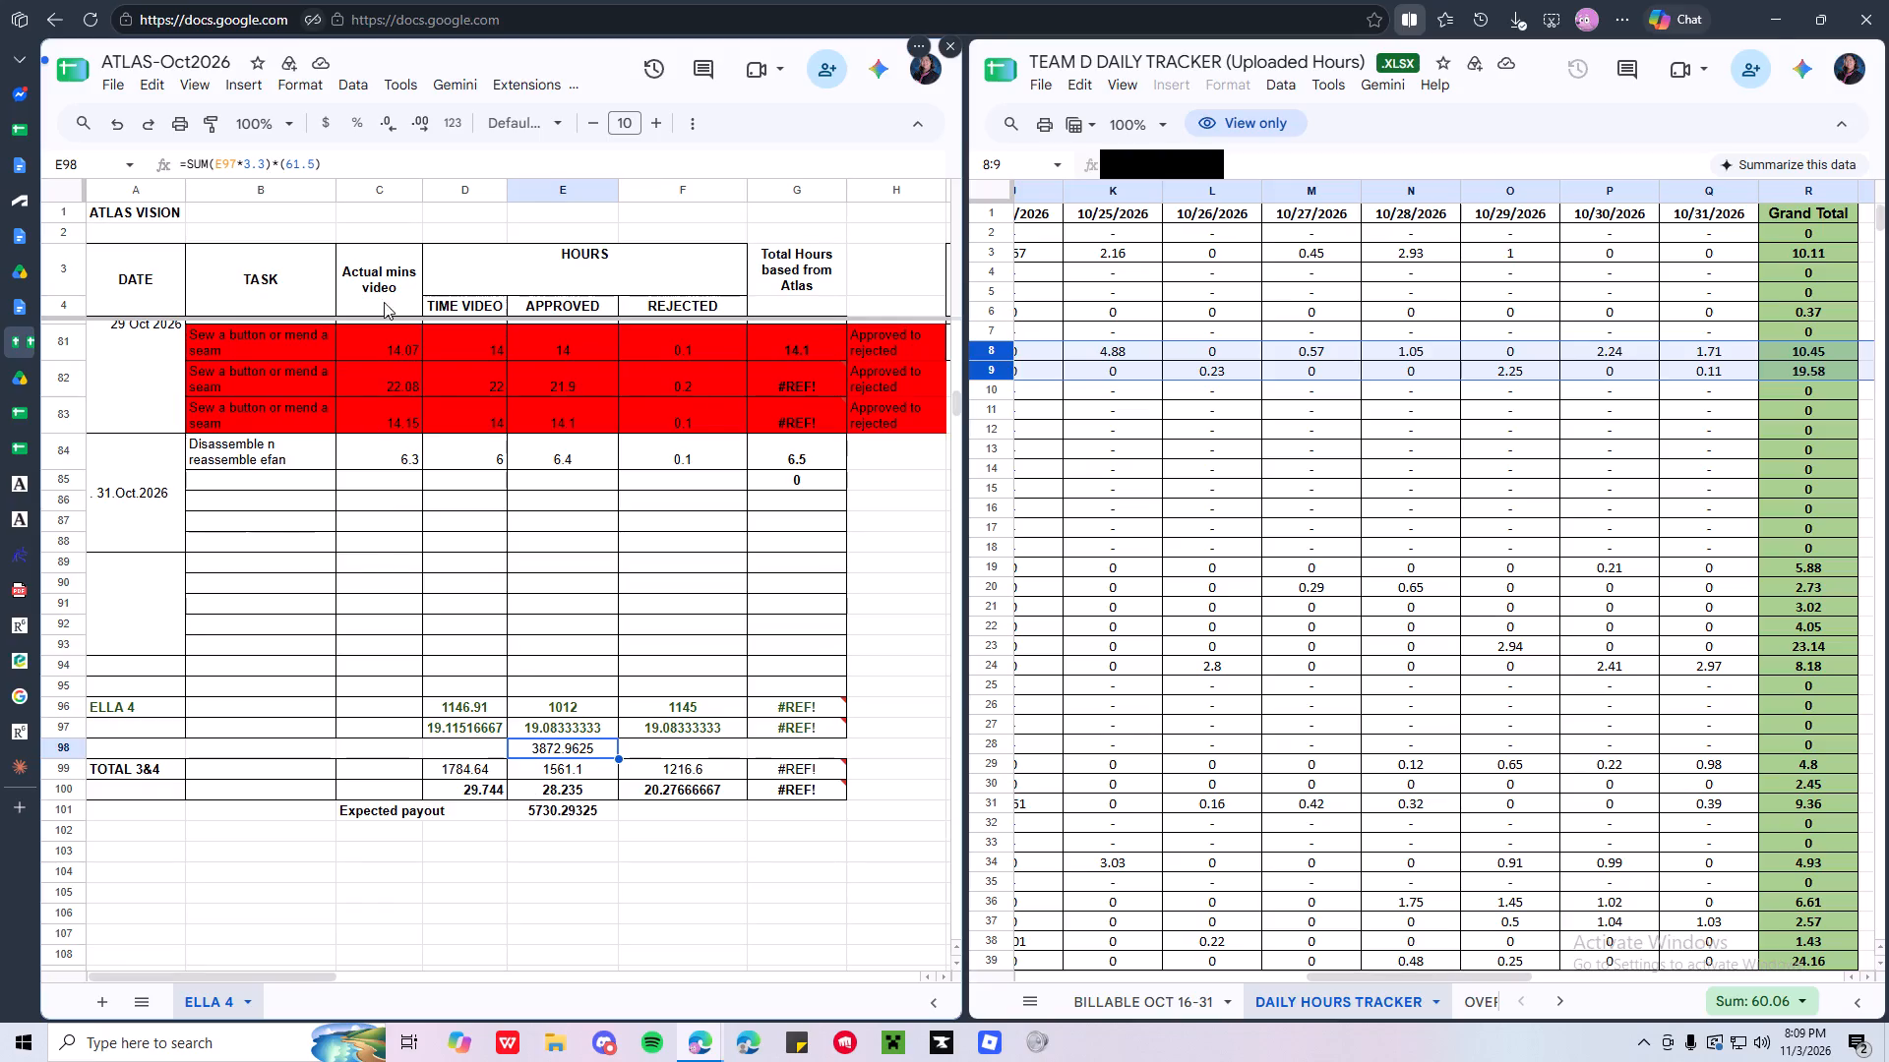
left_click_drag(327, 168, 141, 174)
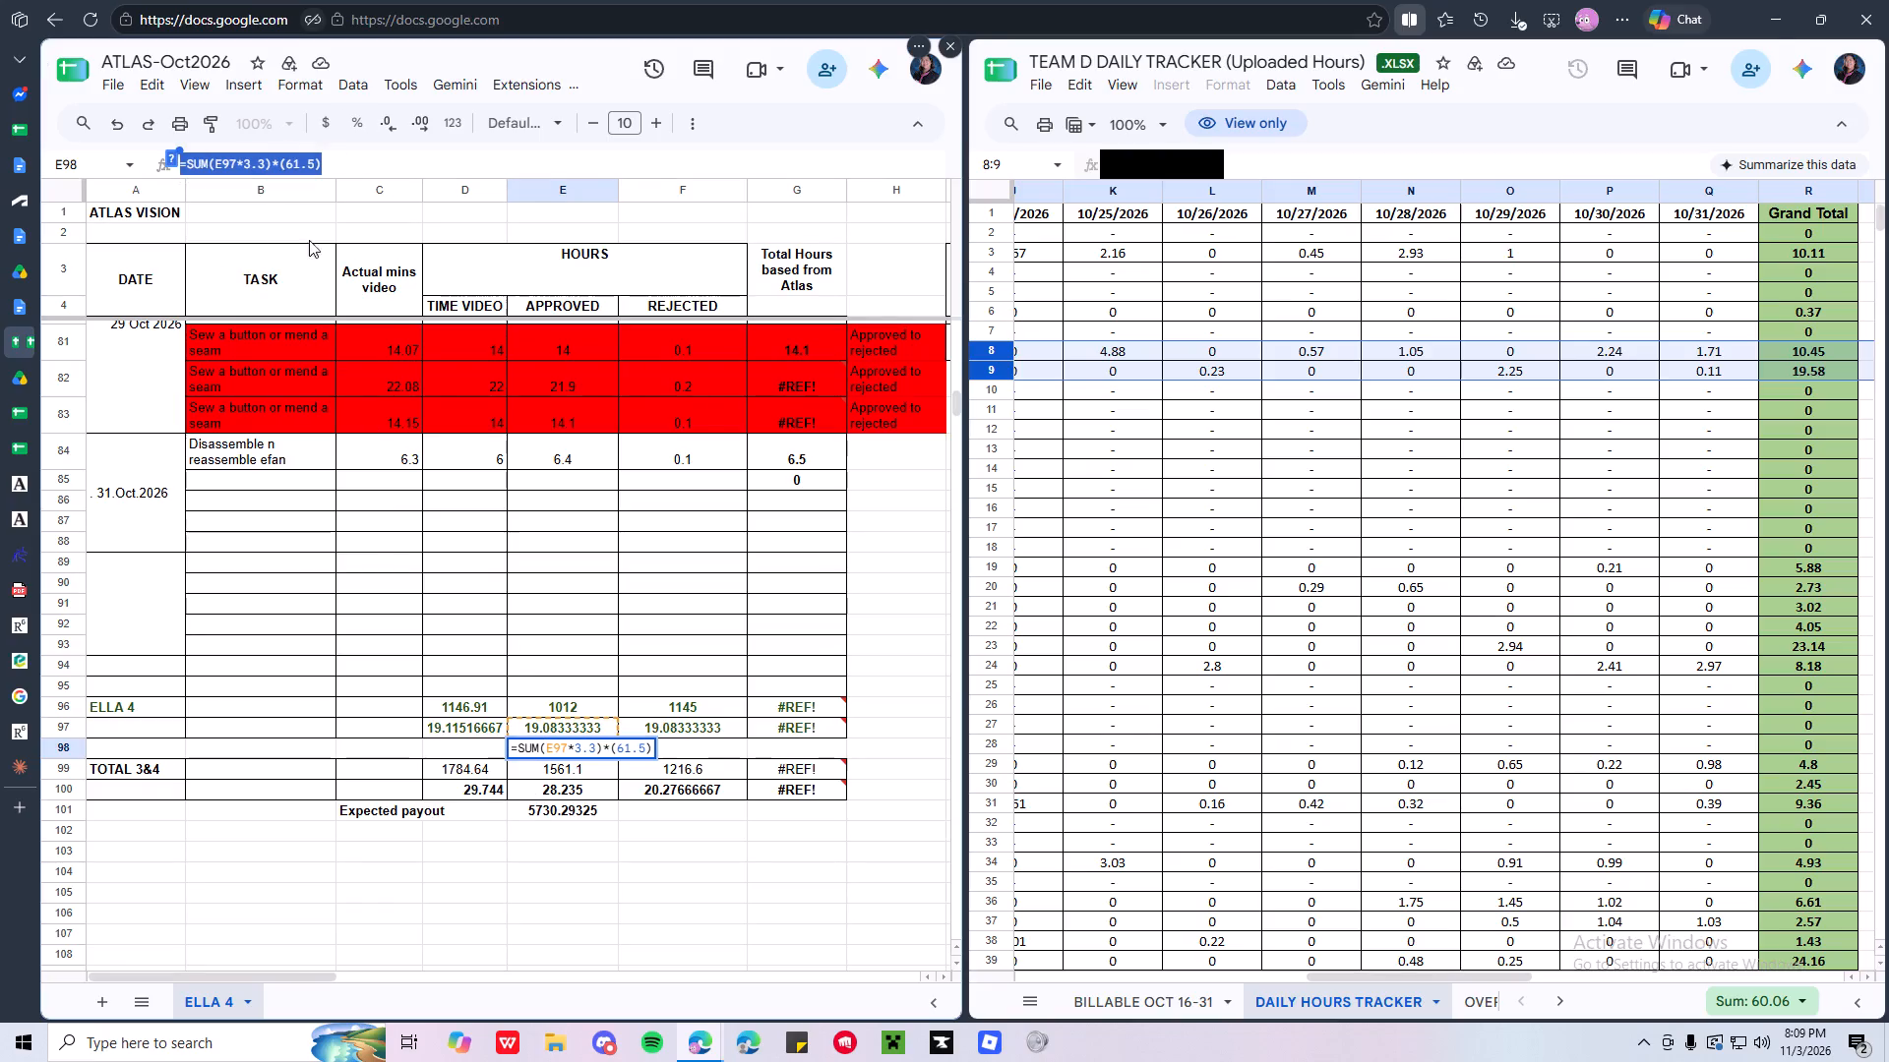
key("BackSpace")
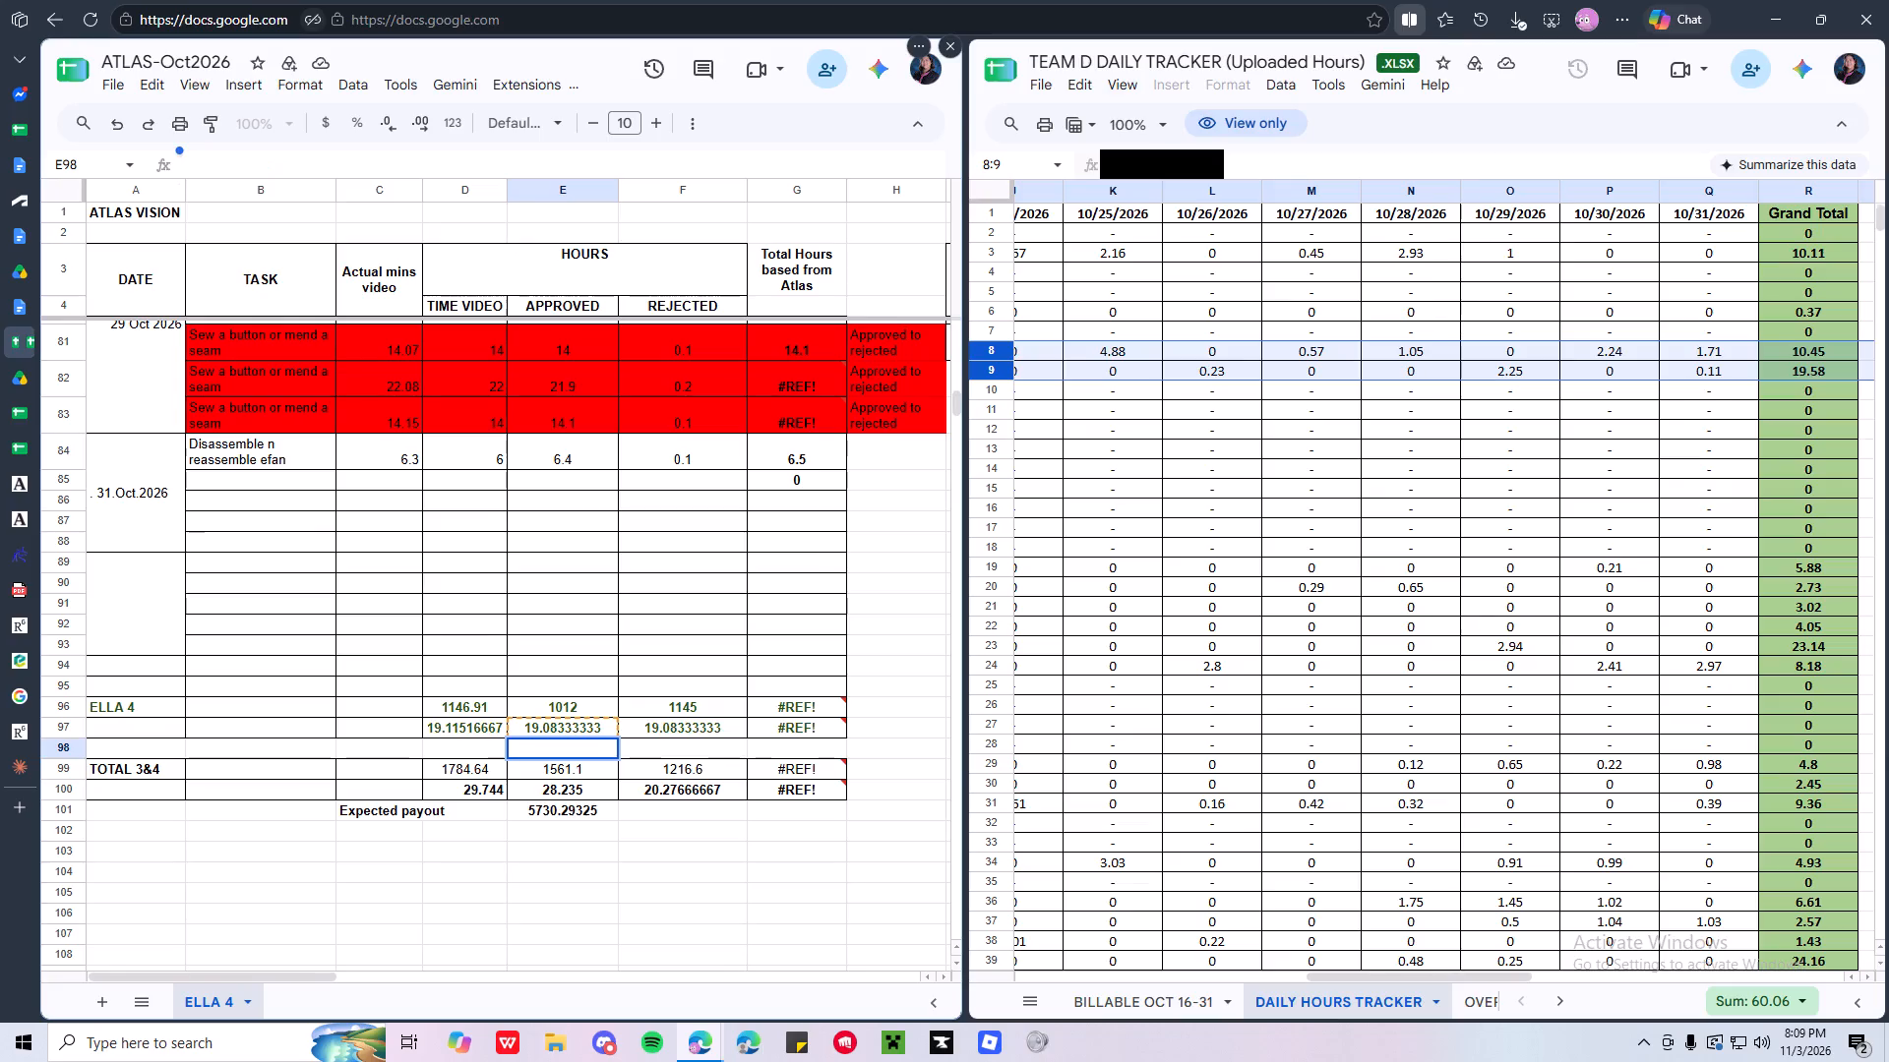
type("=SUM")
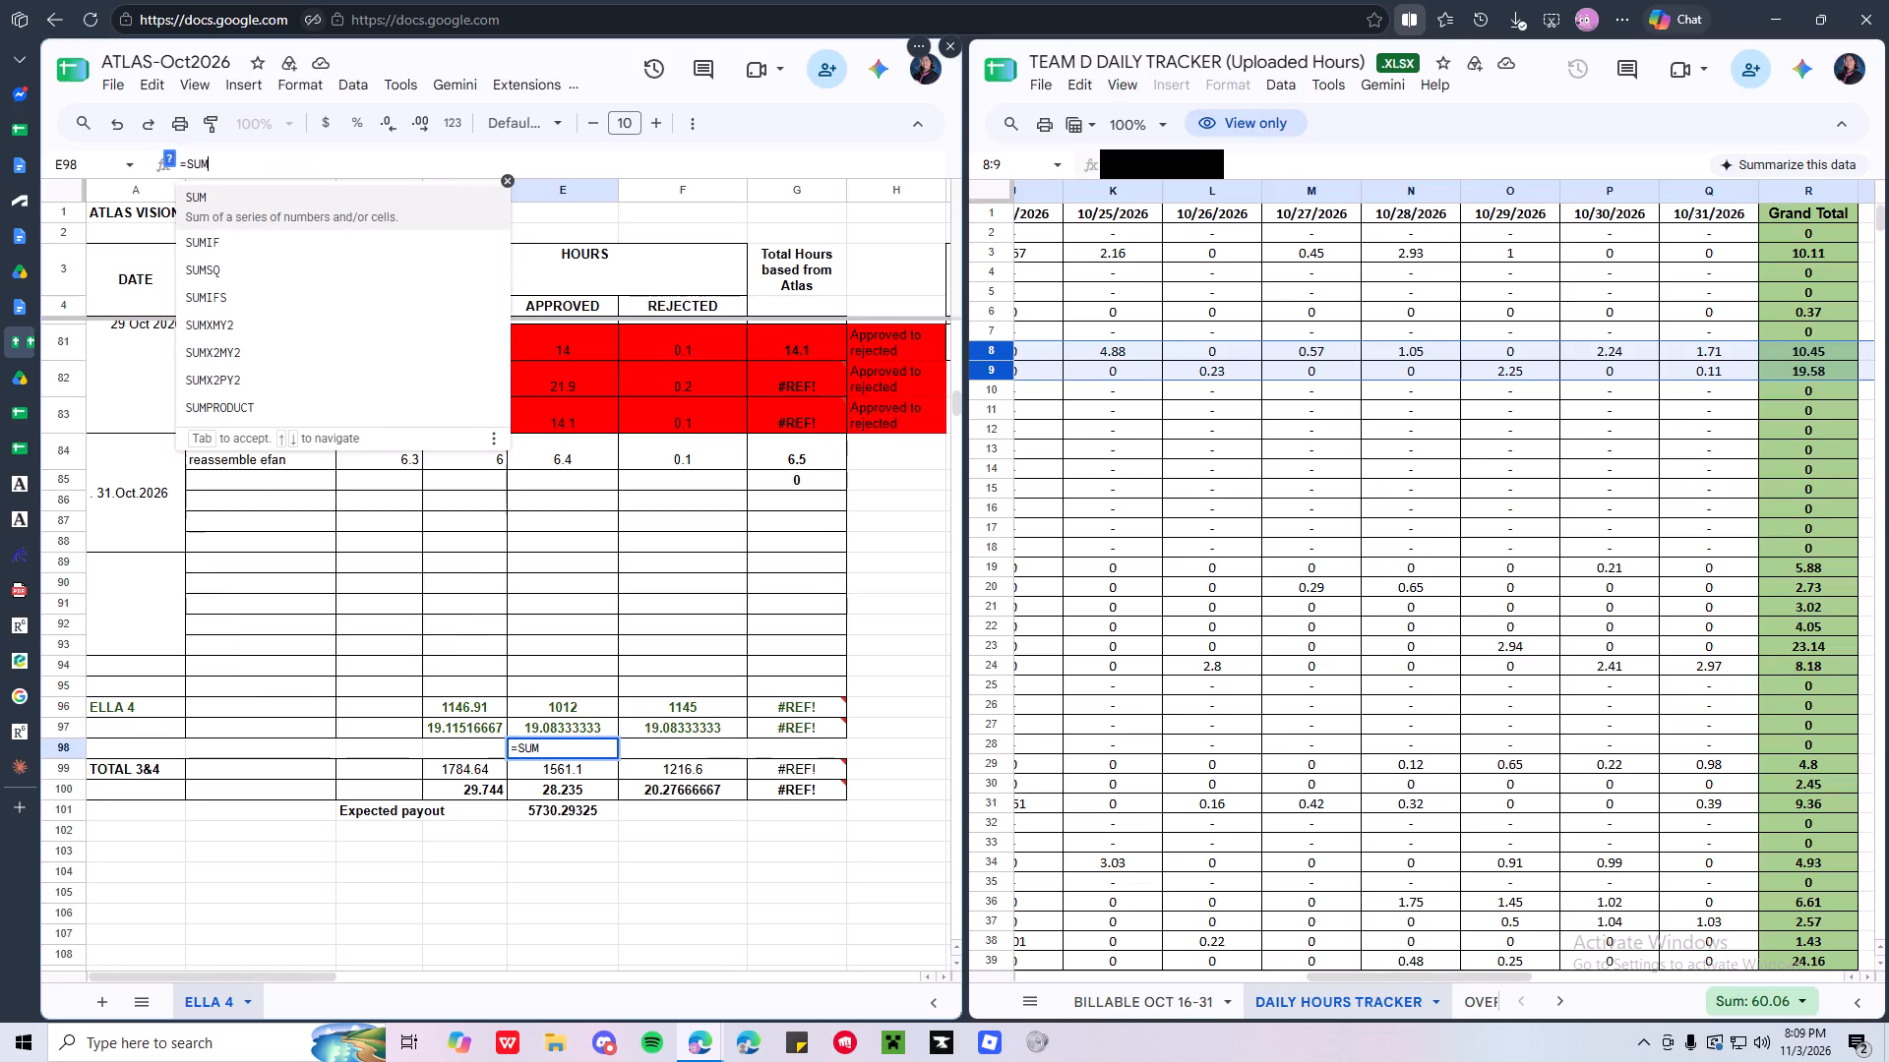
key("shift+parenleft")
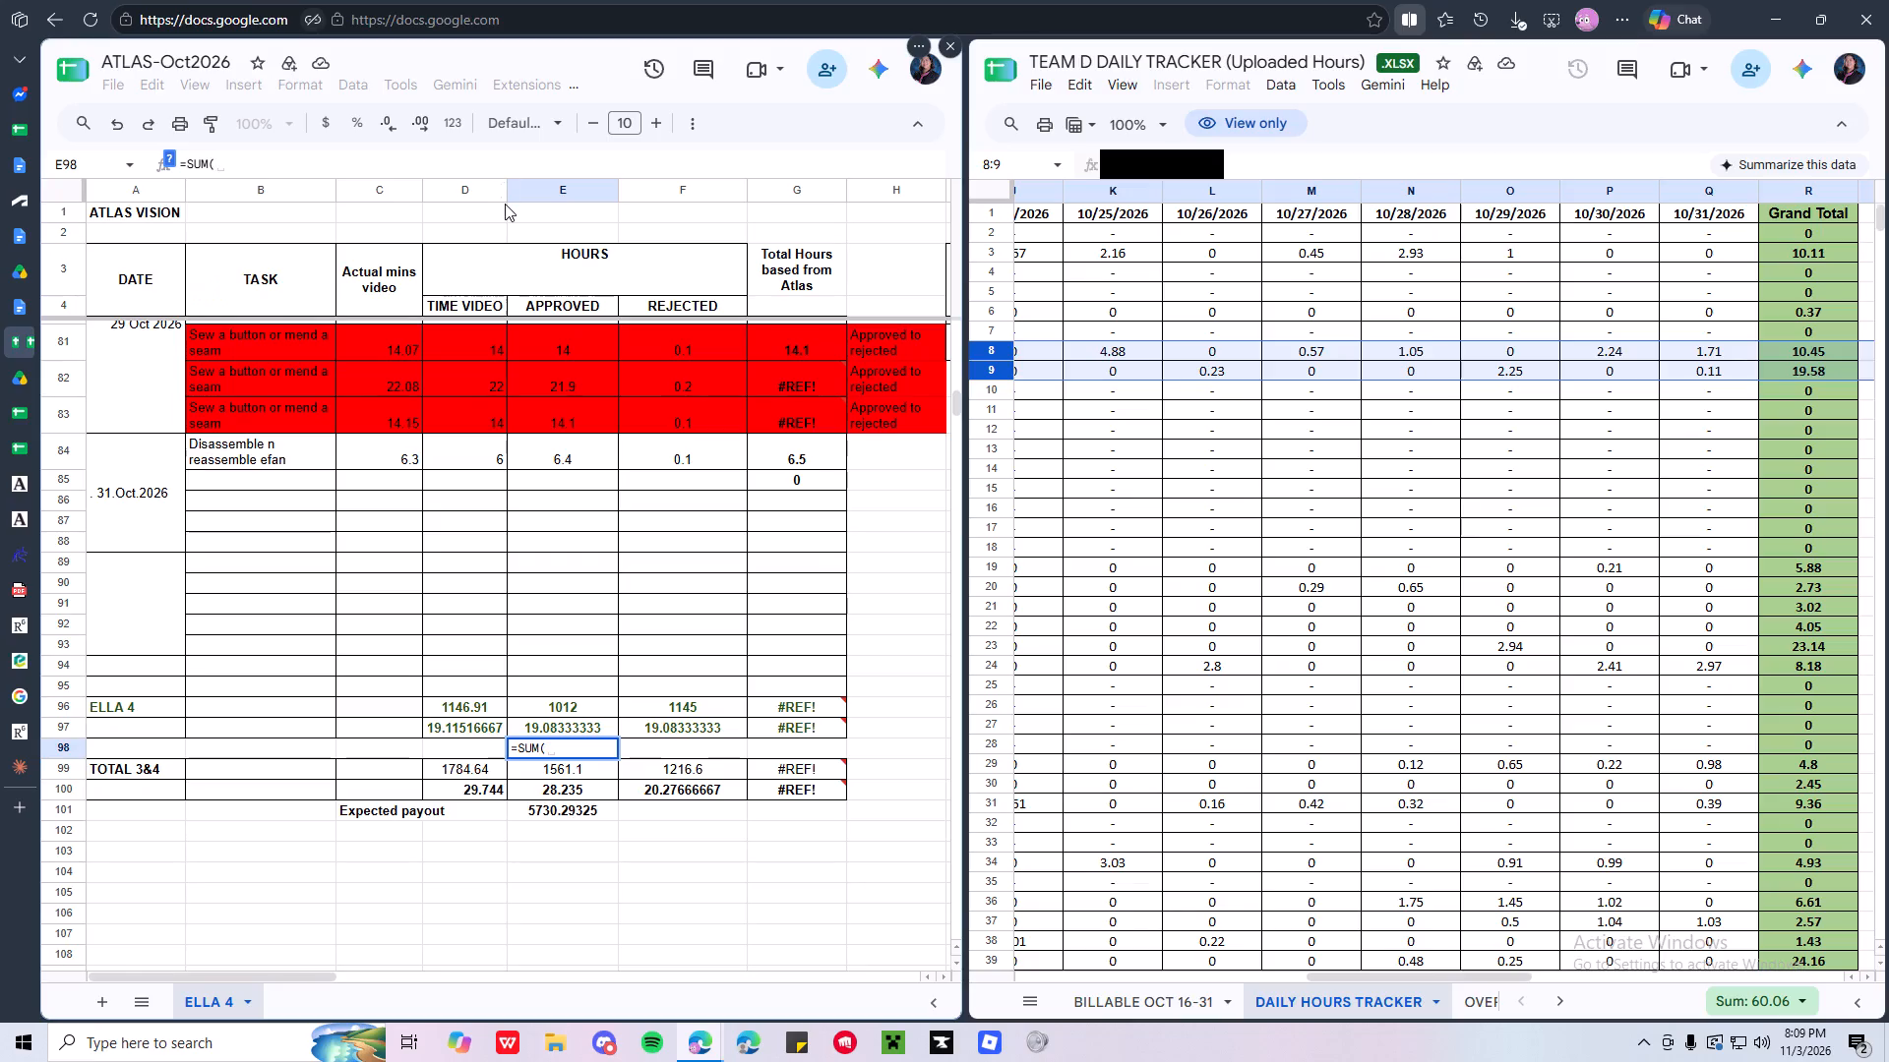
type("19.")
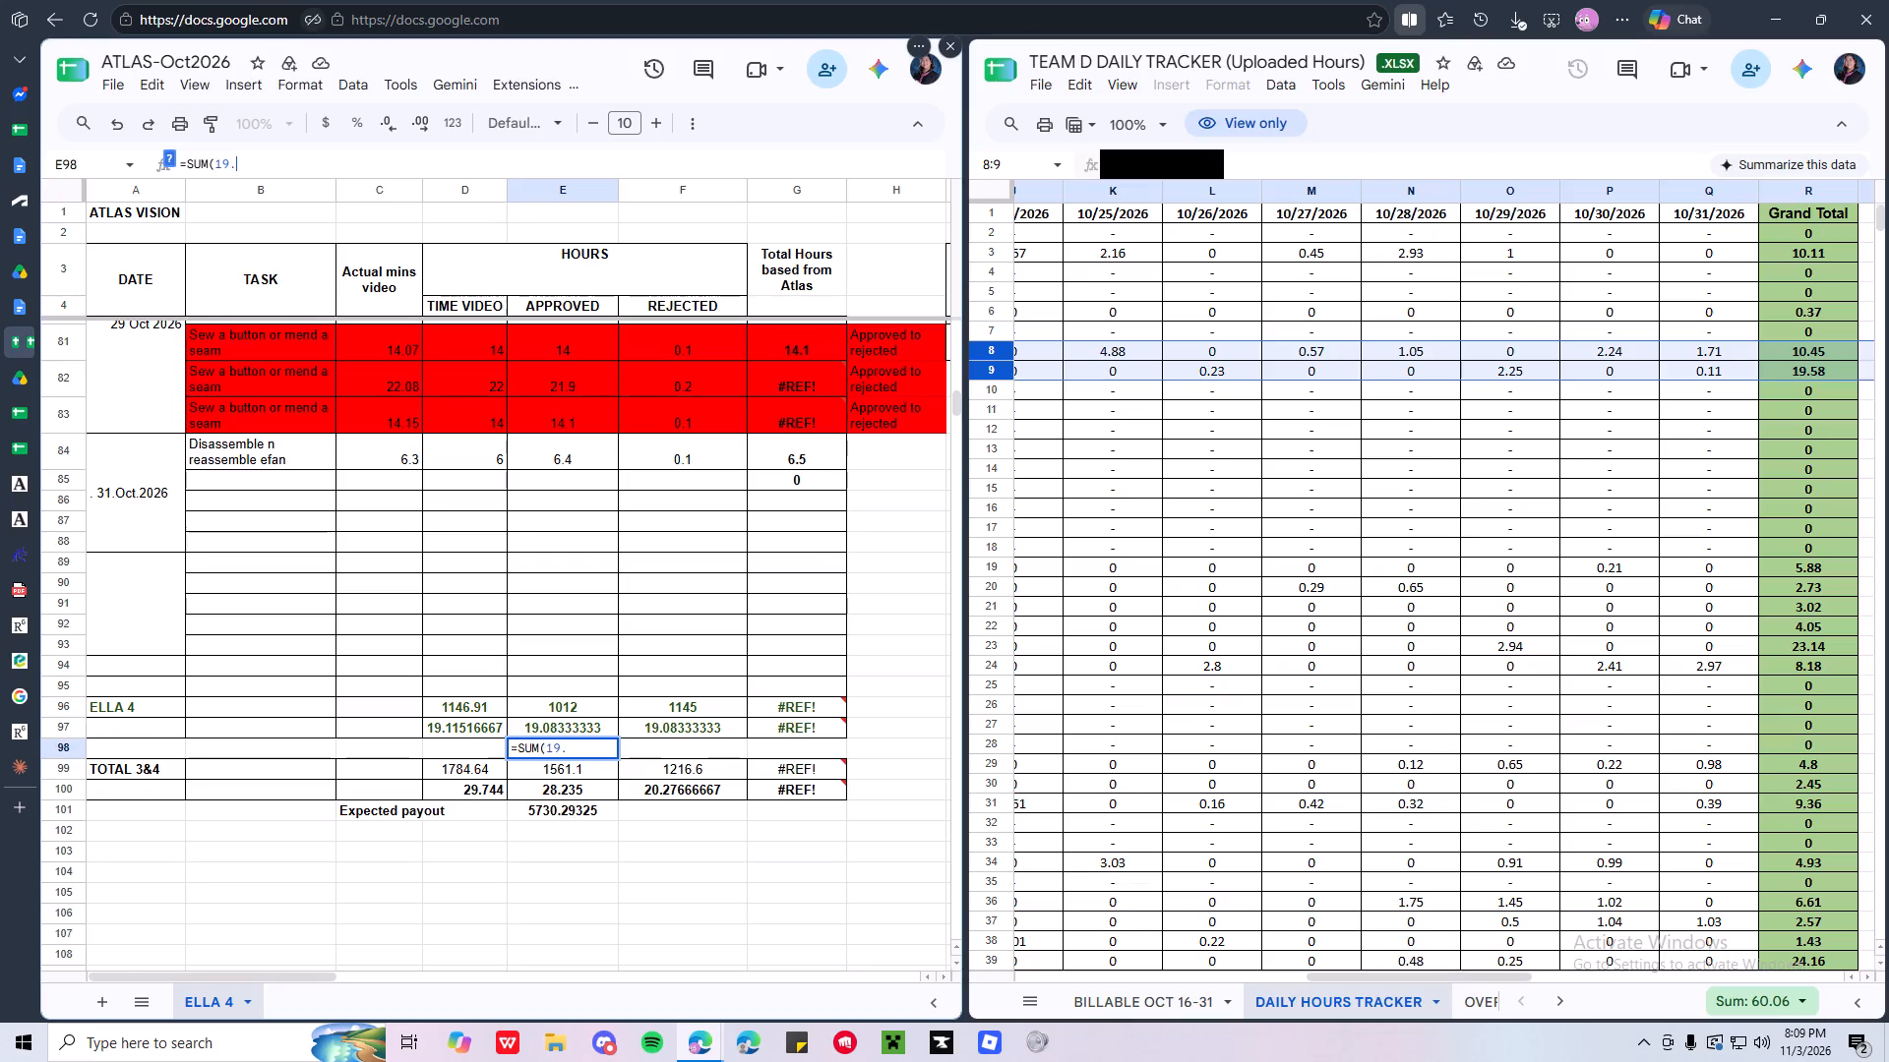
type("58")
key("shift+asterisk")
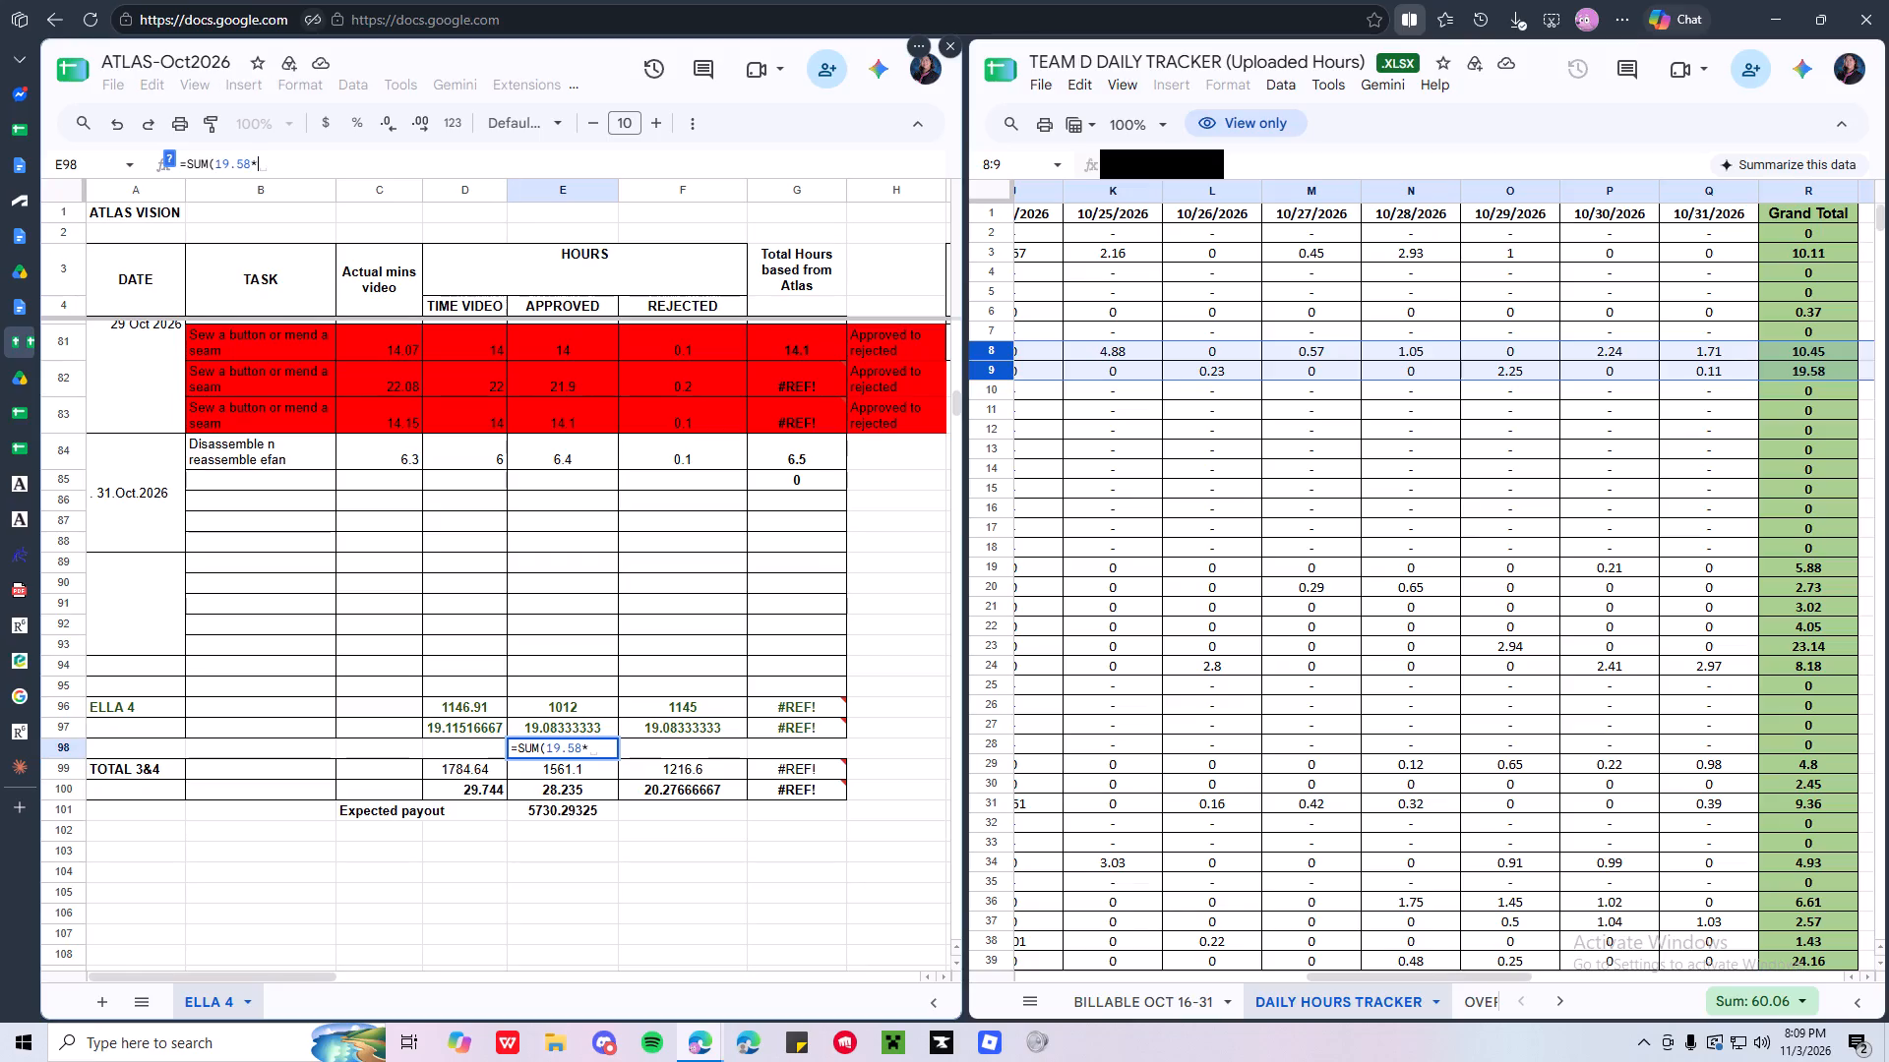
type("3.3")
key("shift+parenright")
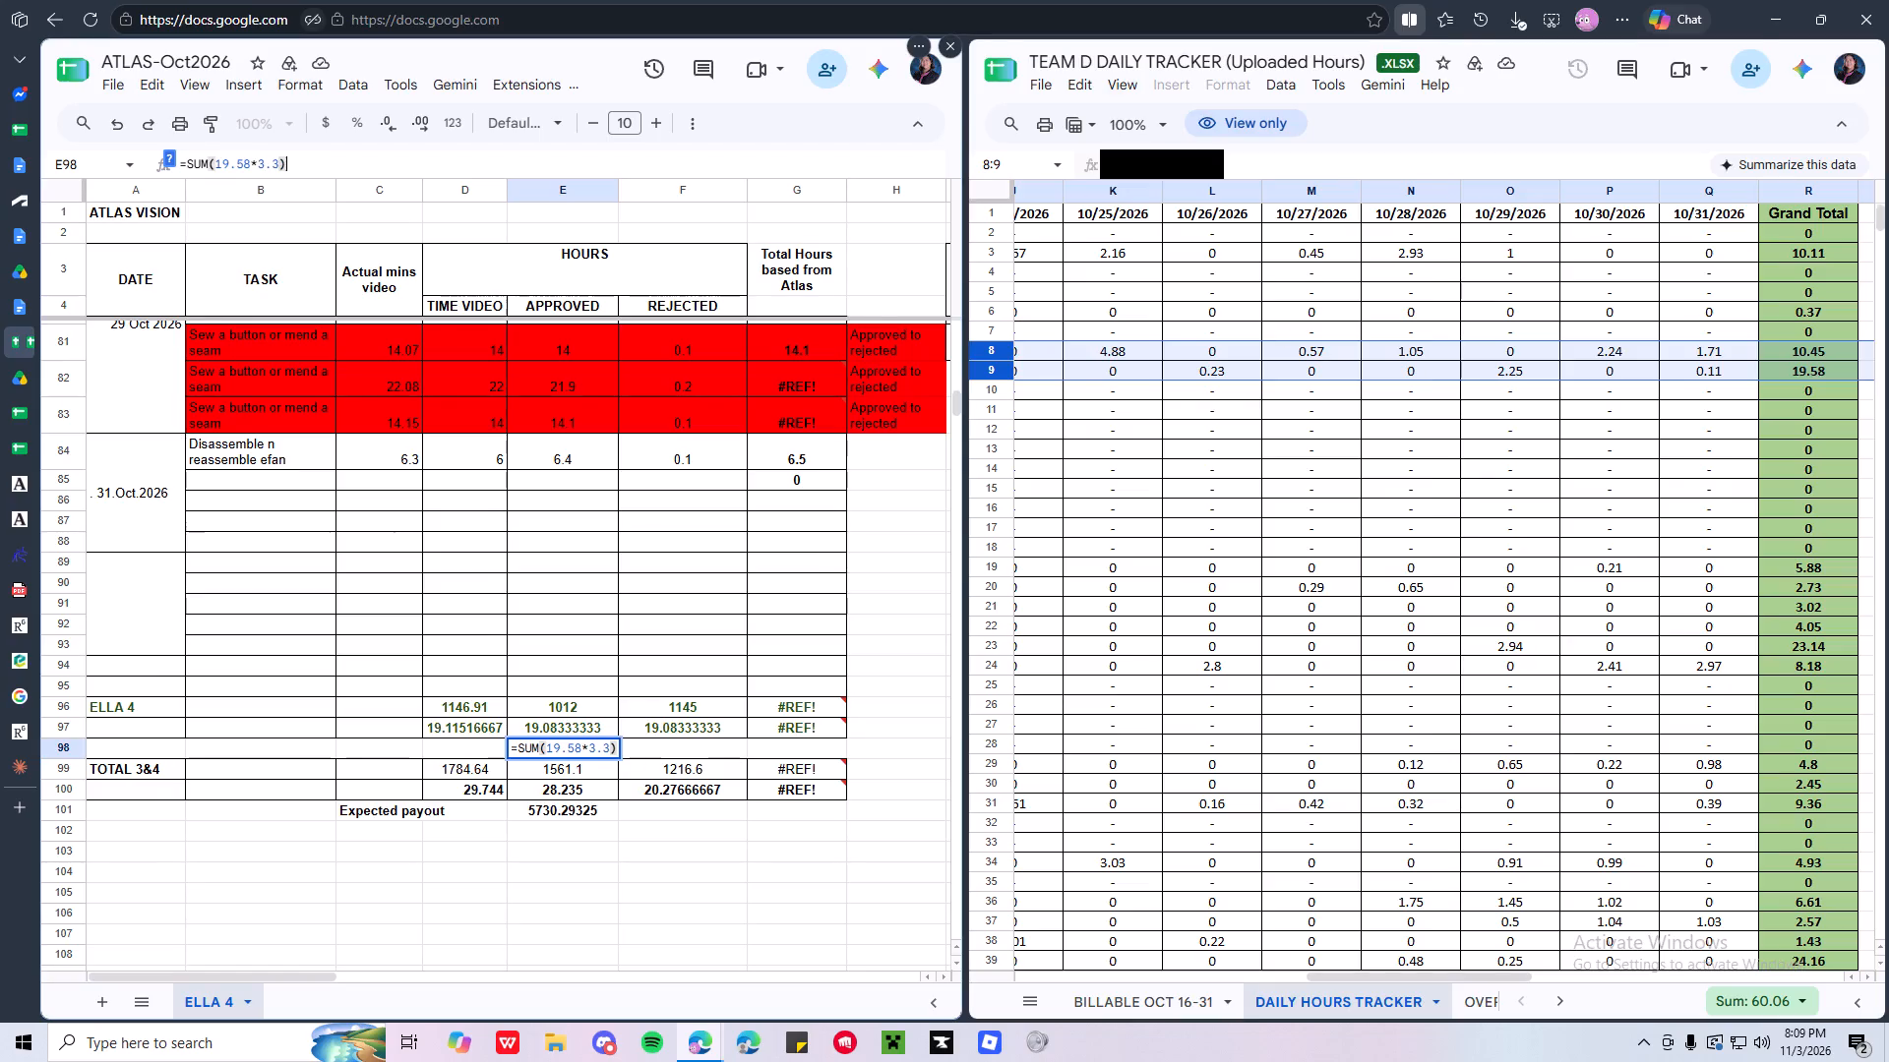
key("shift+asterisk")
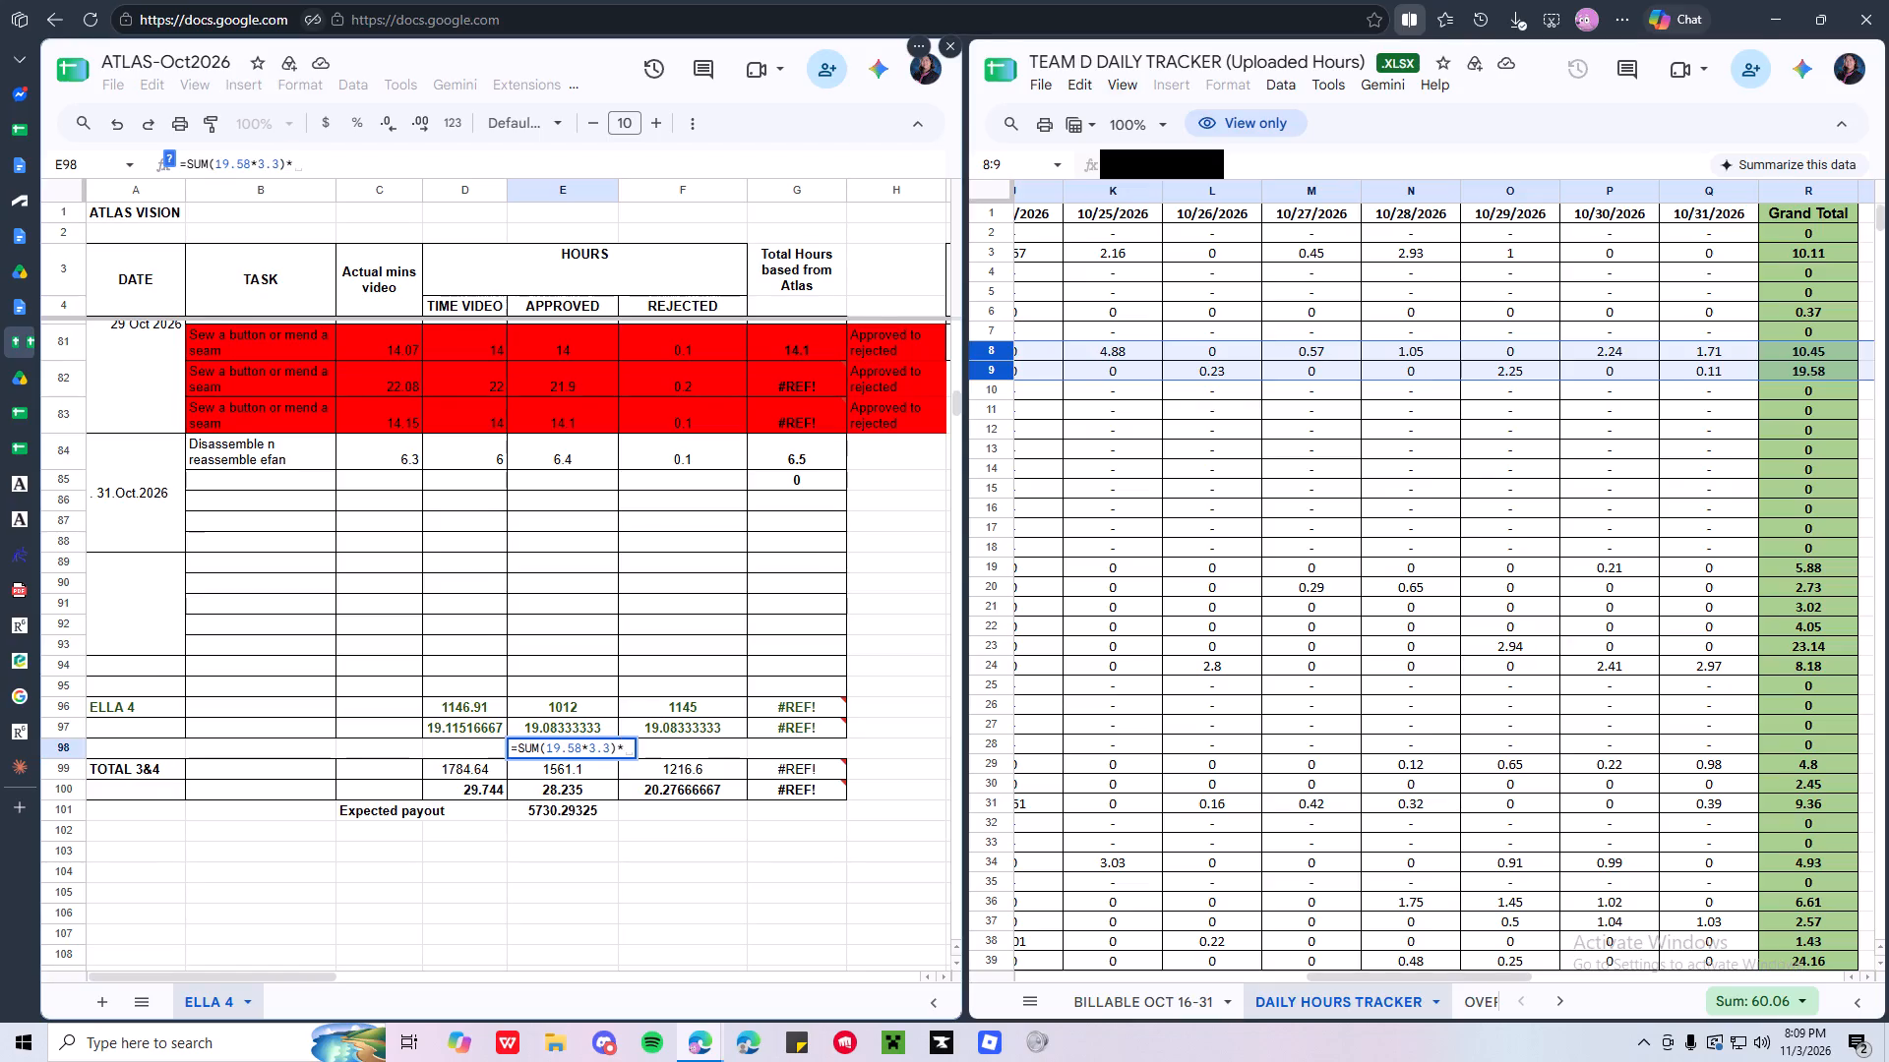
key("shift+parenleft")
type("61,60)")
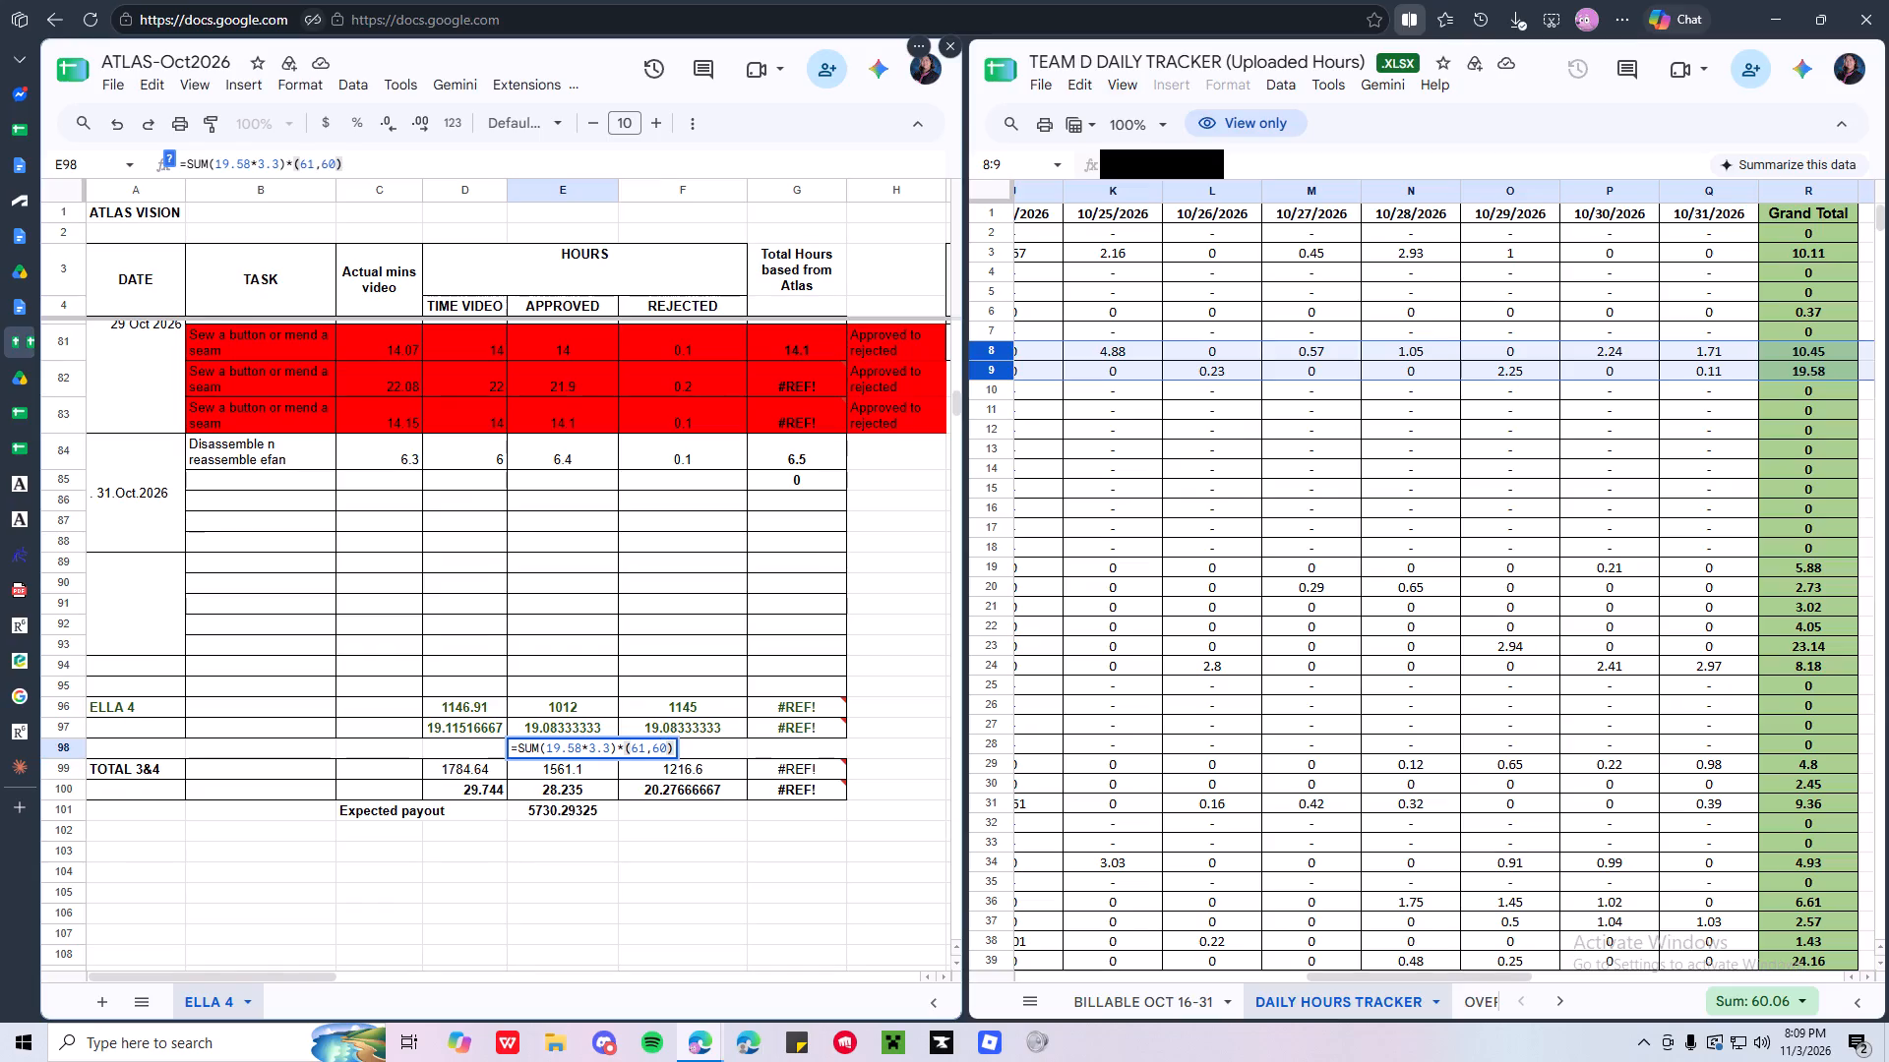
key("Left")
key("Left")
key("BackSpace")
key("5")
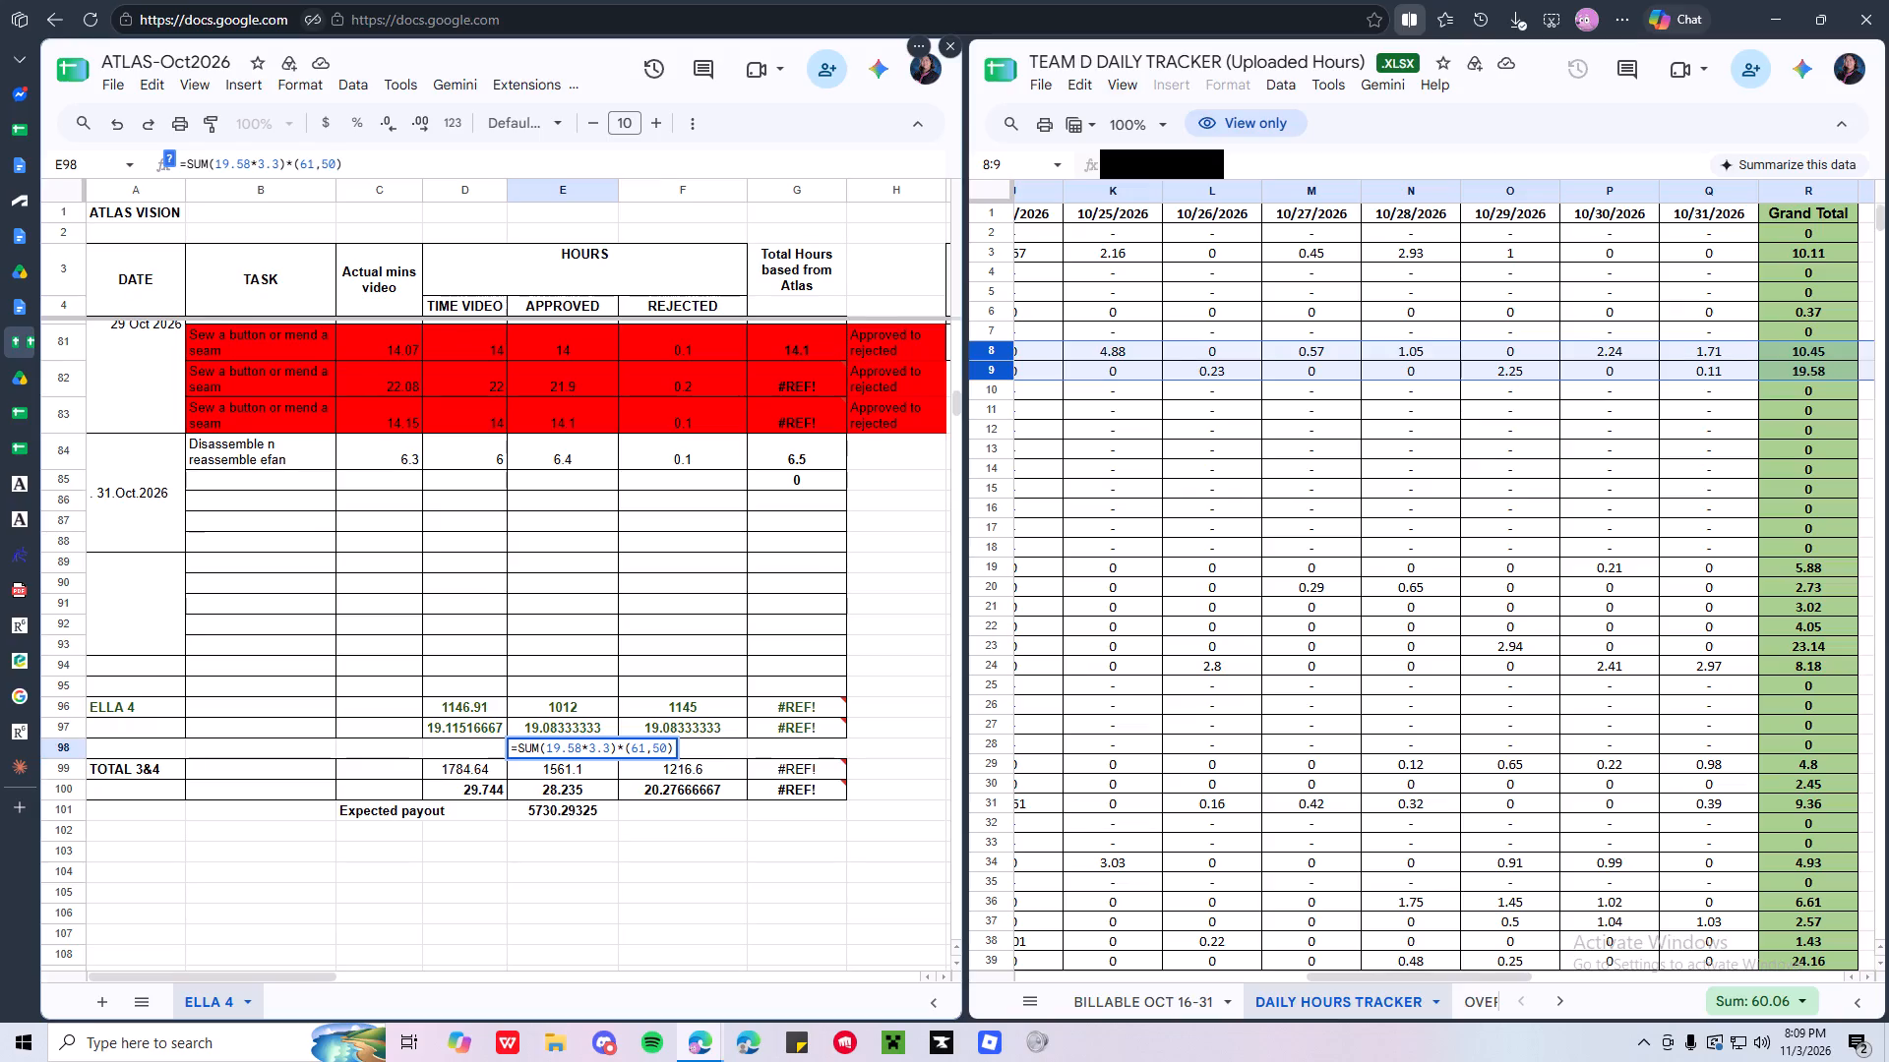
key("Return")
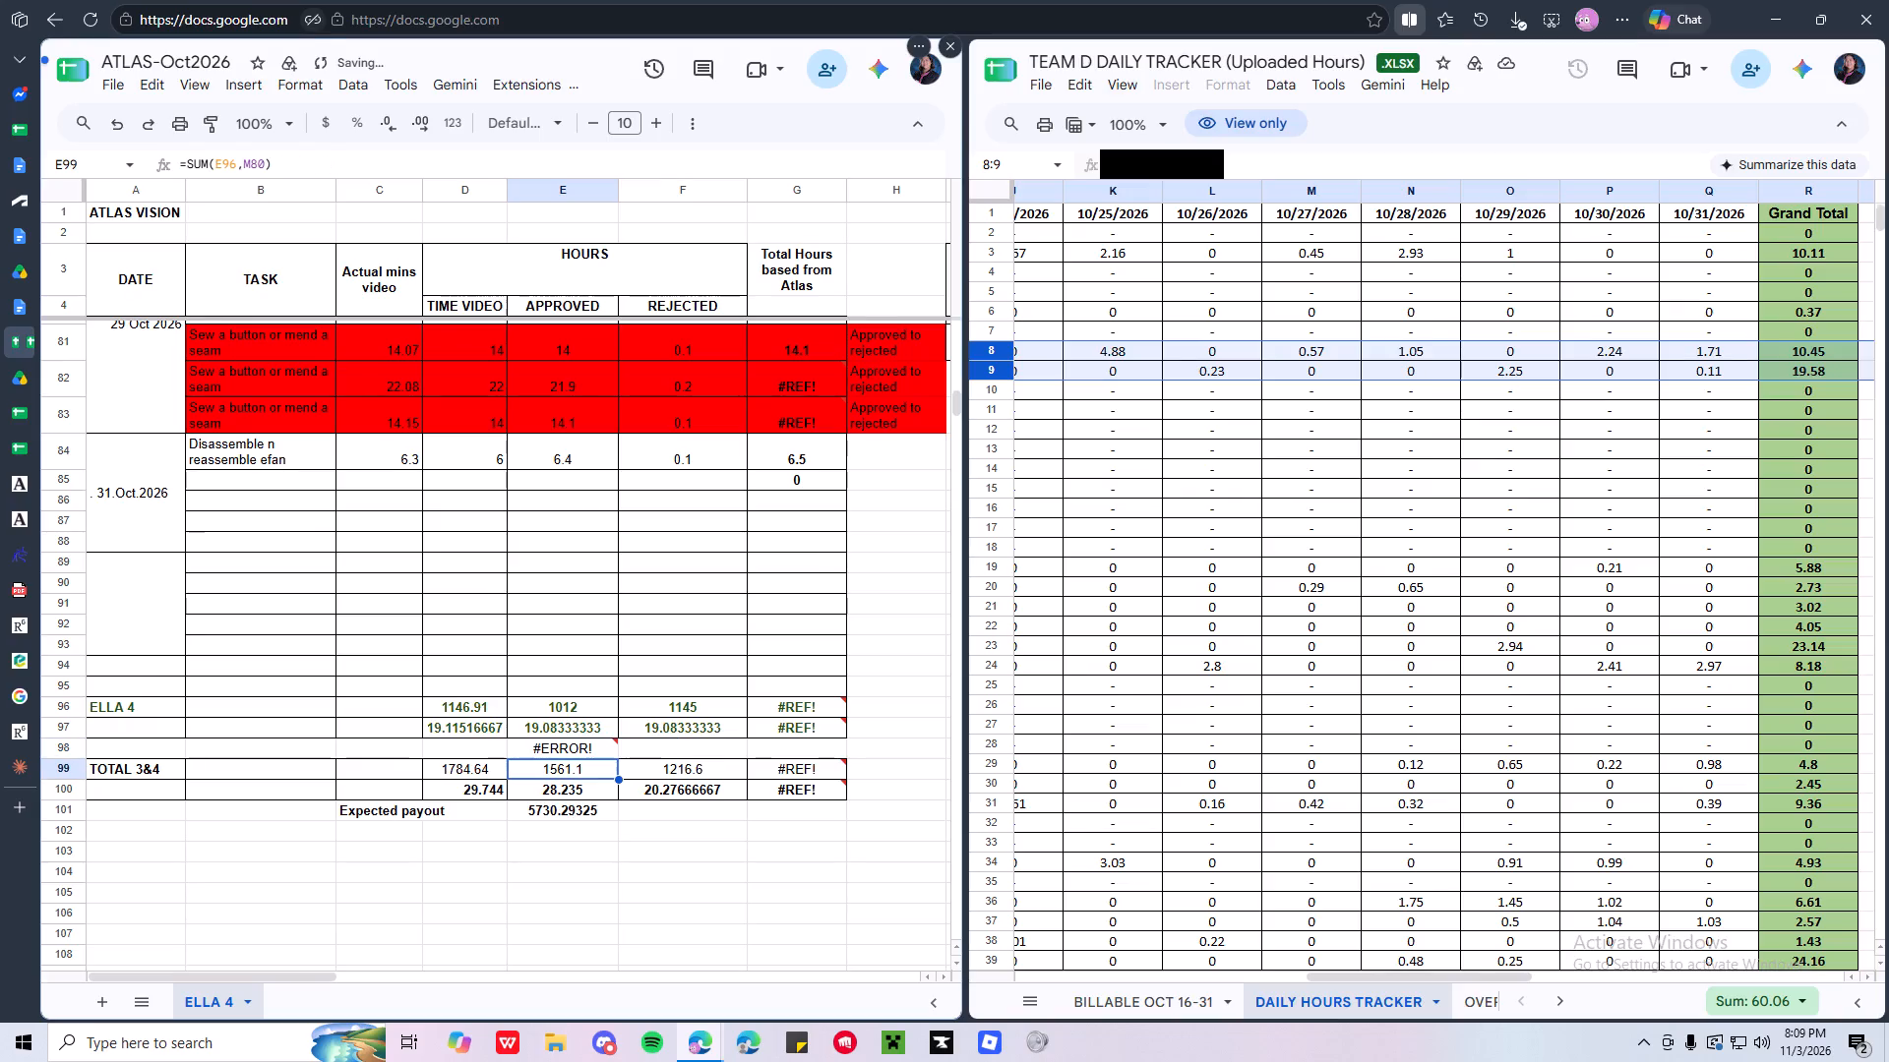
Remove the parentheses around 61,50 in E98 so the formula reads =SUM(19.58*3.3)*61,50.
key("Up")
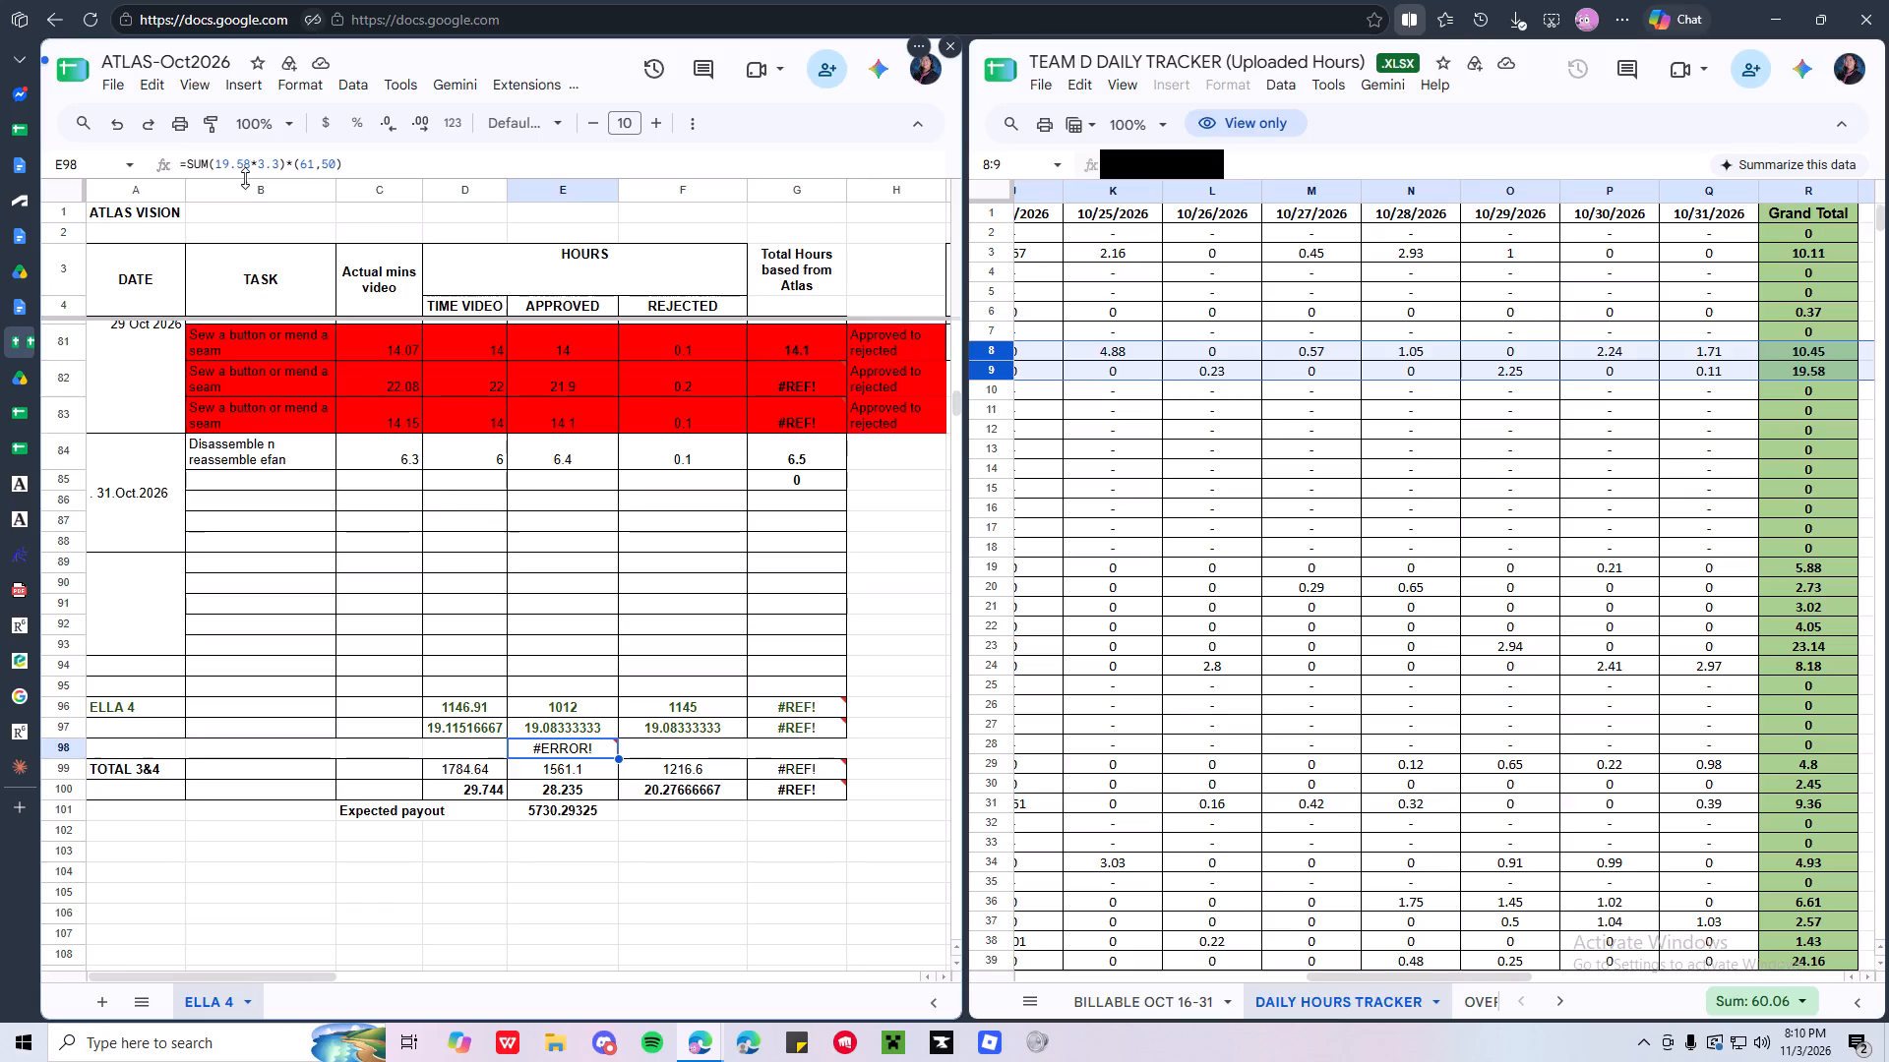
left_click(344, 163)
left_click(500, 161)
key("BackSpace")
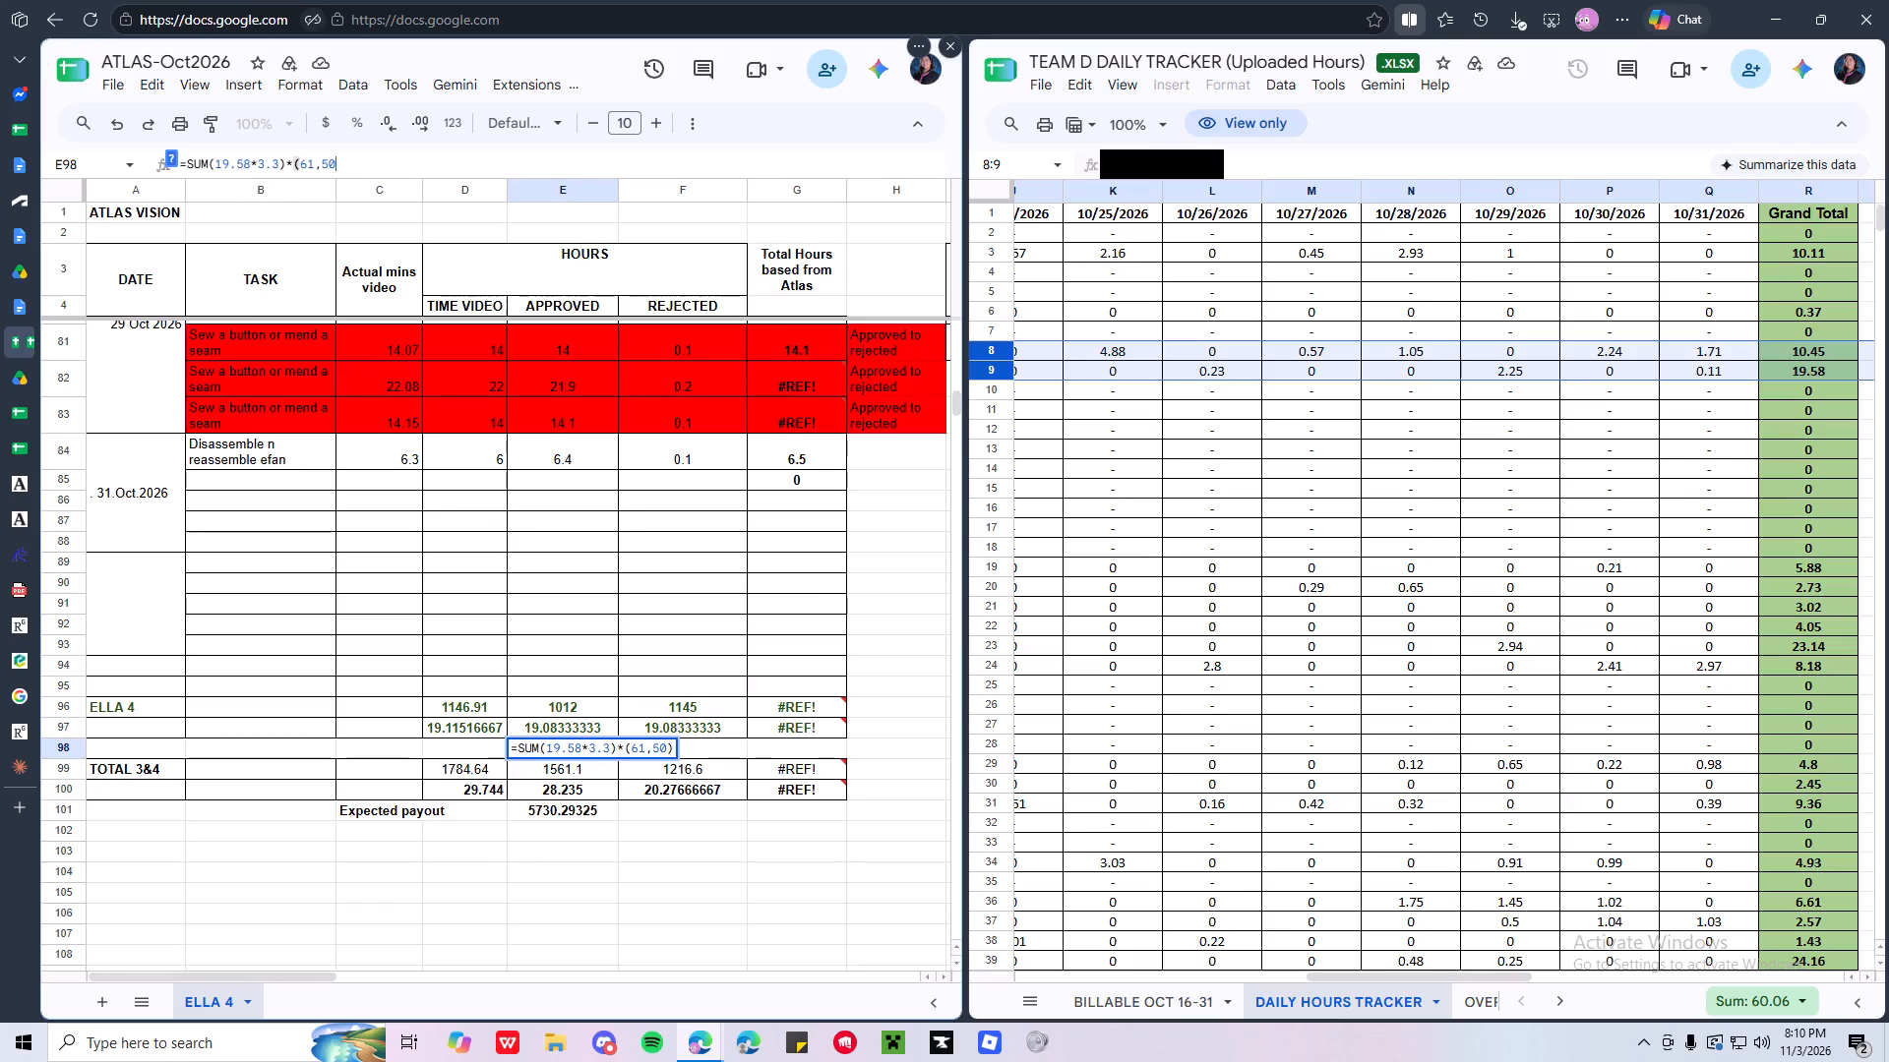
key("Left")
key("Left")
key("Left")
key("Left")
key("Left")
key("BackSpace")
key("Return")
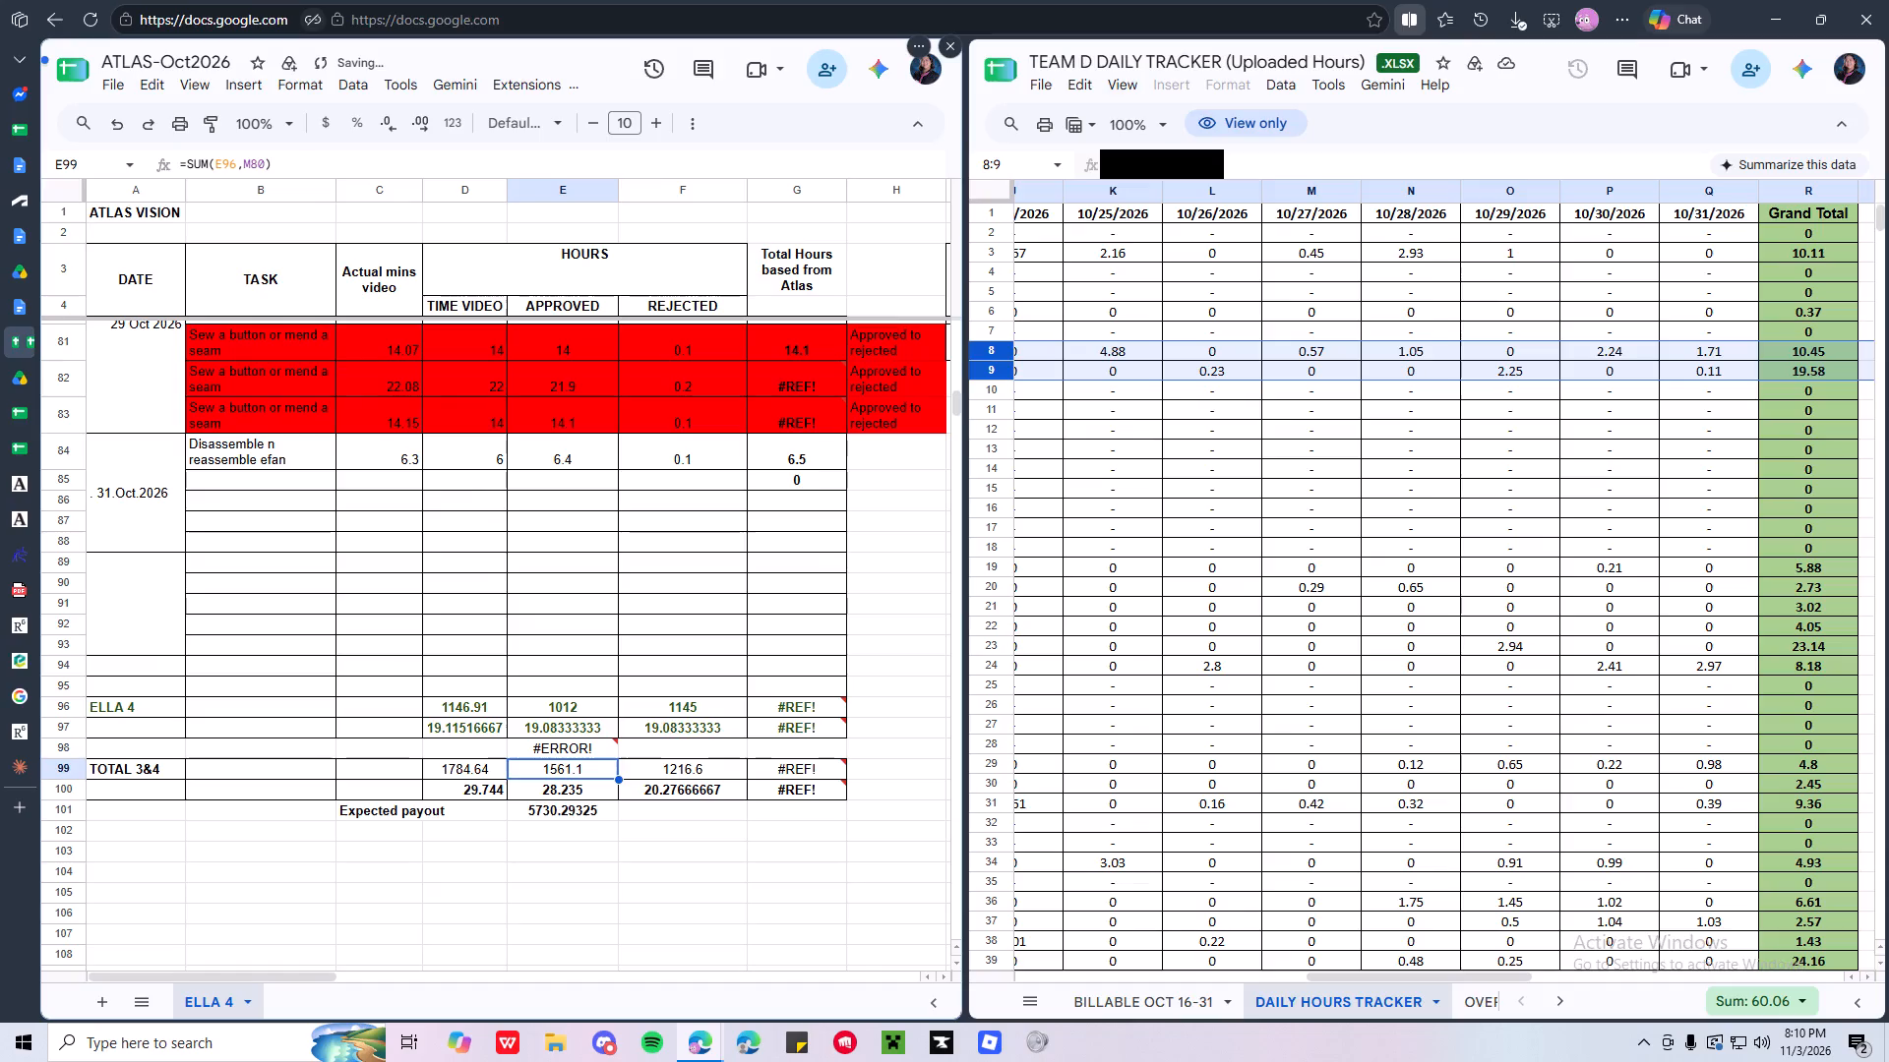
Check the payout formula in E98 and the ELLA 4 approved-hours formula in E97.
key("Up")
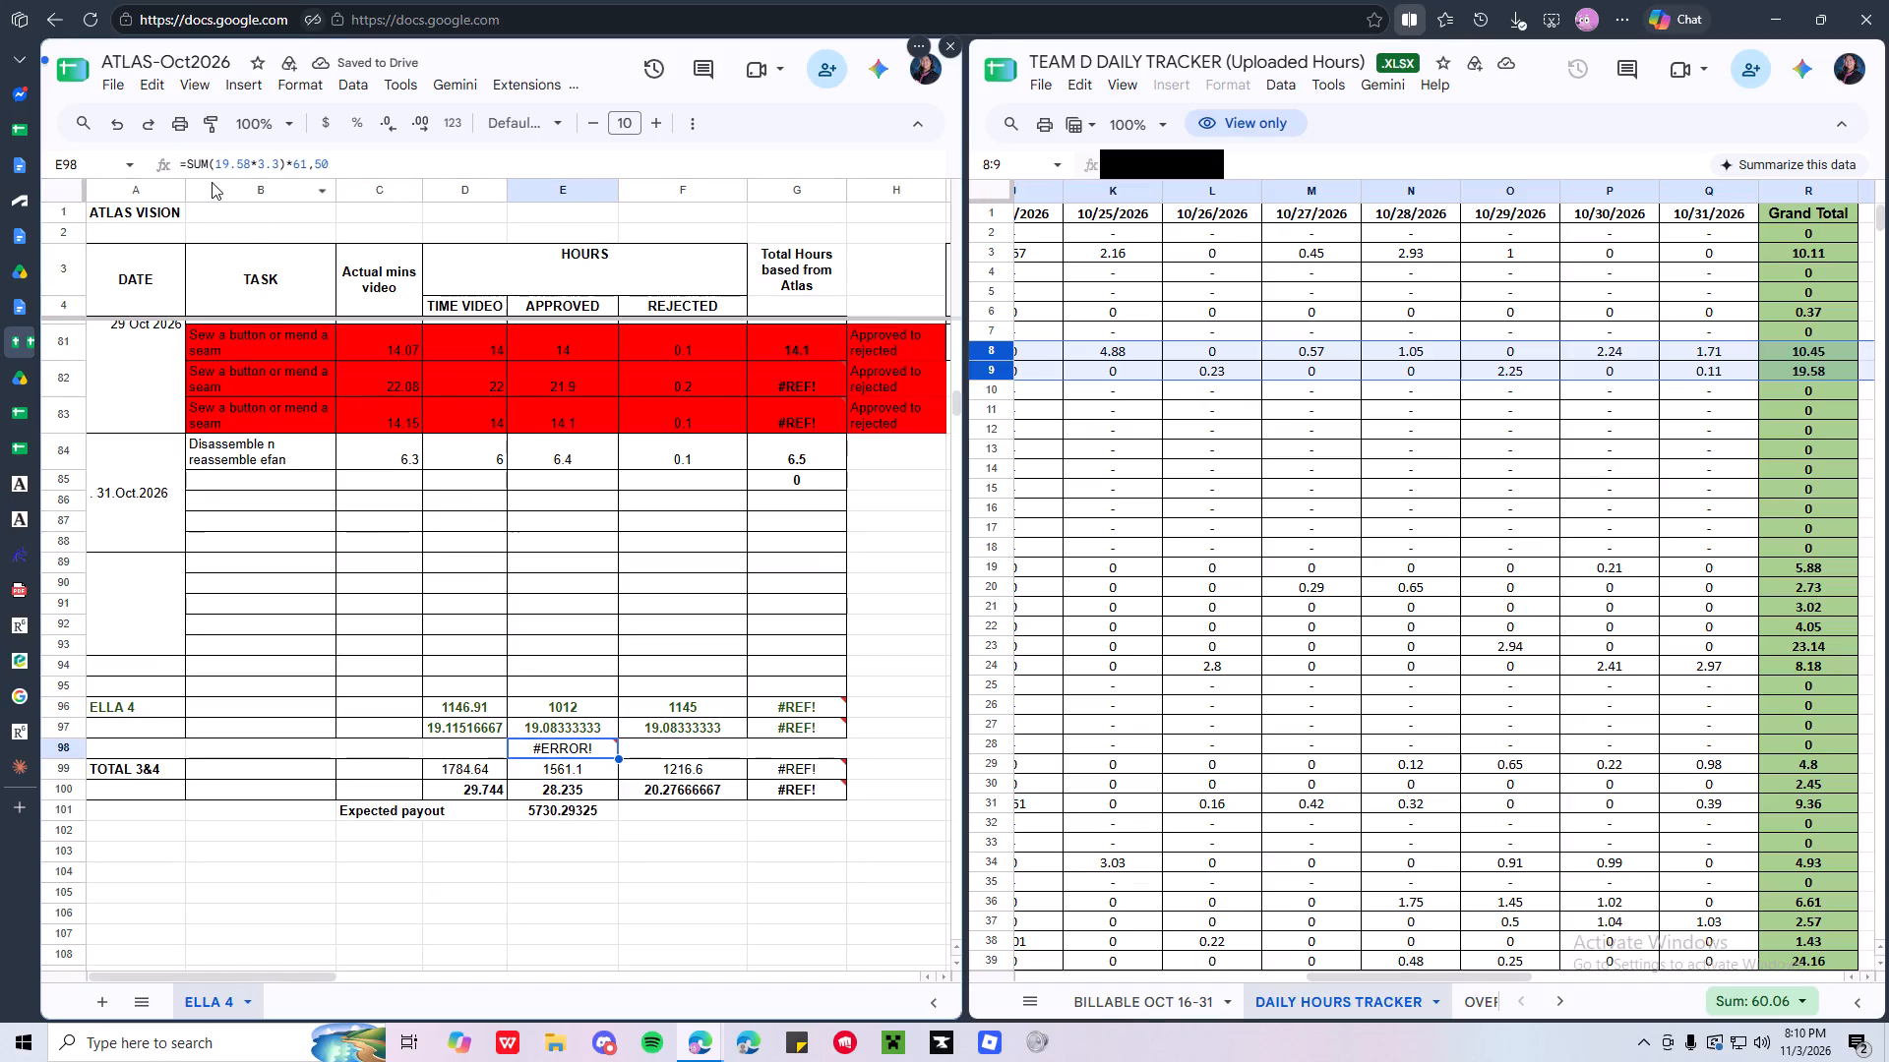
left_click(541, 729)
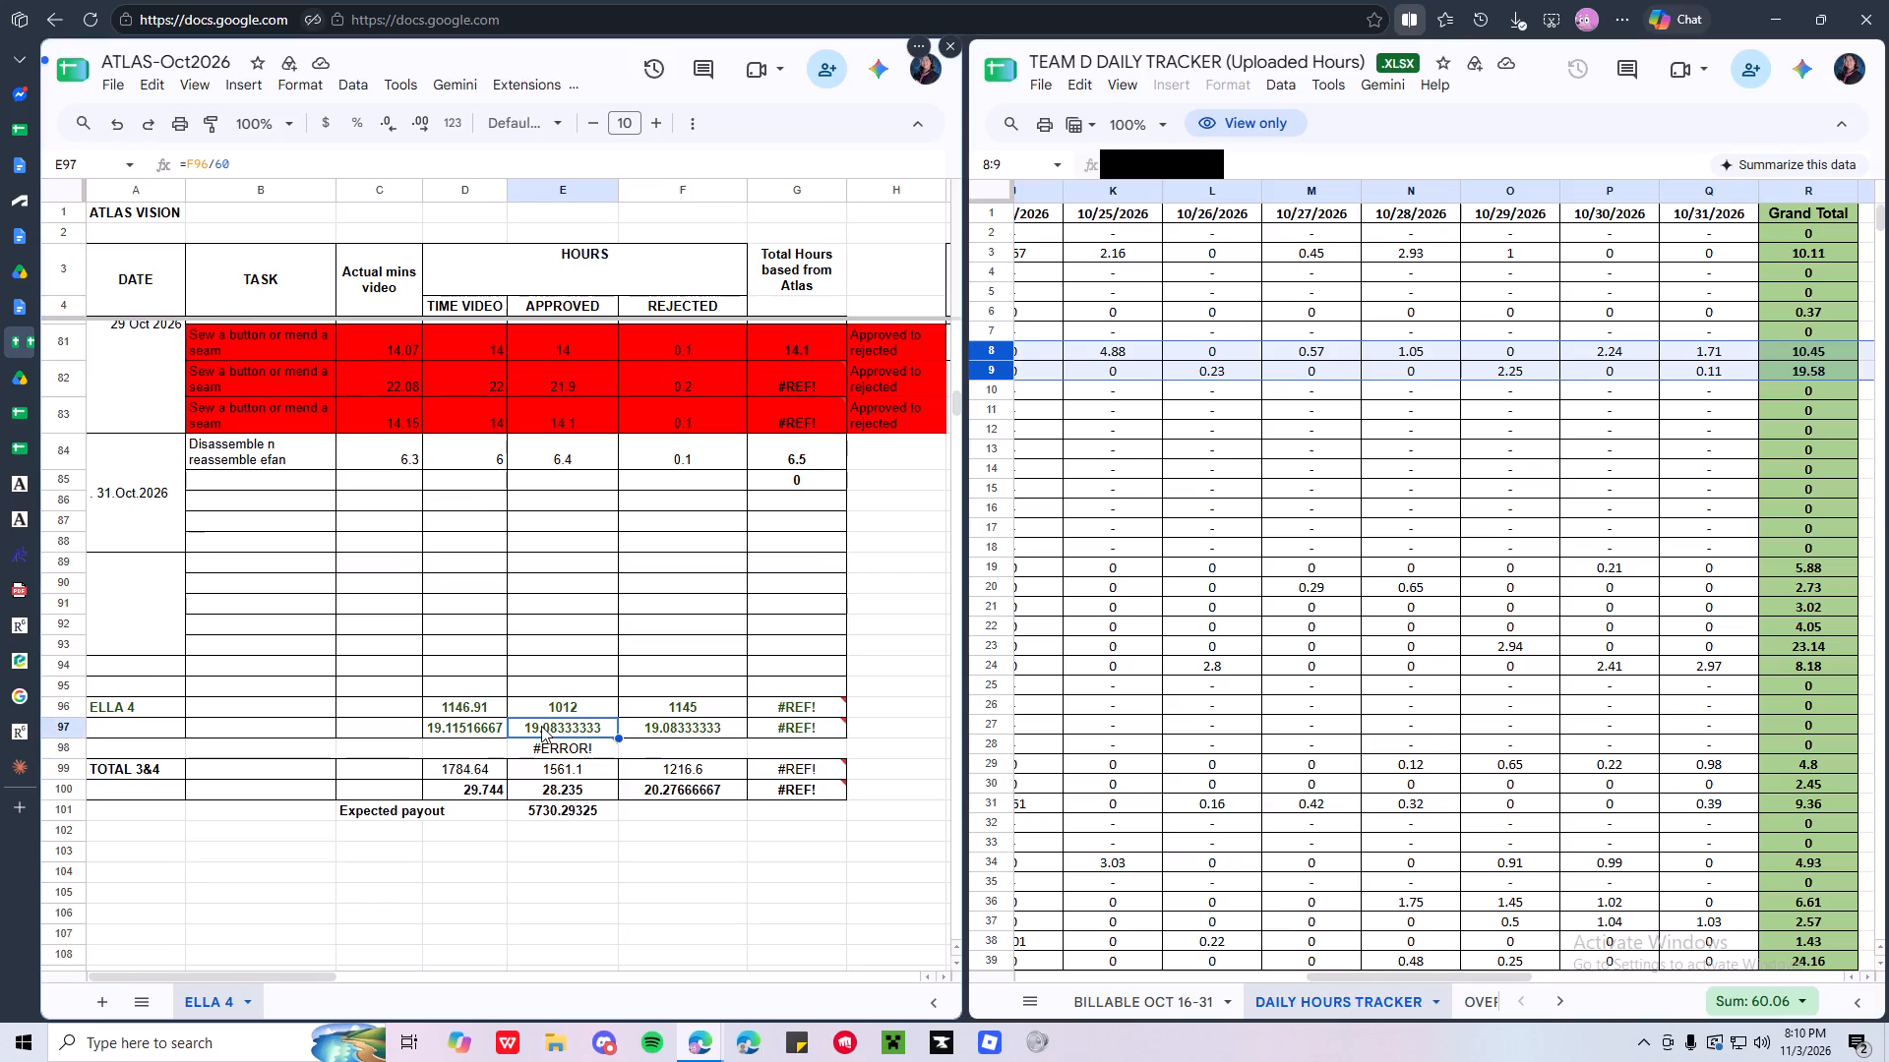
Clear the erroneous payout formula from E98.
left_click(554, 751)
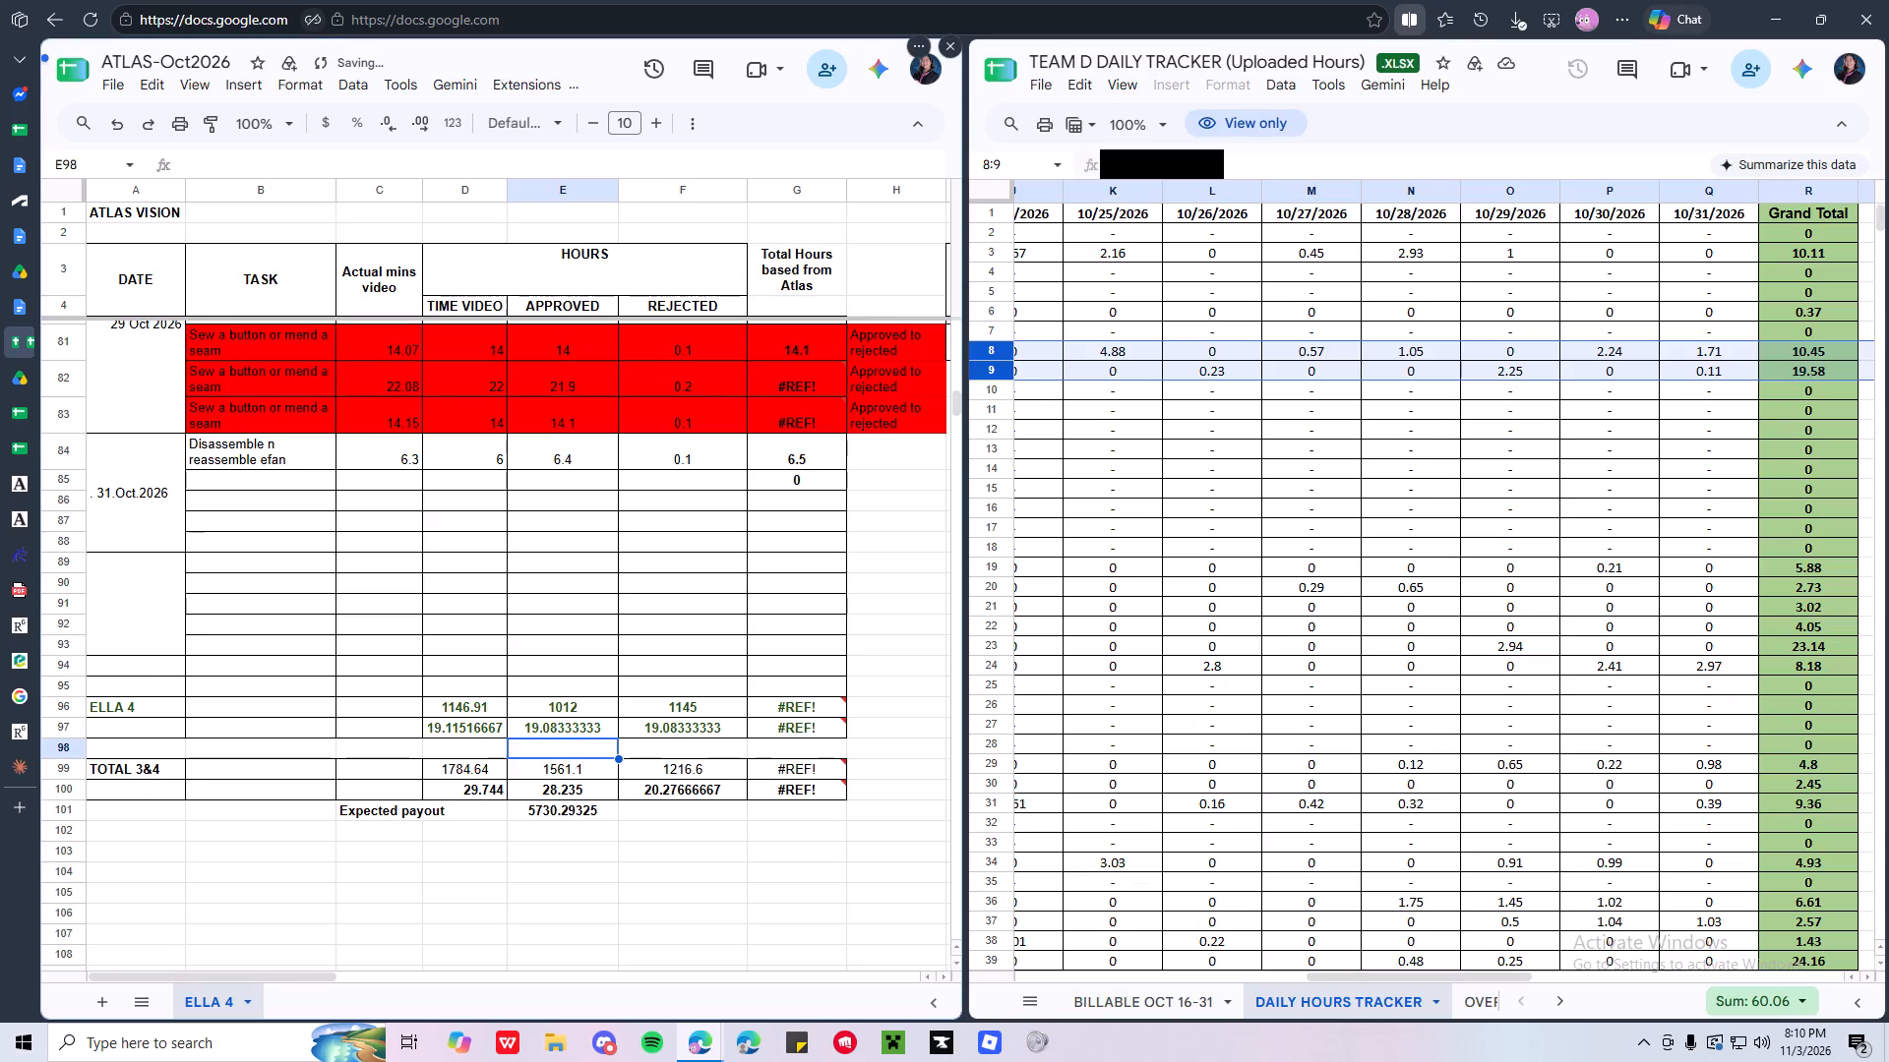
key("Return")
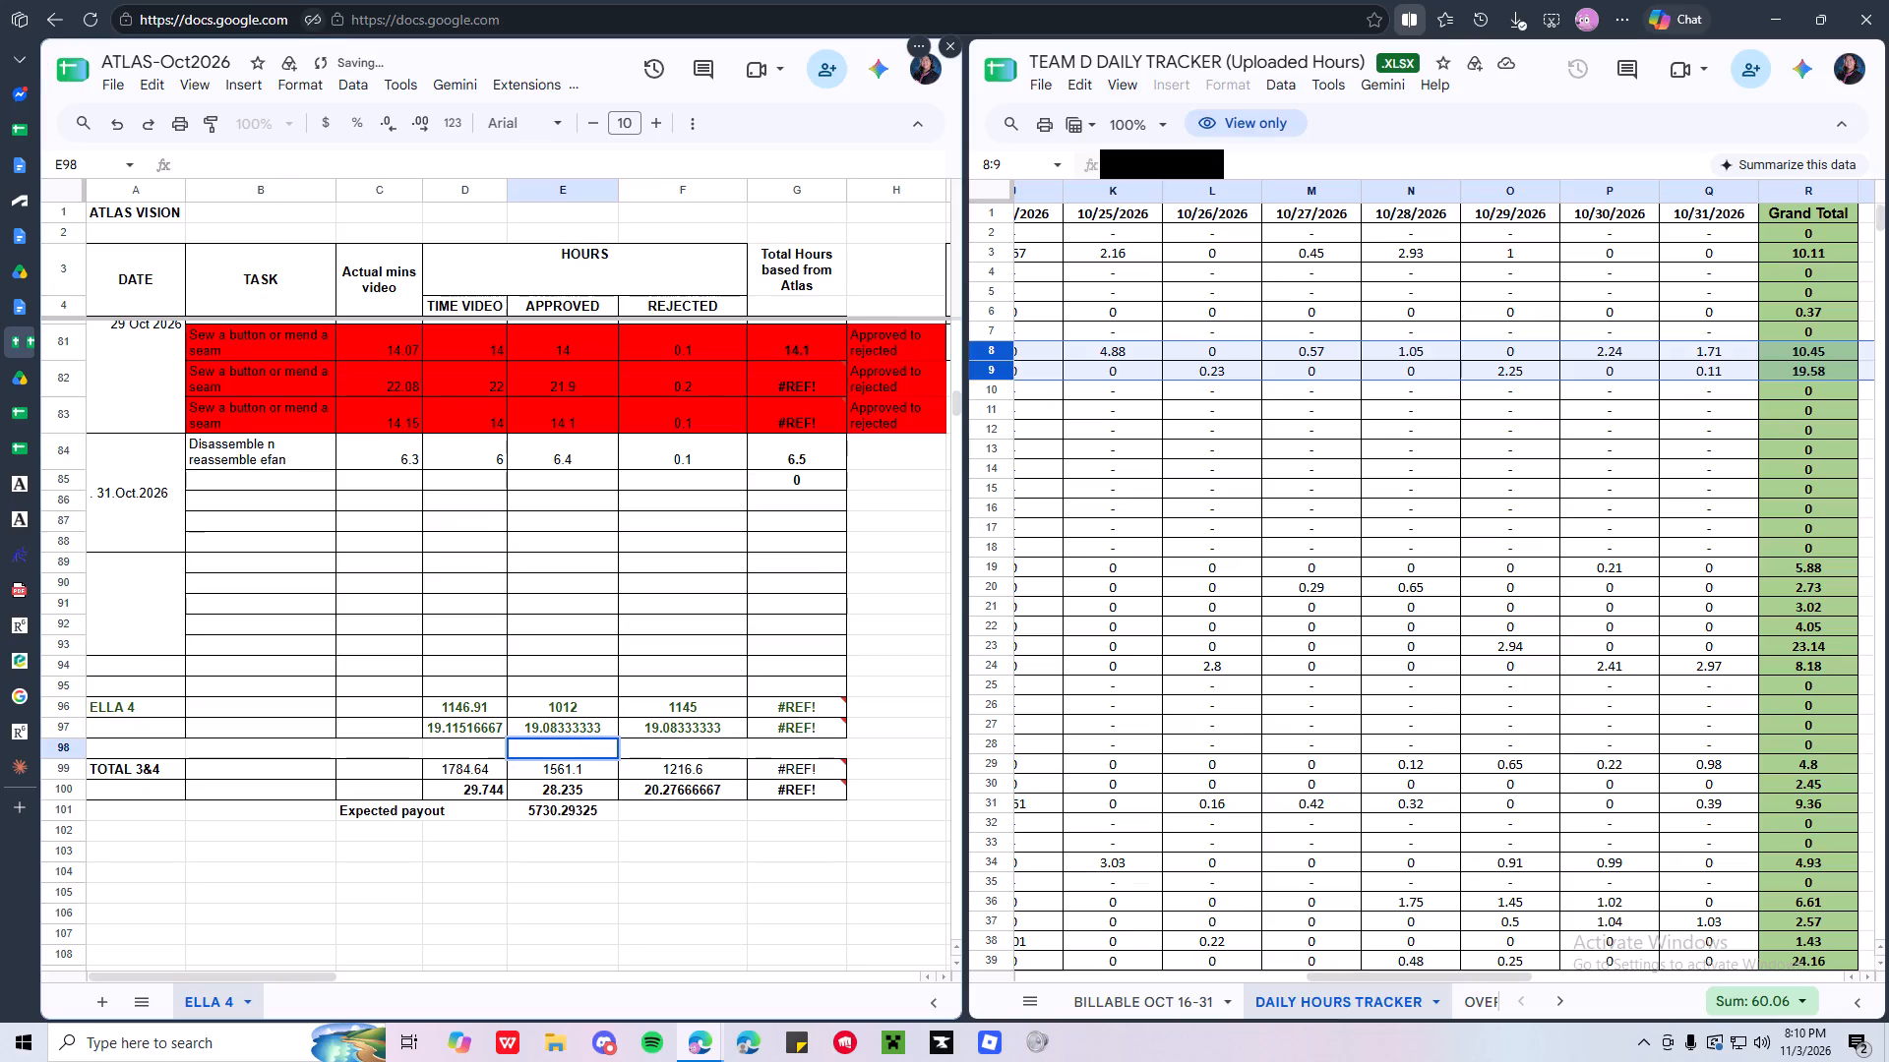
left_click(577, 875)
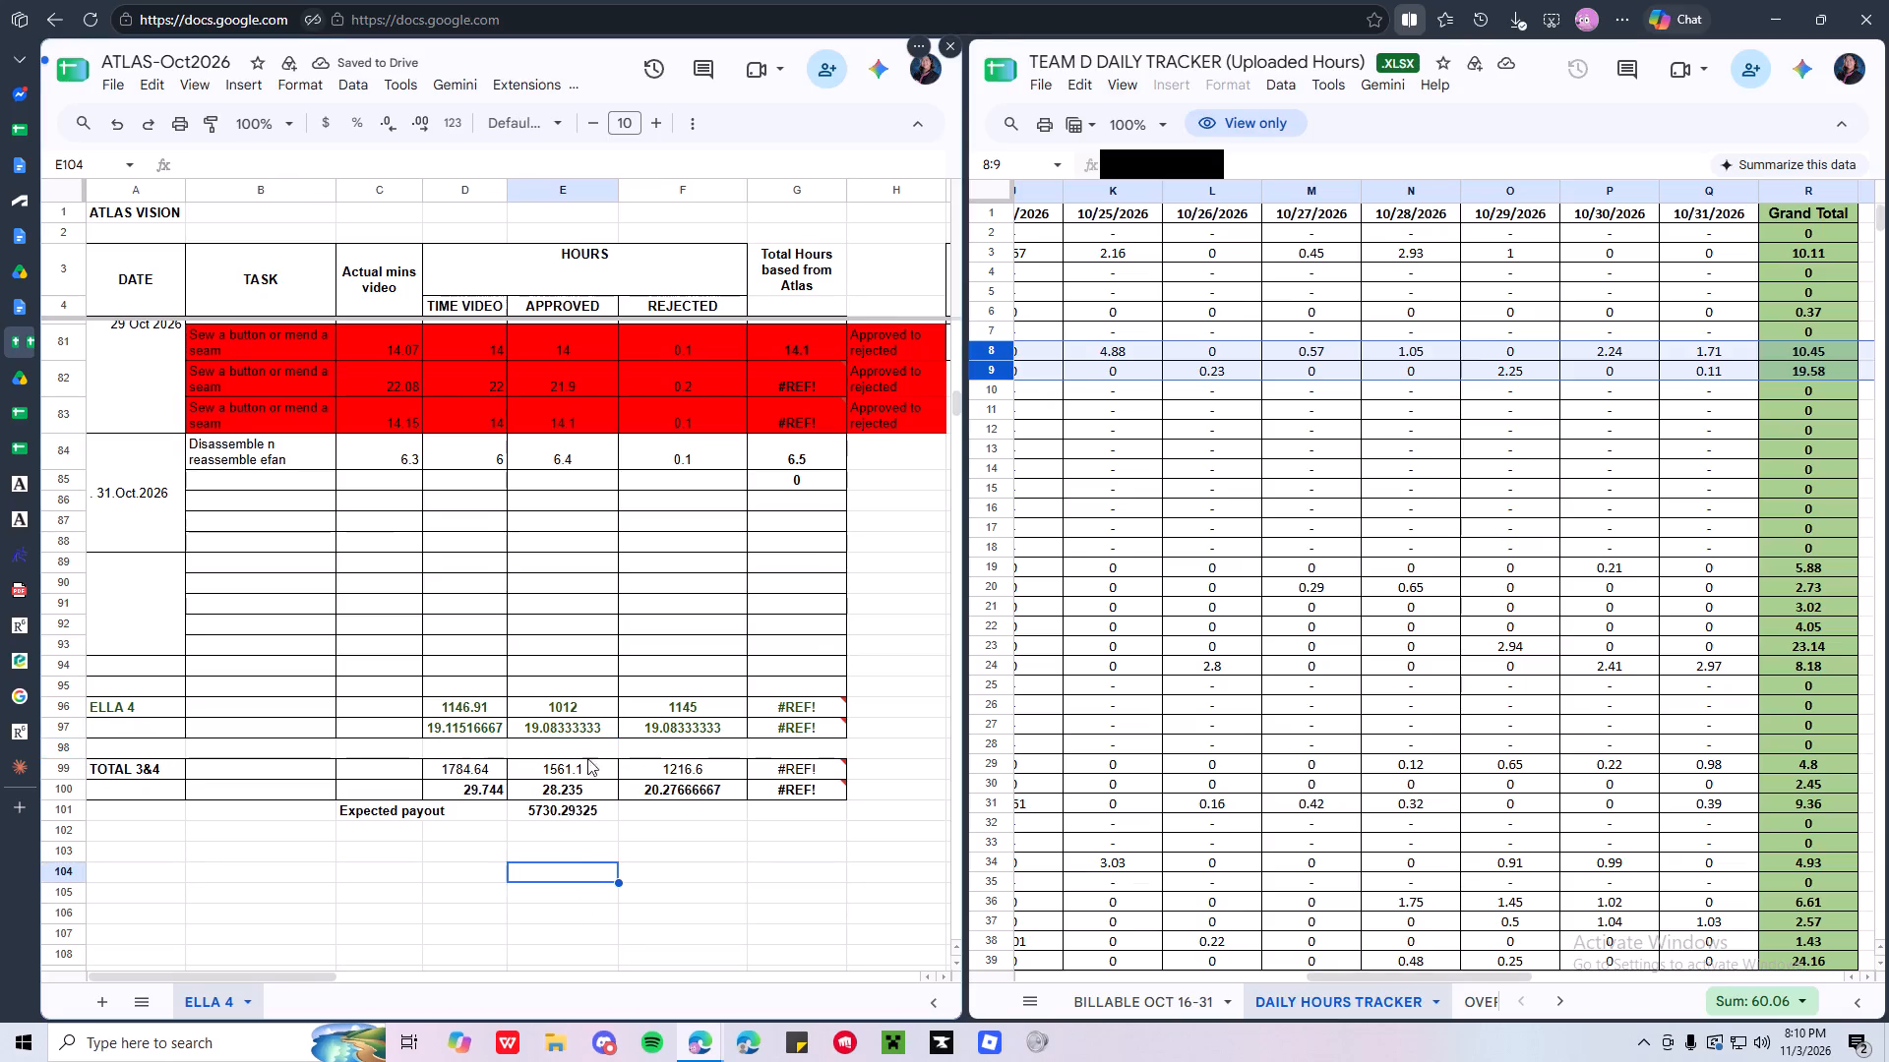
Following the pattern of the expected payout formula in E101, enter =SUM(19.58*3.3*61.50) in E98.
left_click(575, 812)
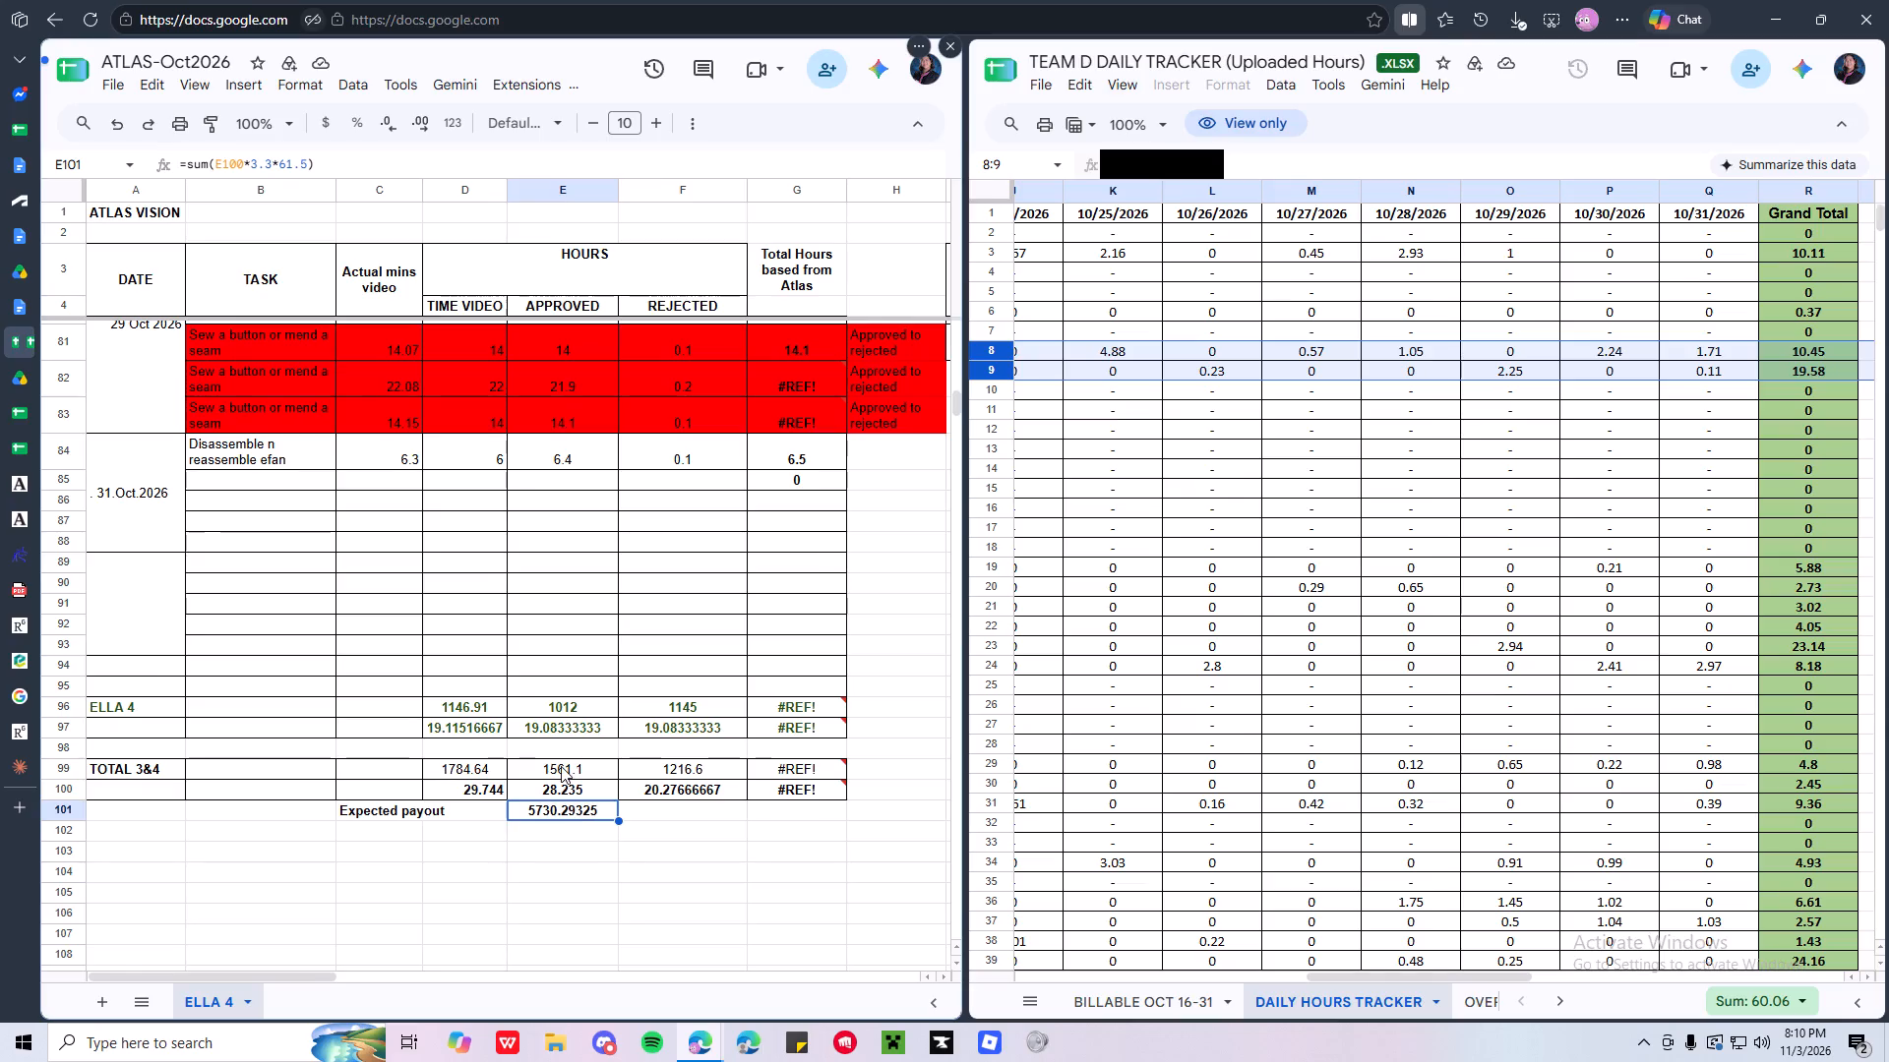
left_click(558, 740)
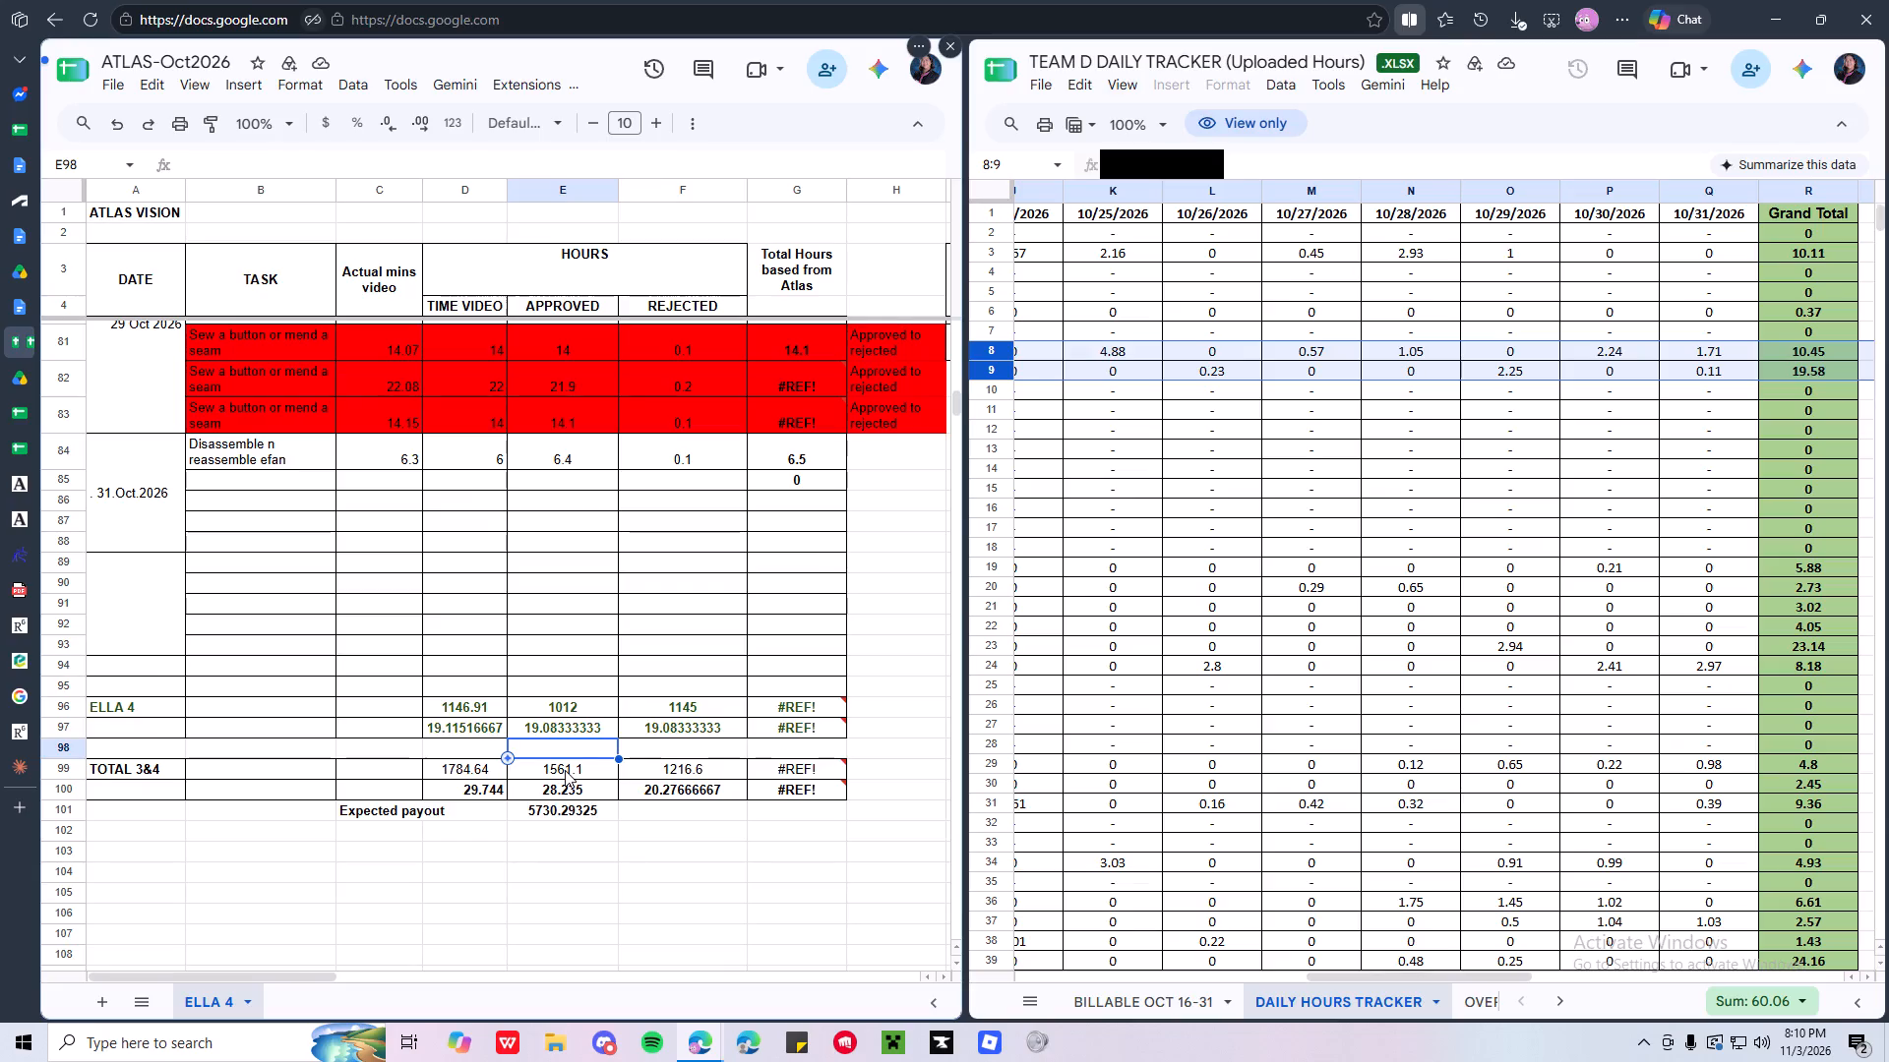
type("=SUM")
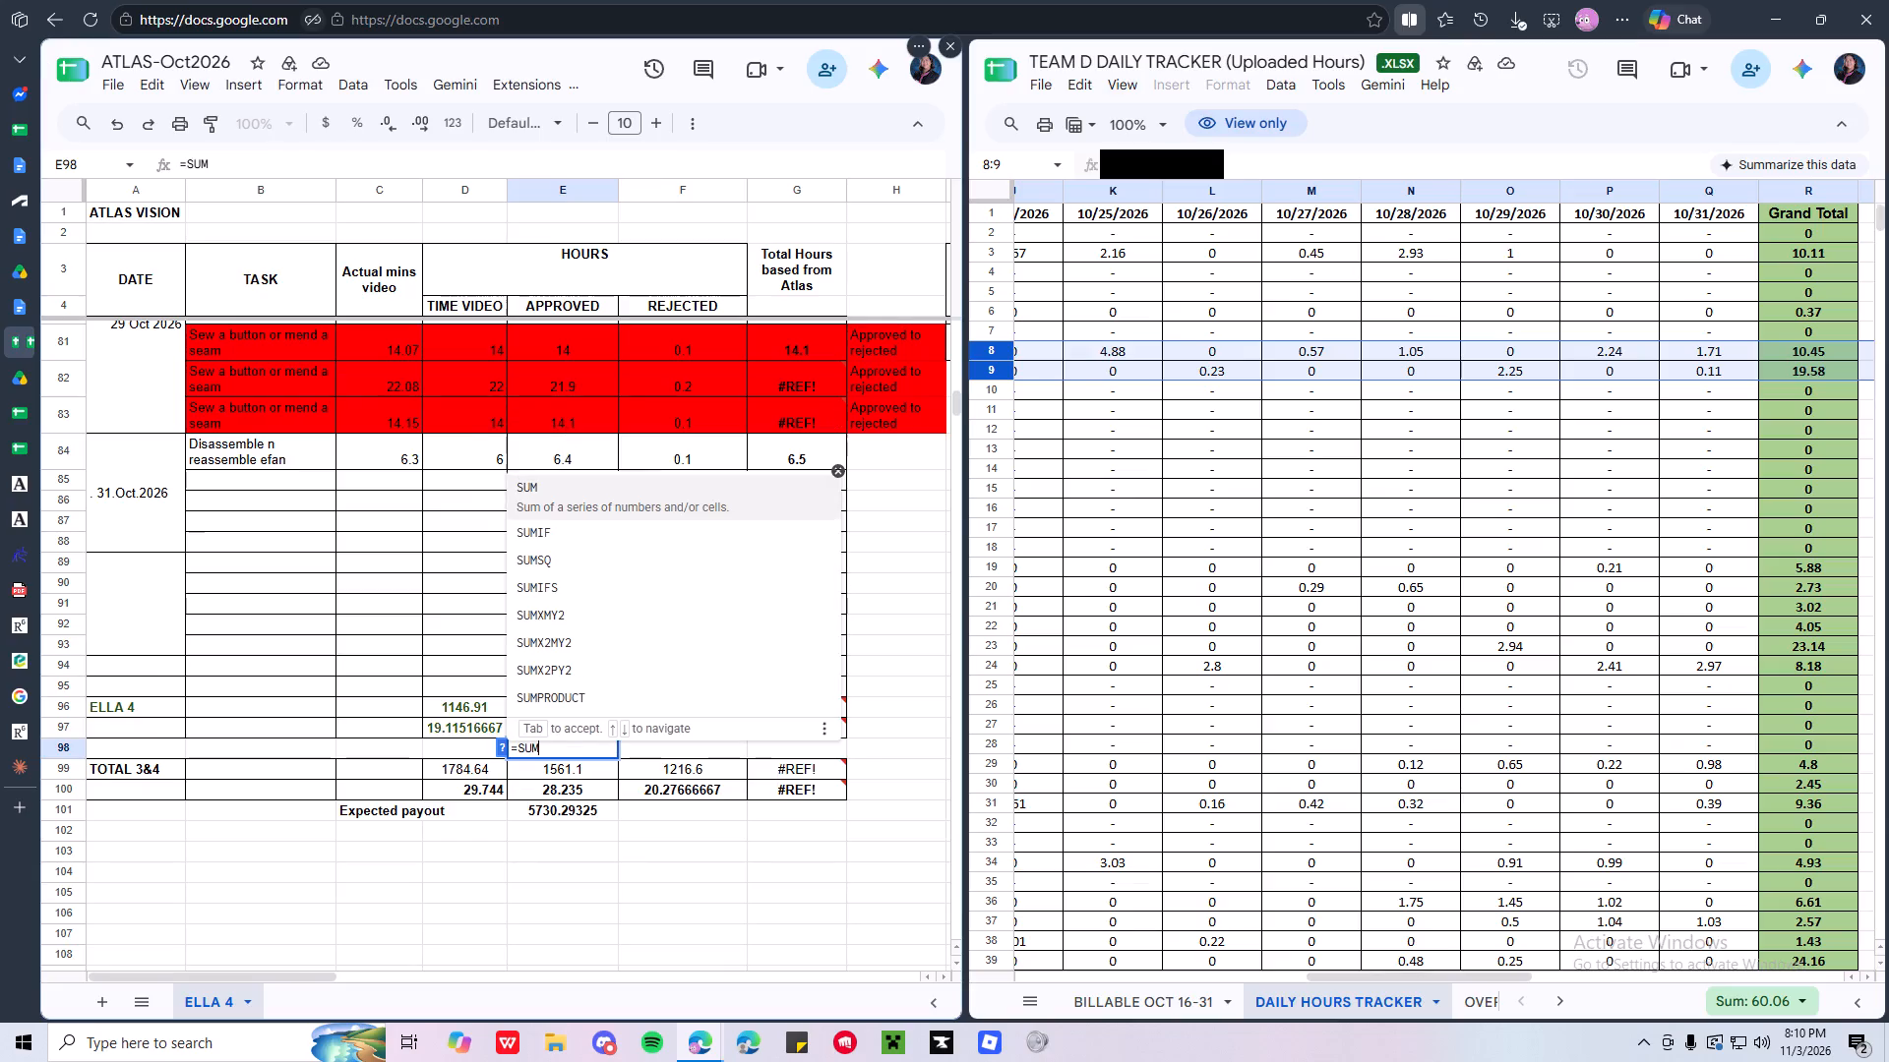
key("shift+parenleft")
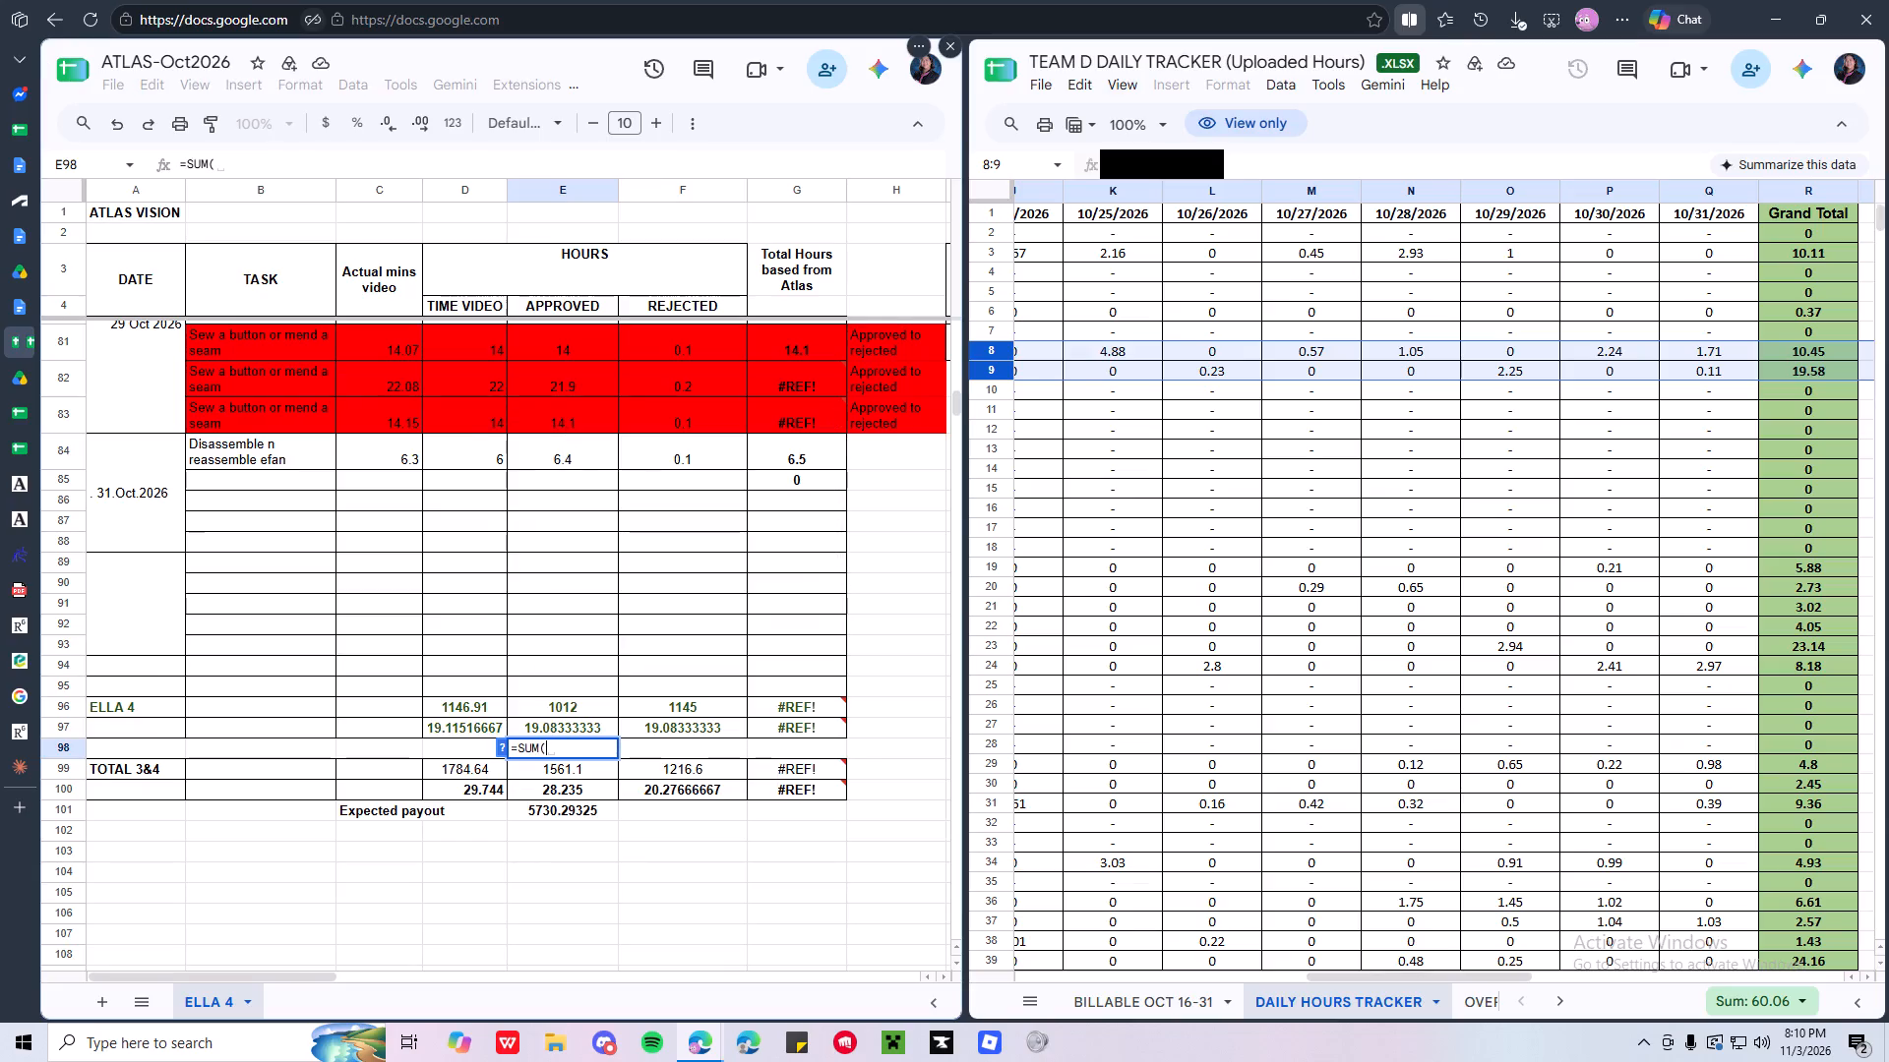
type("19.")
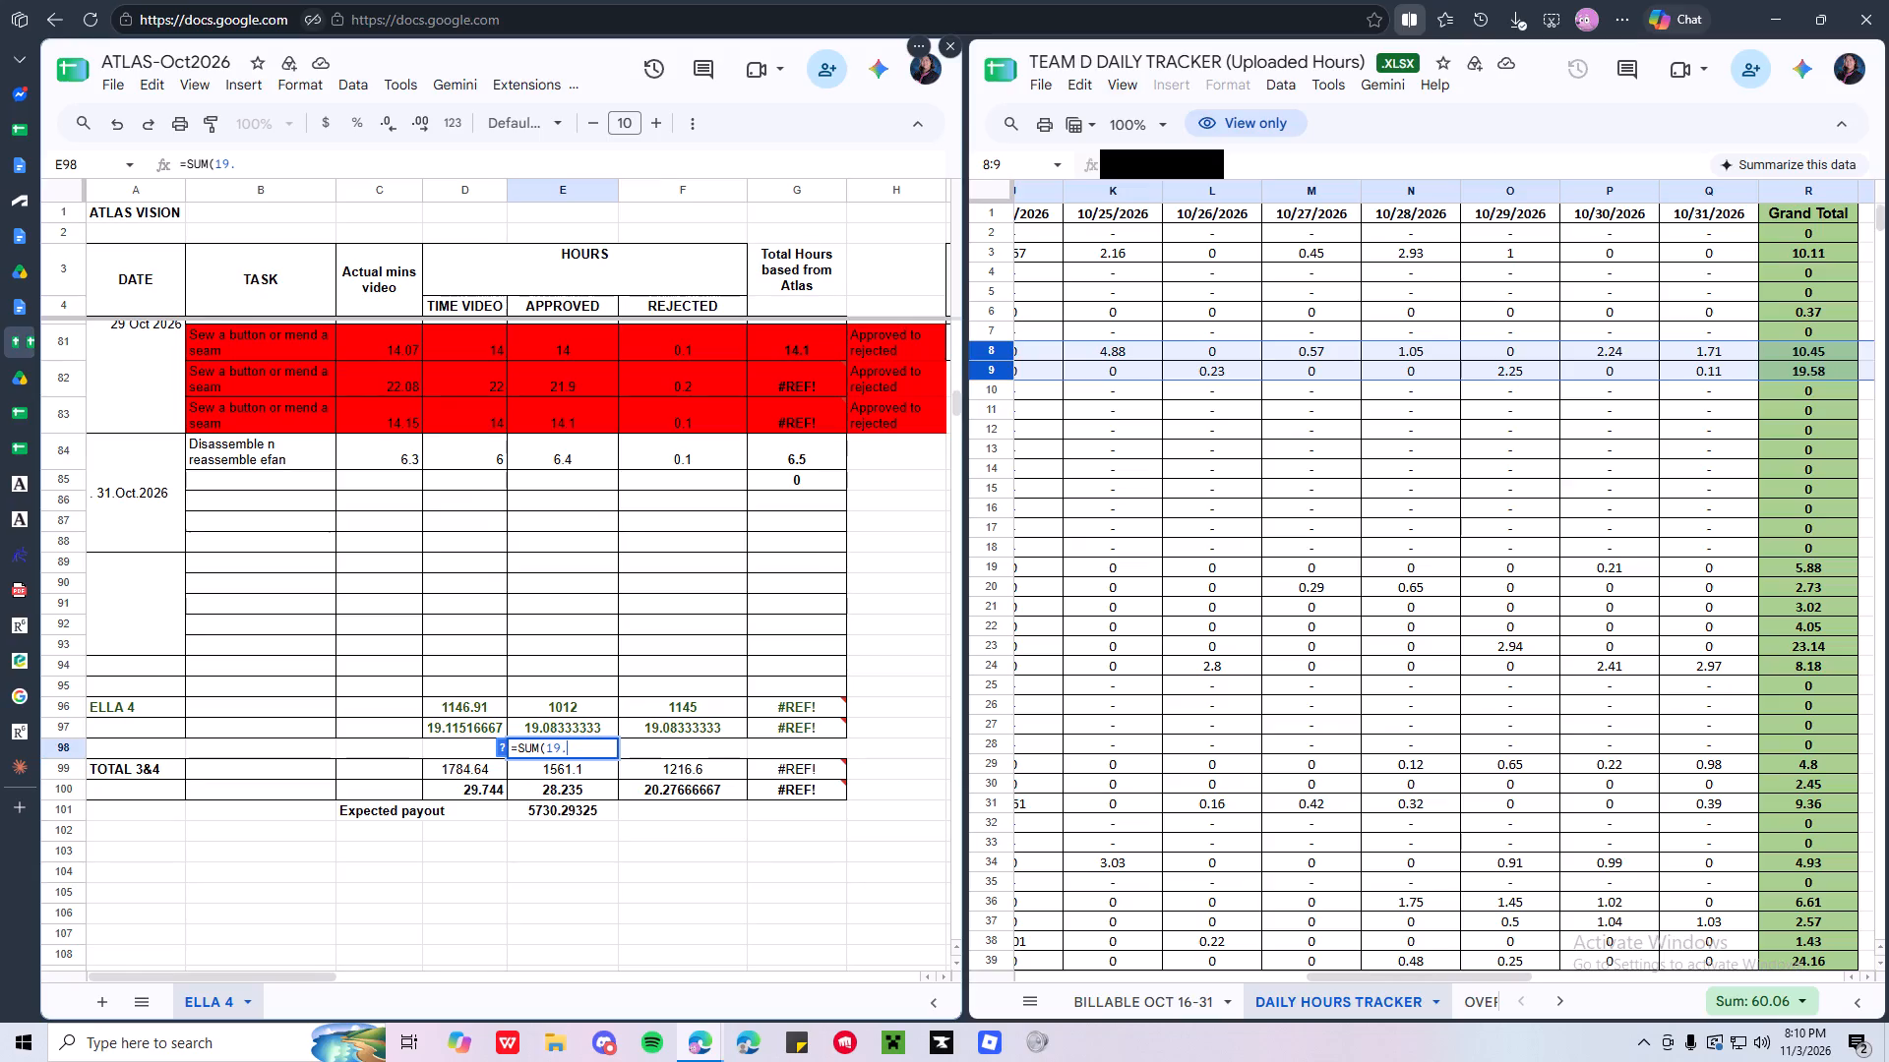
type("58")
key("shift+asterisk")
type("3,3")
key("BackSpace")
key("BackSpace")
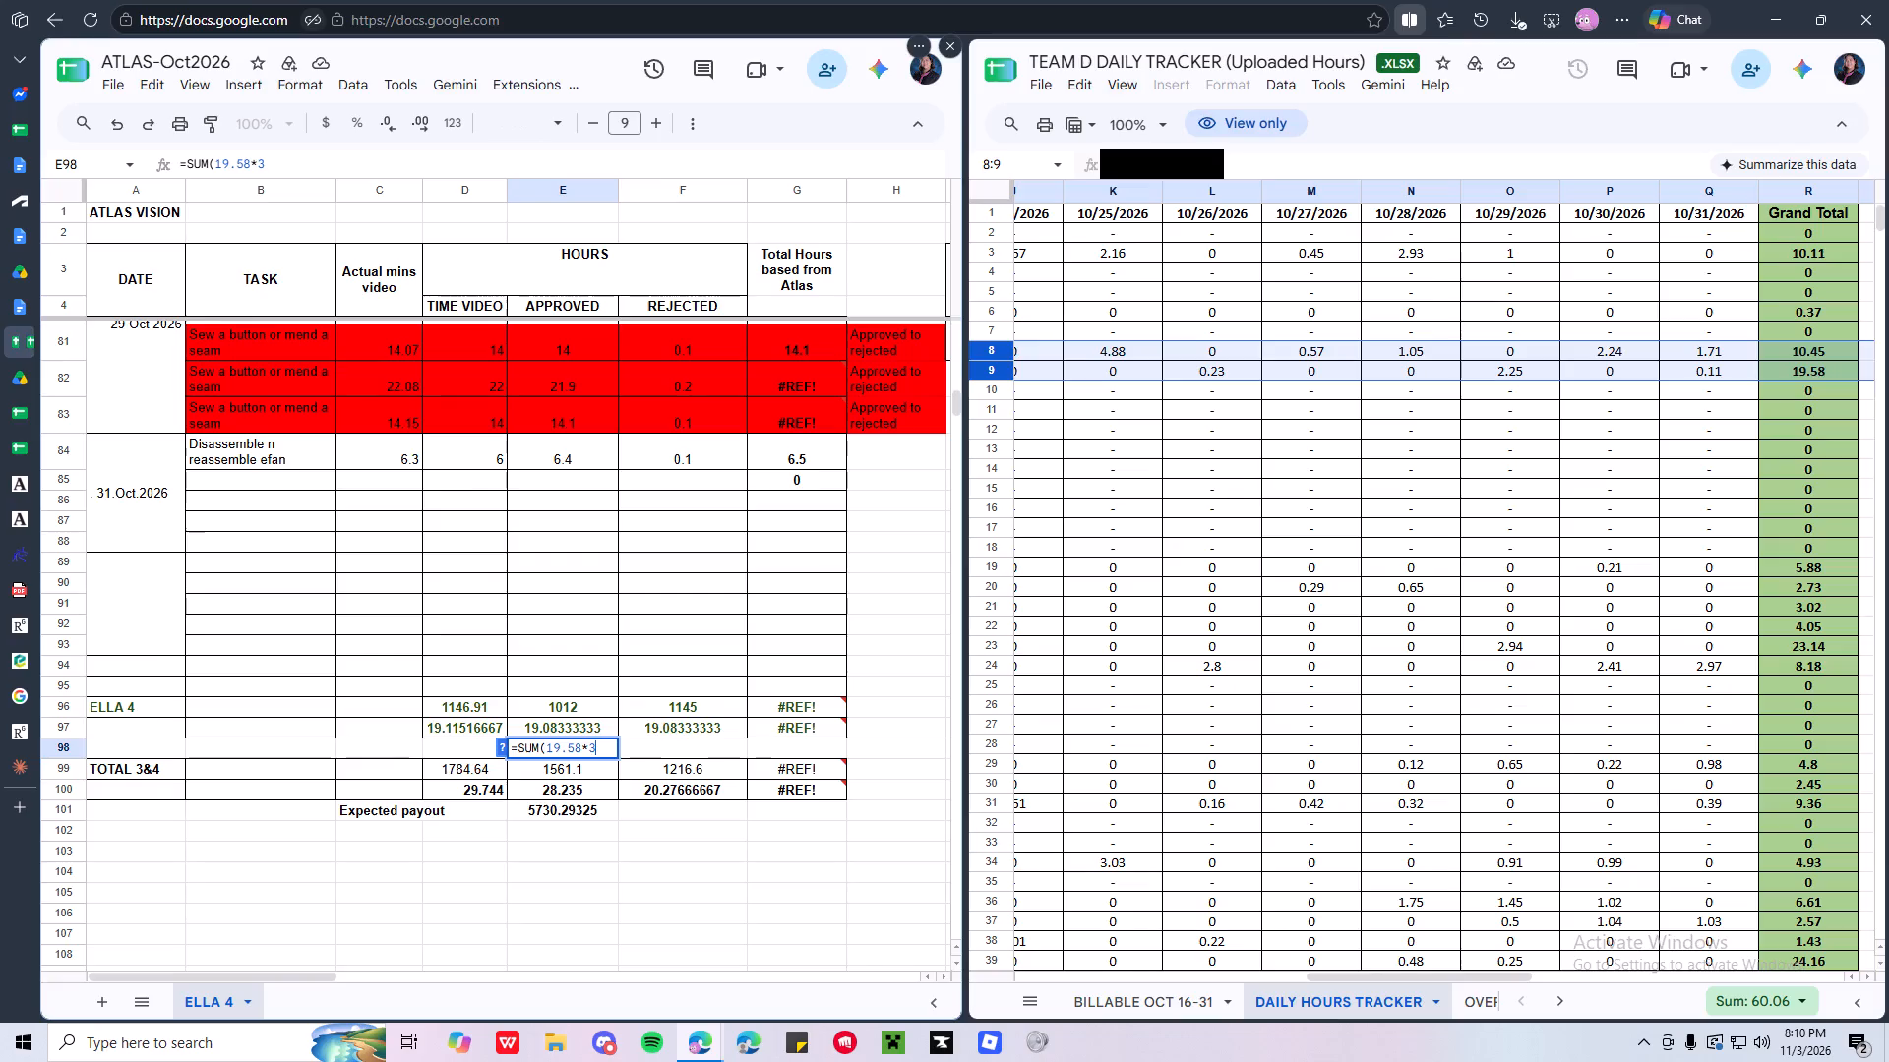
key("period")
key("3")
key("shift+asterisk")
type("61.50")
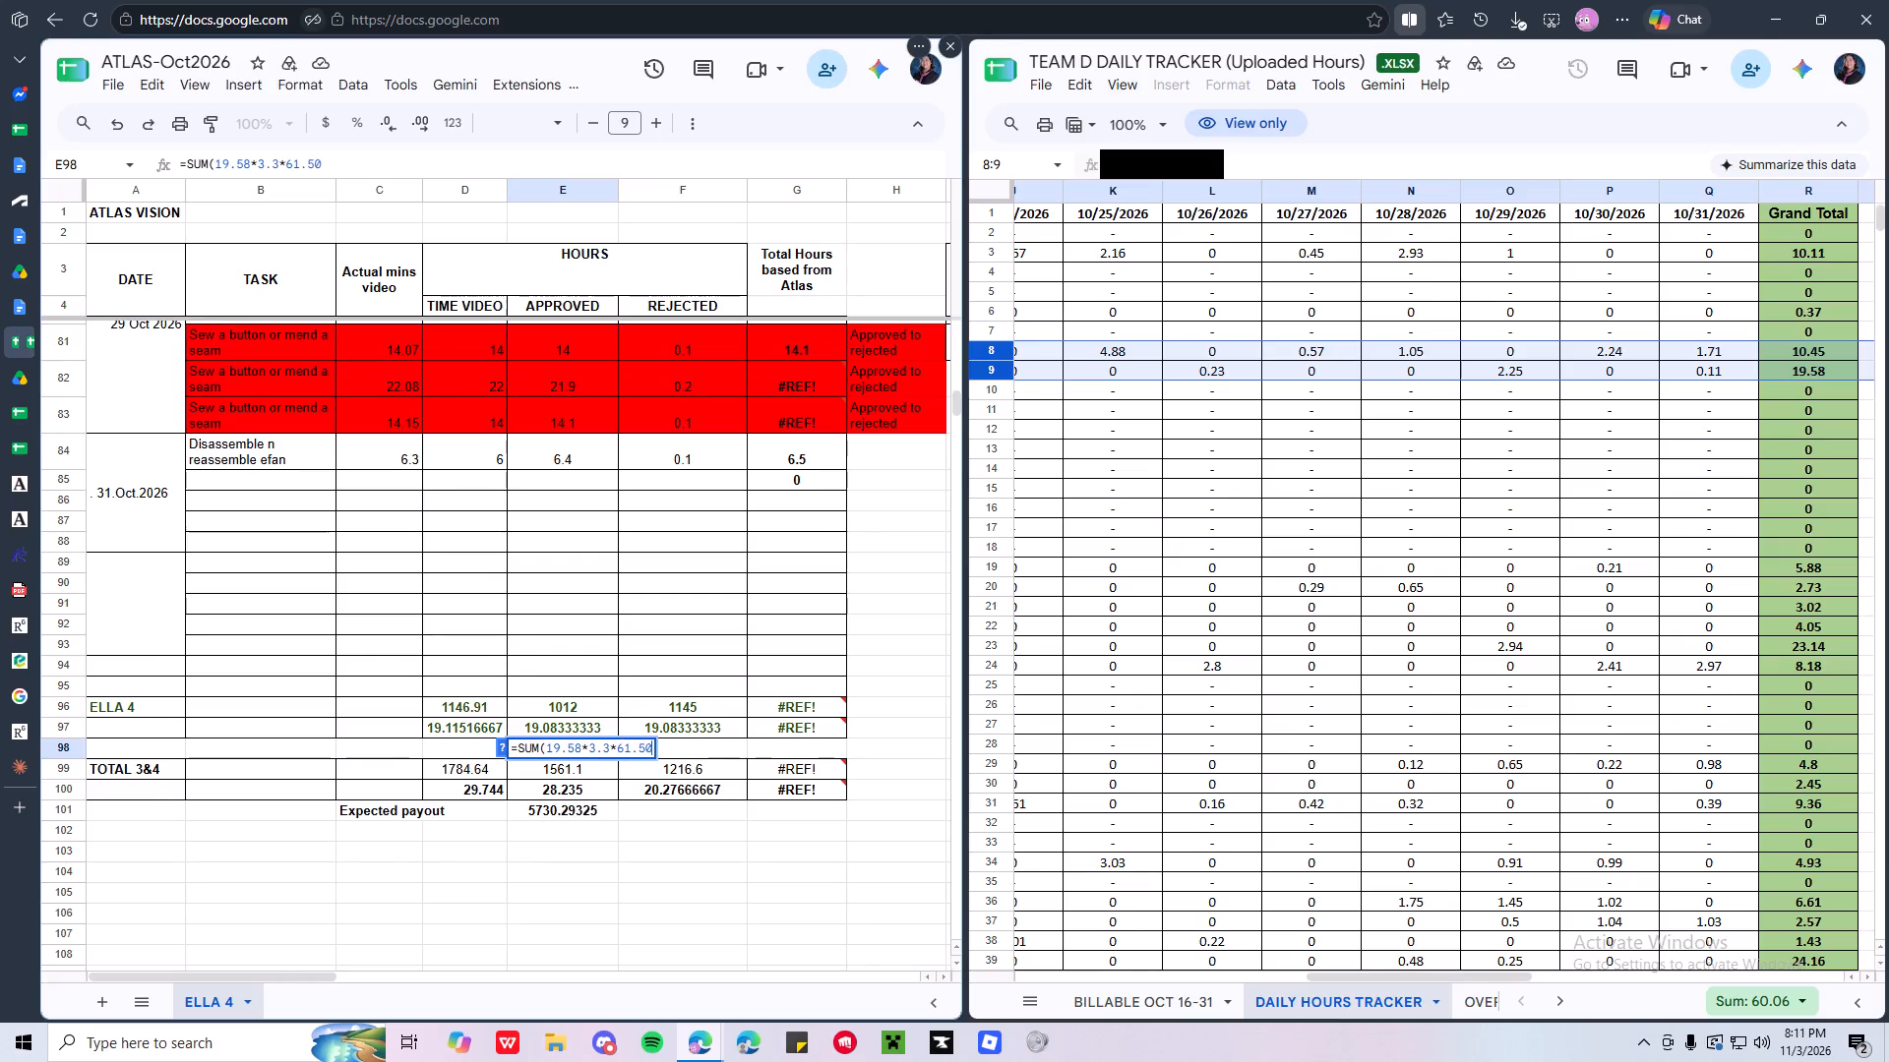
key("shift+parenright")
key("Return")
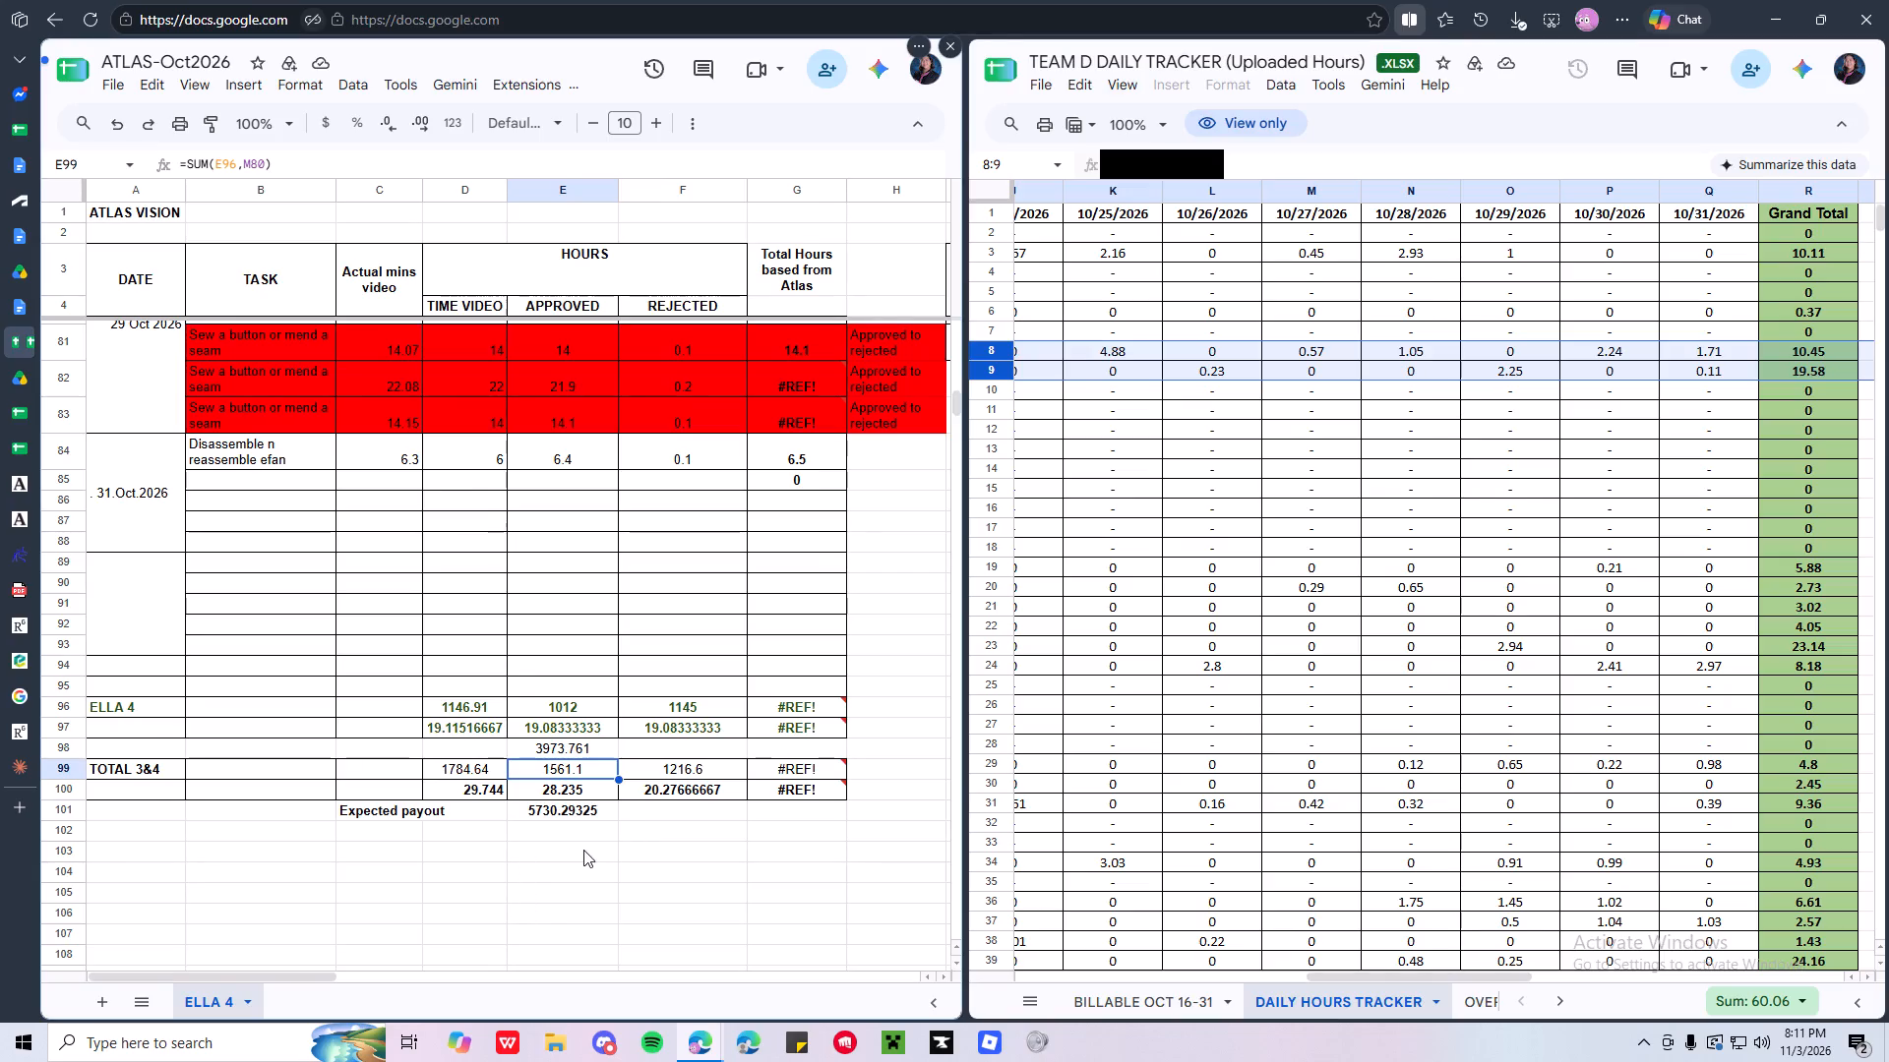
Move the payout formula from E98 to E103, below the expected payout row.
key("Up")
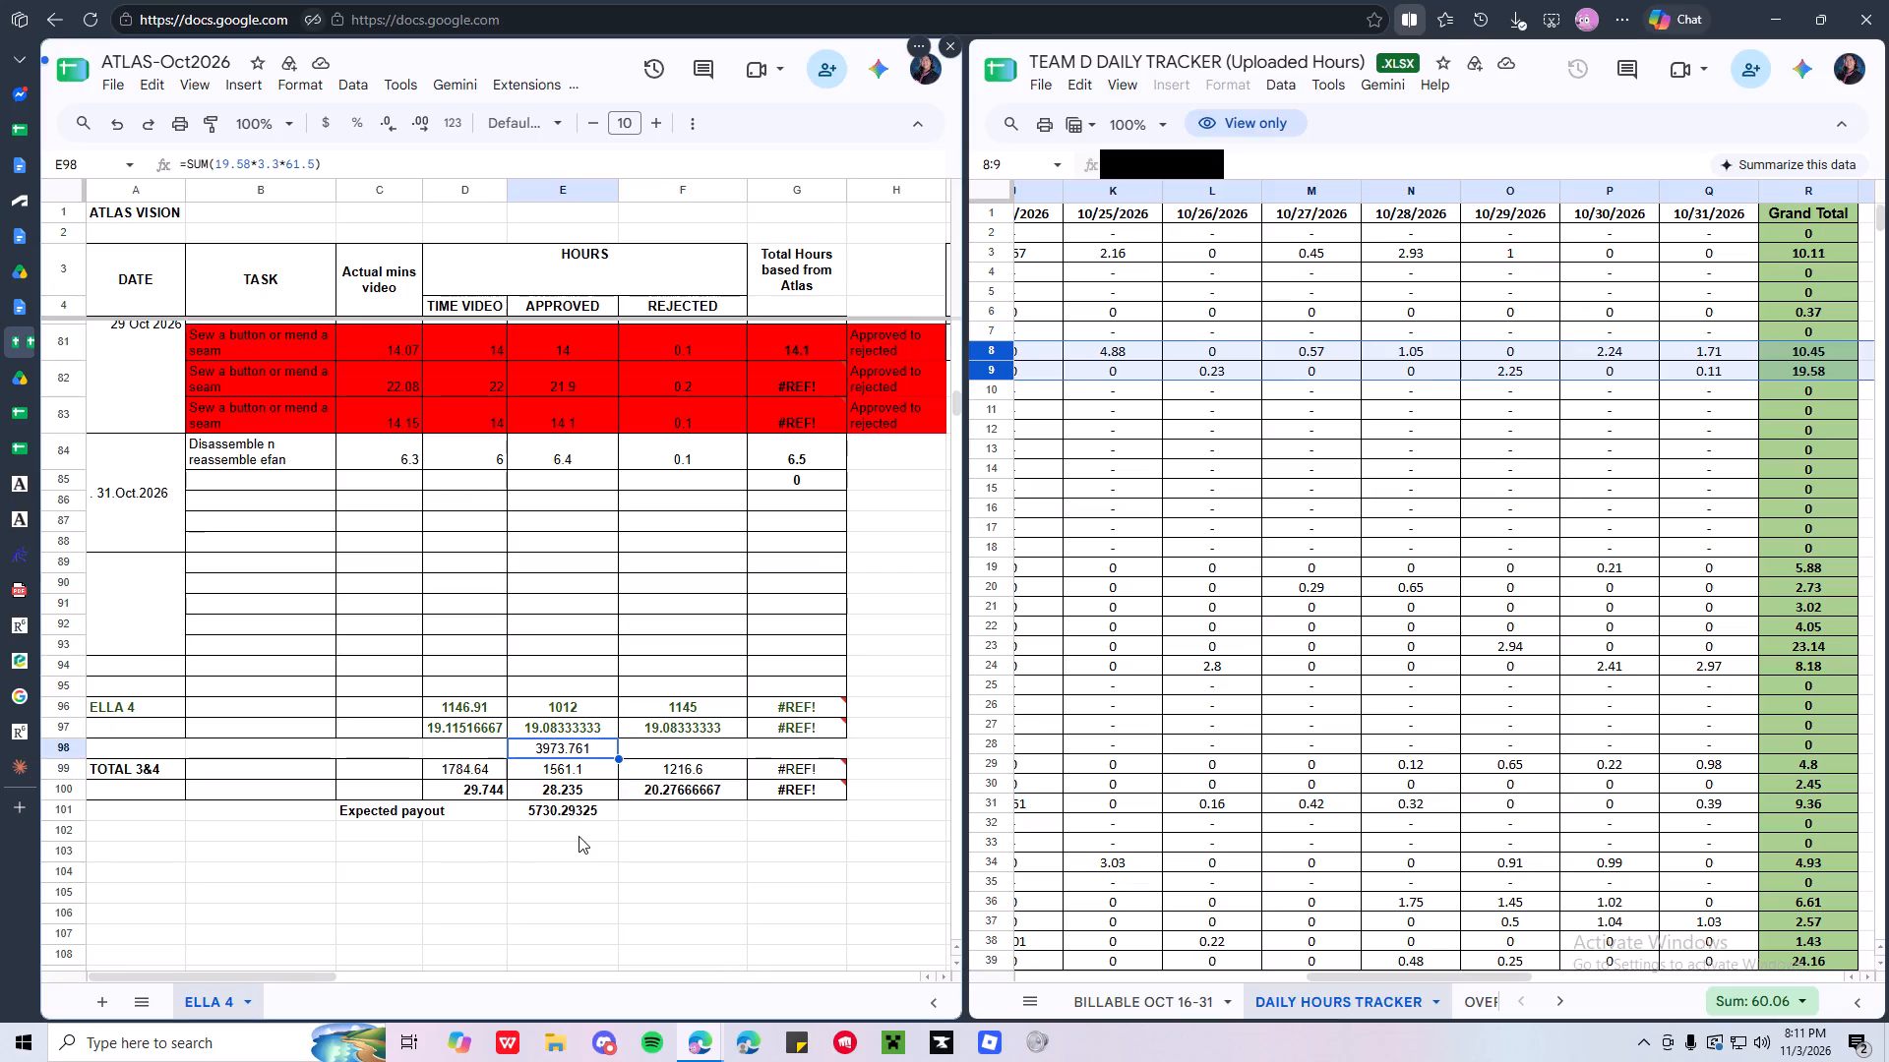
key("ctrl+x")
left_click(554, 853)
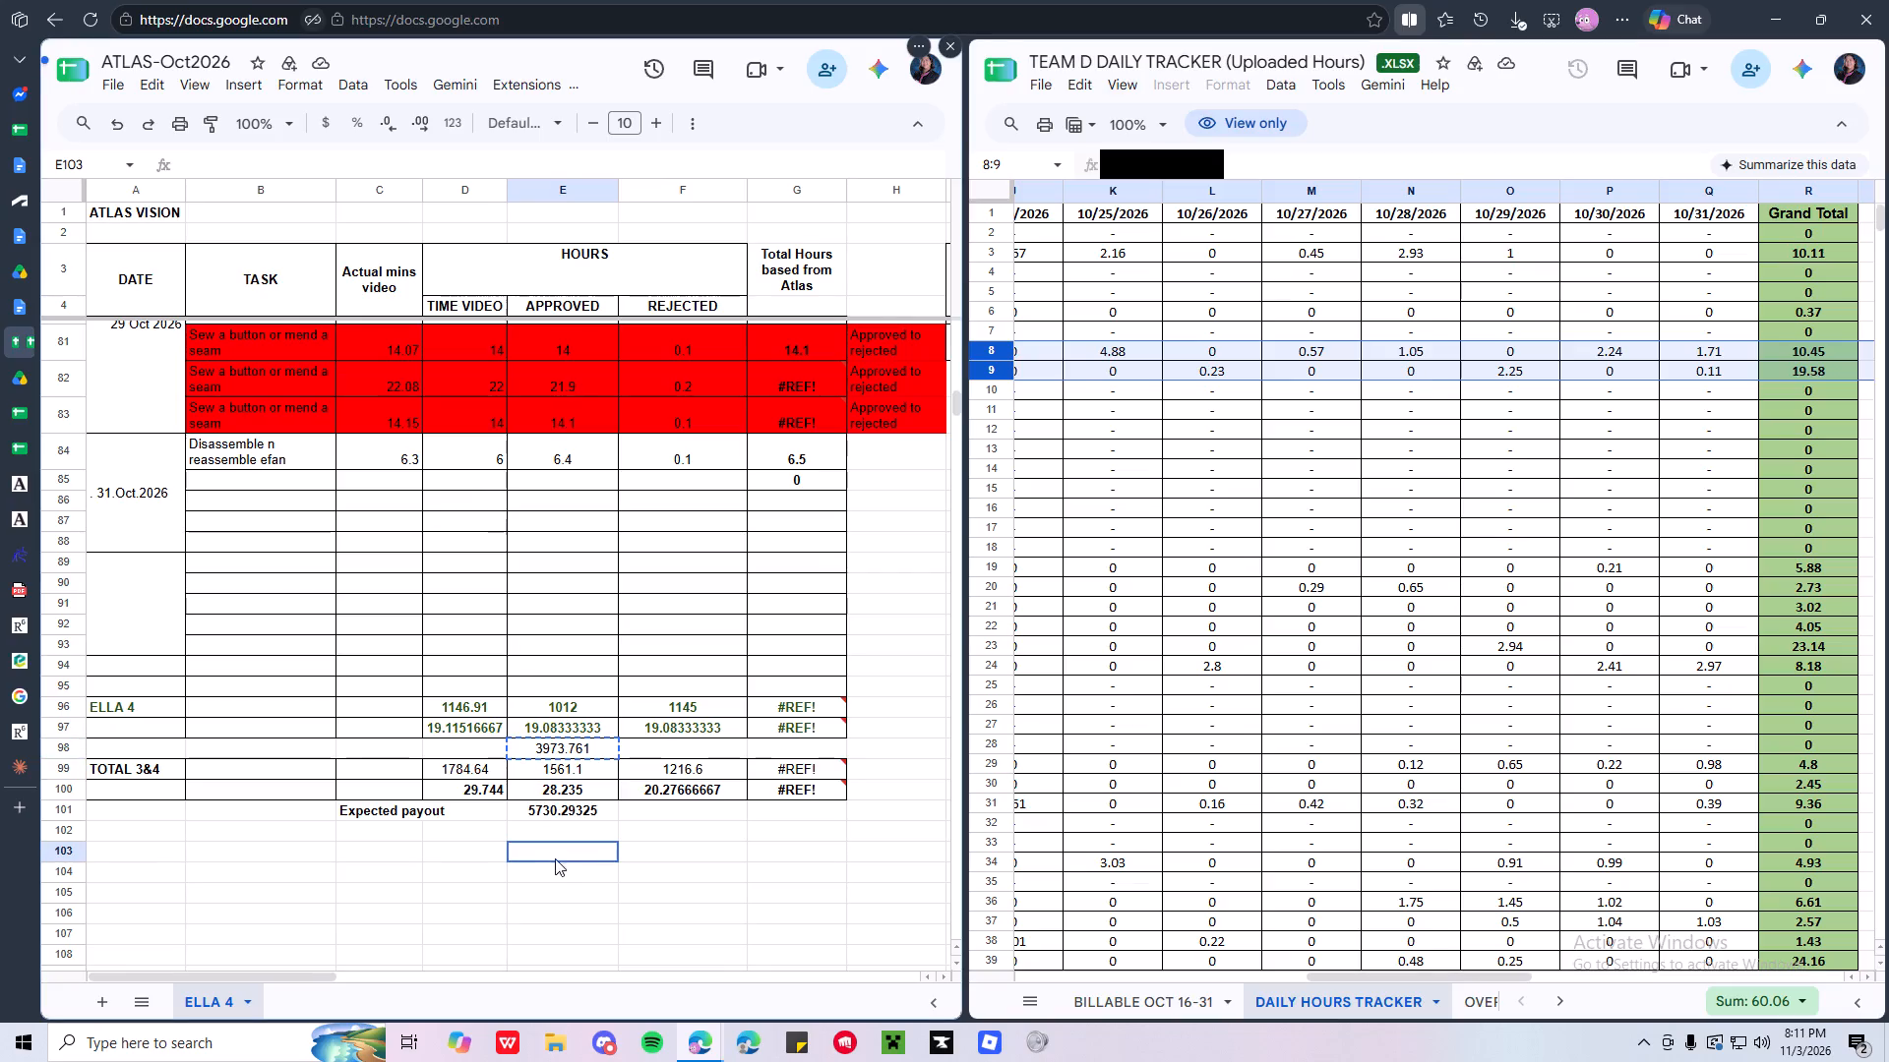
key("ctrl+v")
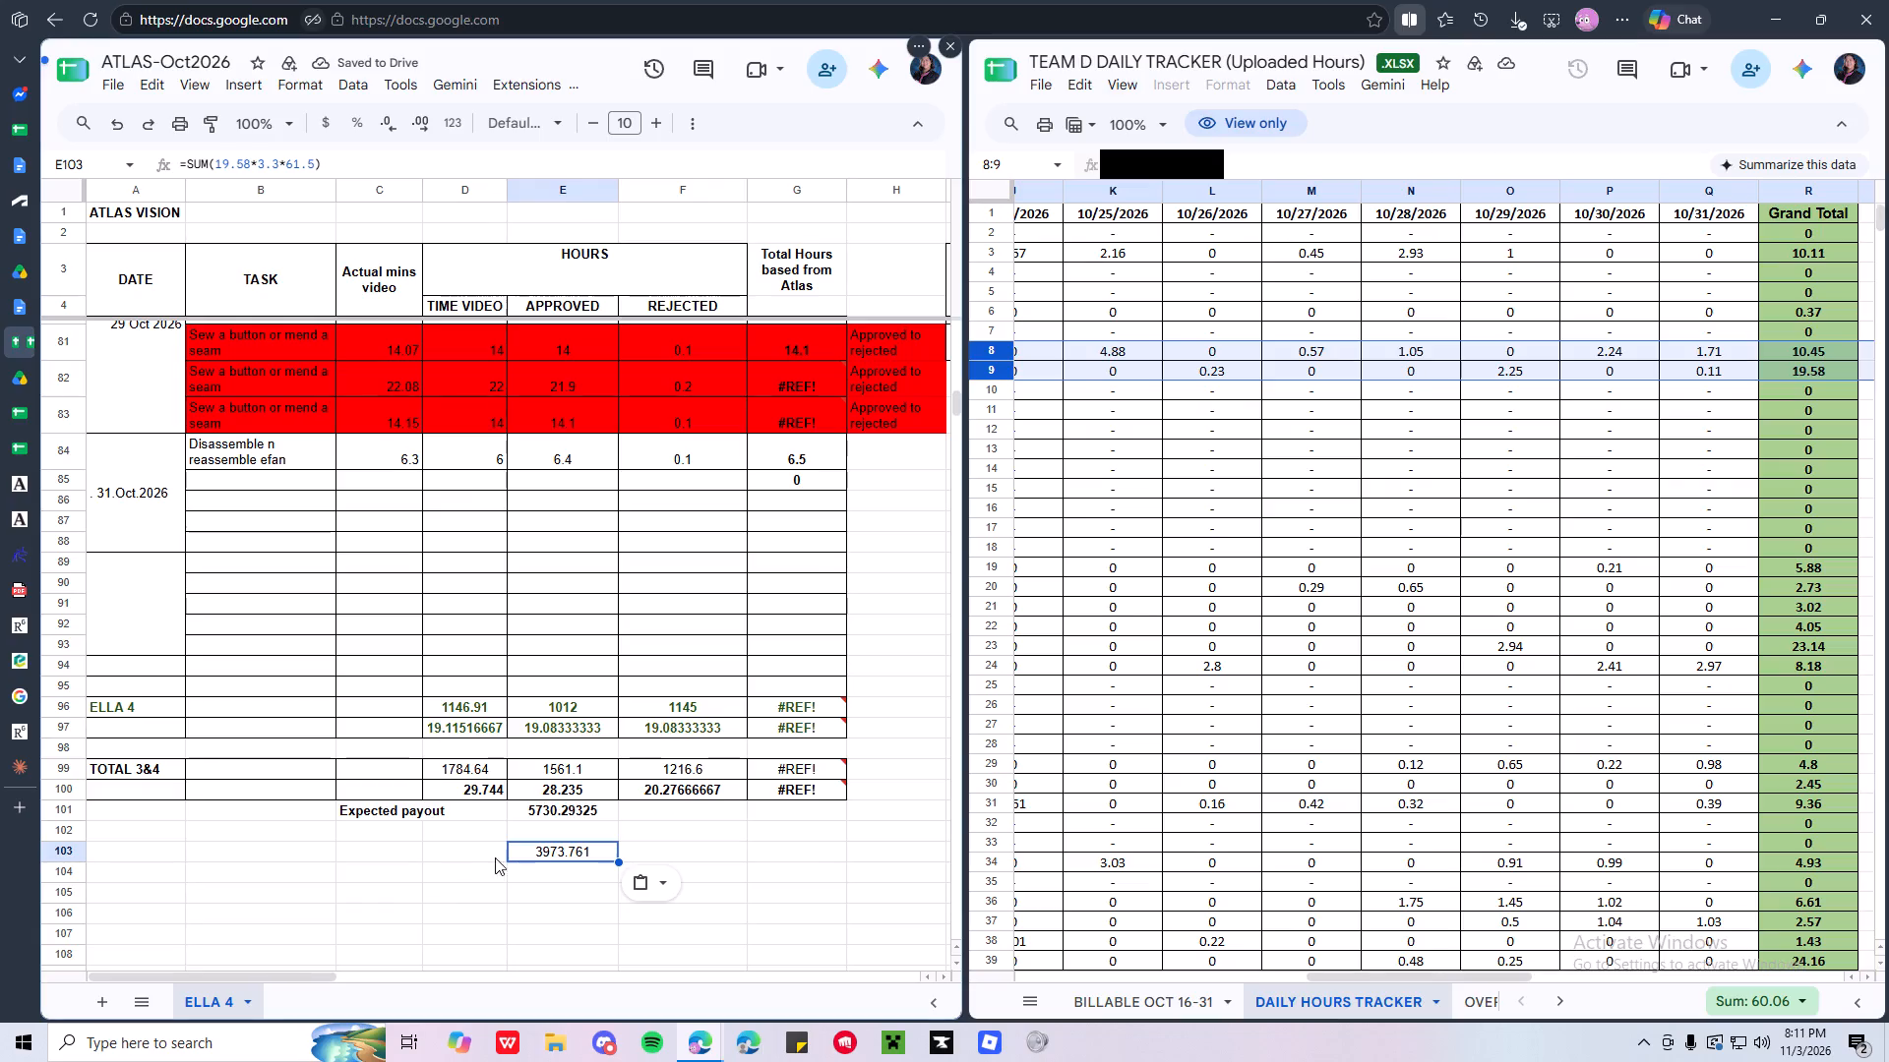
left_click(531, 877)
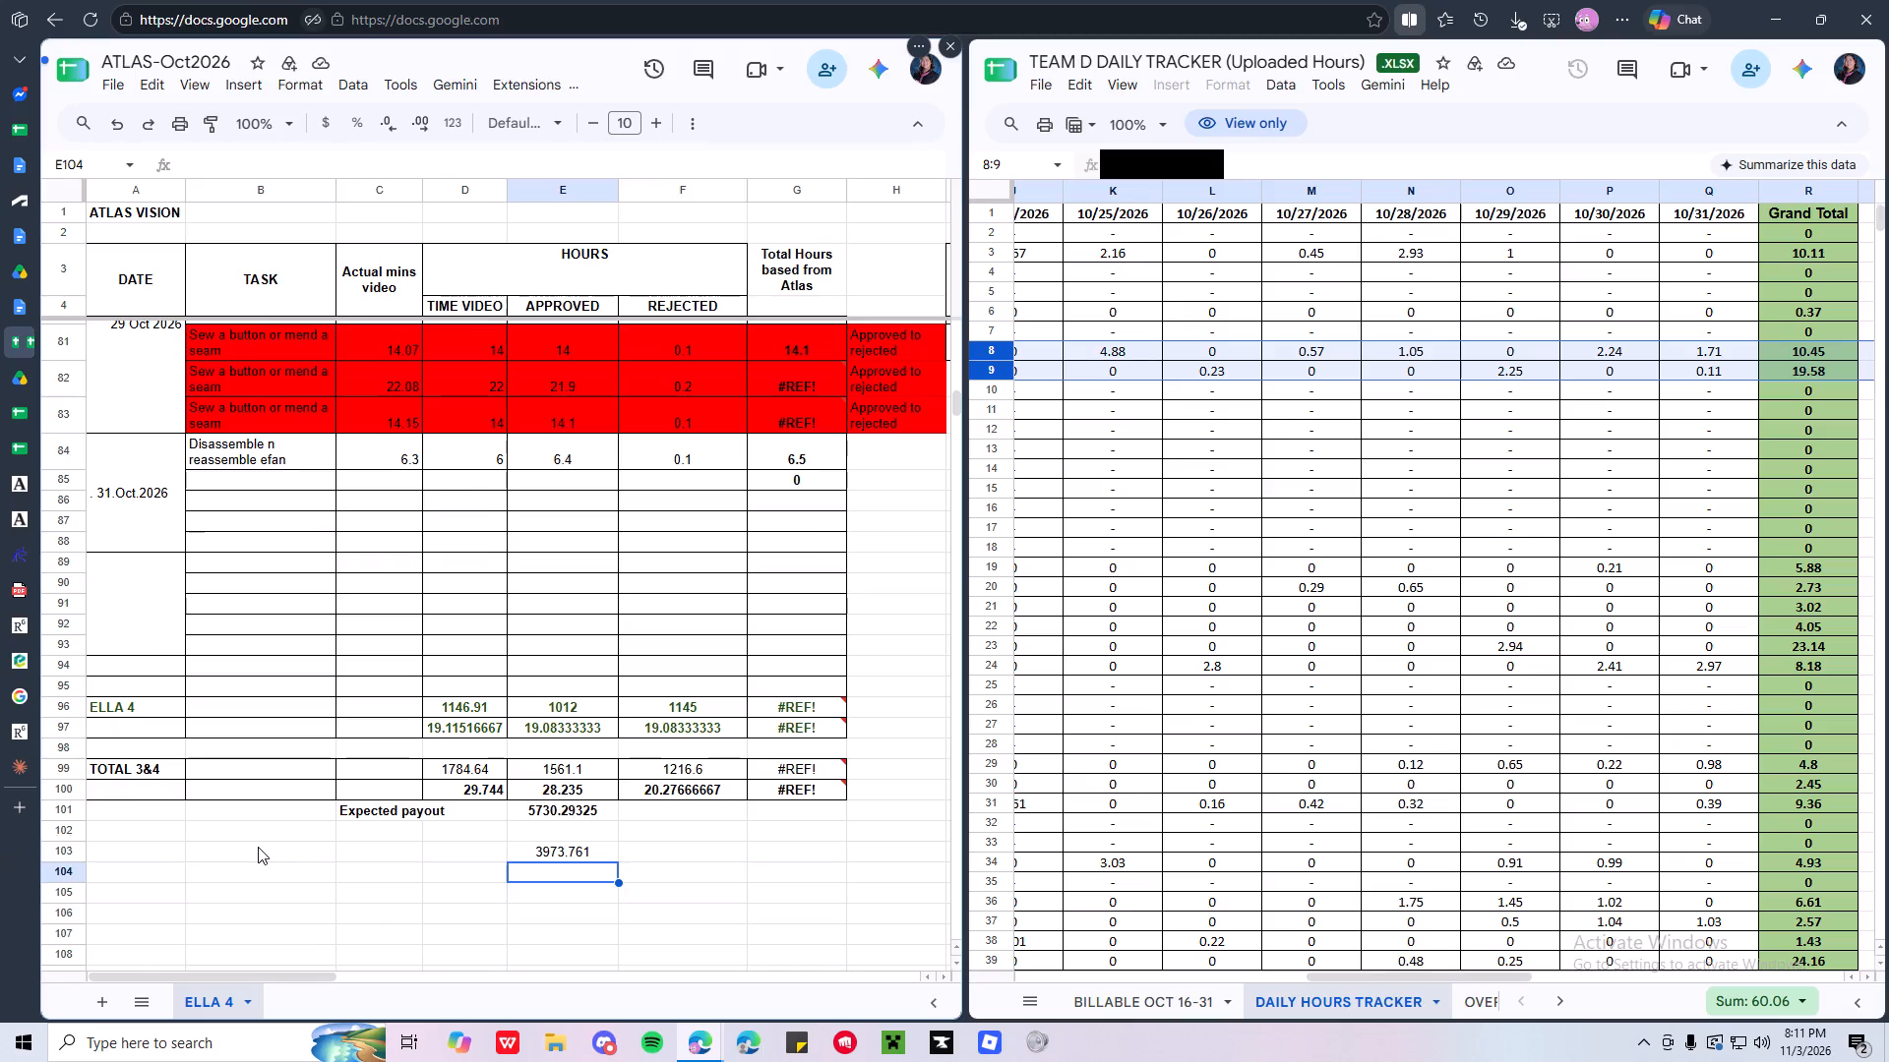
Examine how the Oct. 15 cut-off payout in row 29 is calculated for time video, approved and total hours.
scroll(257, 830, "up", 2)
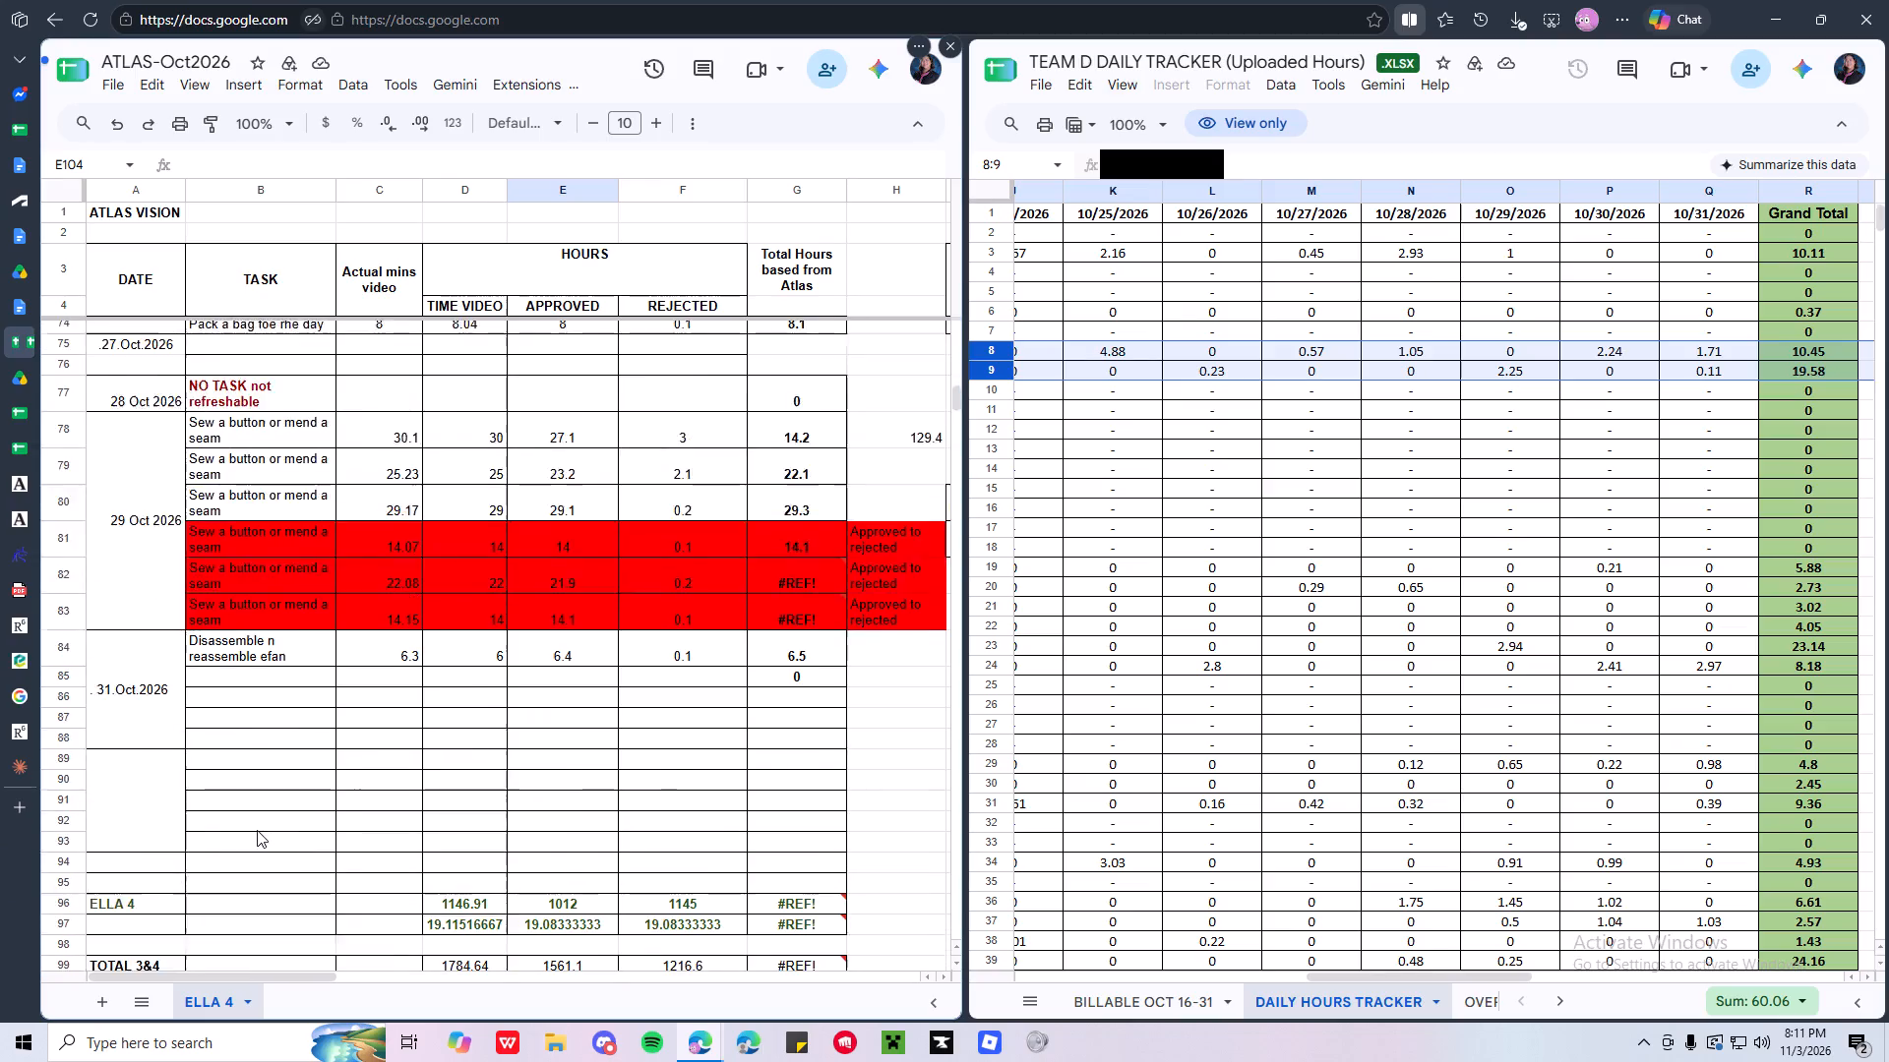
scroll(257, 830, "up", 14)
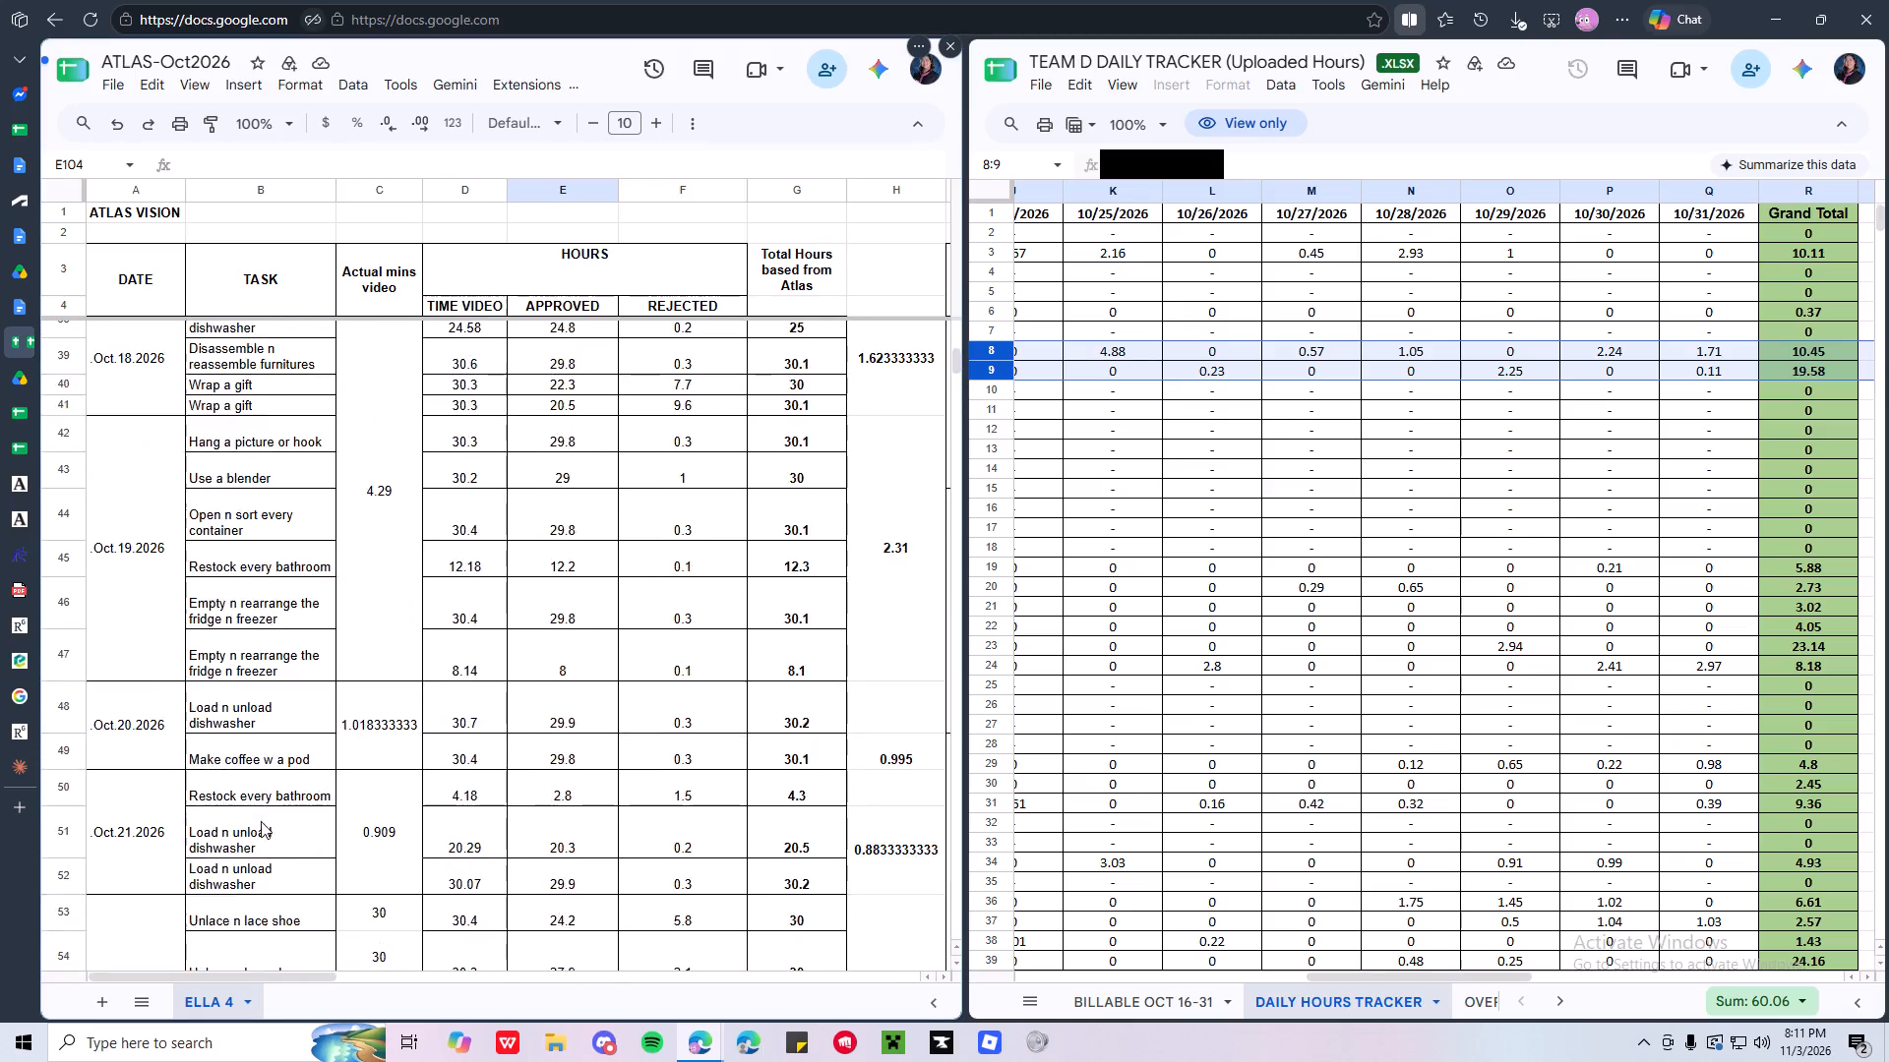
scroll(261, 821, "up", 5)
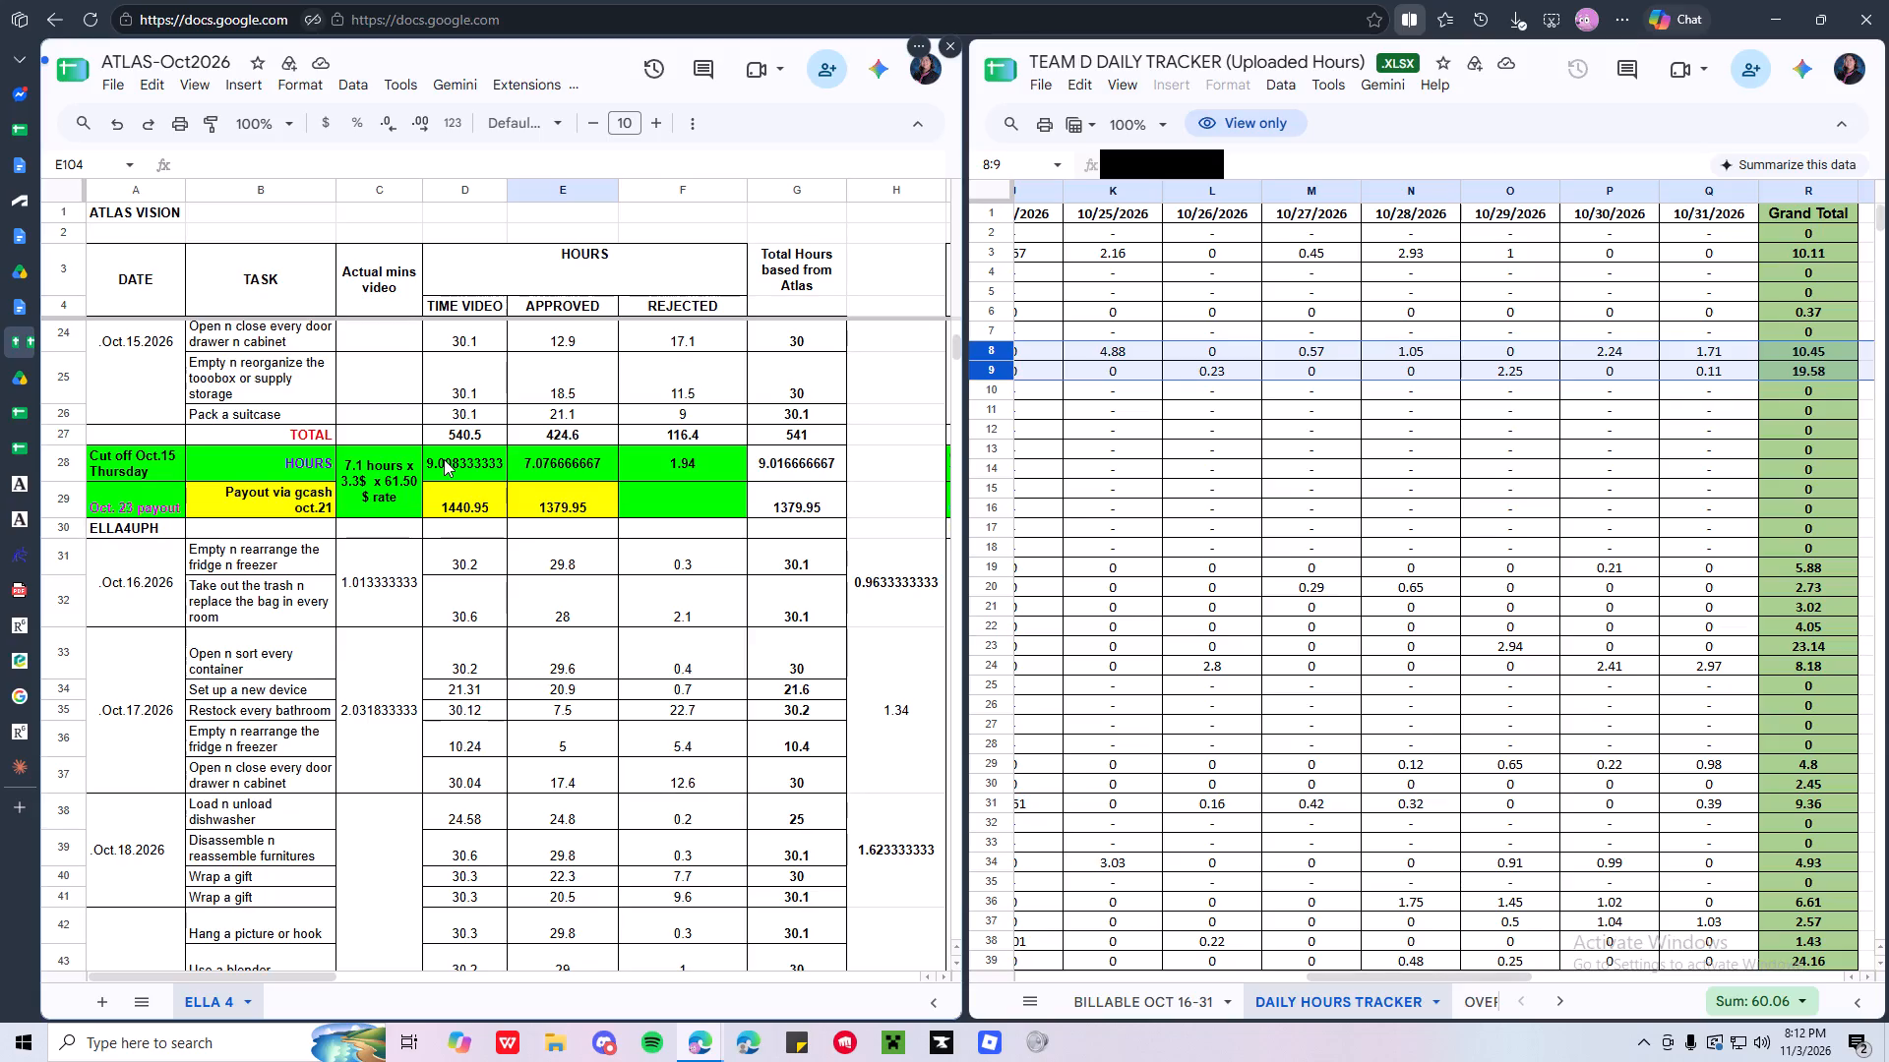
left_click(473, 509)
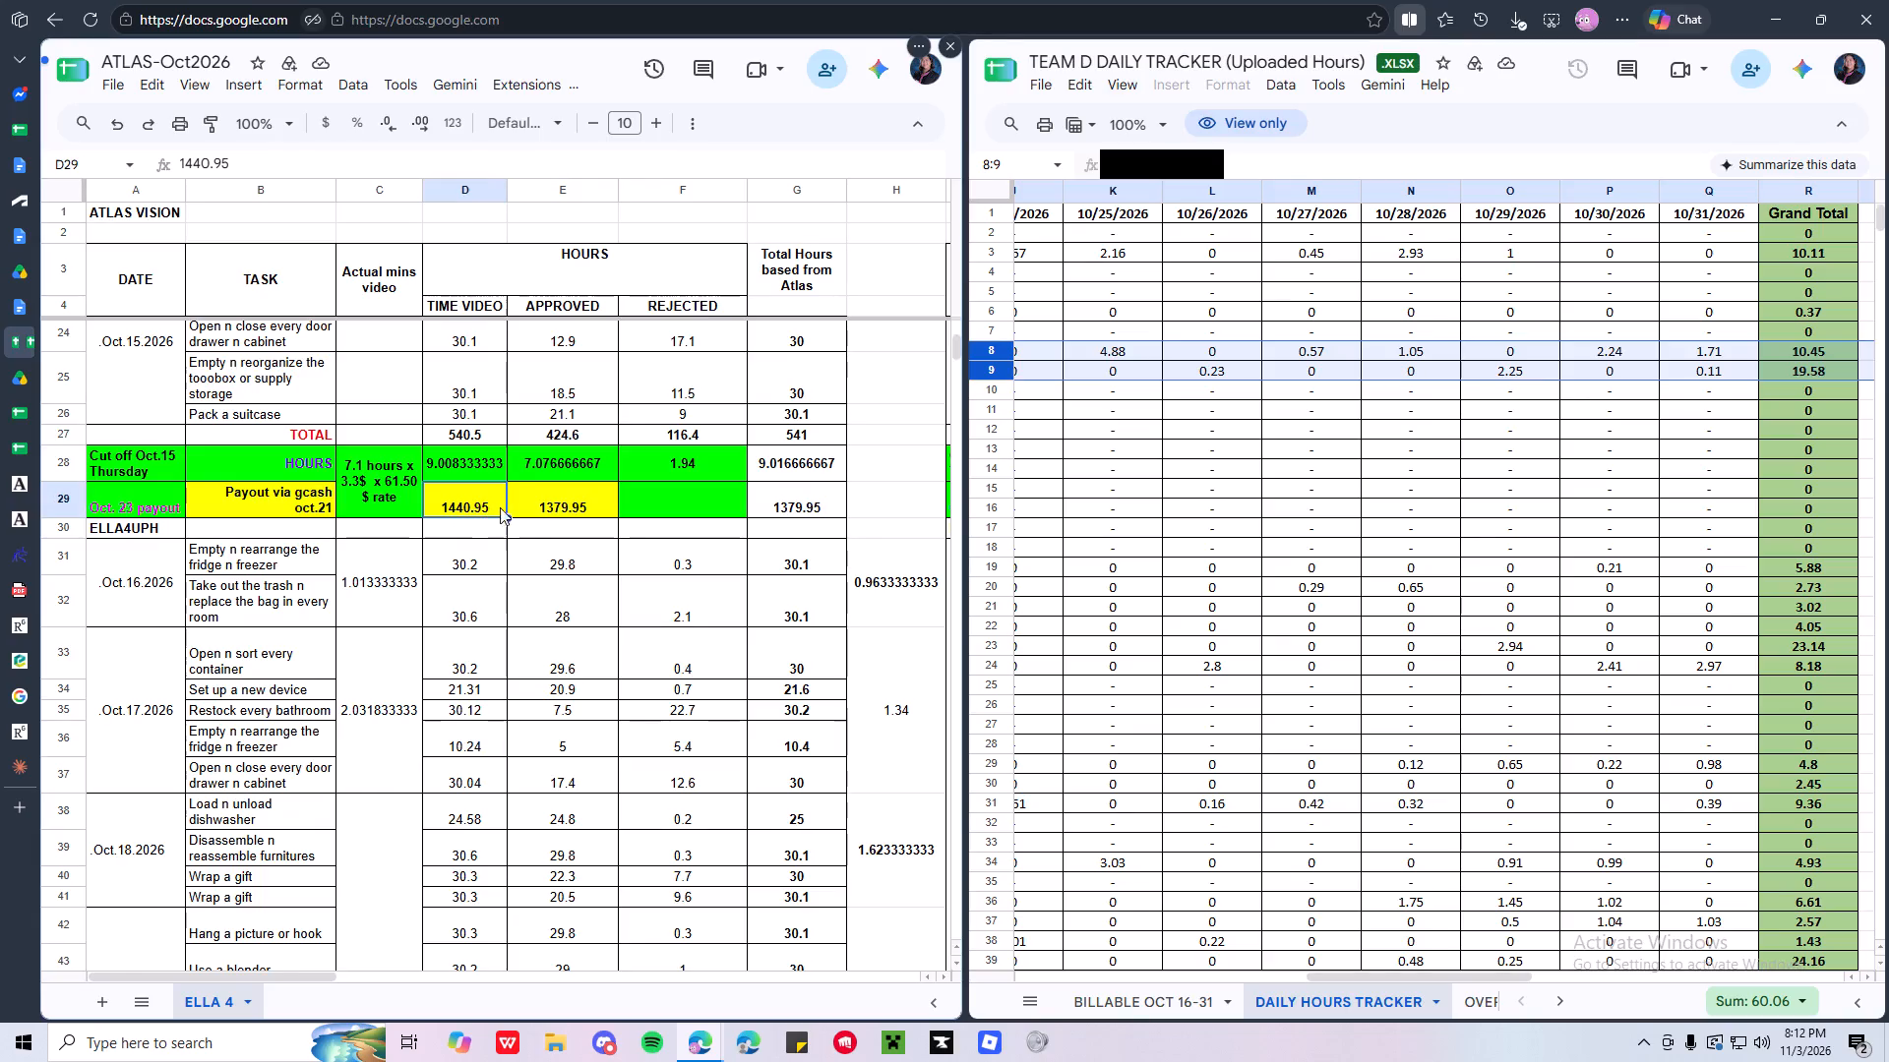
left_click(550, 507)
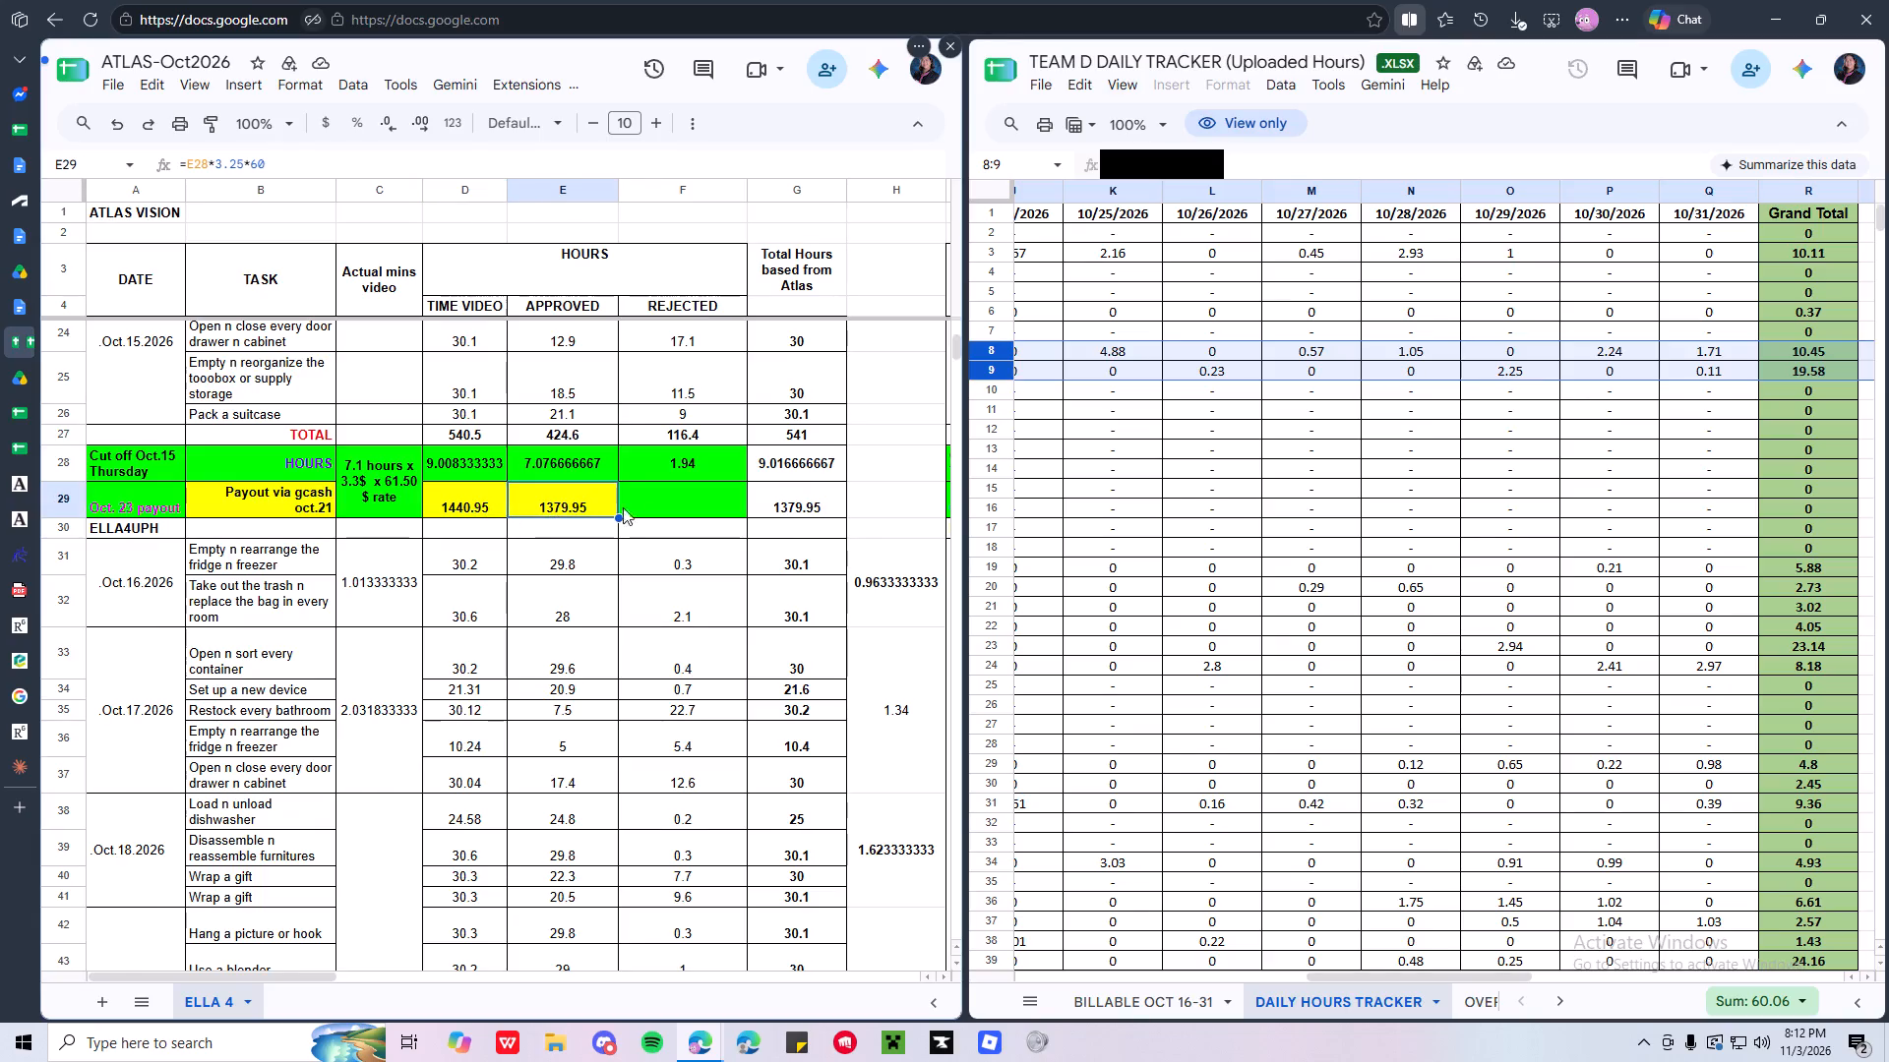
left_click(779, 505)
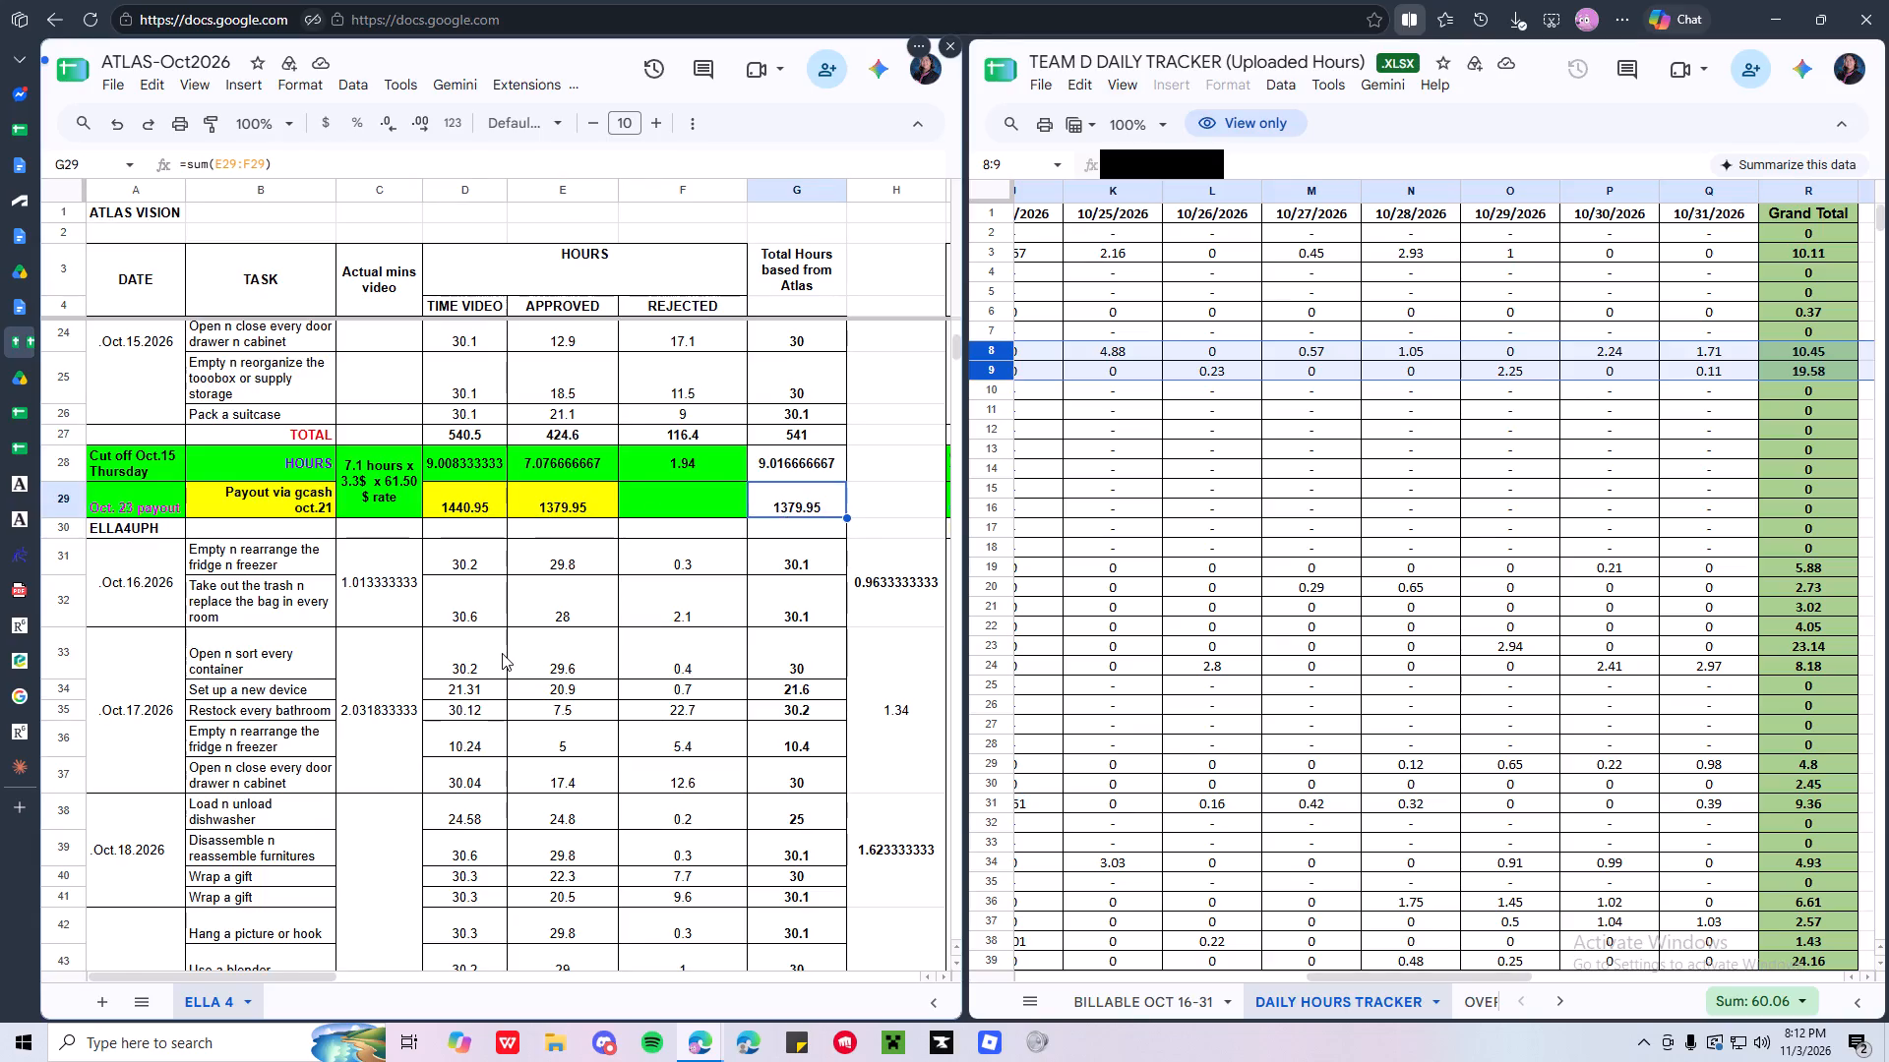
scroll(502, 653, "down", 4)
scroll(502, 653, "up", 4)
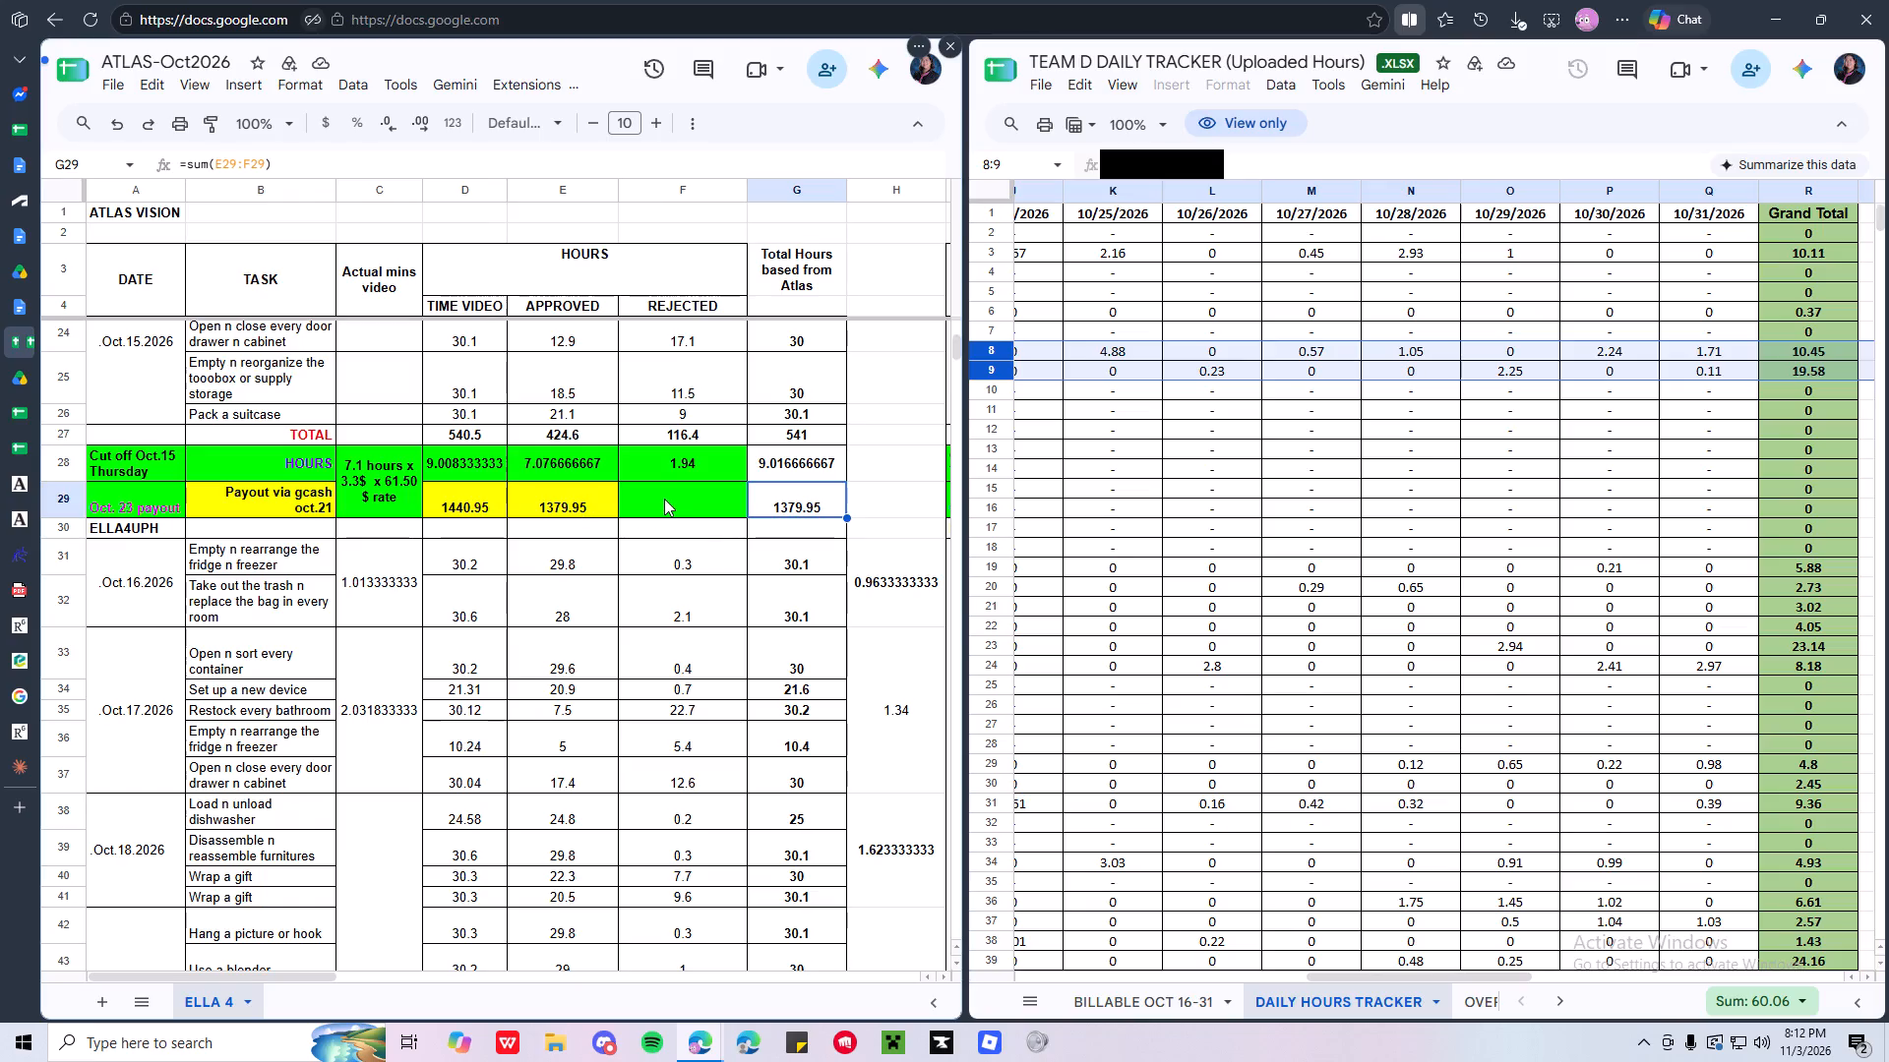
Change the hours in the E103 payout formula to 16.04 so it reads =SUM(16.04*3.3*61.5).
scroll(630, 631, "down", 1)
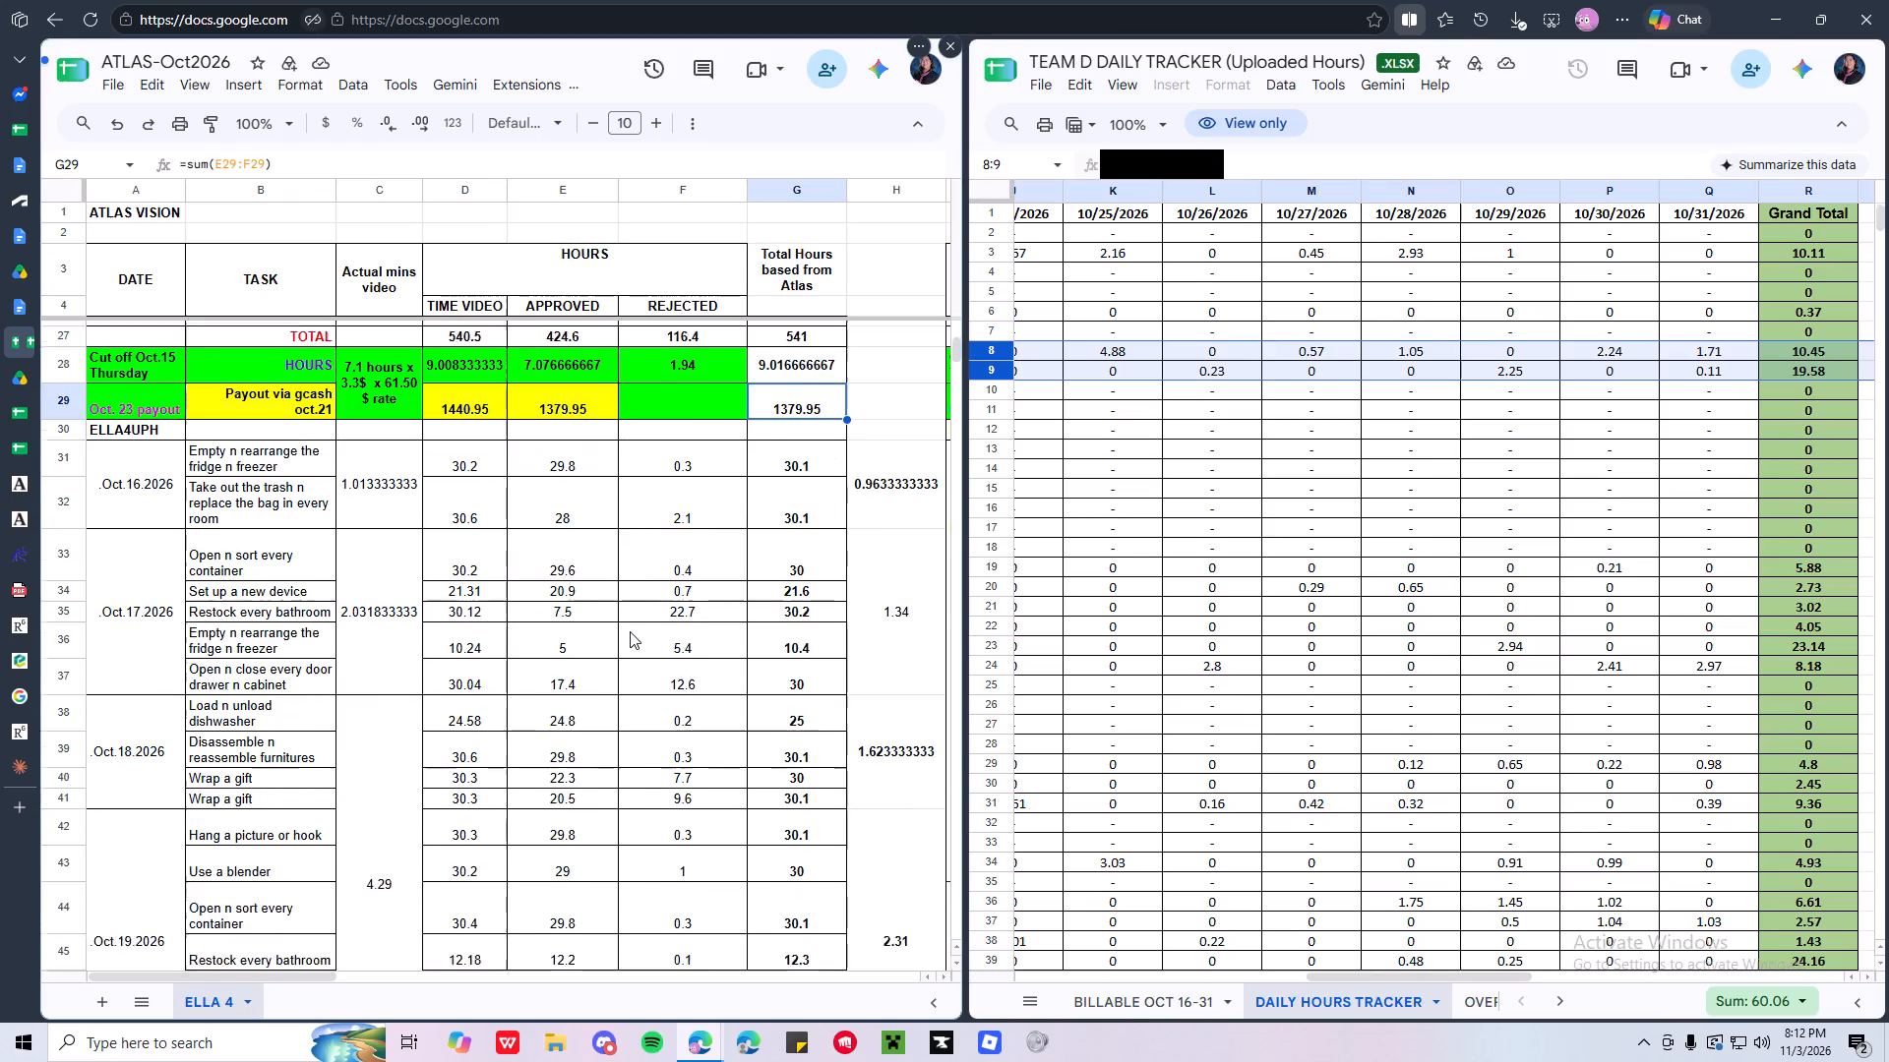
scroll(630, 631, "down", 15)
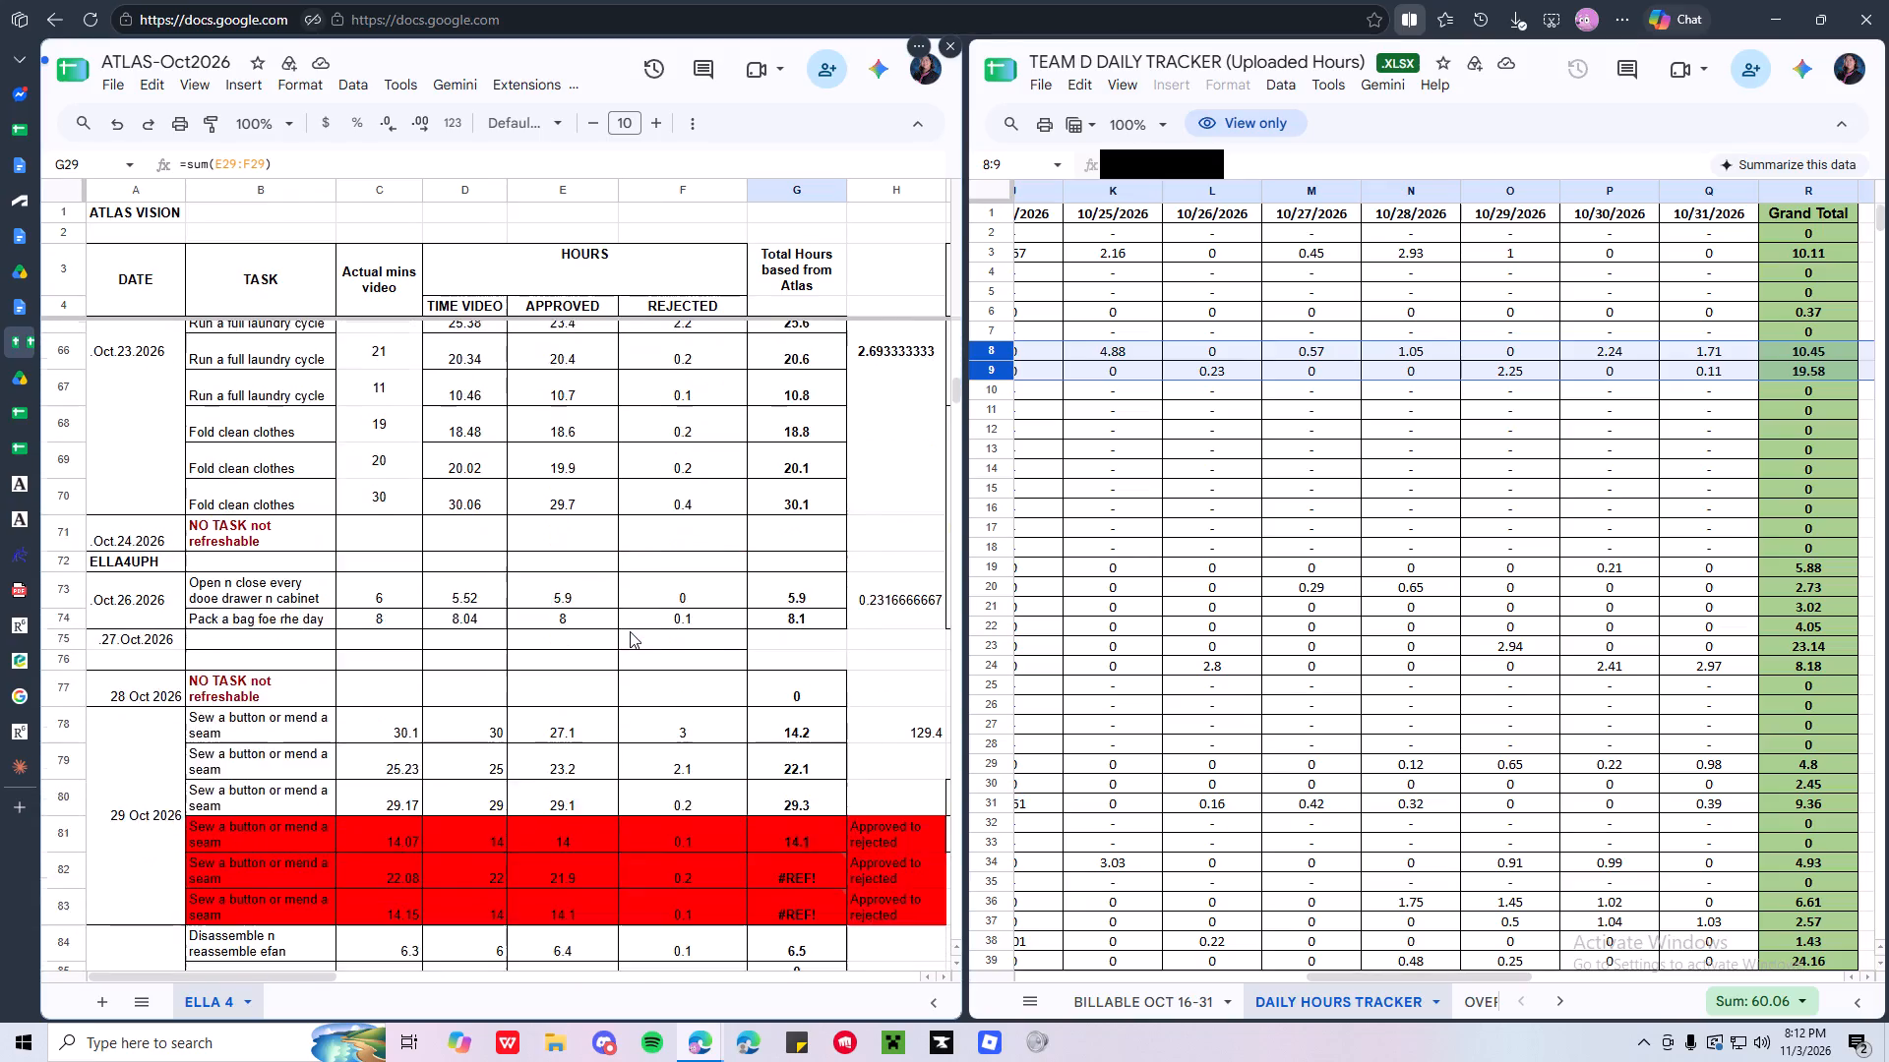
scroll(630, 631, "down", 6)
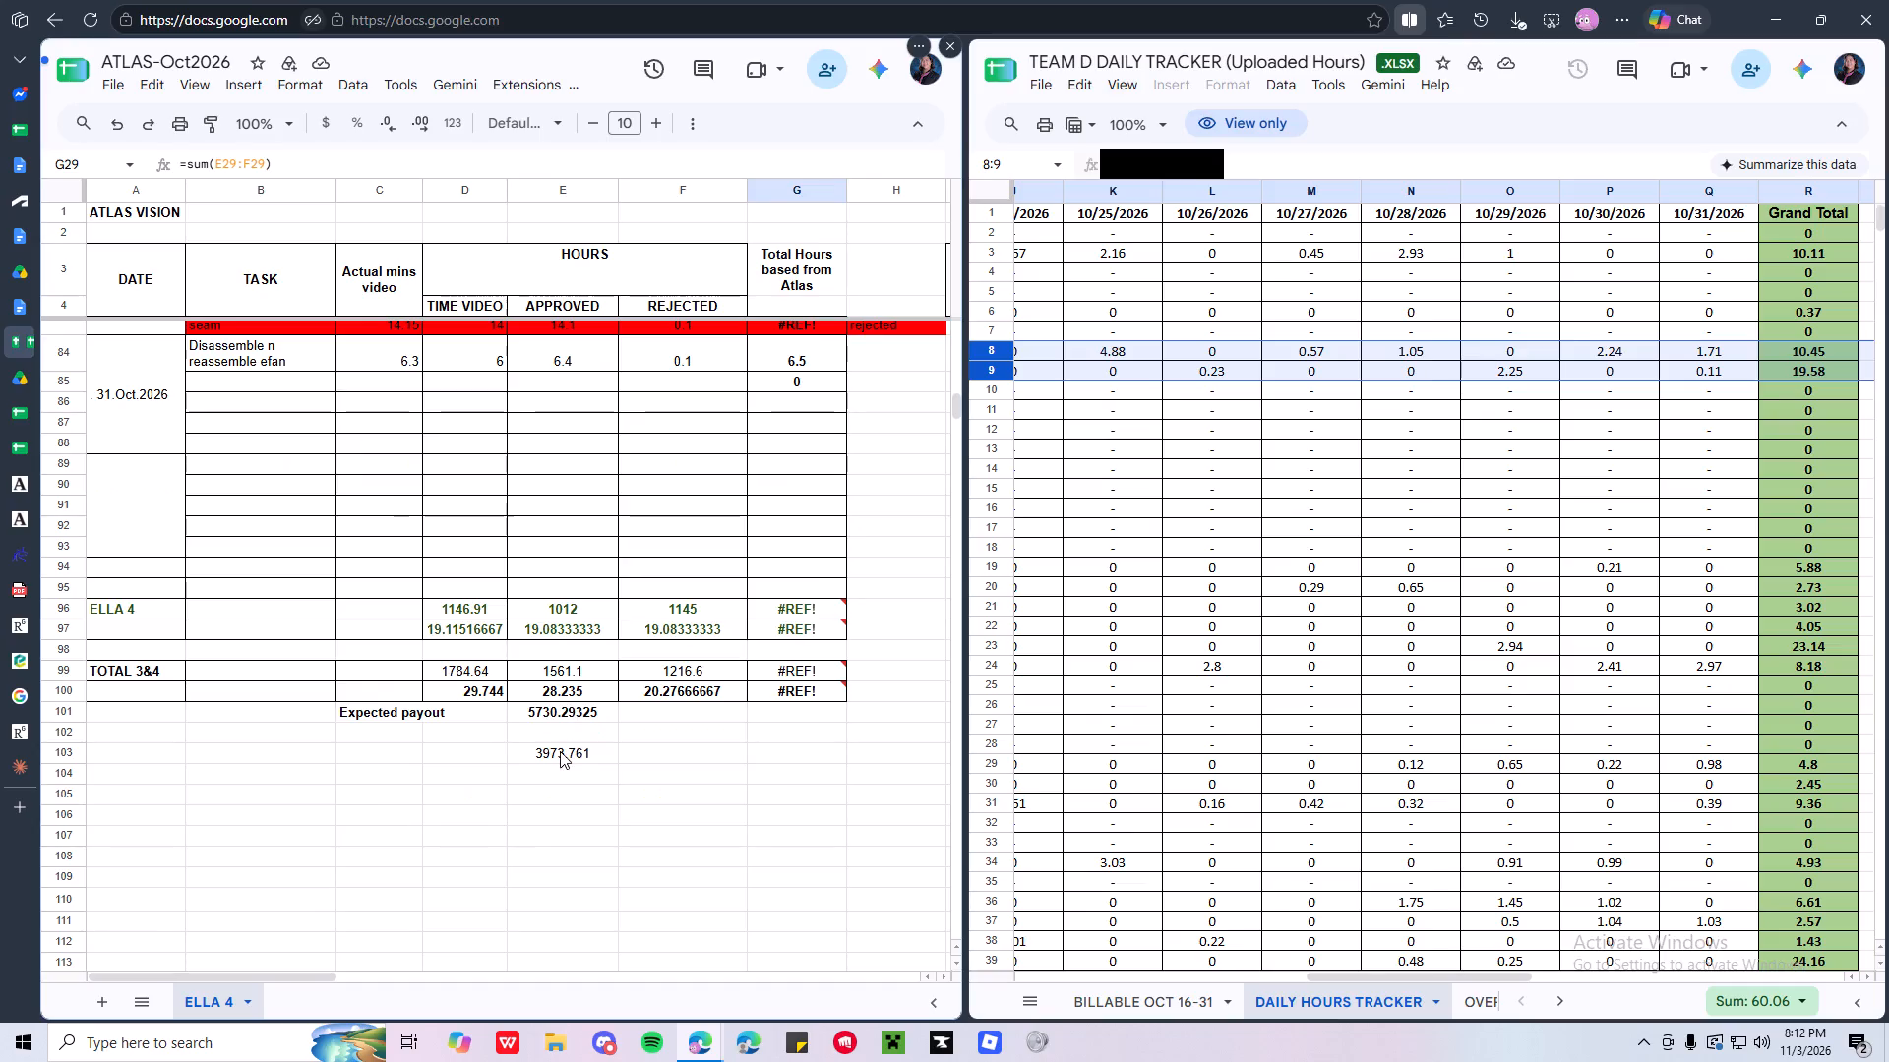
left_click(560, 752)
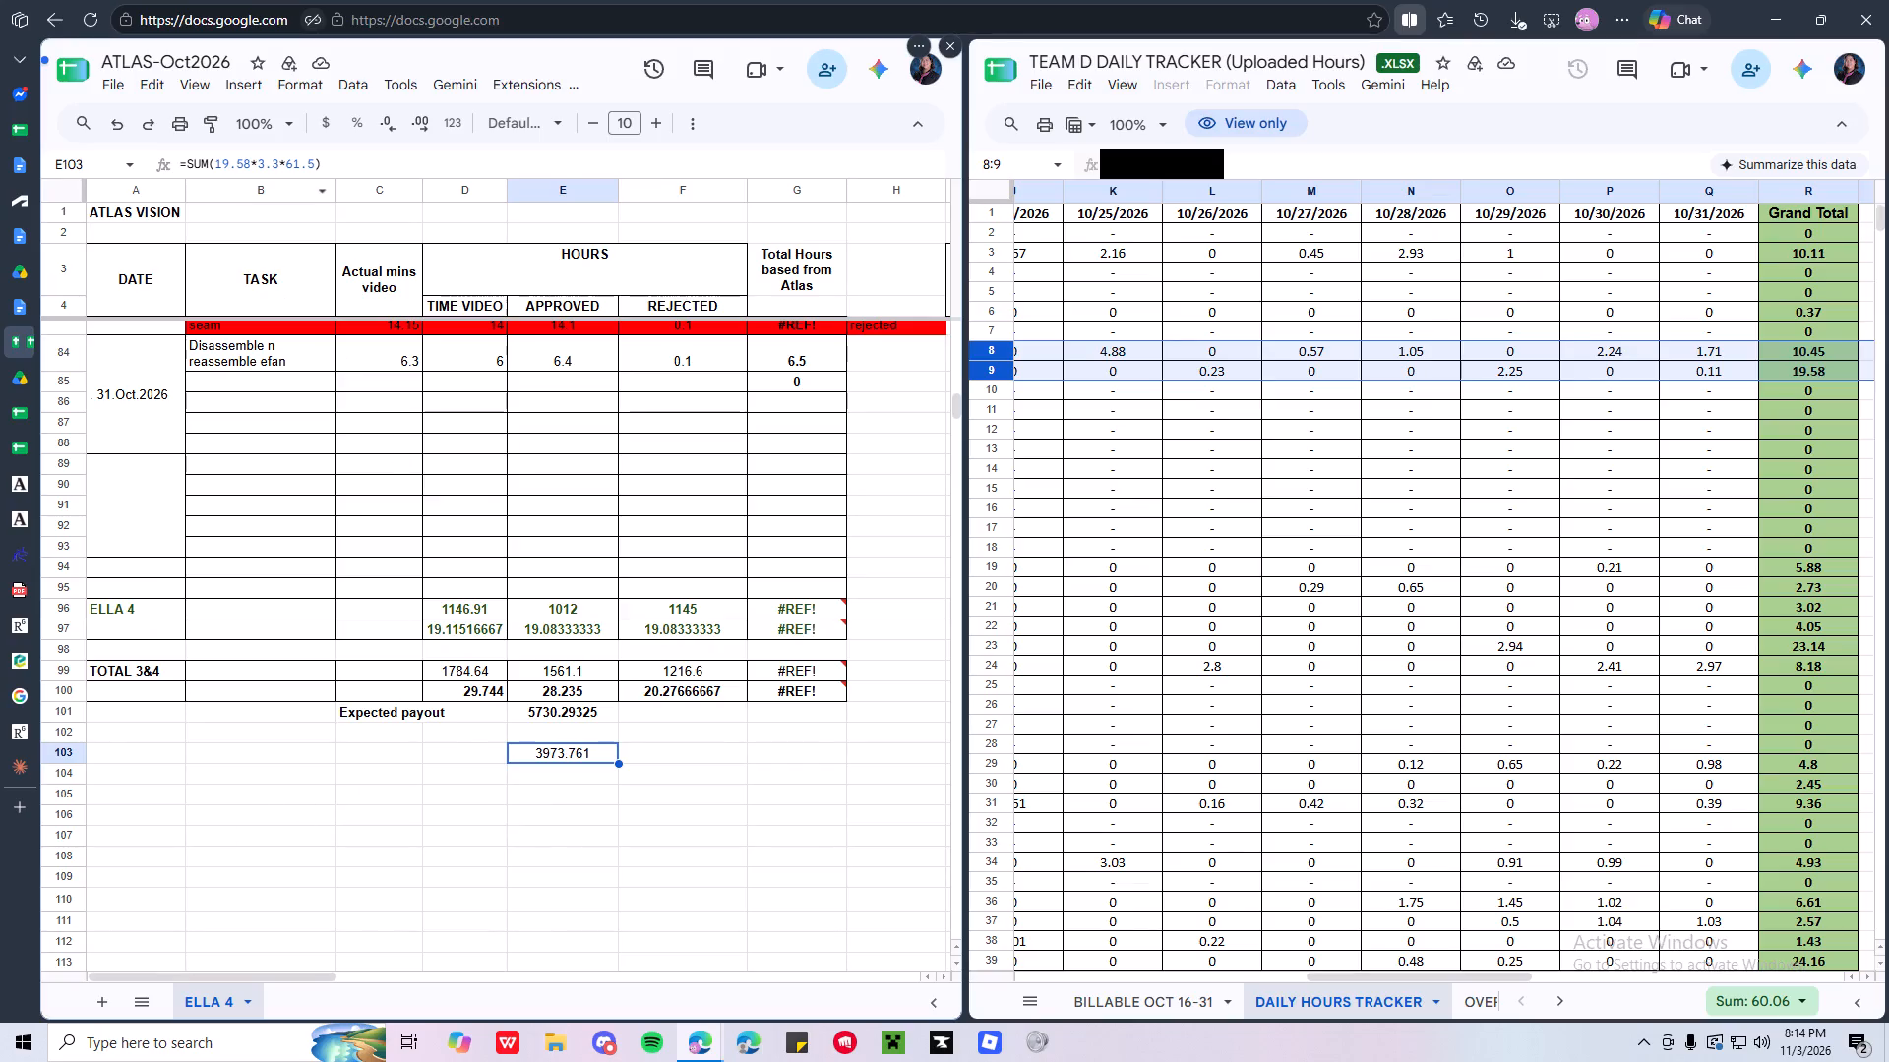
left_click(251, 165)
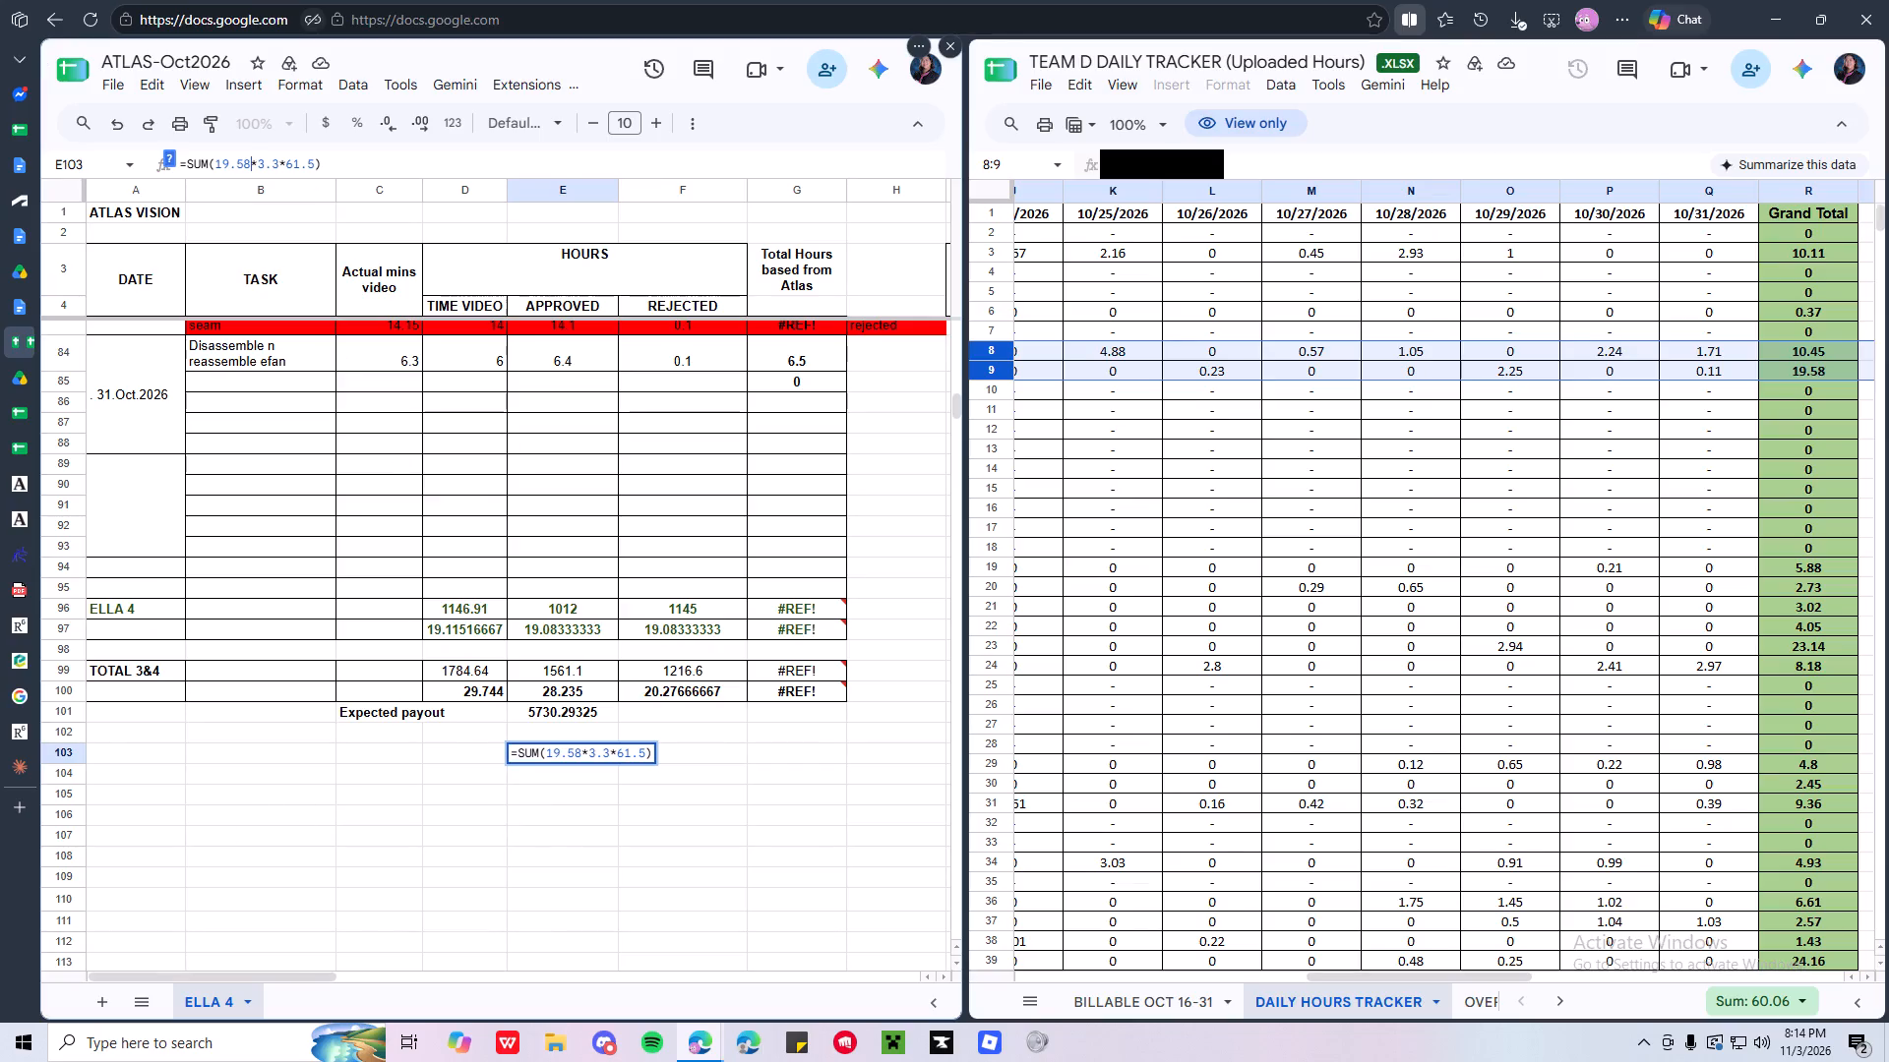
key("BackSpace")
key("BackSpace")
key("BackSpace")
key("BackSpace")
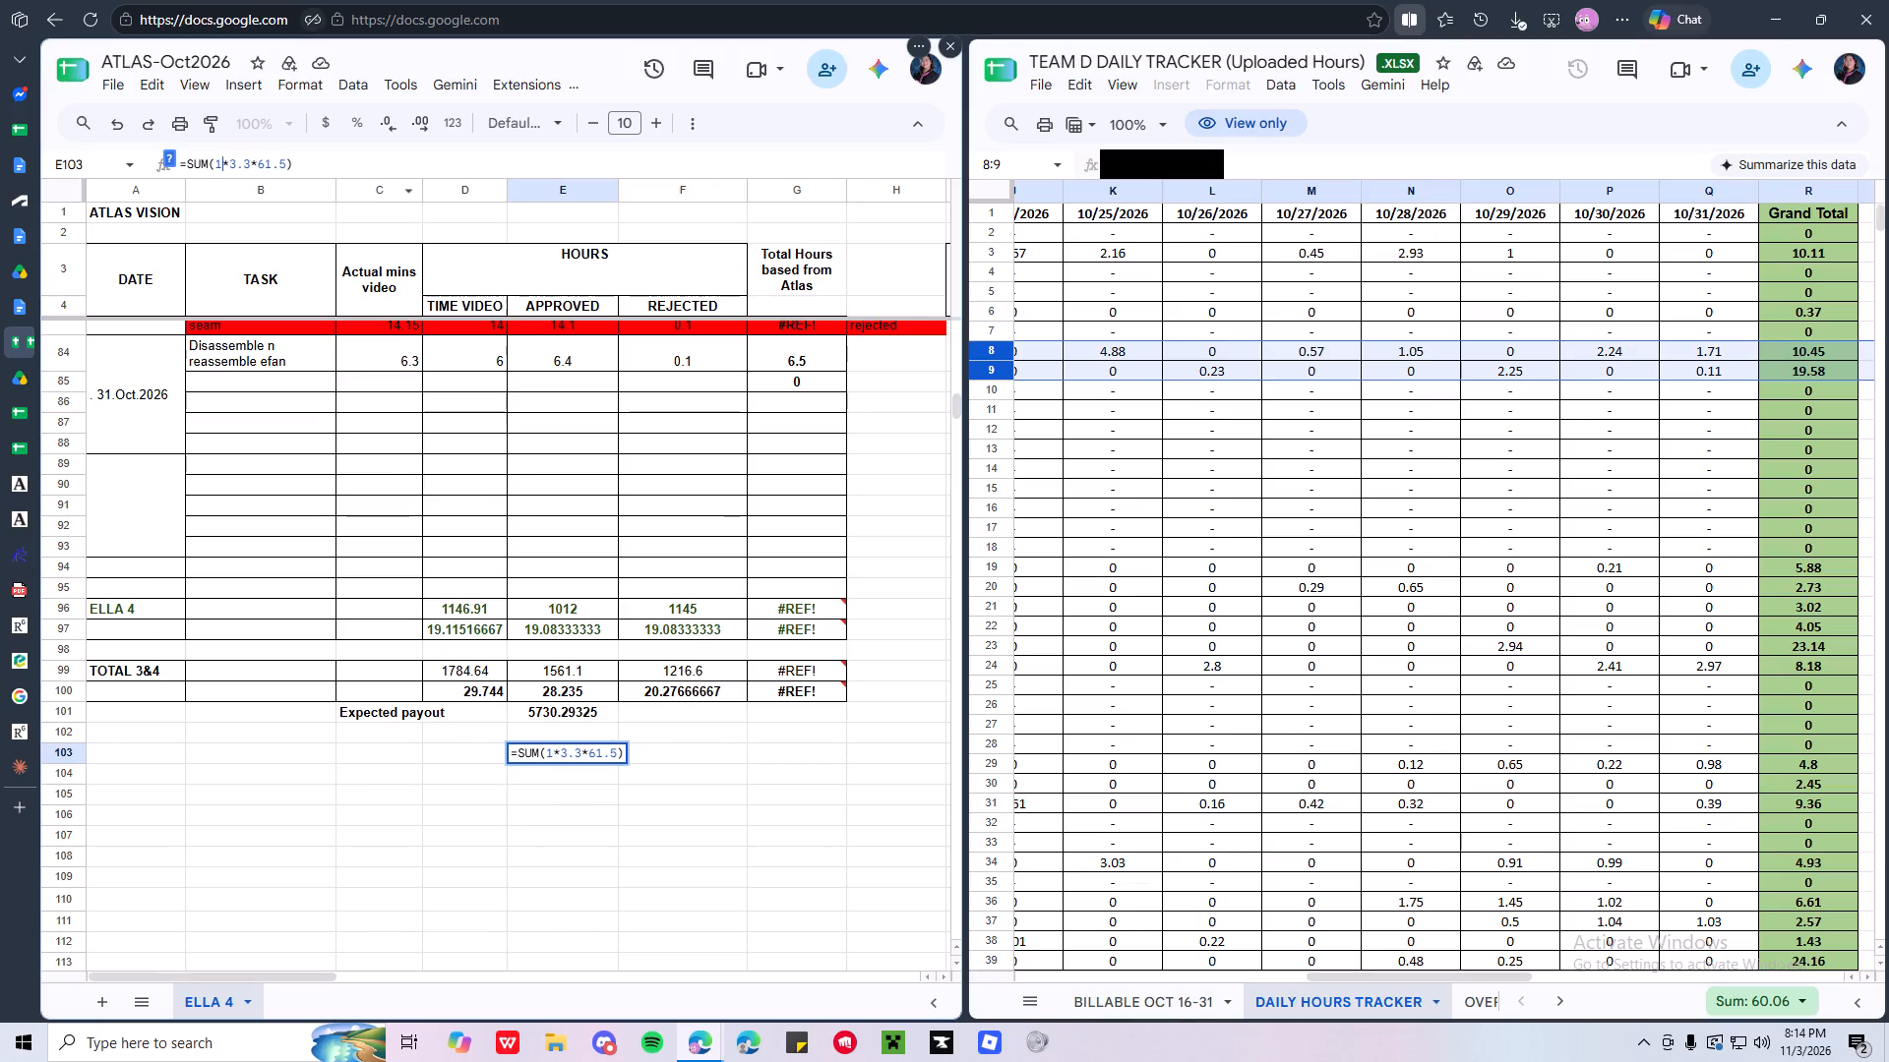
type("6.04")
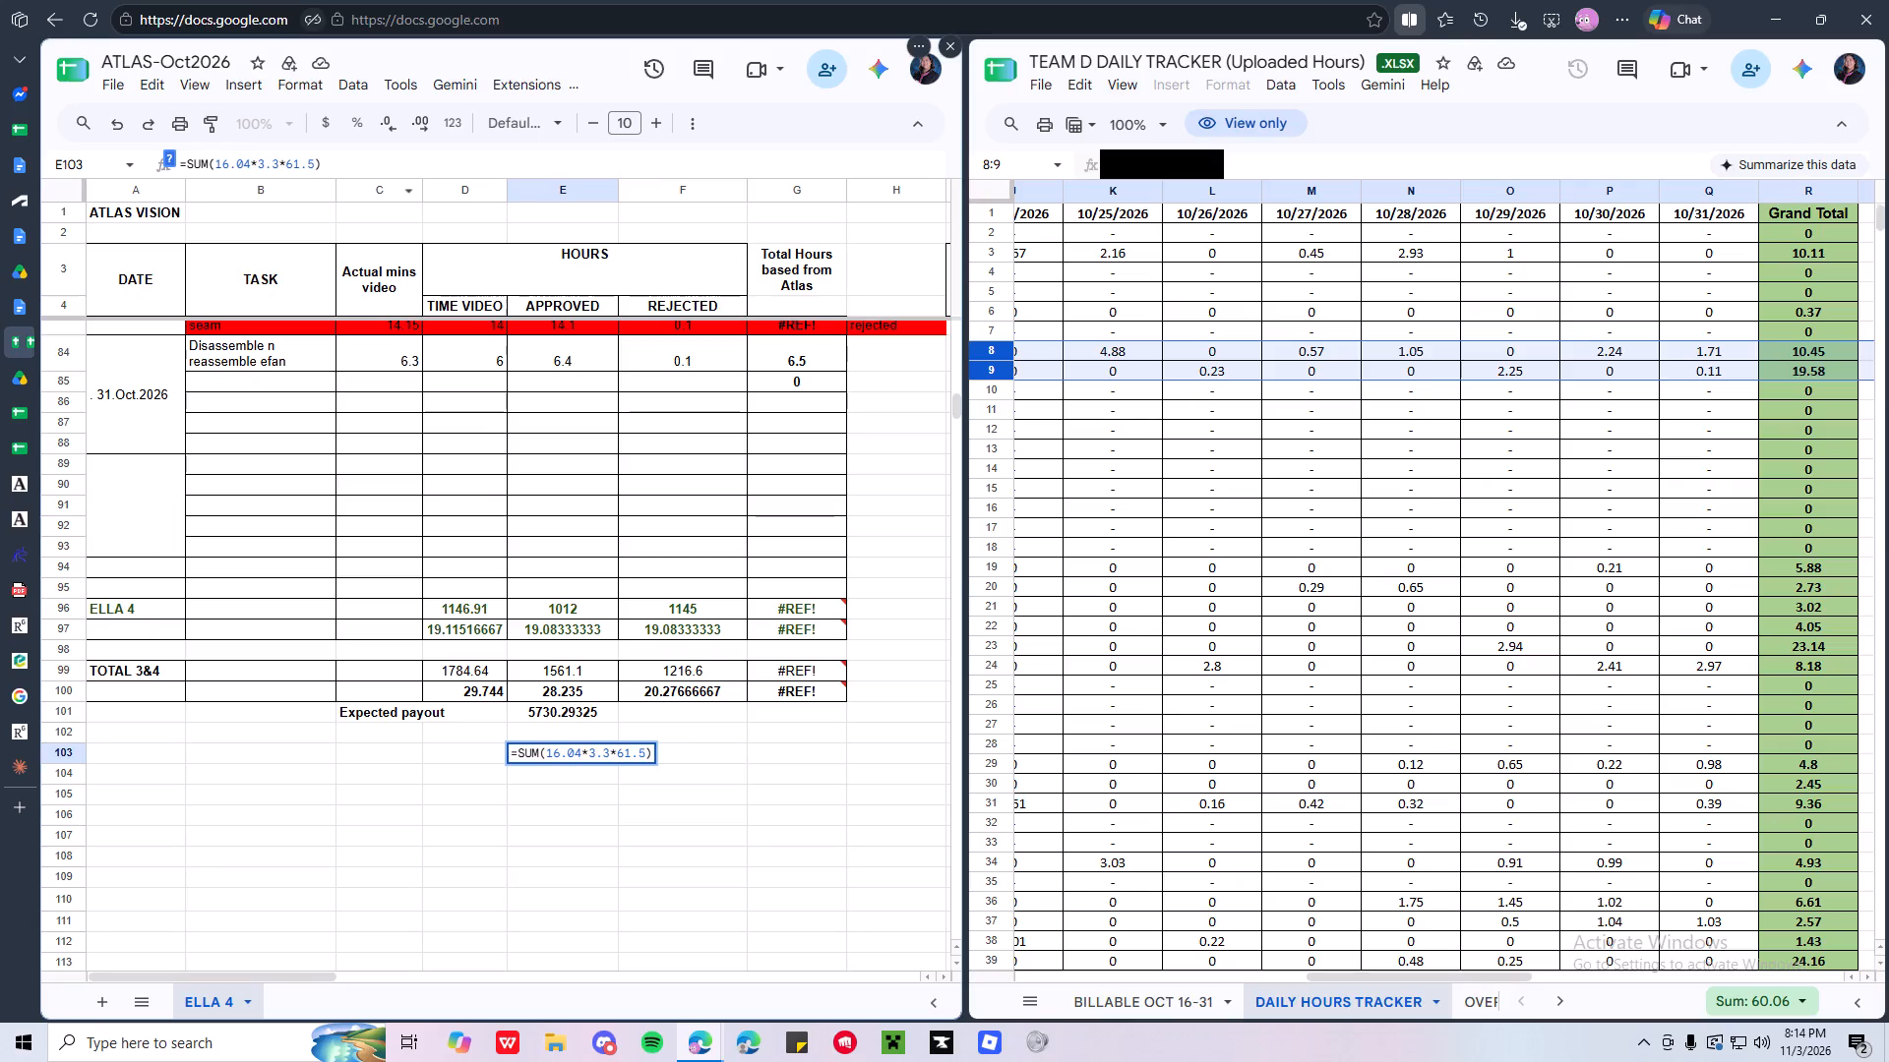
key("Return")
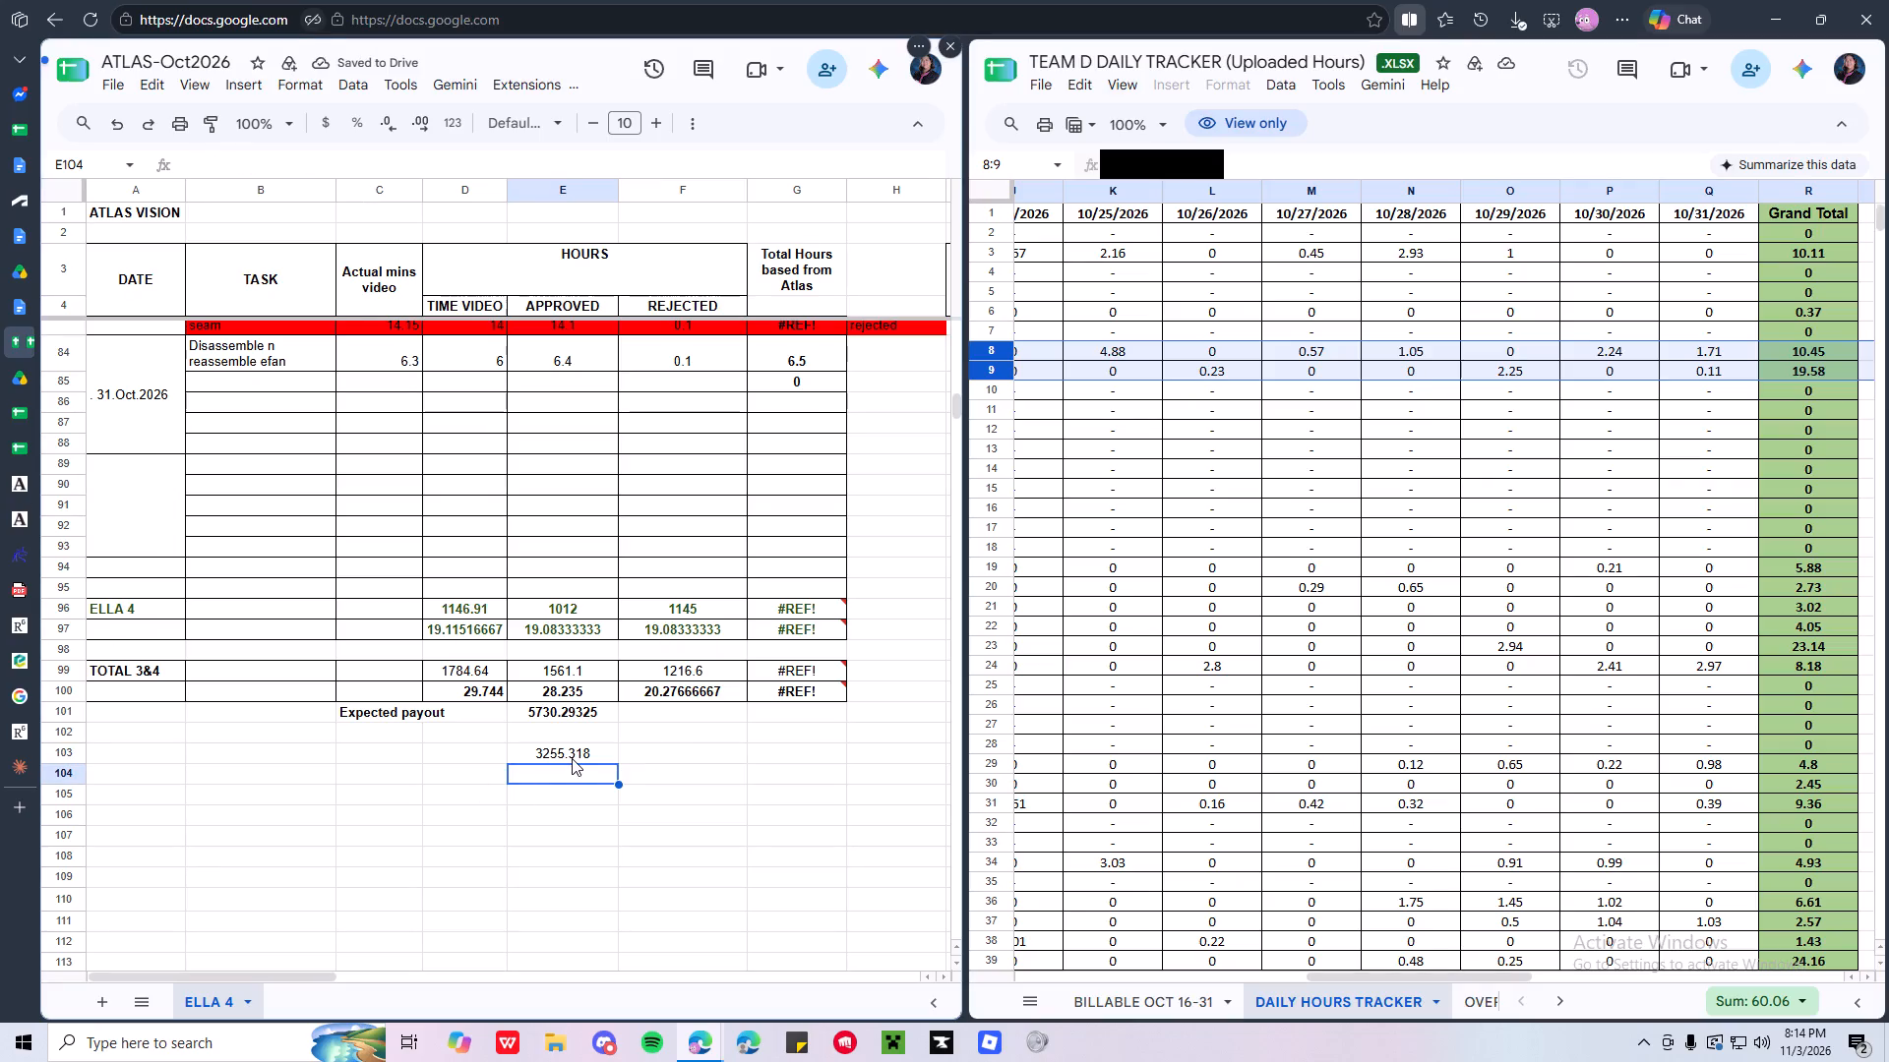
left_click(546, 762)
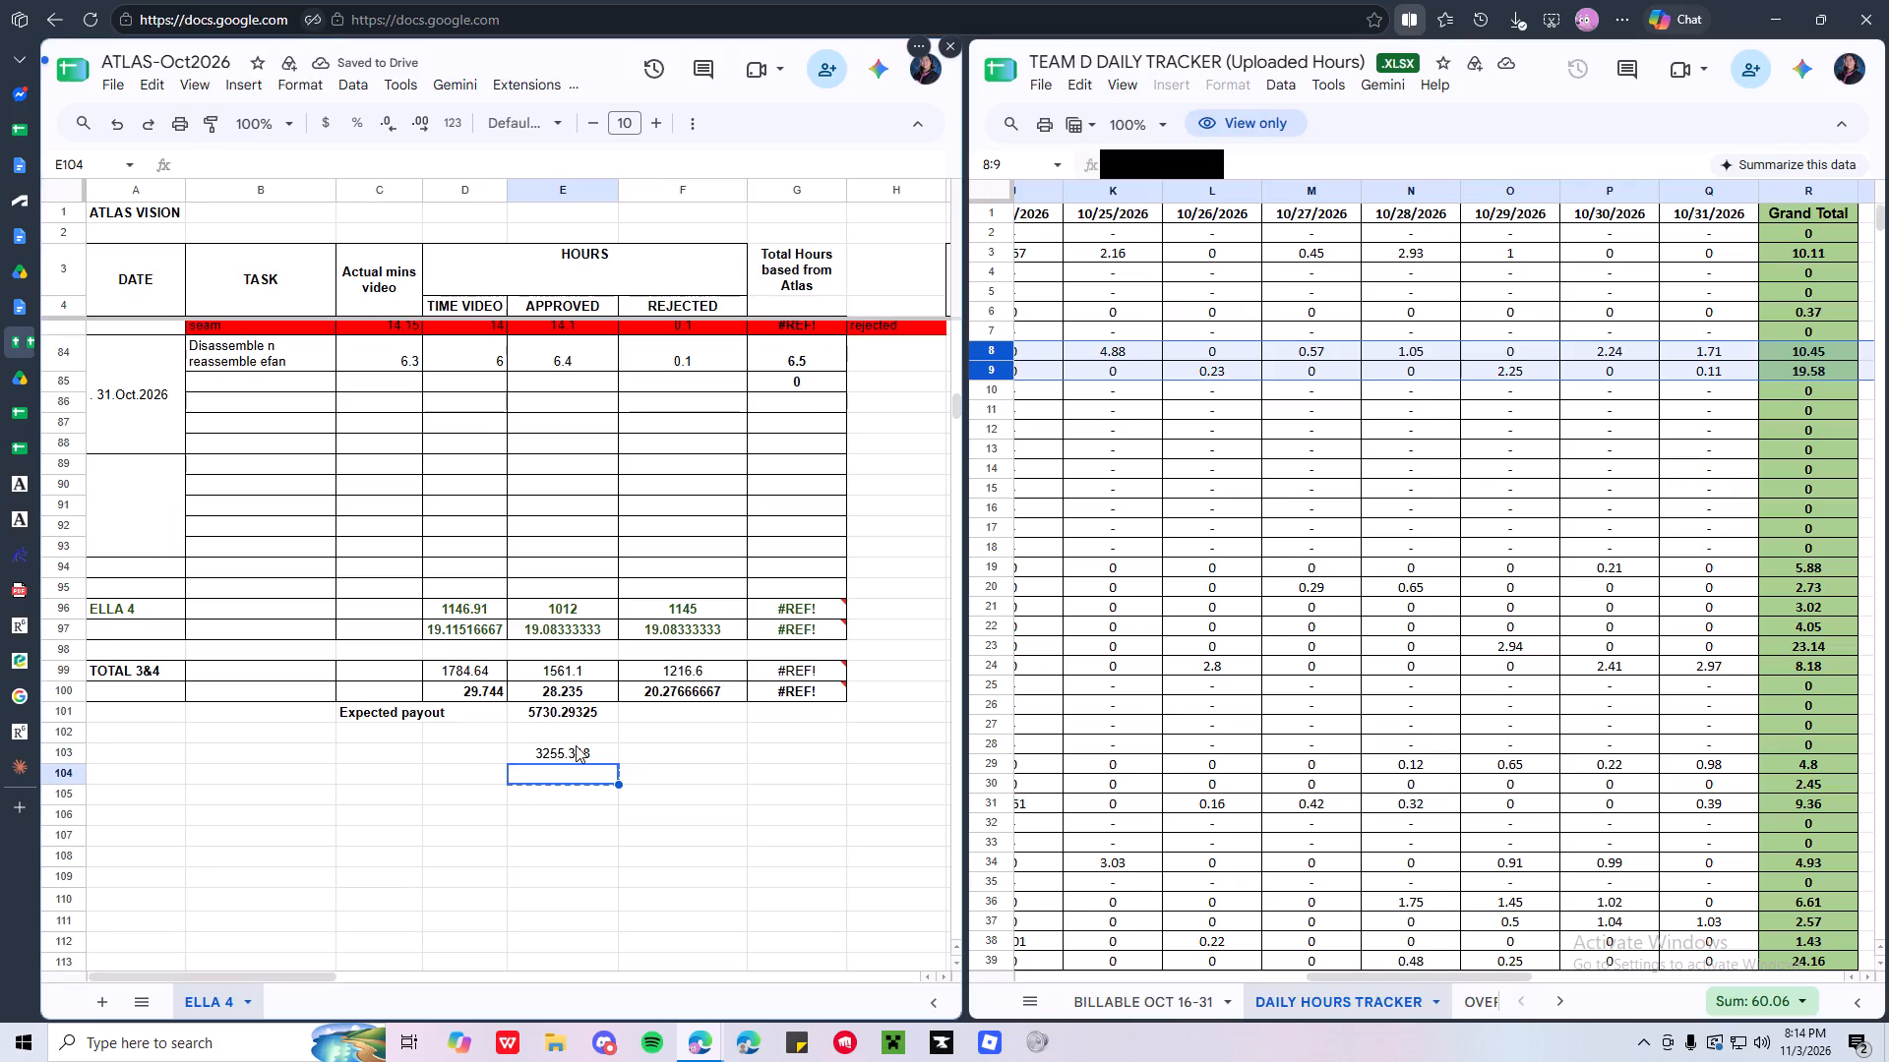
Check the total and billable hours for rows 31 and 32 in the tracker's BILLABLE OCT 16-31 sheet.
left_click(576, 745)
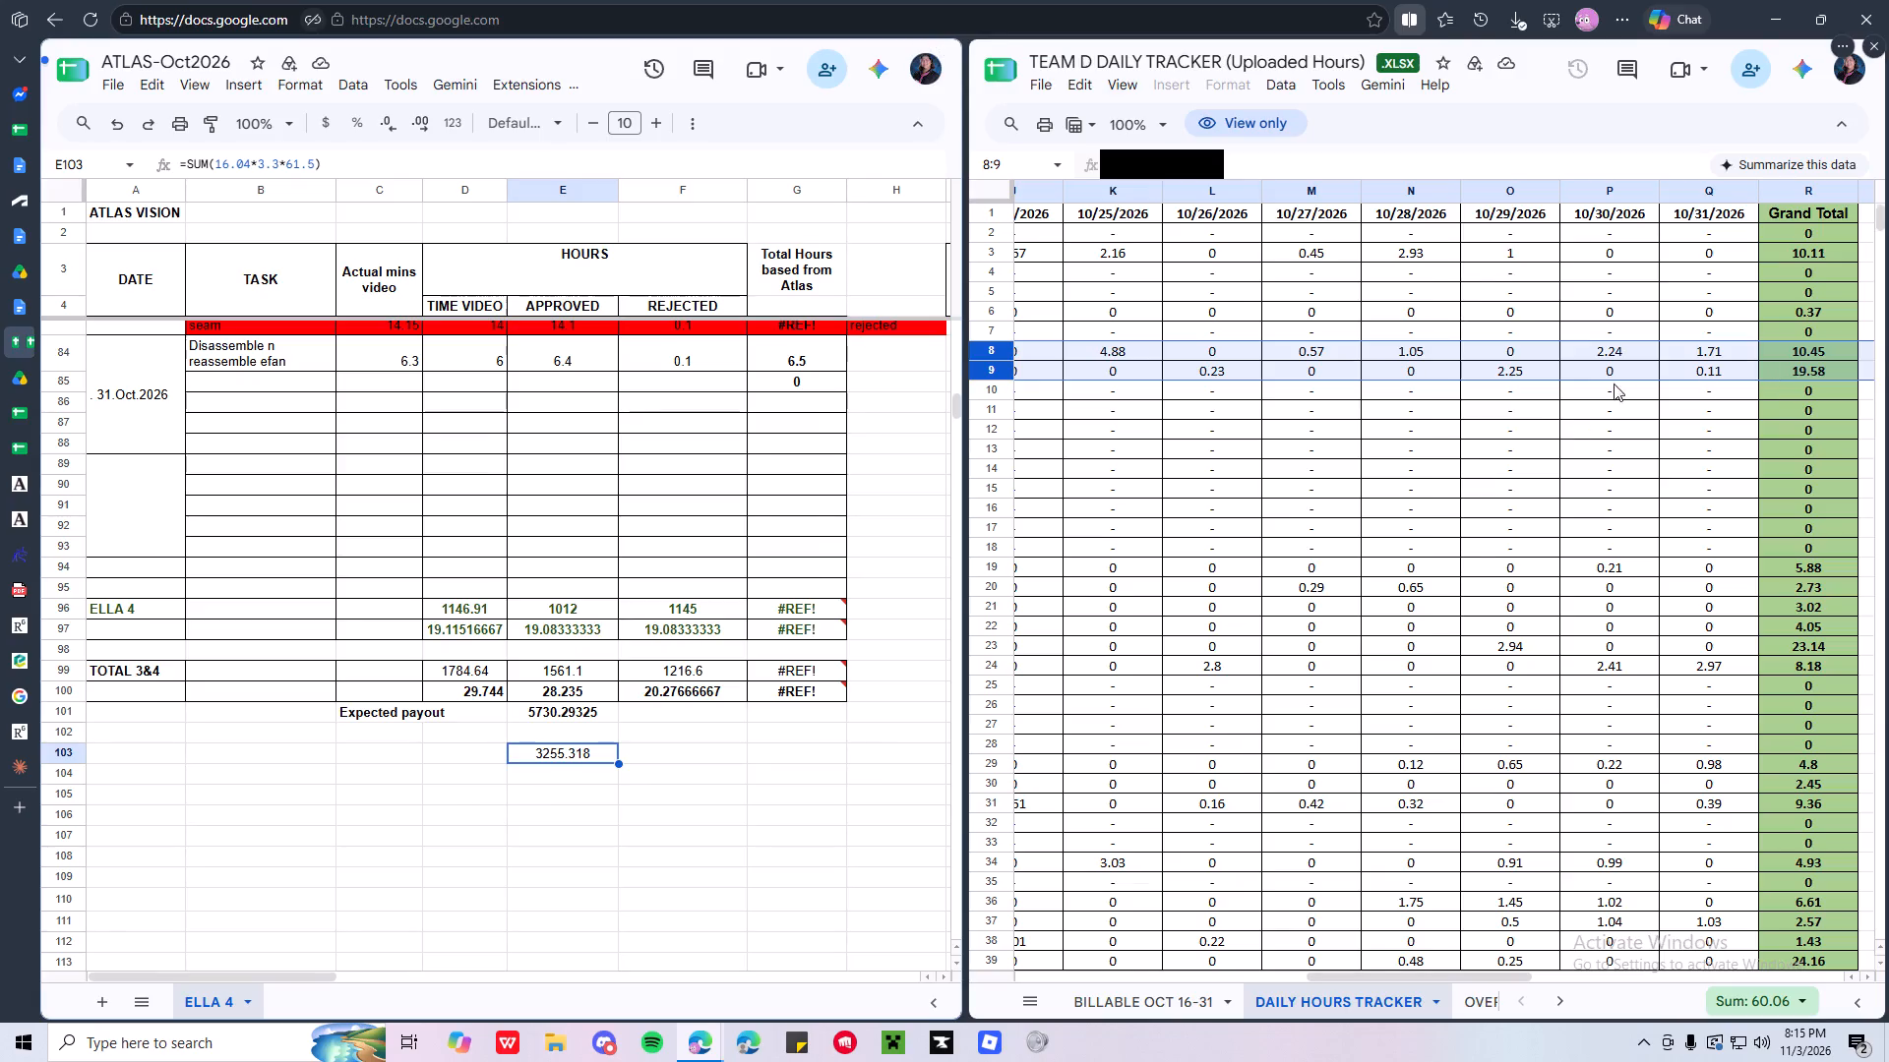
left_click(1134, 1000)
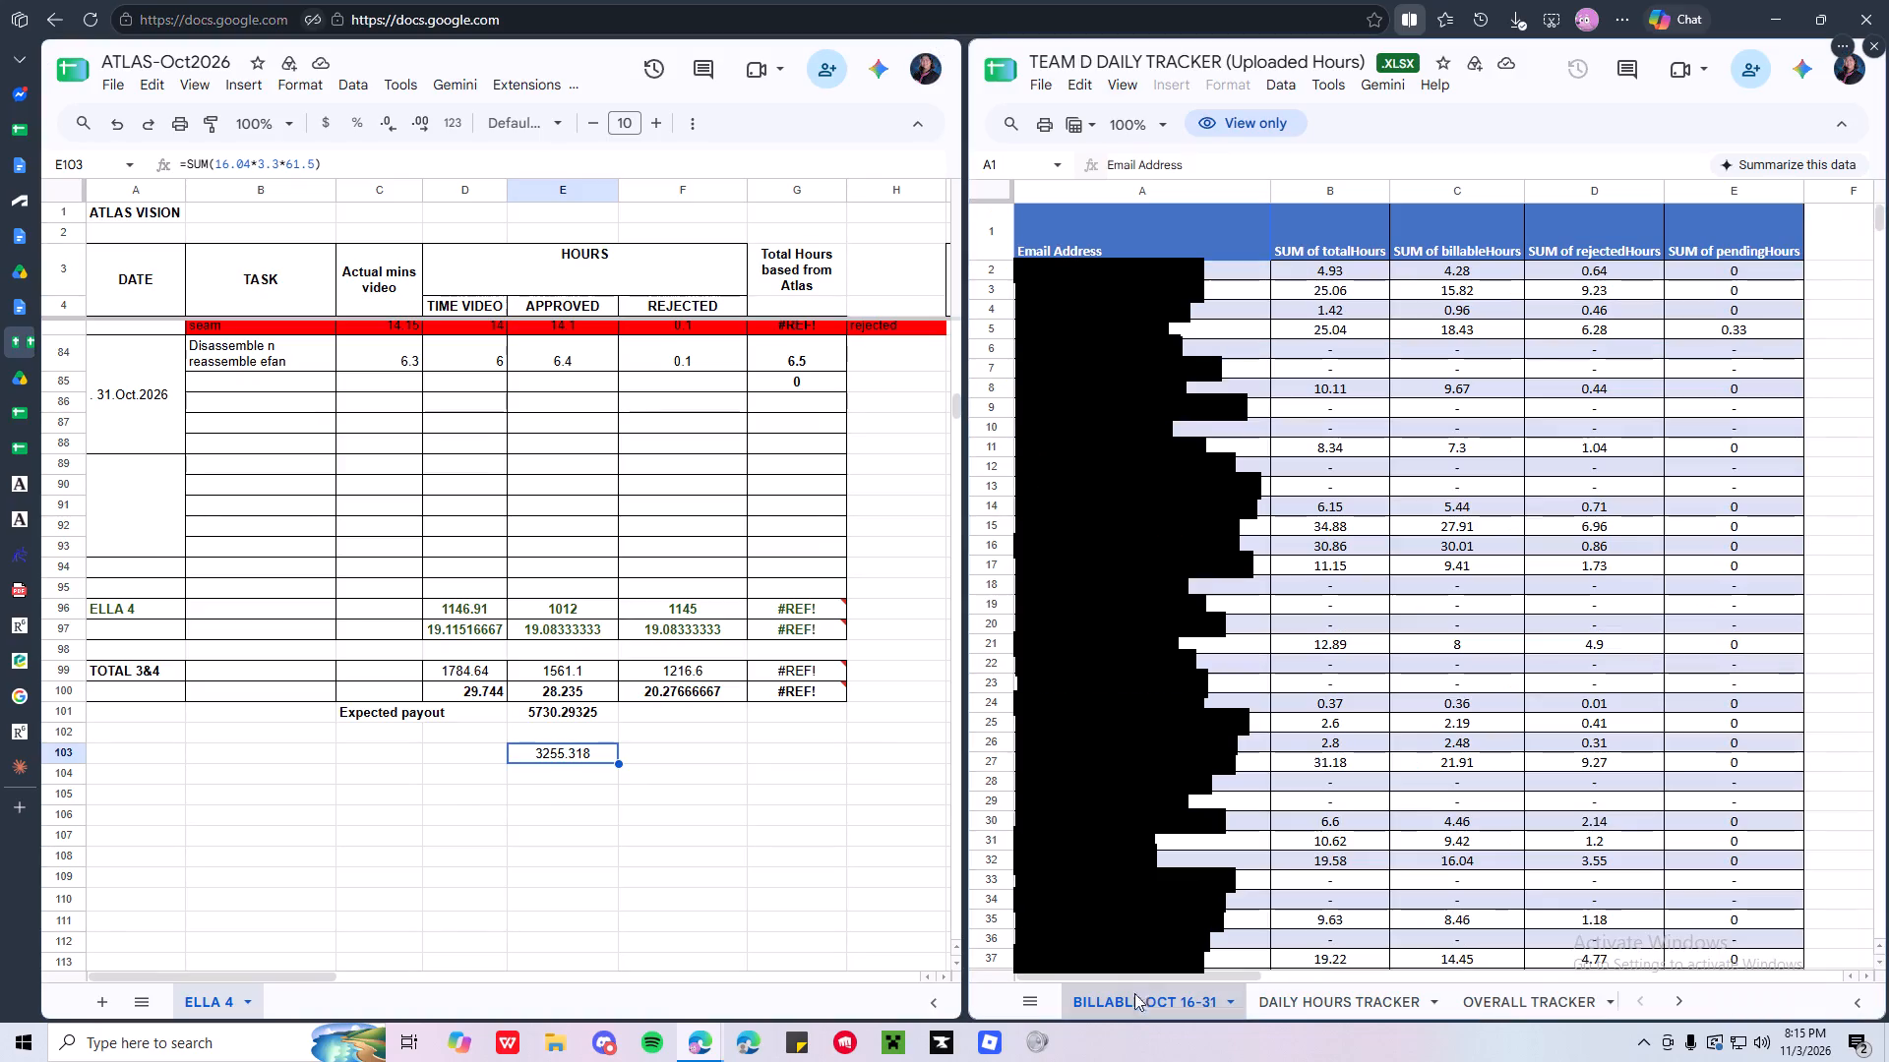
scroll(1542, 476, "up", 3)
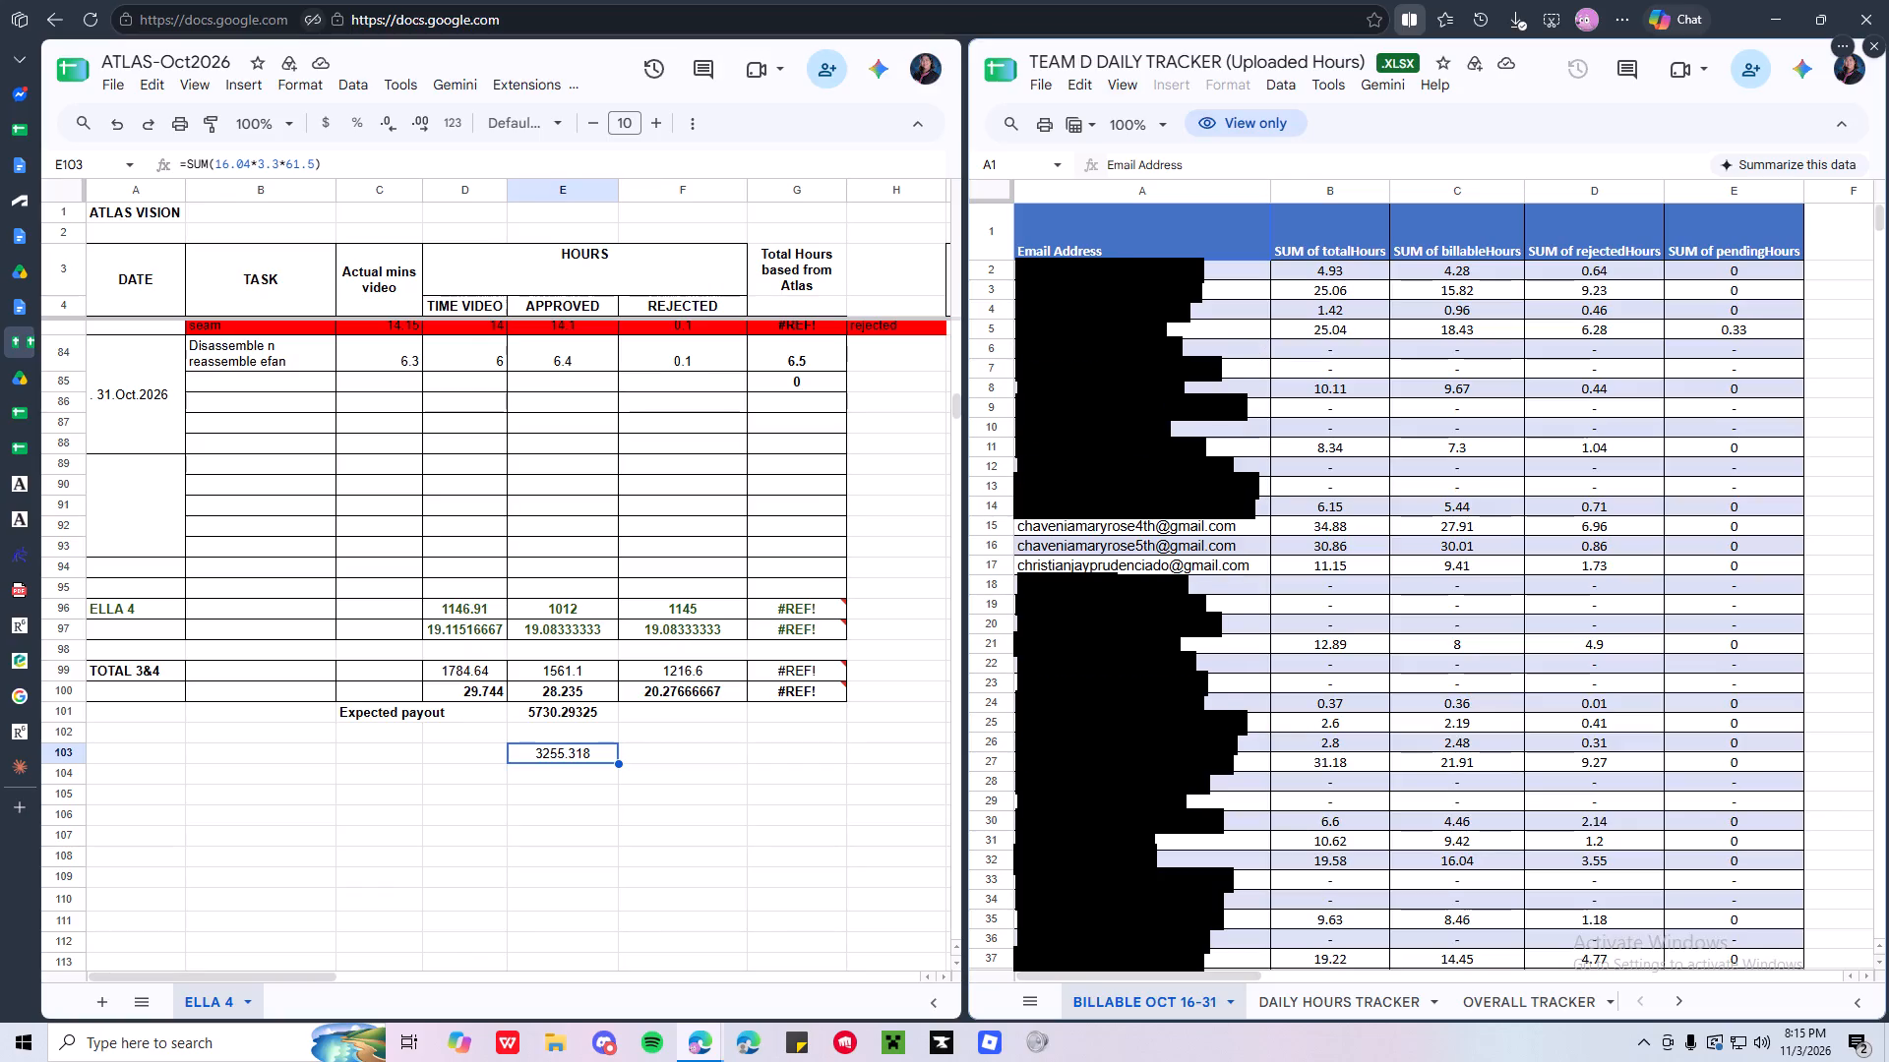
scroll(1142, 787, "down", 6)
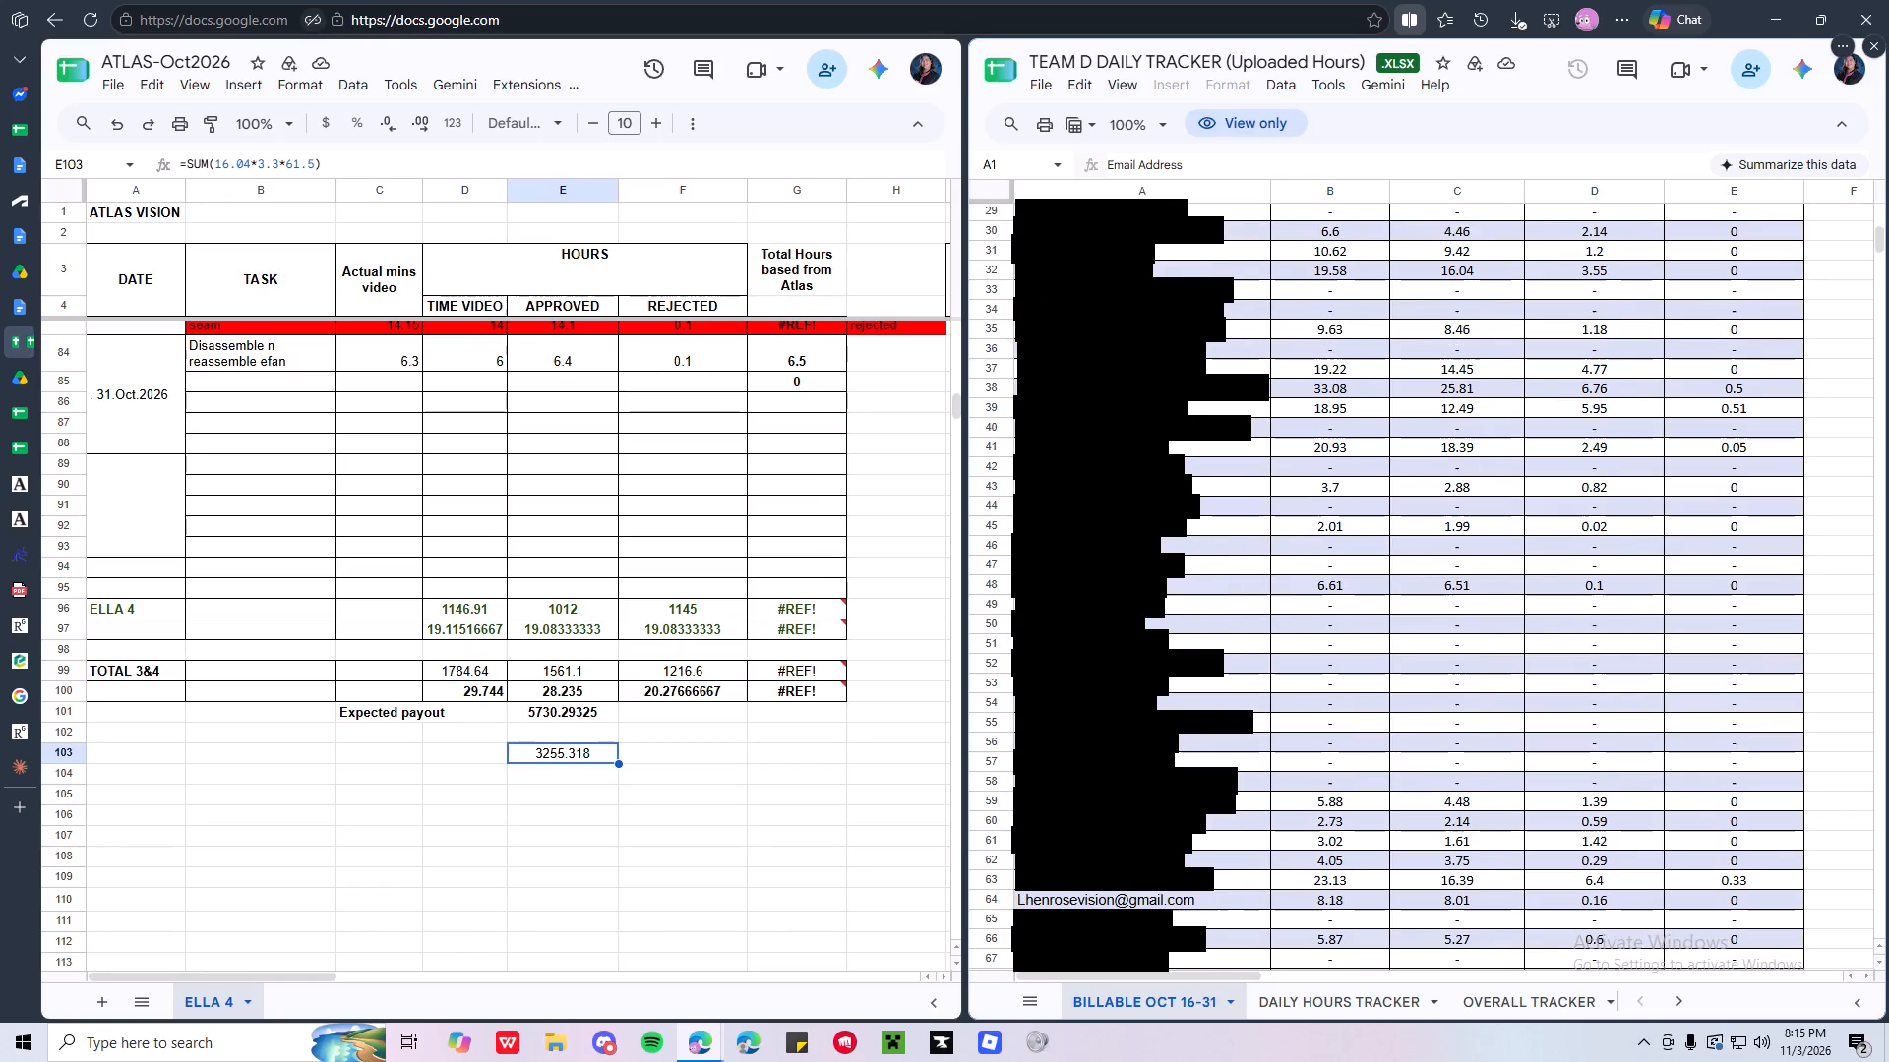
scroll(1142, 787, "up", 13)
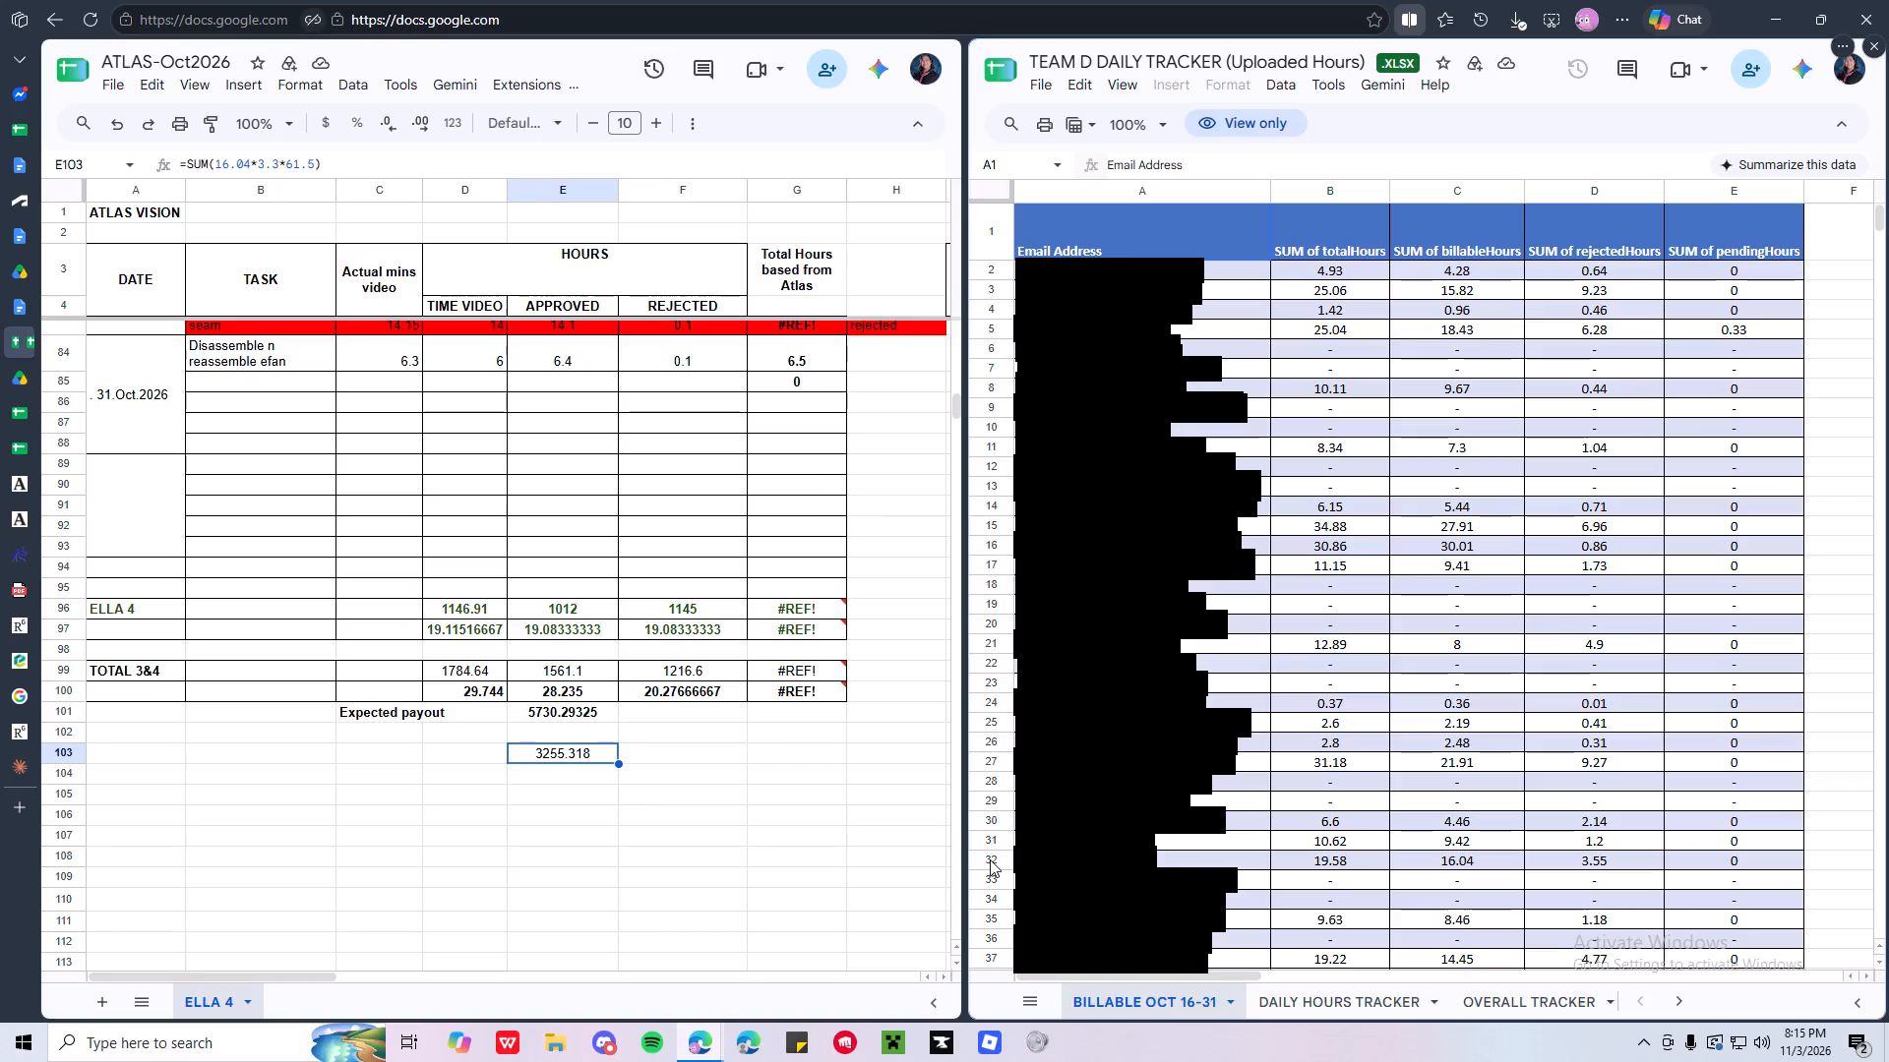
left_click_drag(990, 859, 1000, 826)
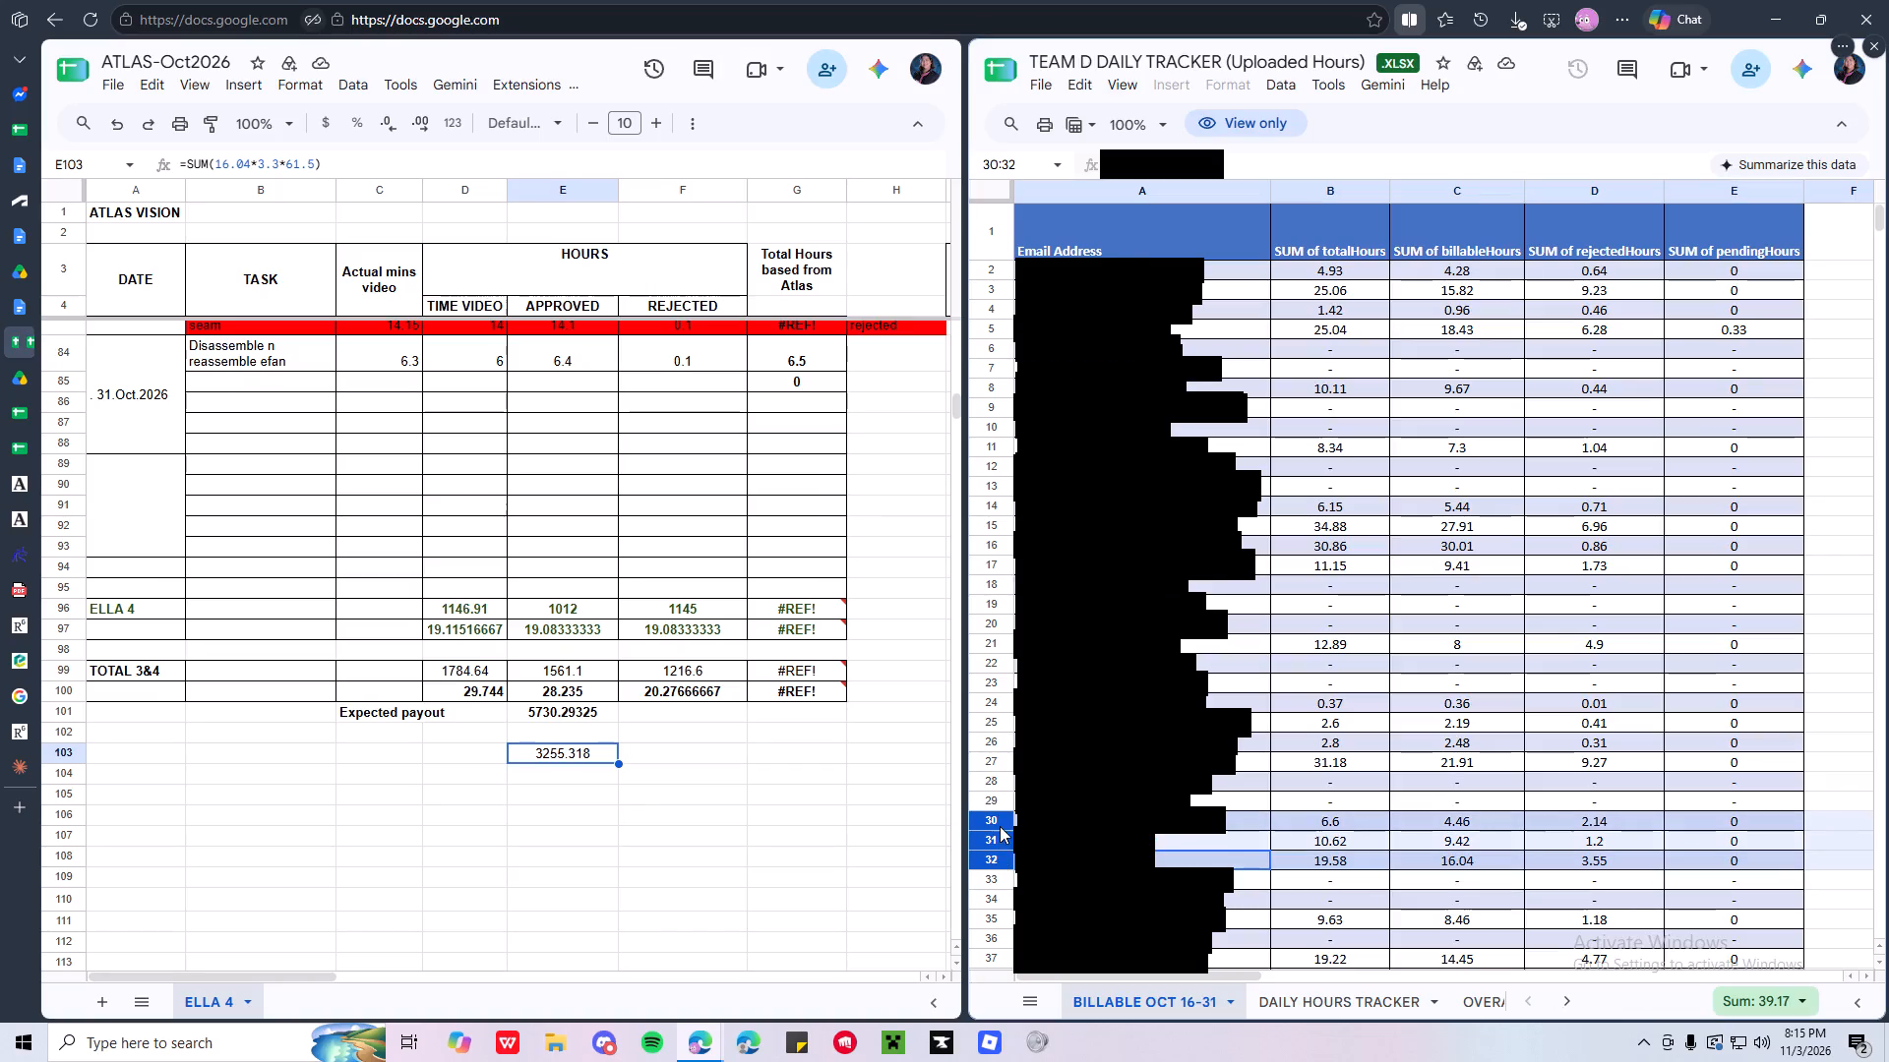
left_click_drag(1000, 826, 1000, 833)
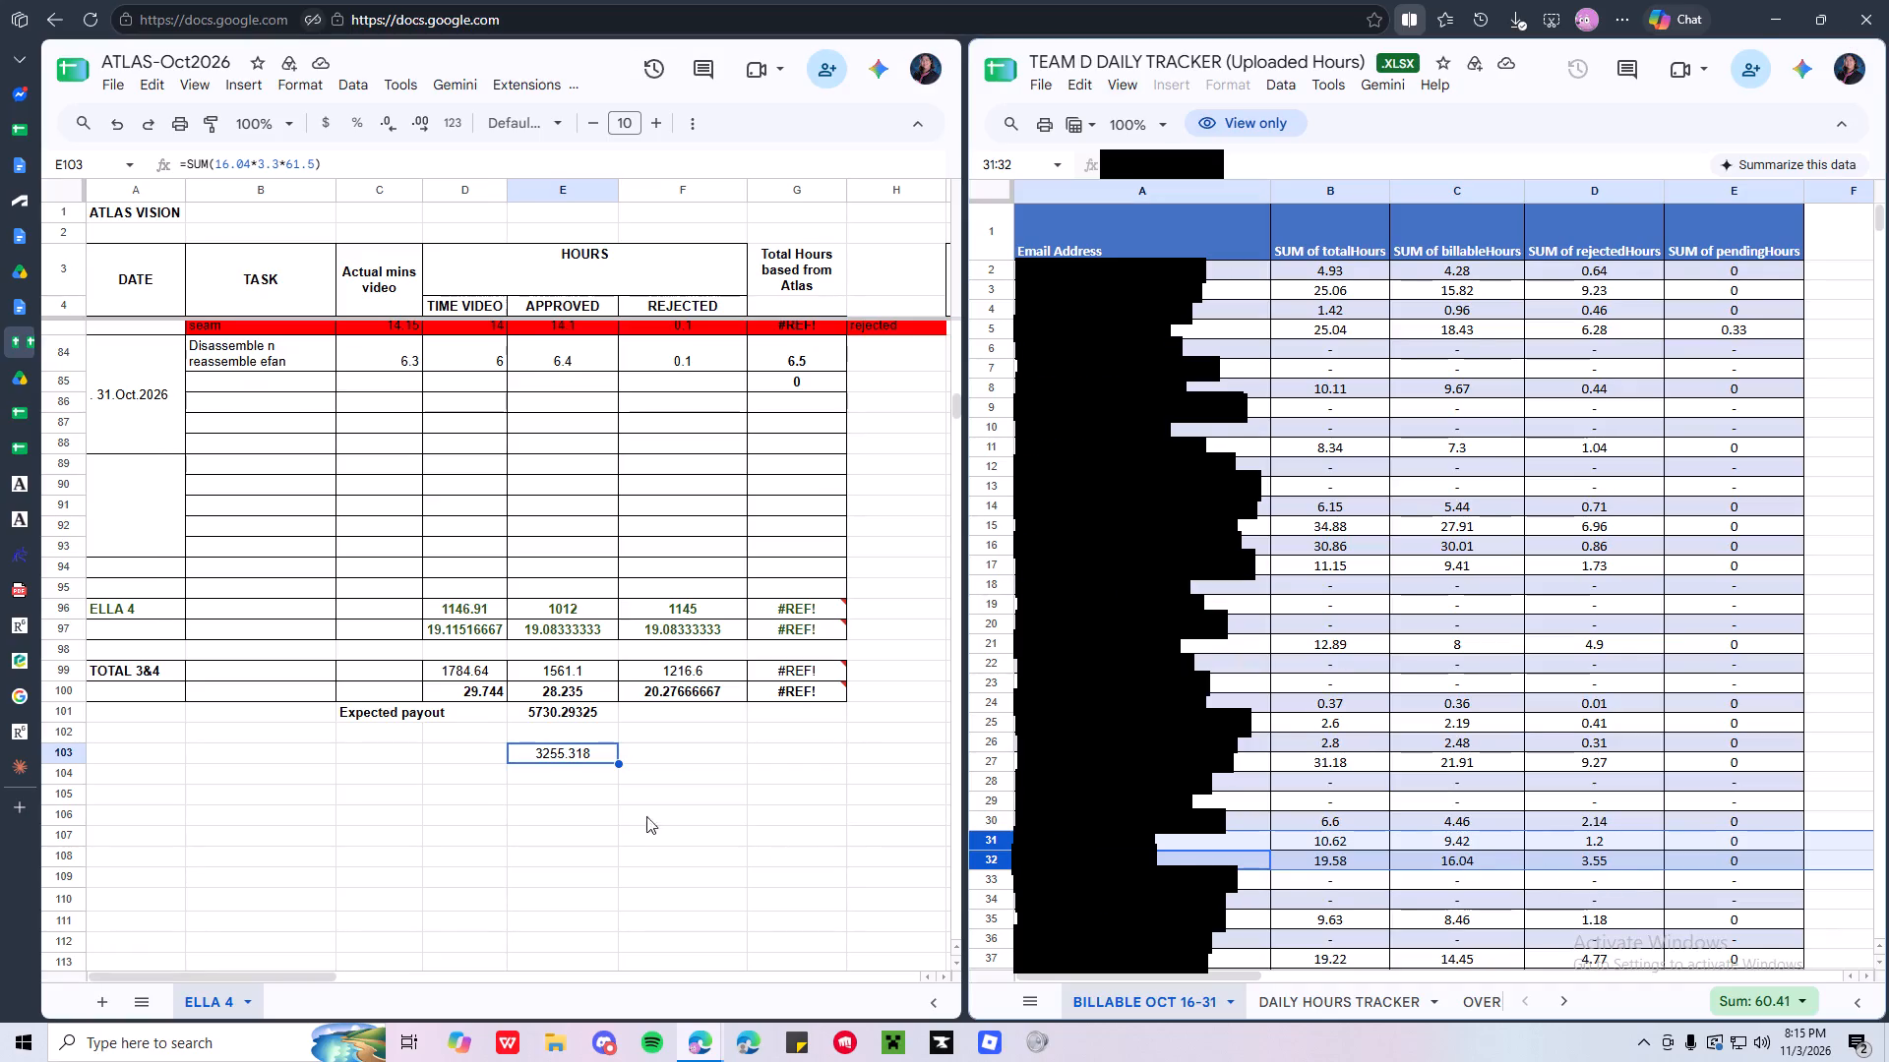
Enter the billable hours 9.42 in E104, below the E103 payout in the ELLA 4 sheet.
left_click(529, 771)
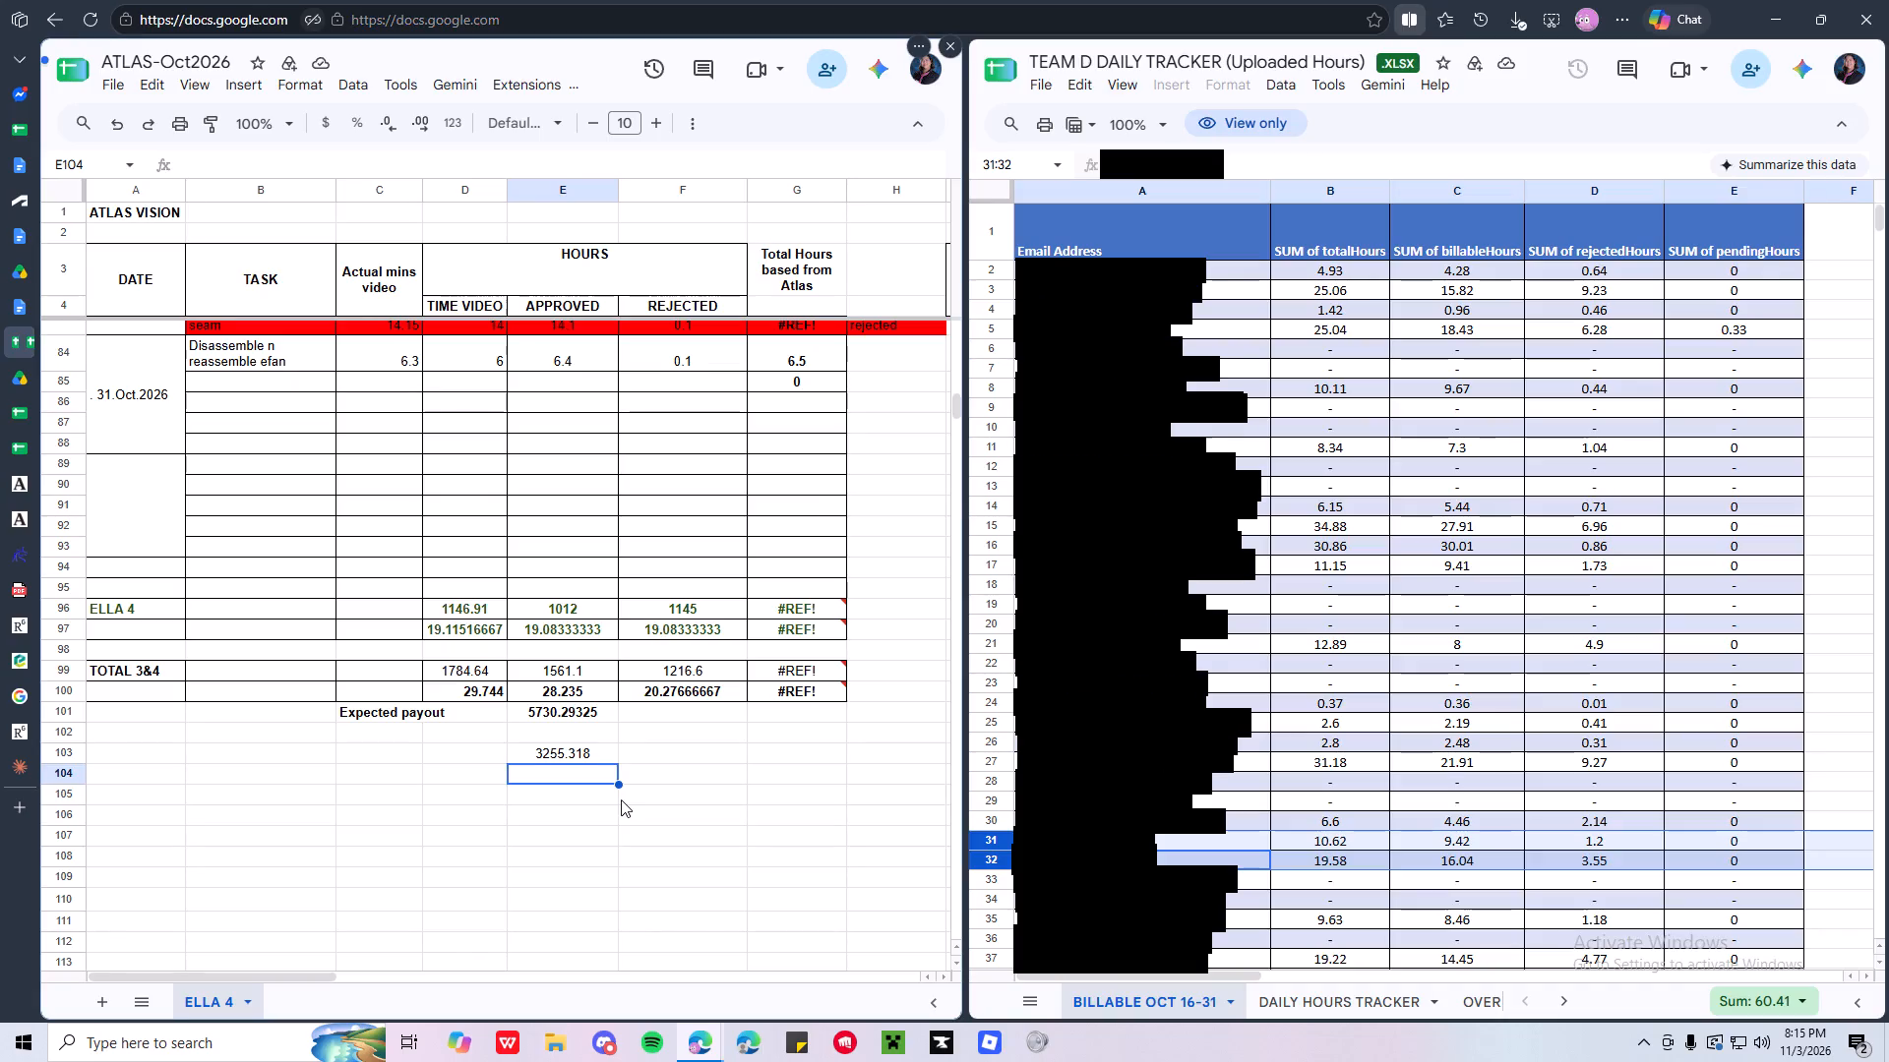
type("9.")
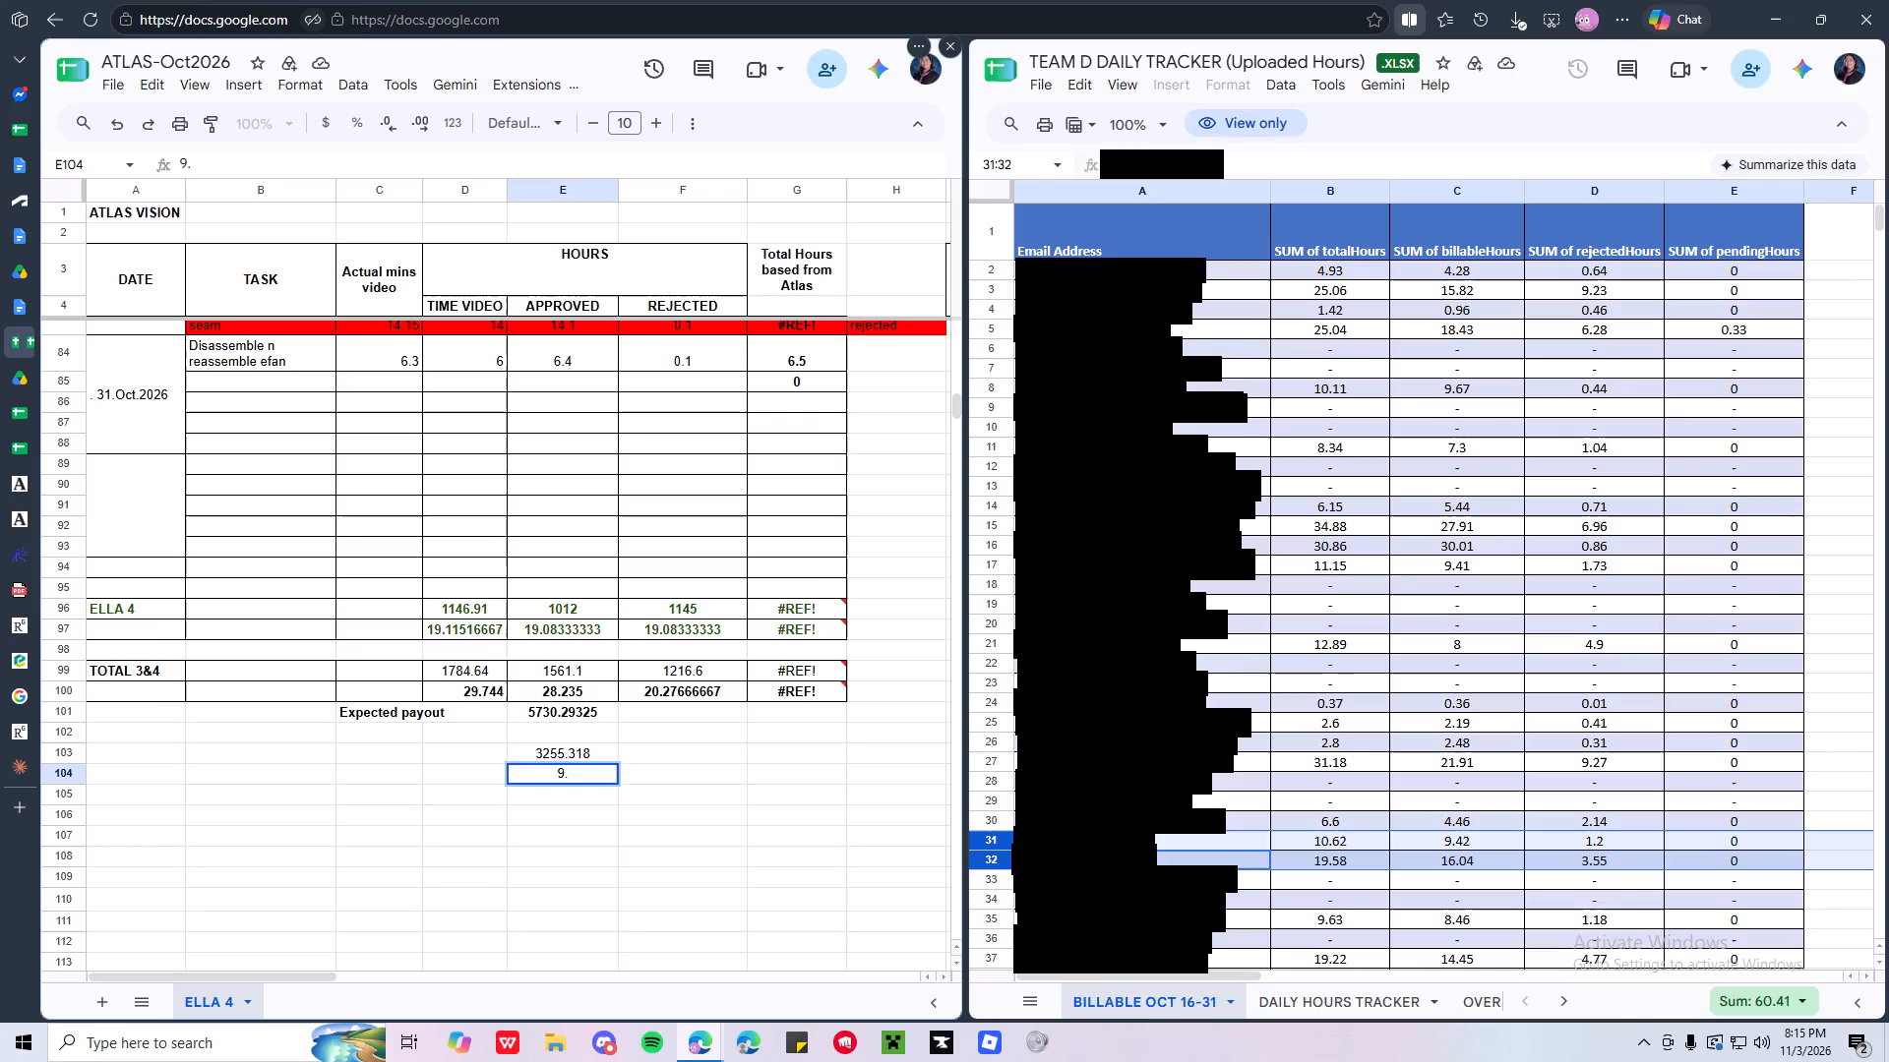
type("42")
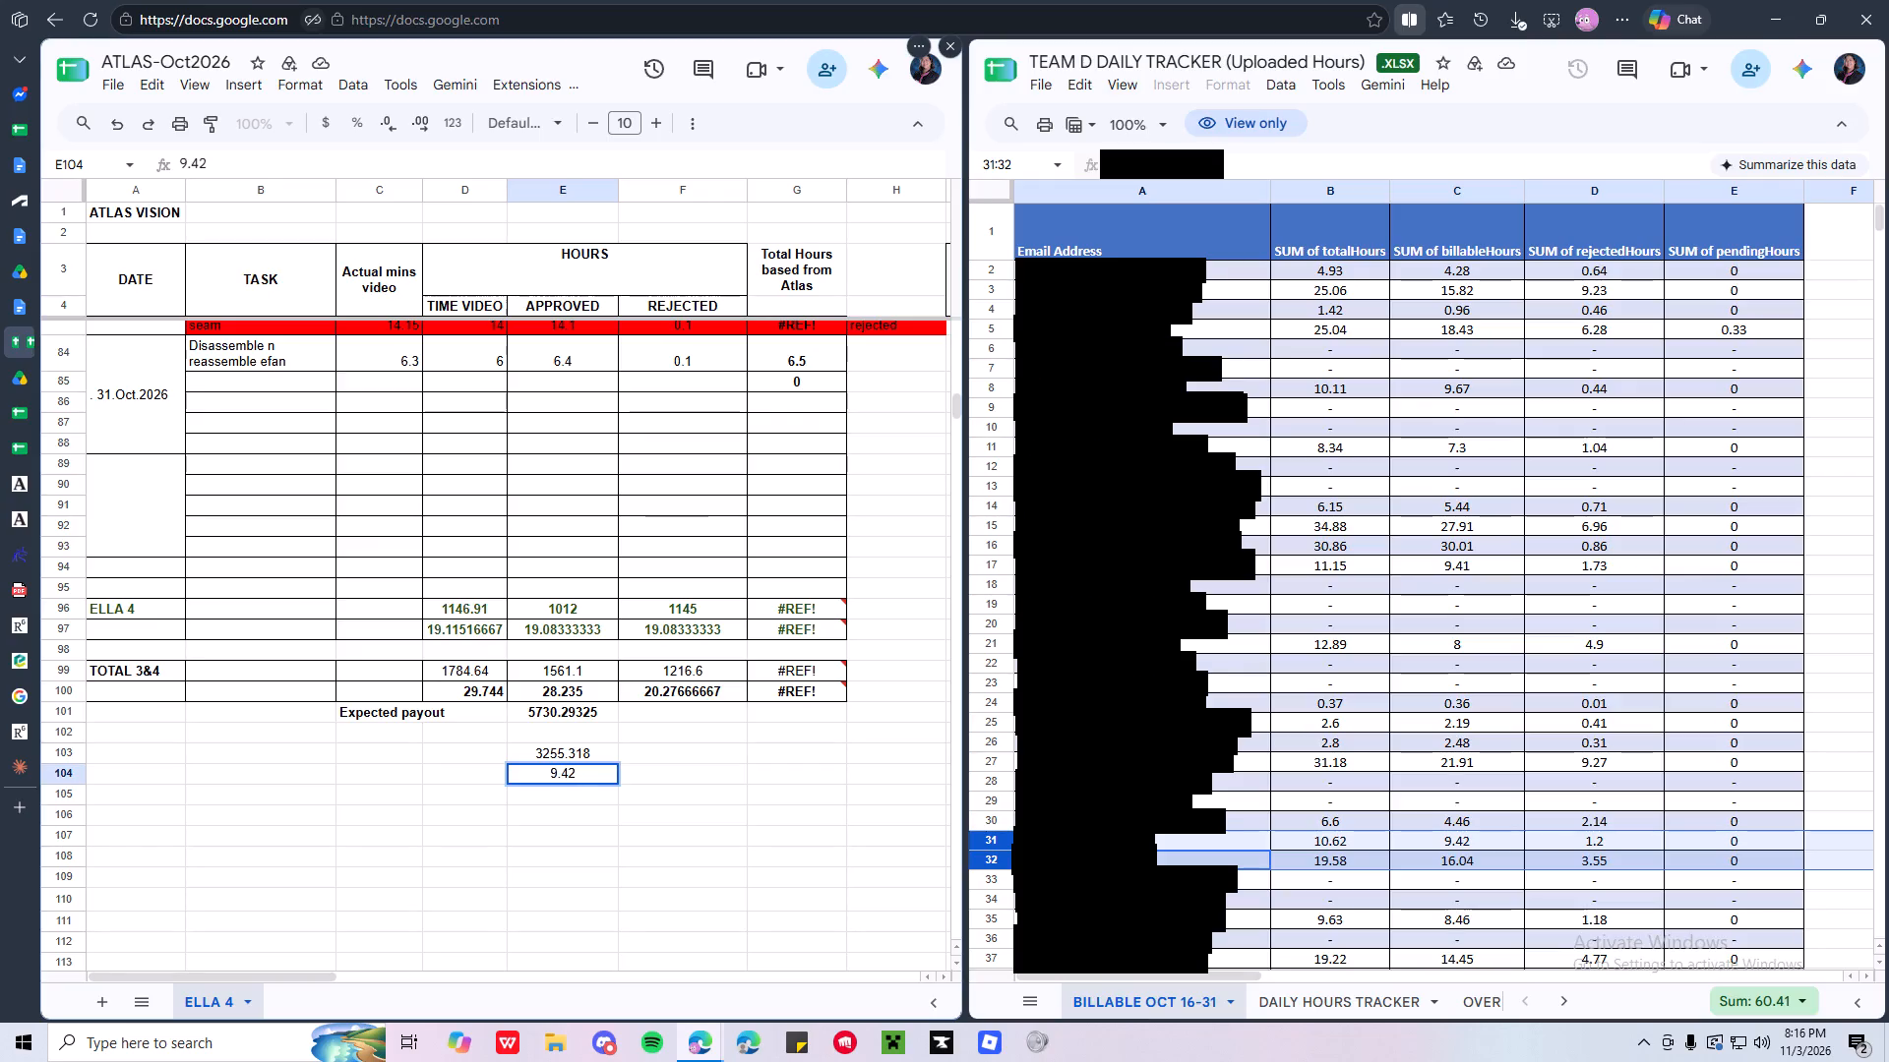
key("Left")
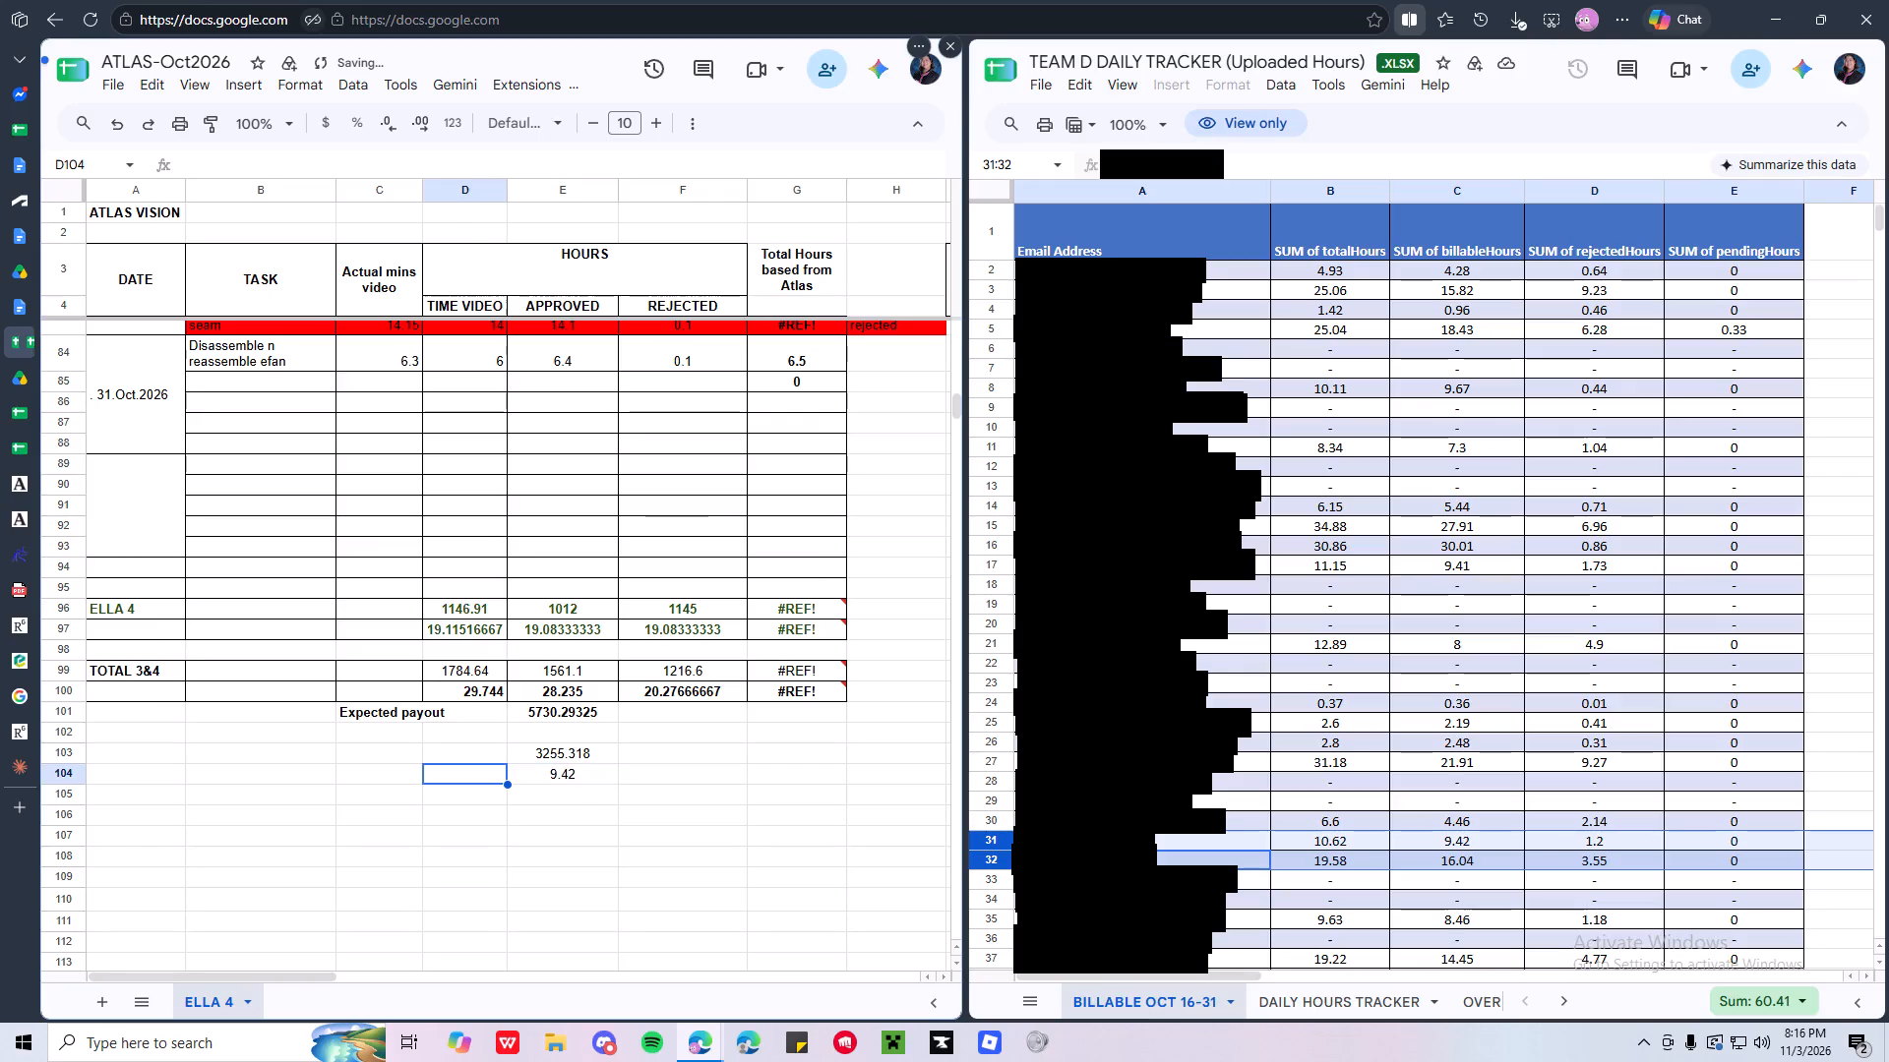
Label the two payout rows 4 in D103 and 3 in D104.
key("Up")
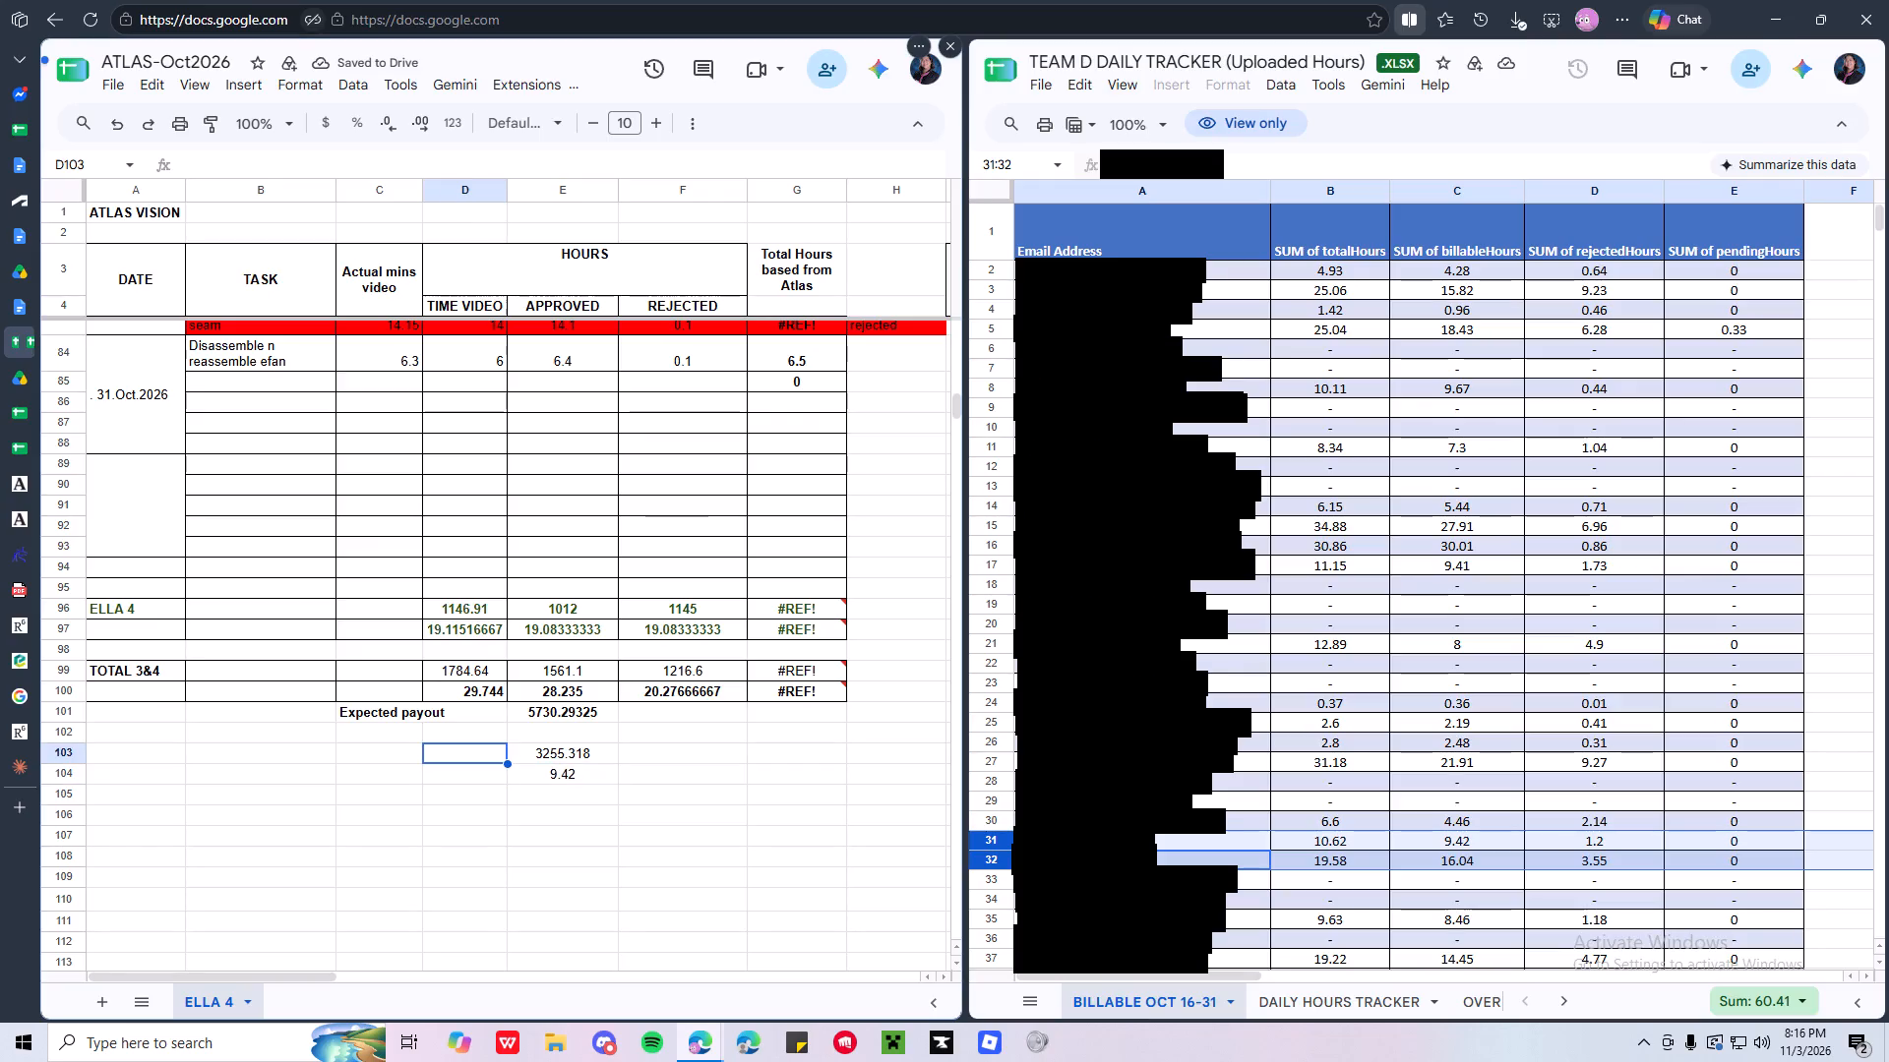
key("4")
key("Down")
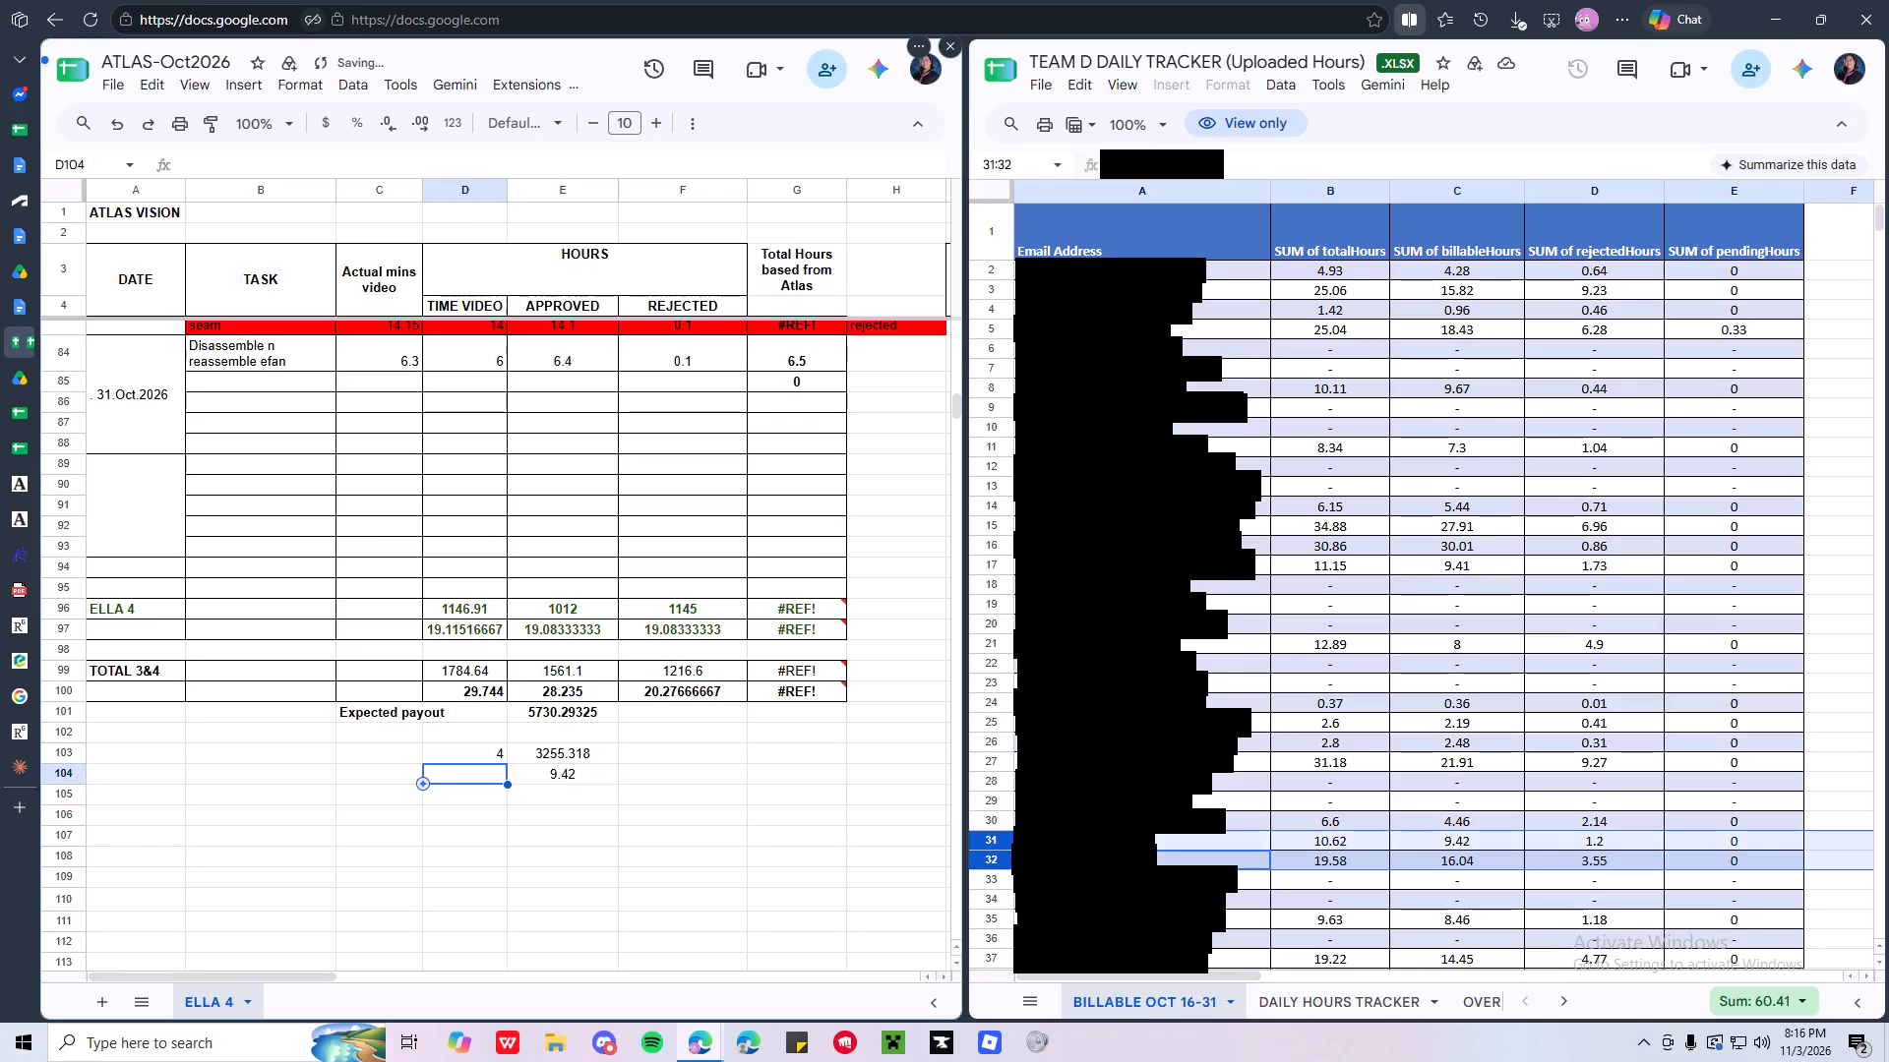
key("3")
key("Down")
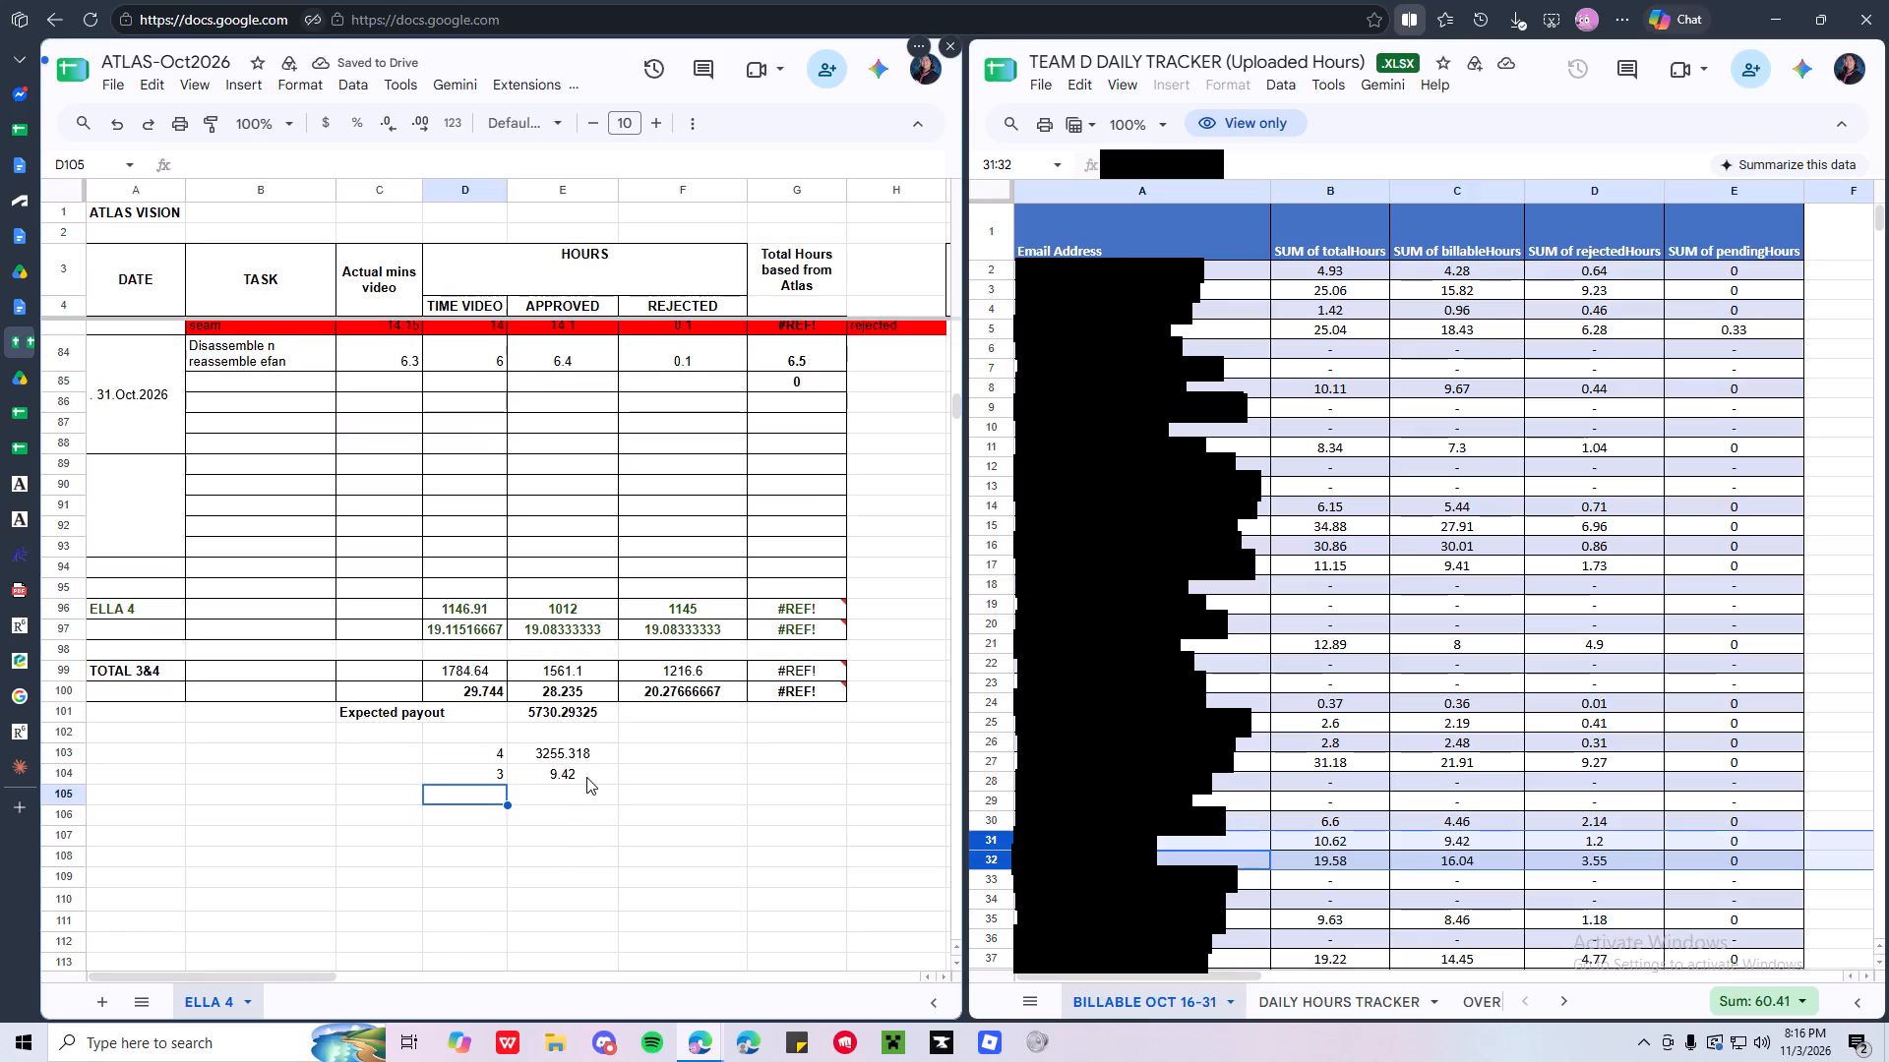
Turn the 9.42 hours in E104 into the payout formula =SUM(9.42*3.3*61.50).
left_click(586, 777)
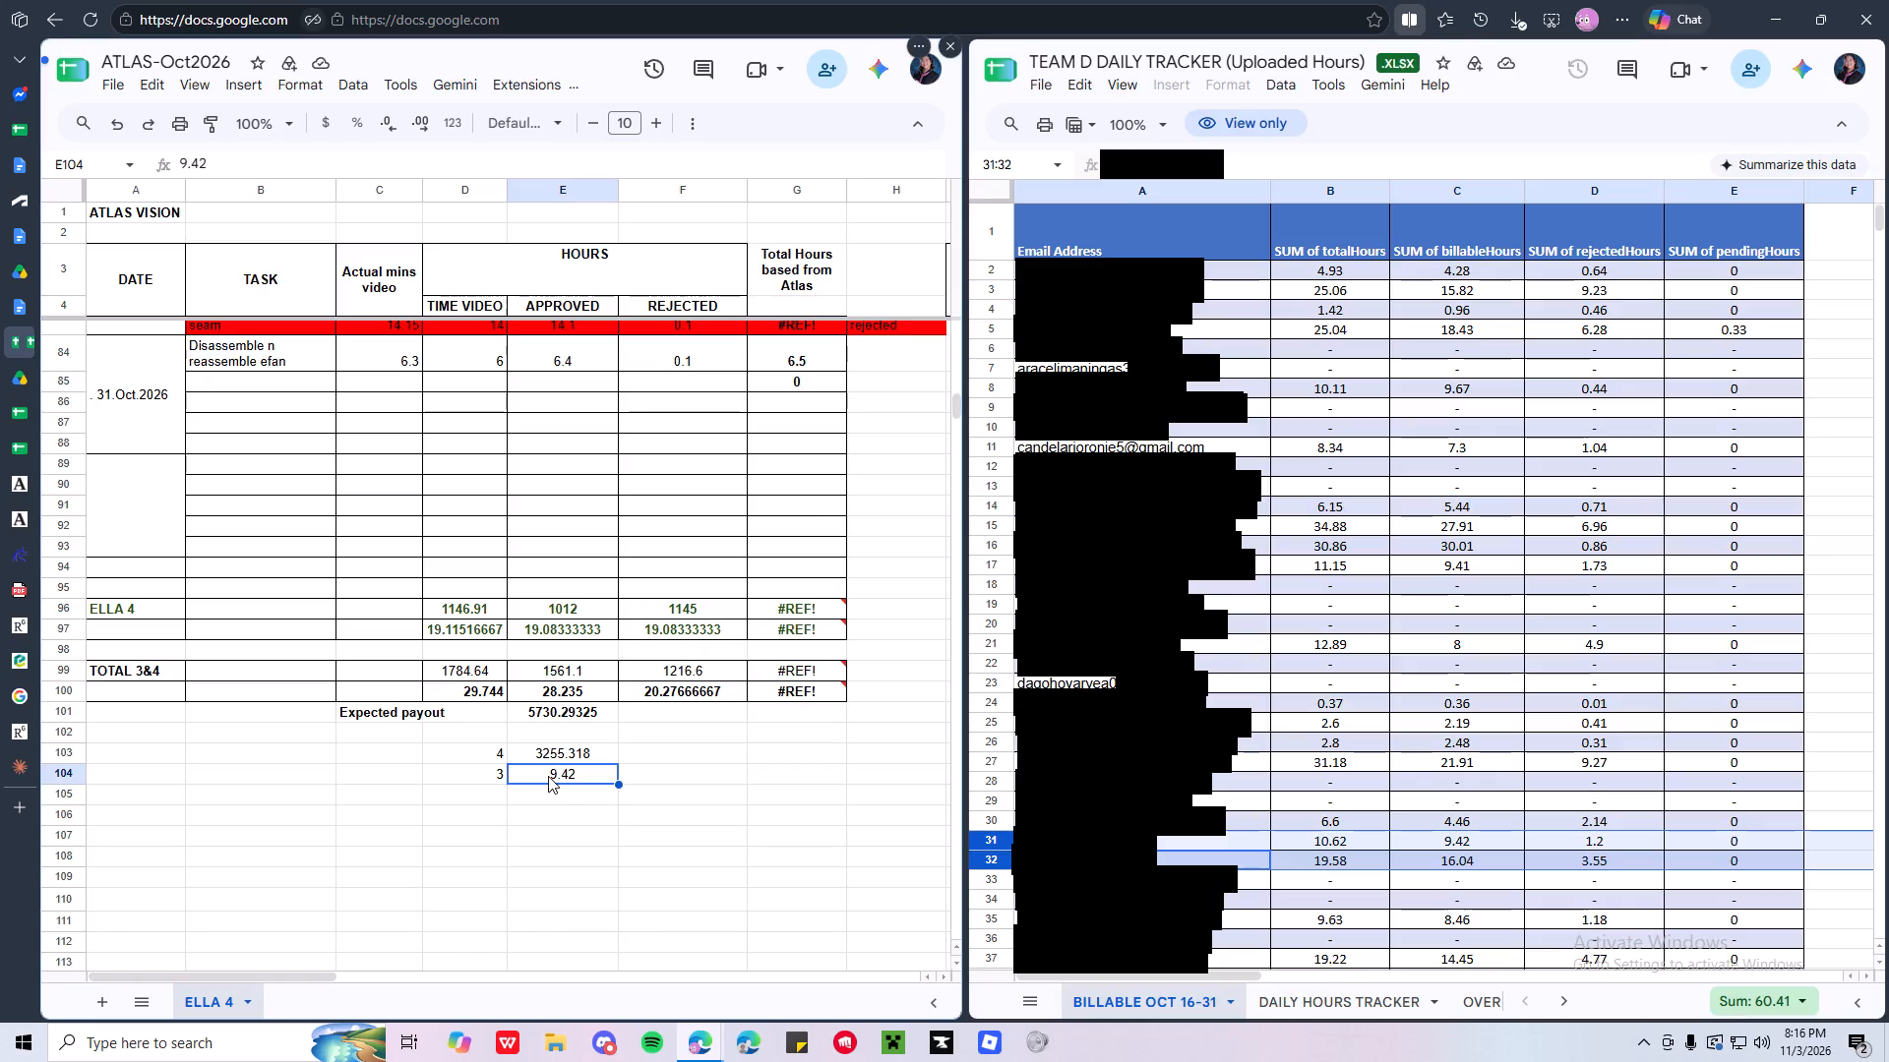
left_click(557, 749)
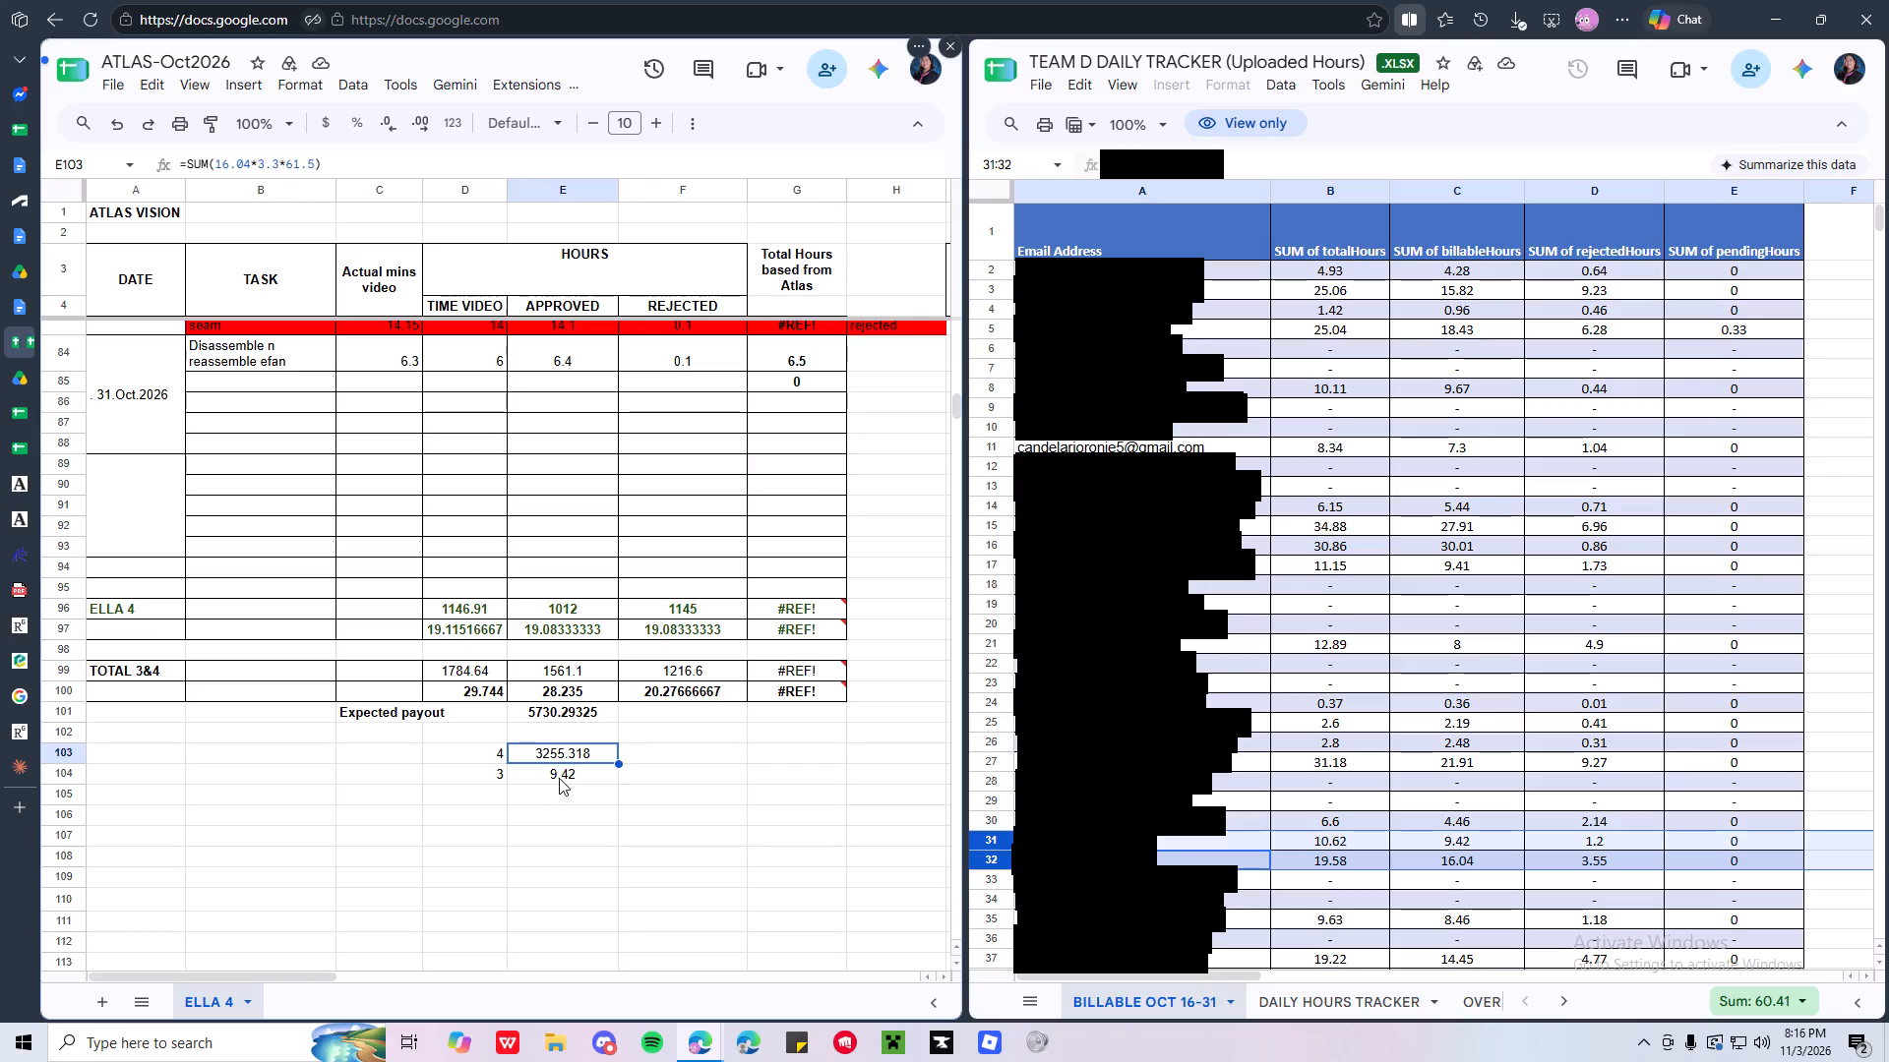
left_click(559, 778)
double_click(540, 771)
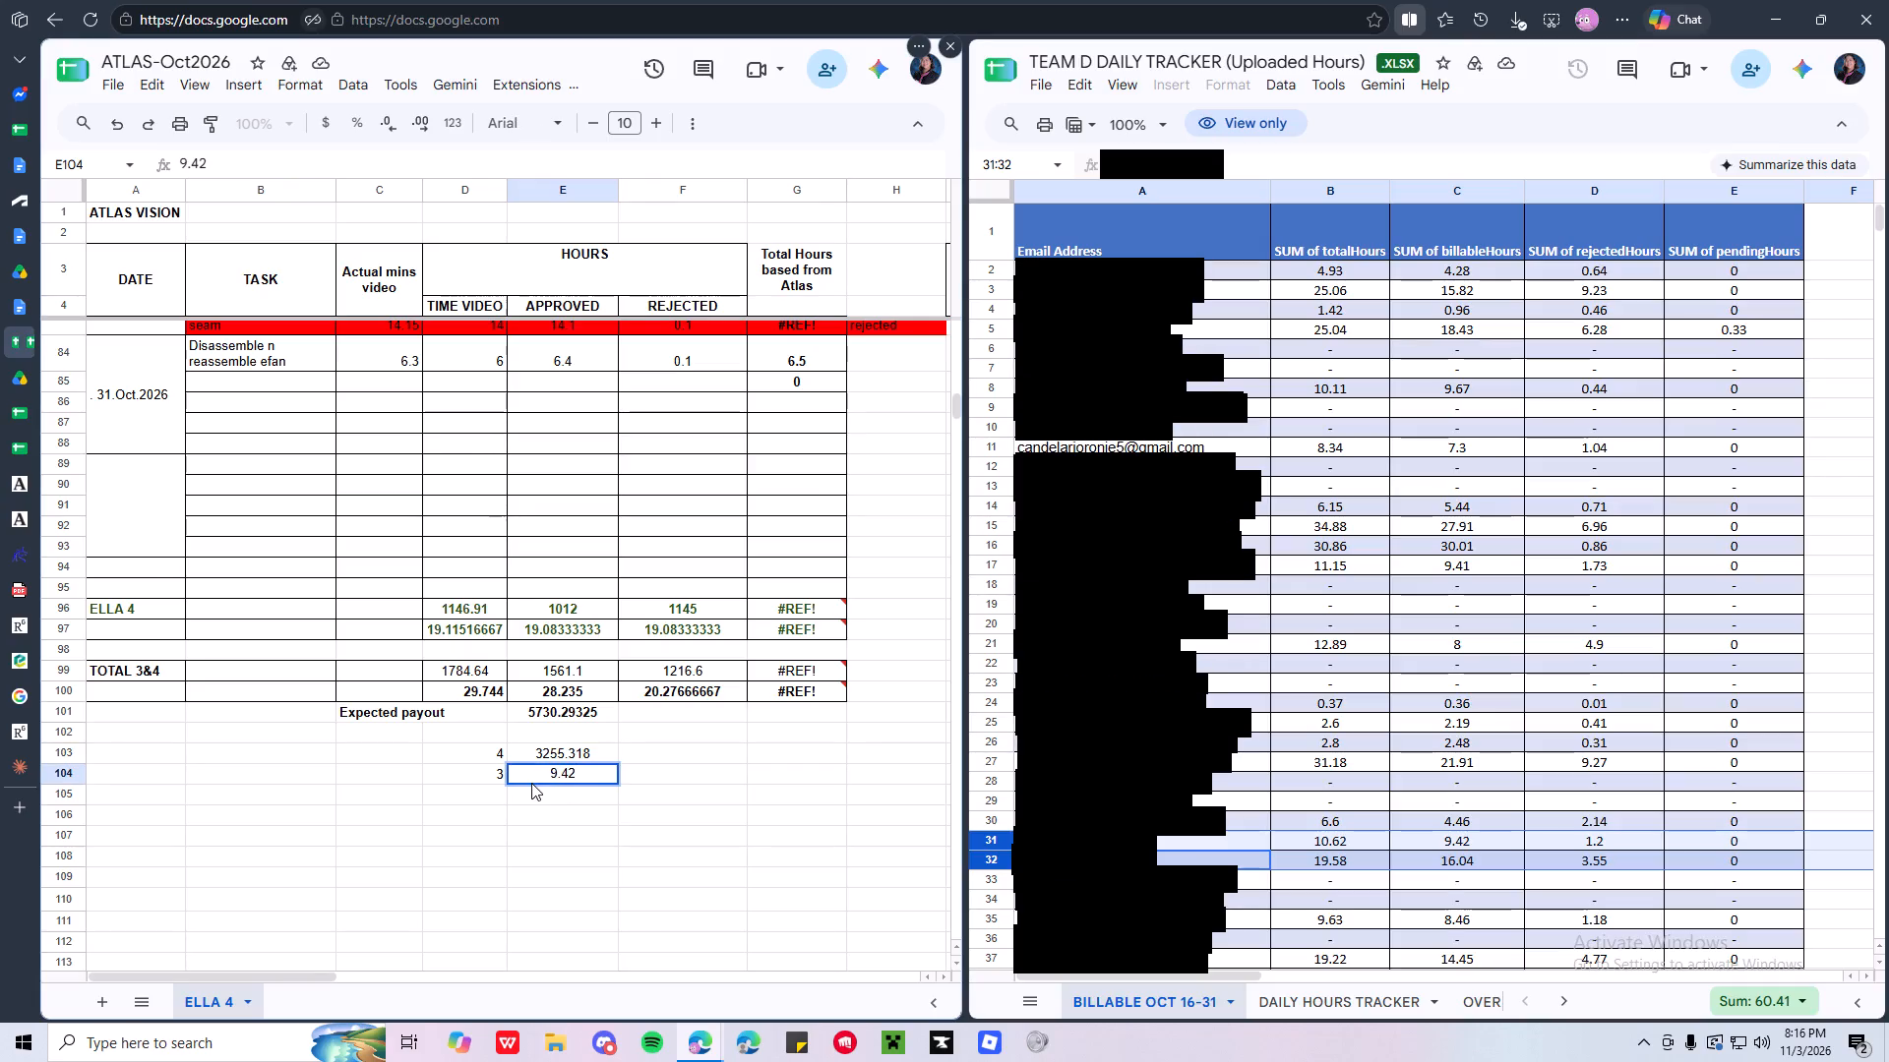
type("=SUM(")
key("Right")
key("Right")
key("Right")
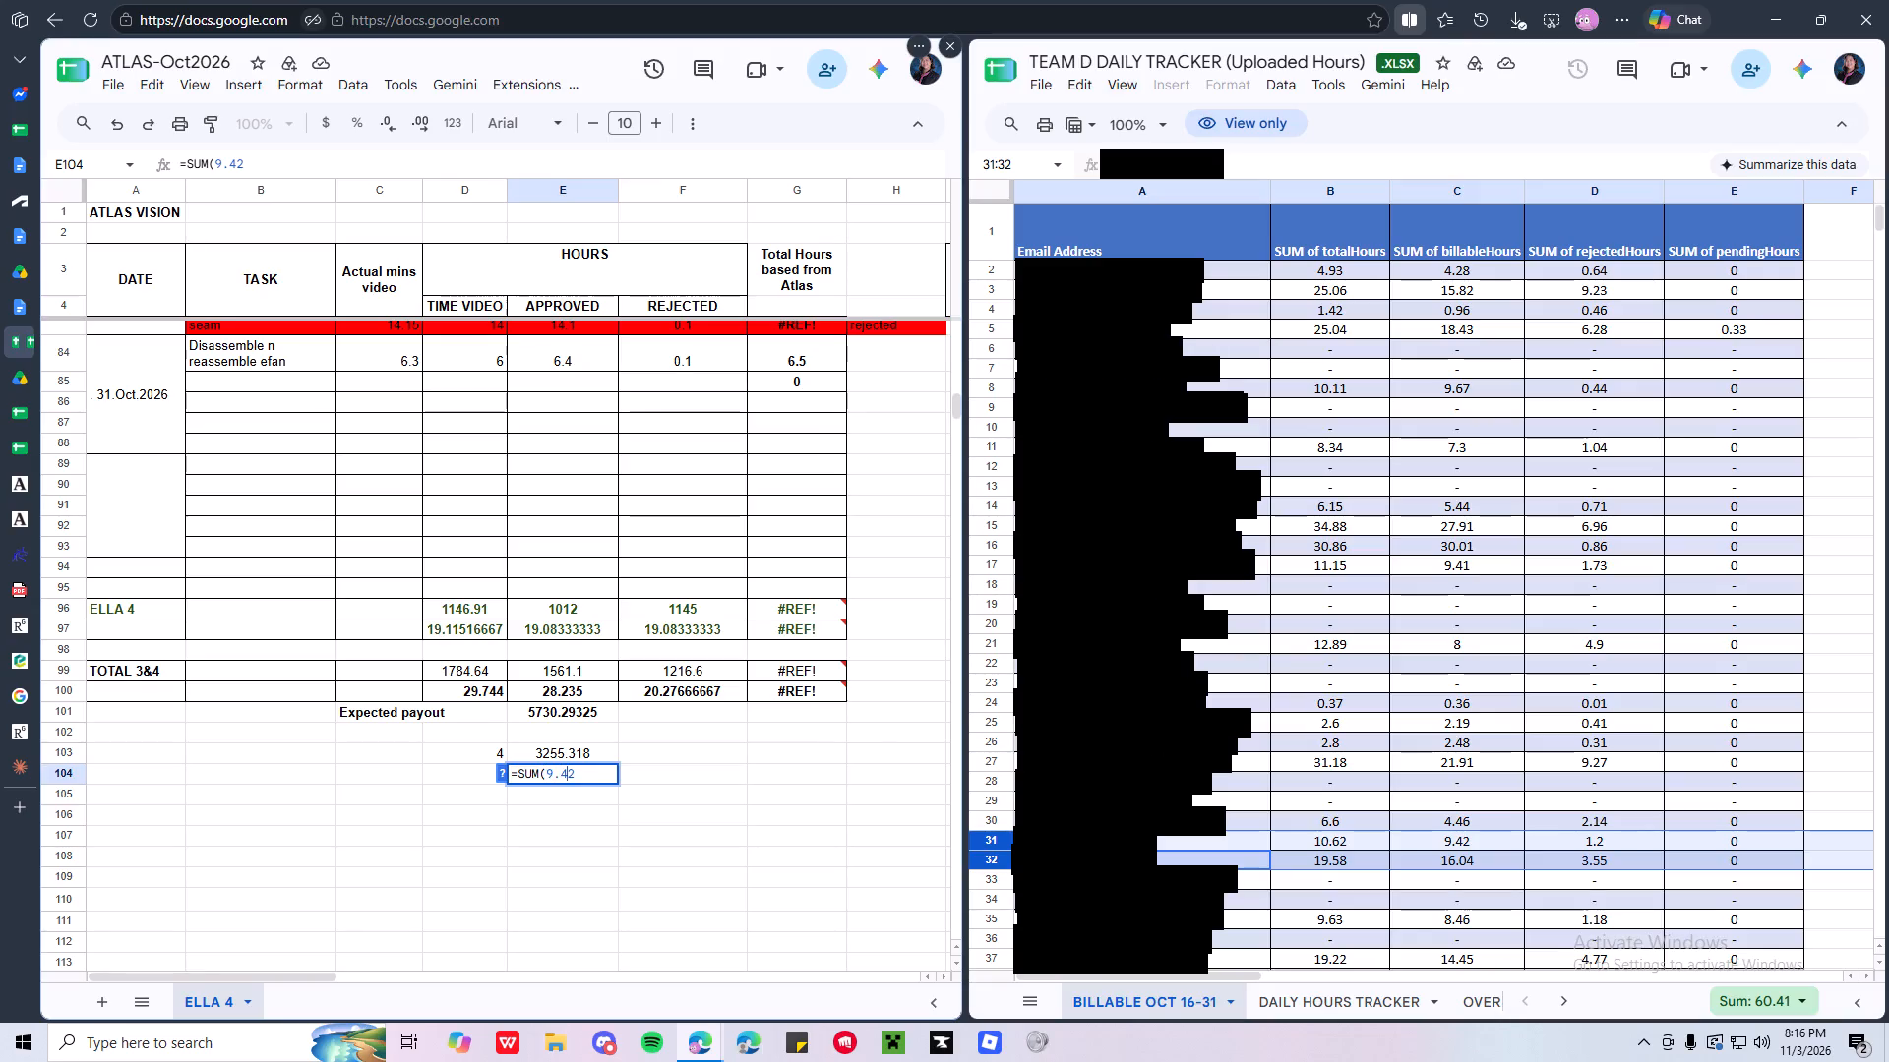
key("Right")
type("*3,")
key("BackSpace")
type(".3")
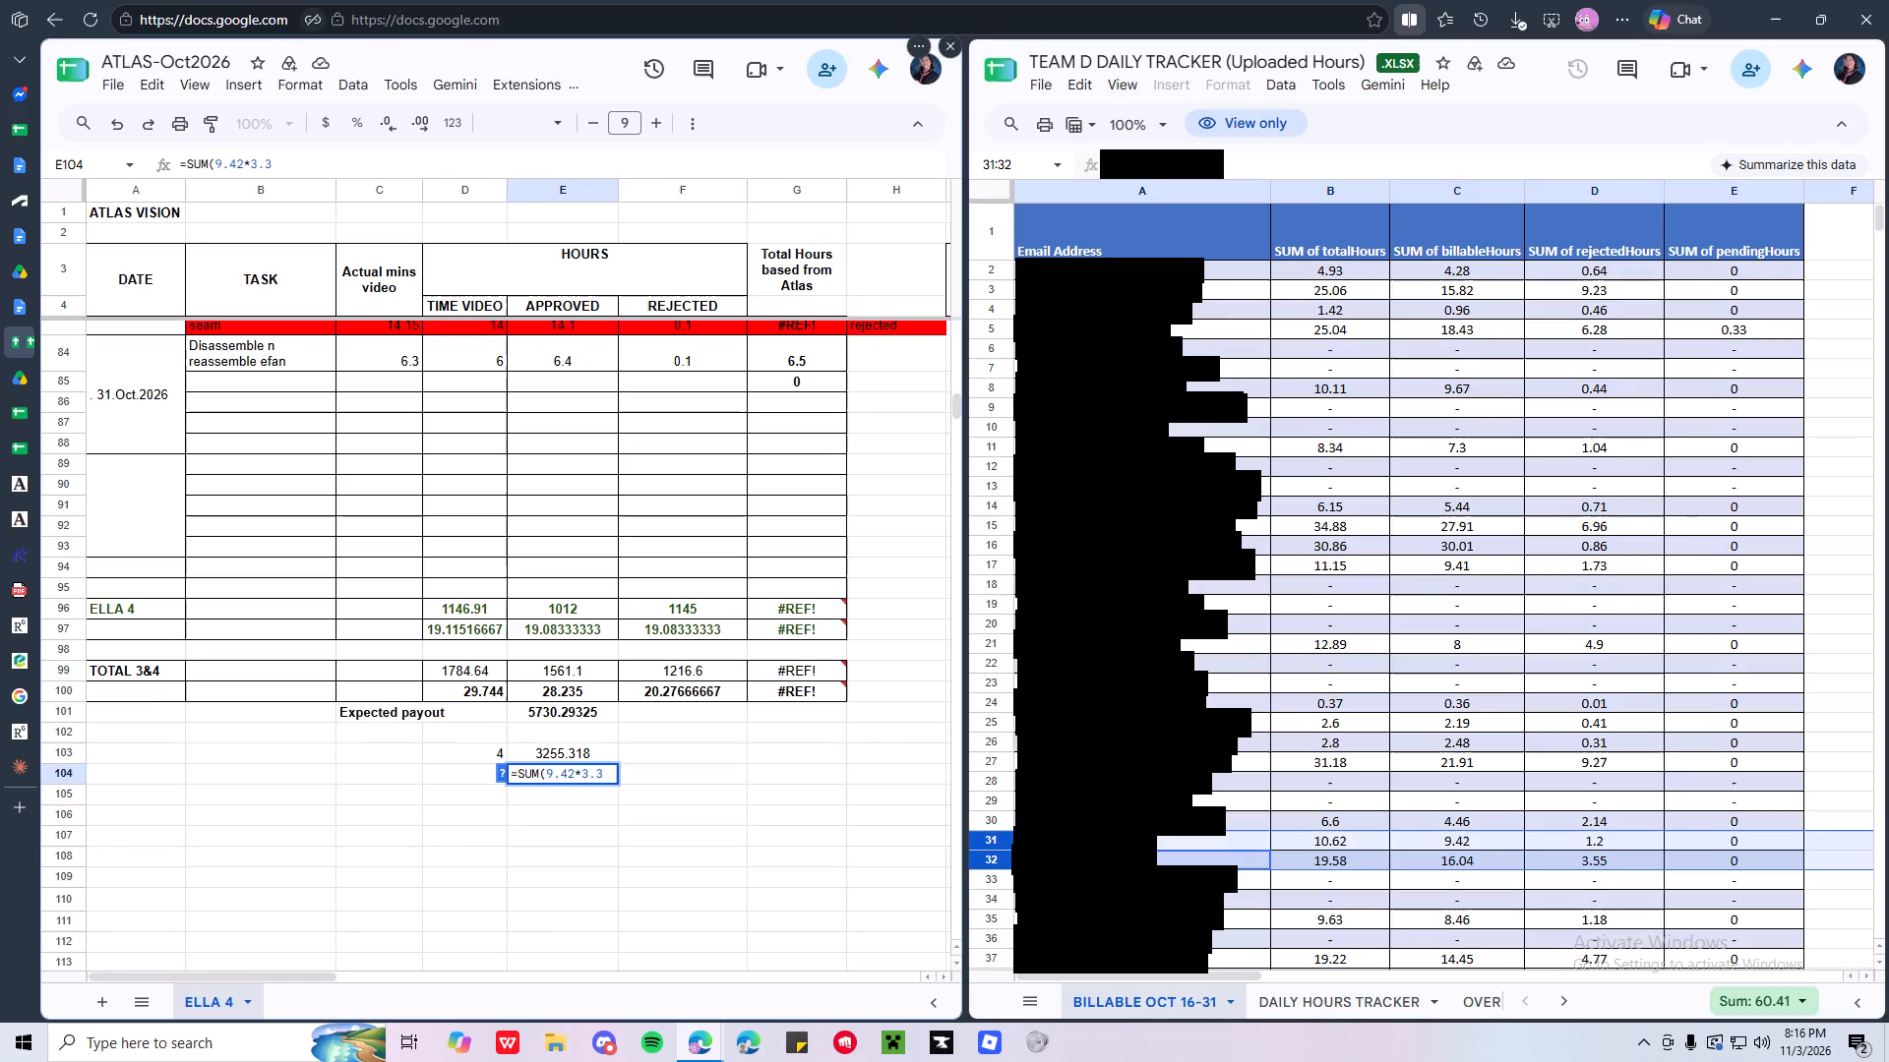
key("shift+asterisk")
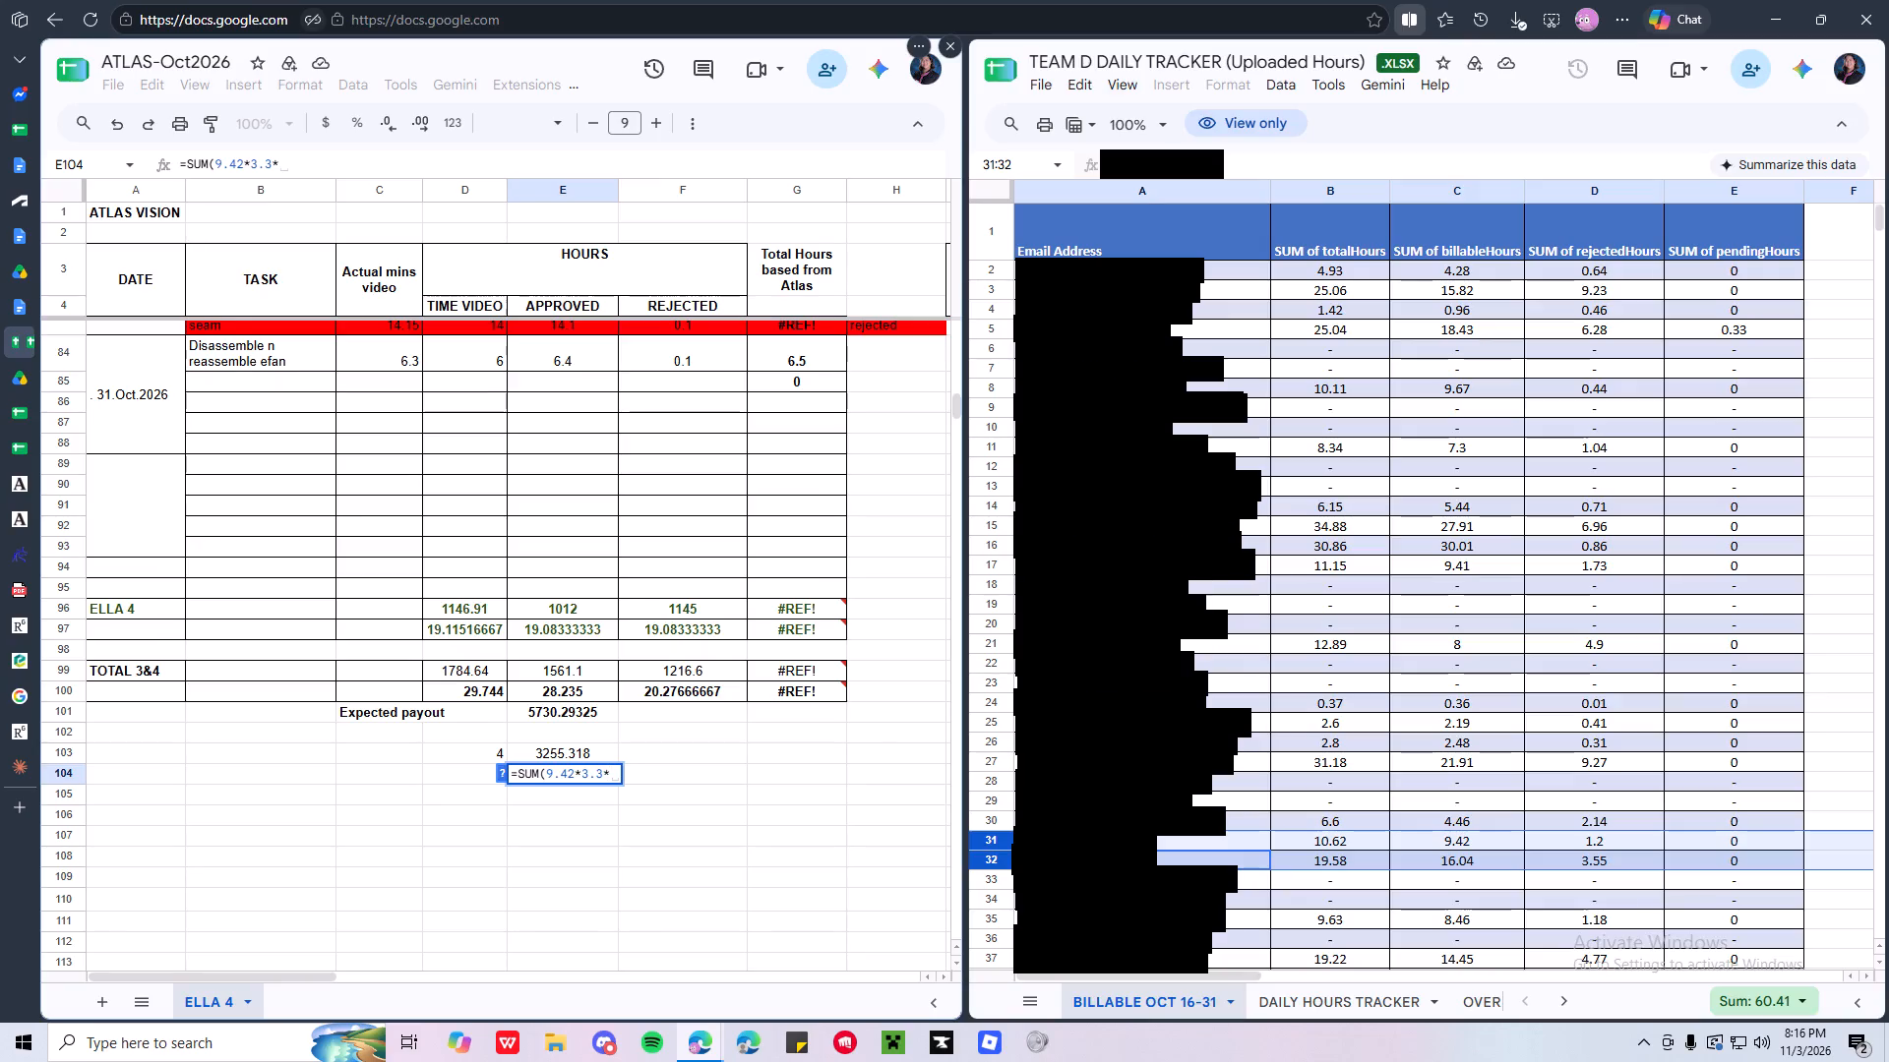
type("61.50)")
key("Return")
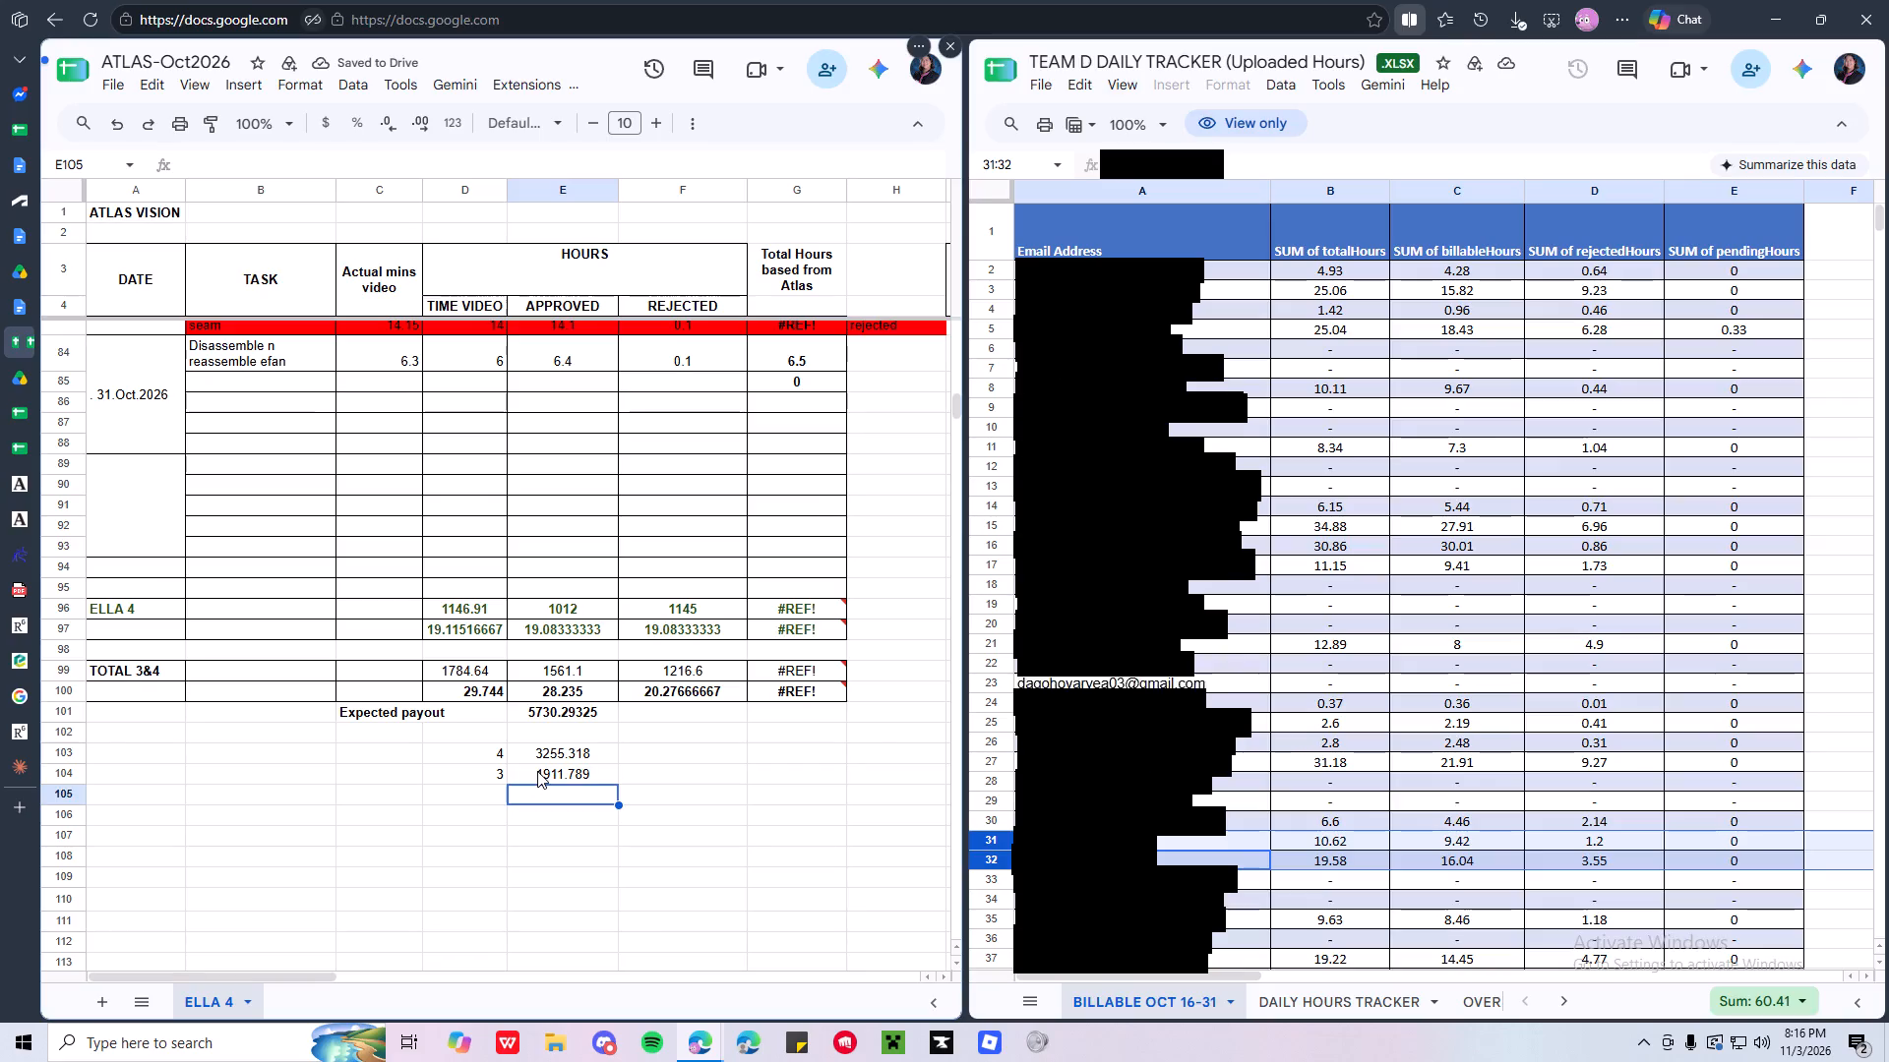
Remove the SUM function from the E104 formula so it reads =(9.42*3.3*61.5).
left_click(537, 771)
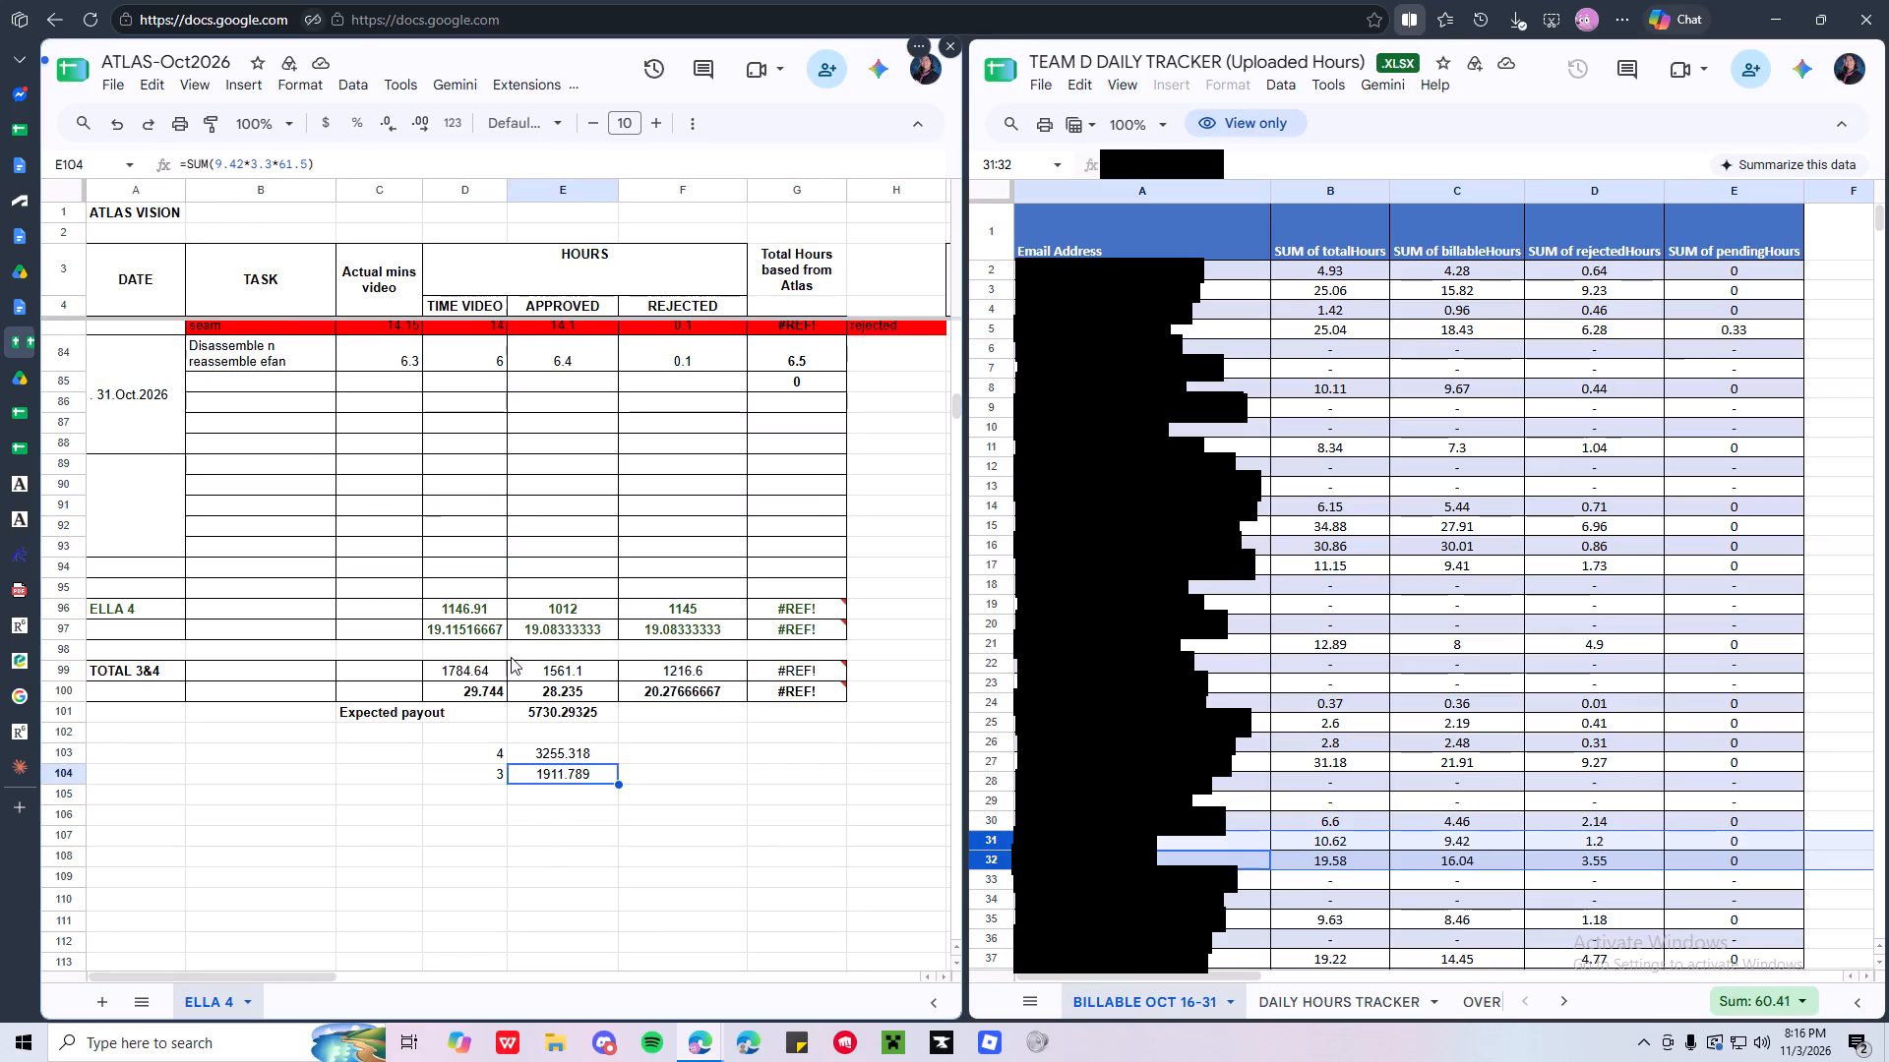
left_click(211, 163)
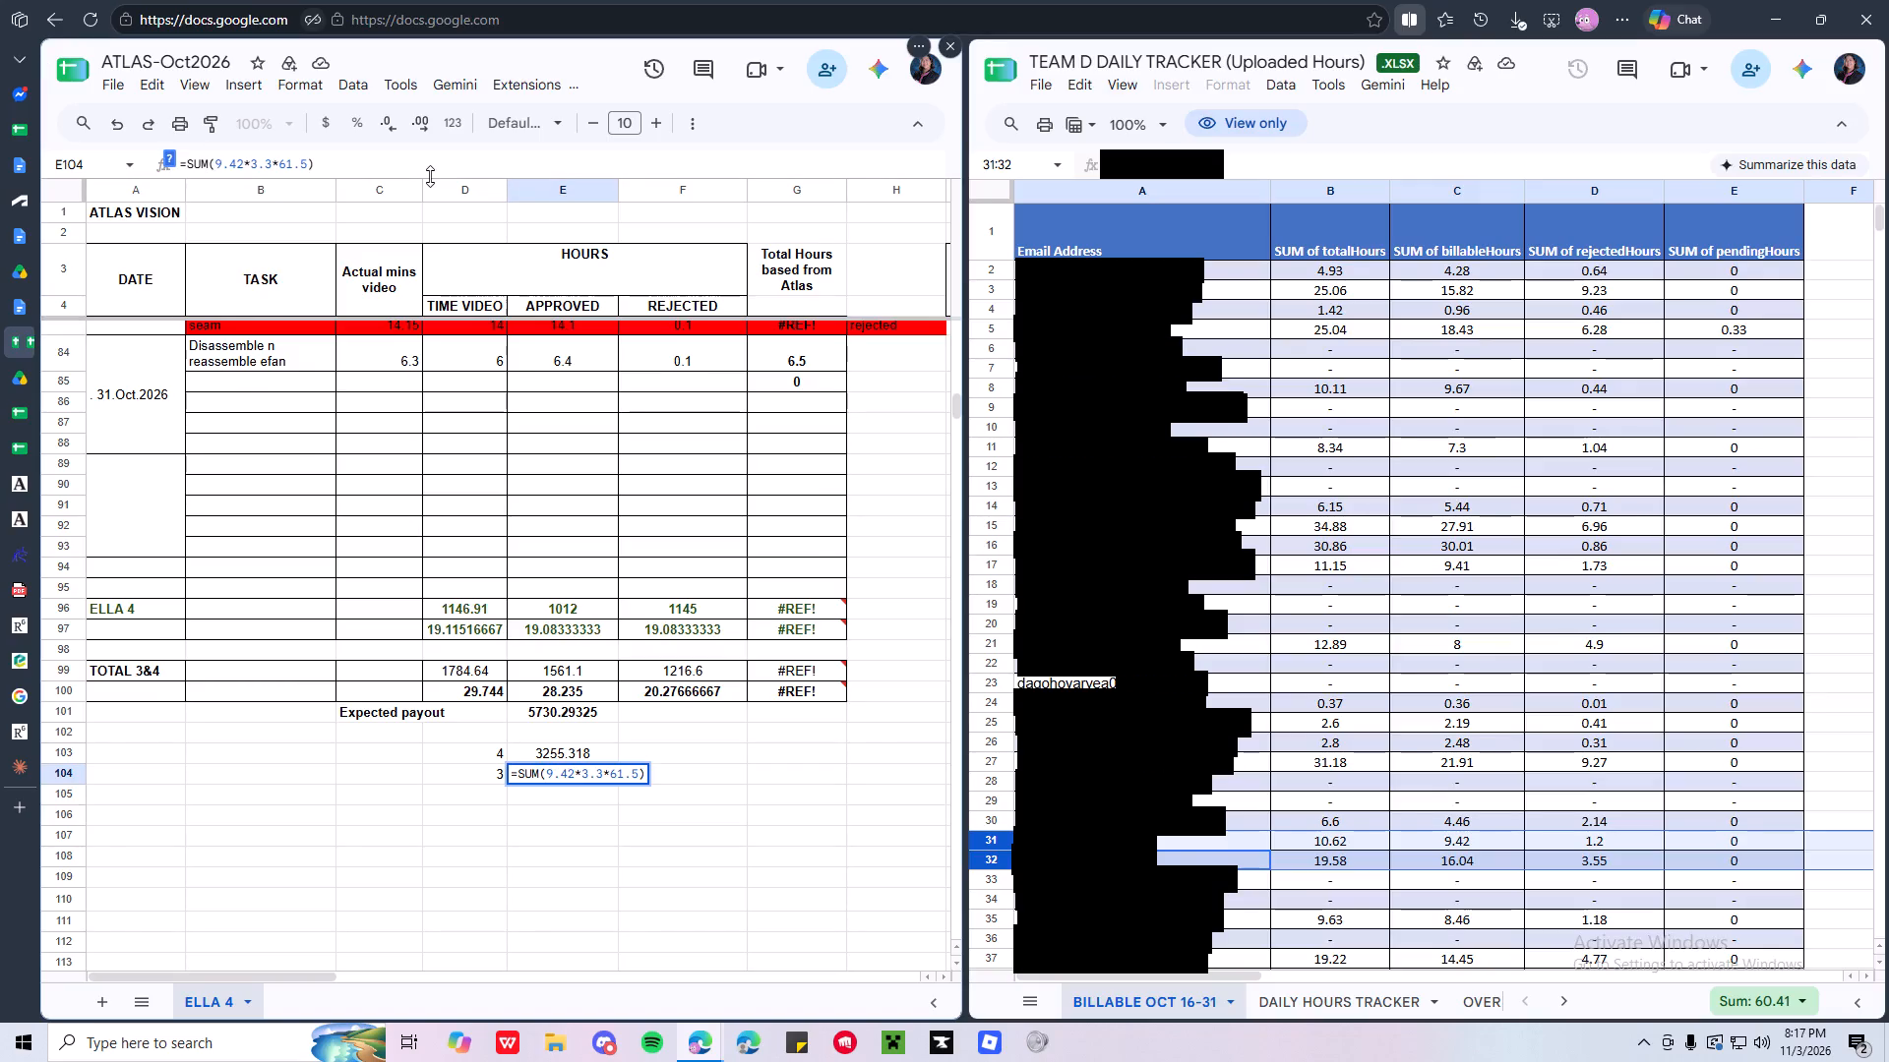
key("BackSpace")
key("BackSpace")
key("BackSpace")
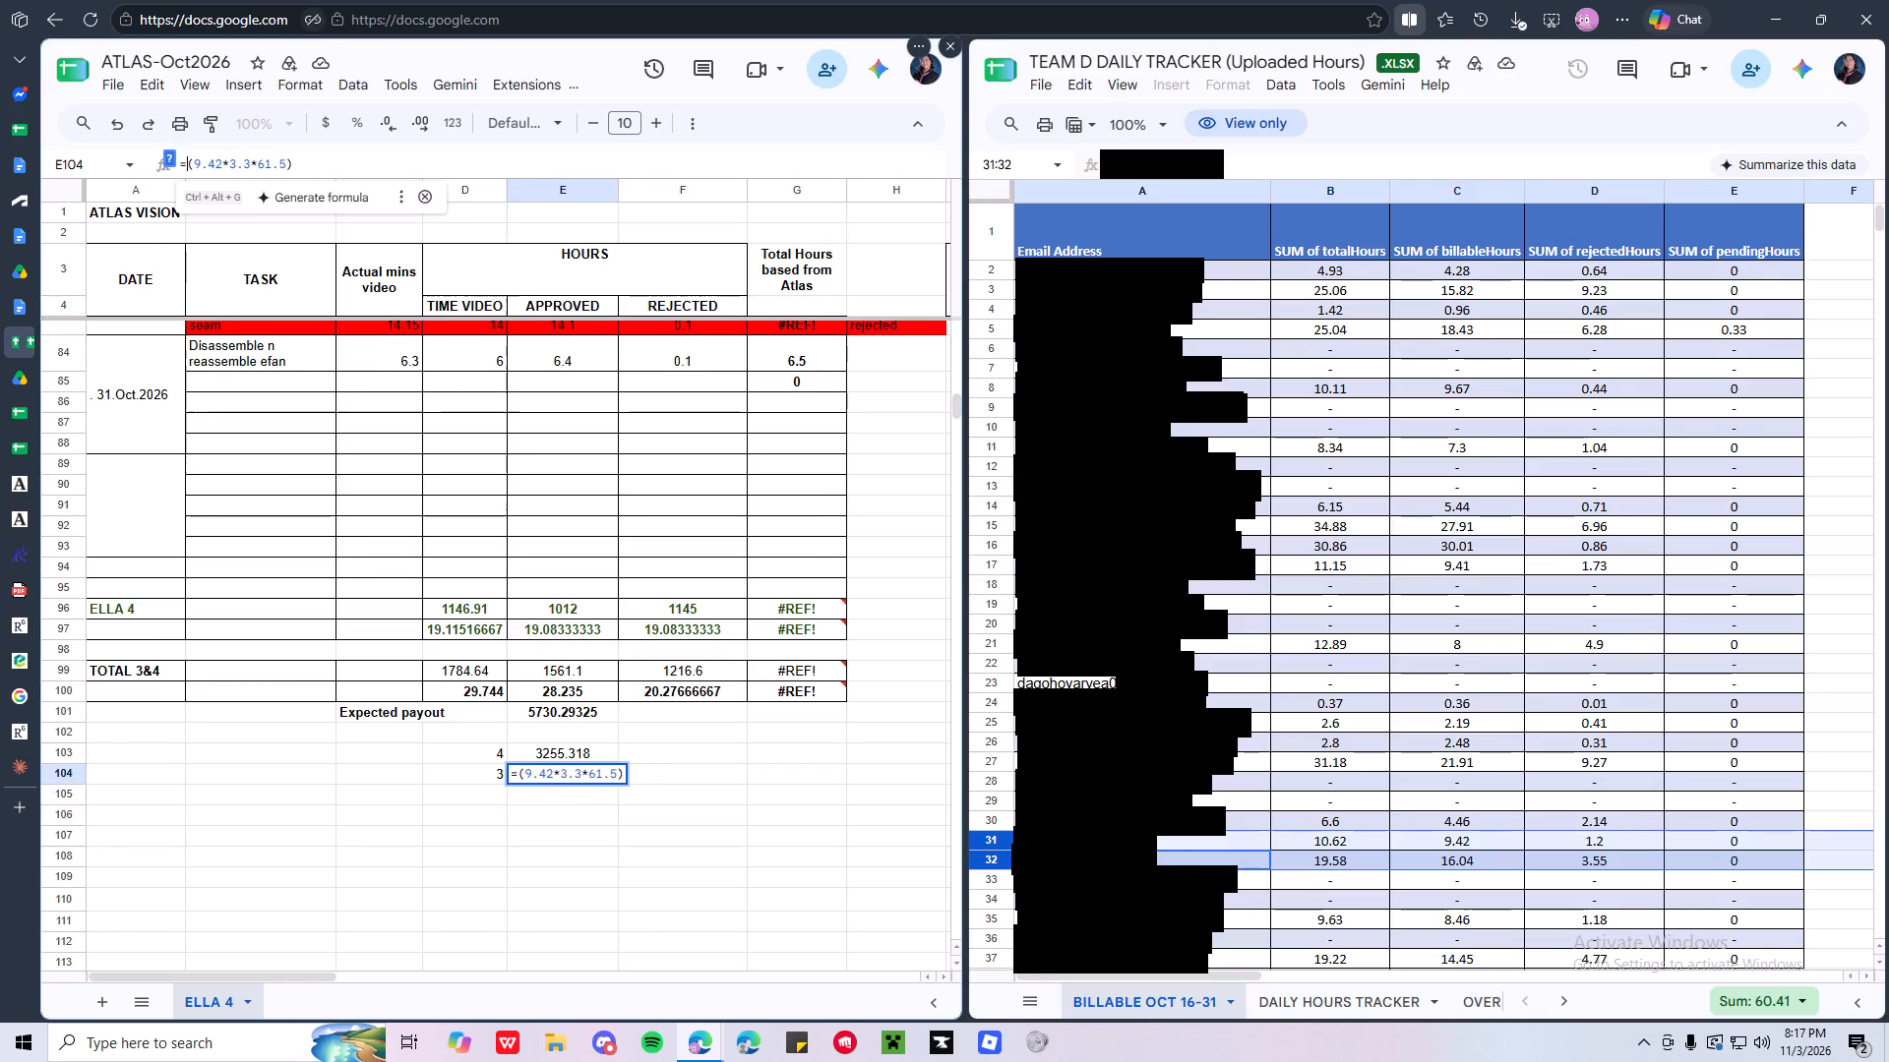
key("Return")
Remove the SUM function from the E103 formula so it reads =(16.04*3.3*61.5).
key("Up")
key("Up")
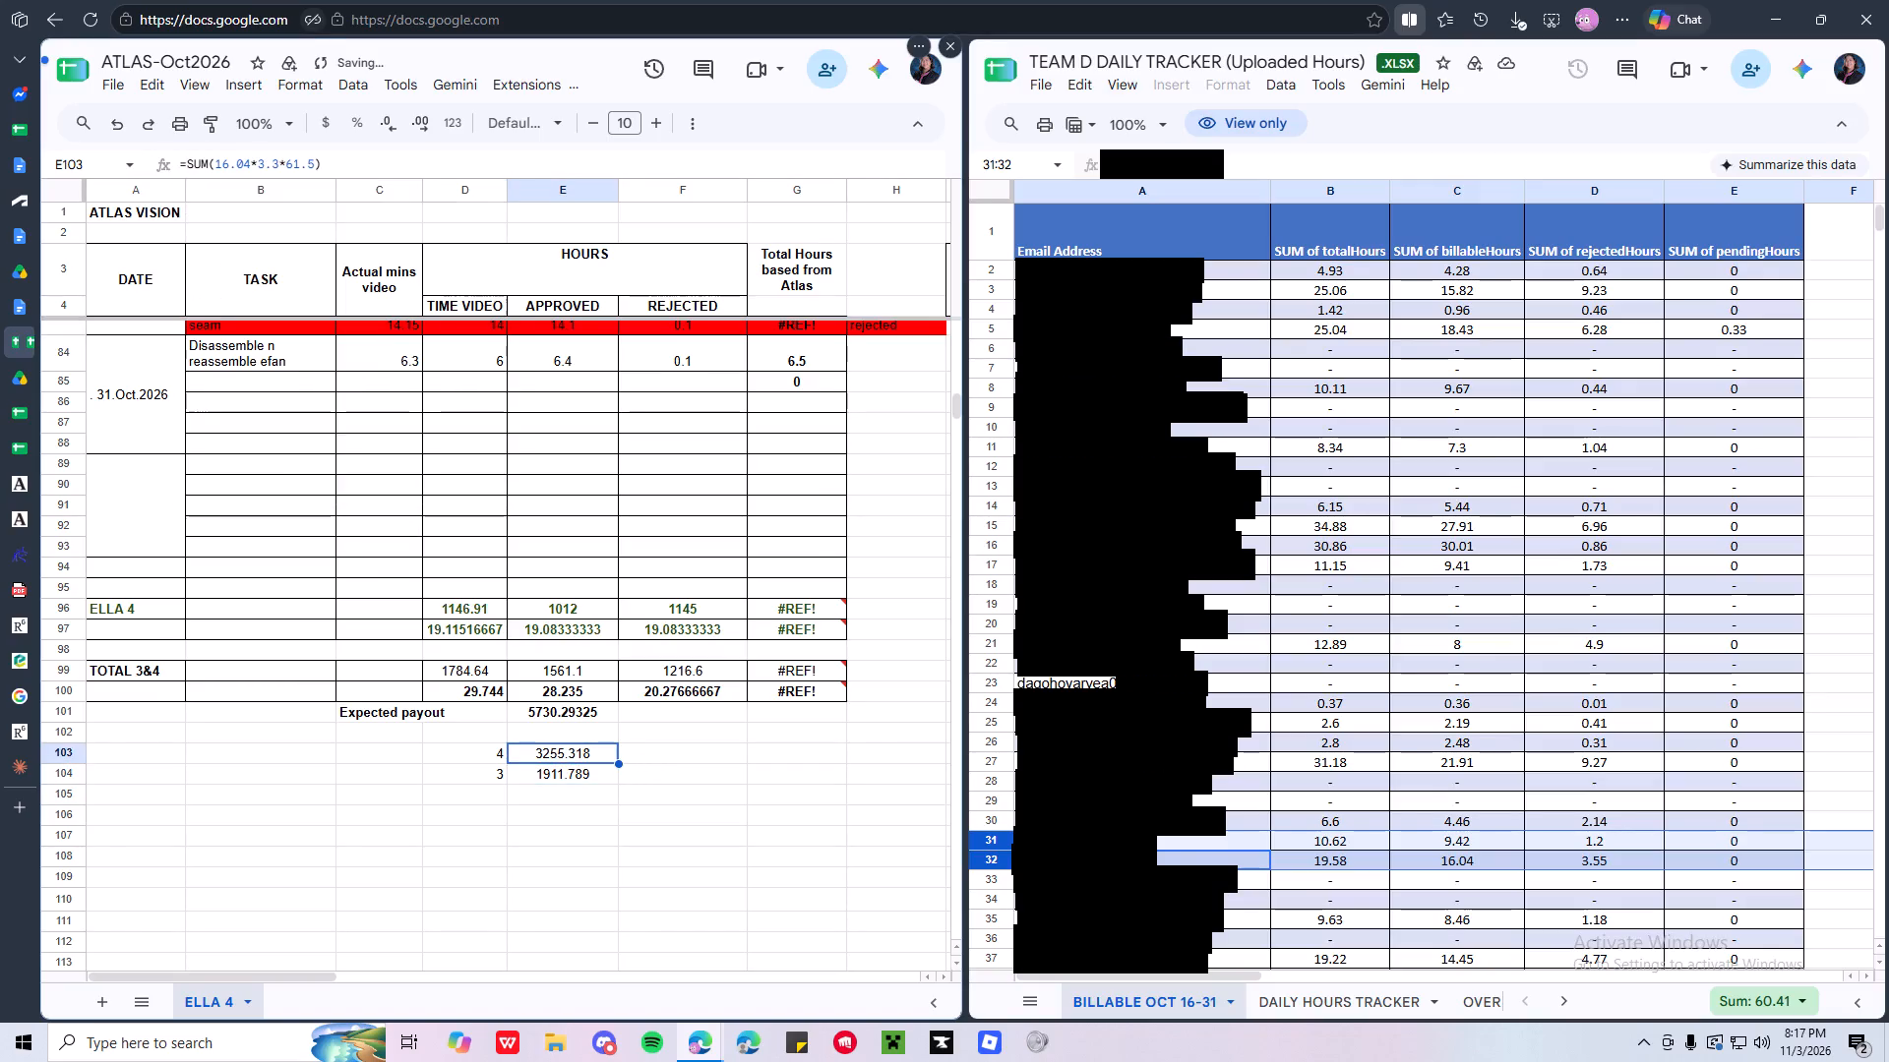
left_click(210, 160)
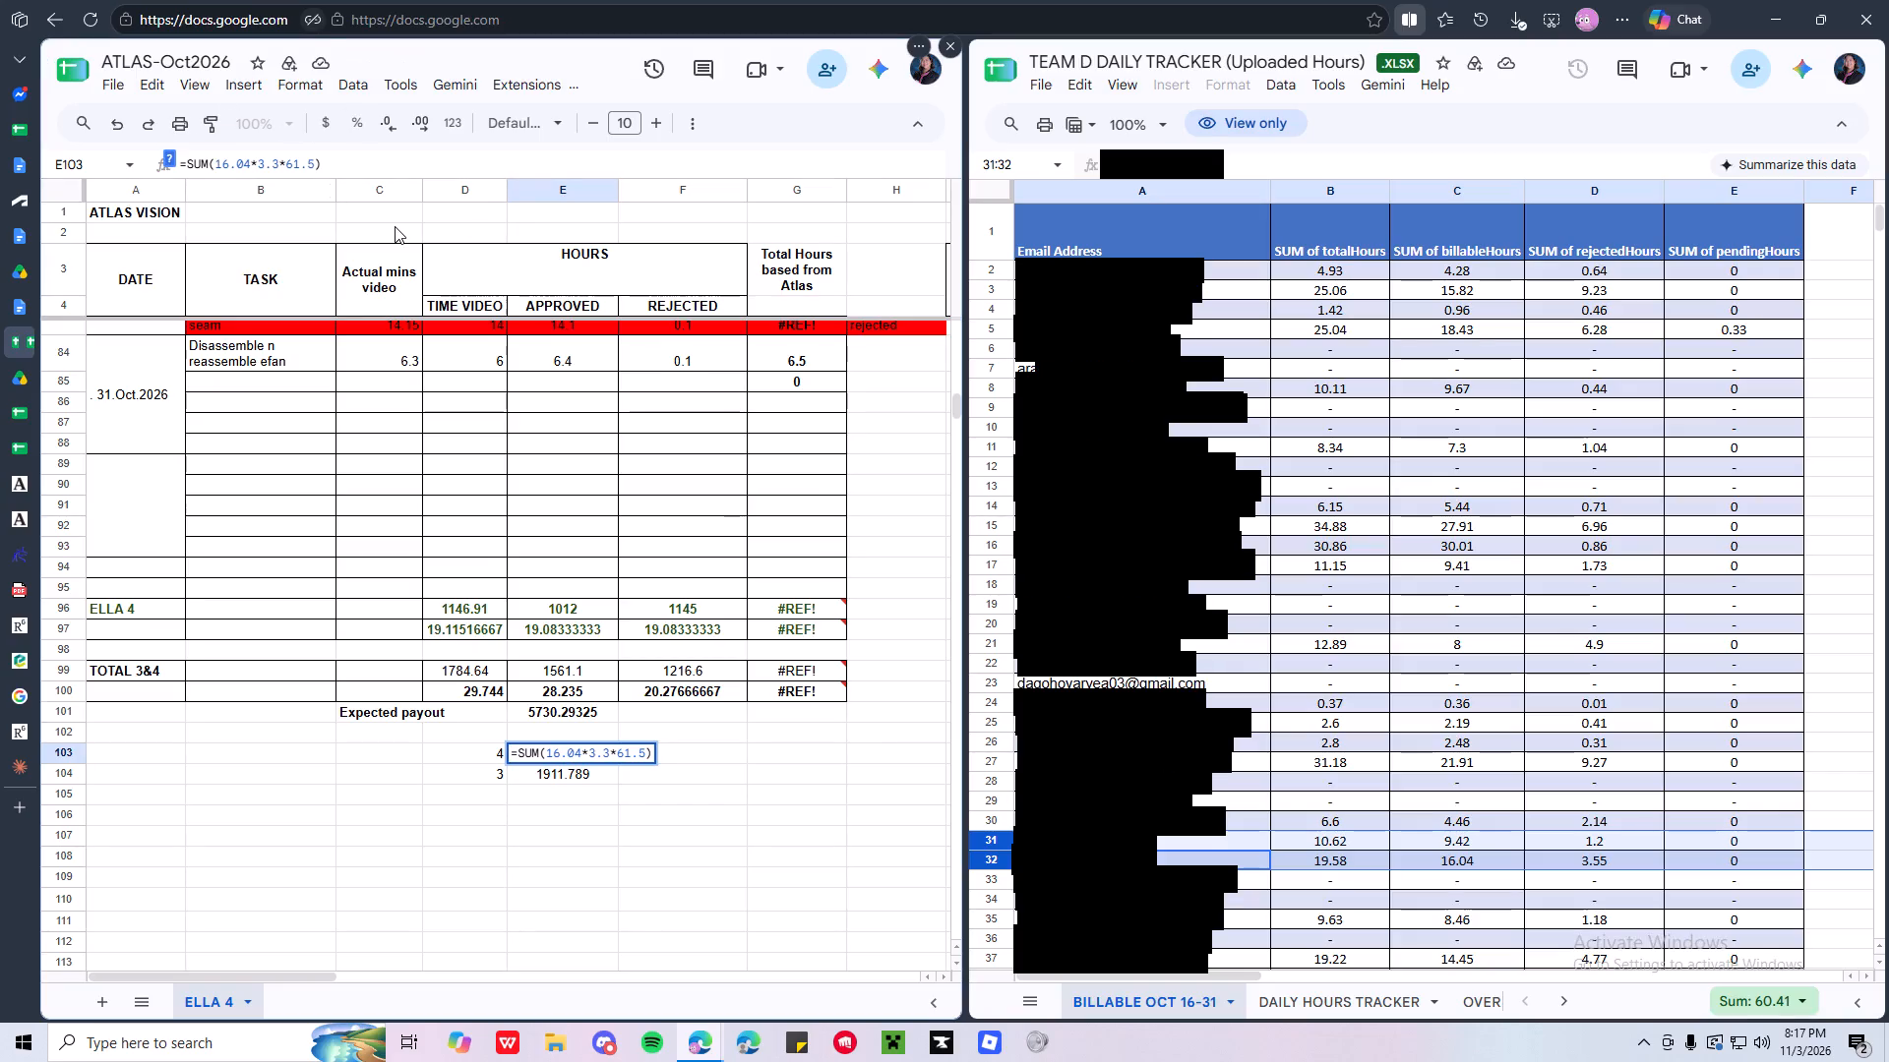
key("BackSpace")
key("BackSpace")
key("BackSpace")
key("Return")
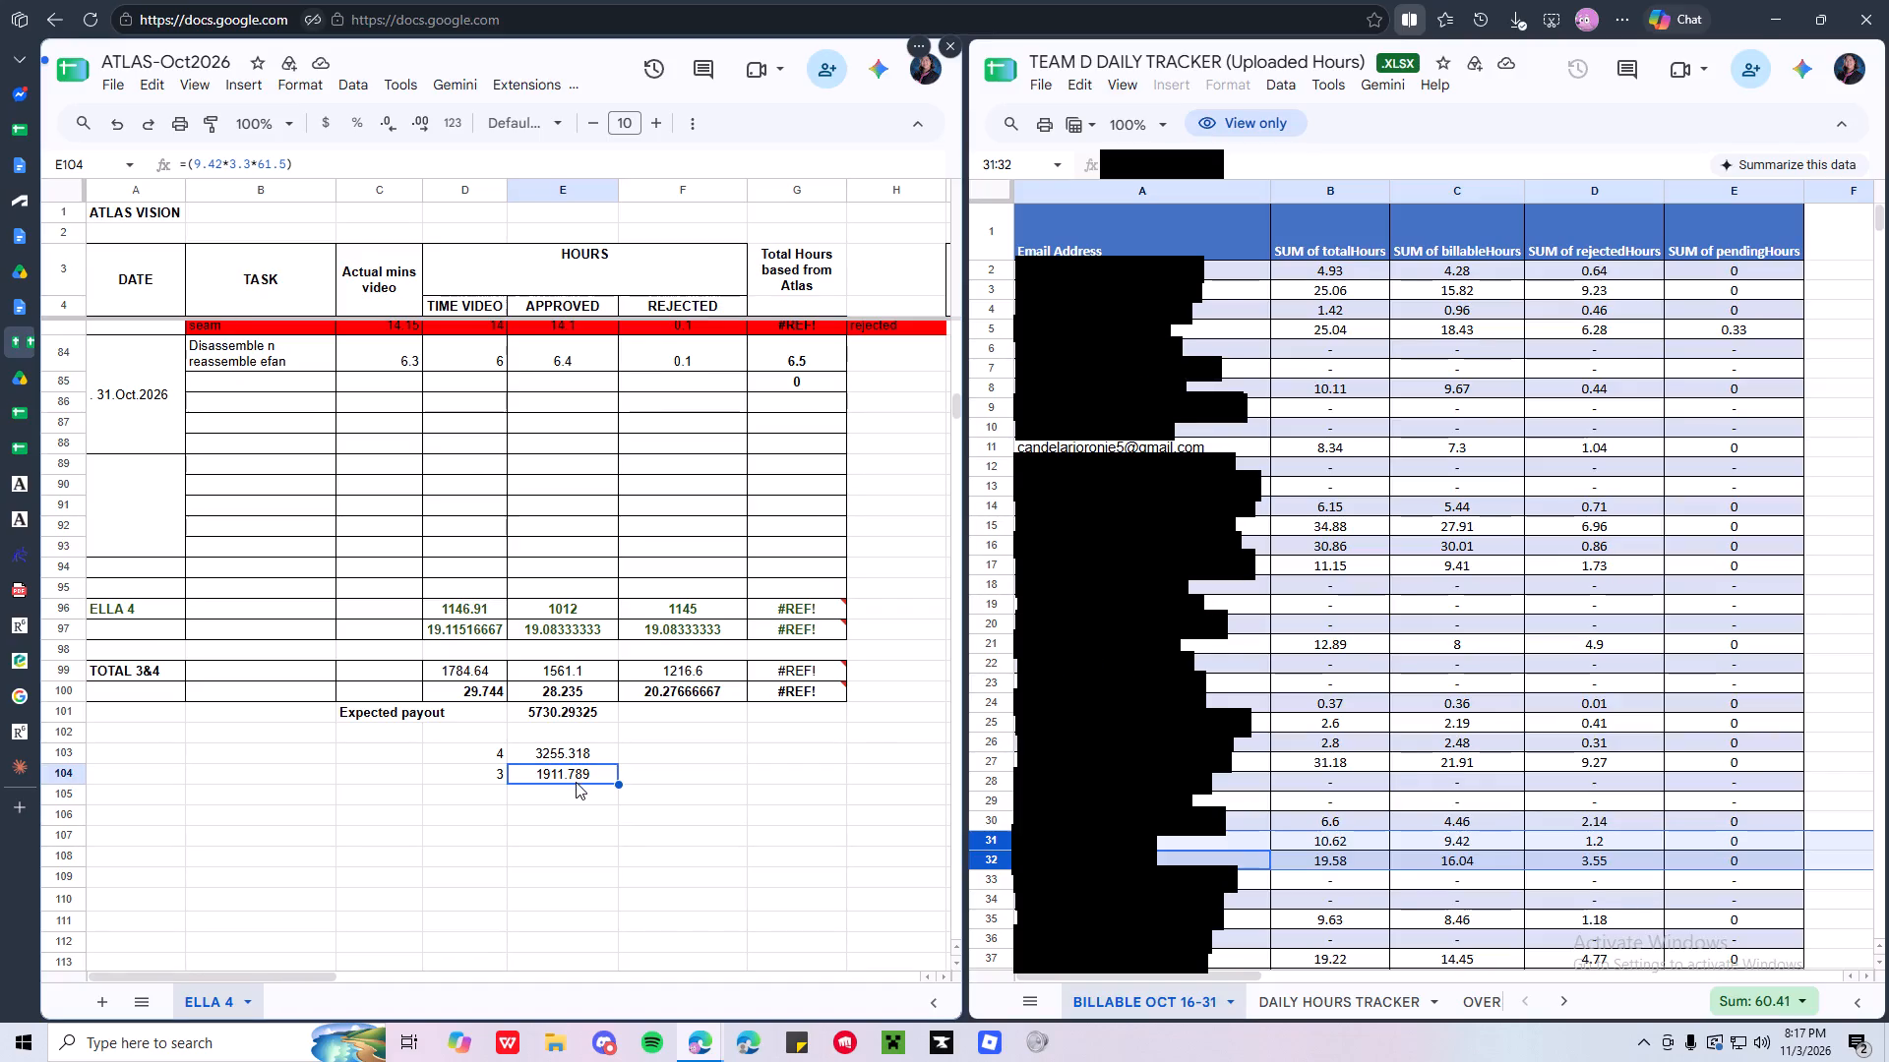
Make the payout value in E104 bold.
key("ctrl+b")
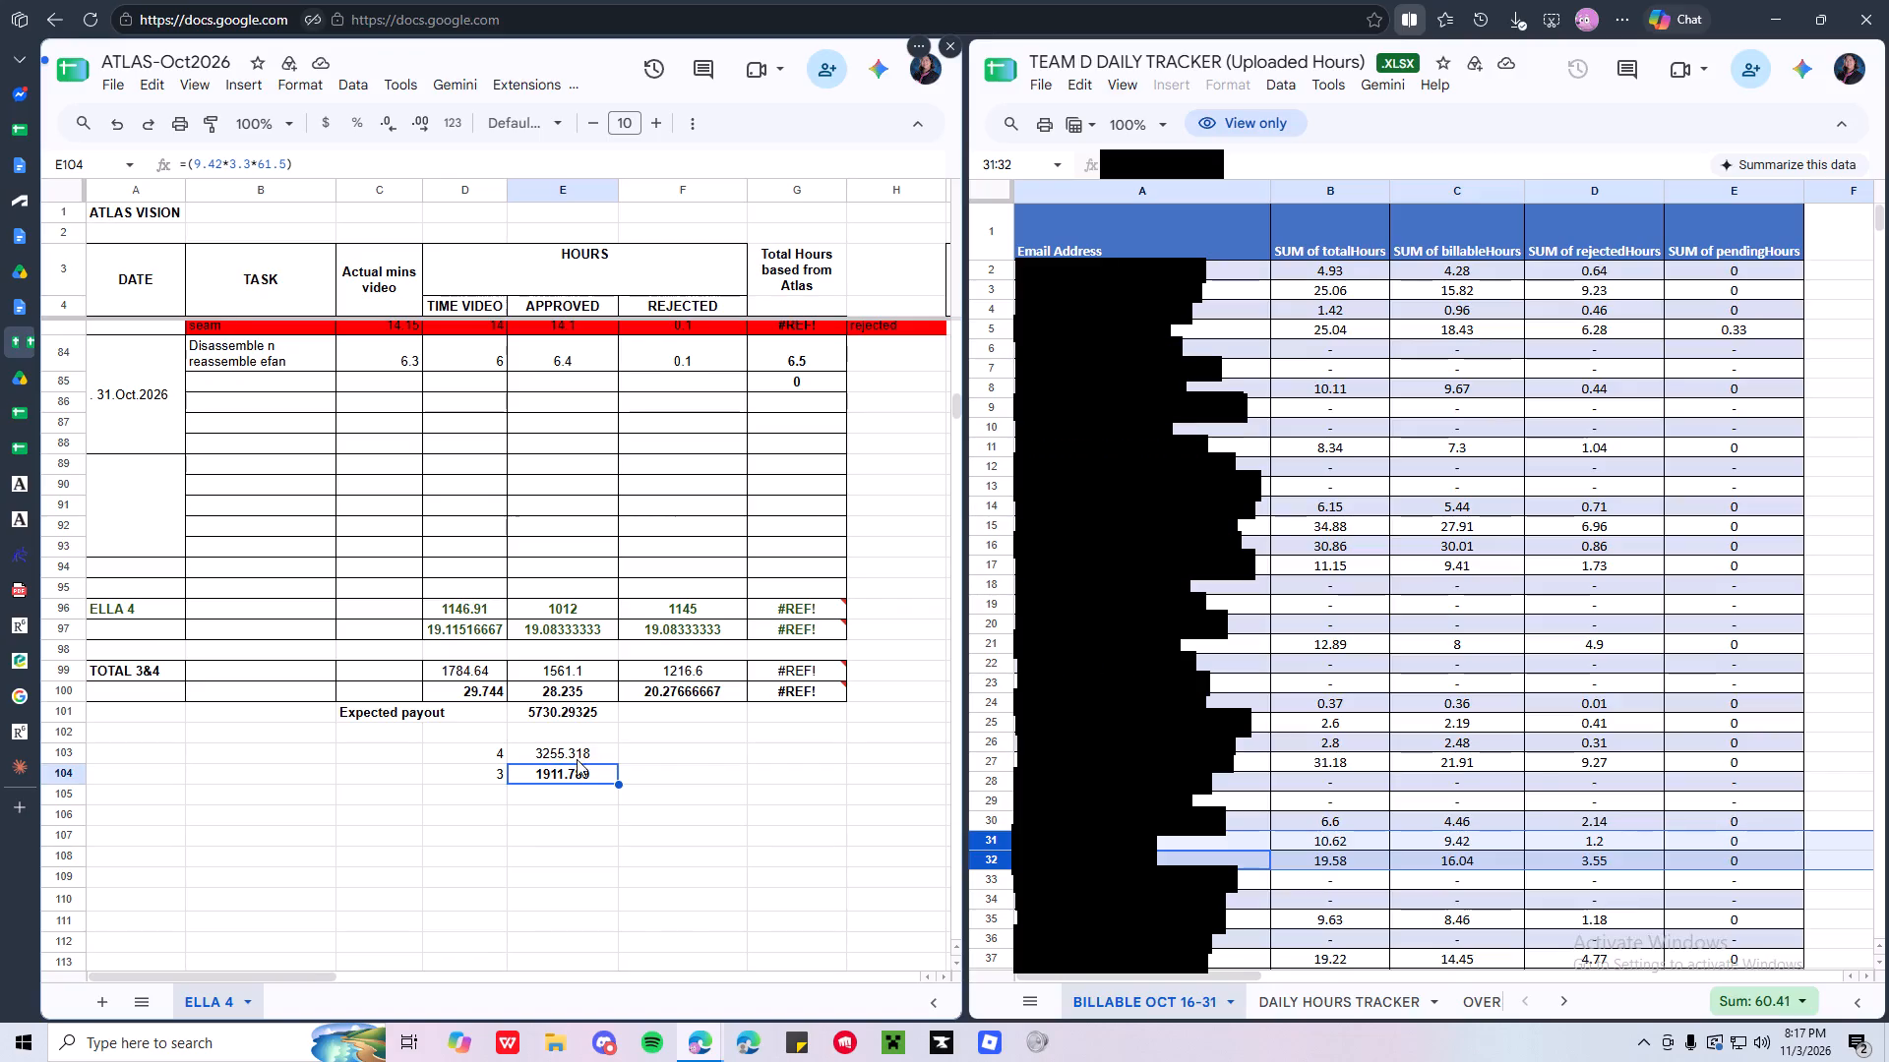
Enter the formula =E103-3415.72 in F103, beside payout 4, without a SUM function, and leave F104 empty.
left_click(652, 753)
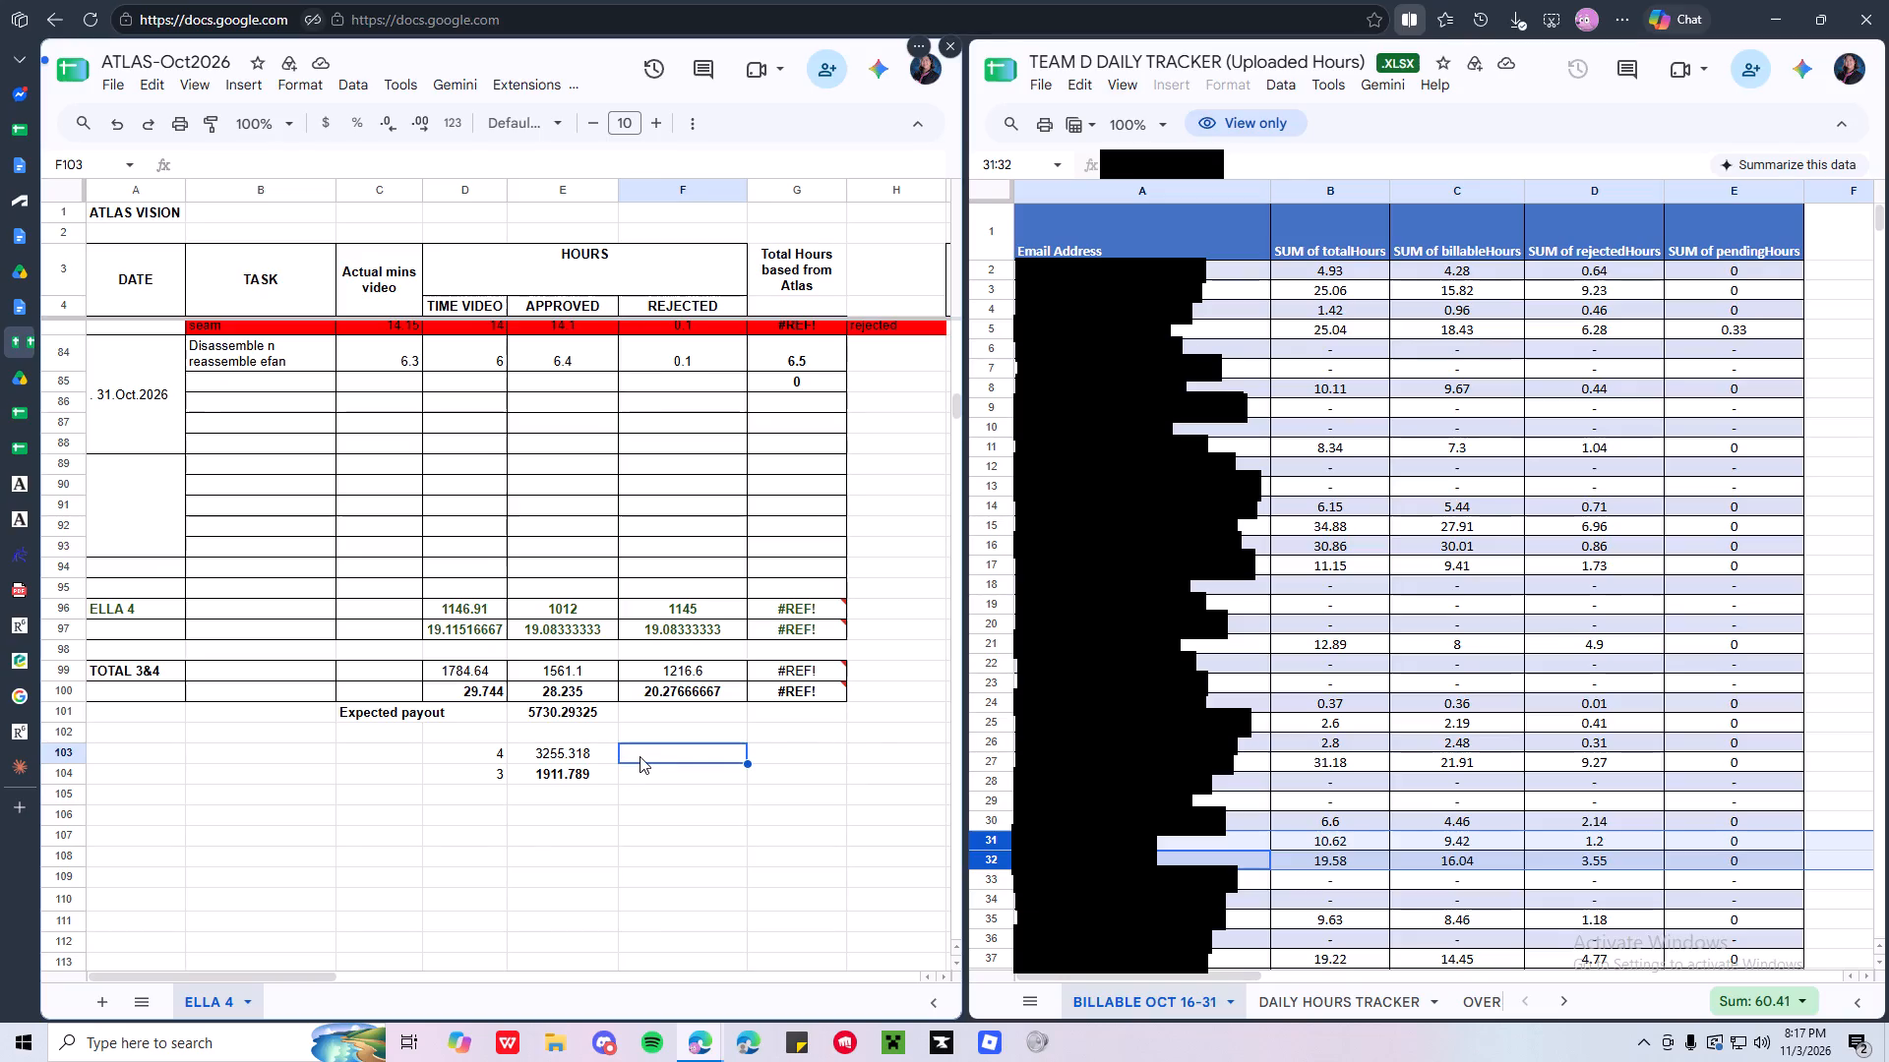
type("=SUM")
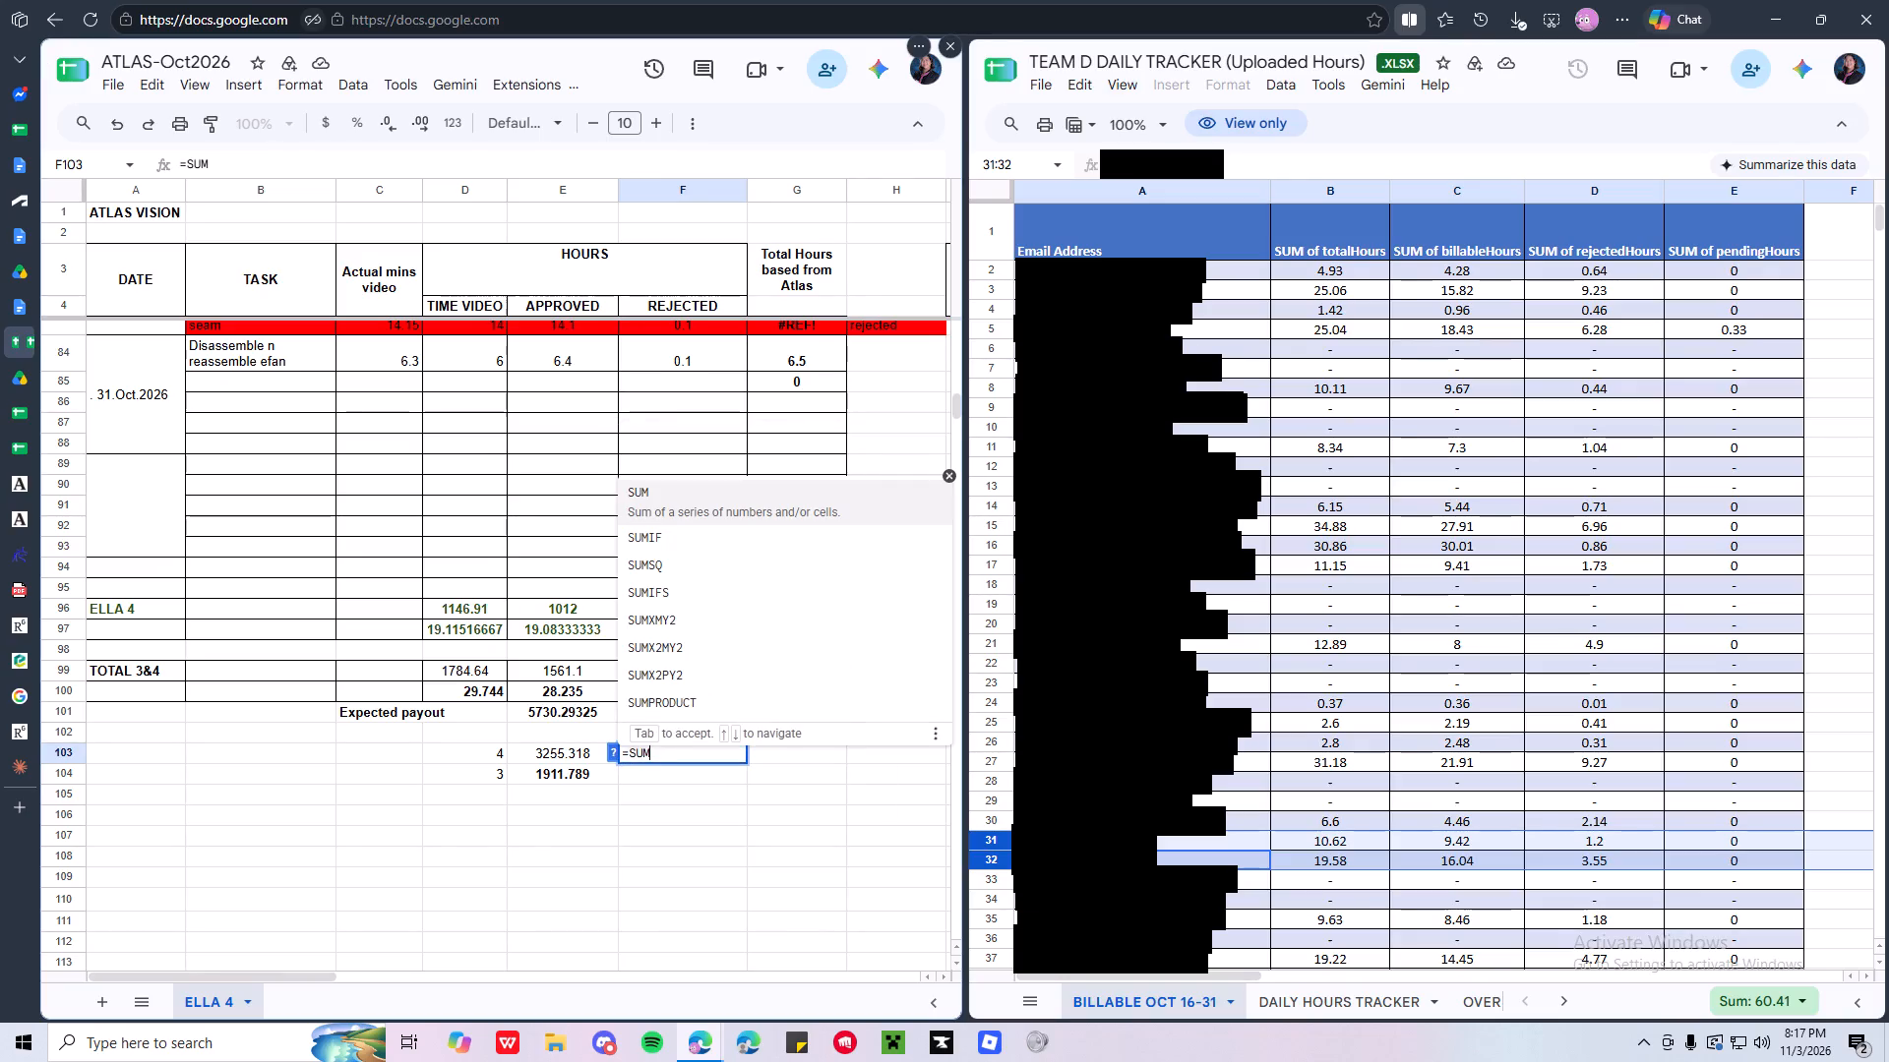
key("shift+parenleft")
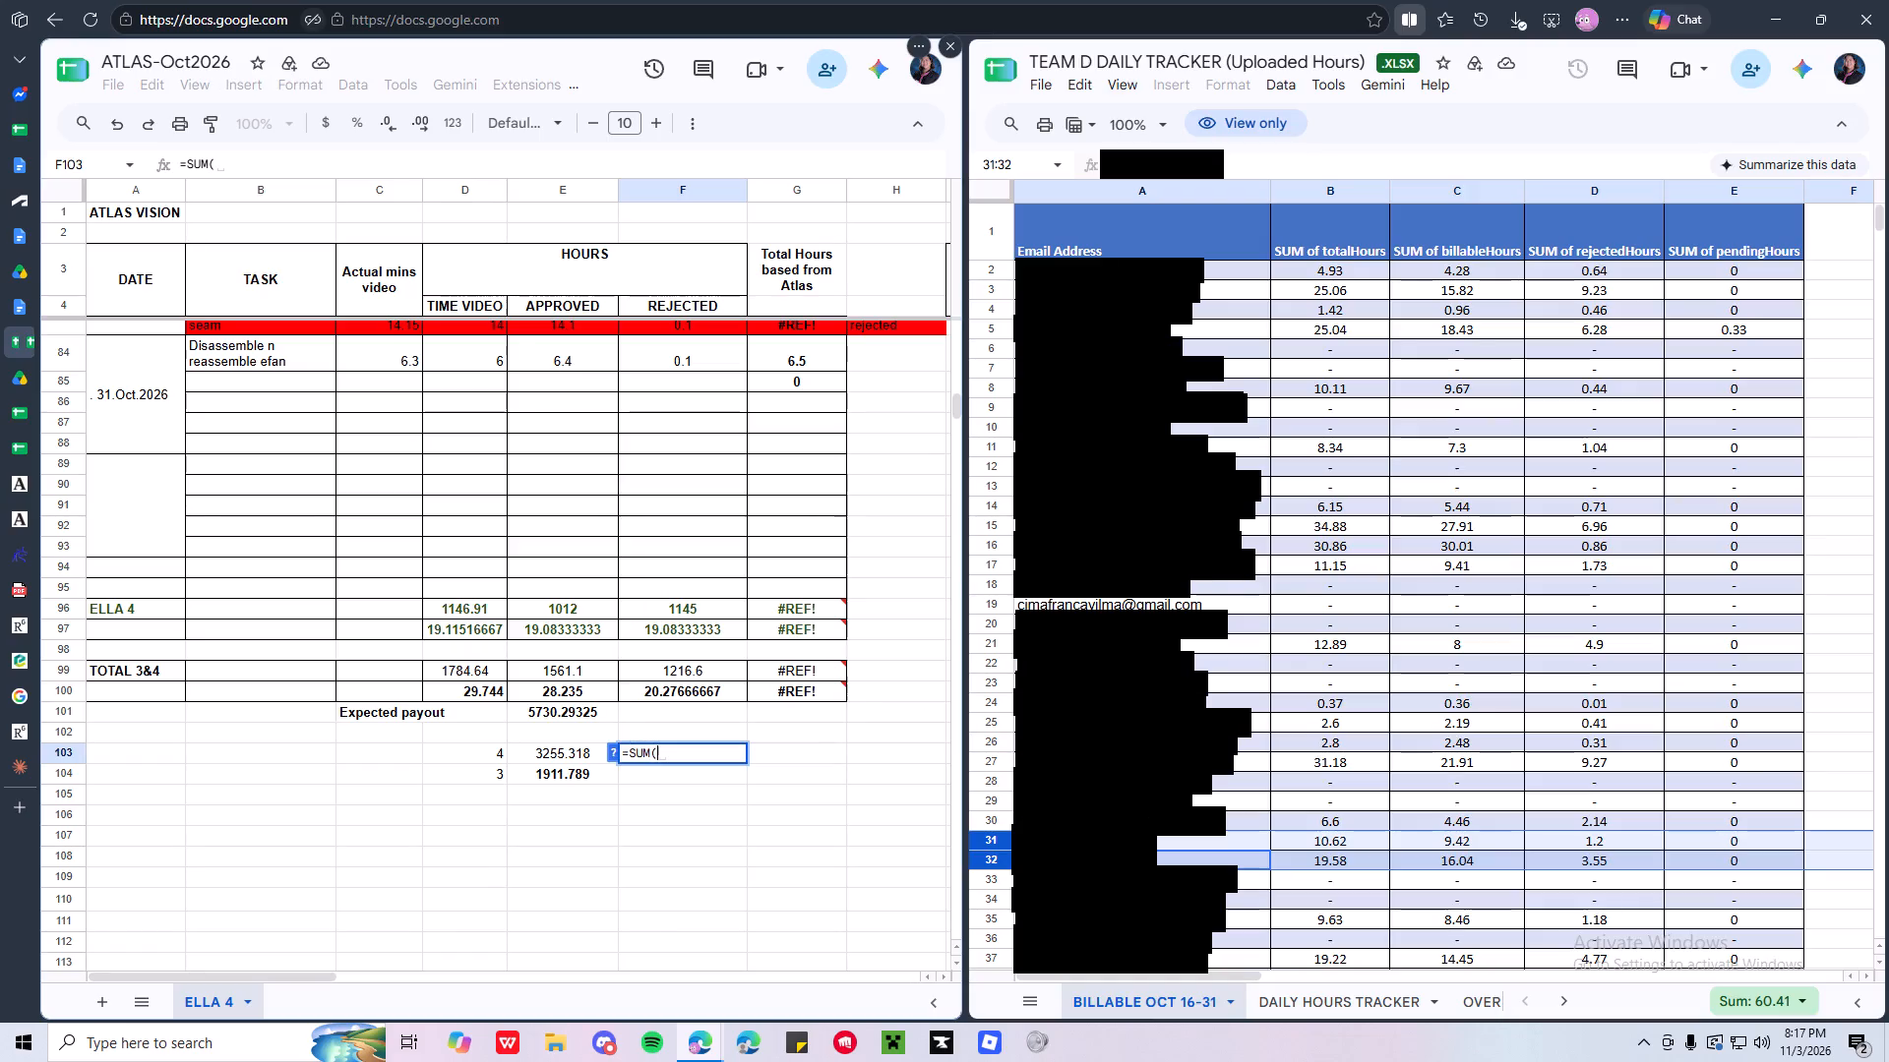
left_click(568, 751)
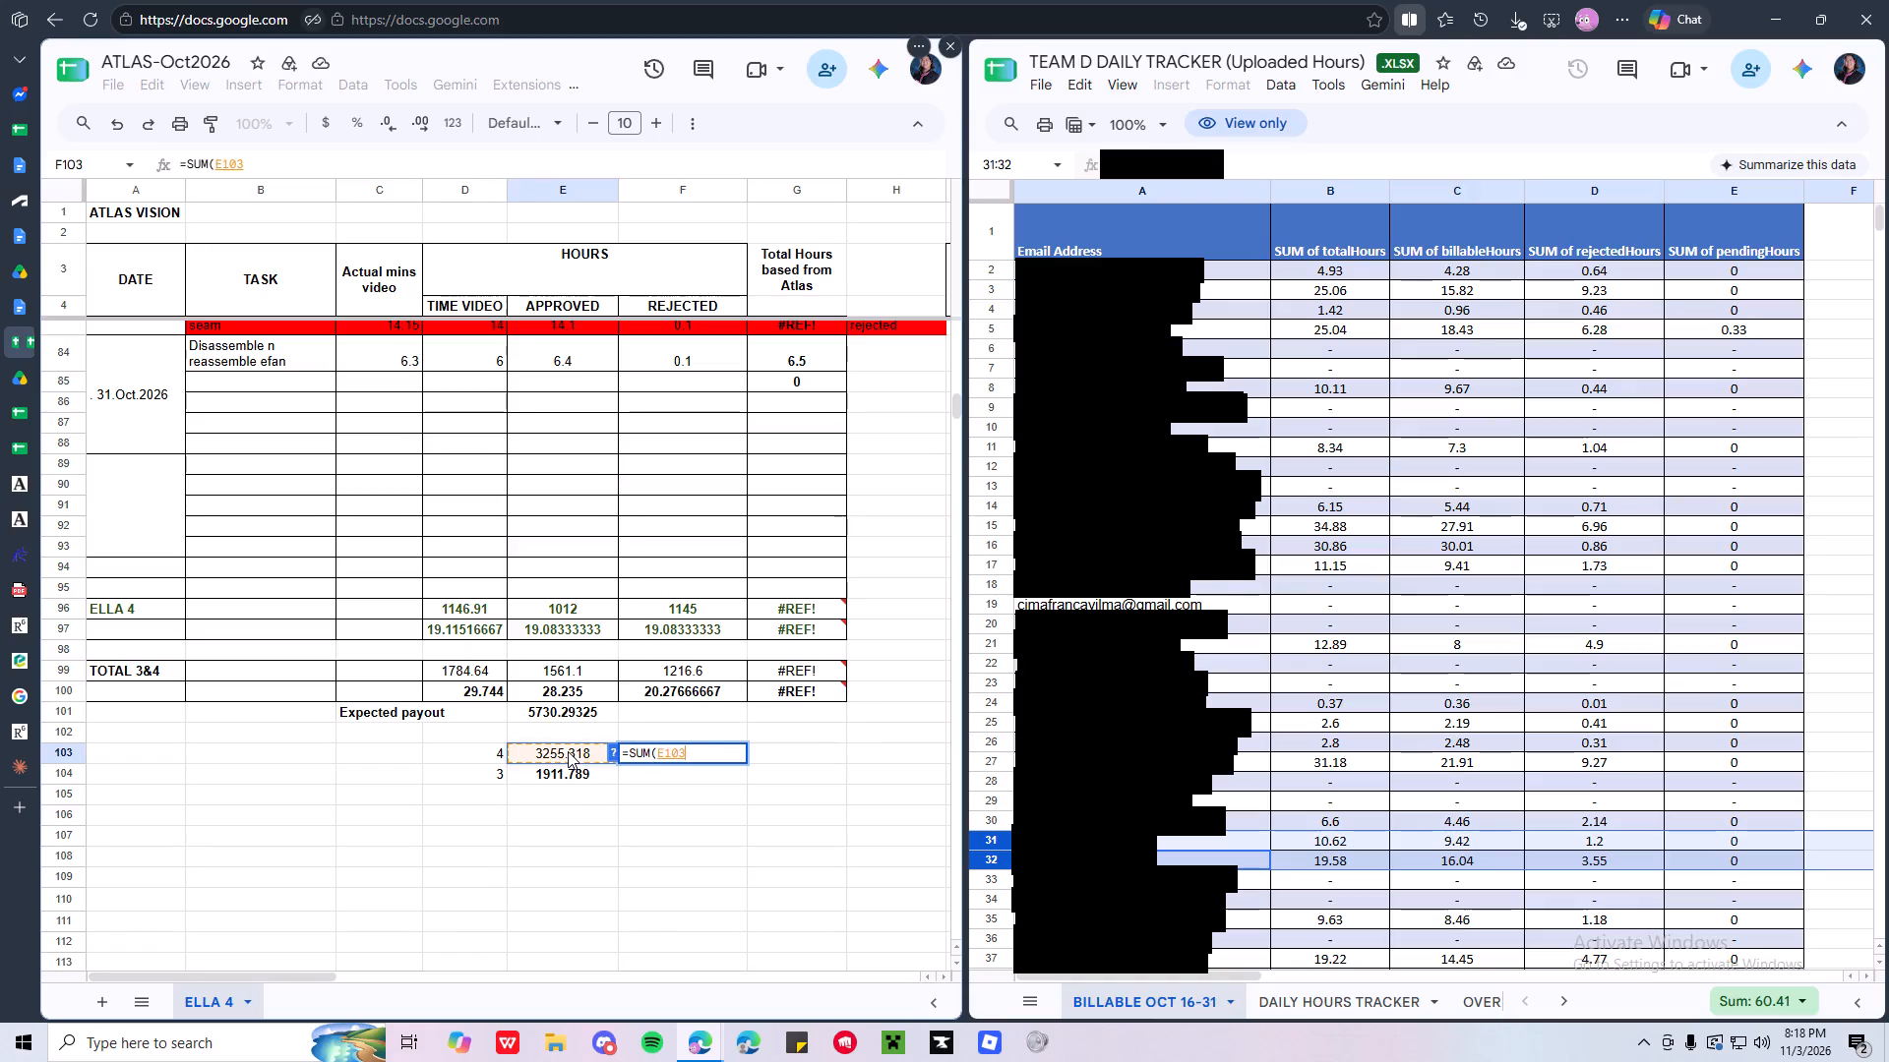
key("minus")
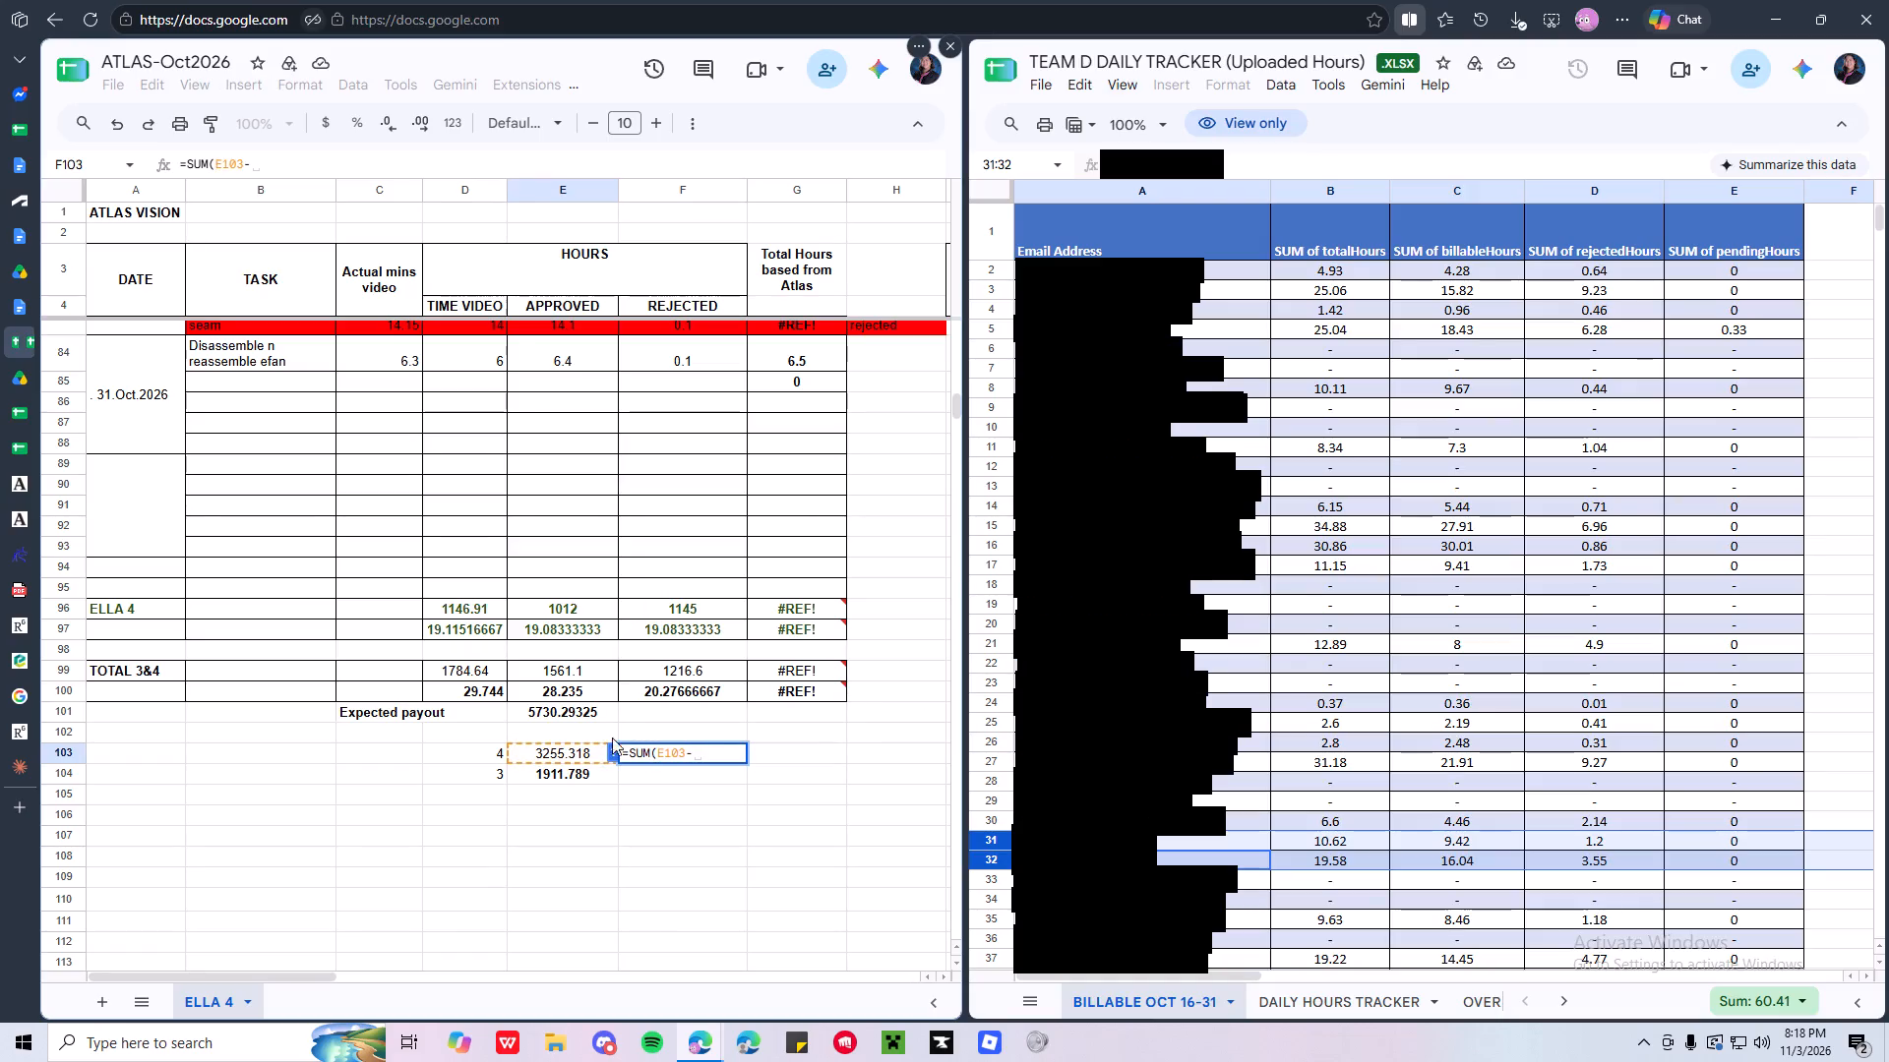
left_click(654, 763)
left_click(654, 752)
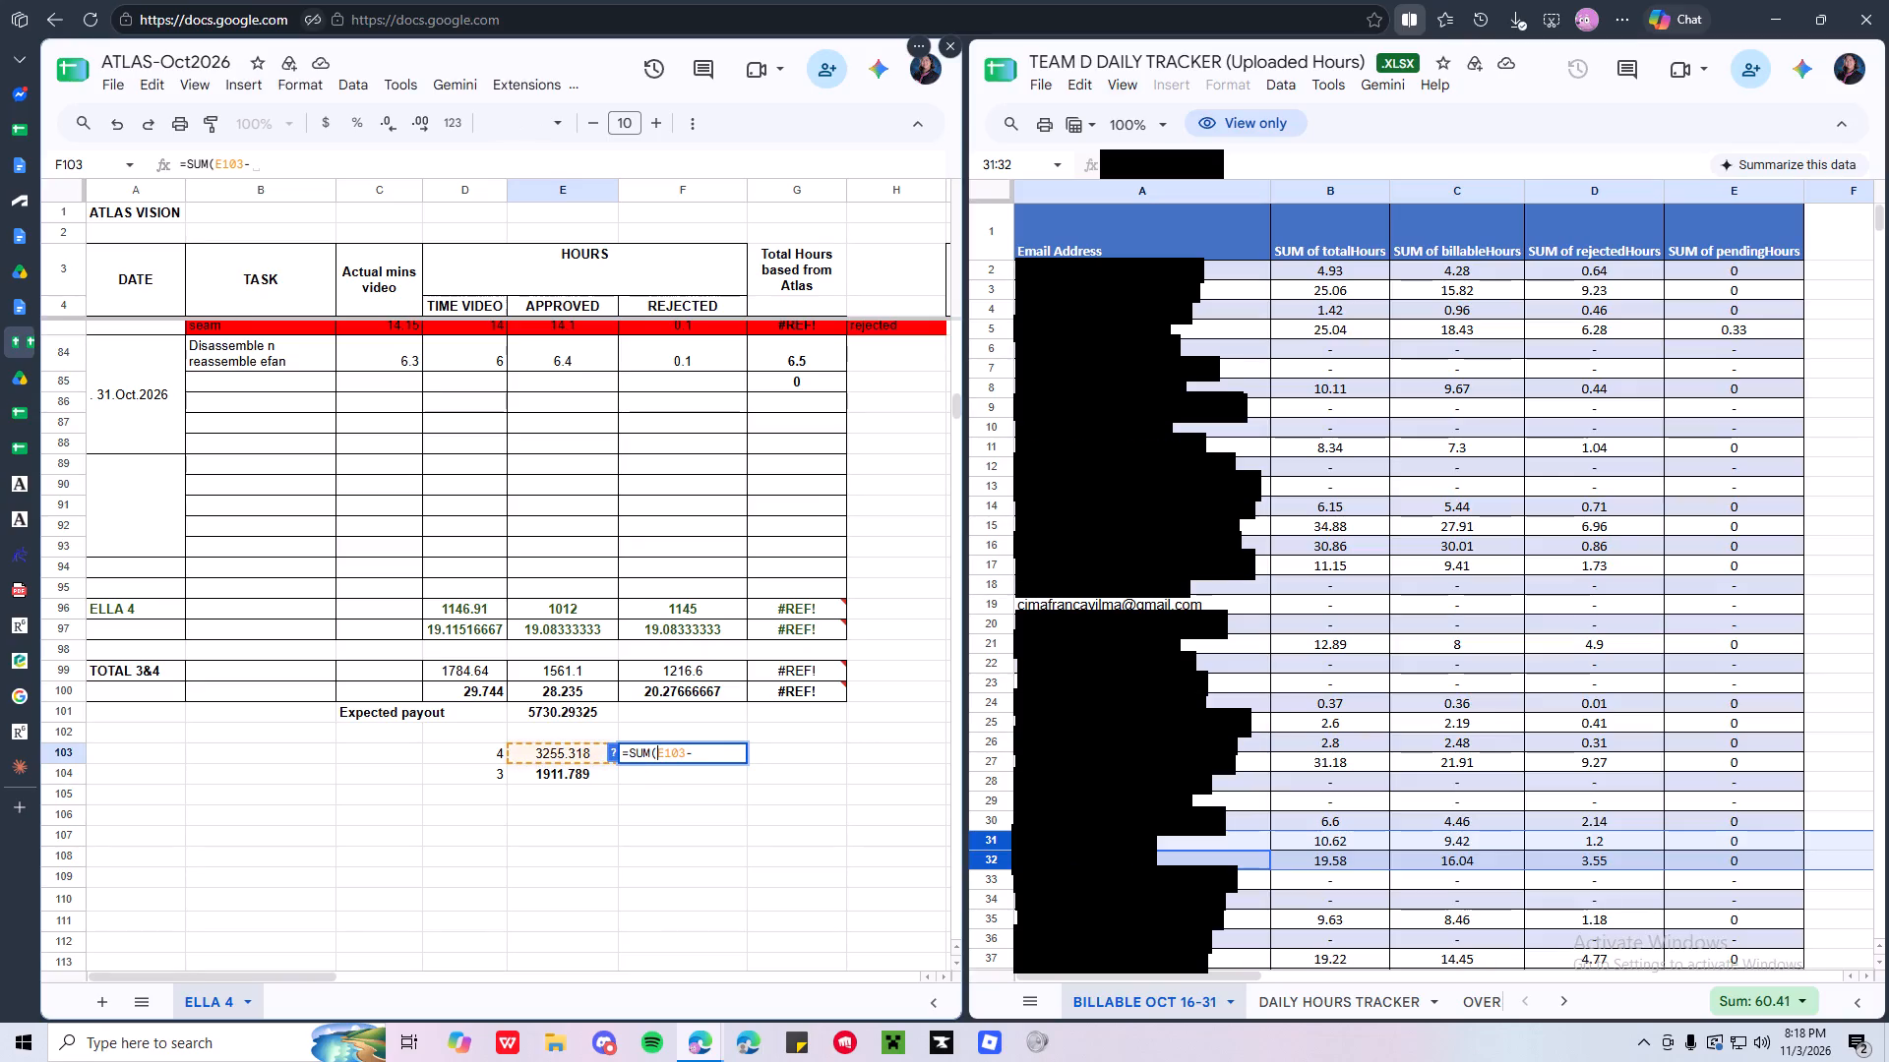
key("BackSpace")
key("BackSpace")
key("BackSpace")
key("BackSpace")
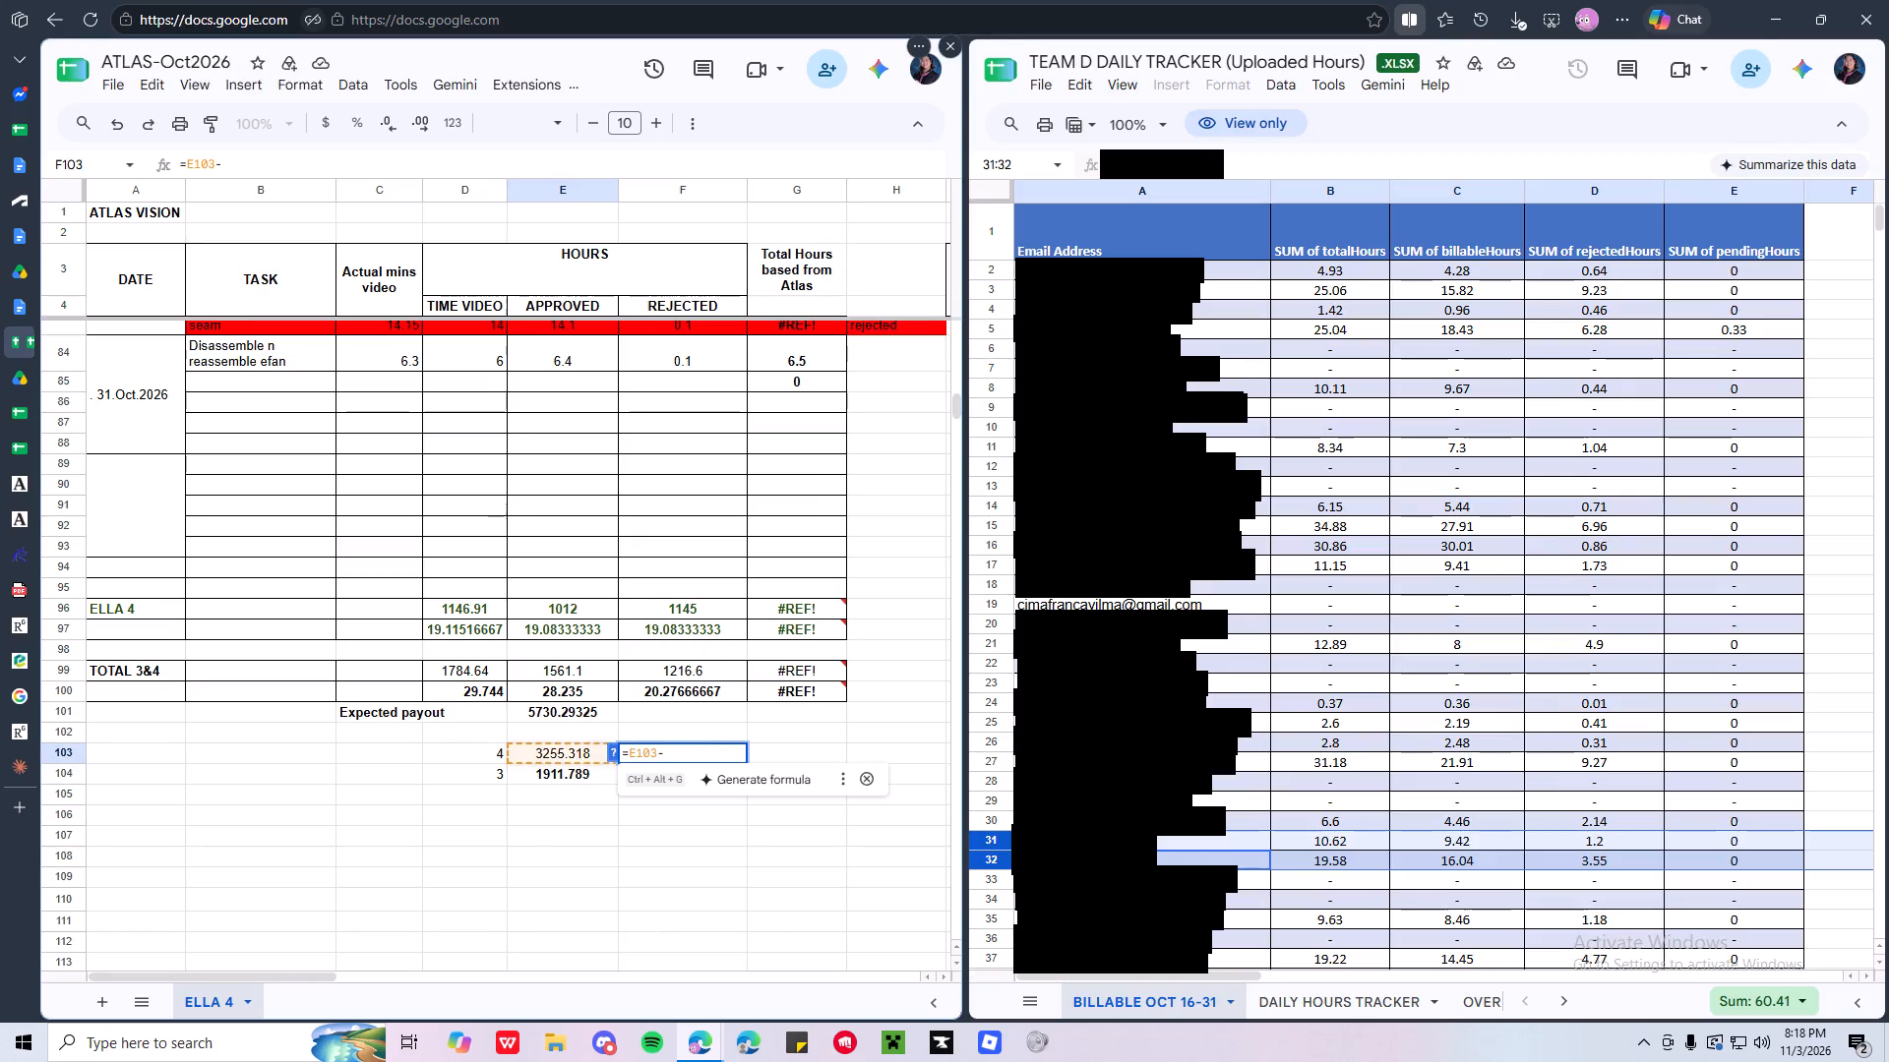
key("End")
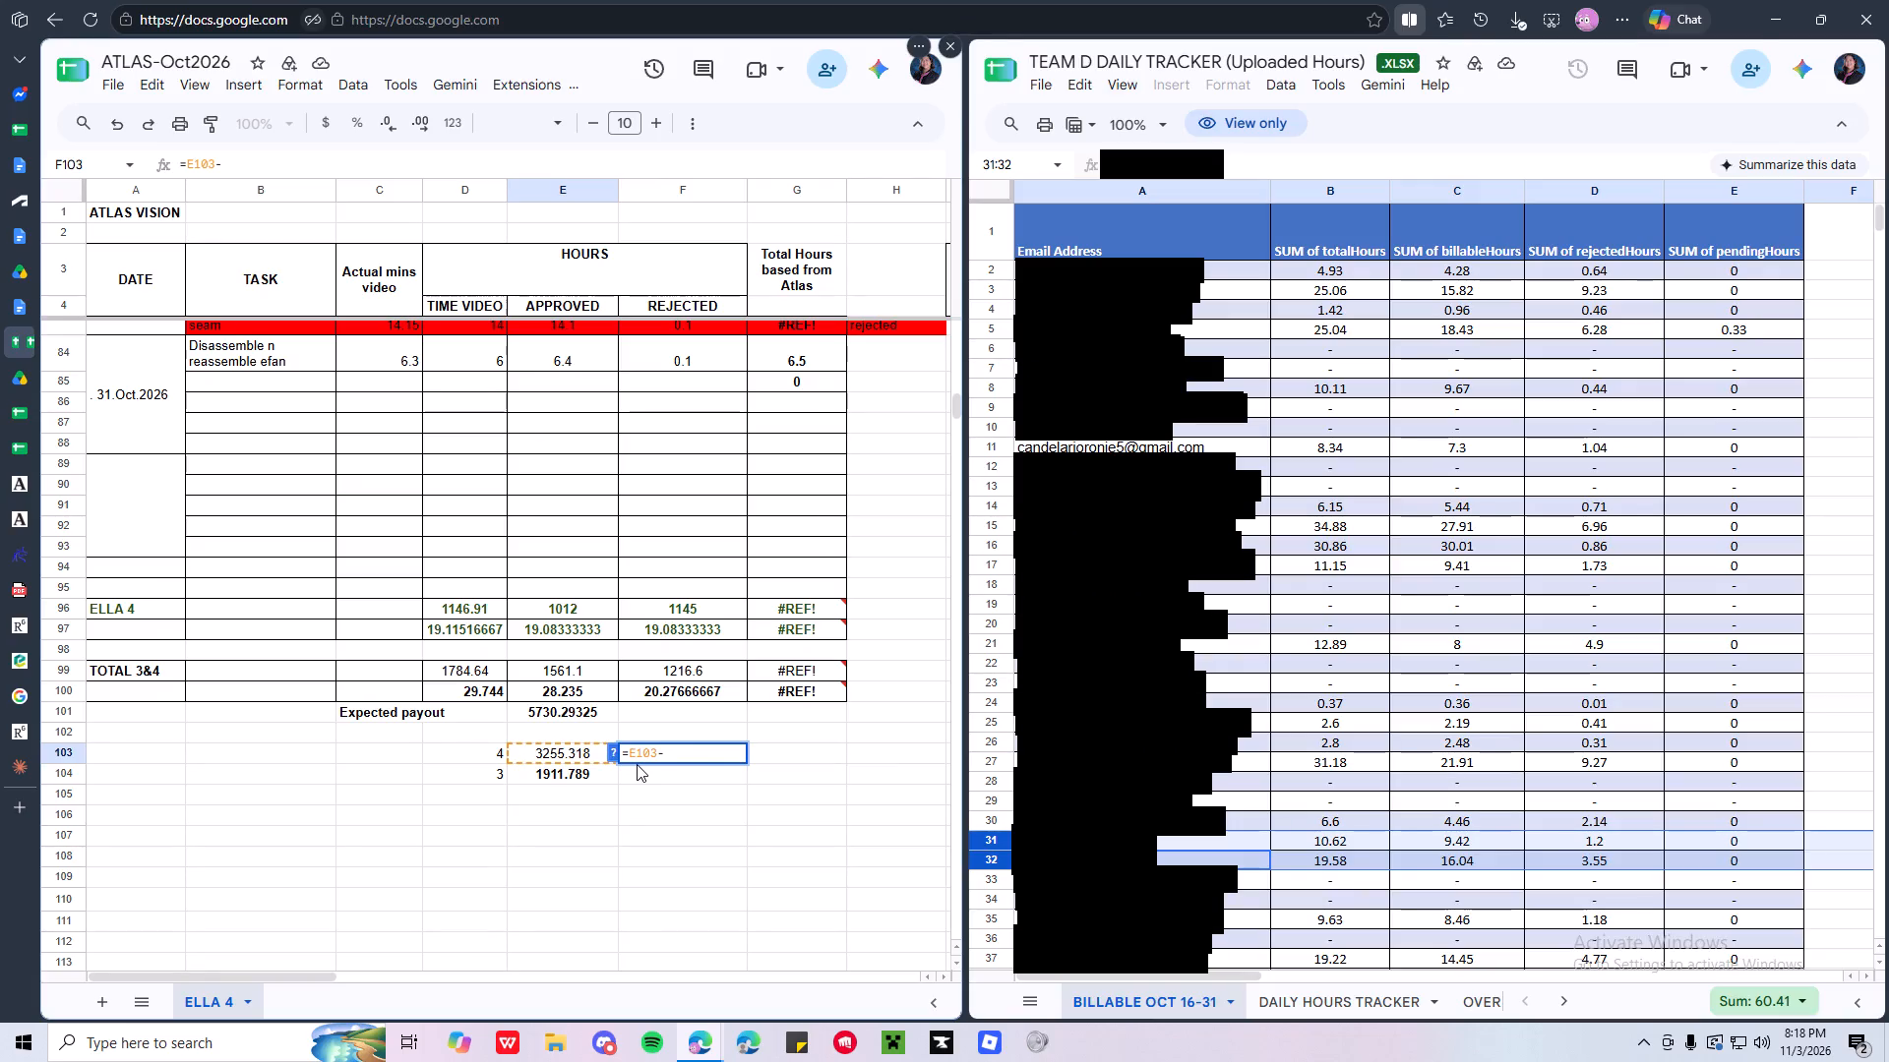
type("341")
key("5")
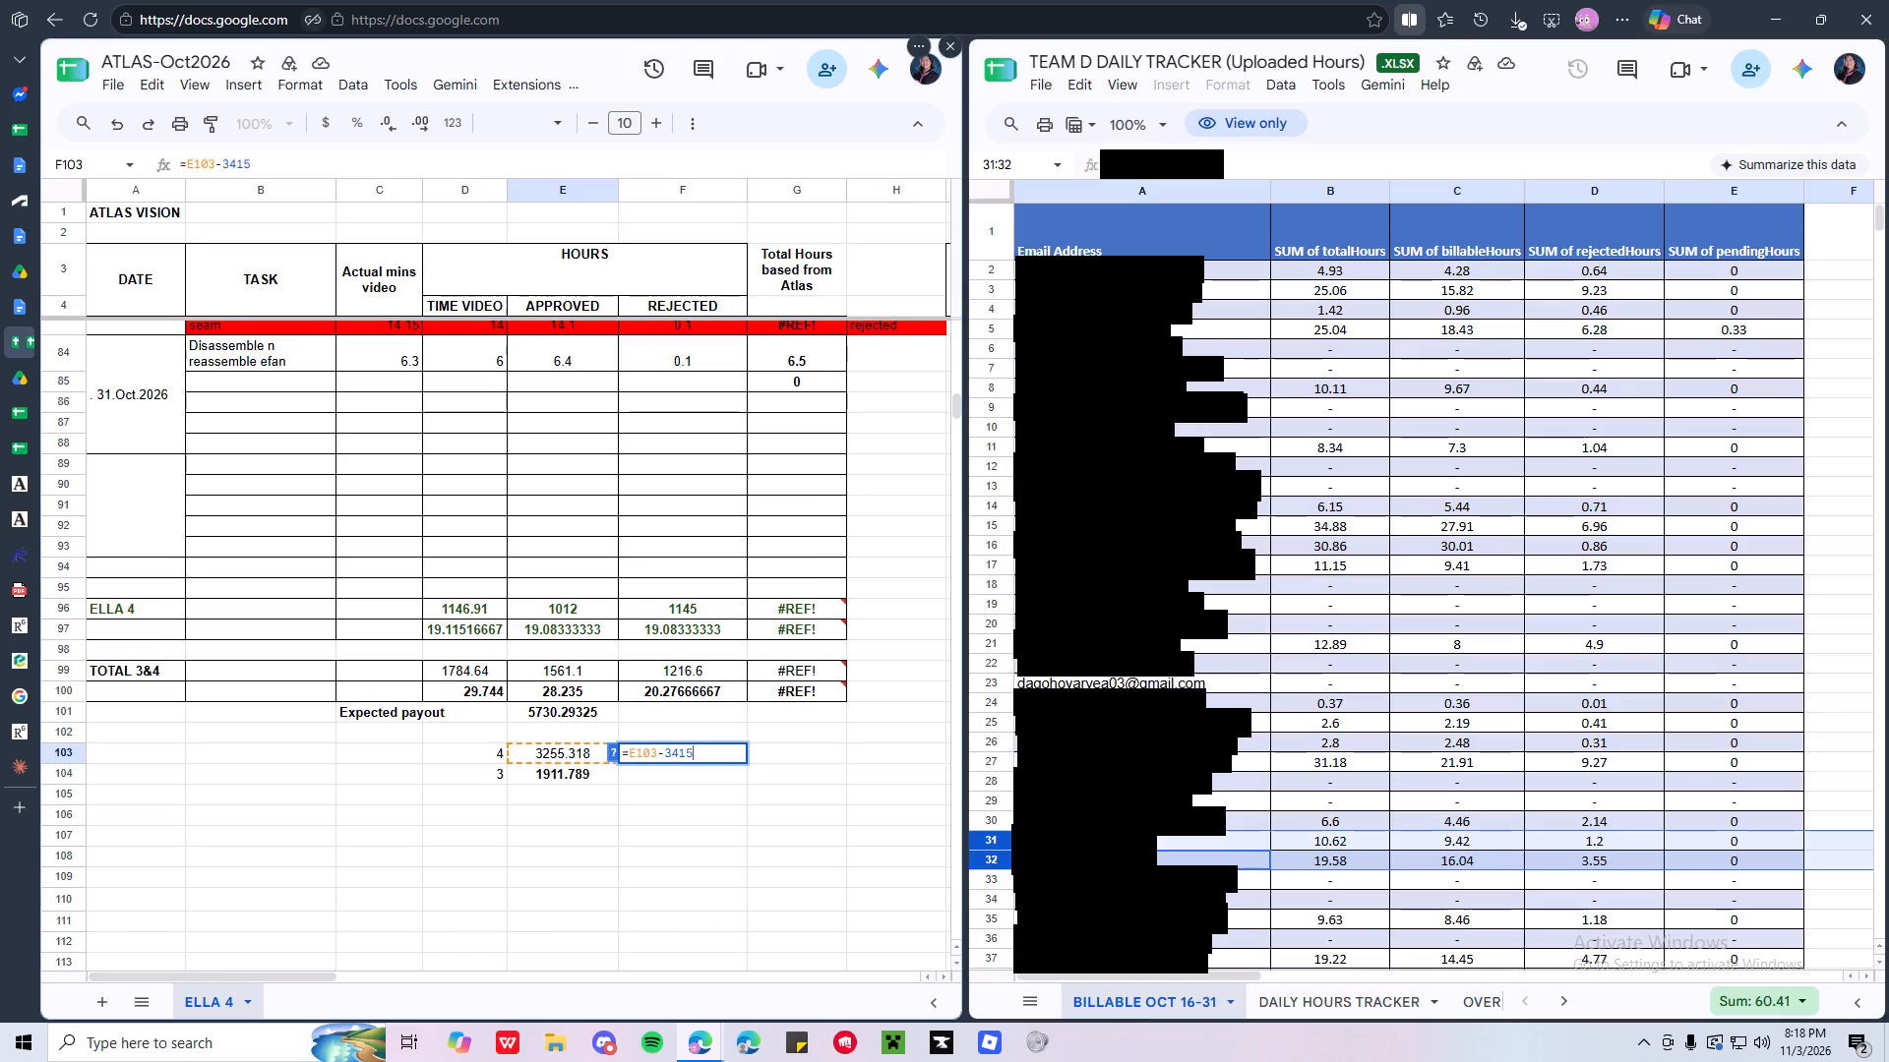
key("period")
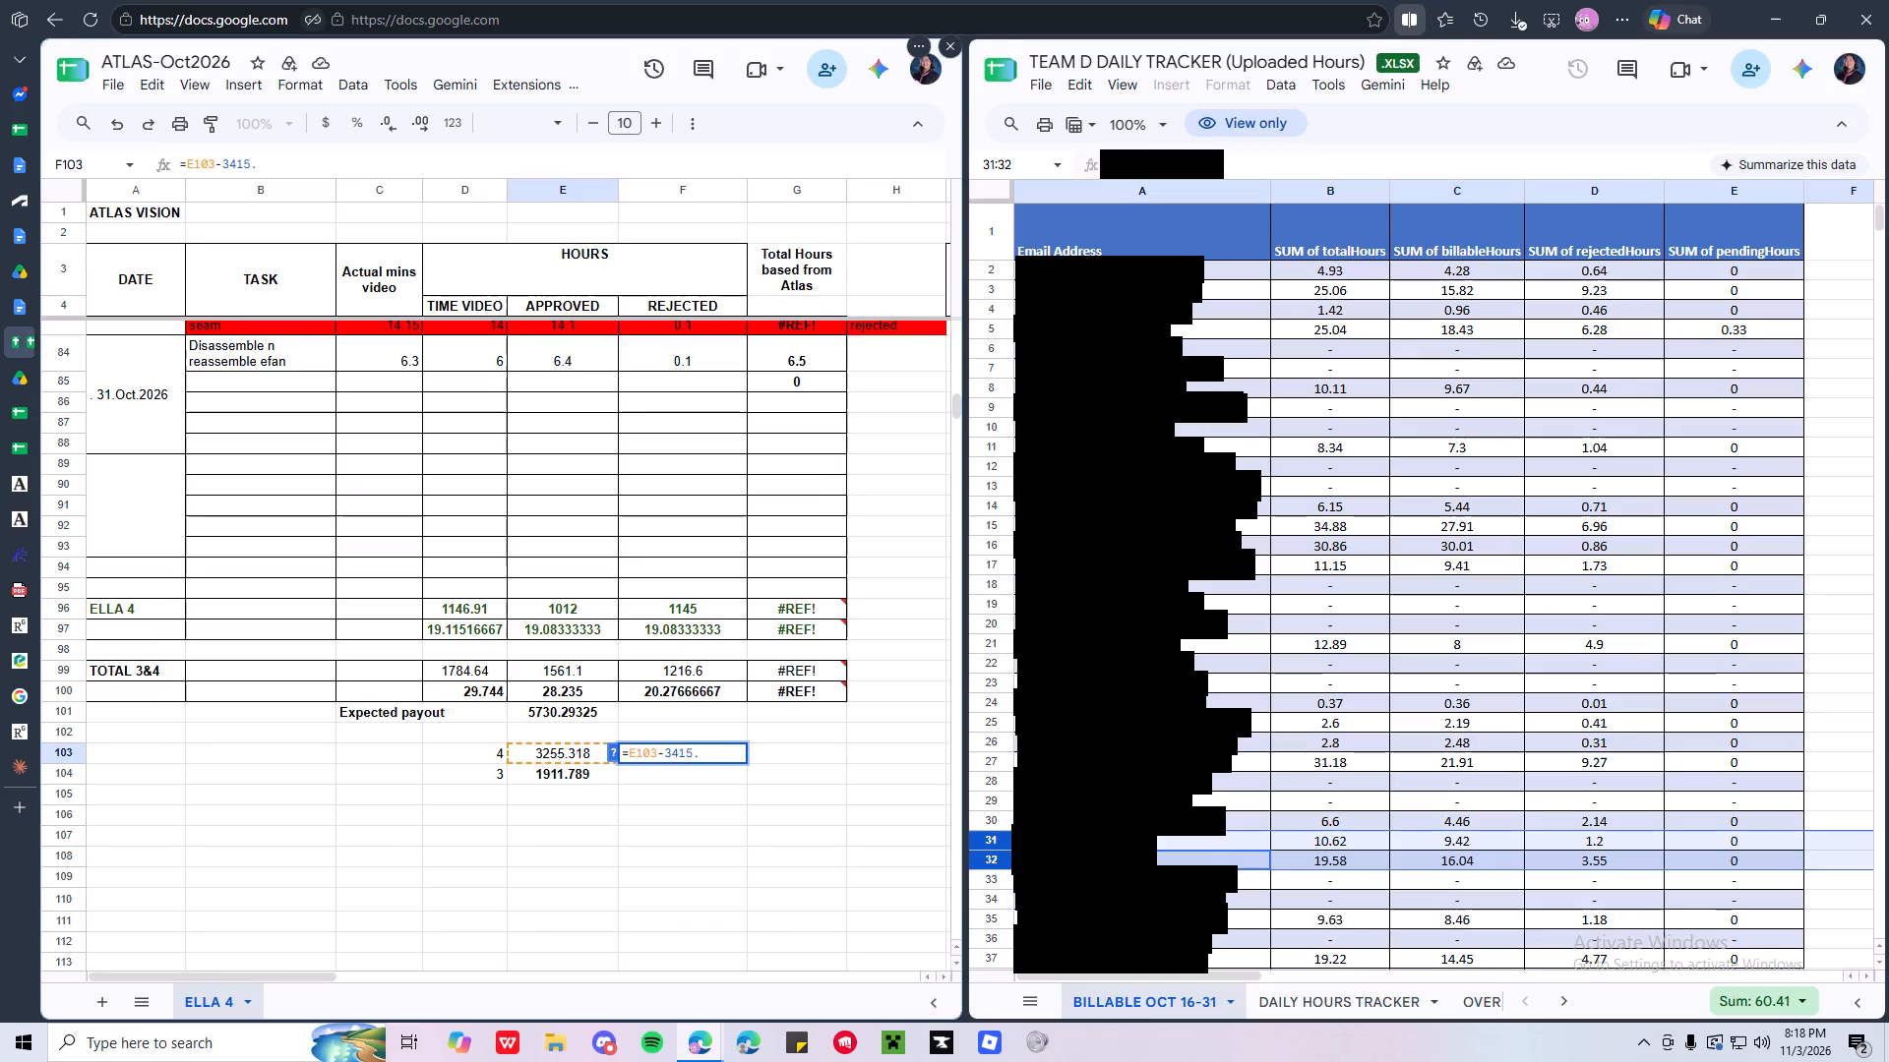
key("7")
key("2")
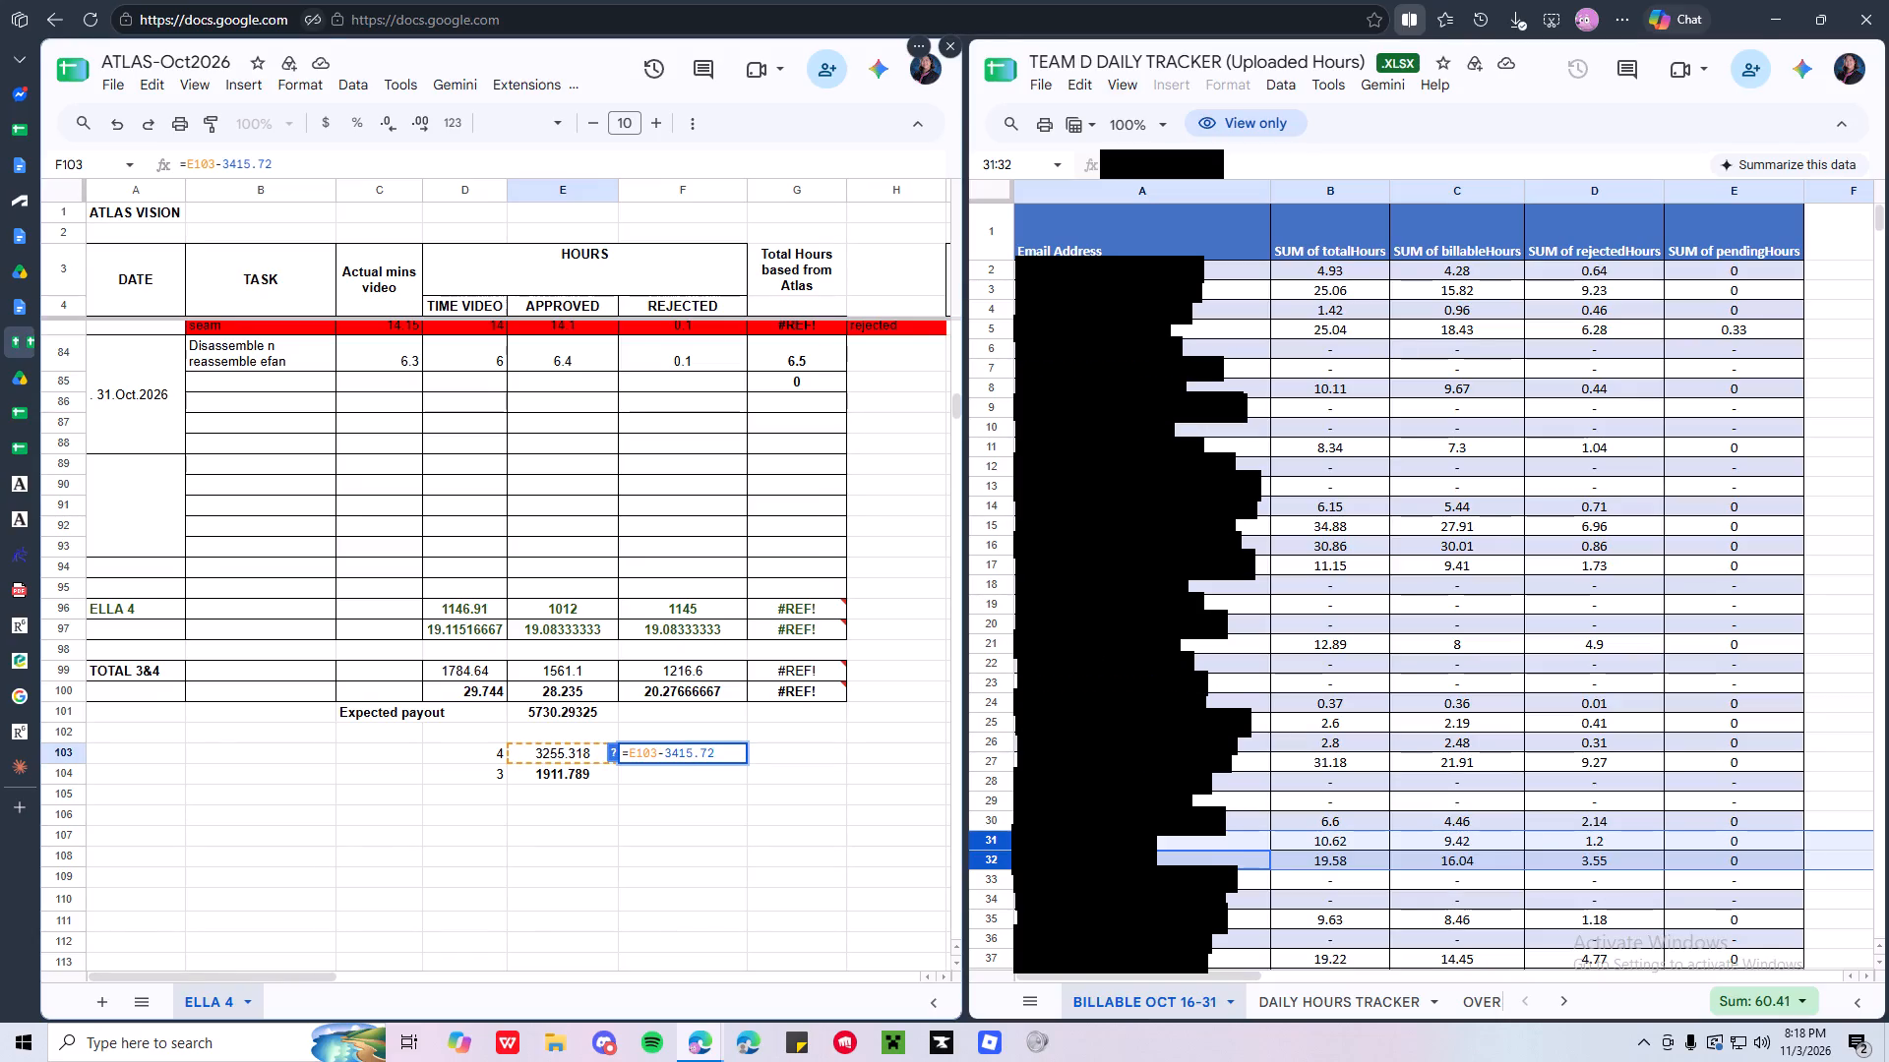
key("Return")
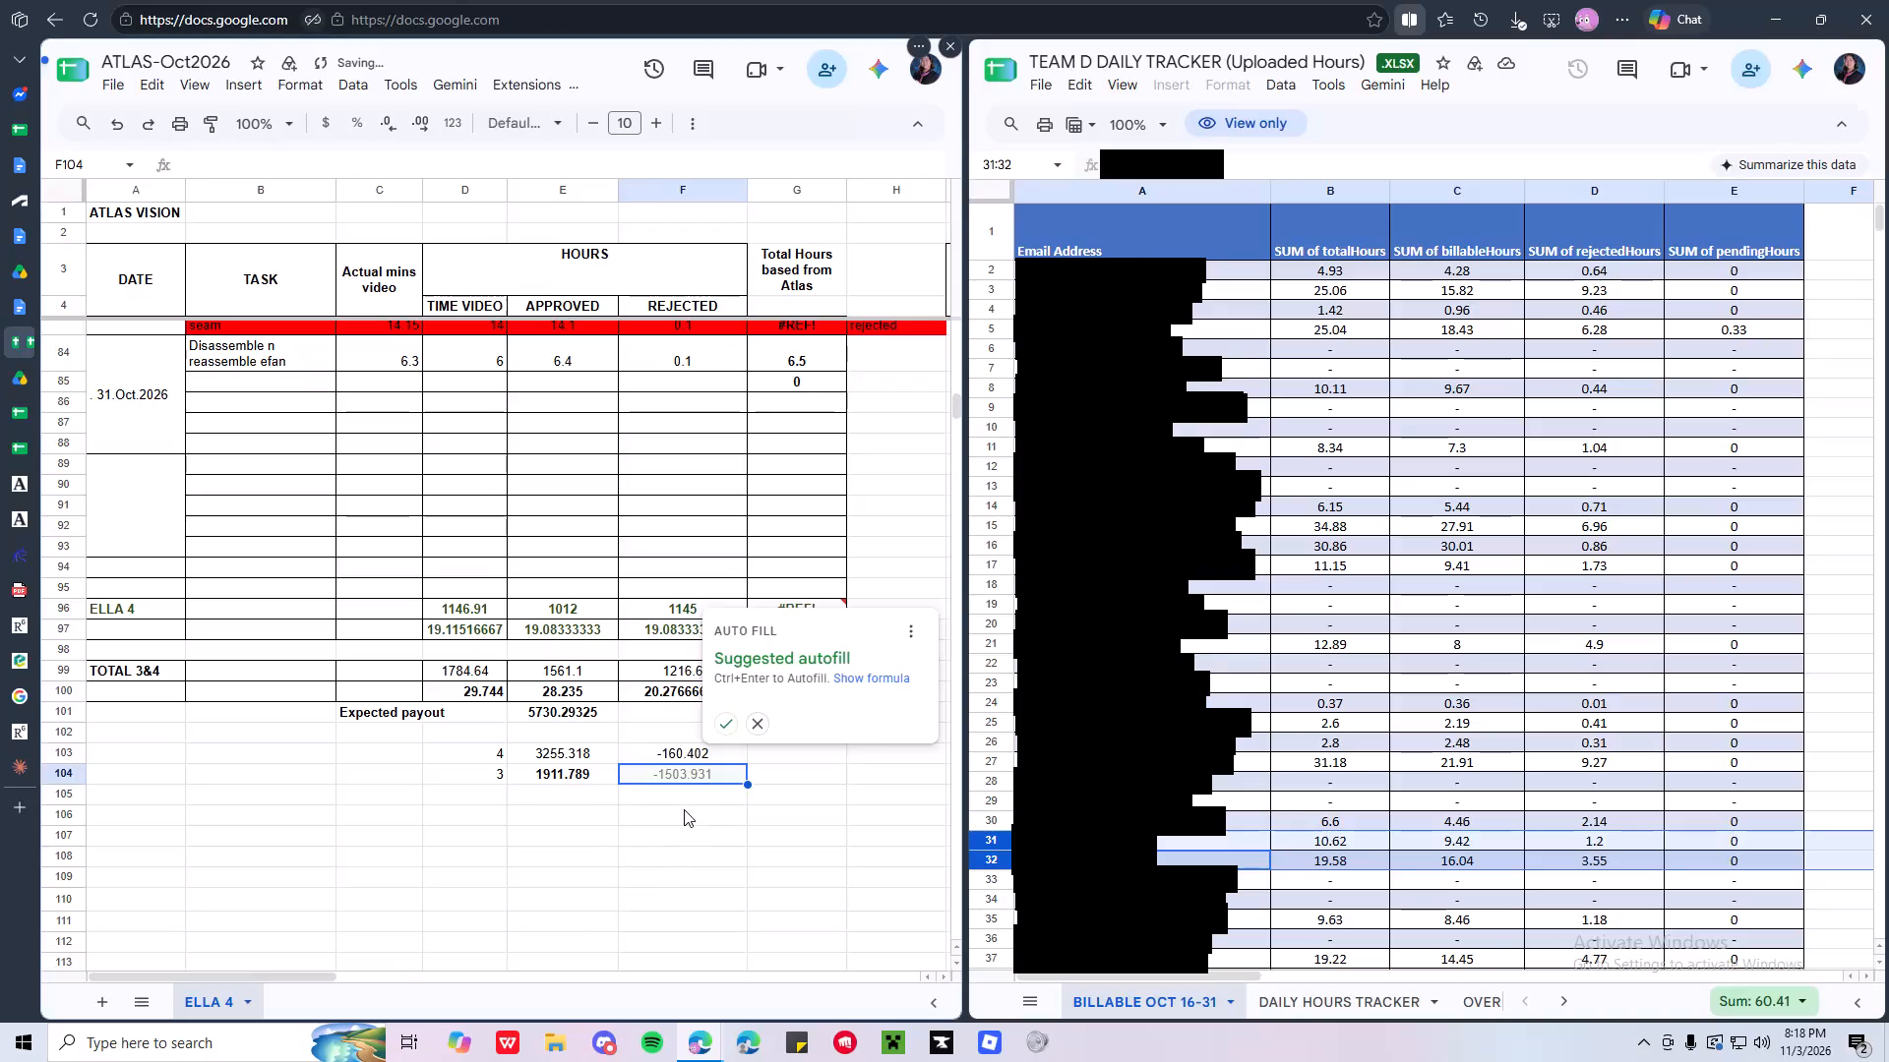
left_click(684, 796)
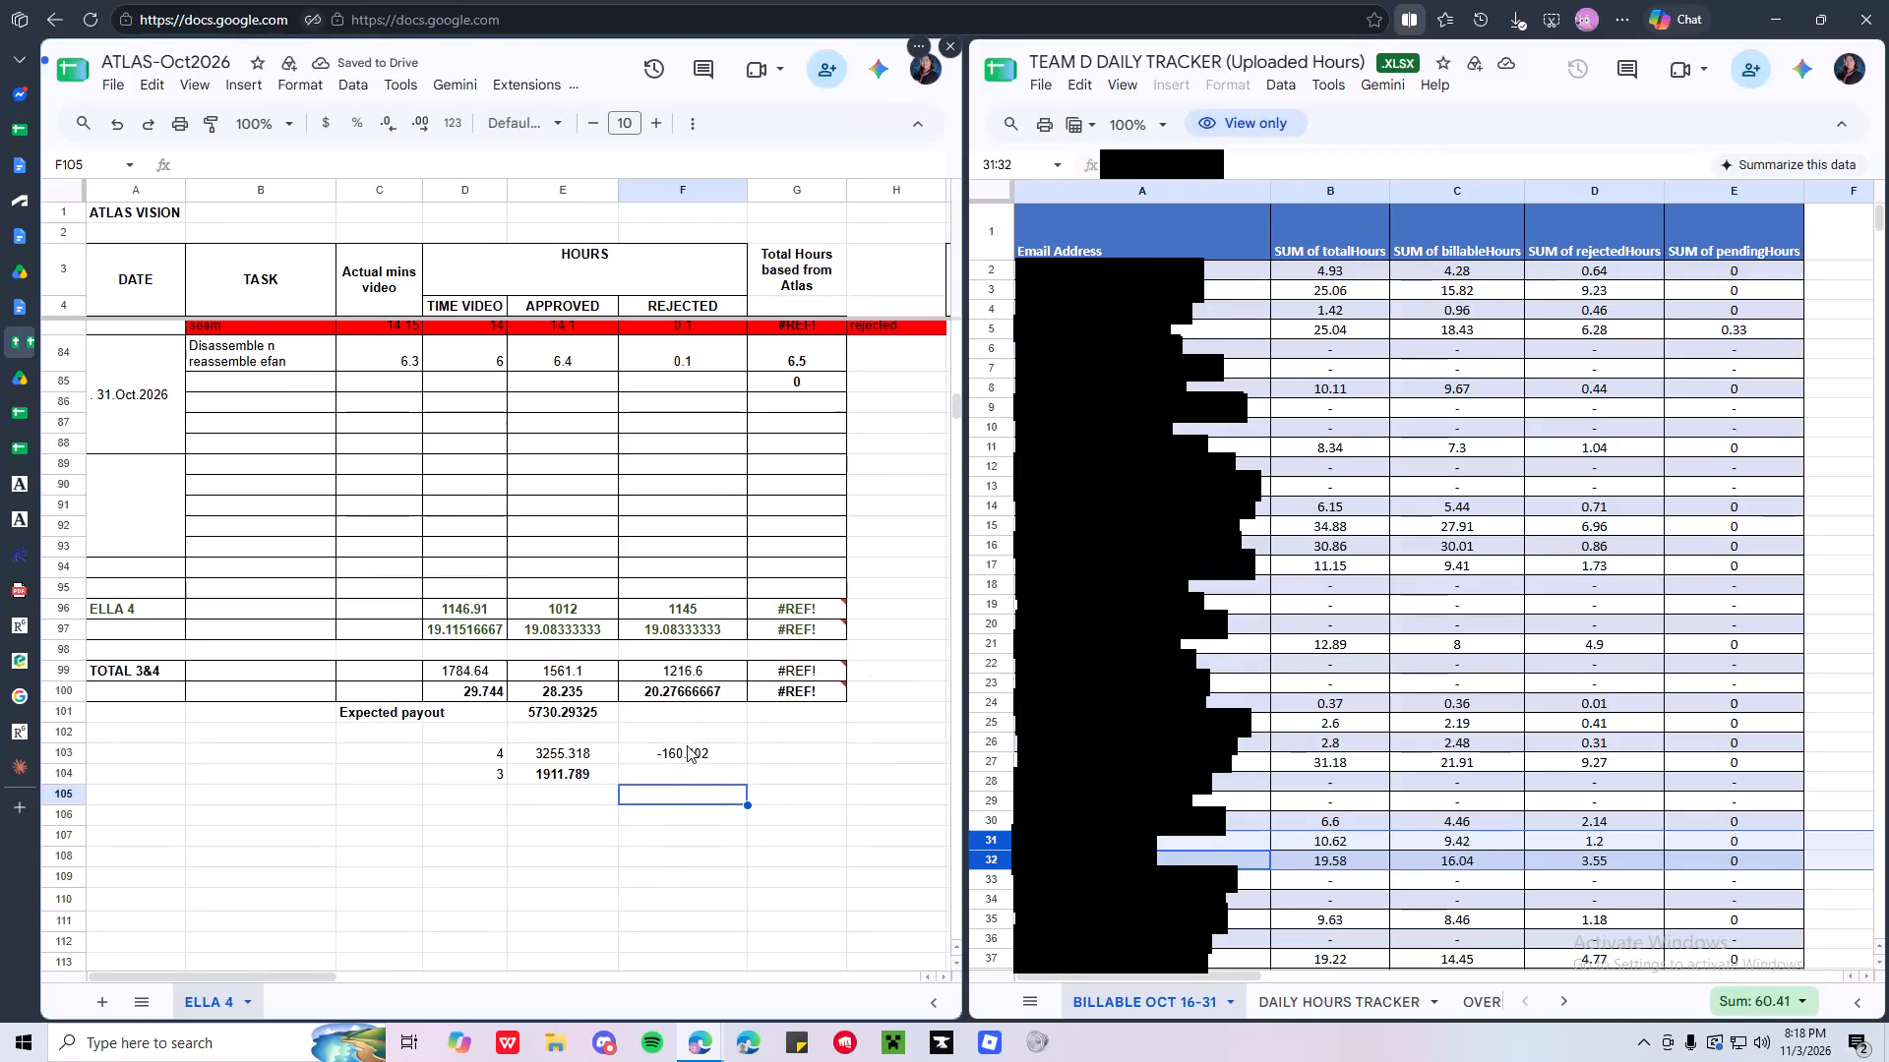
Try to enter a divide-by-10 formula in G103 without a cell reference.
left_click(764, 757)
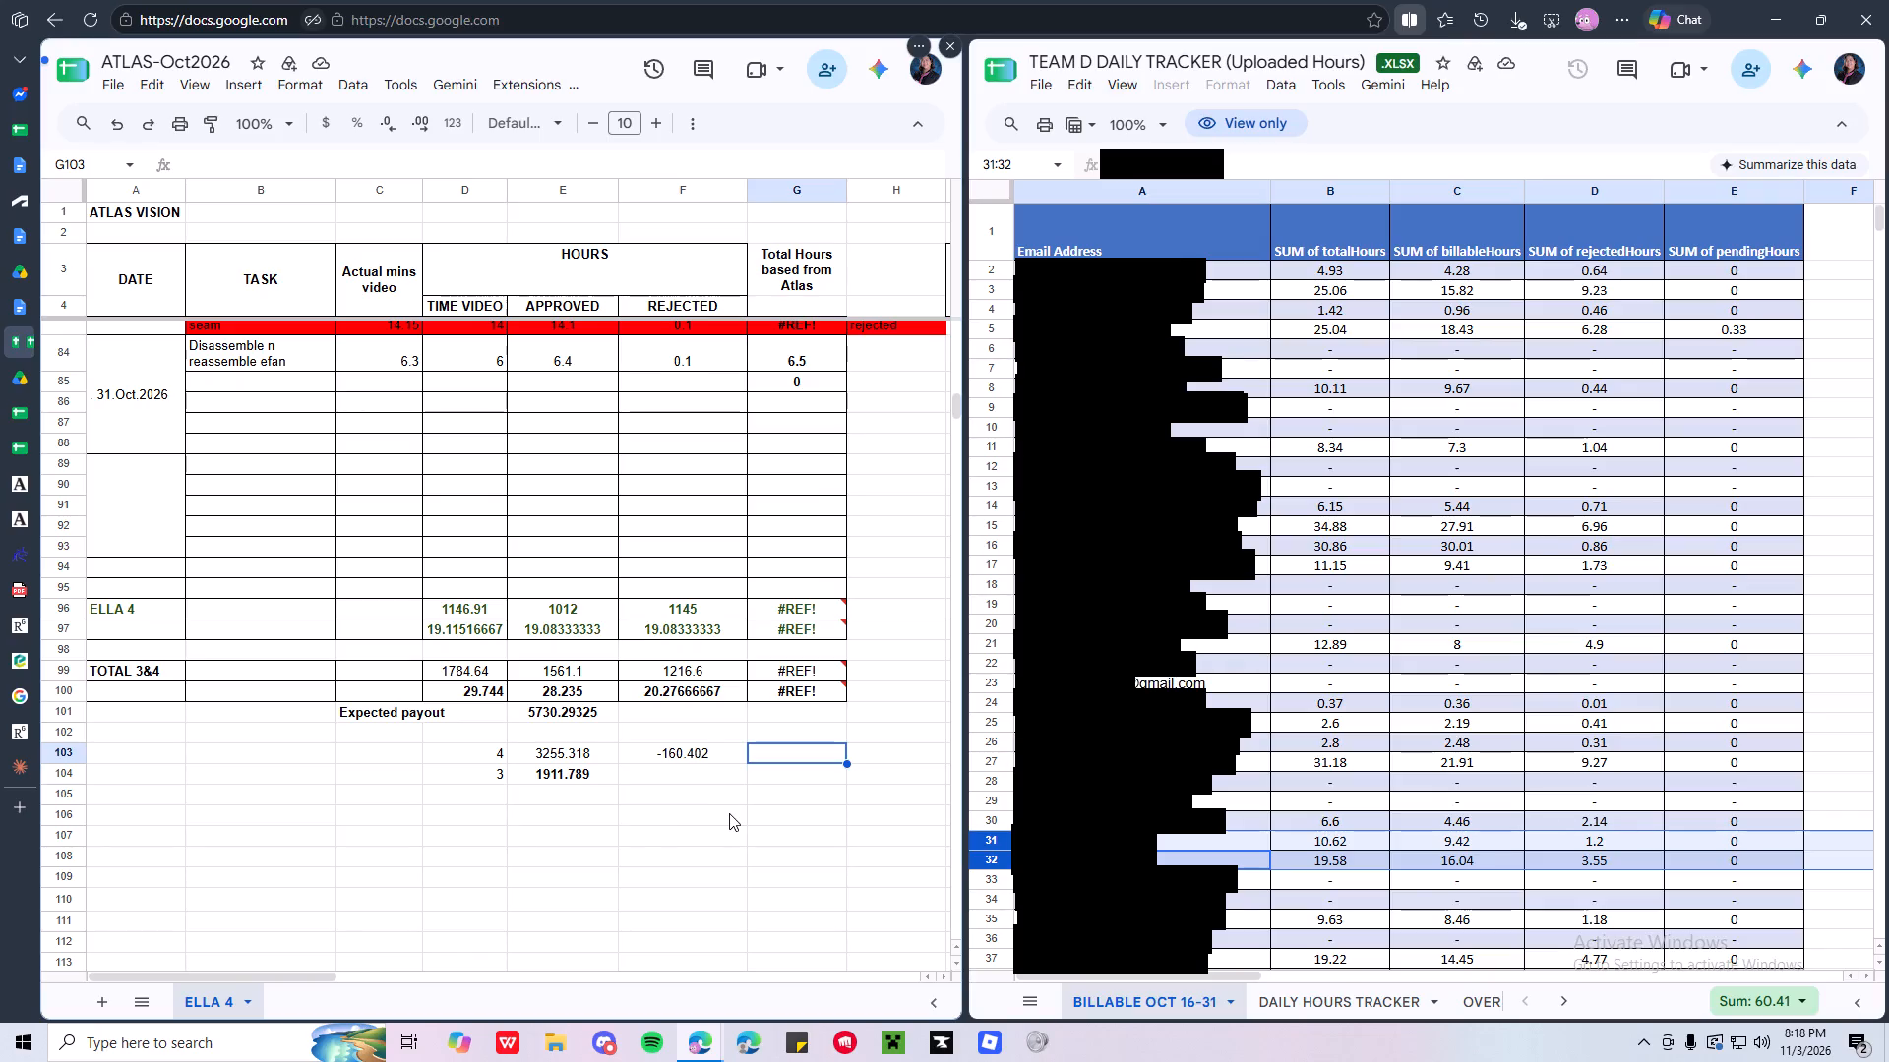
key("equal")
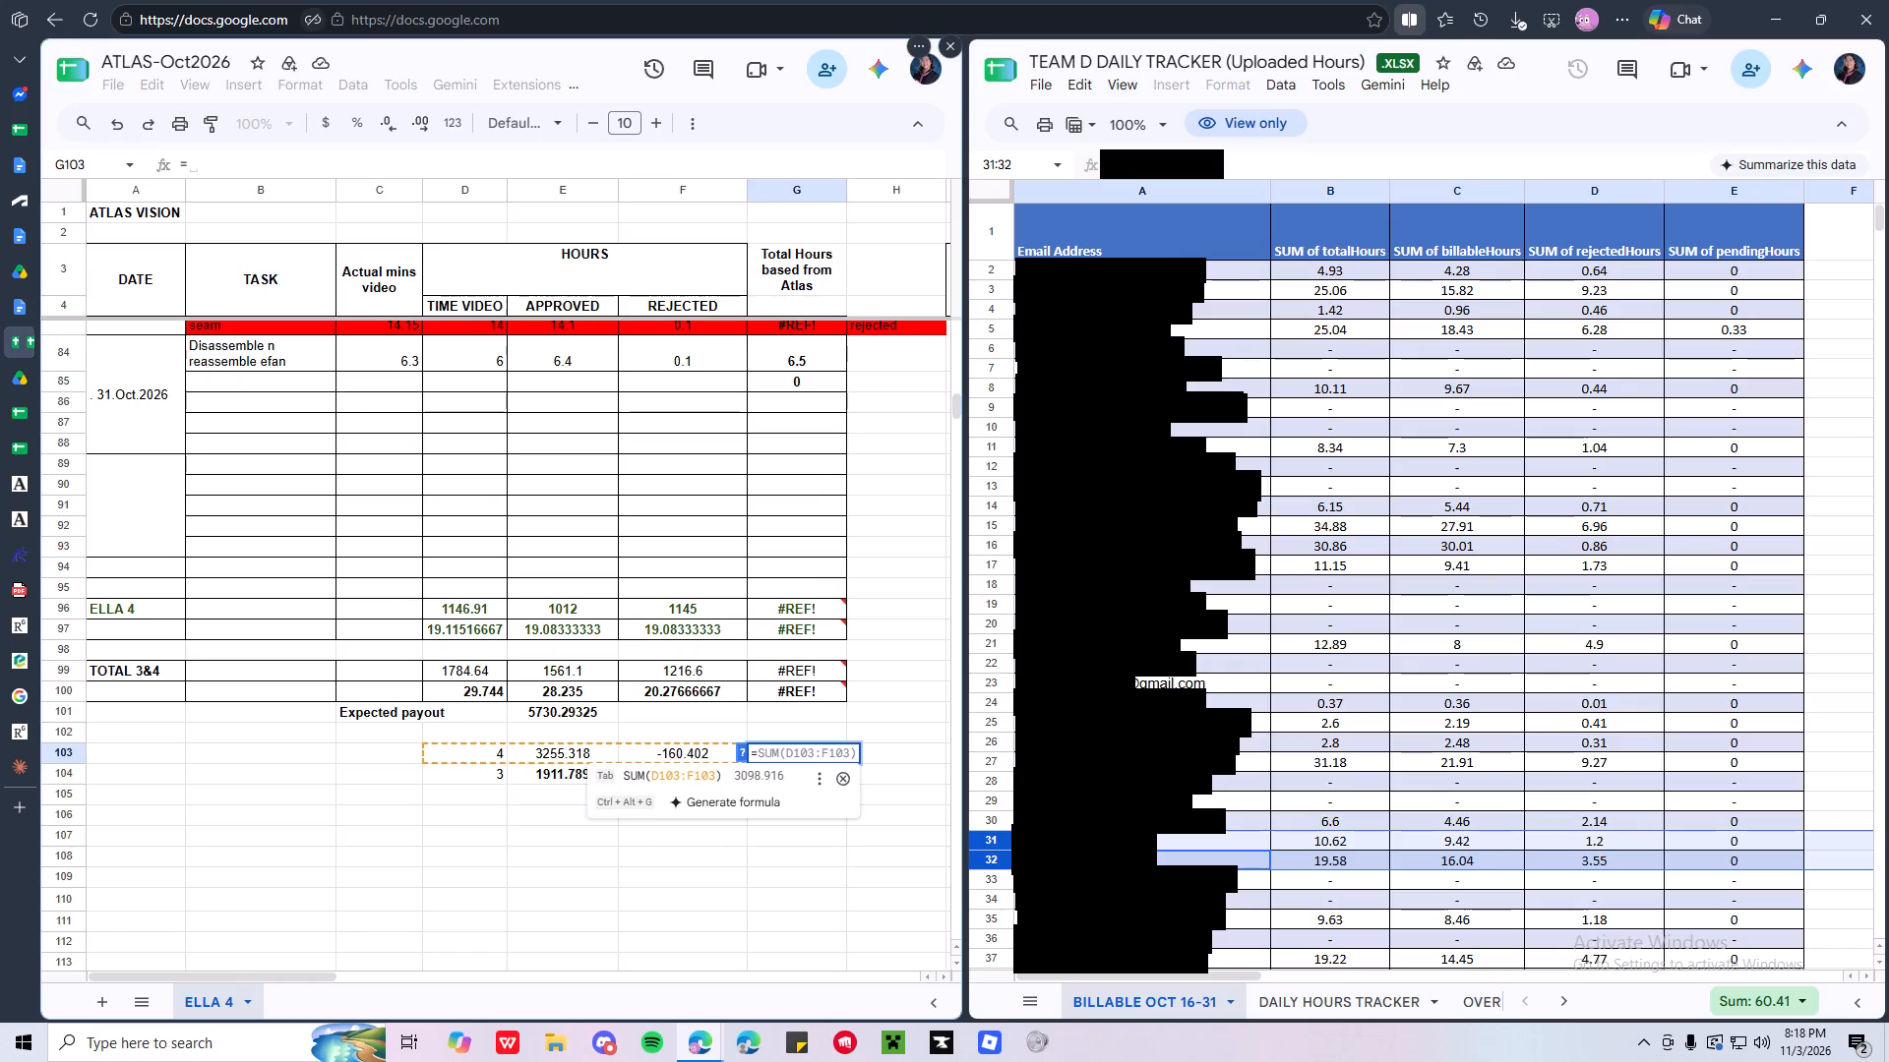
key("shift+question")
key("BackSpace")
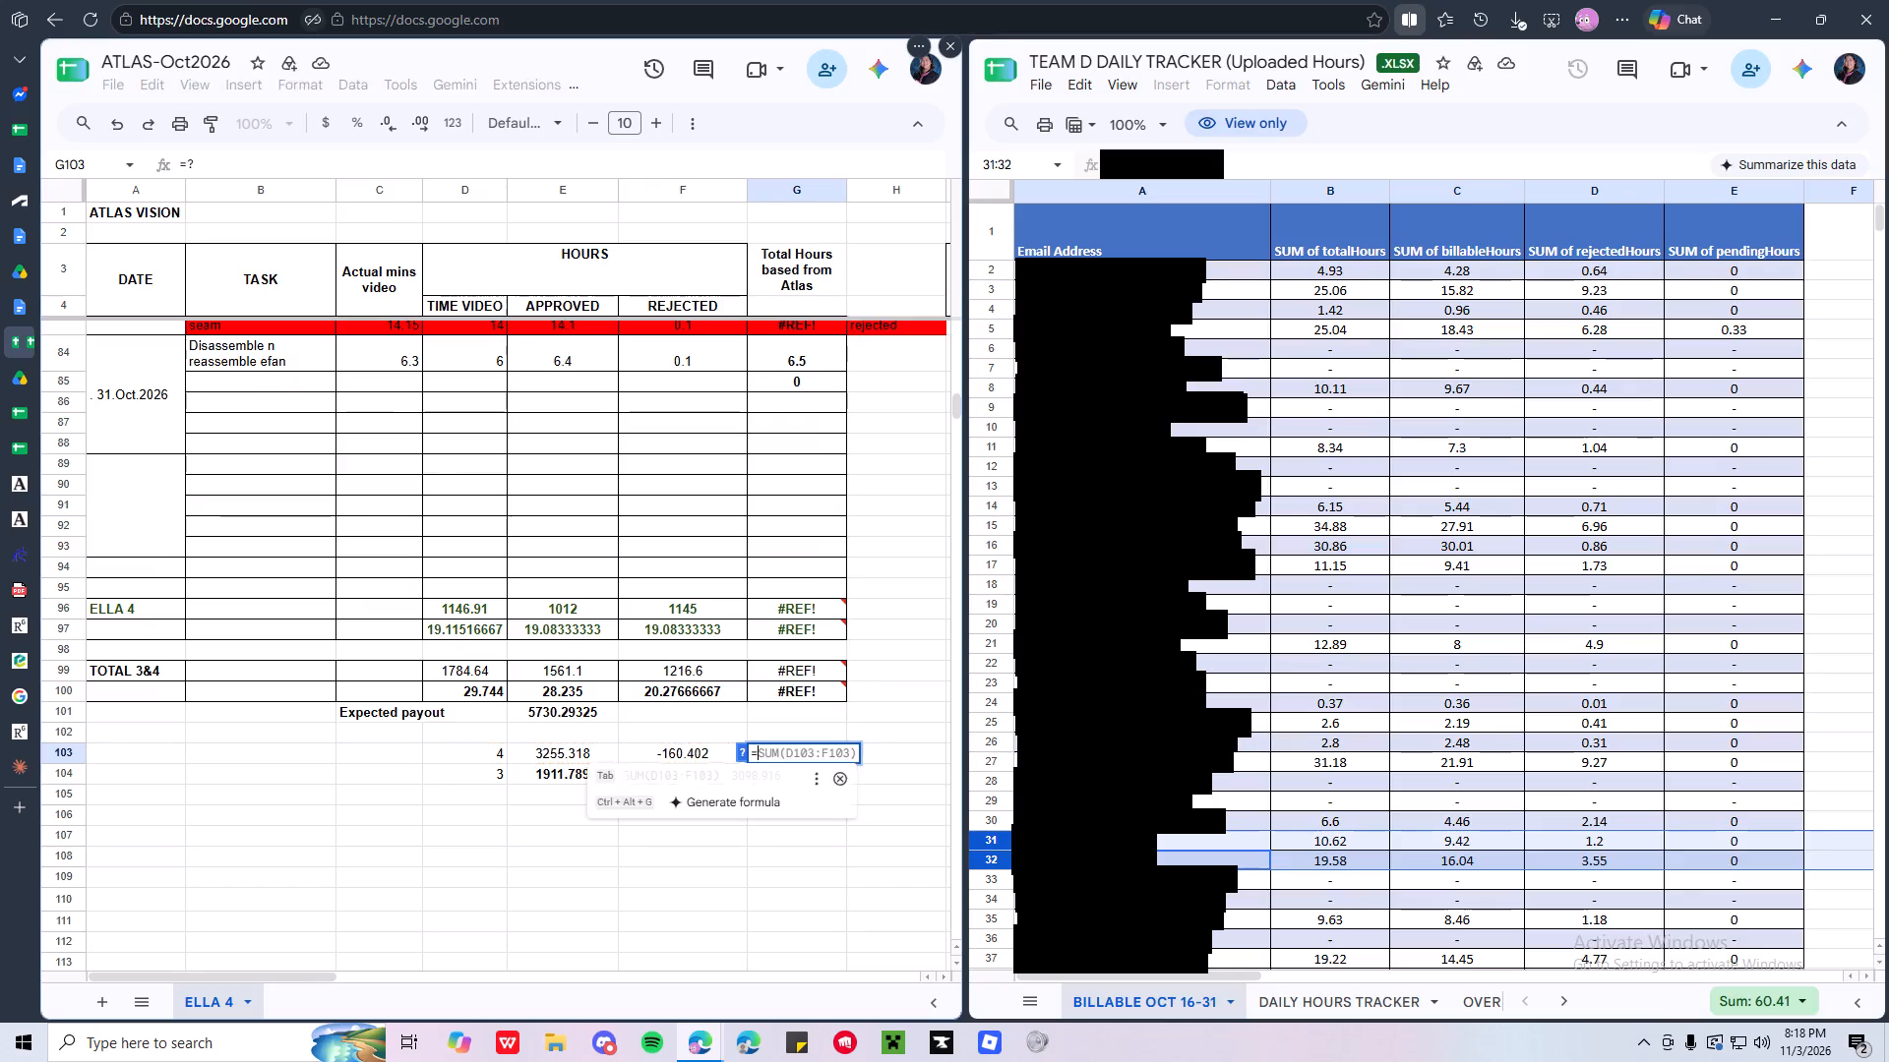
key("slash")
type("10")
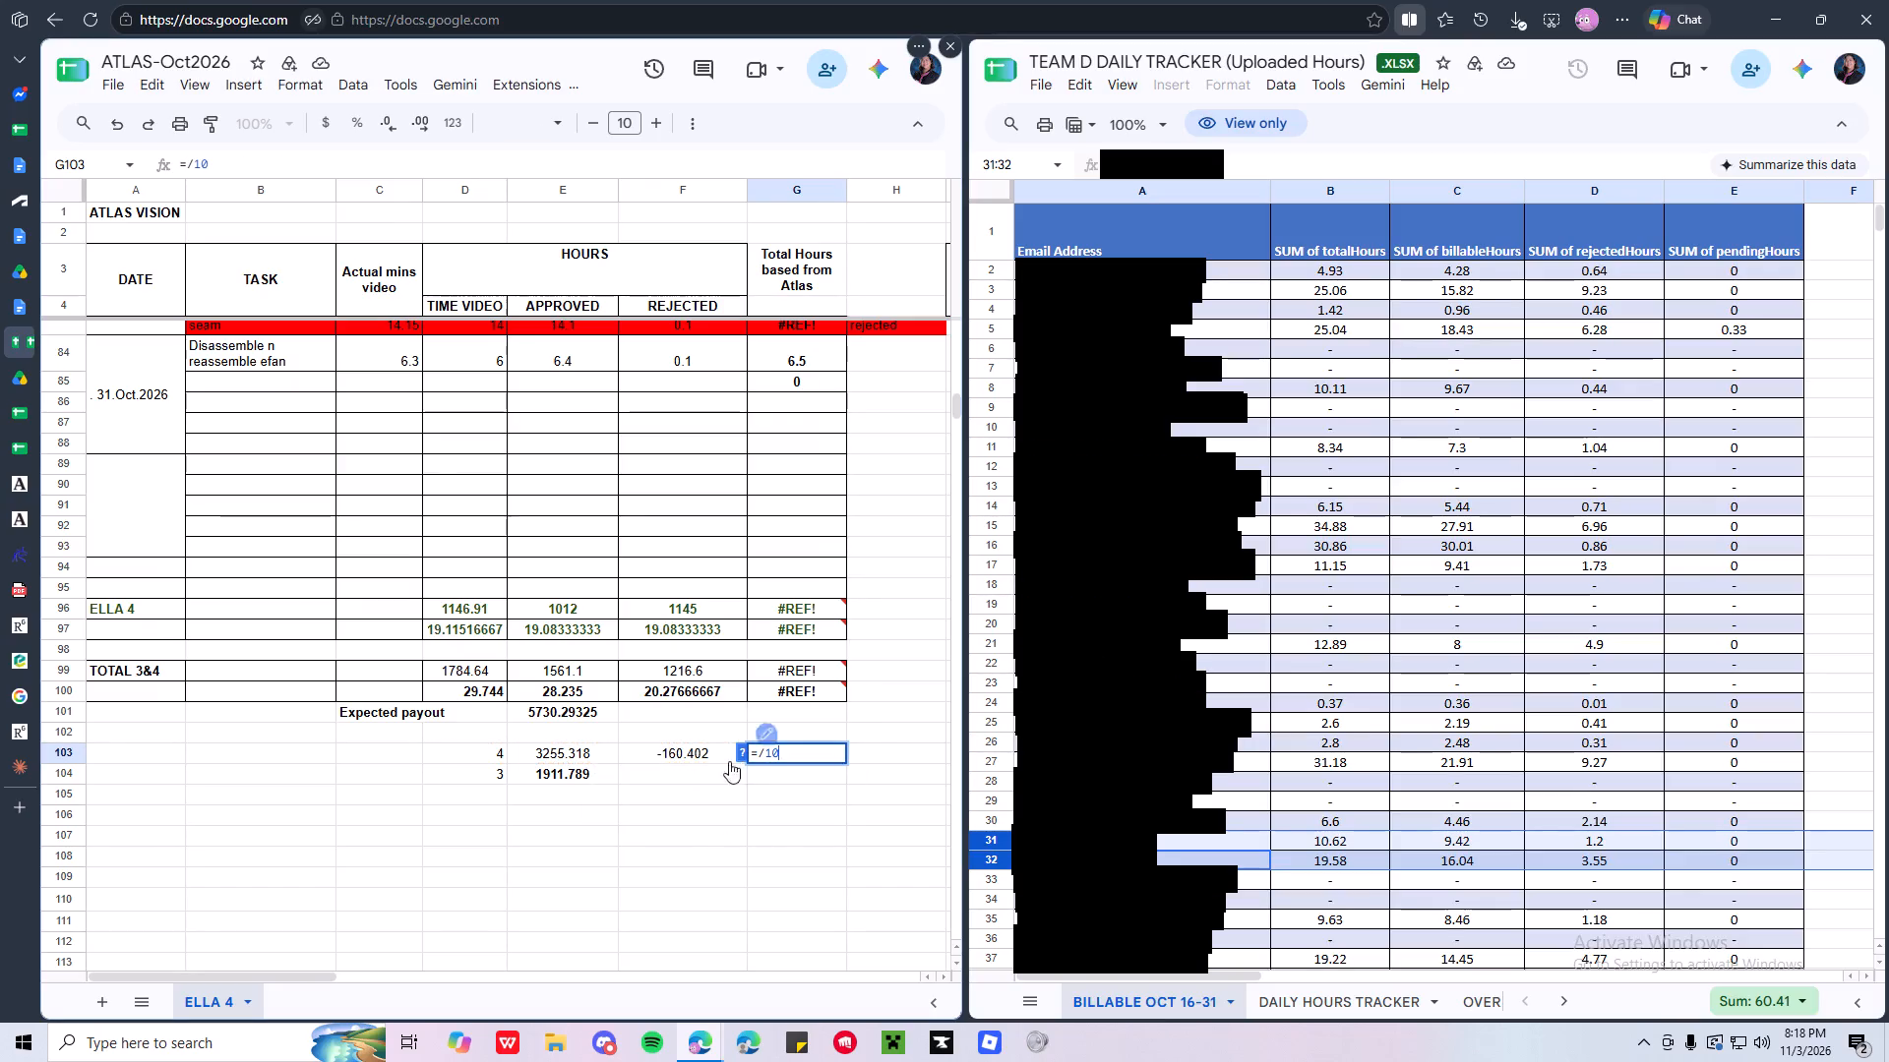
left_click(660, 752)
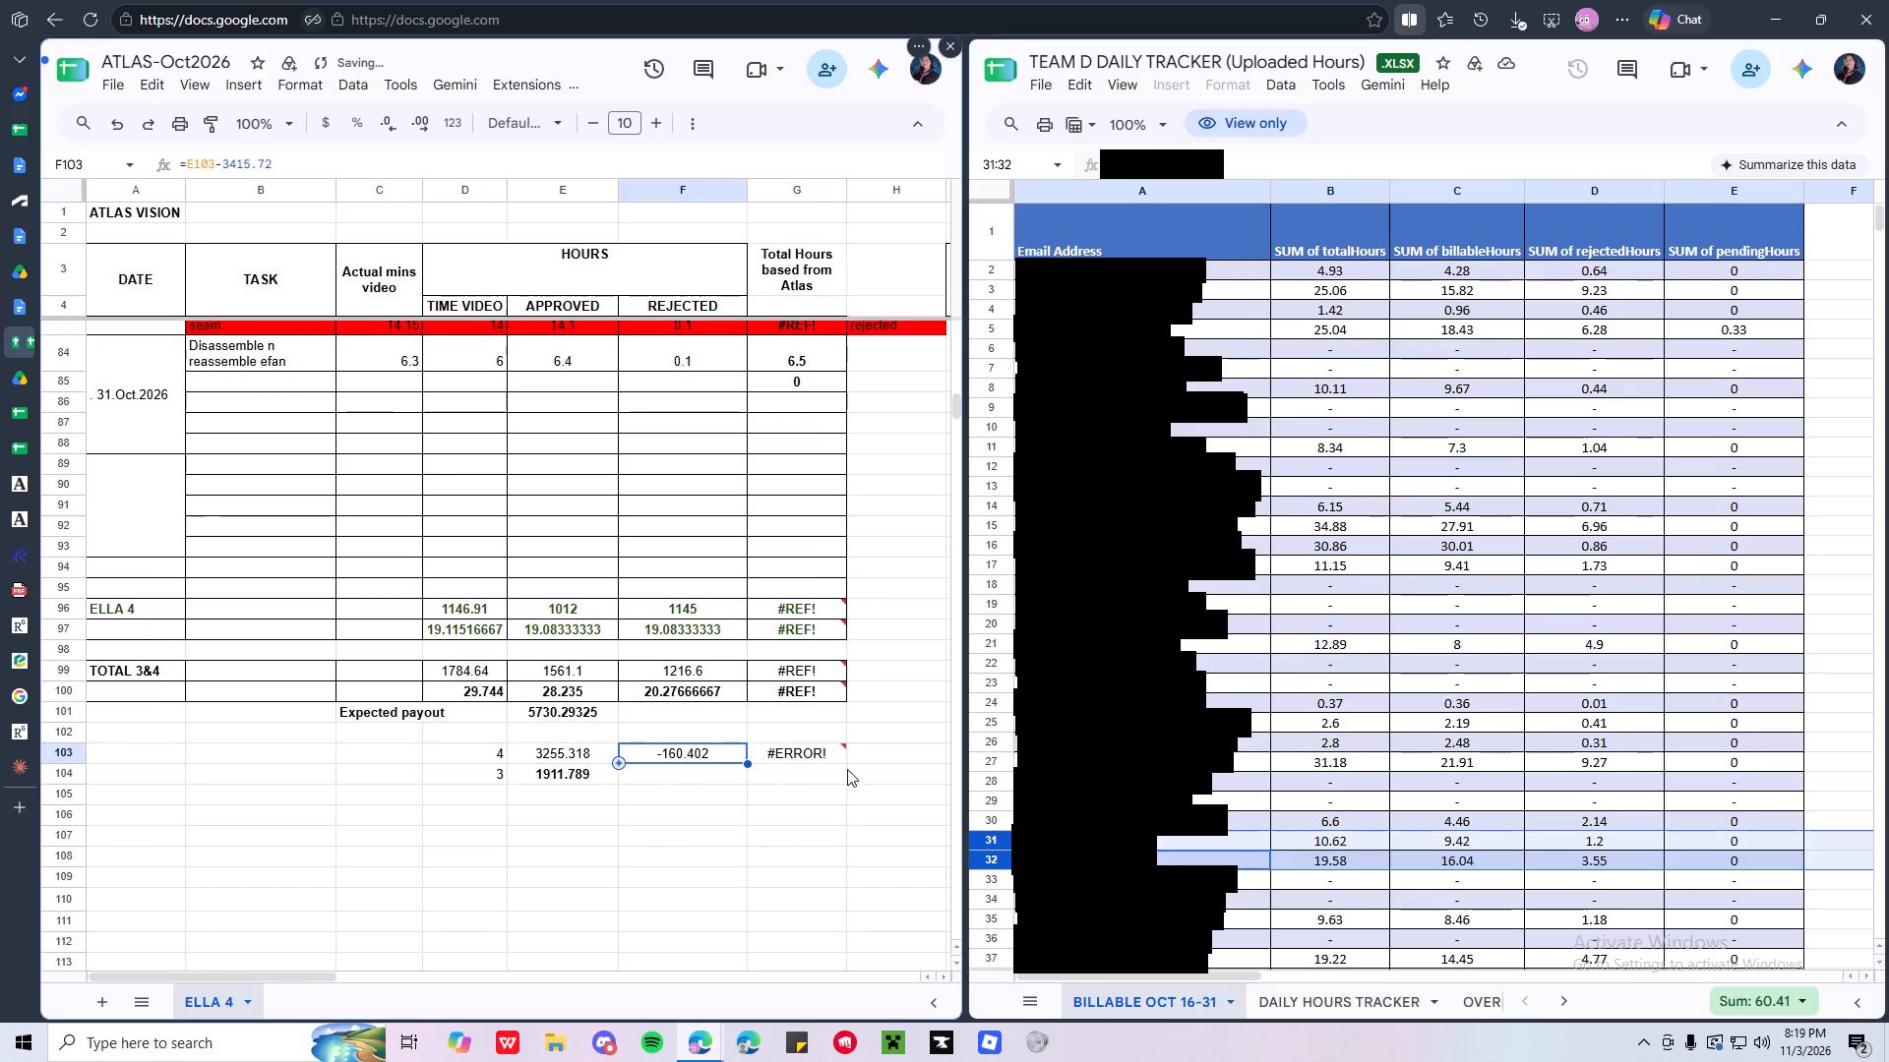
Enter the formula =F103/10 in G103 to divide the payout 4 difference by 10.
left_click(811, 755)
key("equal")
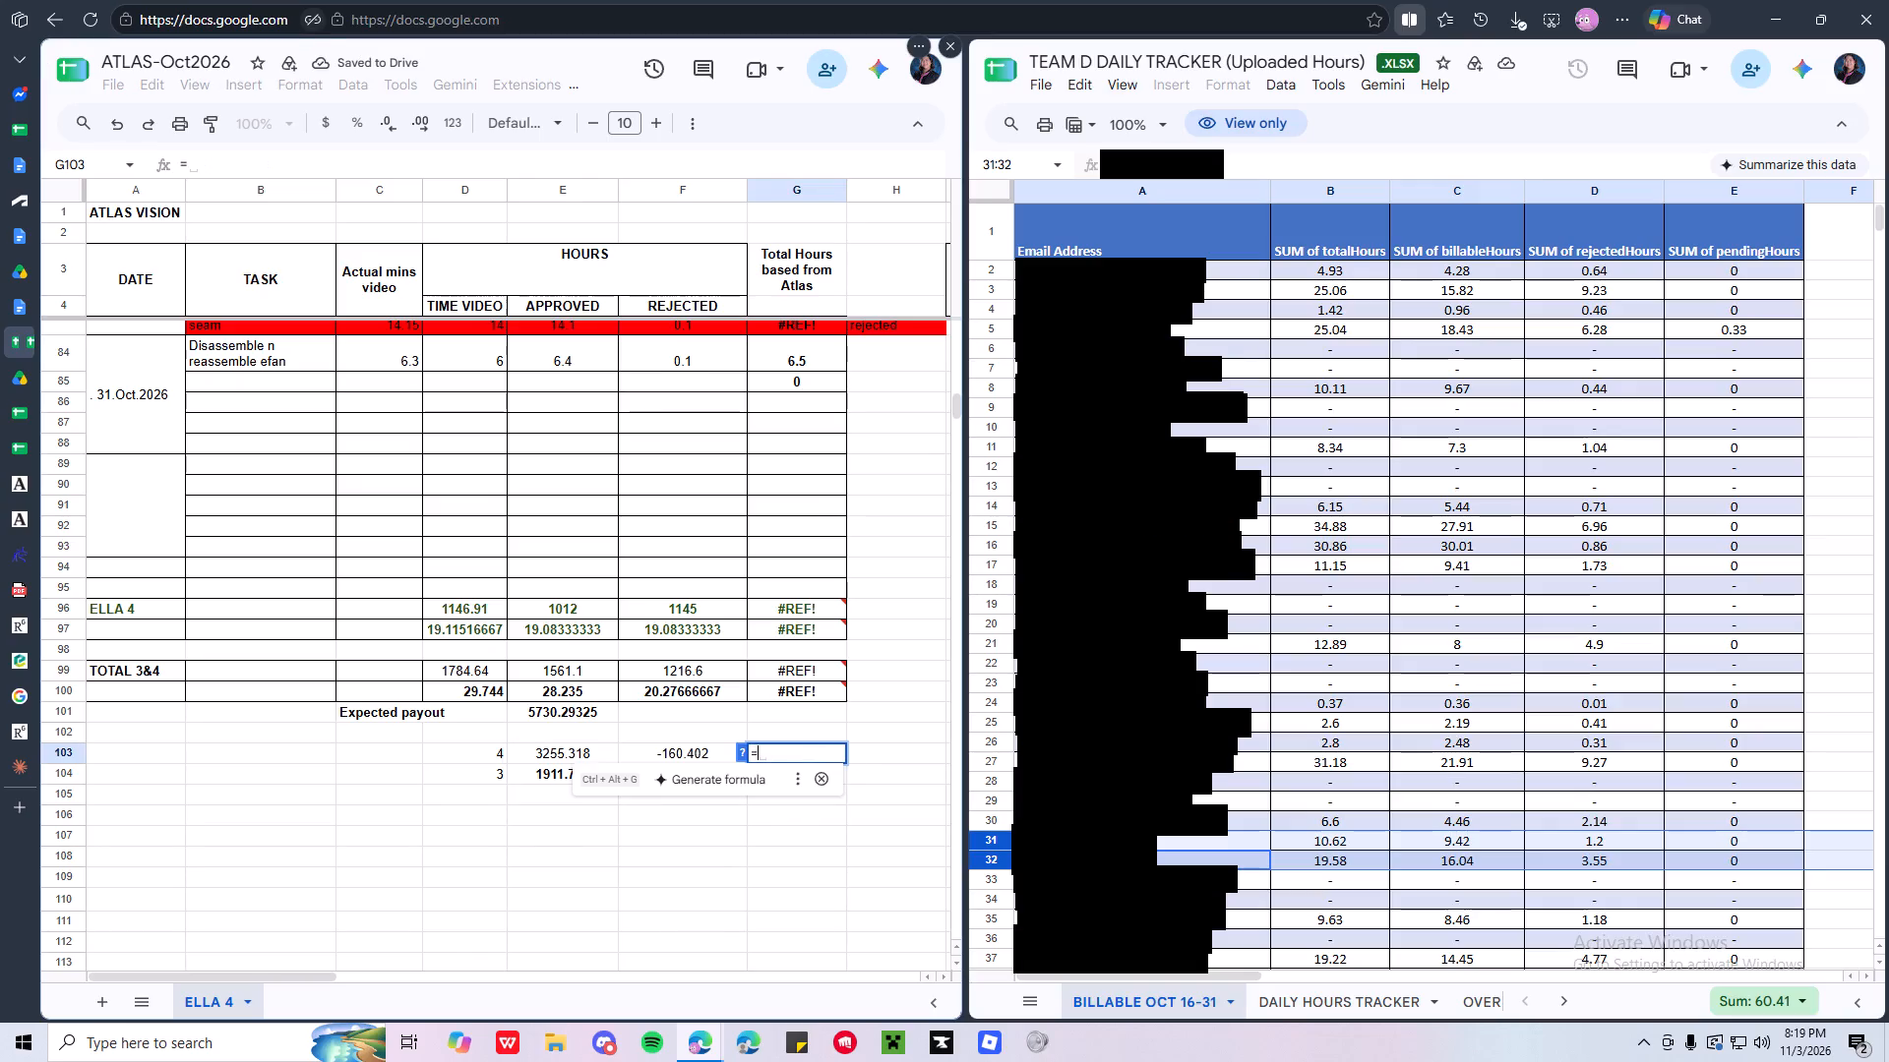
left_click(706, 752)
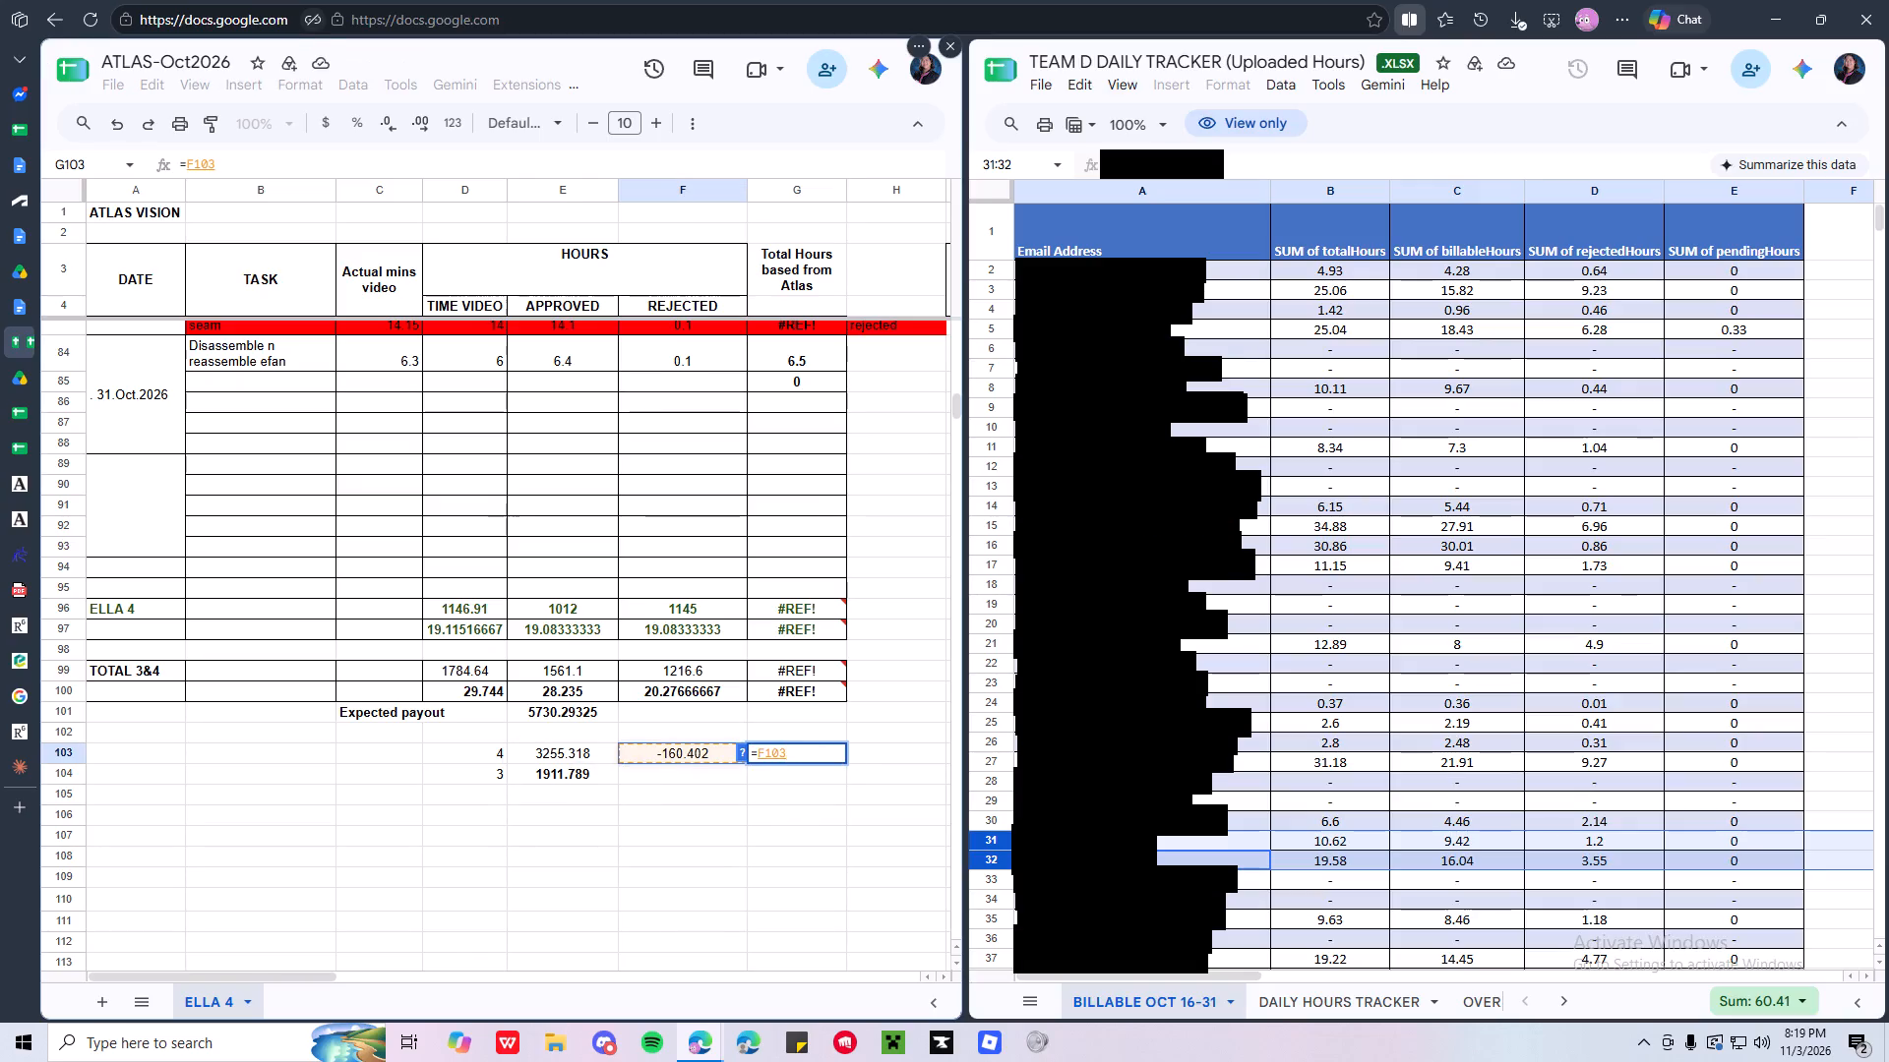
key("slash")
type("10")
key("Return")
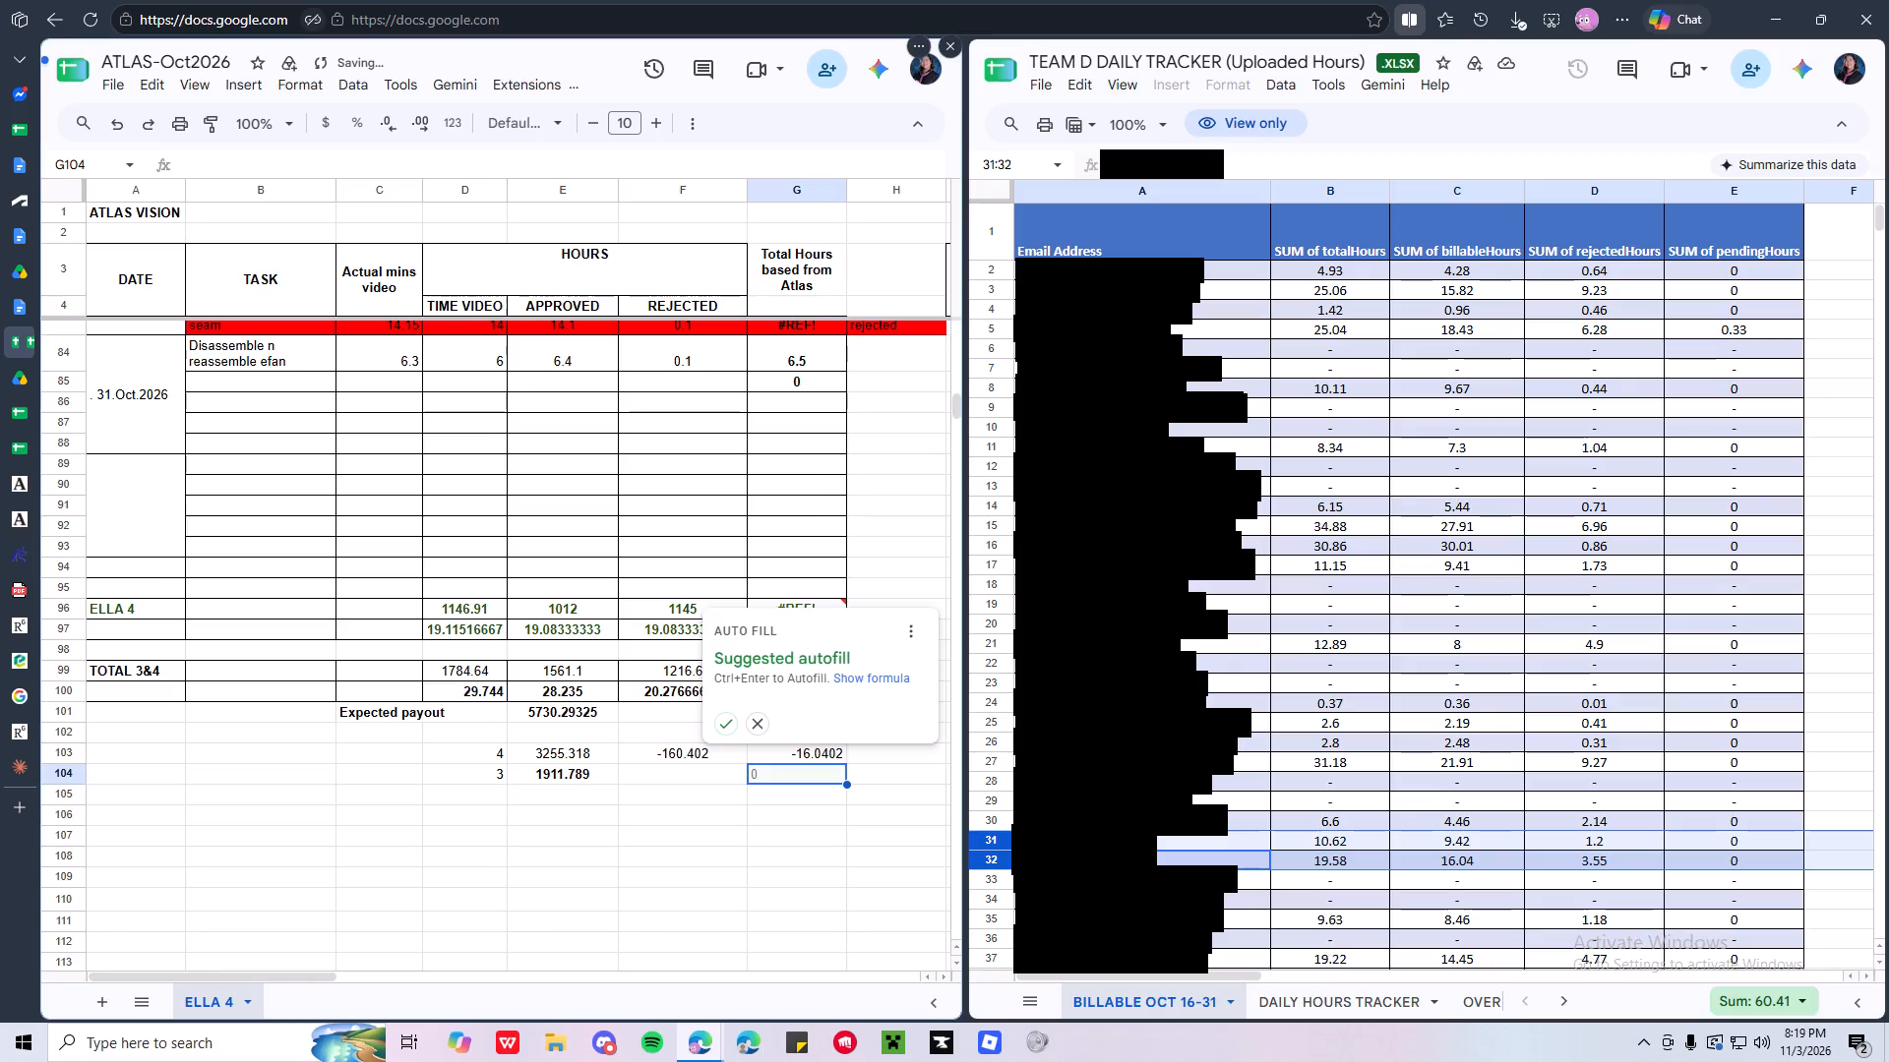
Accept the suggested autofill so G104 gets the formula =F104/10, and dismiss the notification.
left_click(723, 722)
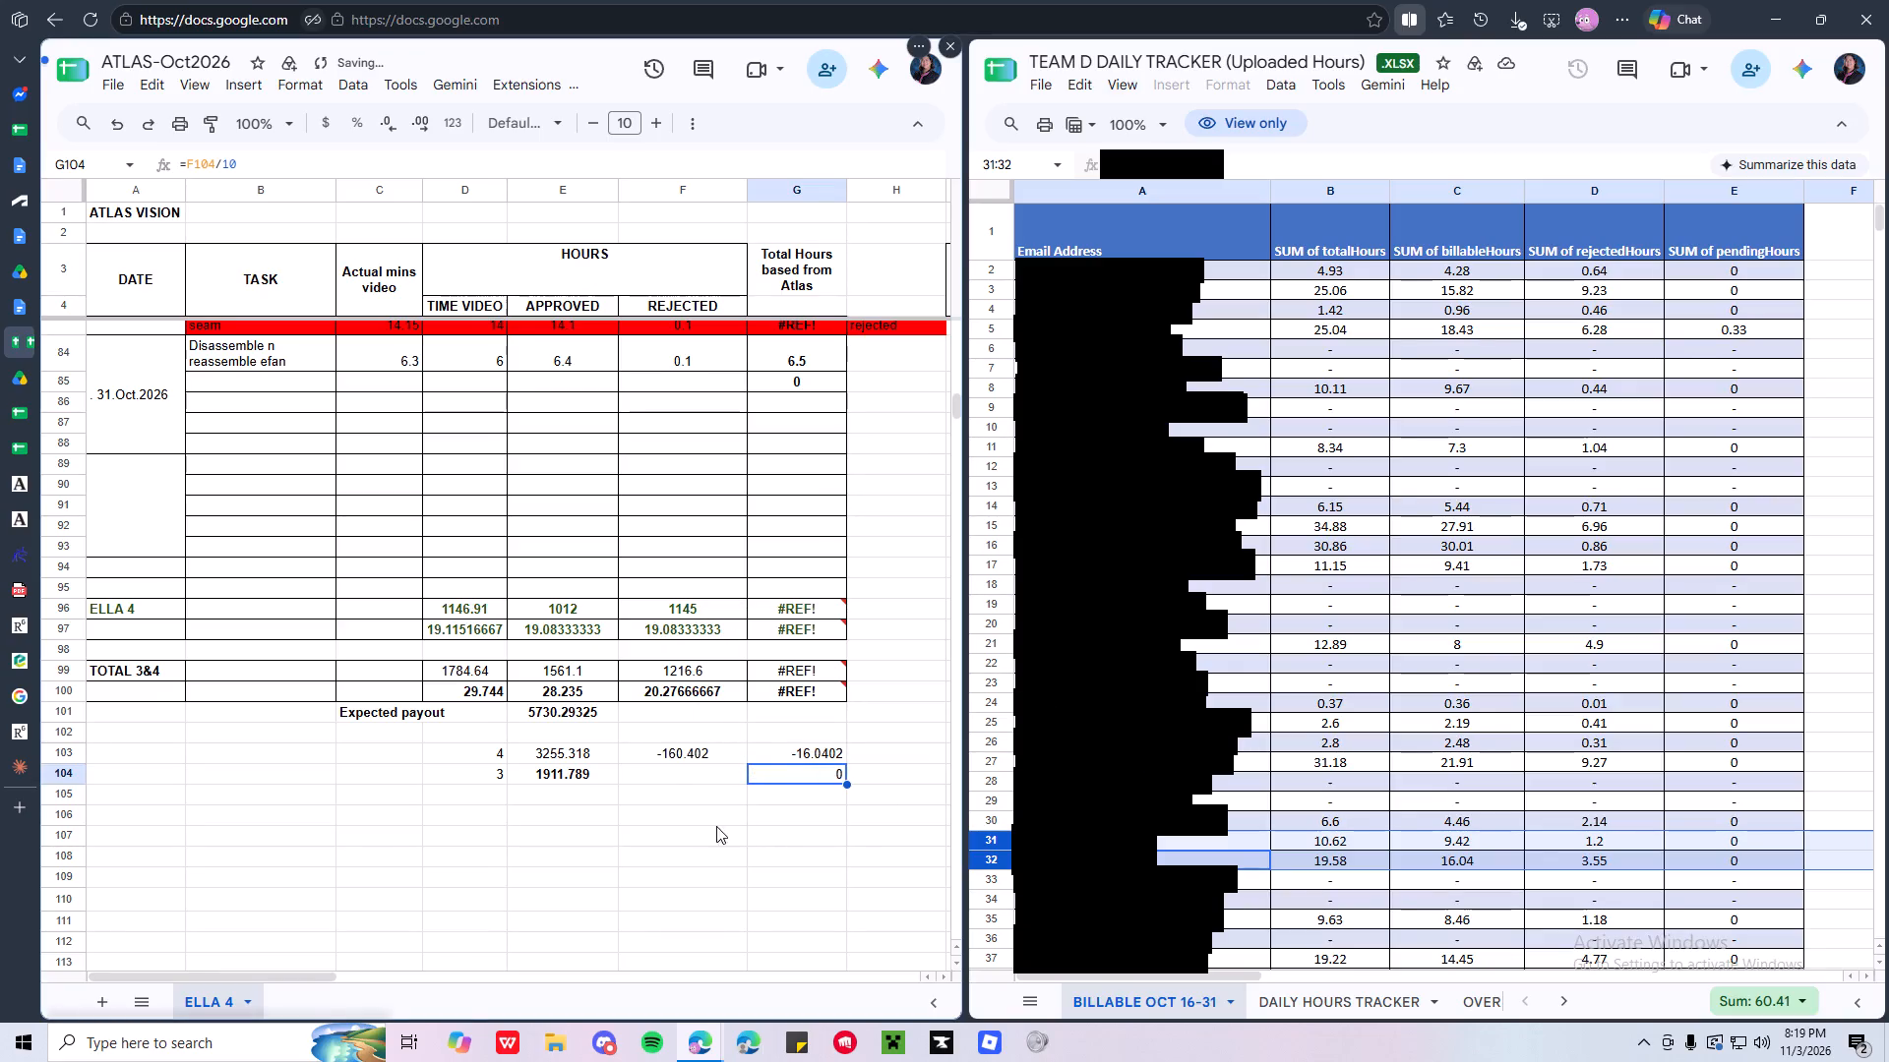
left_click(697, 815)
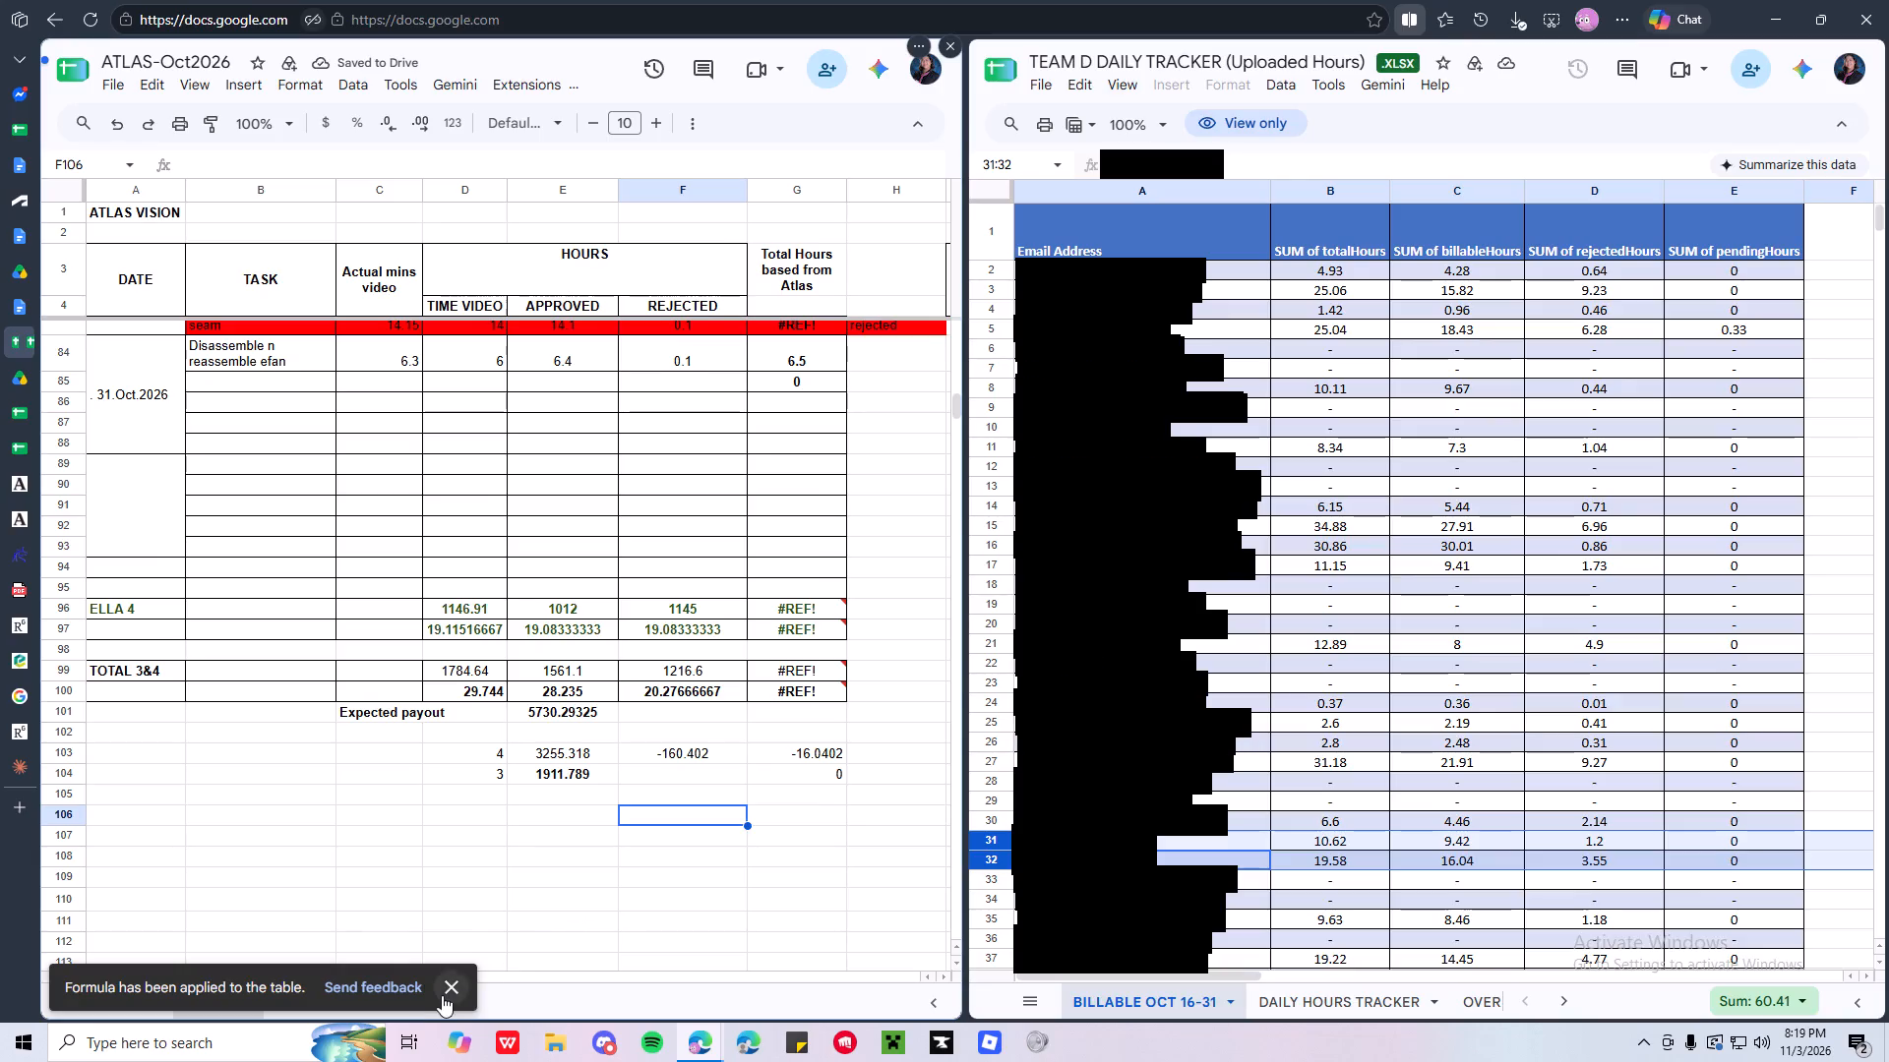
left_click(445, 987)
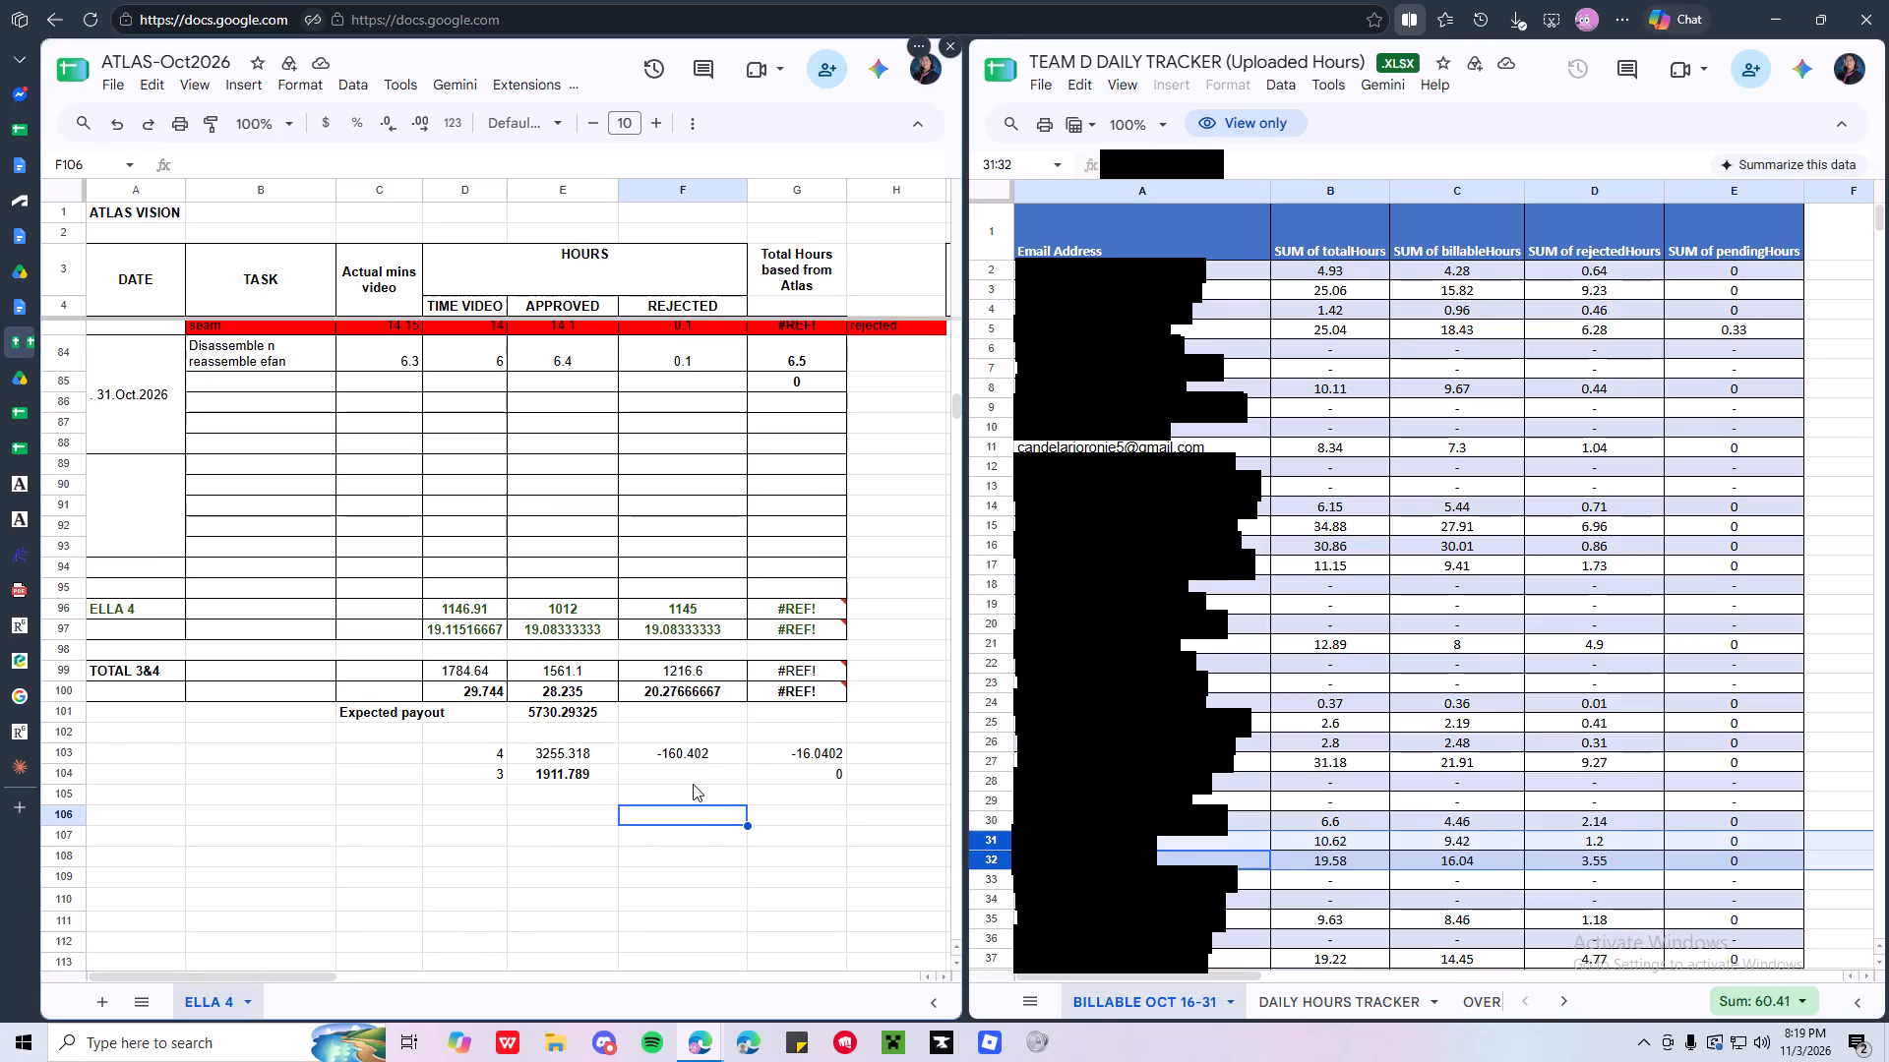
Copy the difference formula from F103 into F104 for payout 3, giving =E104-3415.72.
left_click(680, 781)
left_click(680, 749)
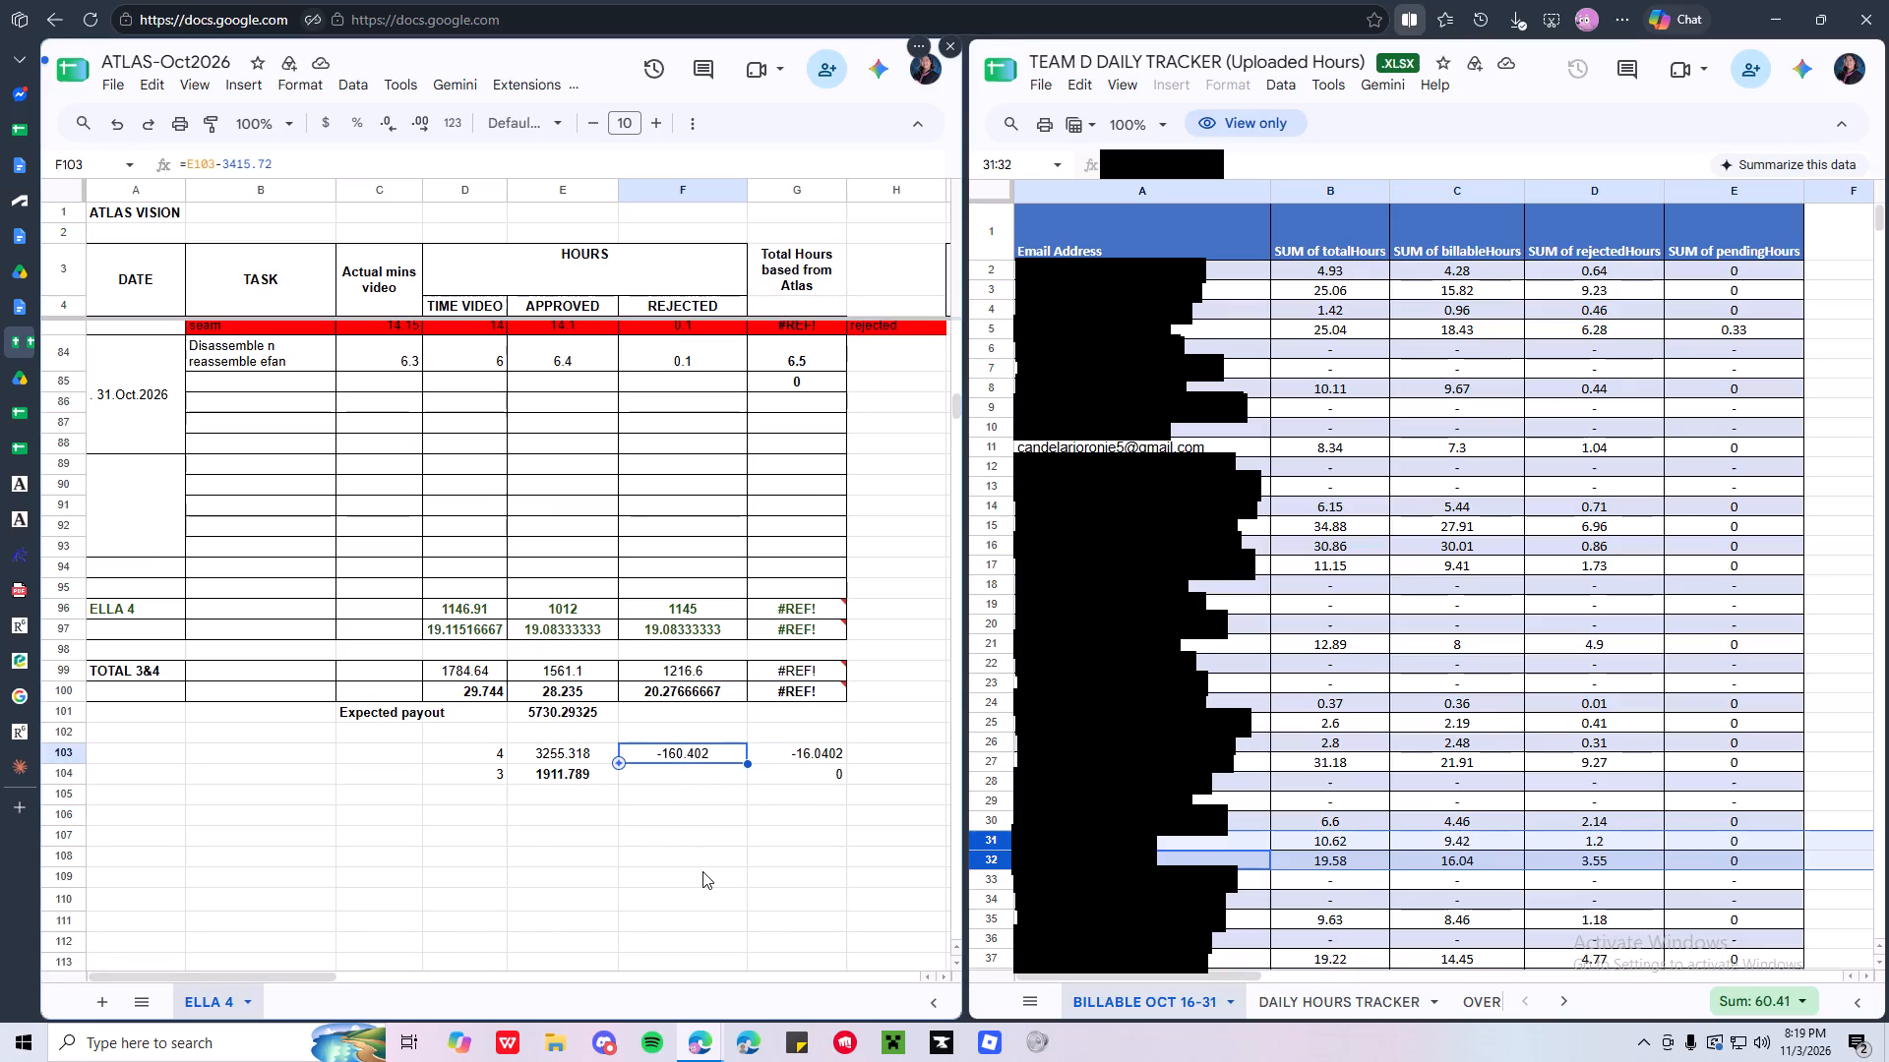
key("ctrl+c")
left_click(684, 771)
key("ctrl+v")
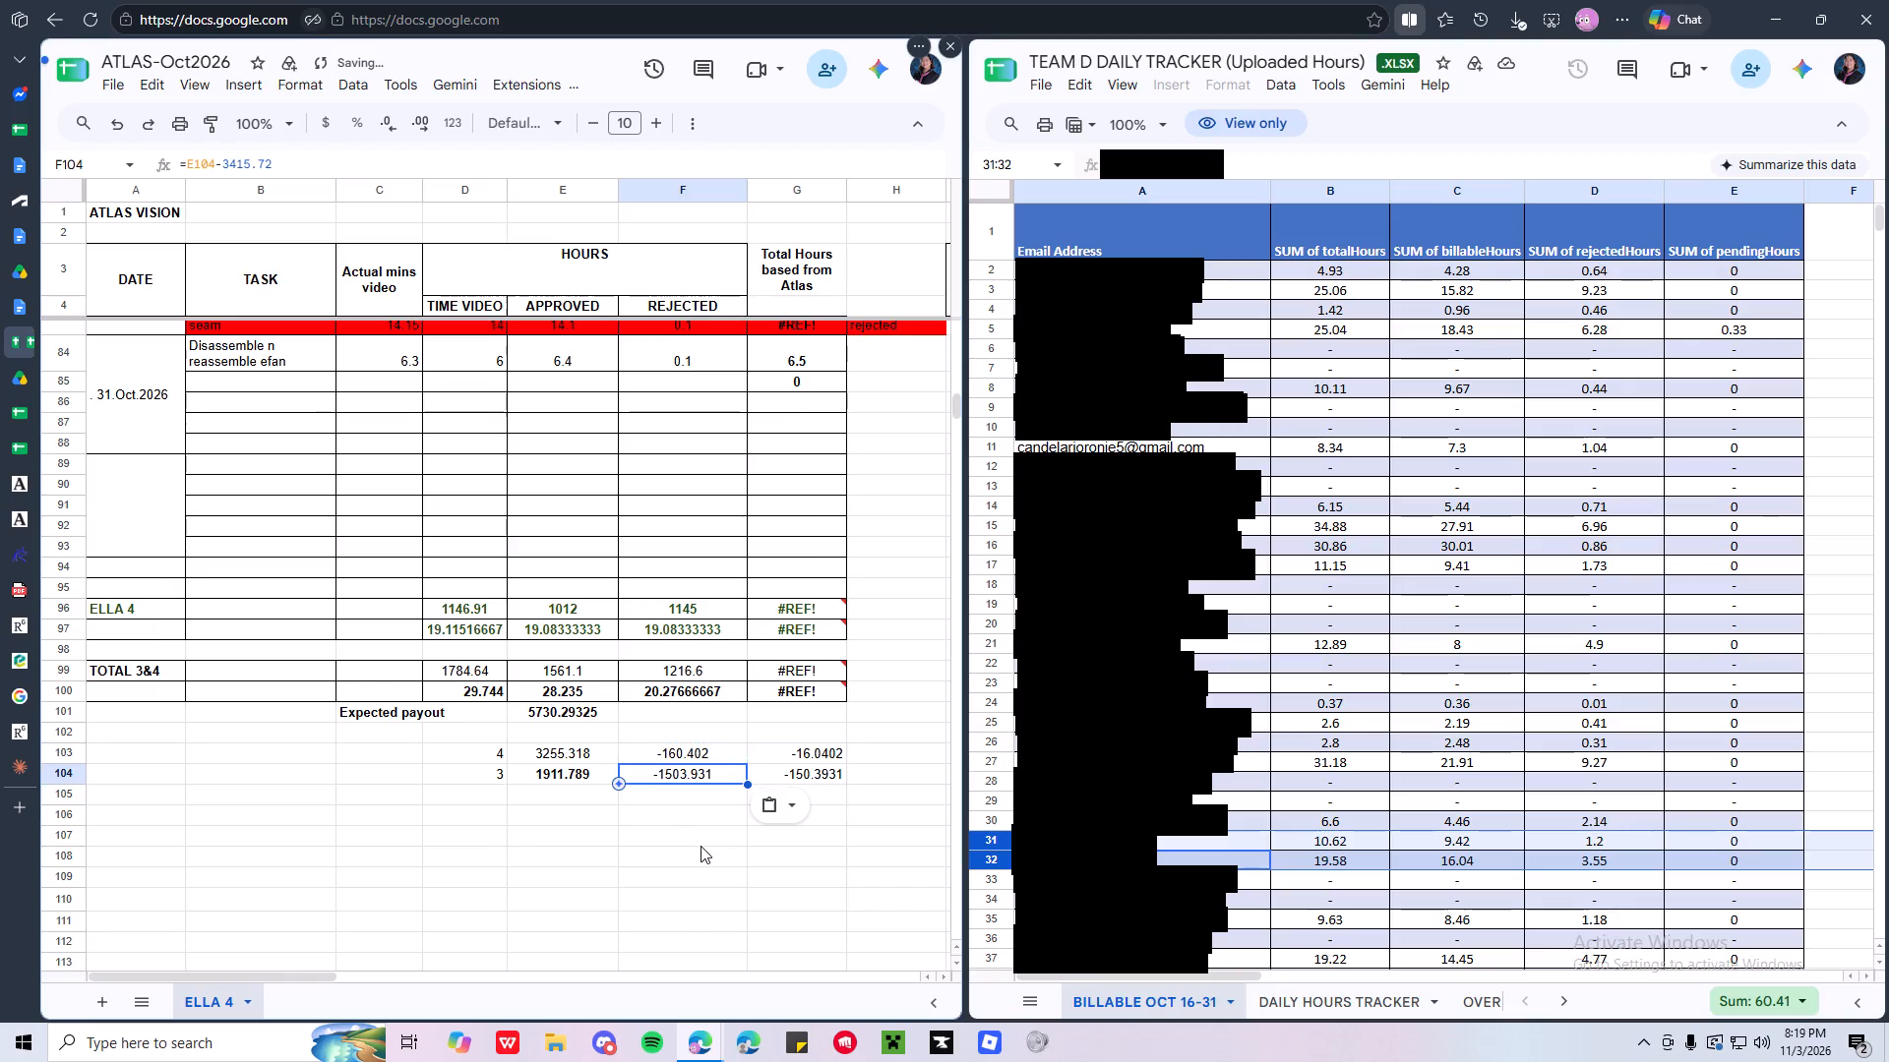
left_click(675, 848)
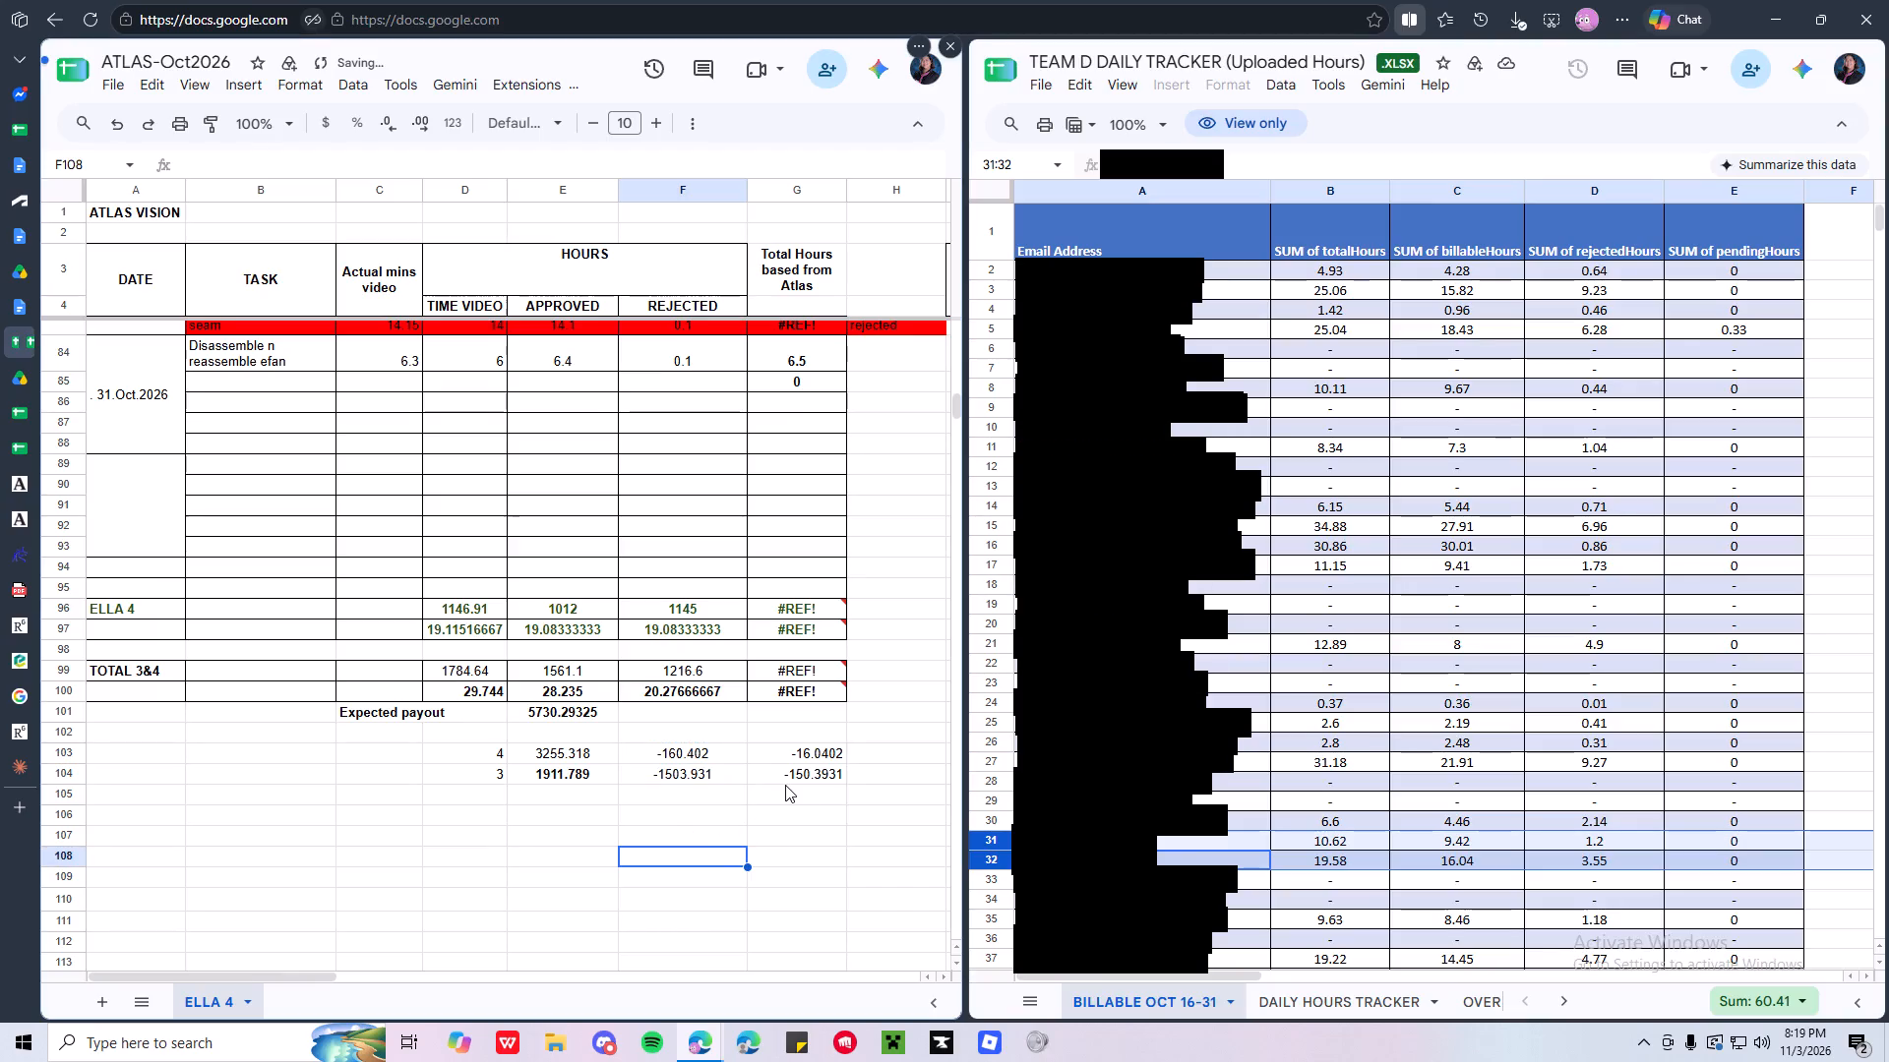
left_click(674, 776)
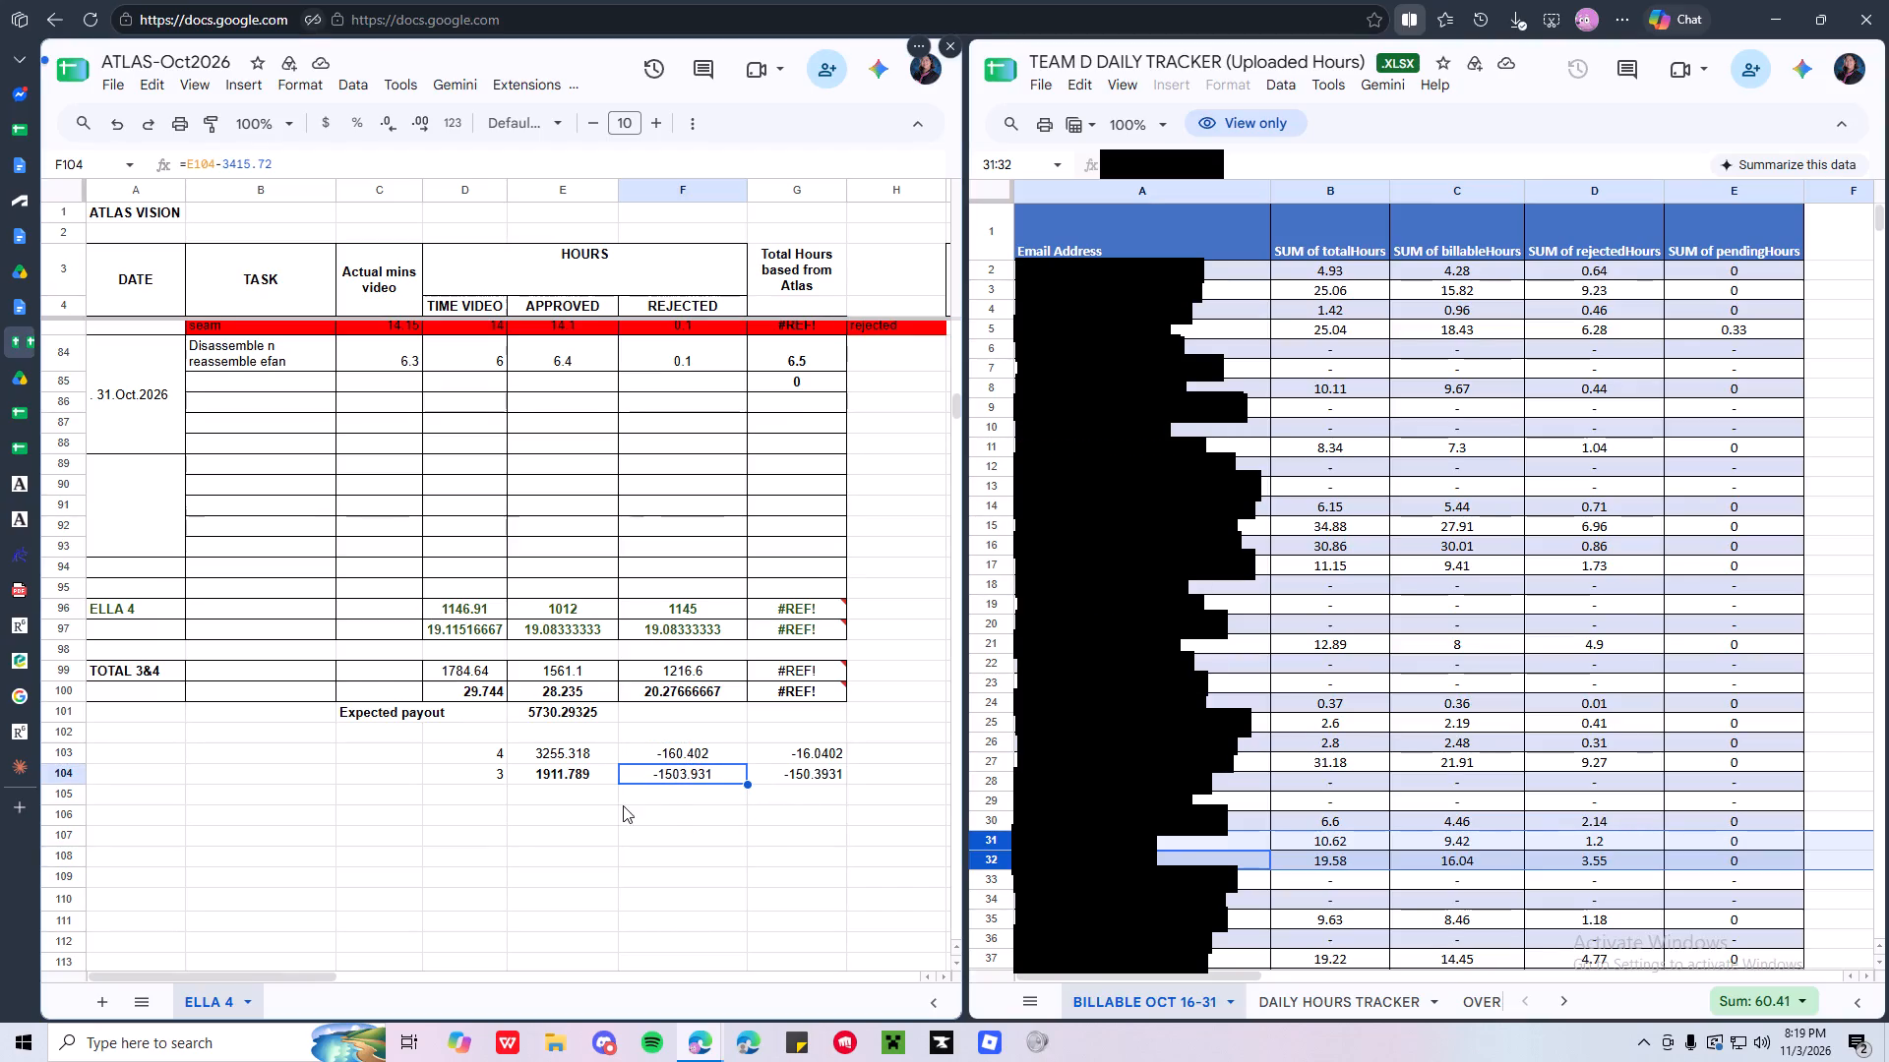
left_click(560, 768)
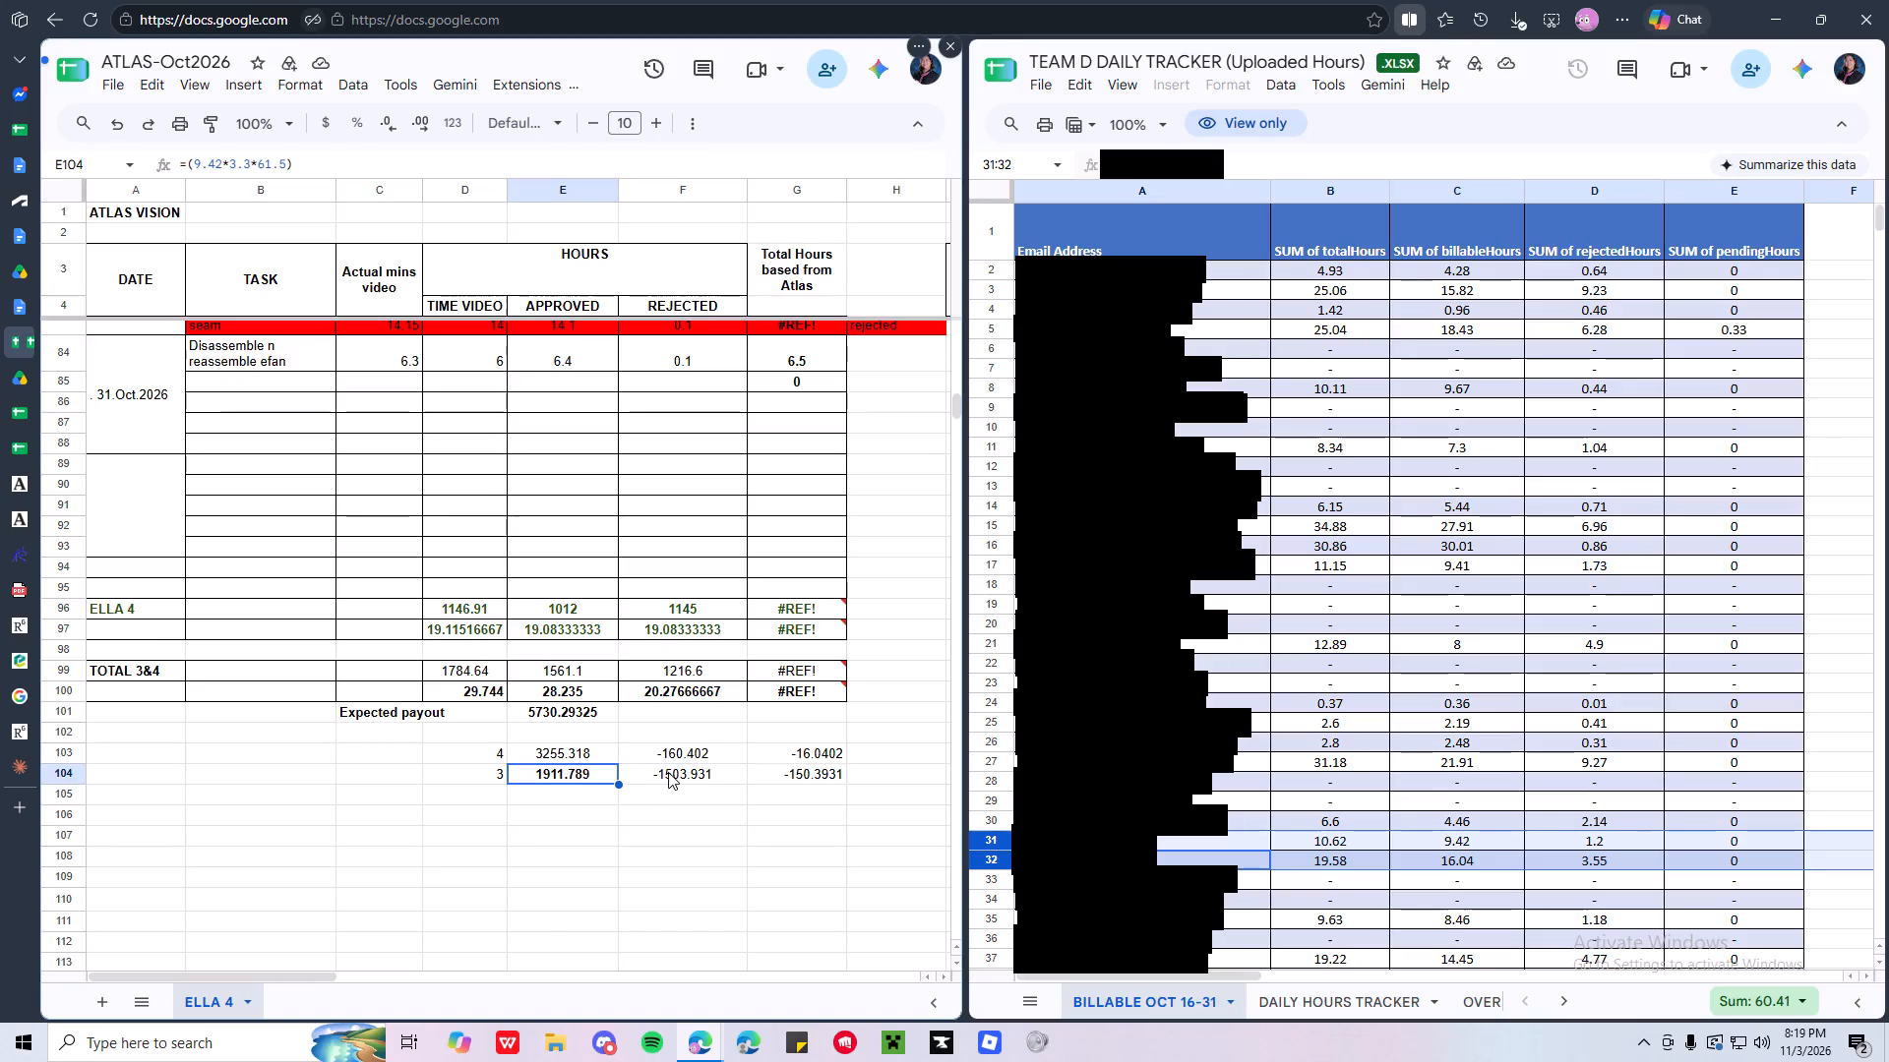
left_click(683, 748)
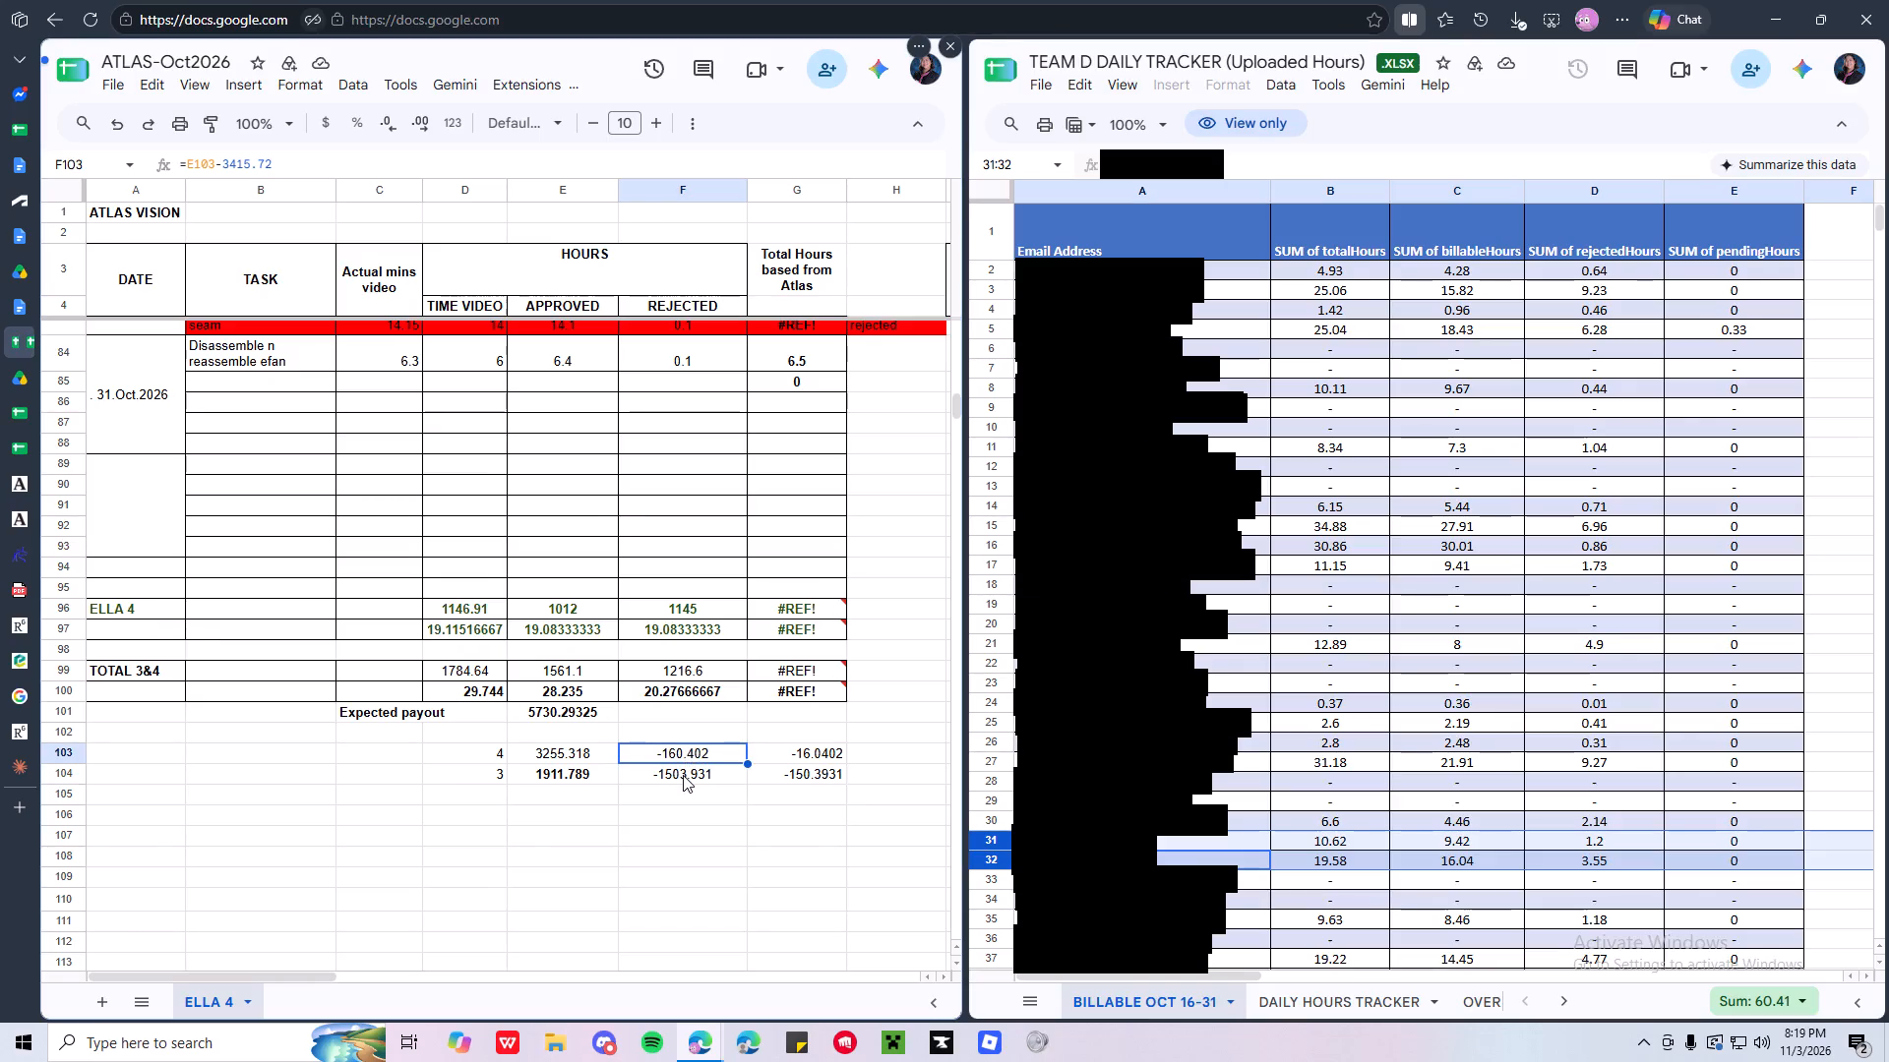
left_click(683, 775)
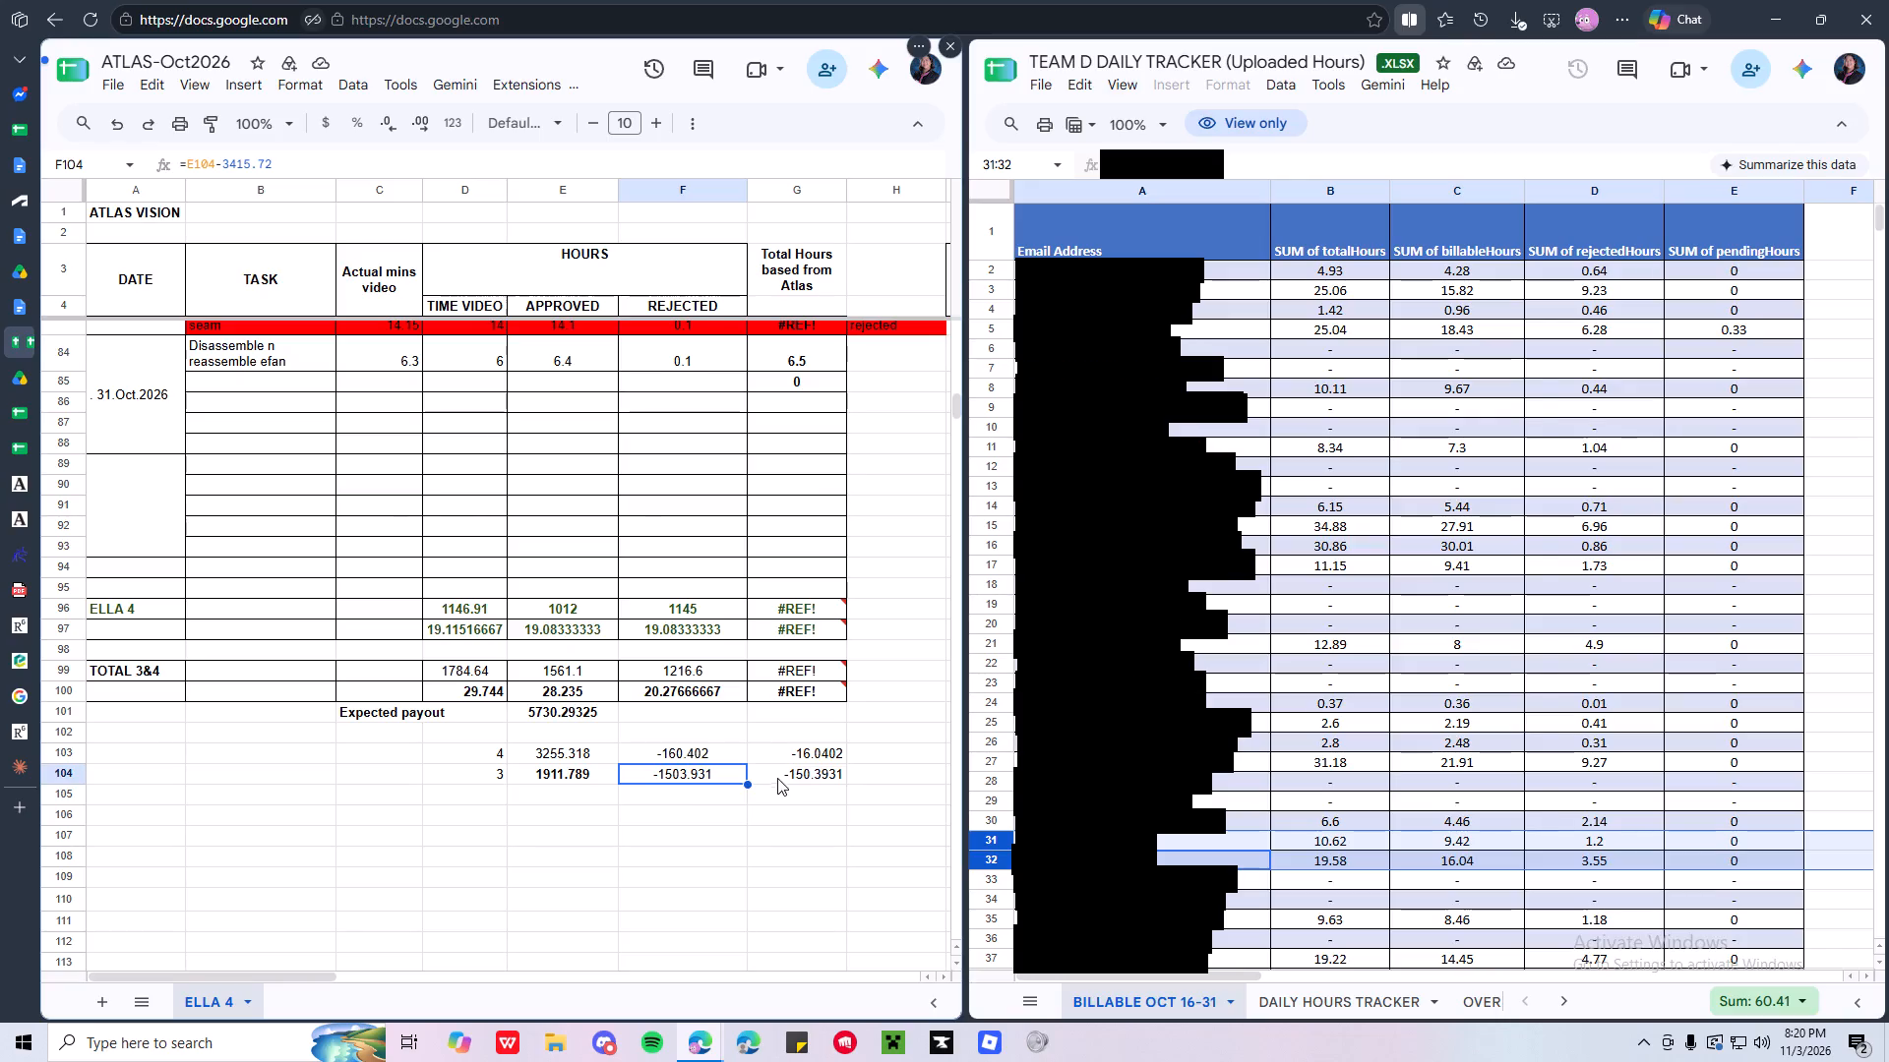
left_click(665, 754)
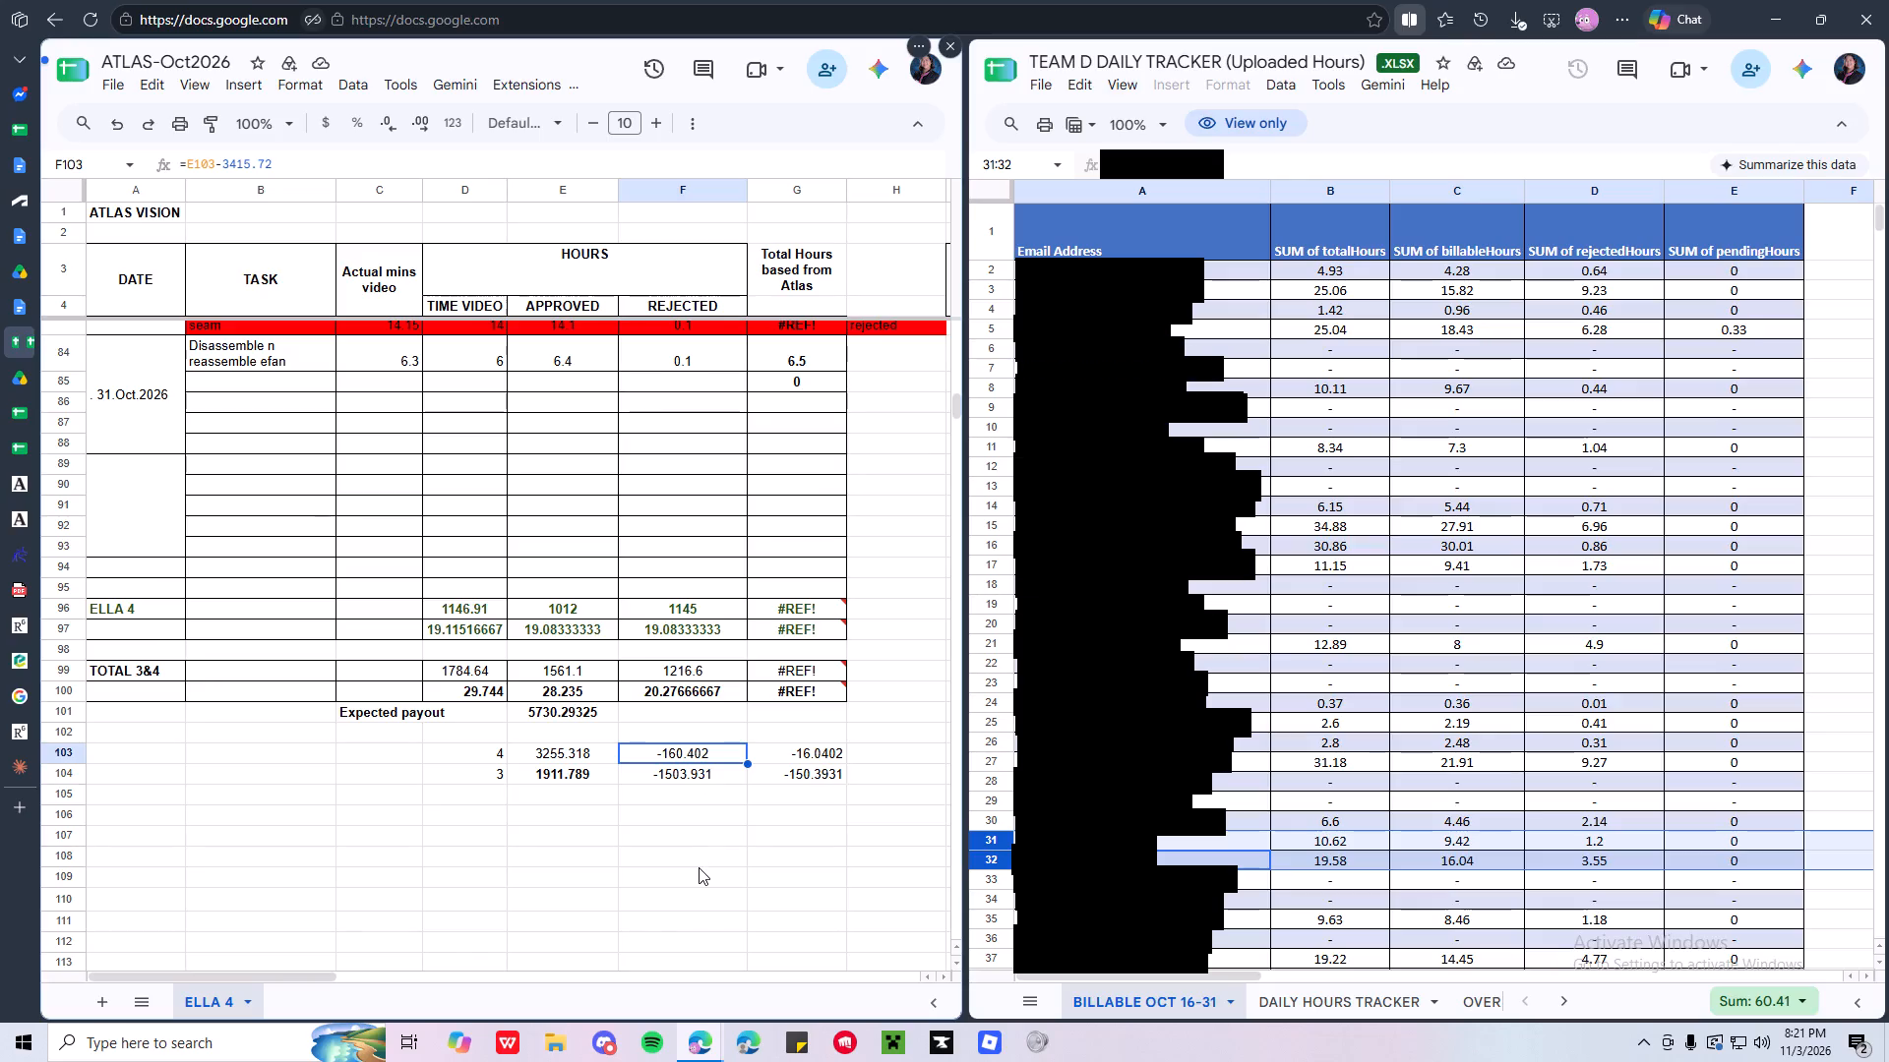
Change the payout 3 difference formula in F104 to =E104-1911.79.
left_click(688, 773)
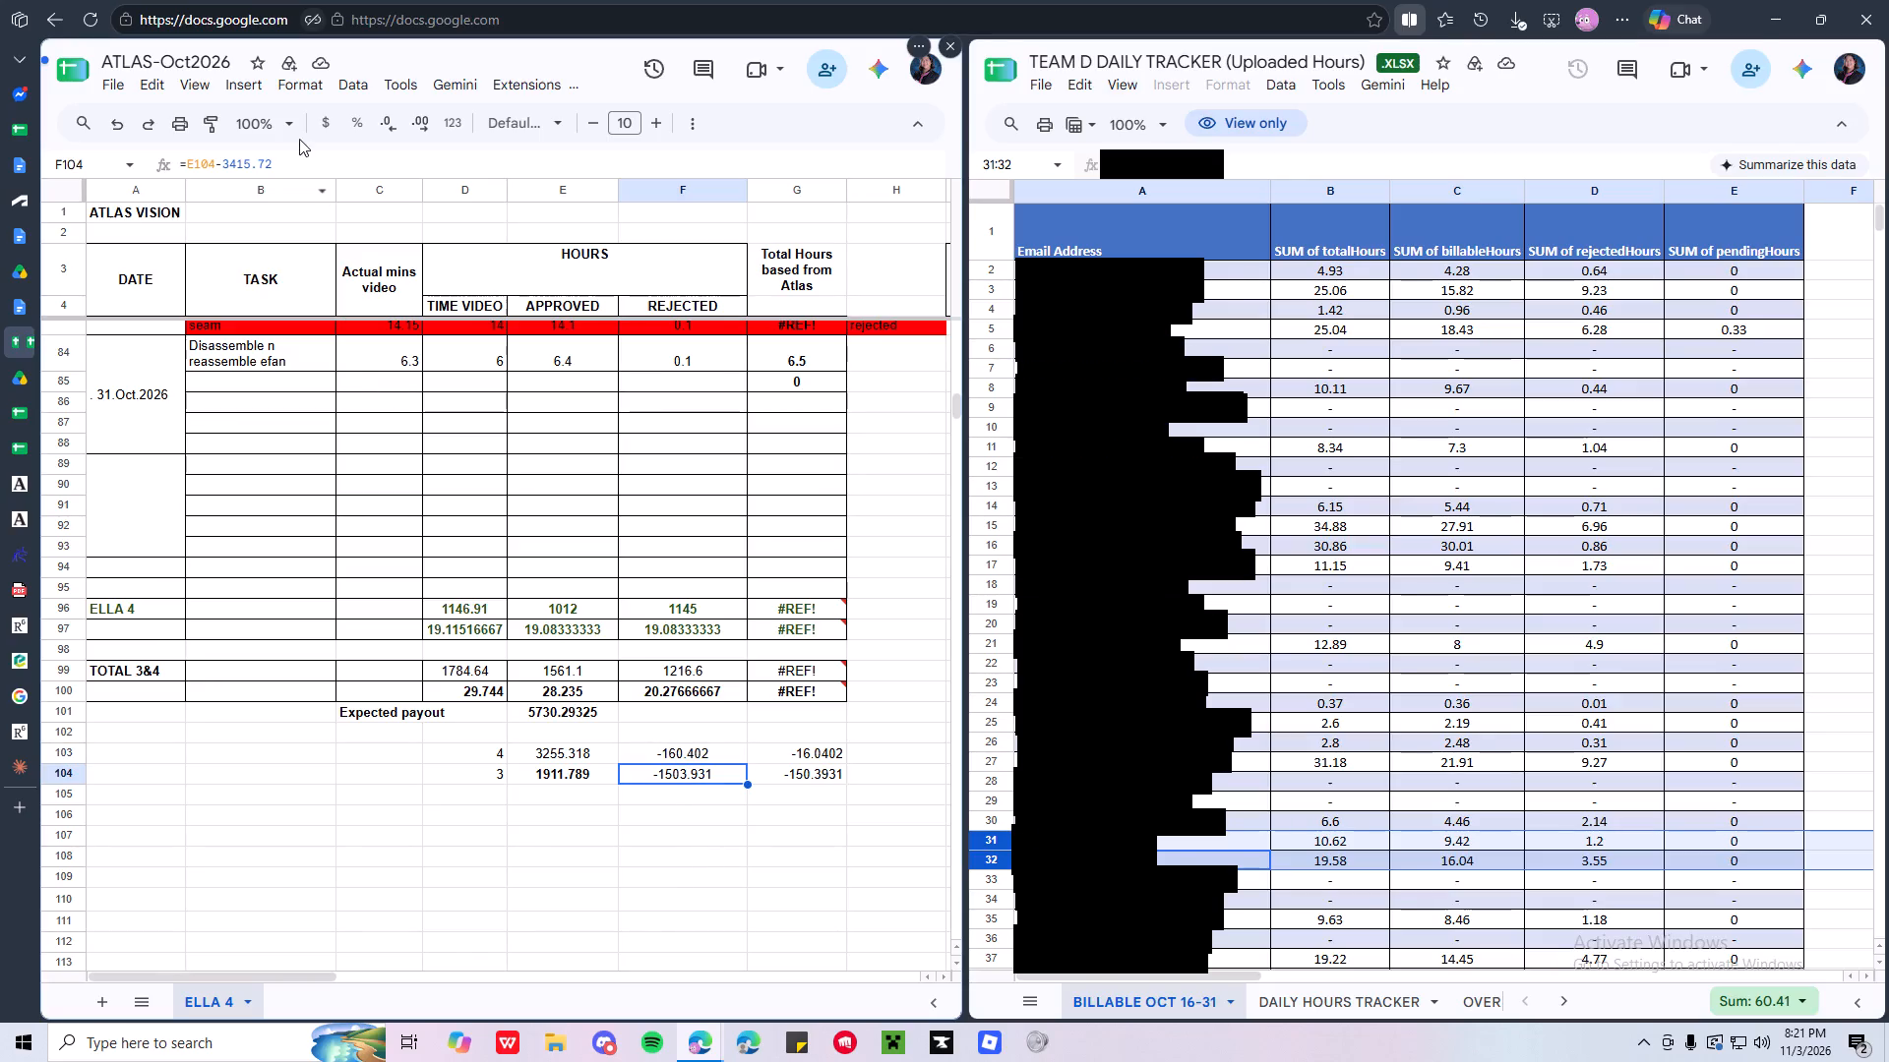
left_click(288, 160)
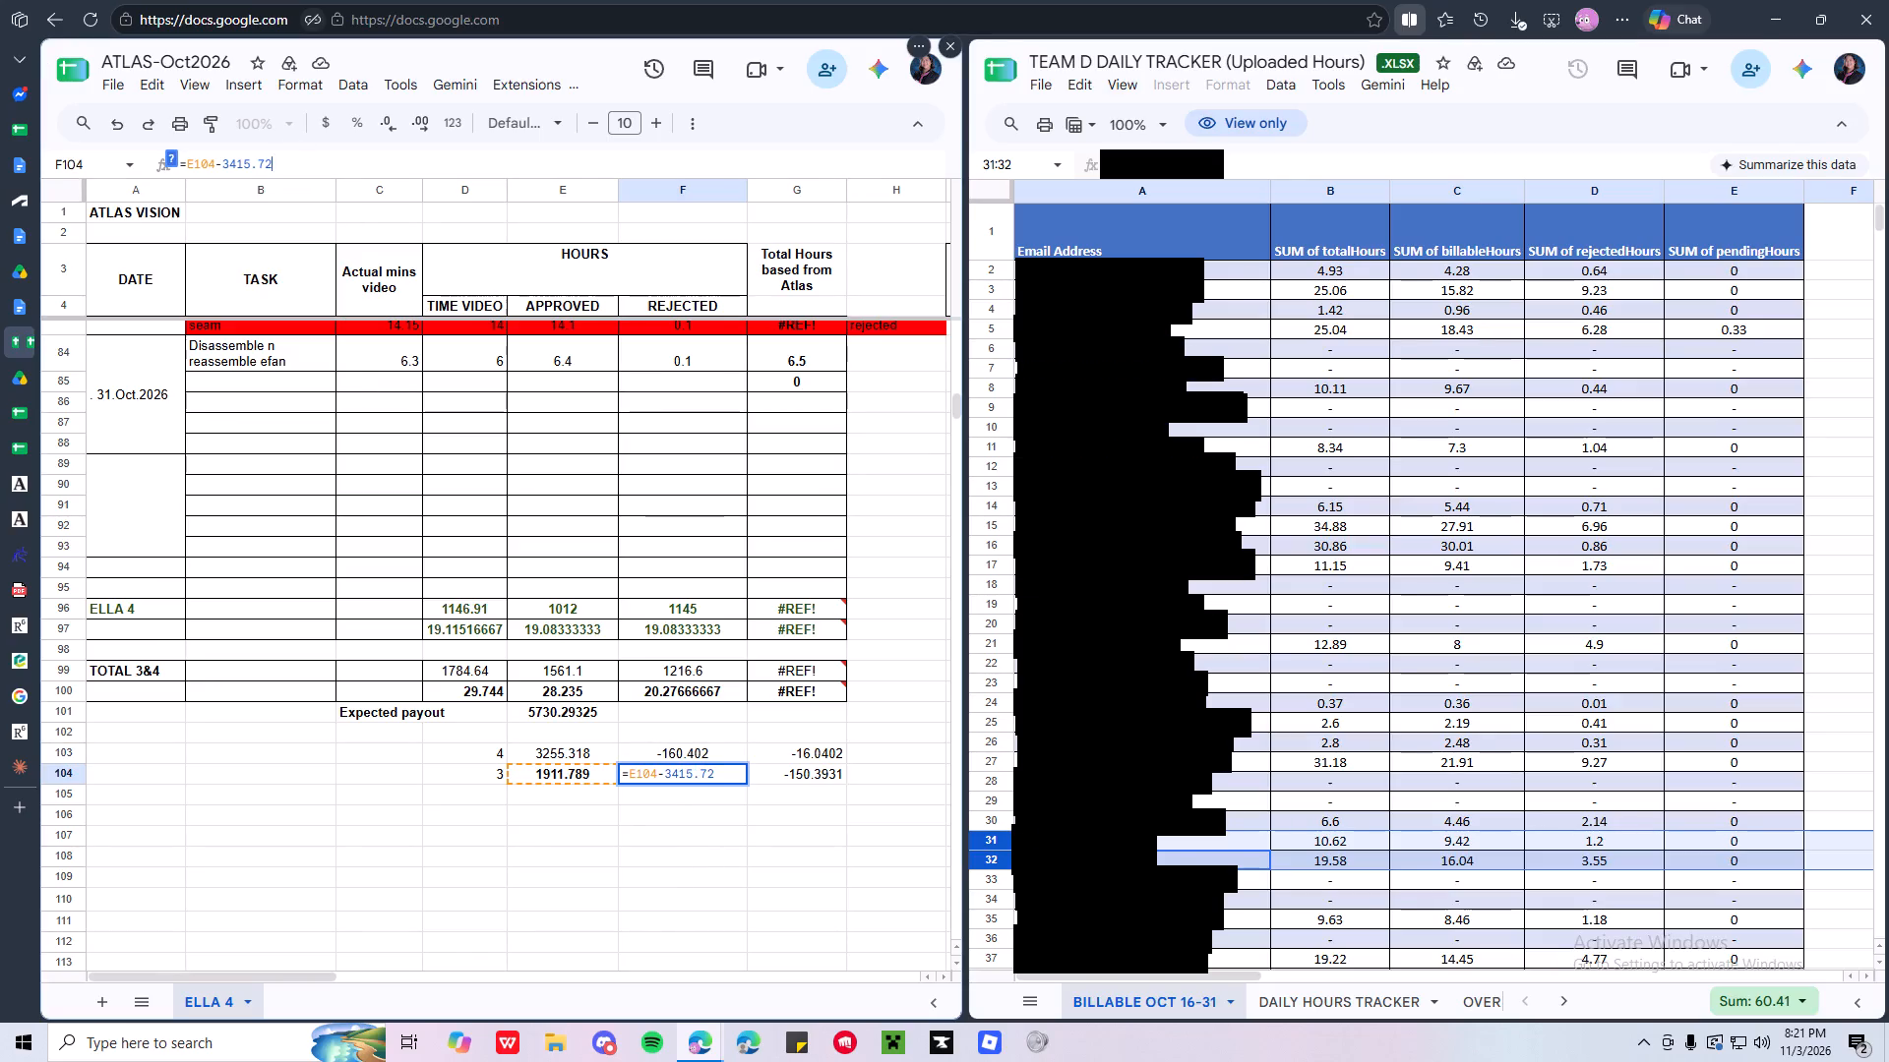
key("BackSpace")
key("BackSpace")
key("BackSpace")
key("BackSpace")
key("BackSpace")
key("BackSpace")
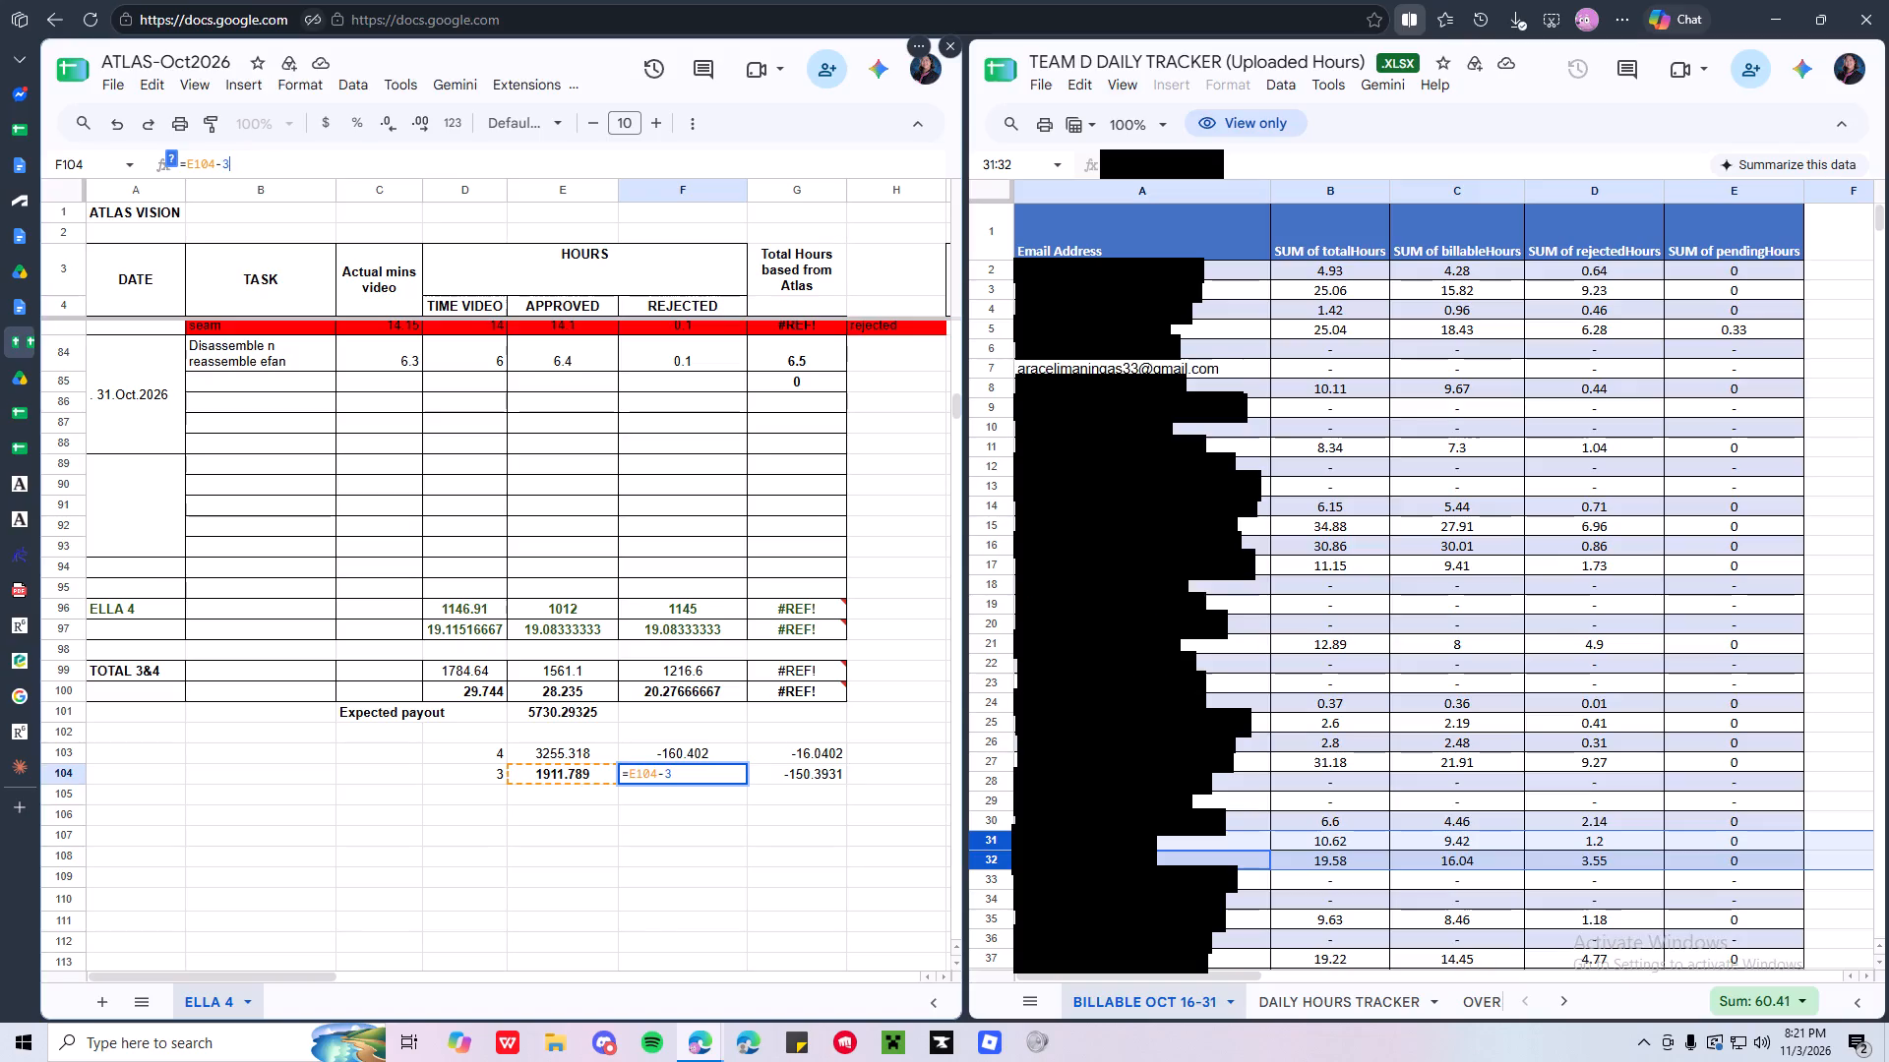
key("BackSpace")
type("1911")
key("period")
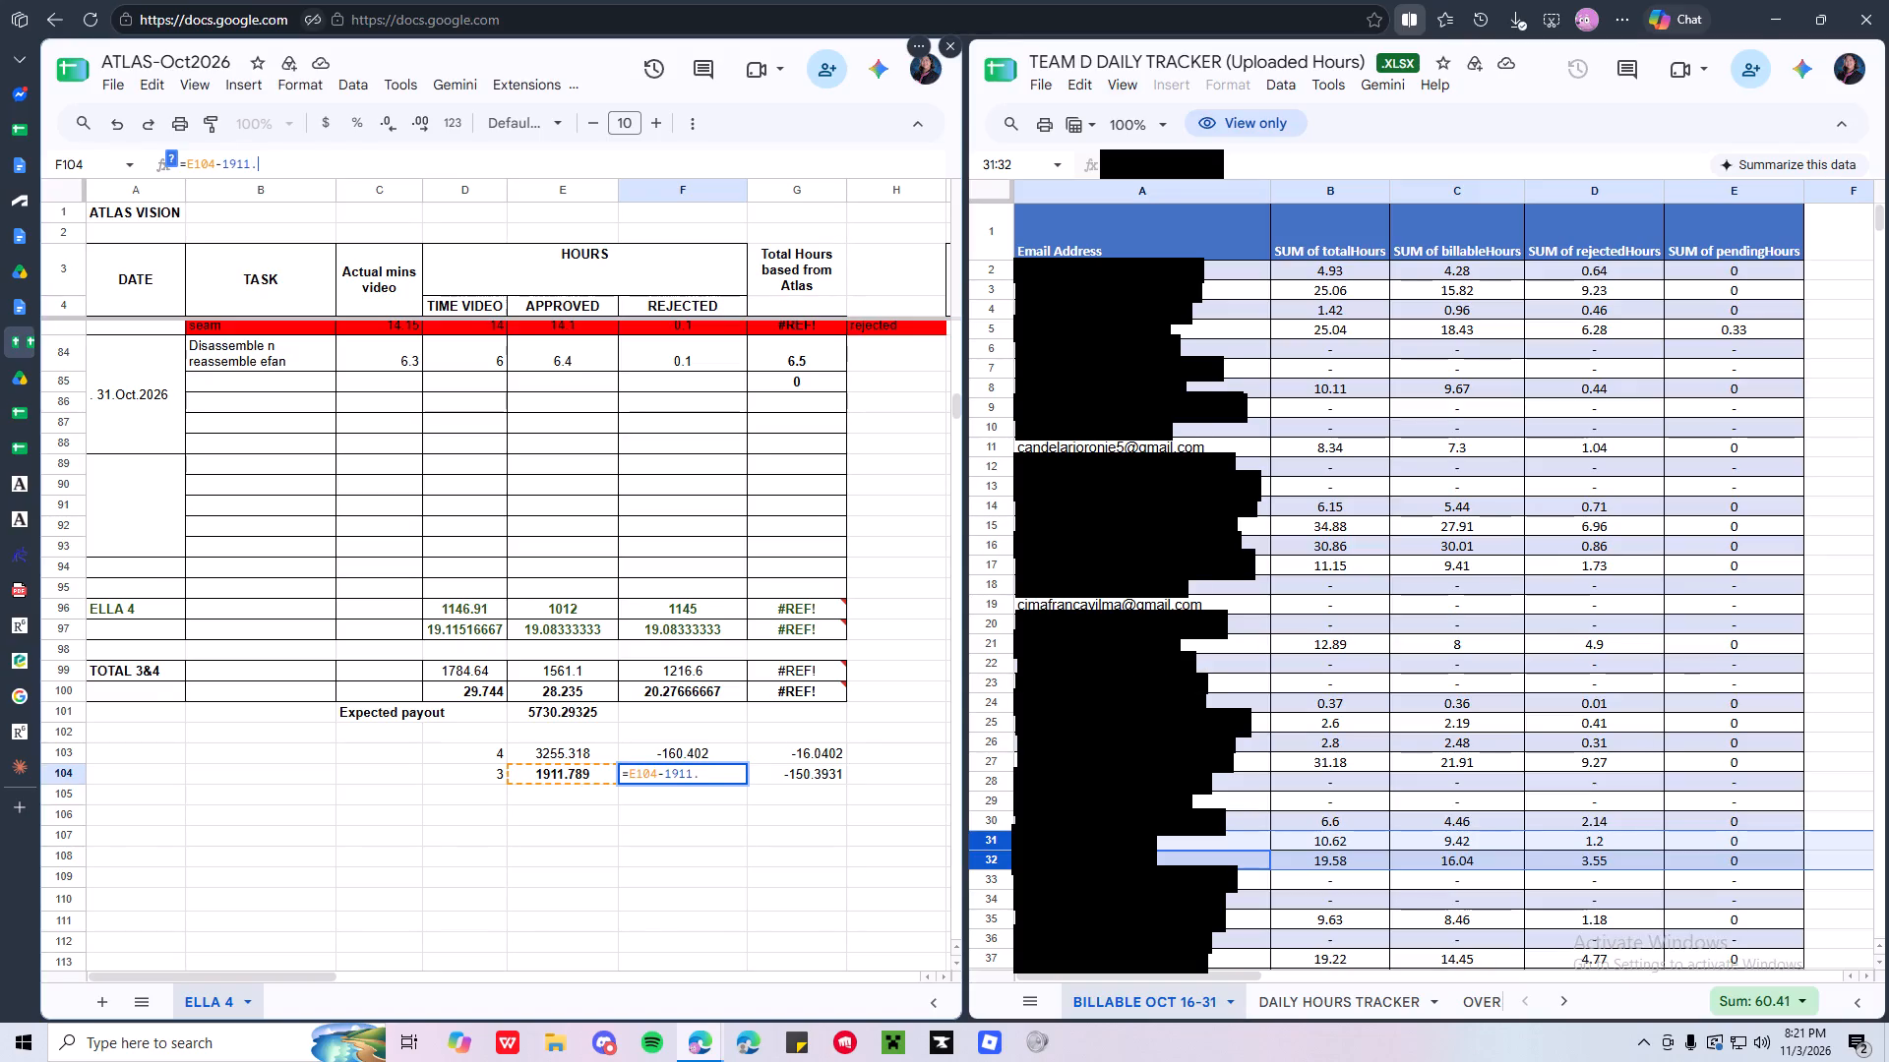
type("79")
key("Return")
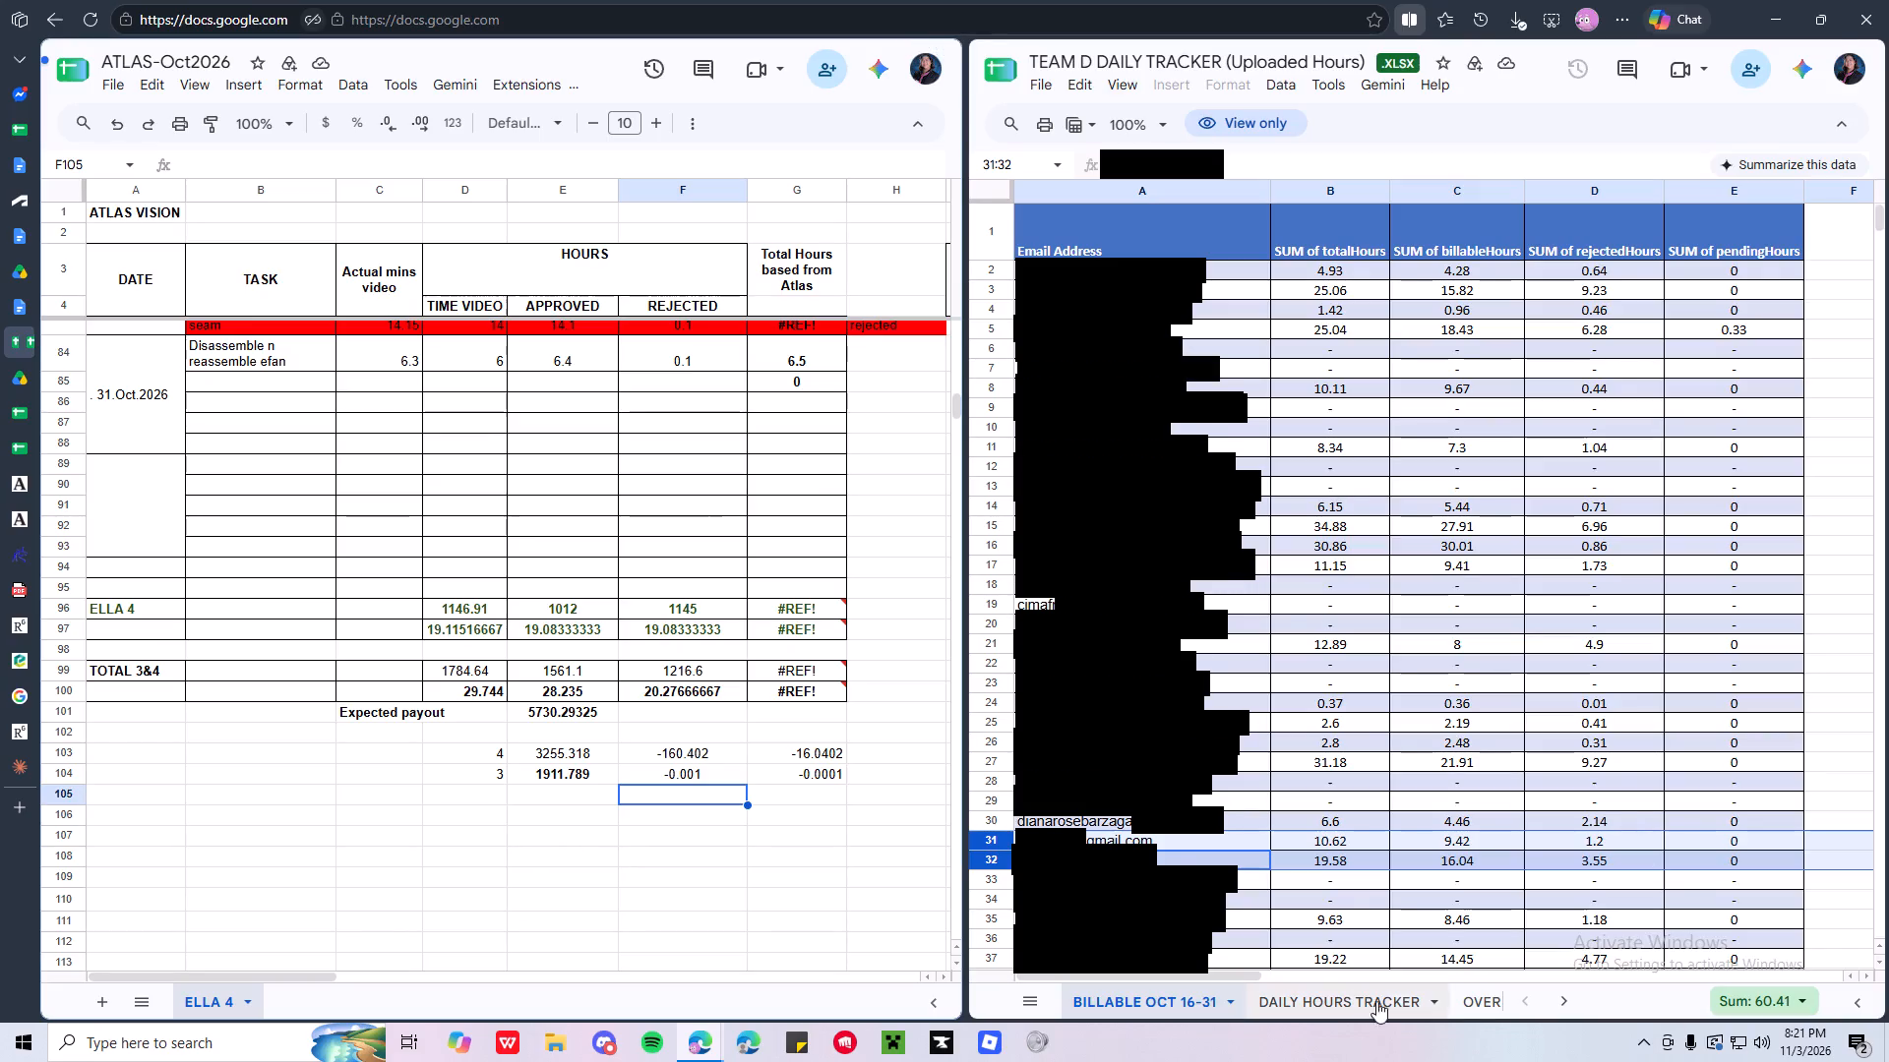
Review the contributor bonus and raffle announcements on the BONUSES and EVENTS sheet of the TEAM D DAILY TRACKER.
left_click(1480, 1000)
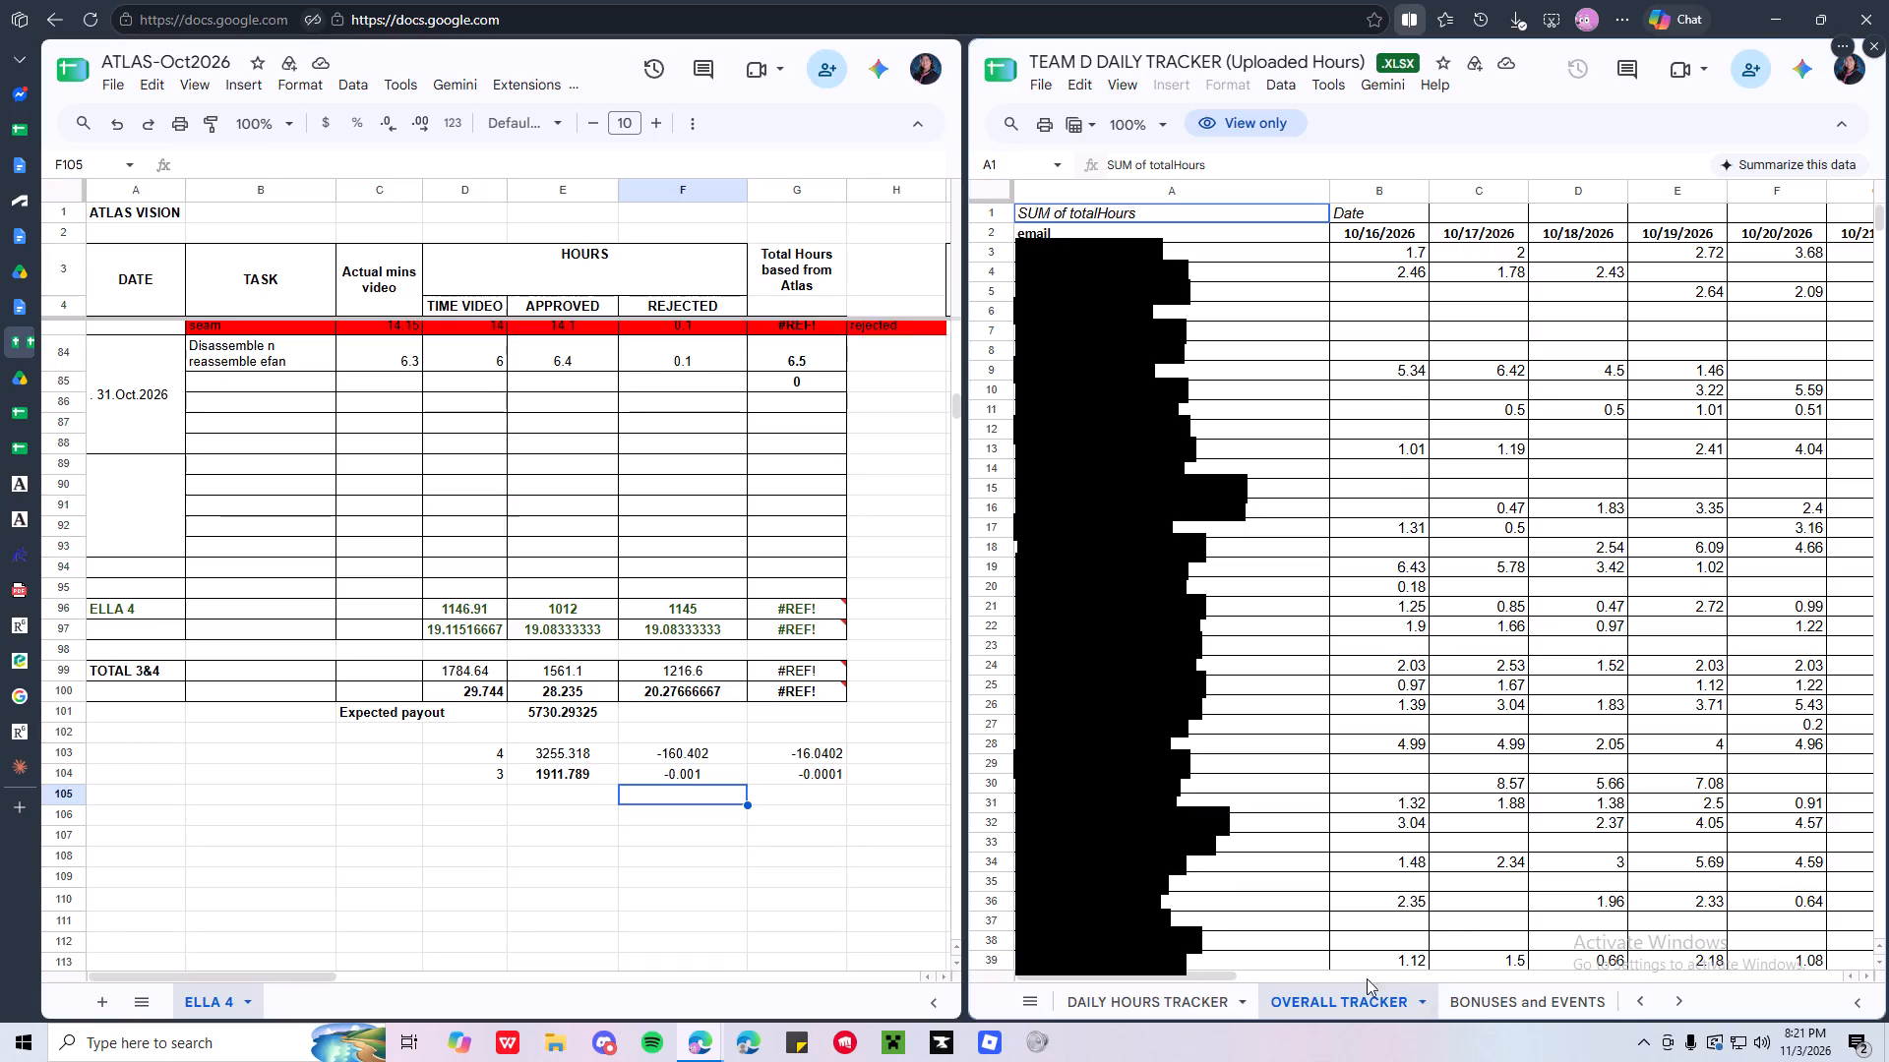
left_click(1556, 997)
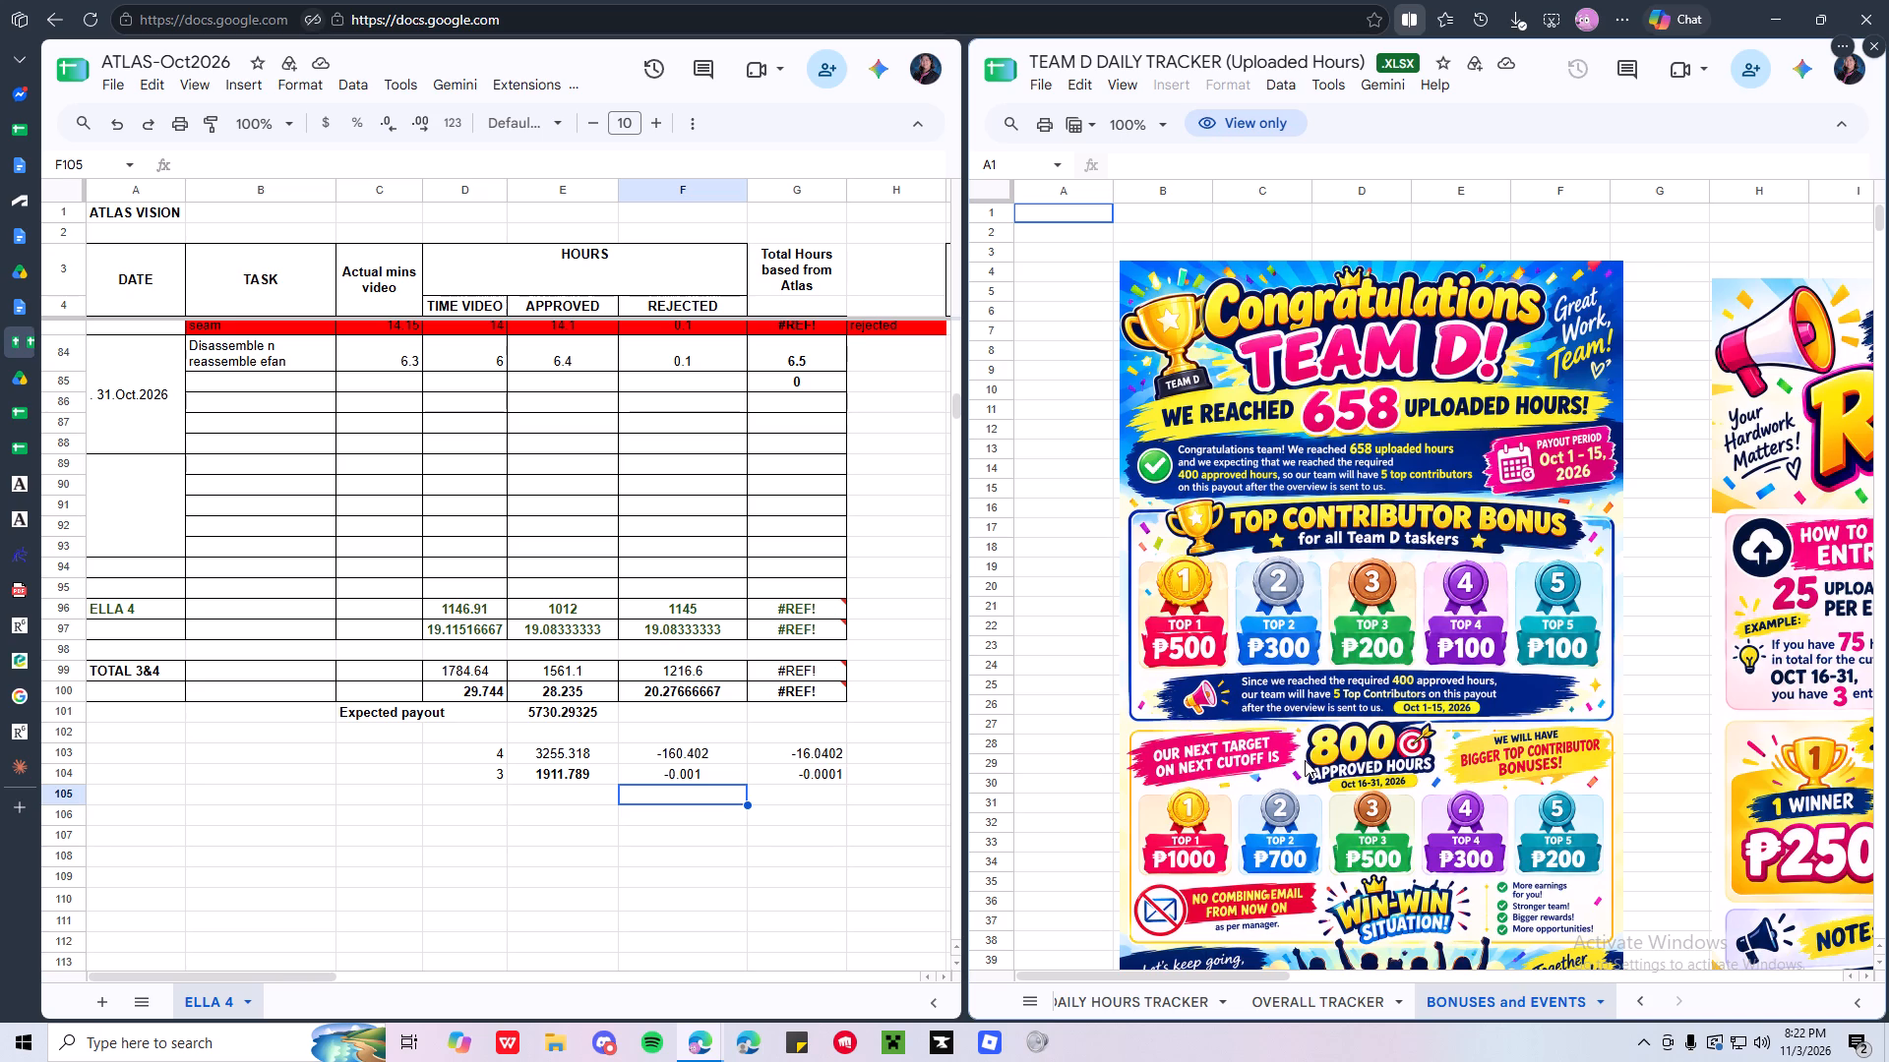
scroll(1352, 711, "down", 1)
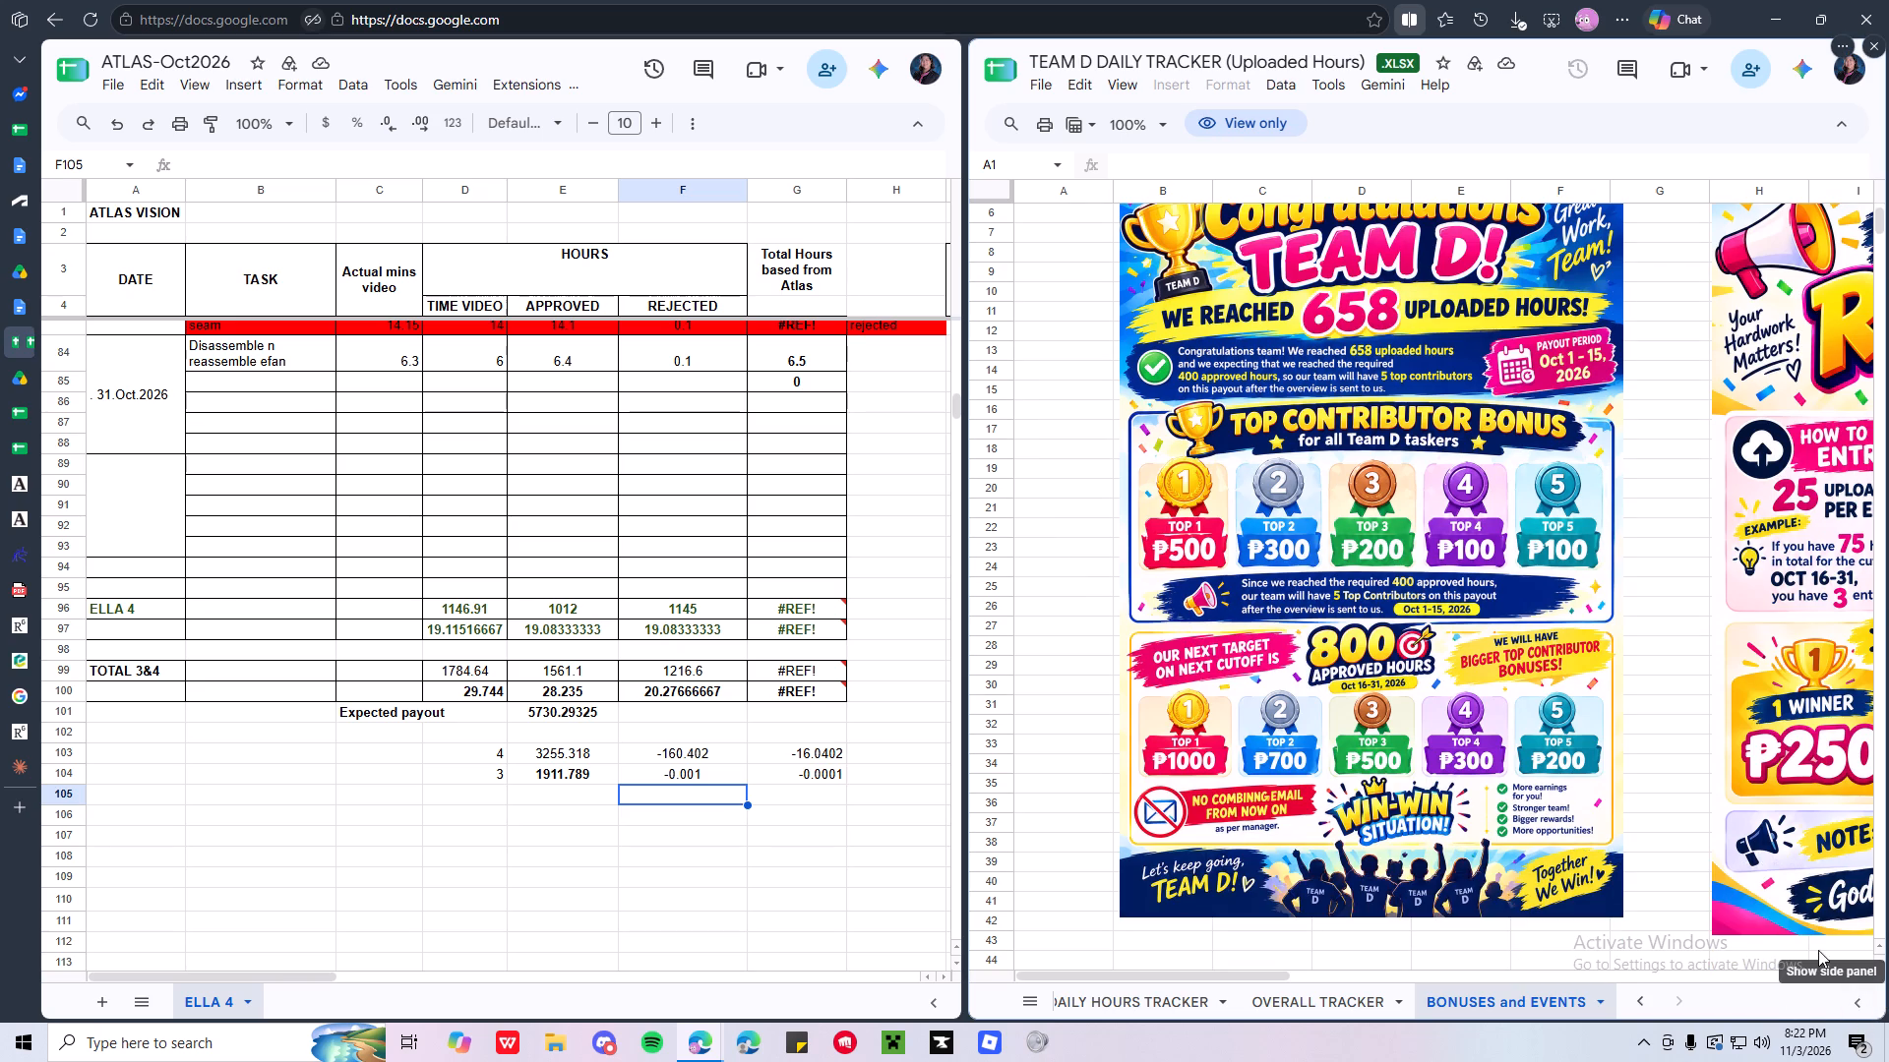
left_click(1871, 978)
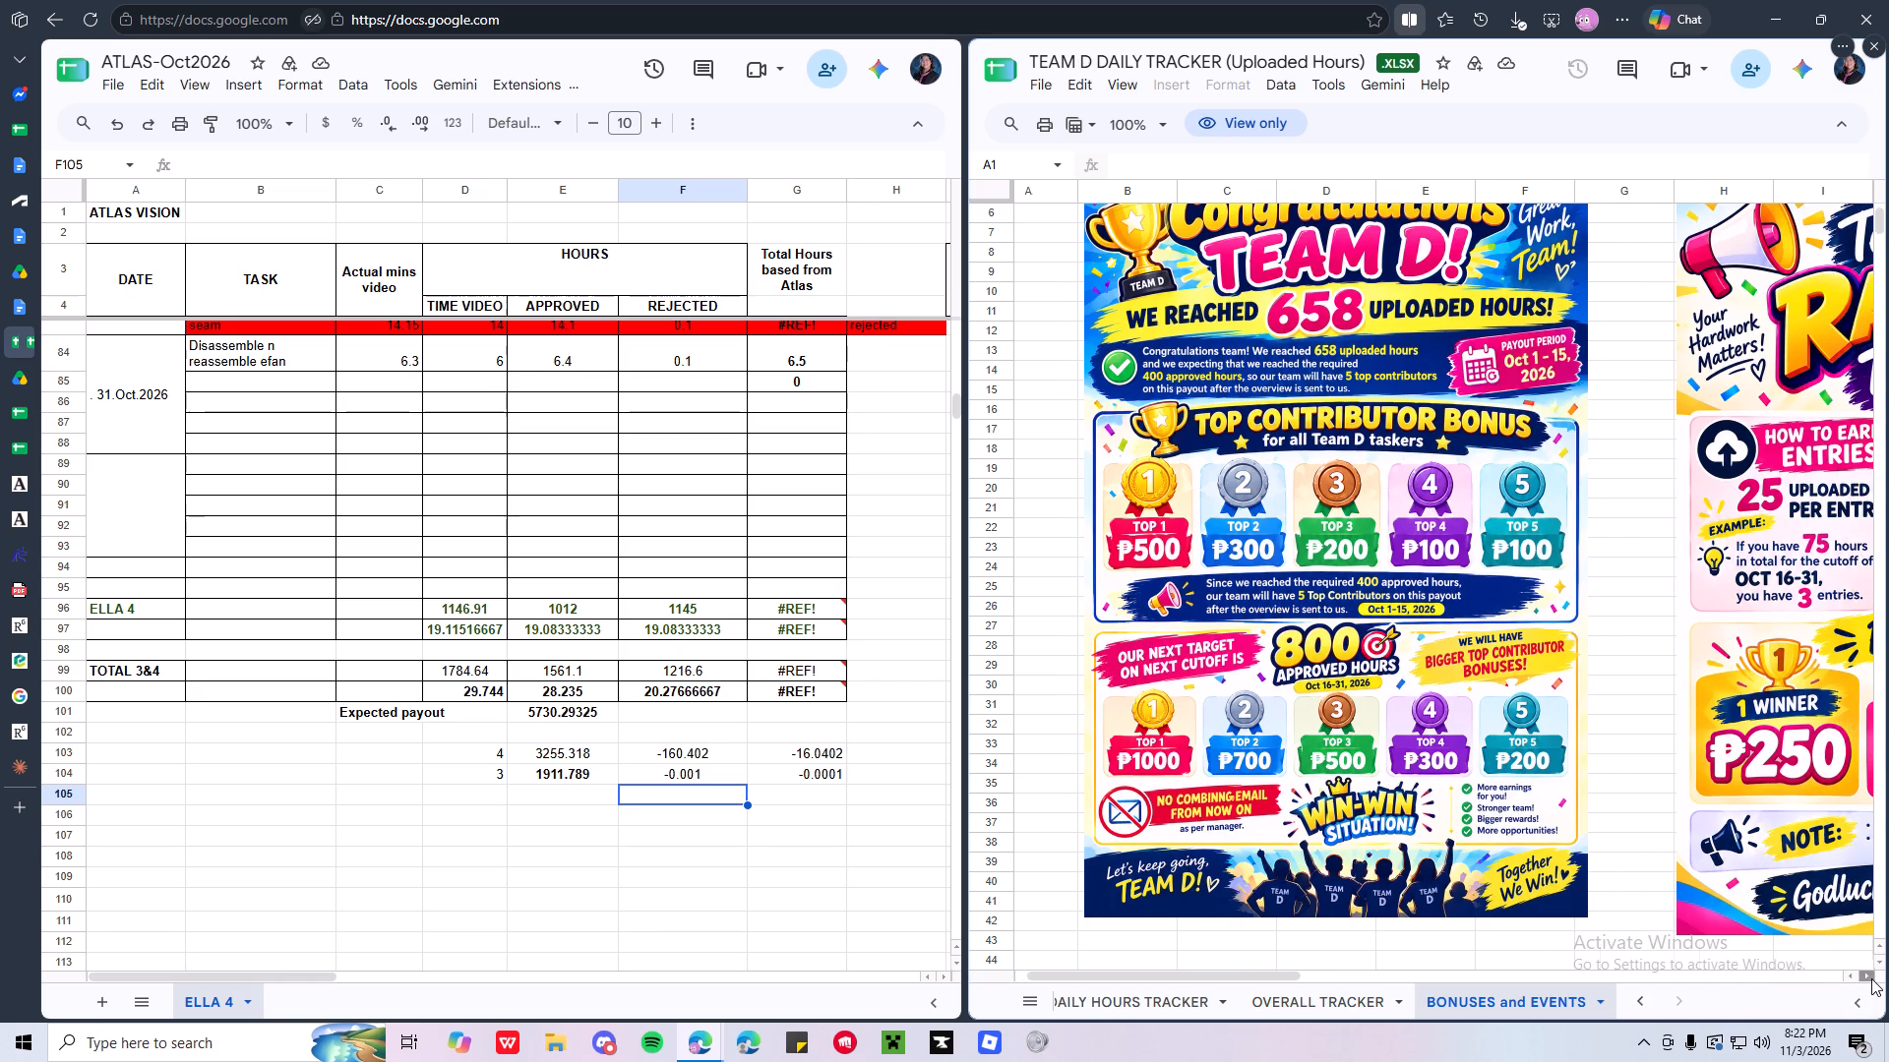
left_click(1871, 978)
triple_click(1871, 978)
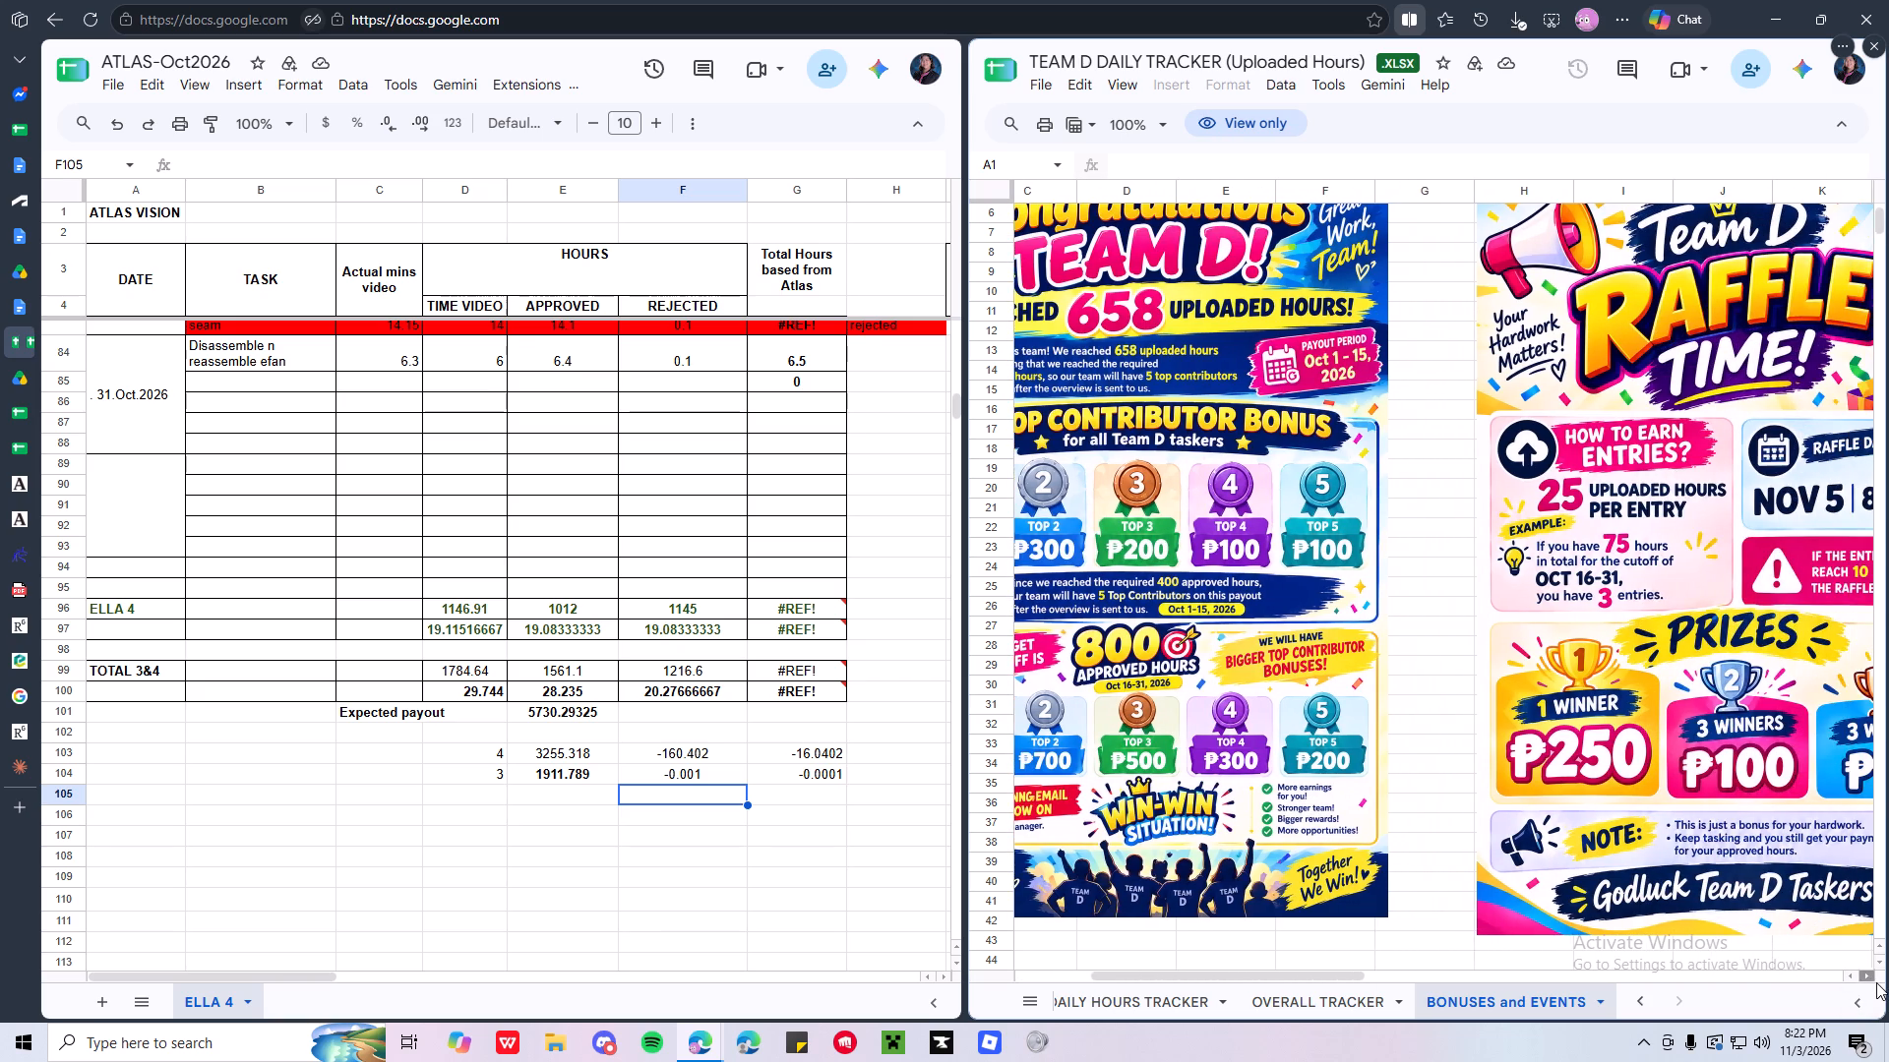
double_click(1876, 982)
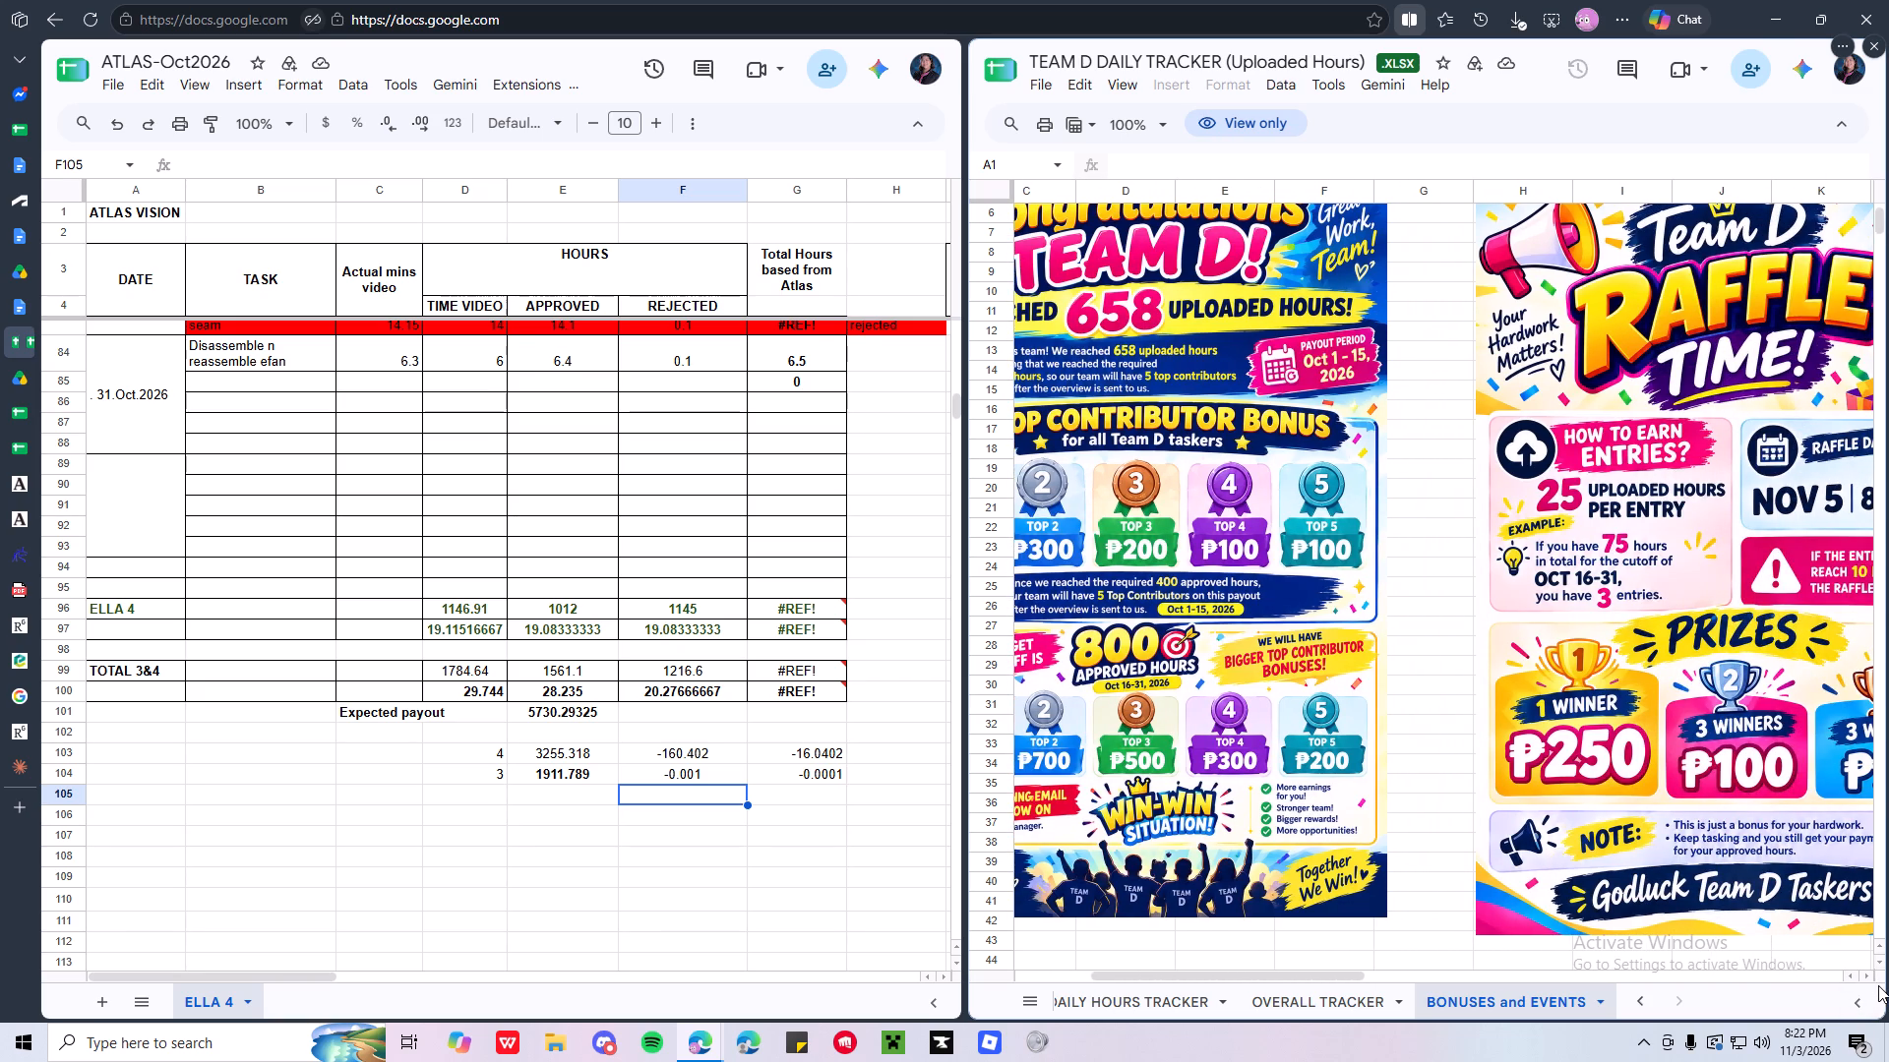
left_click(1872, 977)
double_click(1863, 975)
triple_click(1863, 975)
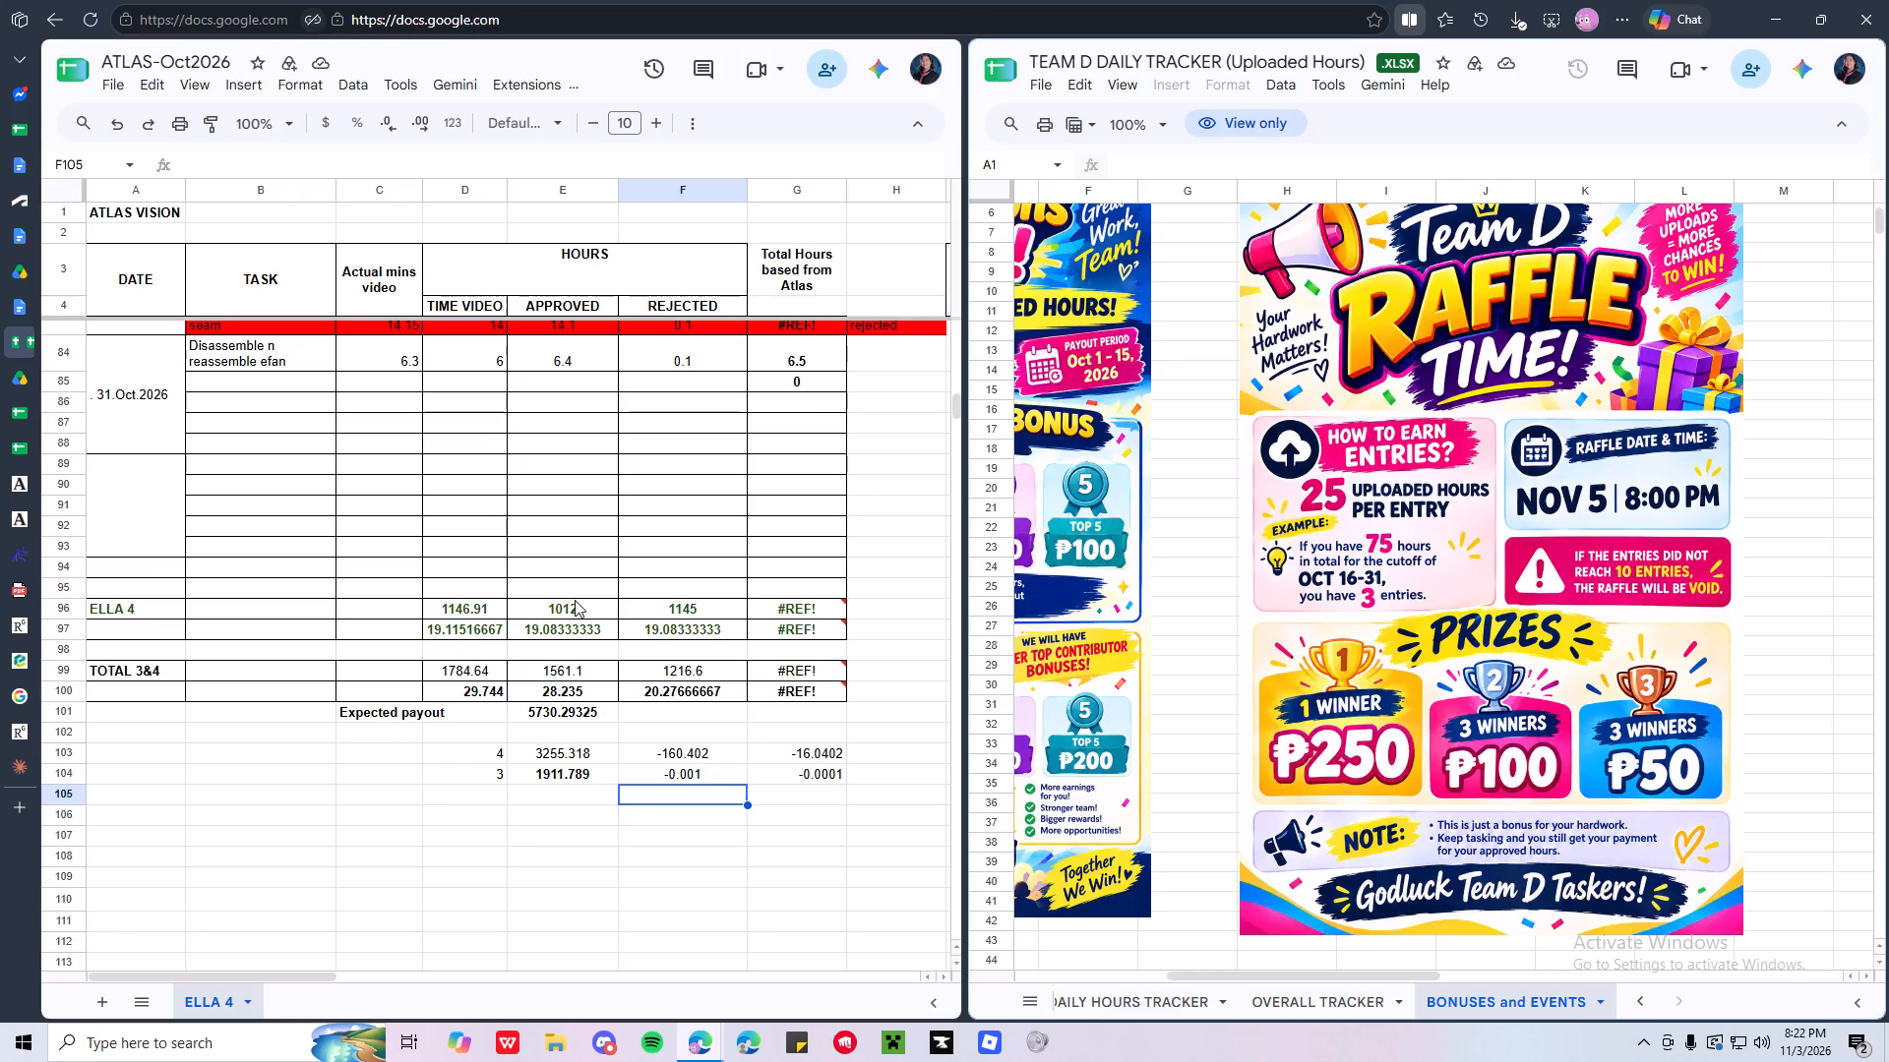
Locate the two Ella account rows, 232 and 233, on the OVERALL TRACKER sheet and select both.
left_click(1343, 993)
scroll(1250, 755, "down", 3)
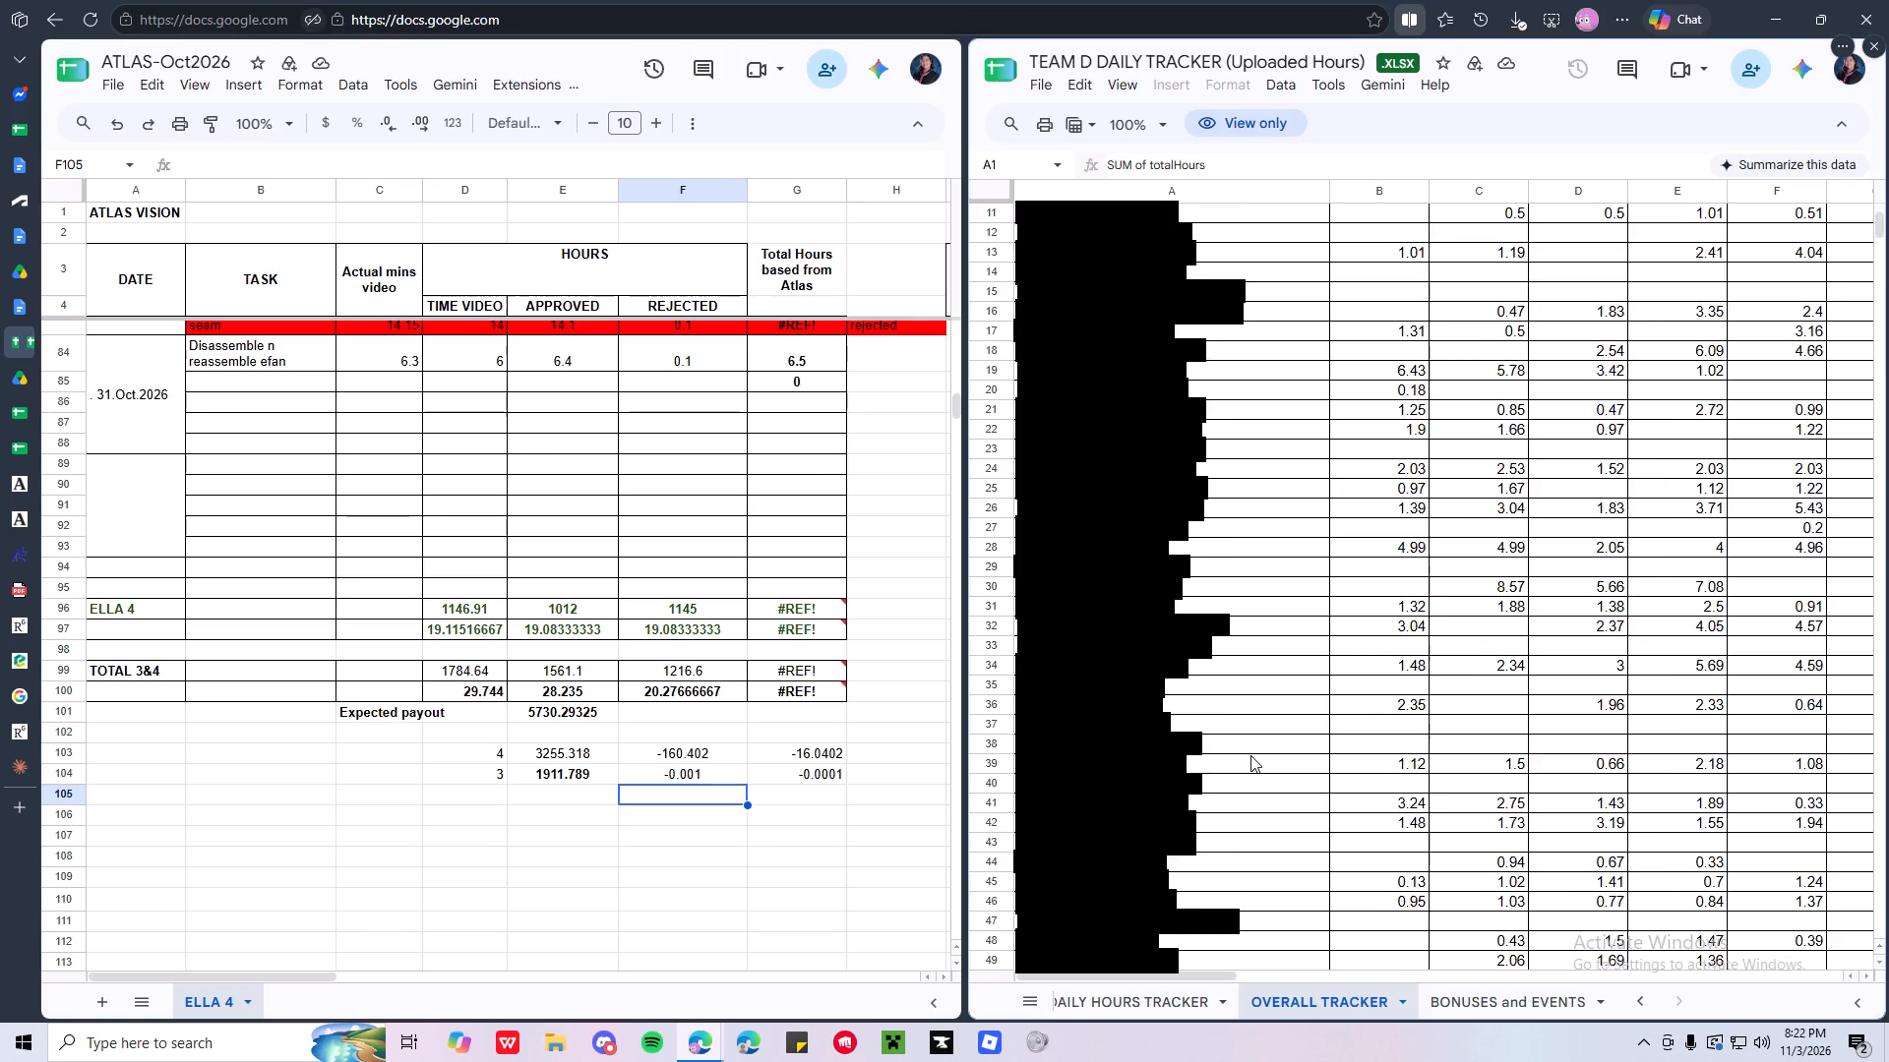
scroll(1250, 755, "down", 17)
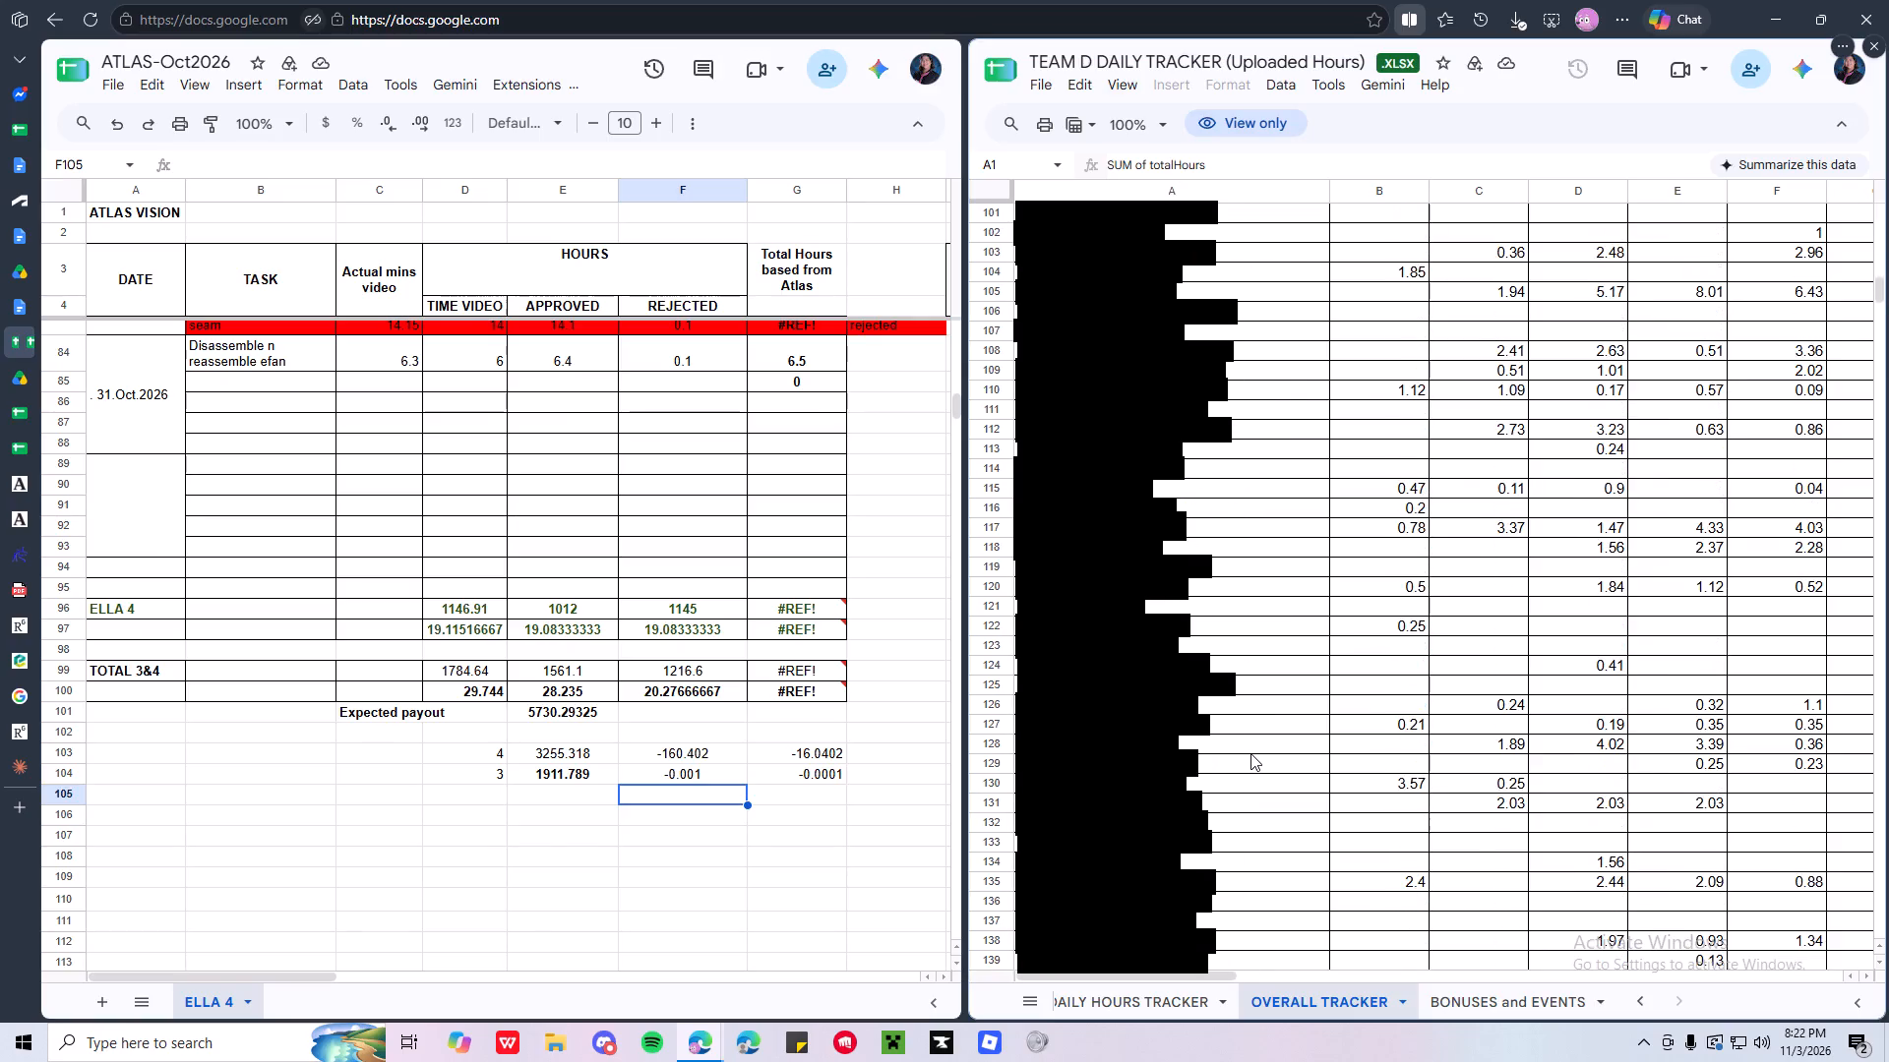
scroll(1250, 753, "down", 18)
scroll(1250, 753, "down", 4)
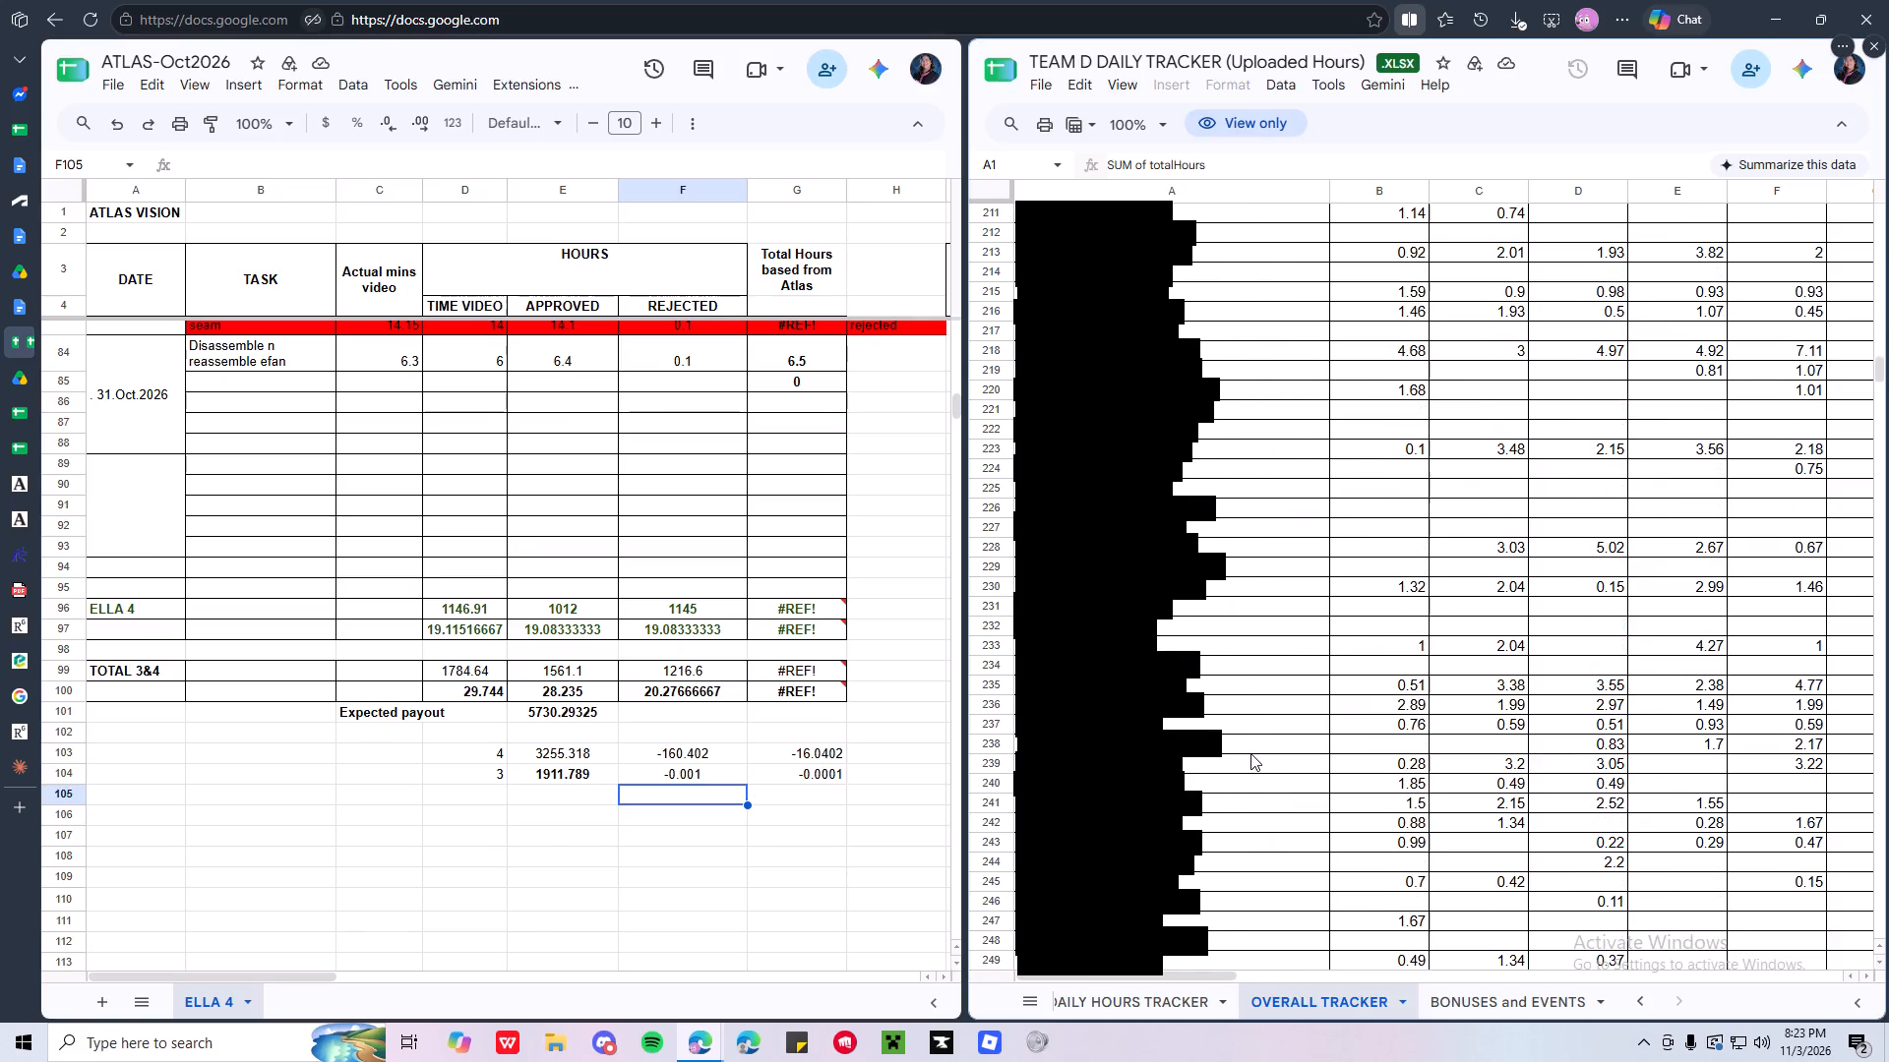
left_click_drag(986, 647, 977, 675)
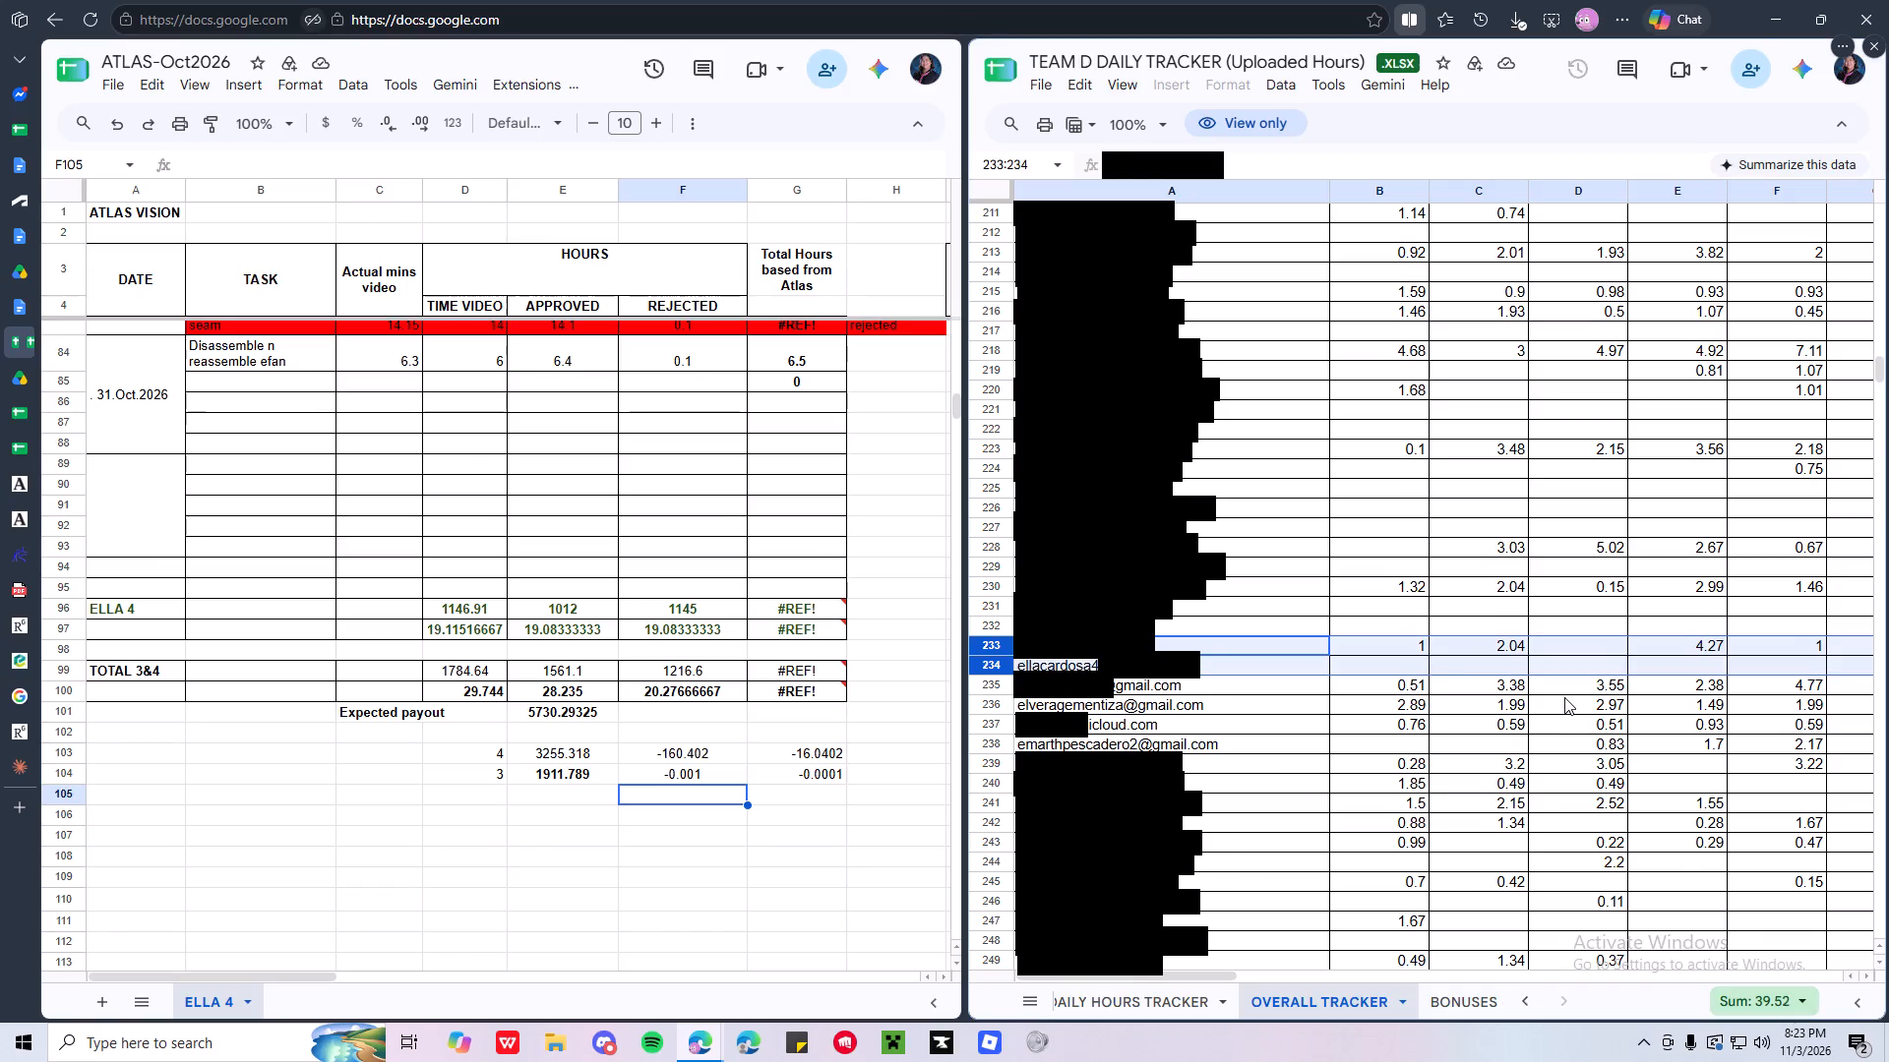
scroll(1564, 697, "up", 17)
scroll(1564, 697, "down", 12)
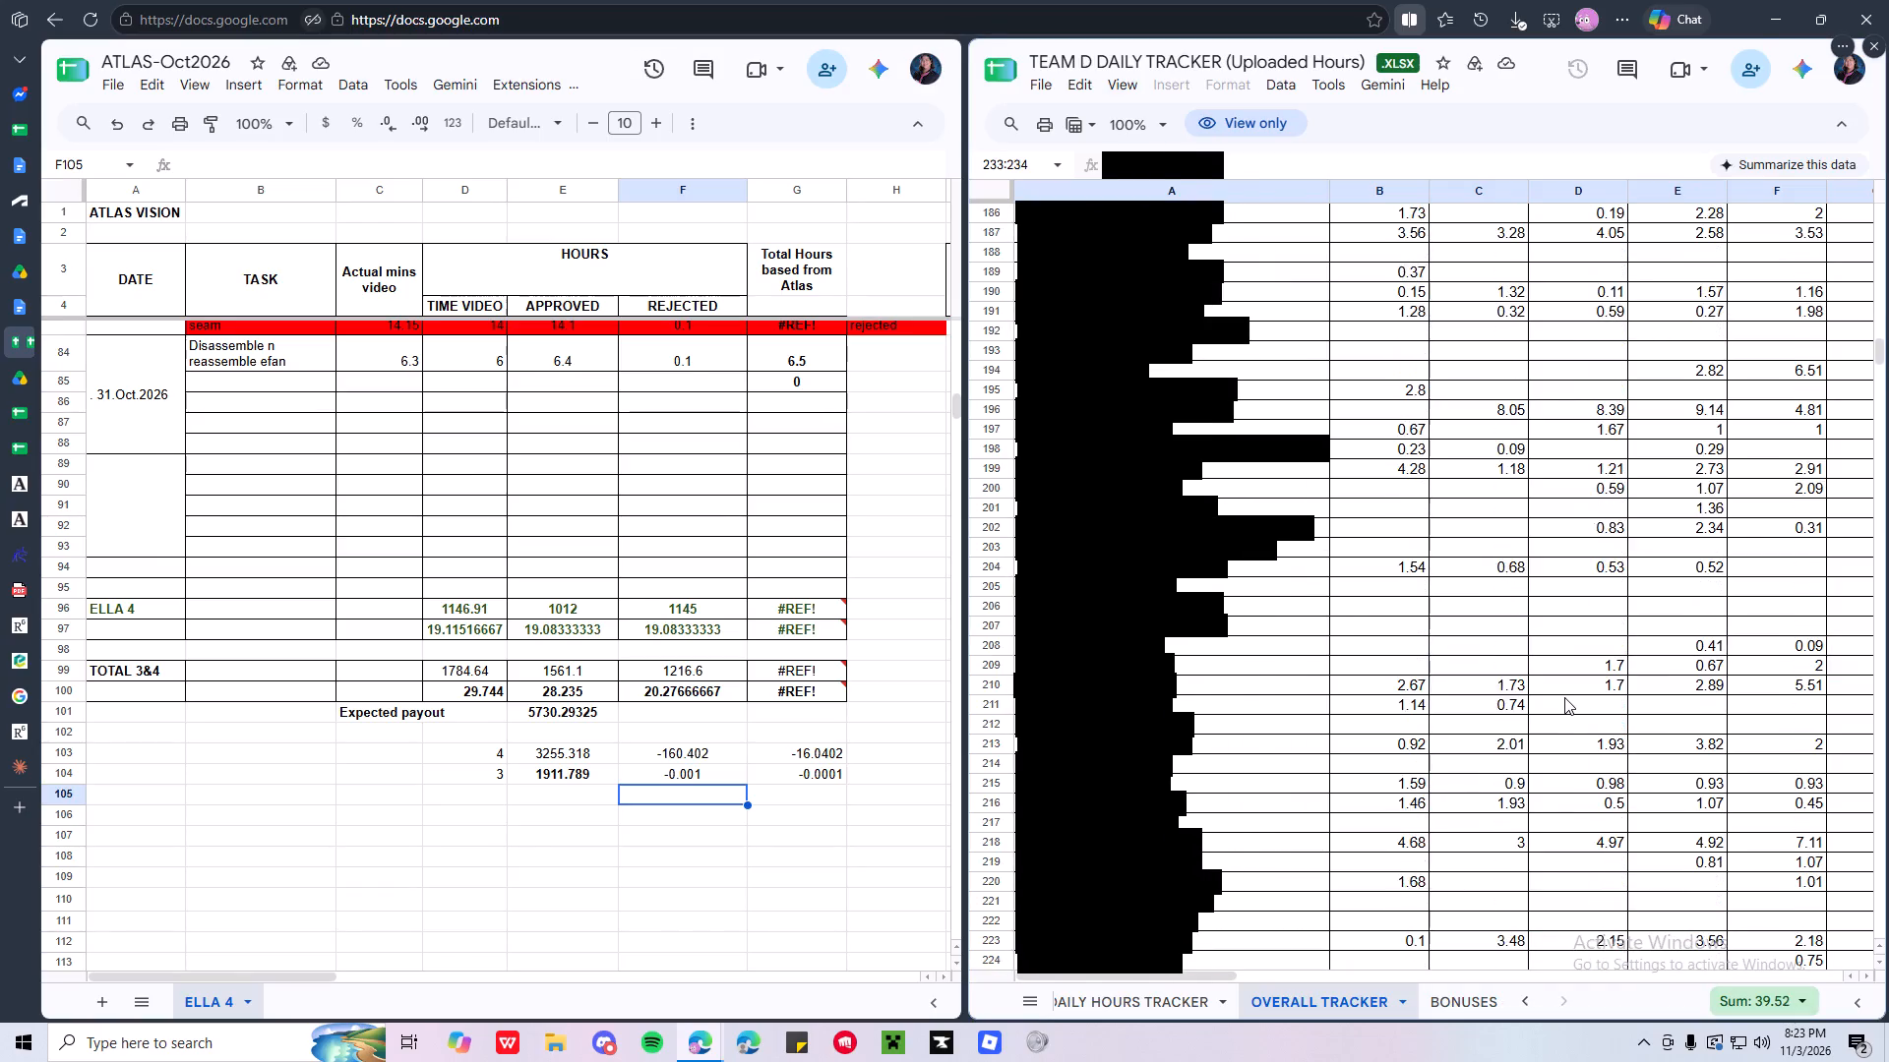
scroll(1564, 697, "down", 5)
left_click(1090, 712)
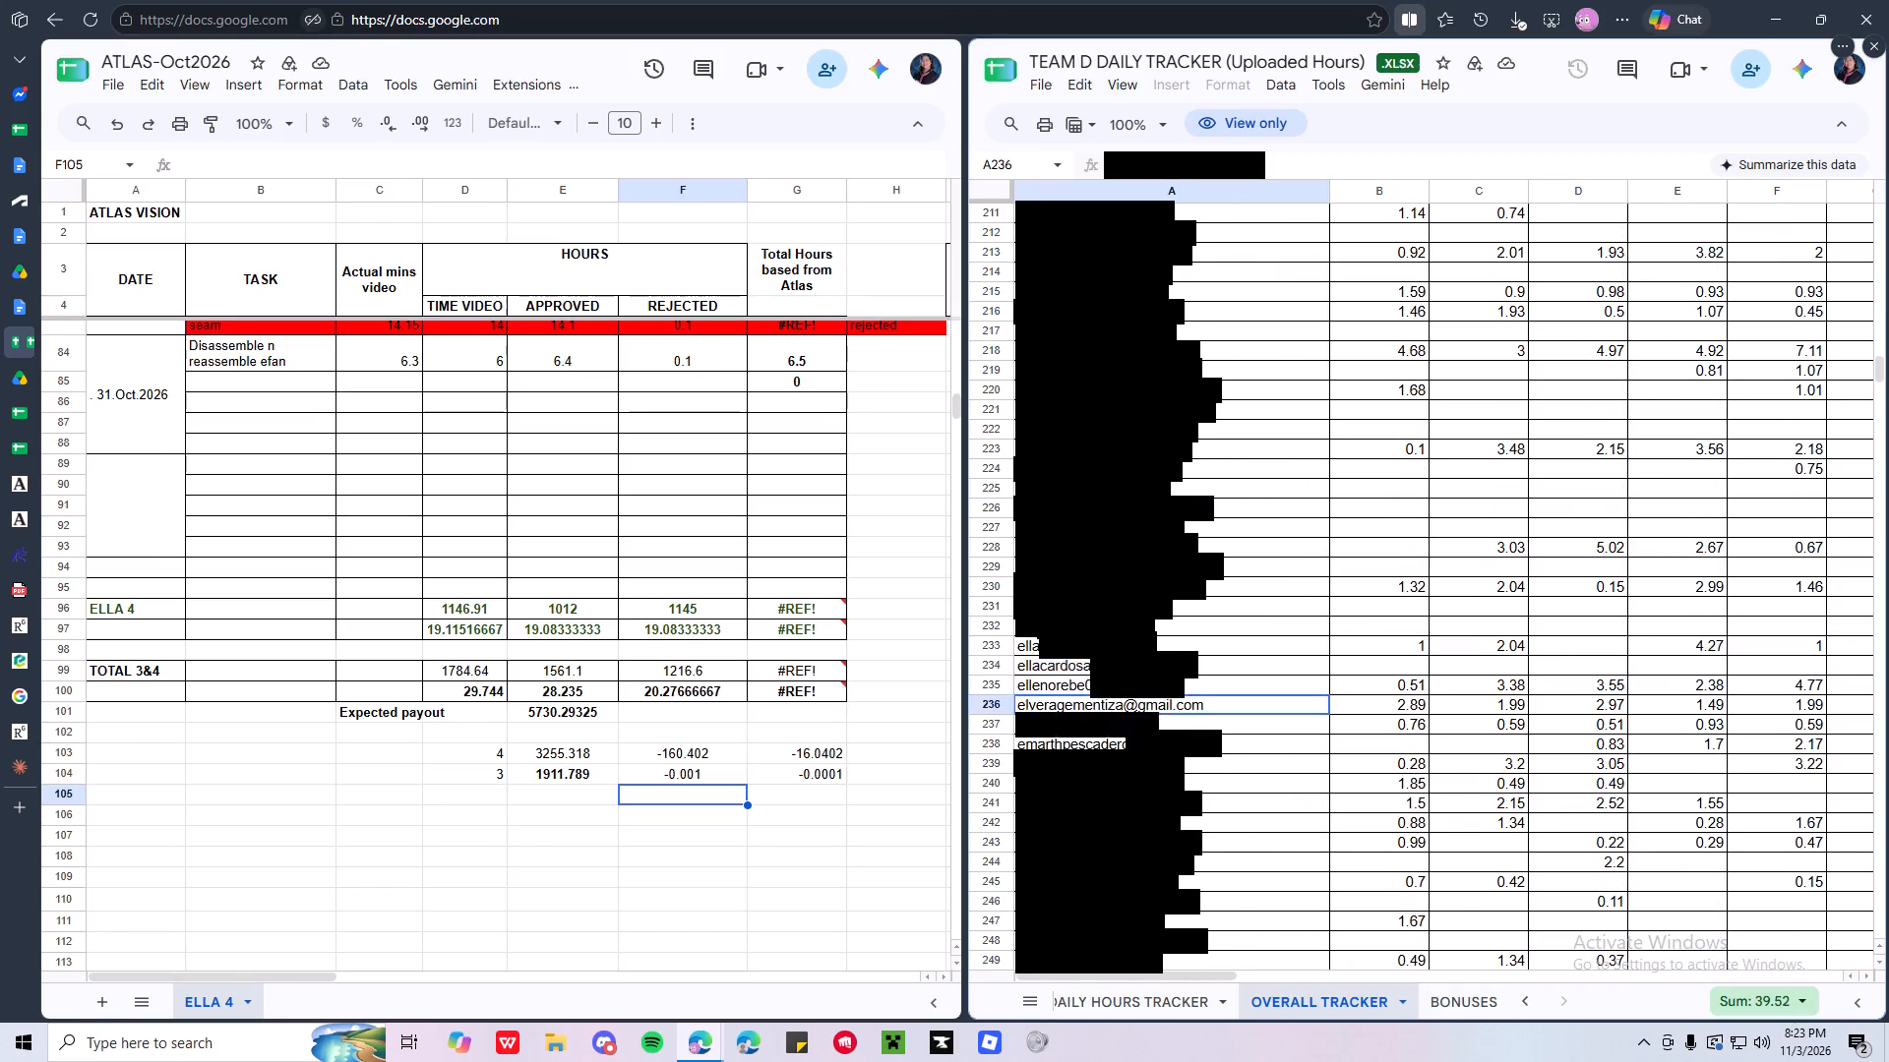
left_click_drag(990, 623, 988, 640)
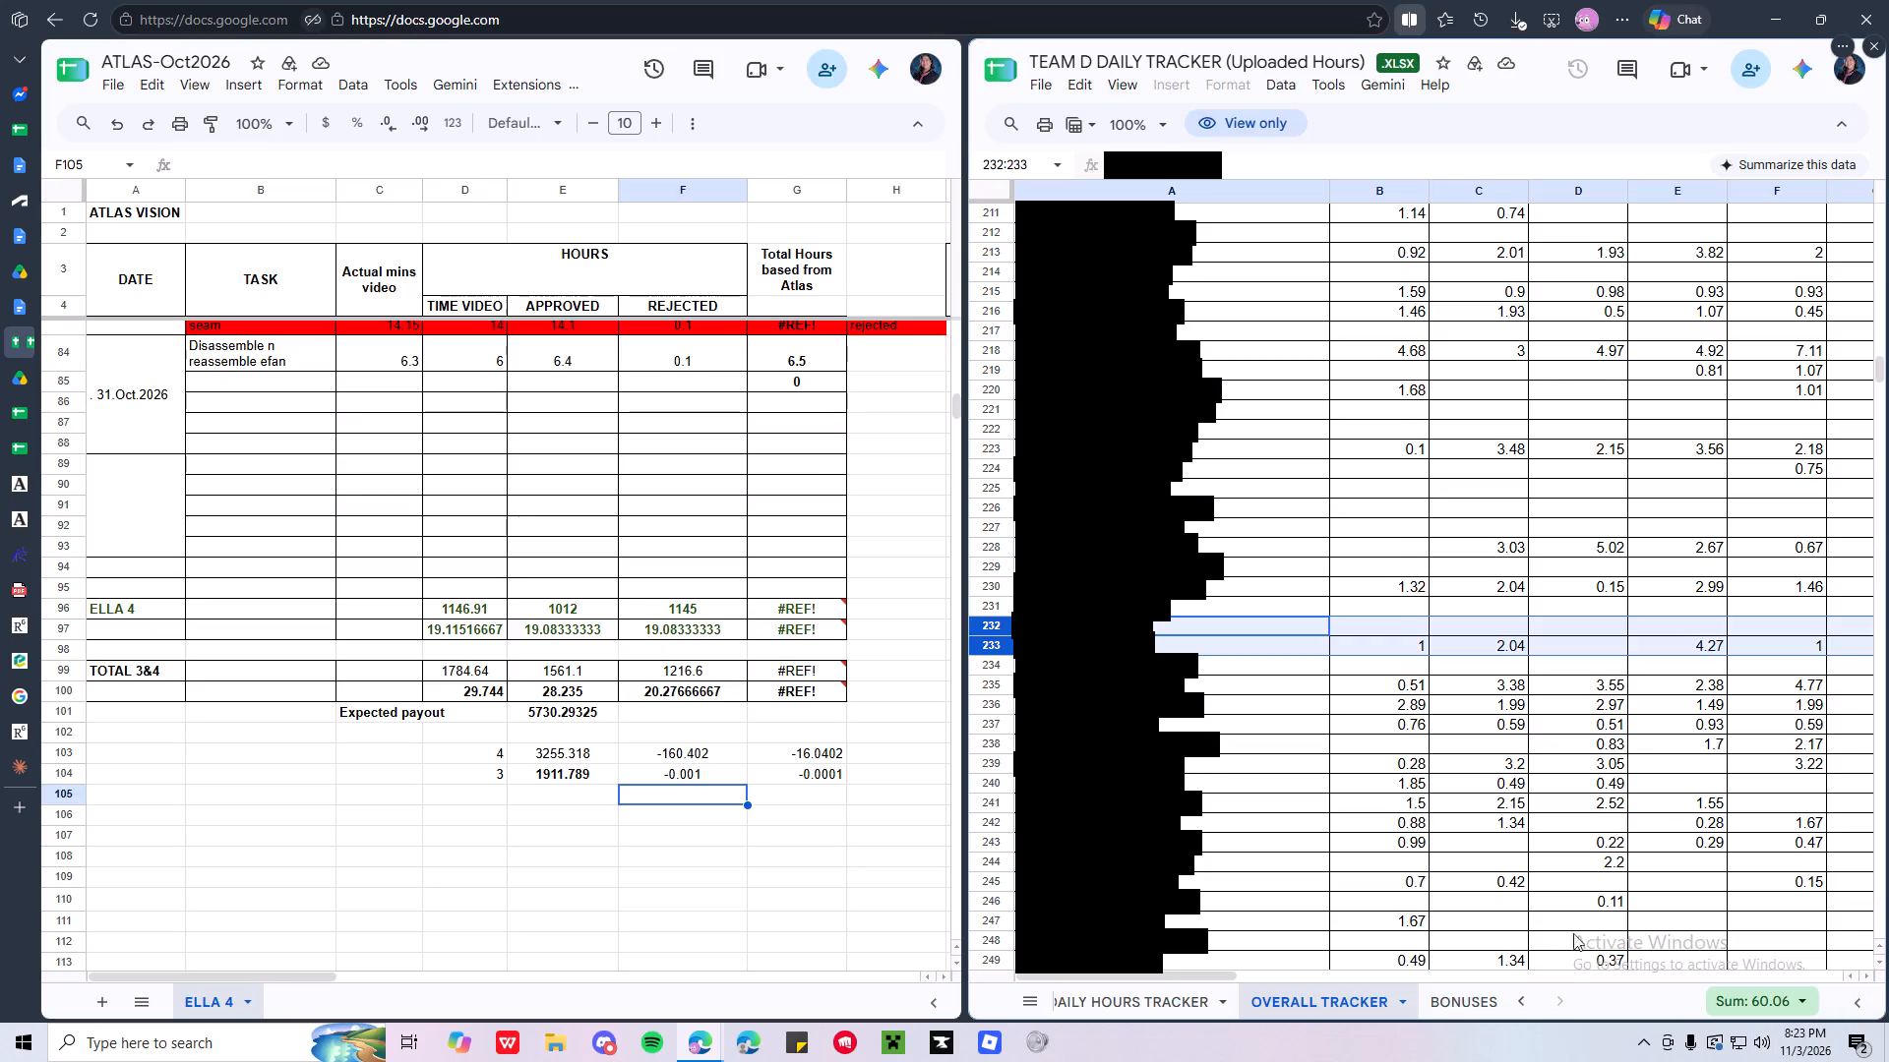
Examine the daily hours of the selected rows 232 and 233 across the following date columns.
triple_click(1869, 975)
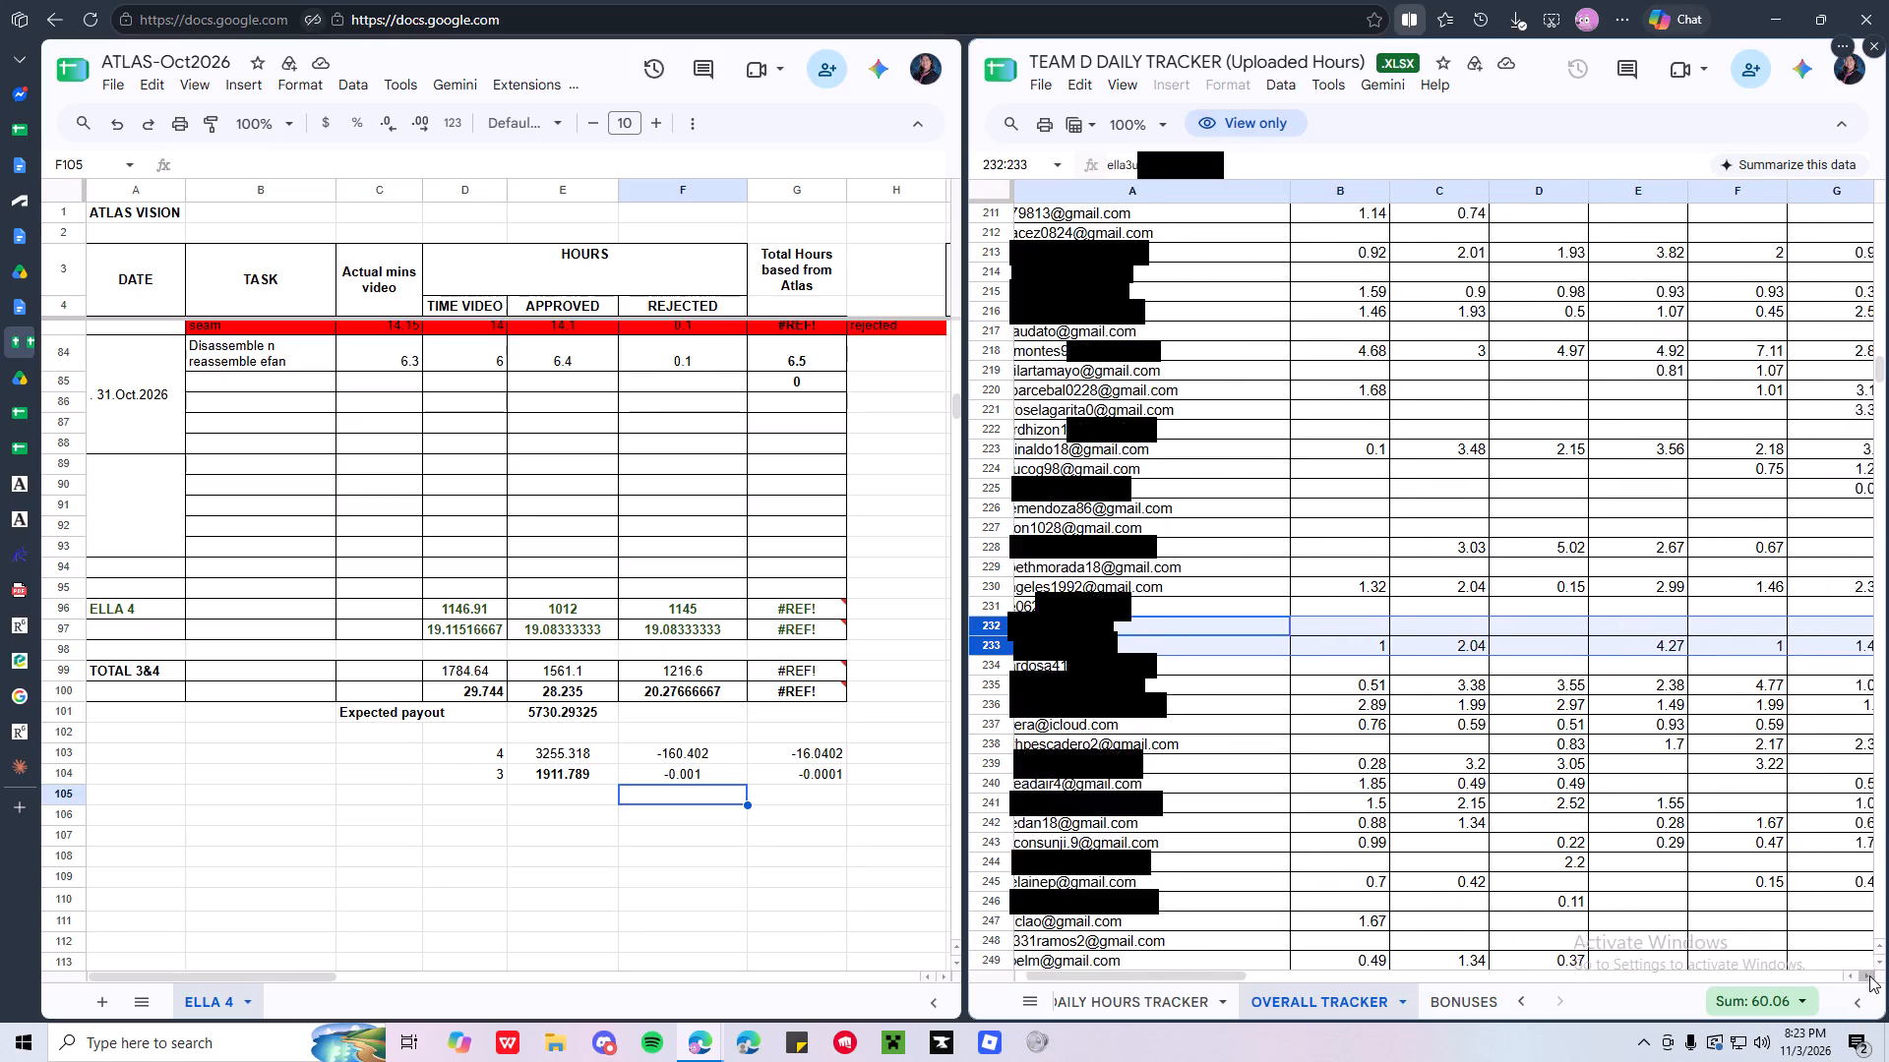
left_click(1869, 975)
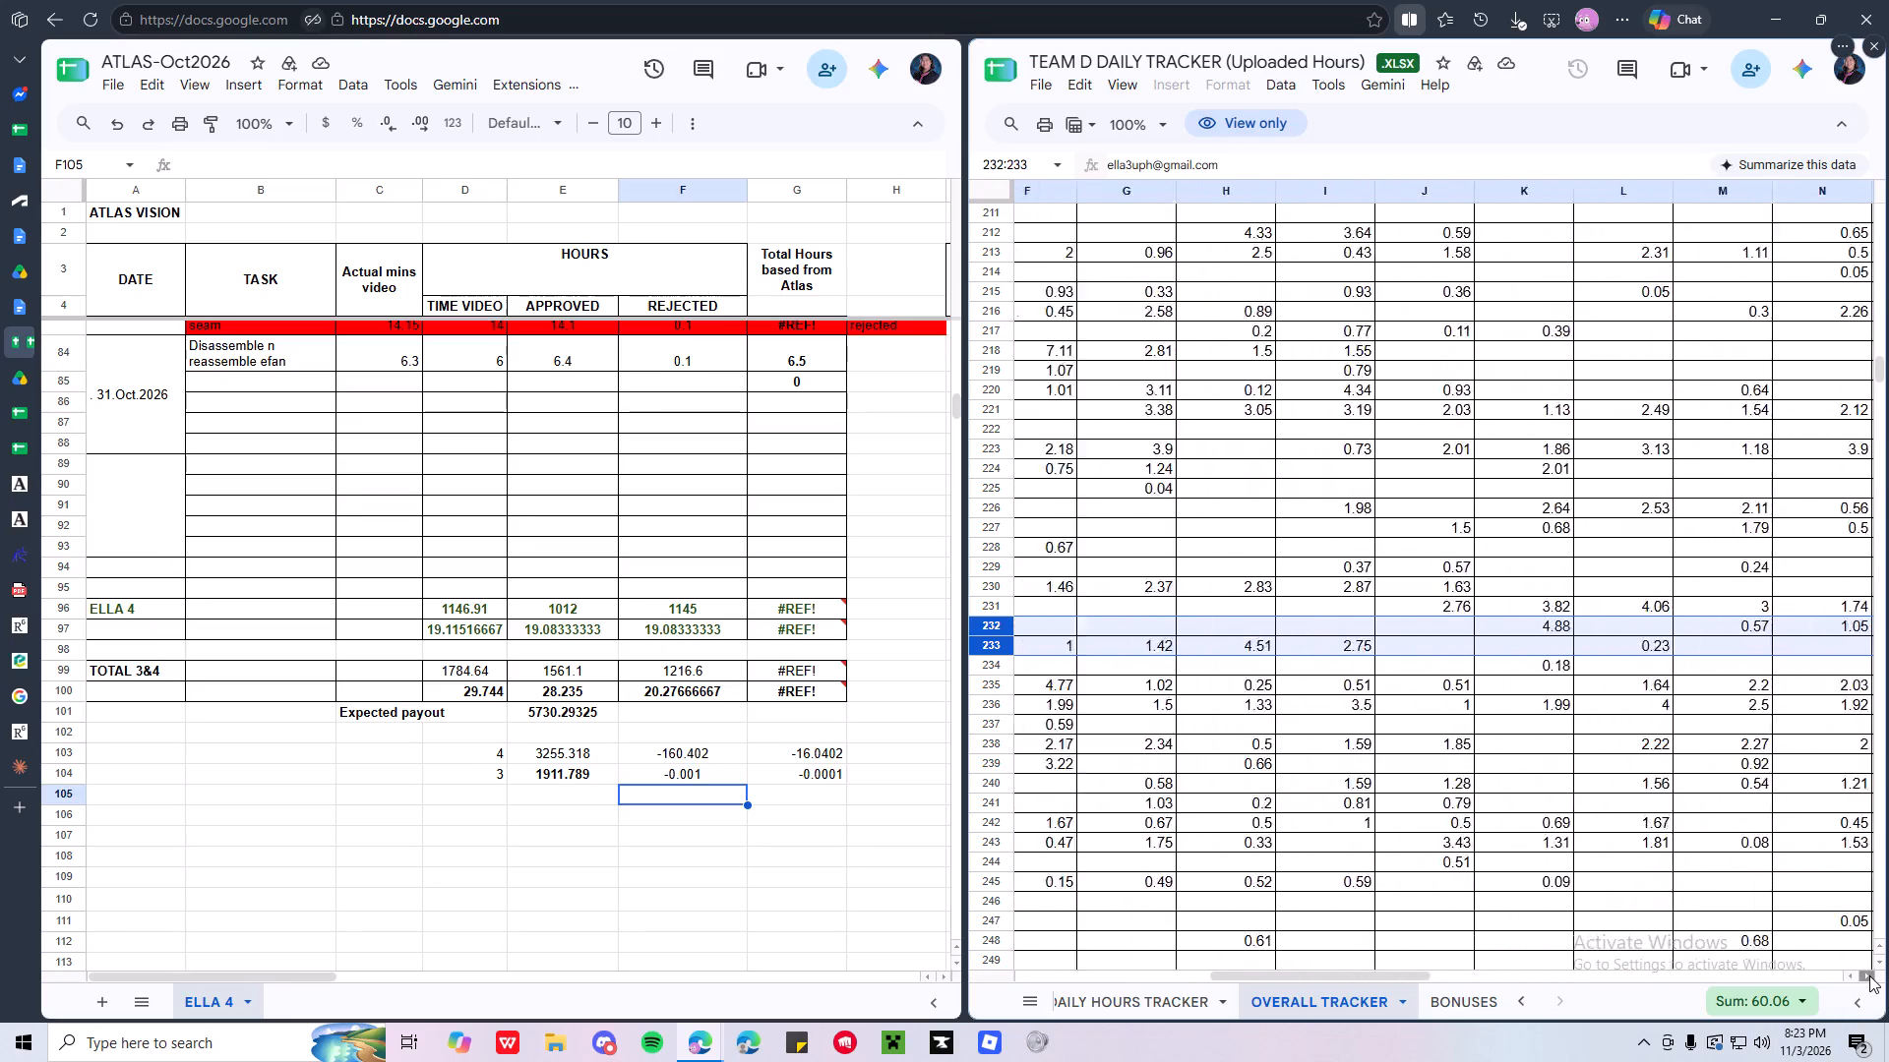
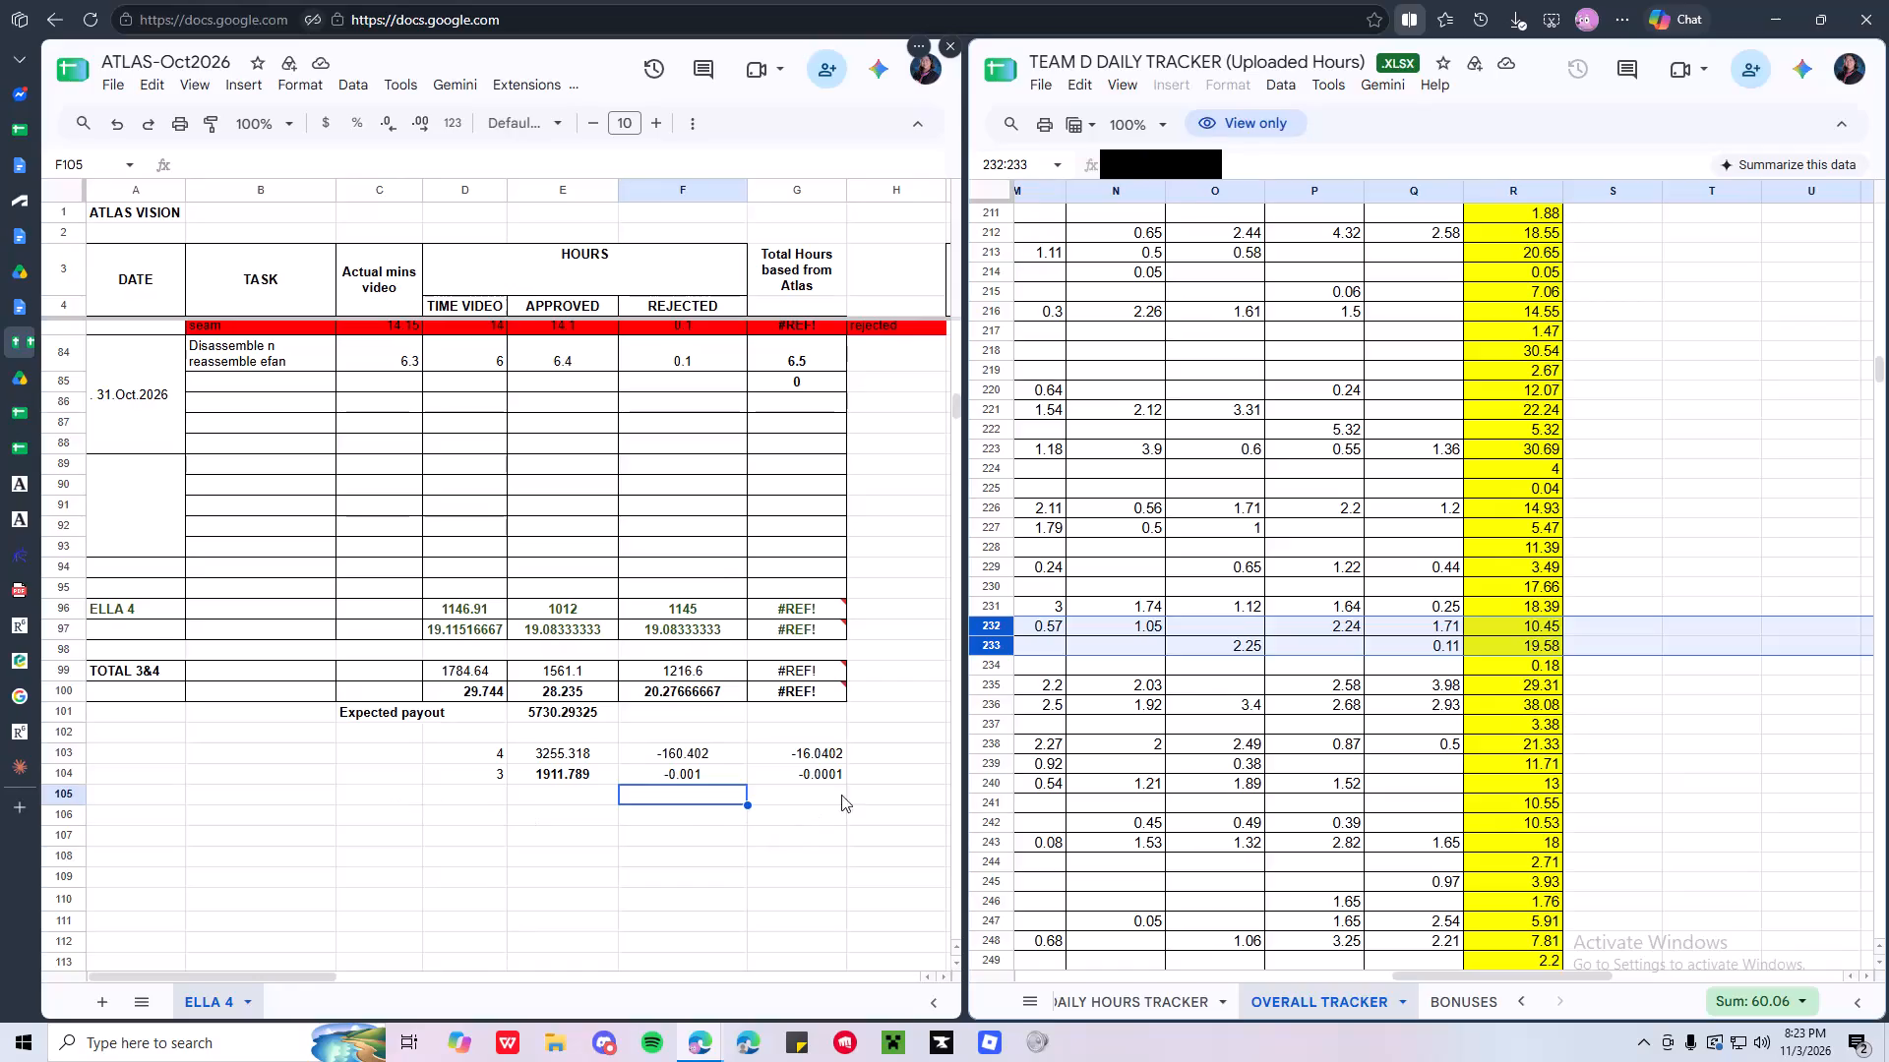
Move the payout 3 and 4 difference block D103:G104 so that it starts at B103.
left_click(438, 754)
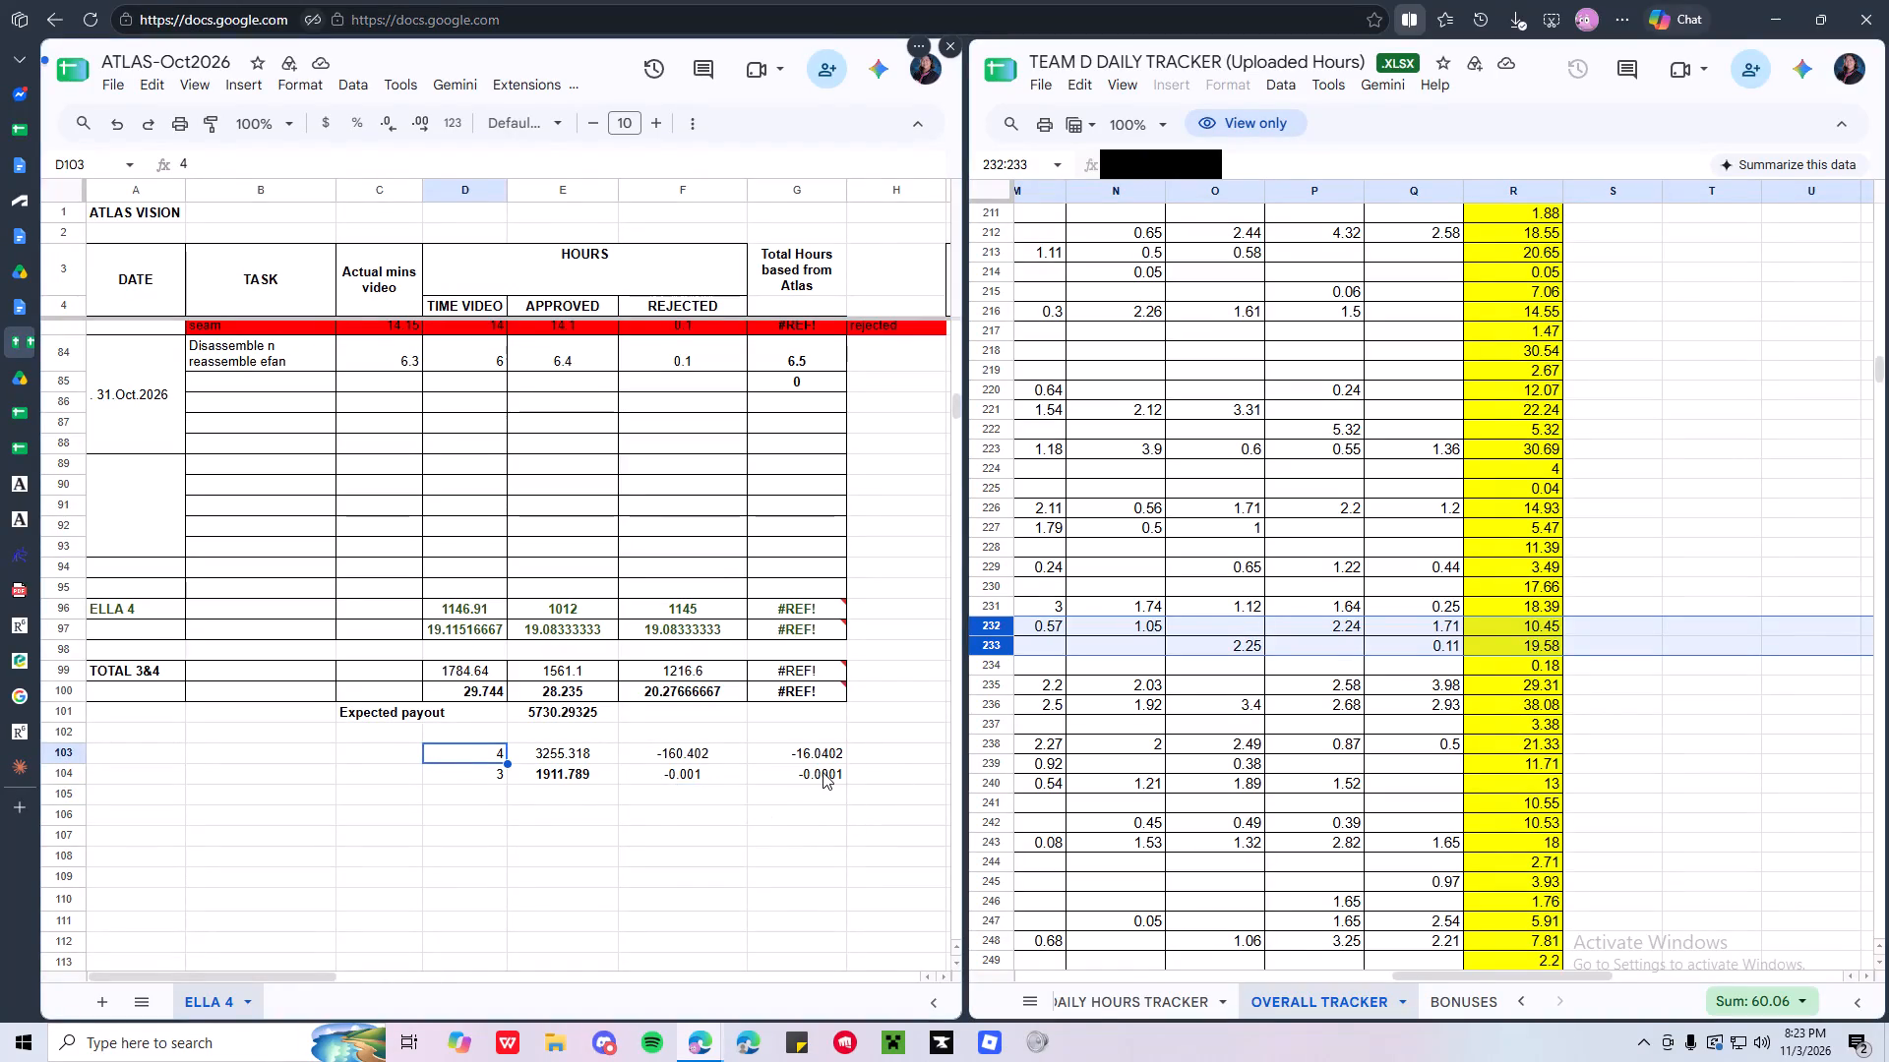
left_click(823, 772, "shift")
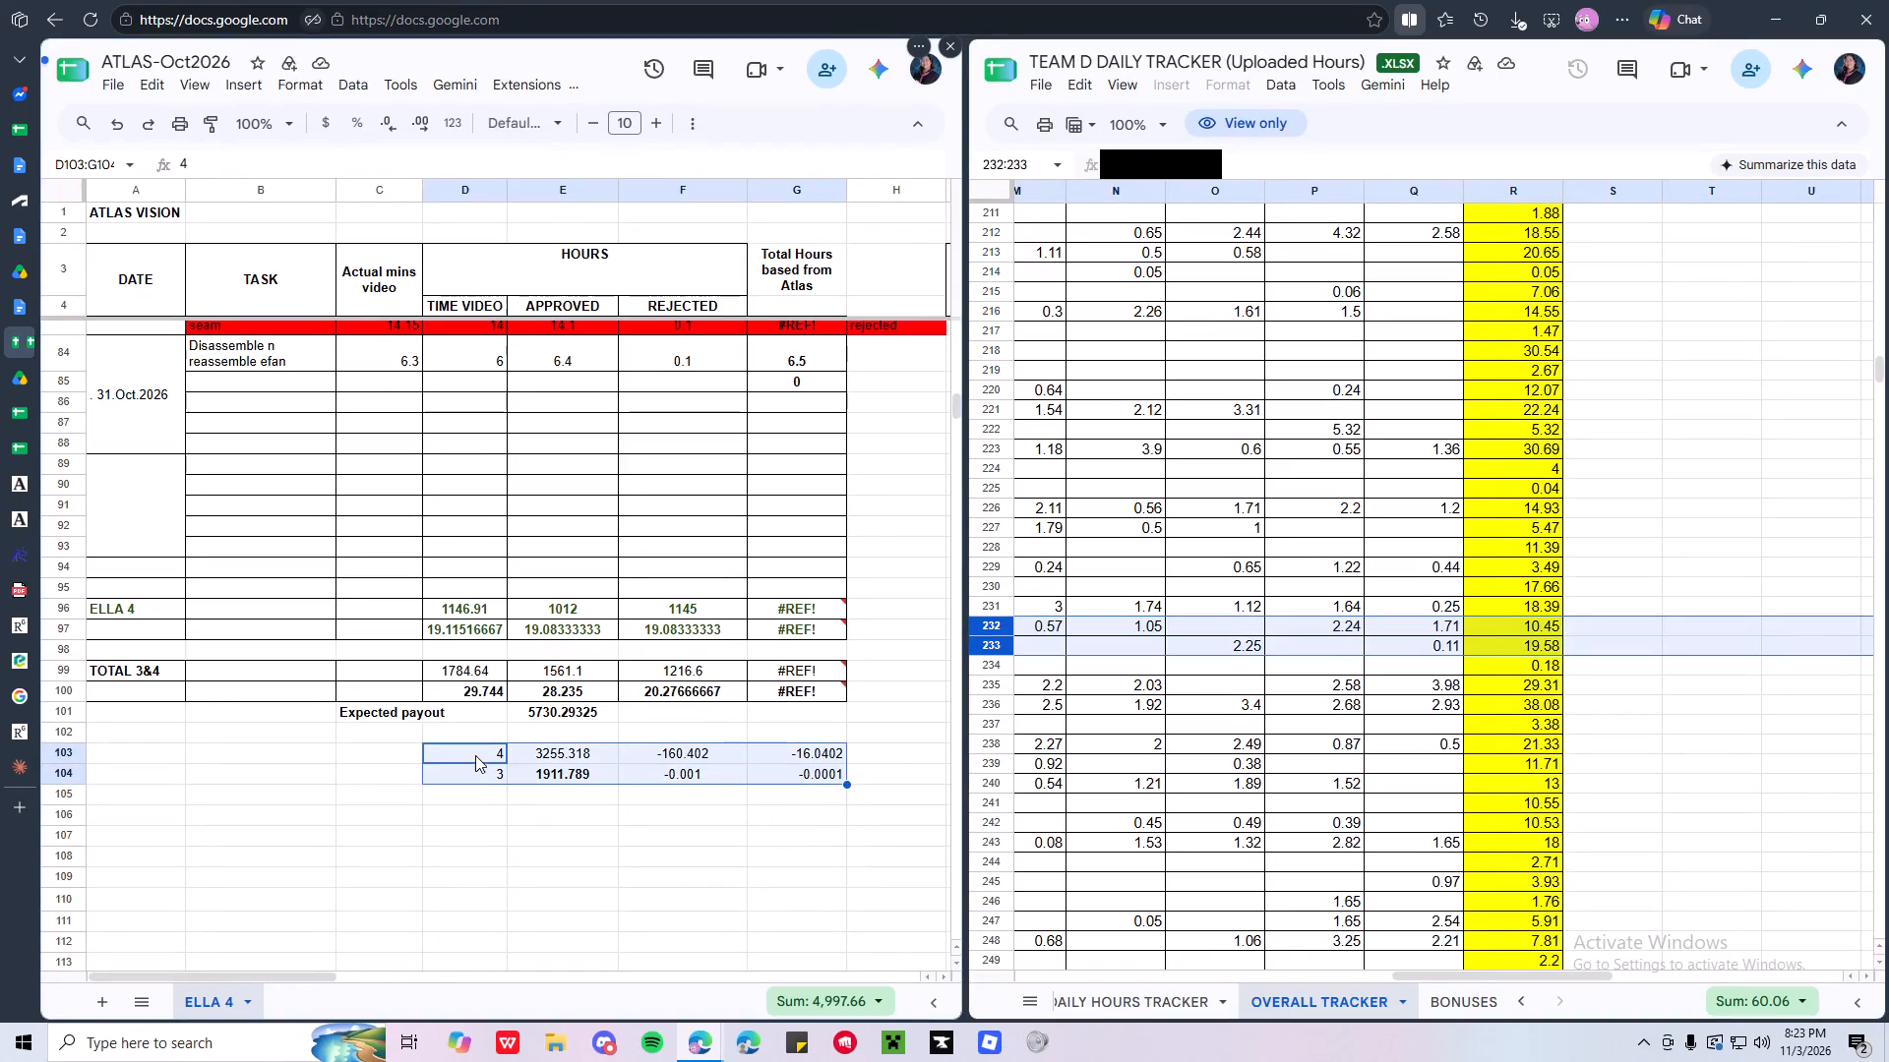
left_click_drag(475, 755, 276, 757)
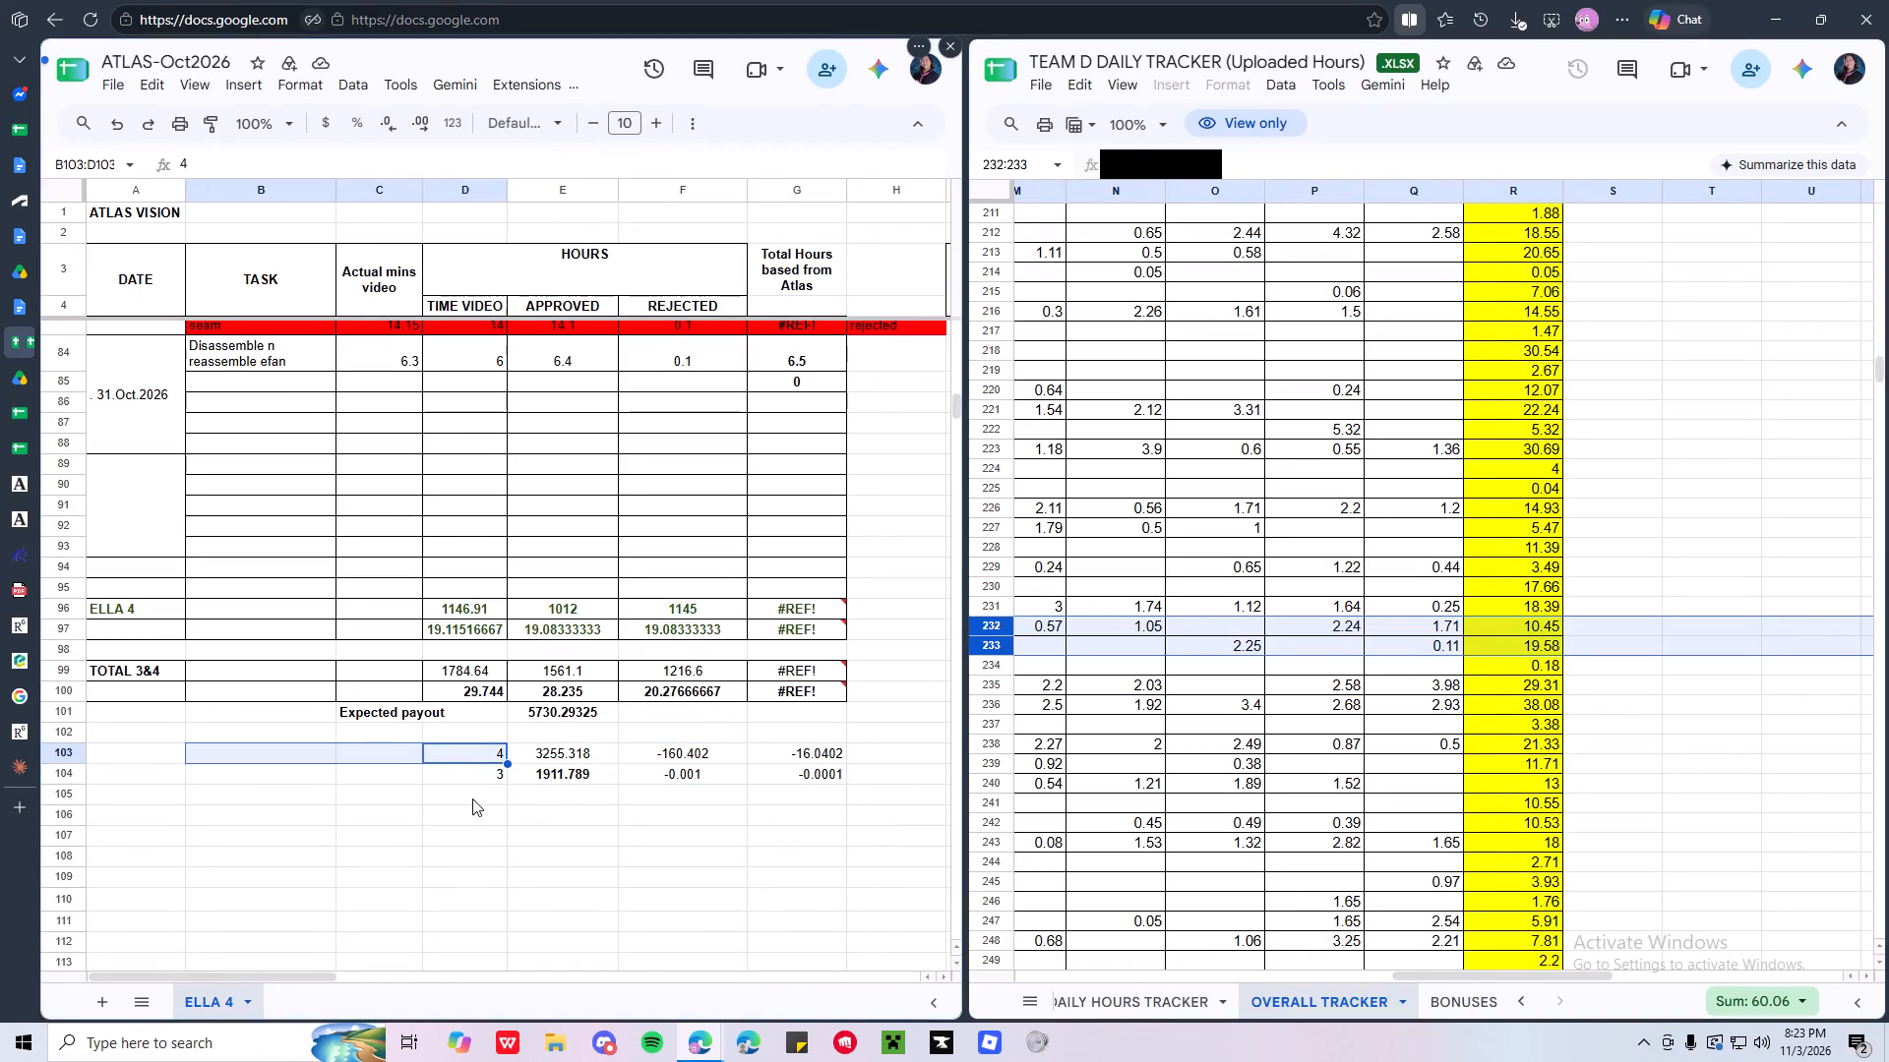
left_click(478, 773)
left_click(468, 753)
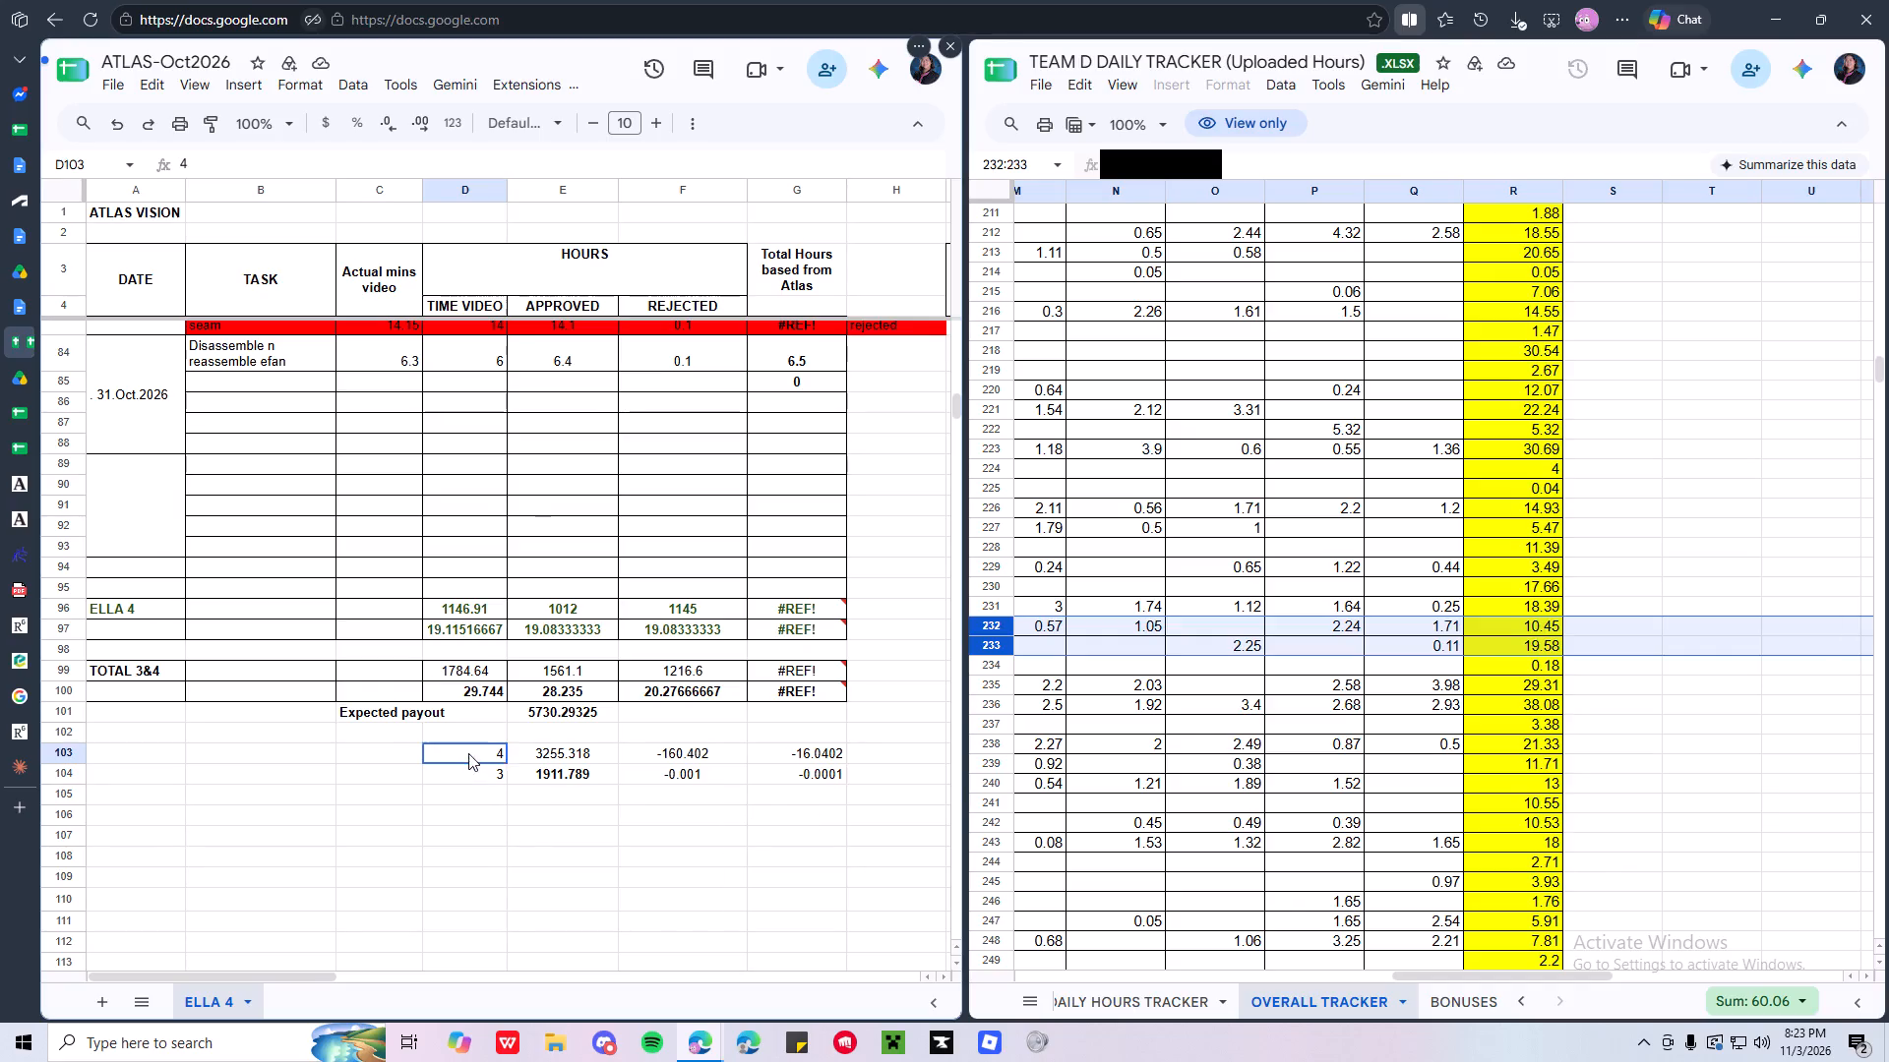
left_click(827, 771, "shift")
left_click_drag(431, 752, 336, 755)
left_click(479, 773)
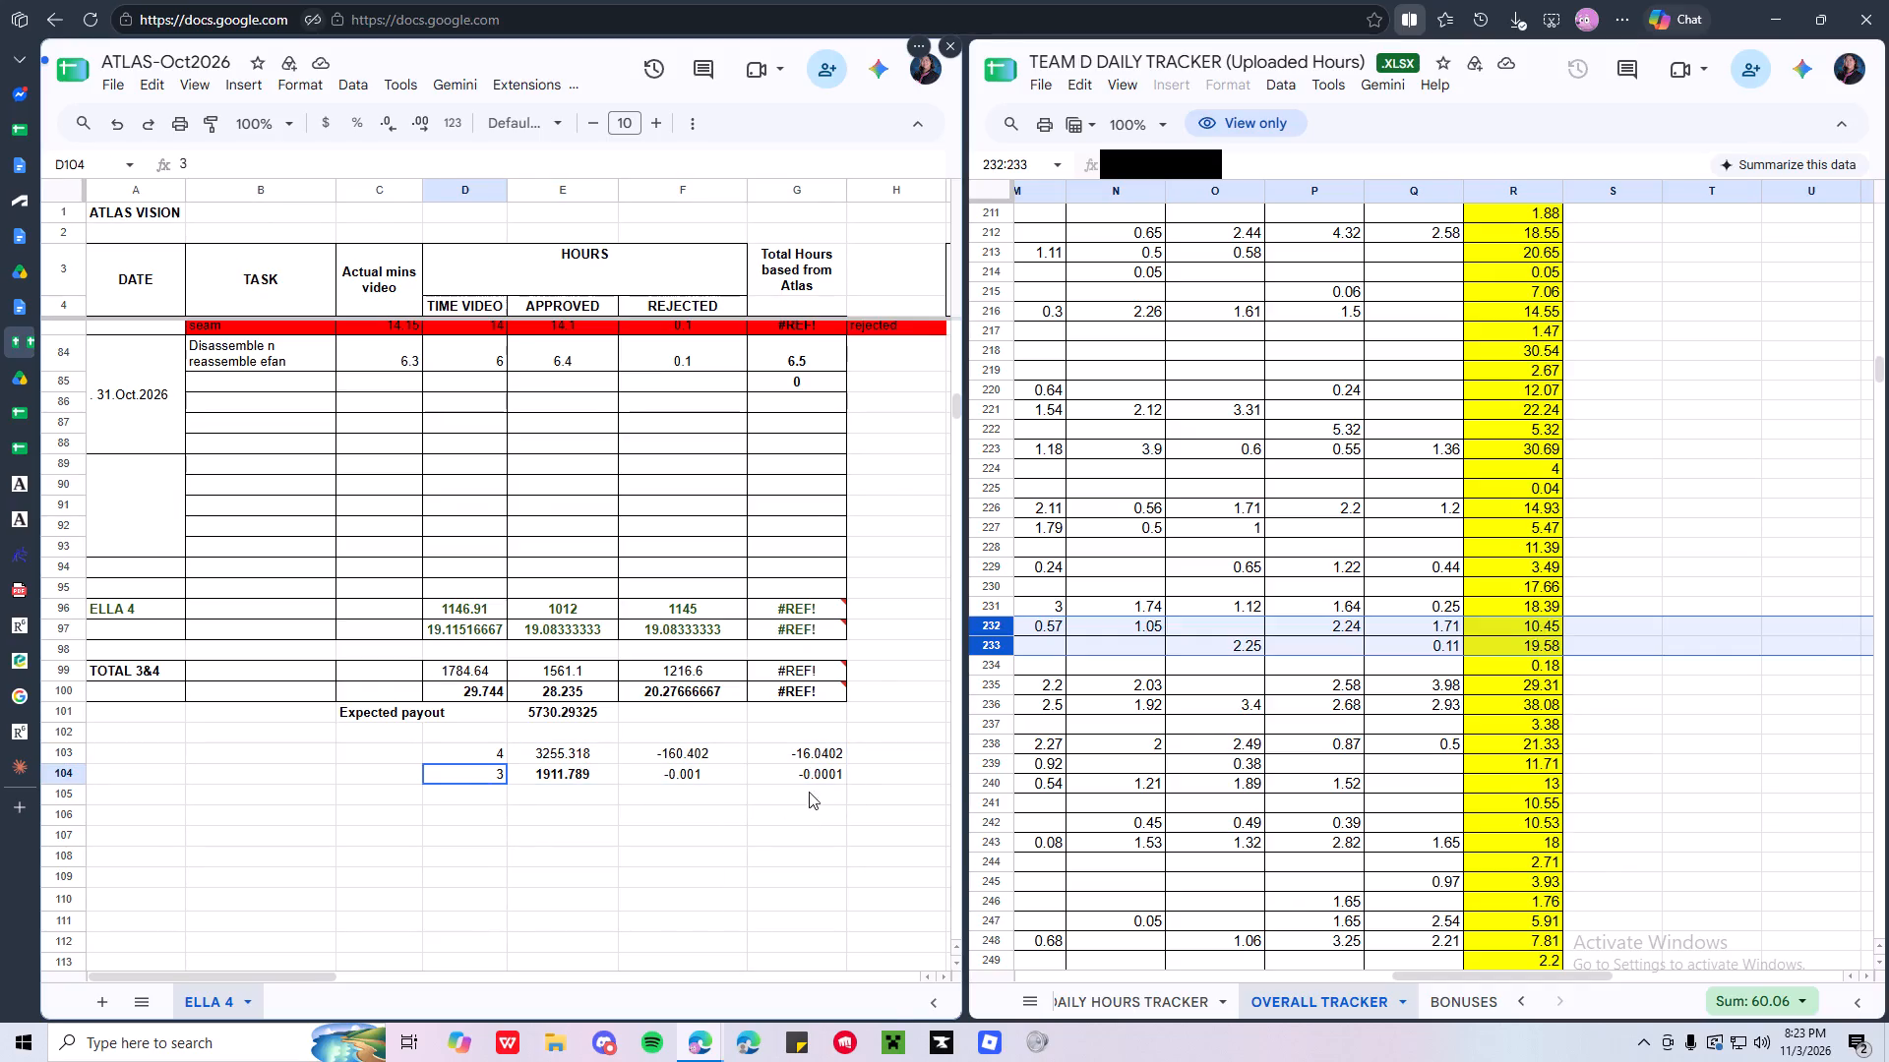
left_click(463, 756)
left_click(830, 777, "shift")
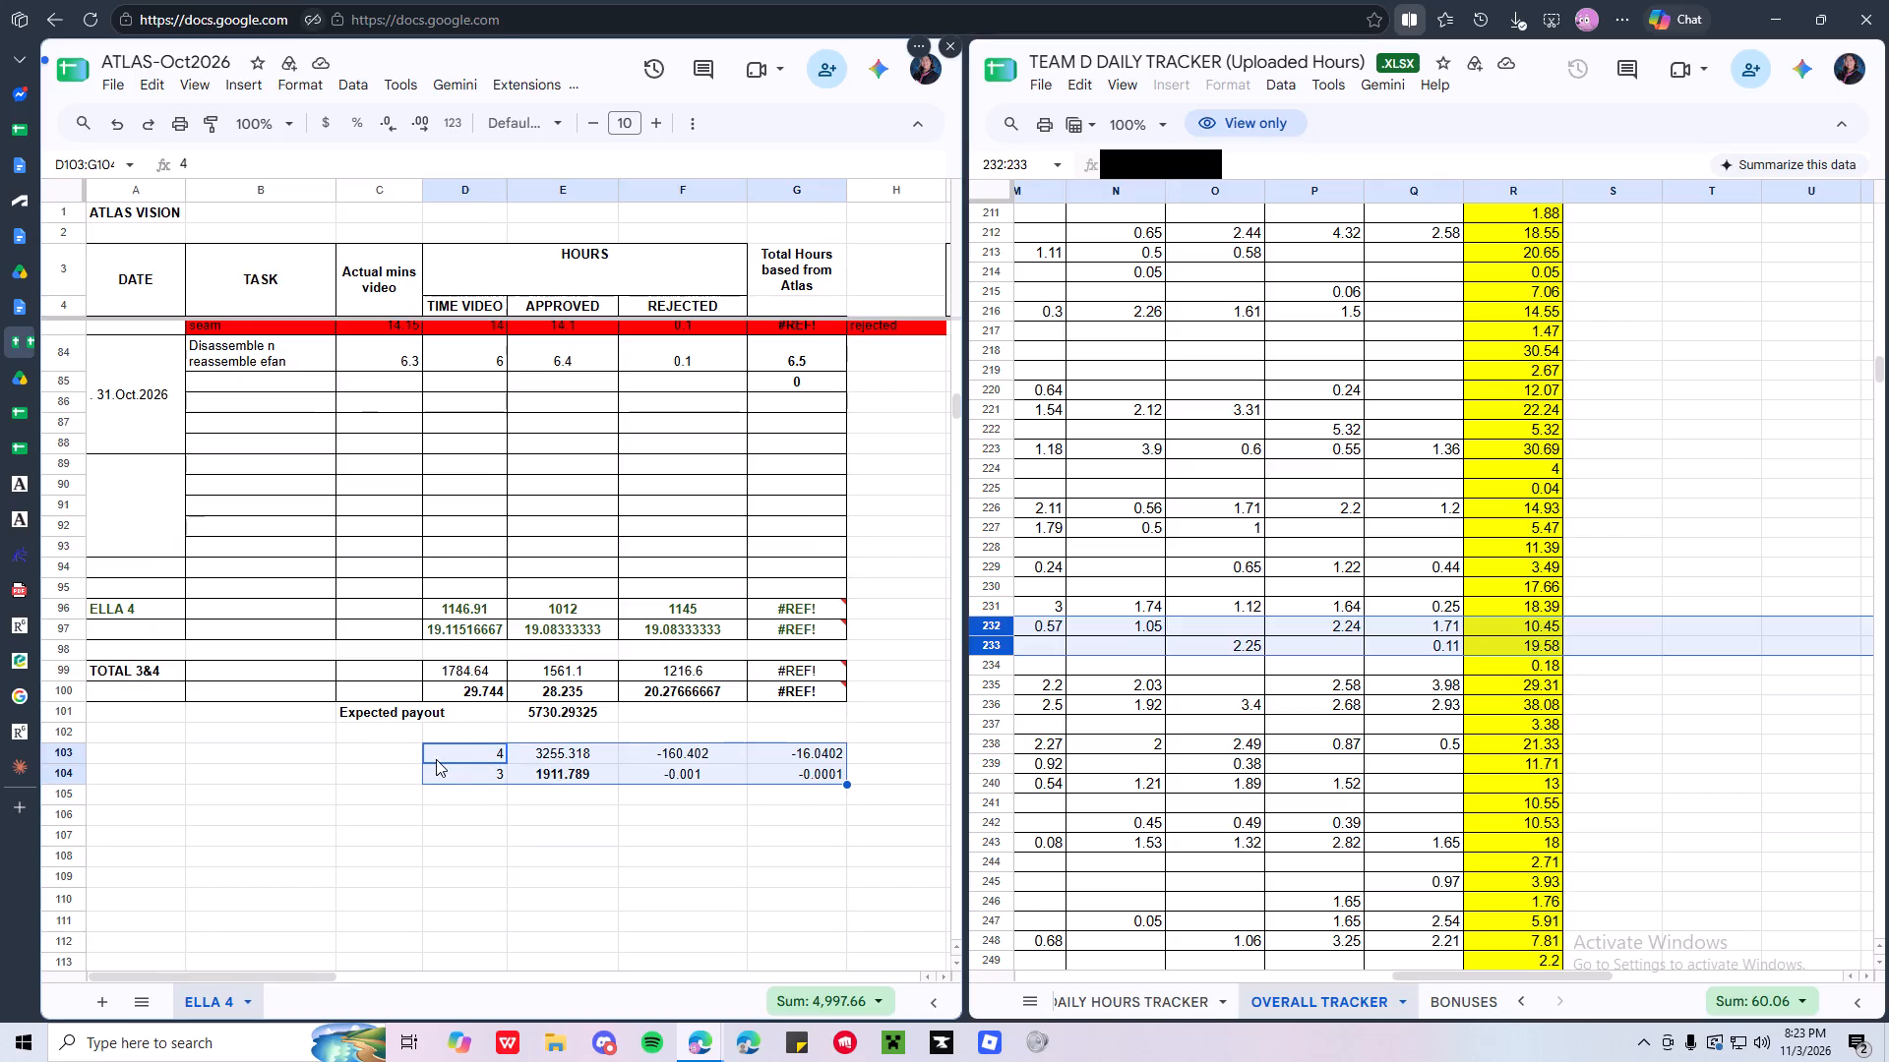
left_click_drag(421, 766, 182, 786)
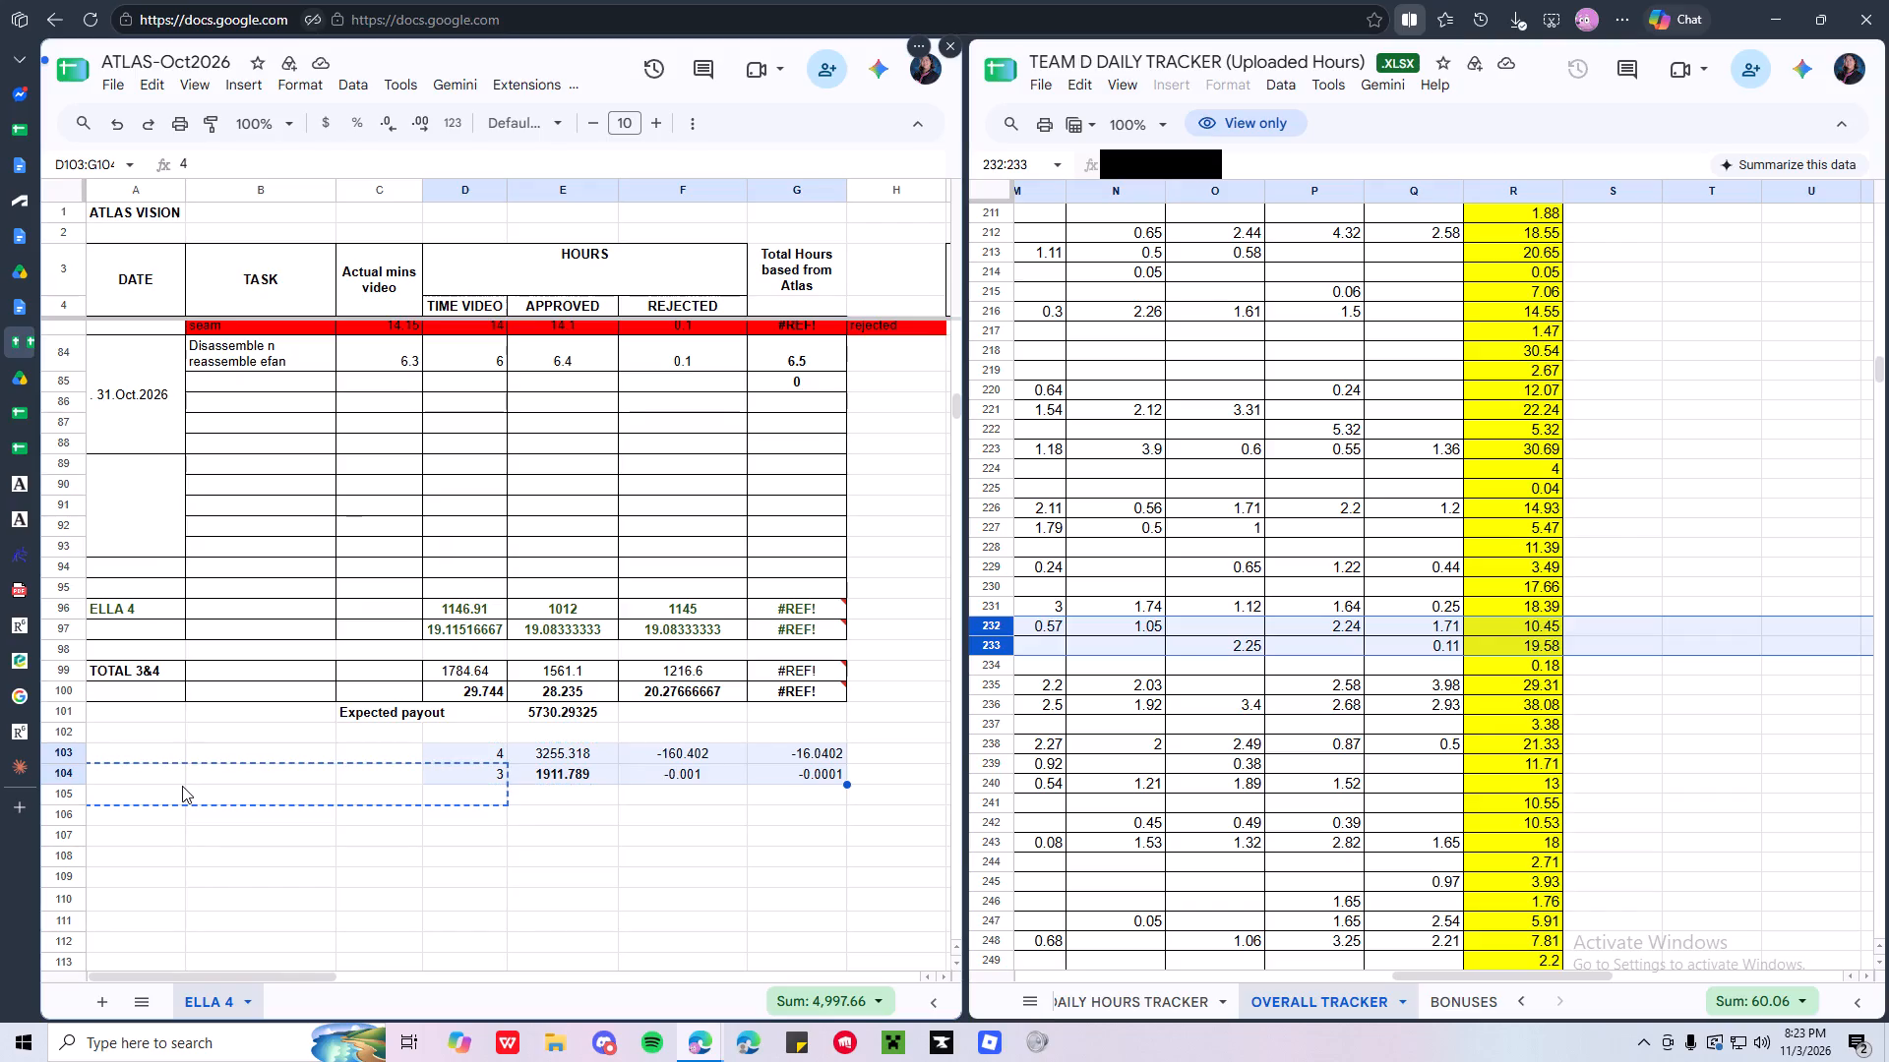
left_click_drag(182, 786, 197, 774)
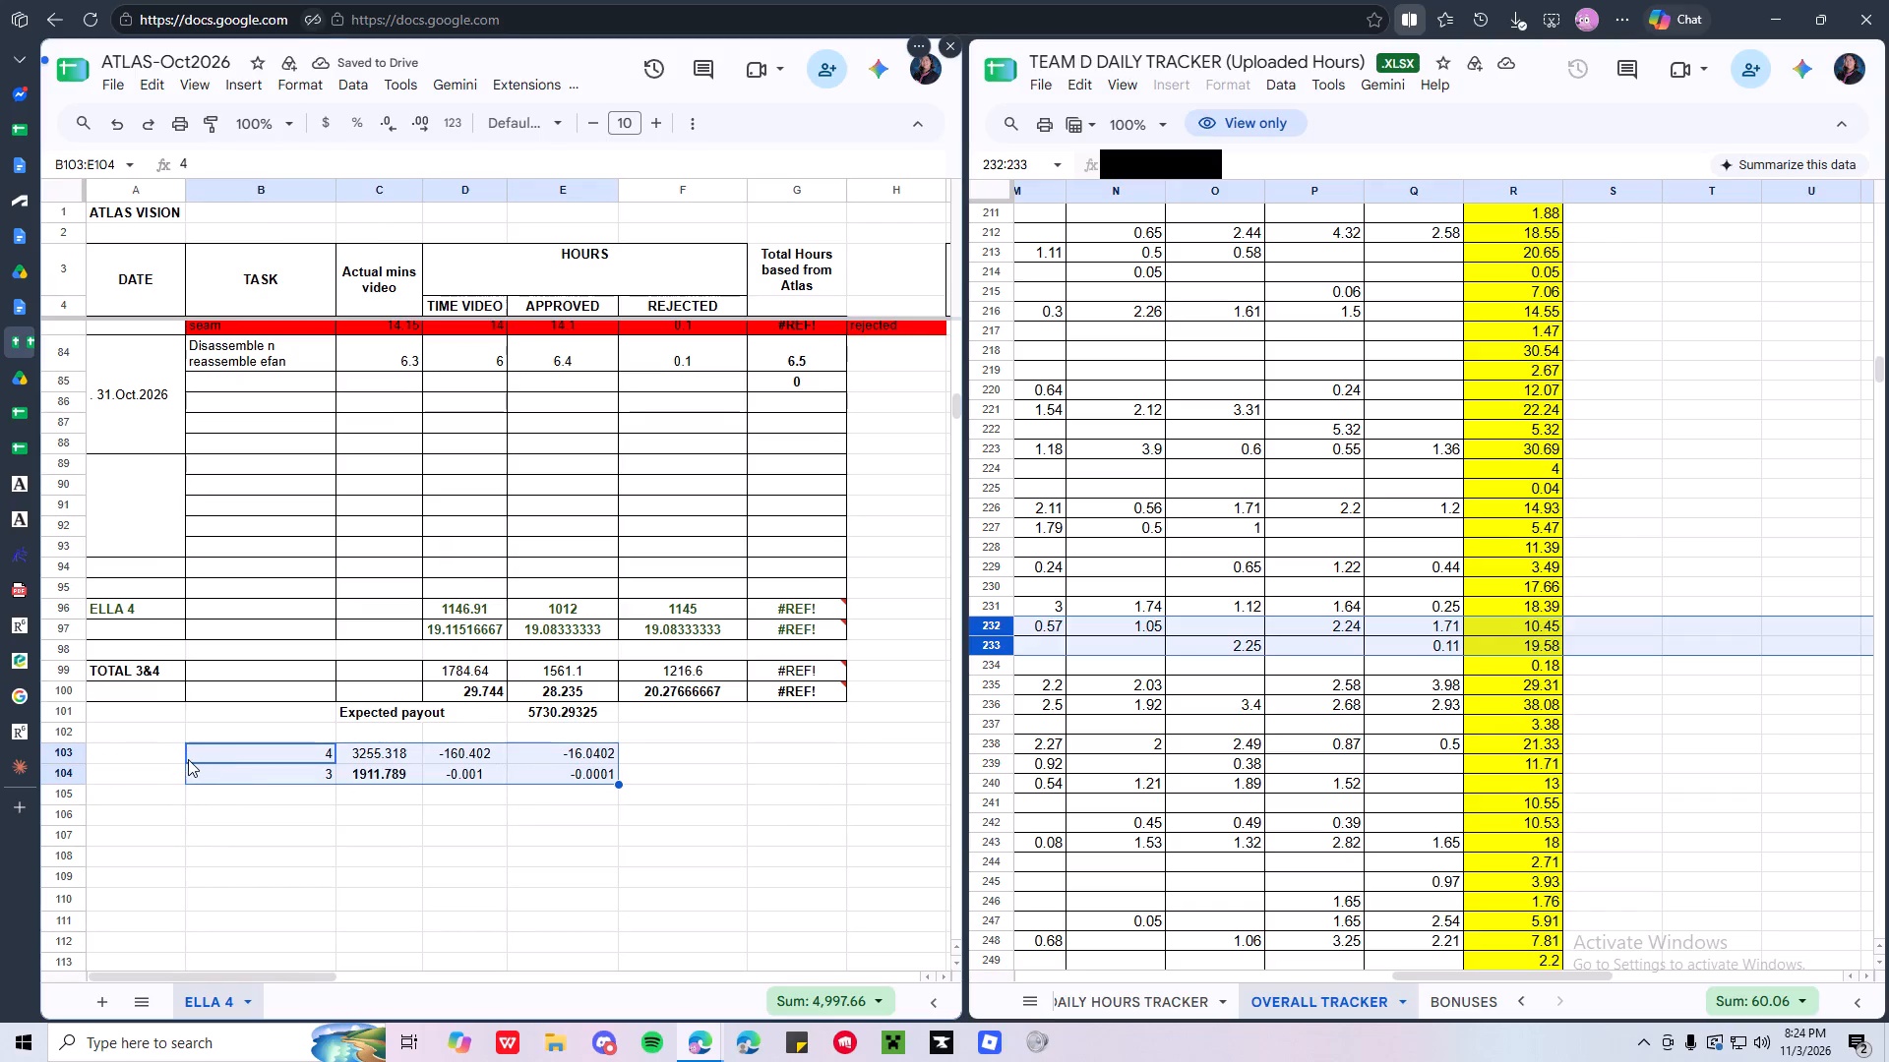
Cut the payout block B103:E104 and paste it starting at A103.
left_click(188, 759)
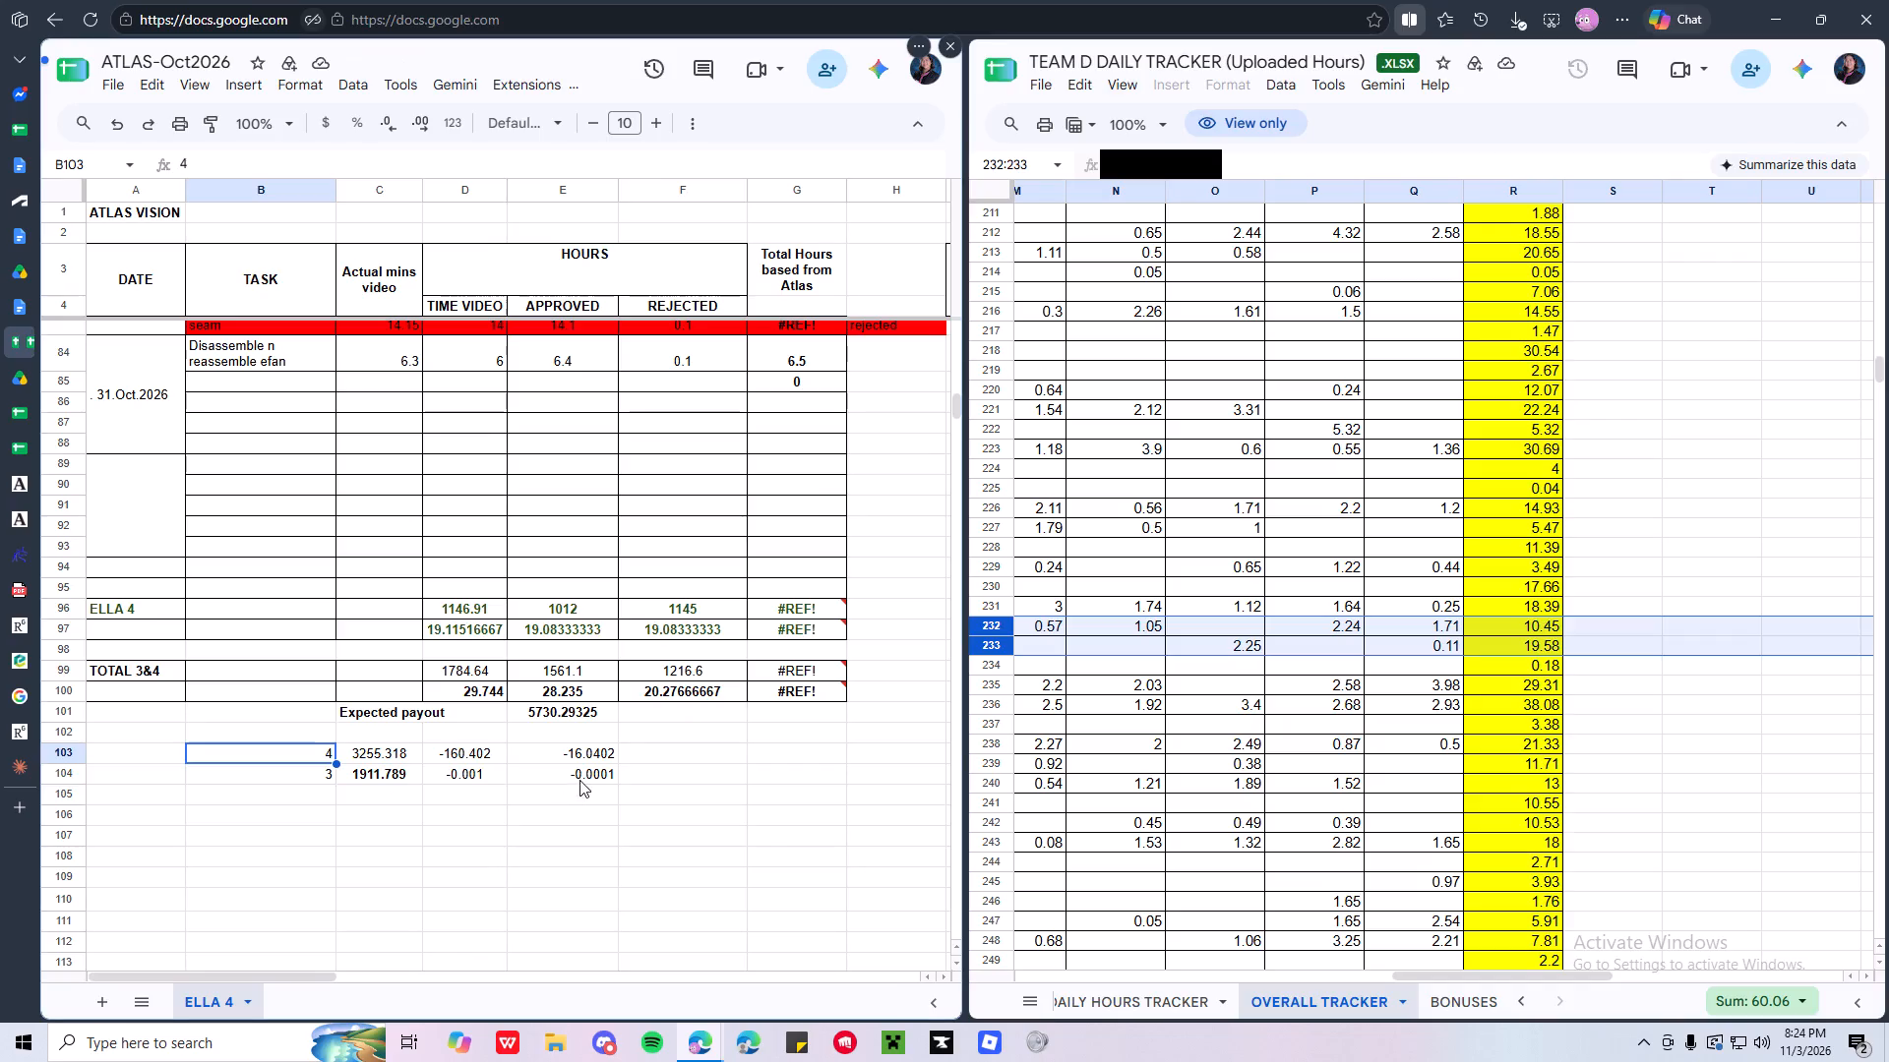
left_click(581, 773, "shift")
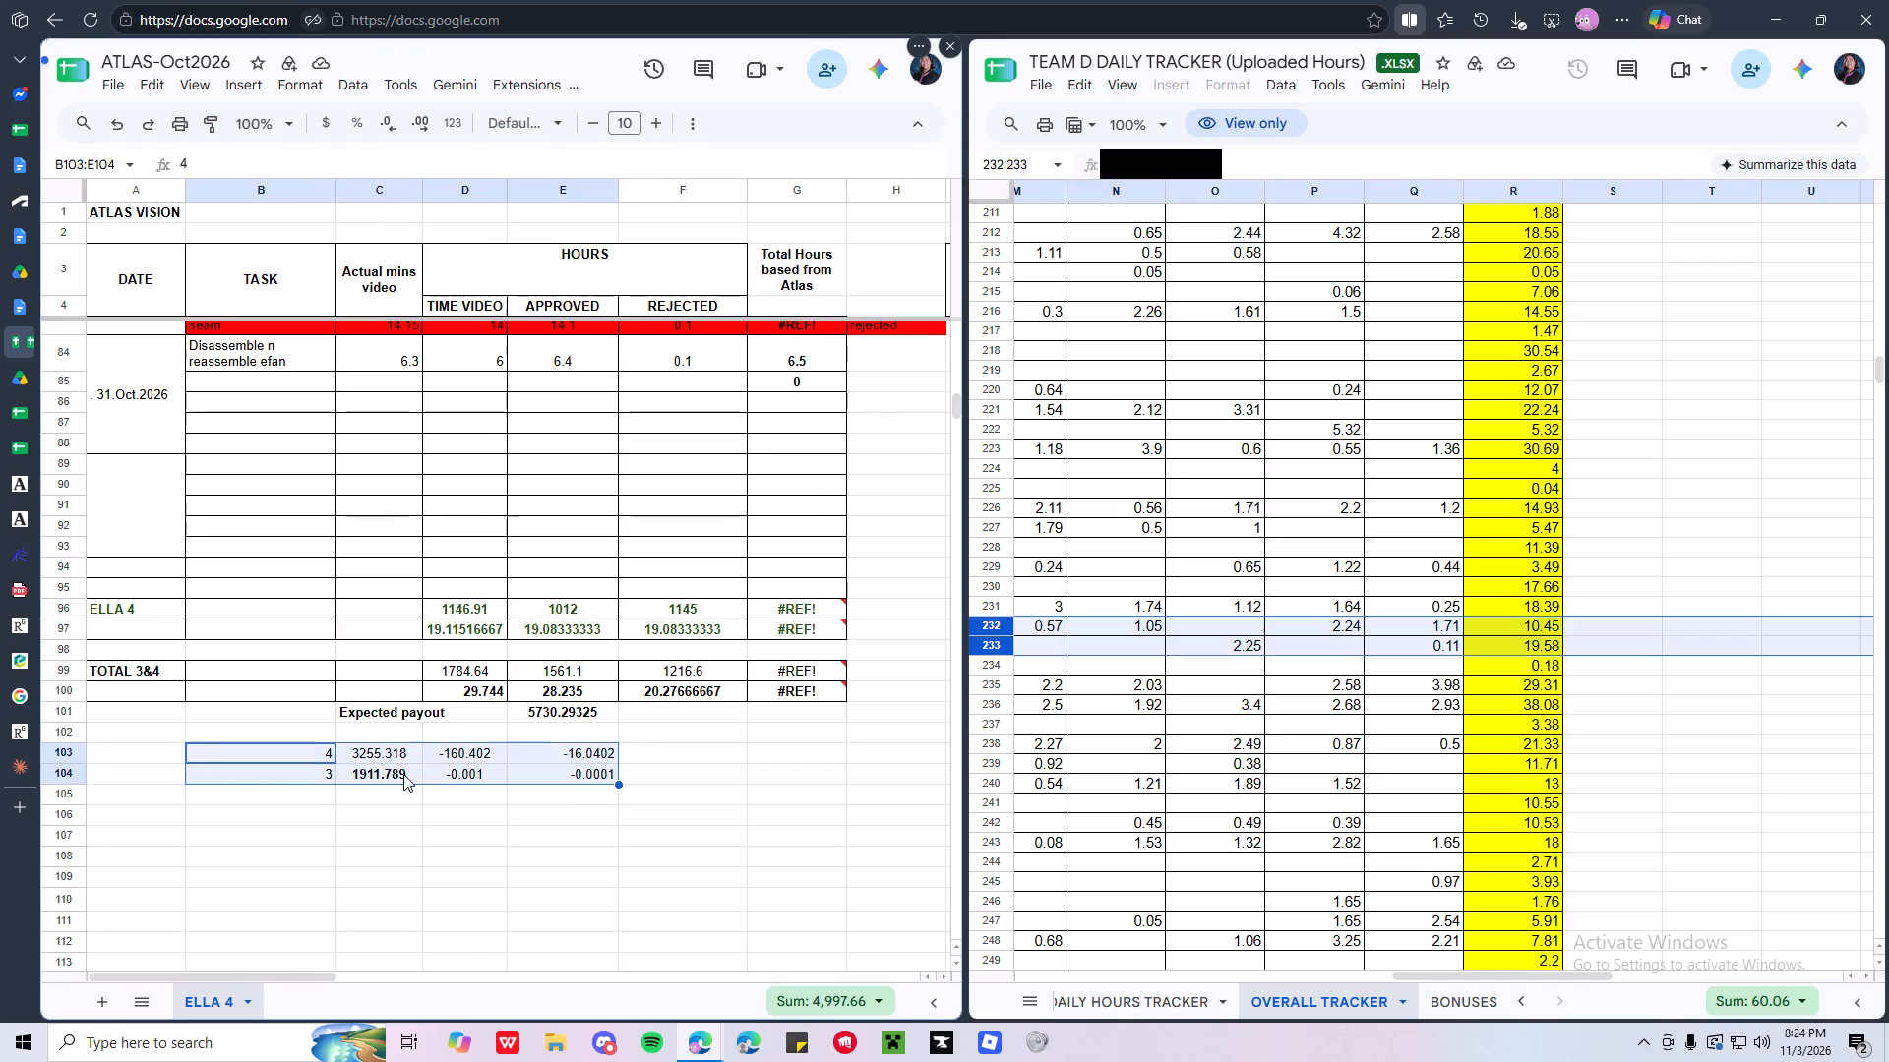
key("ctrl+x")
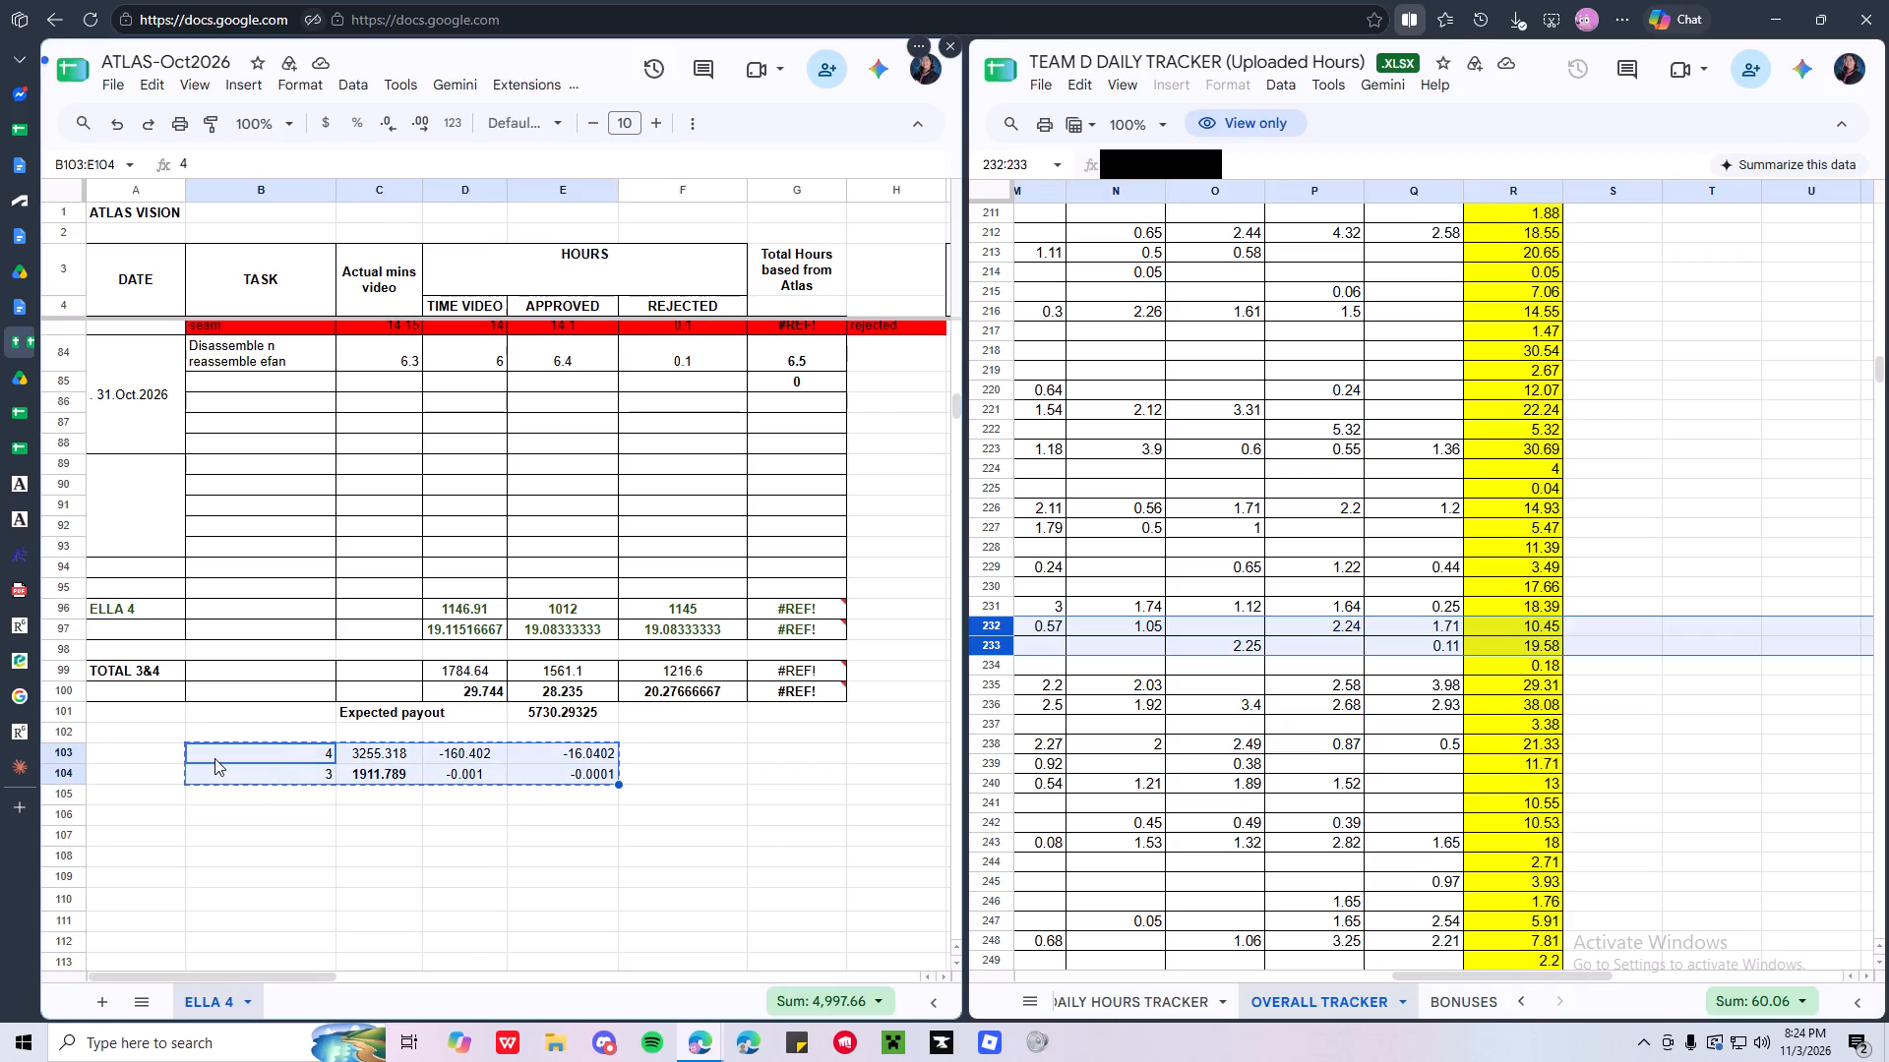
key("ctrl+x")
left_click(163, 756)
key("ctrl+v")
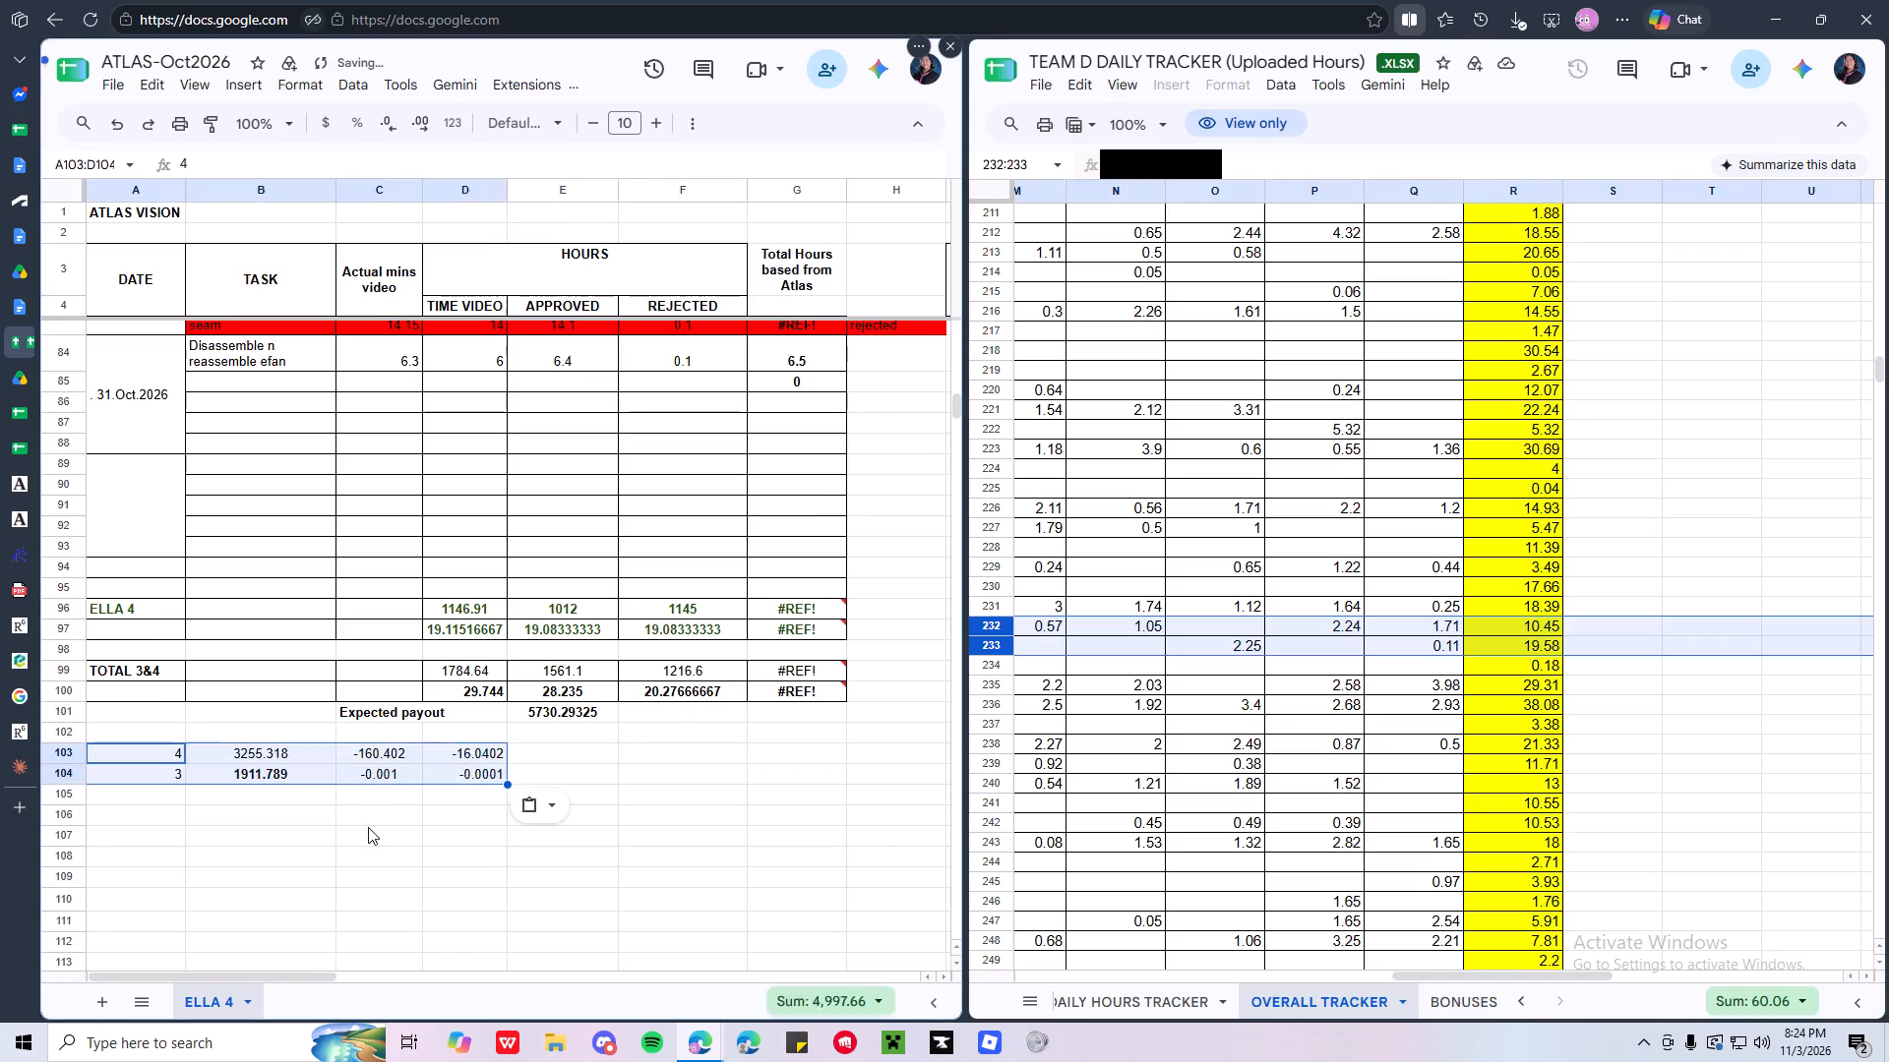
left_click(405, 823)
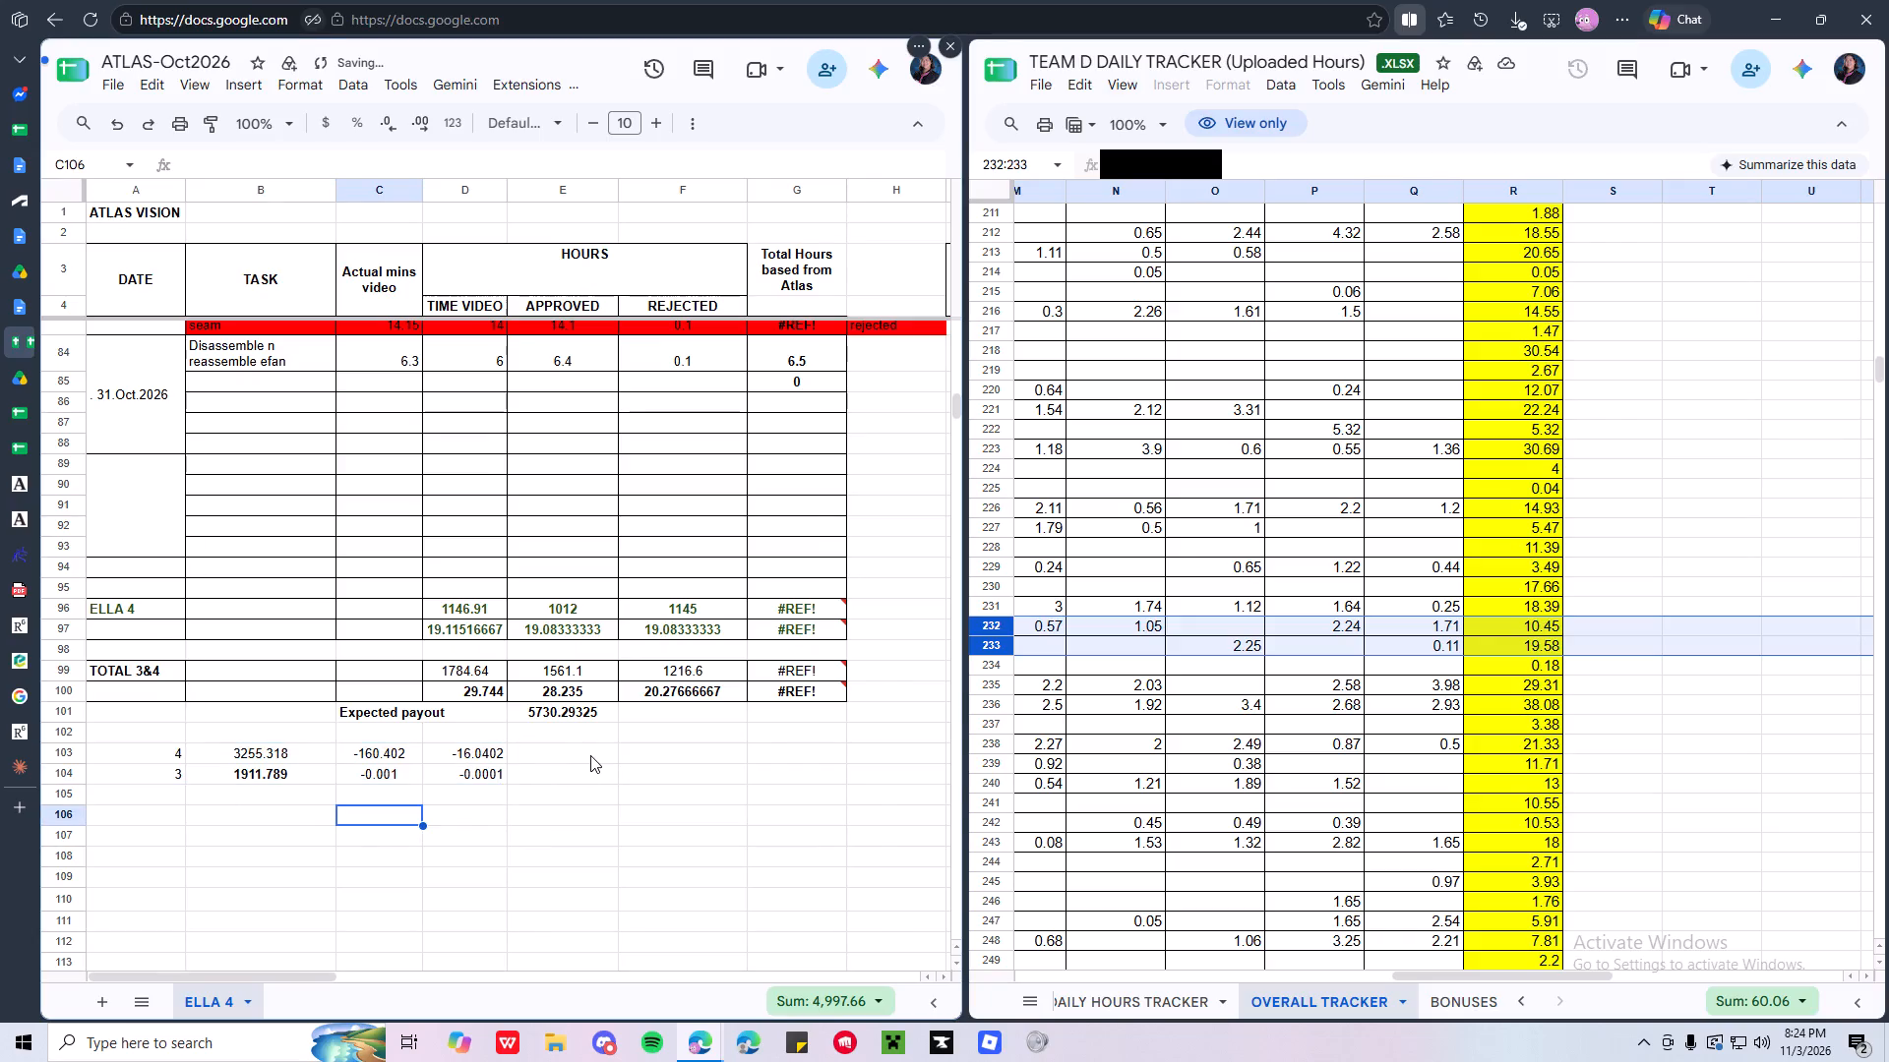
Enter the uploaded hours beside the payout rows: 19.58 in E103 for account 4 and 10.45 in E104 for account 3.
left_click(590, 755)
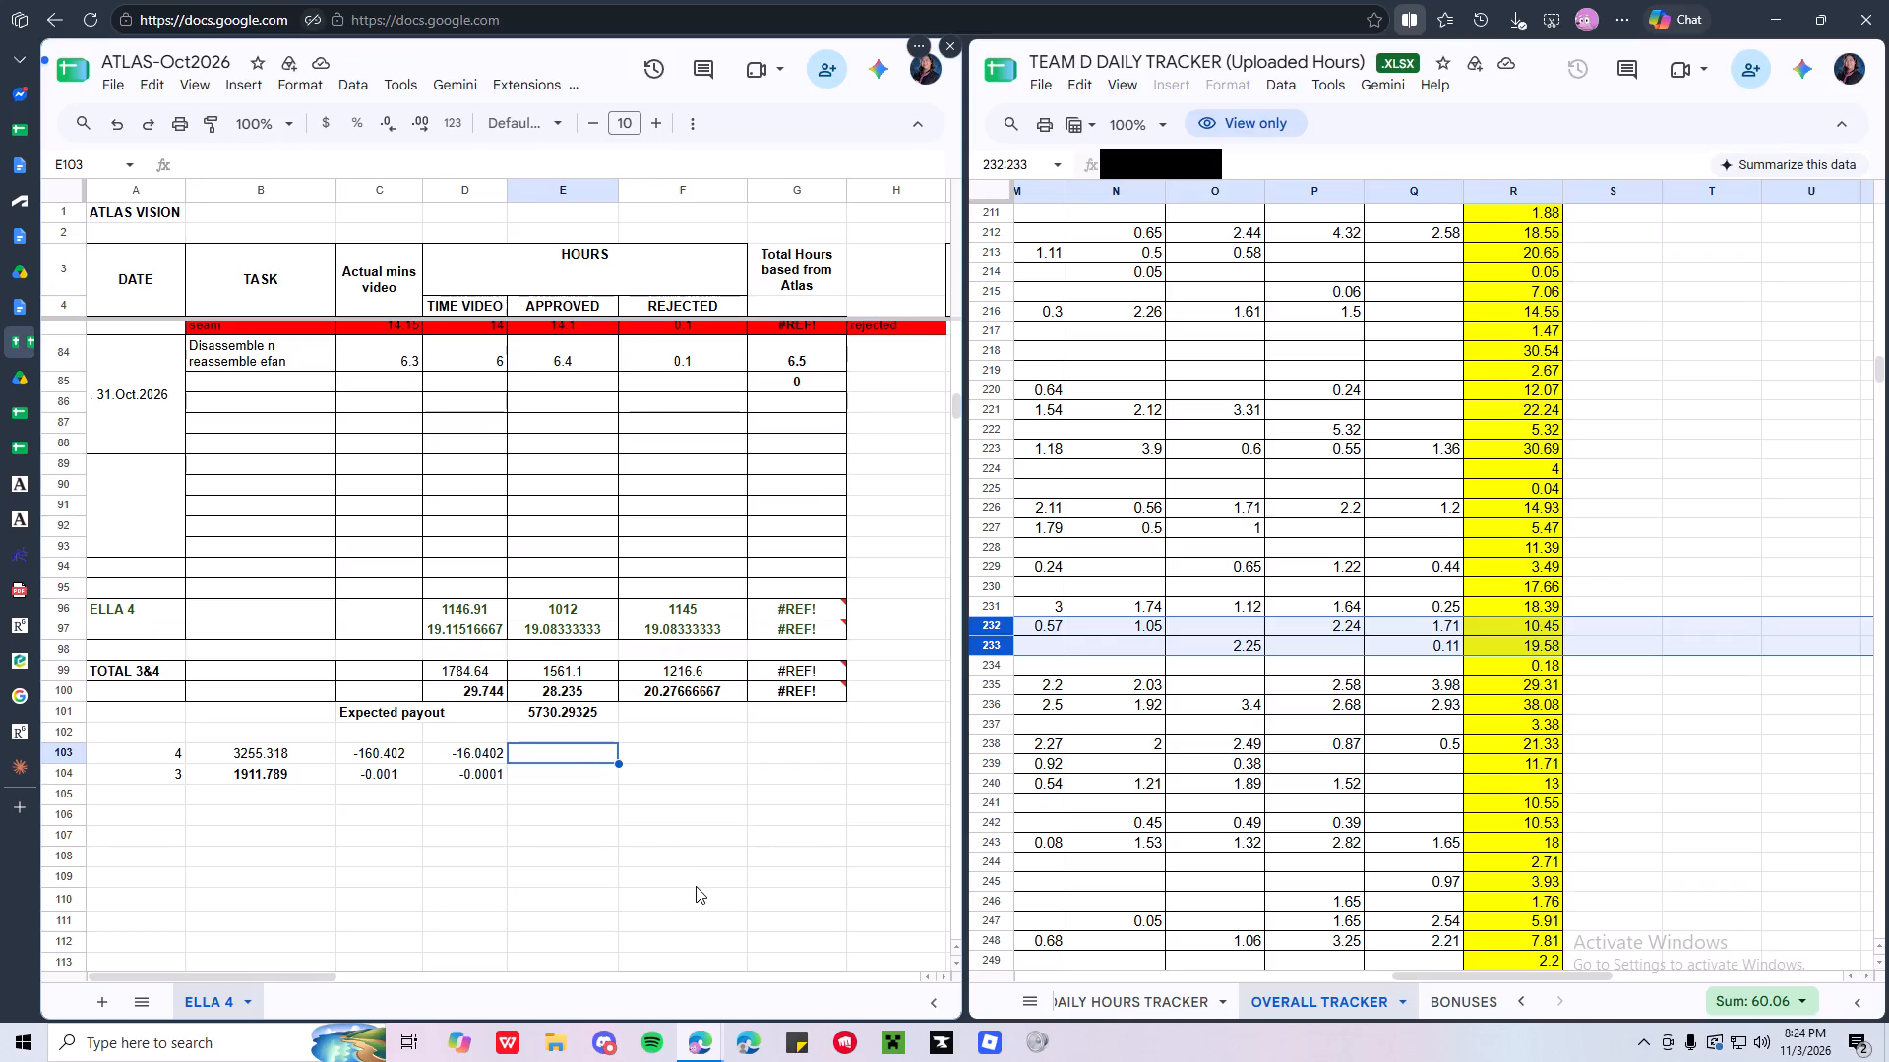
type("19")
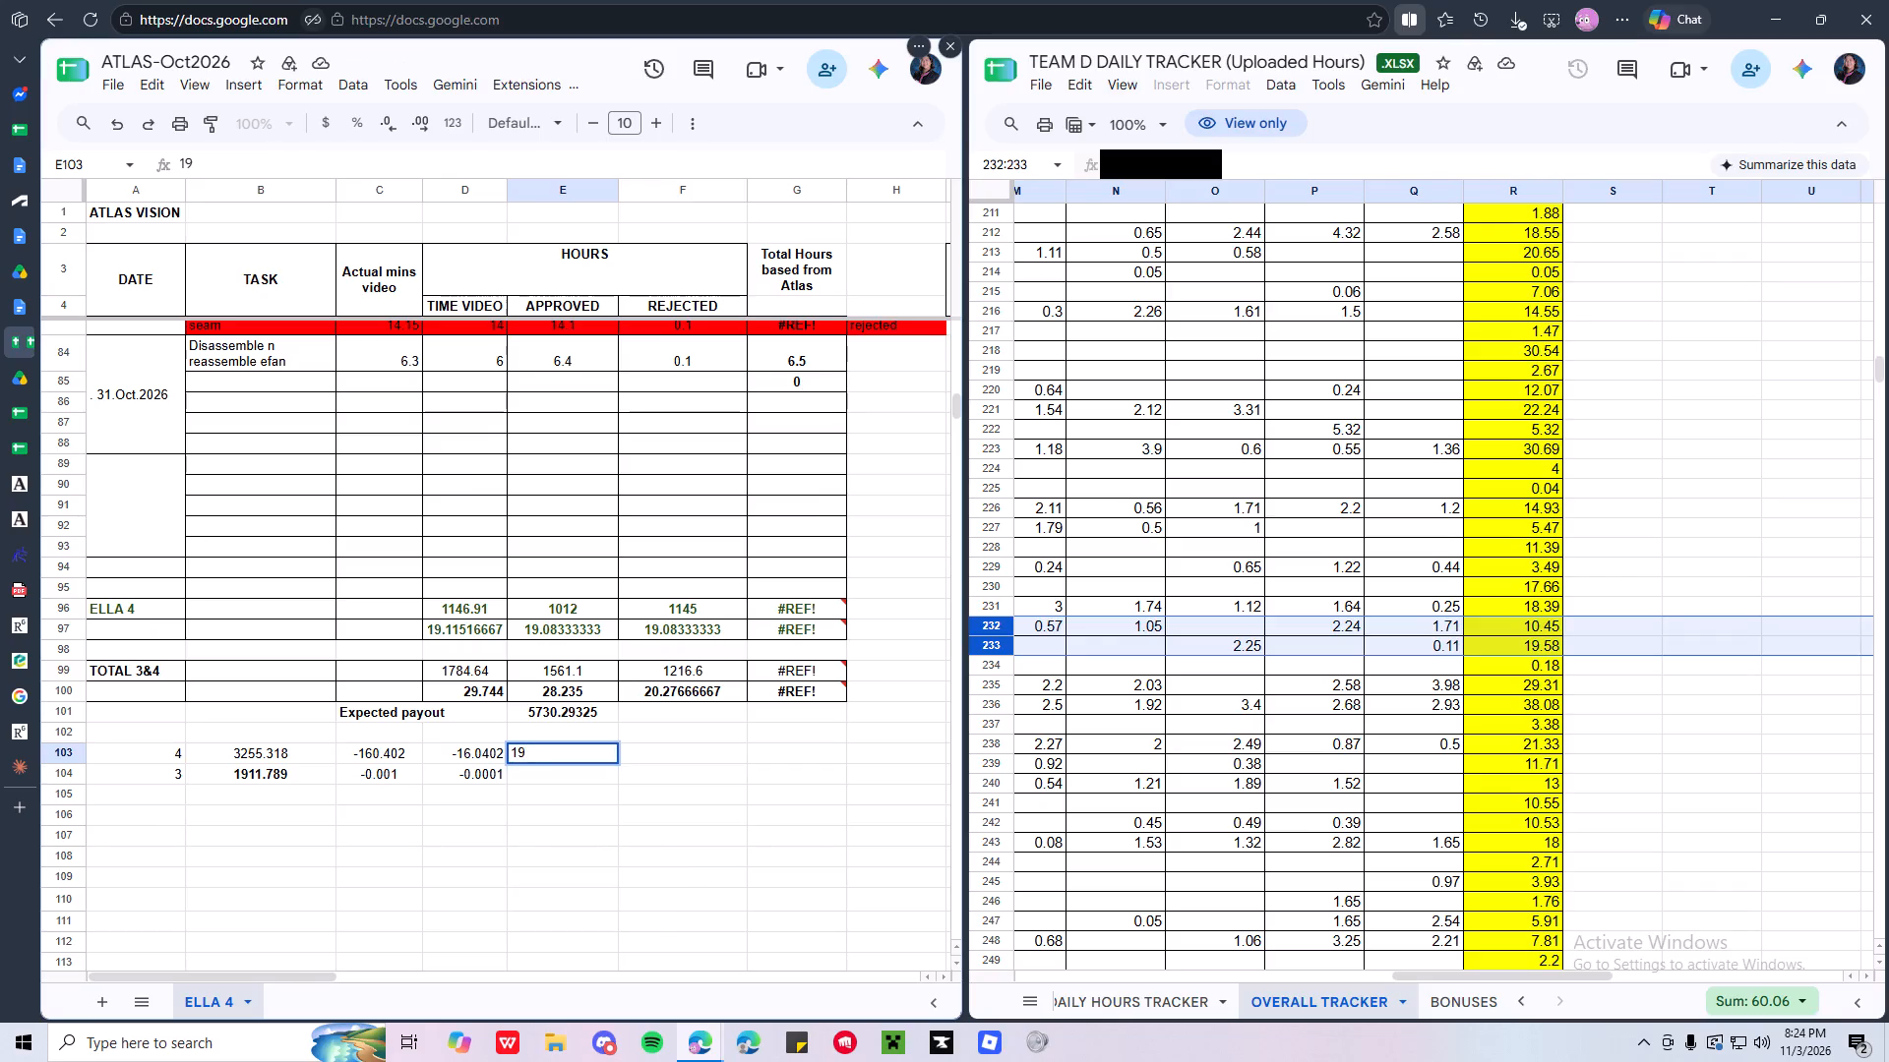
key("period")
type("58")
key("Return")
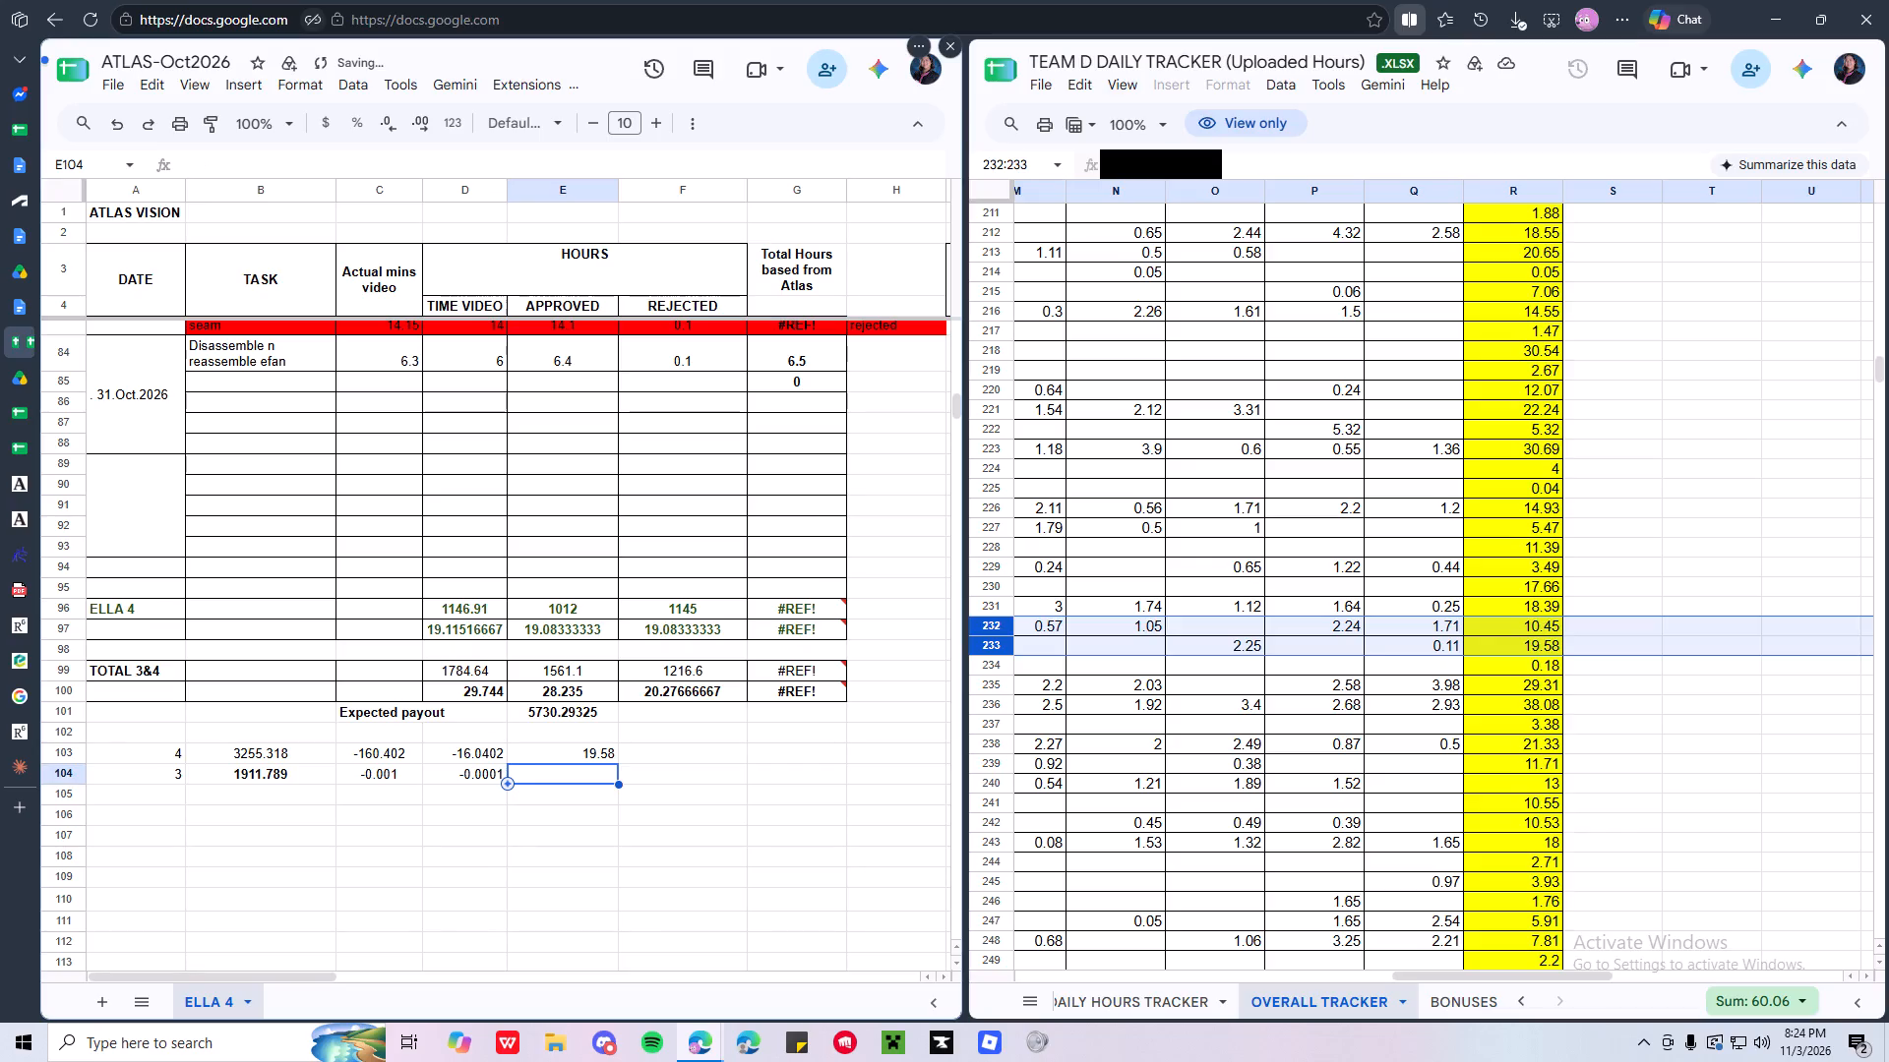
type("10.")
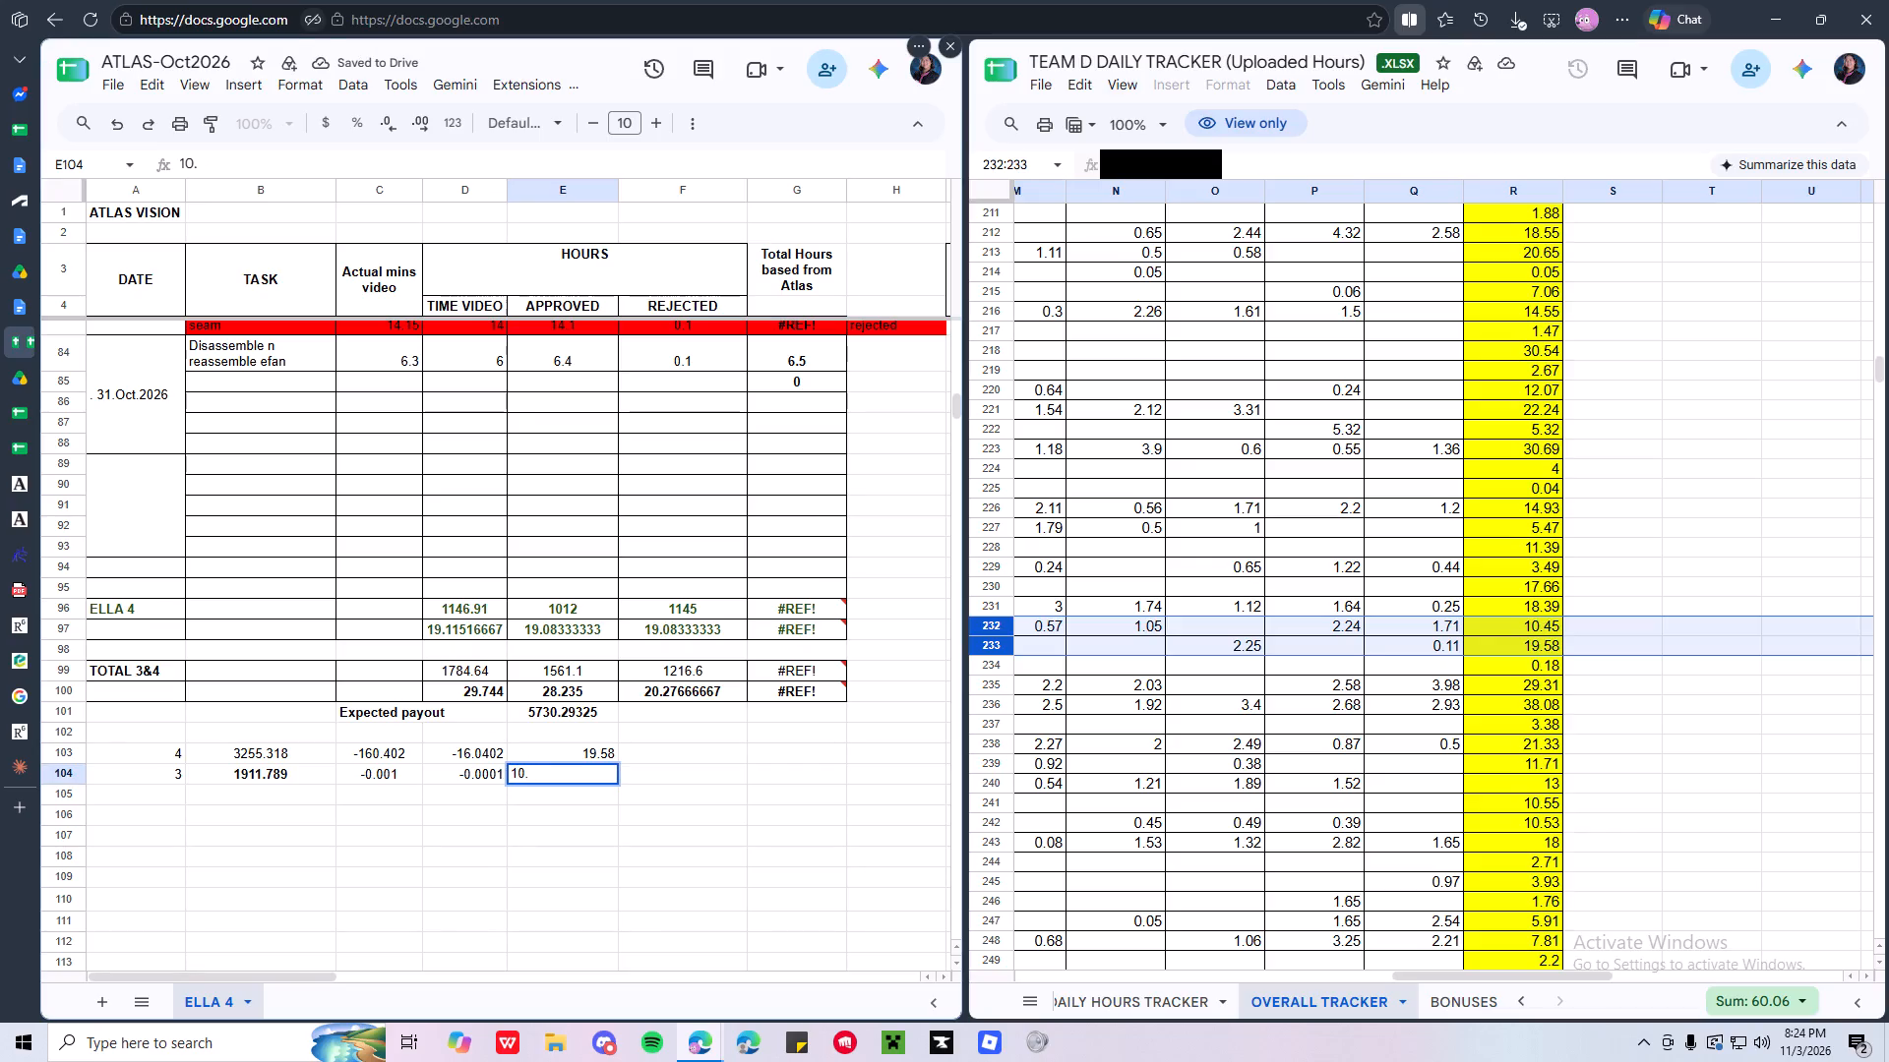
type("45")
key("Return")
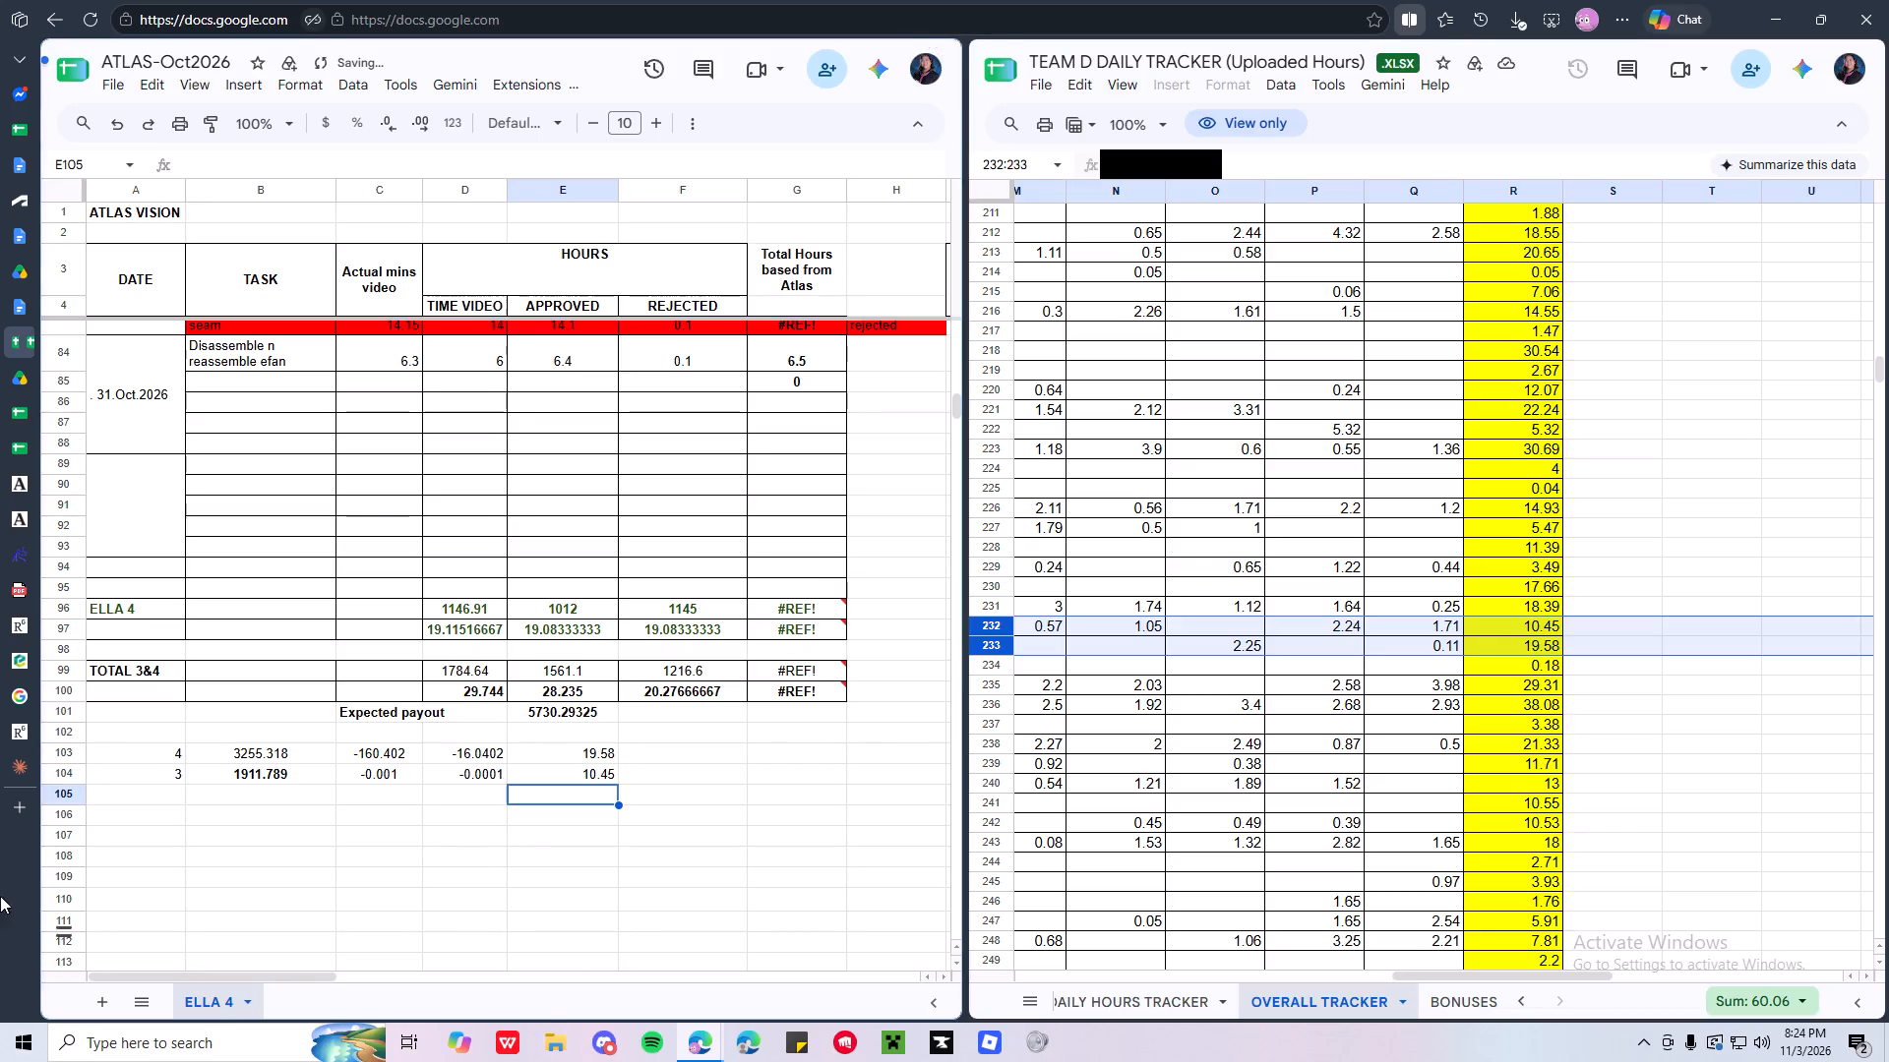
Insert a row above row 103 and head the hours column in E103 with HOURS UPLOADED.
right_click(67, 752)
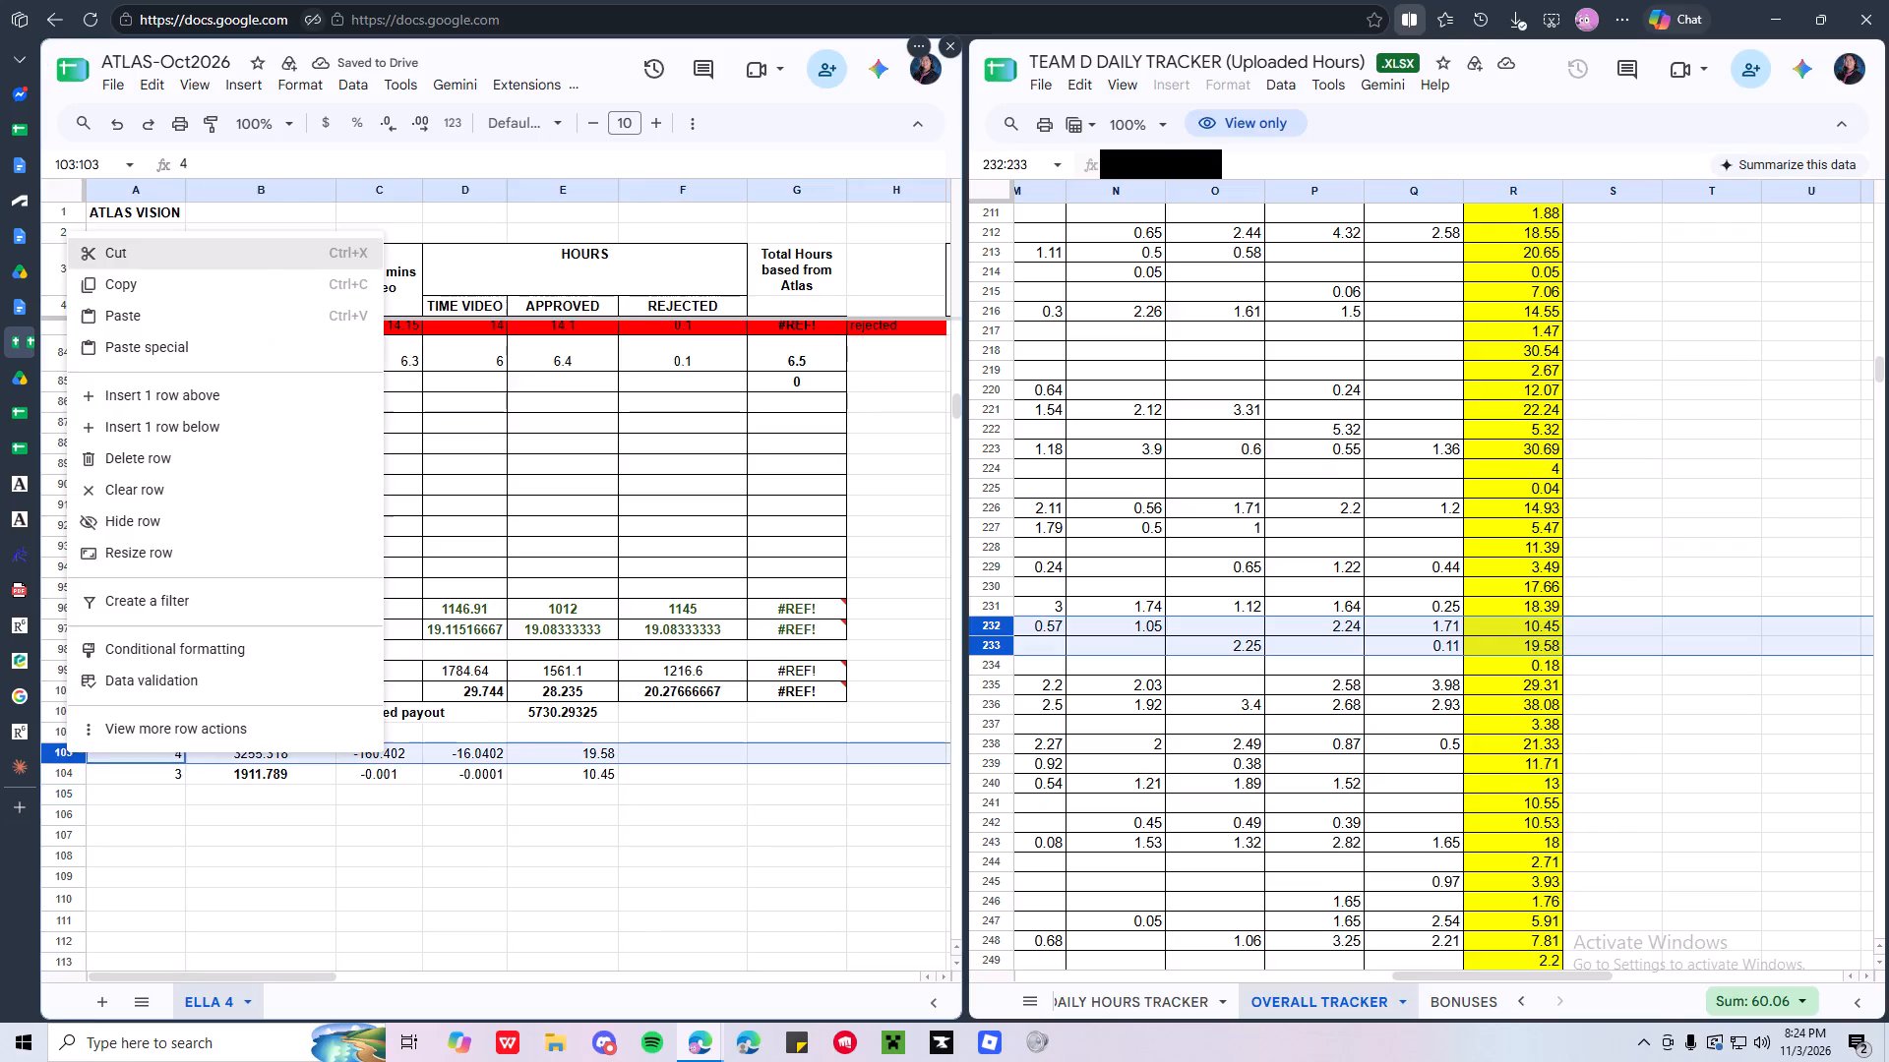
left_click(168, 394)
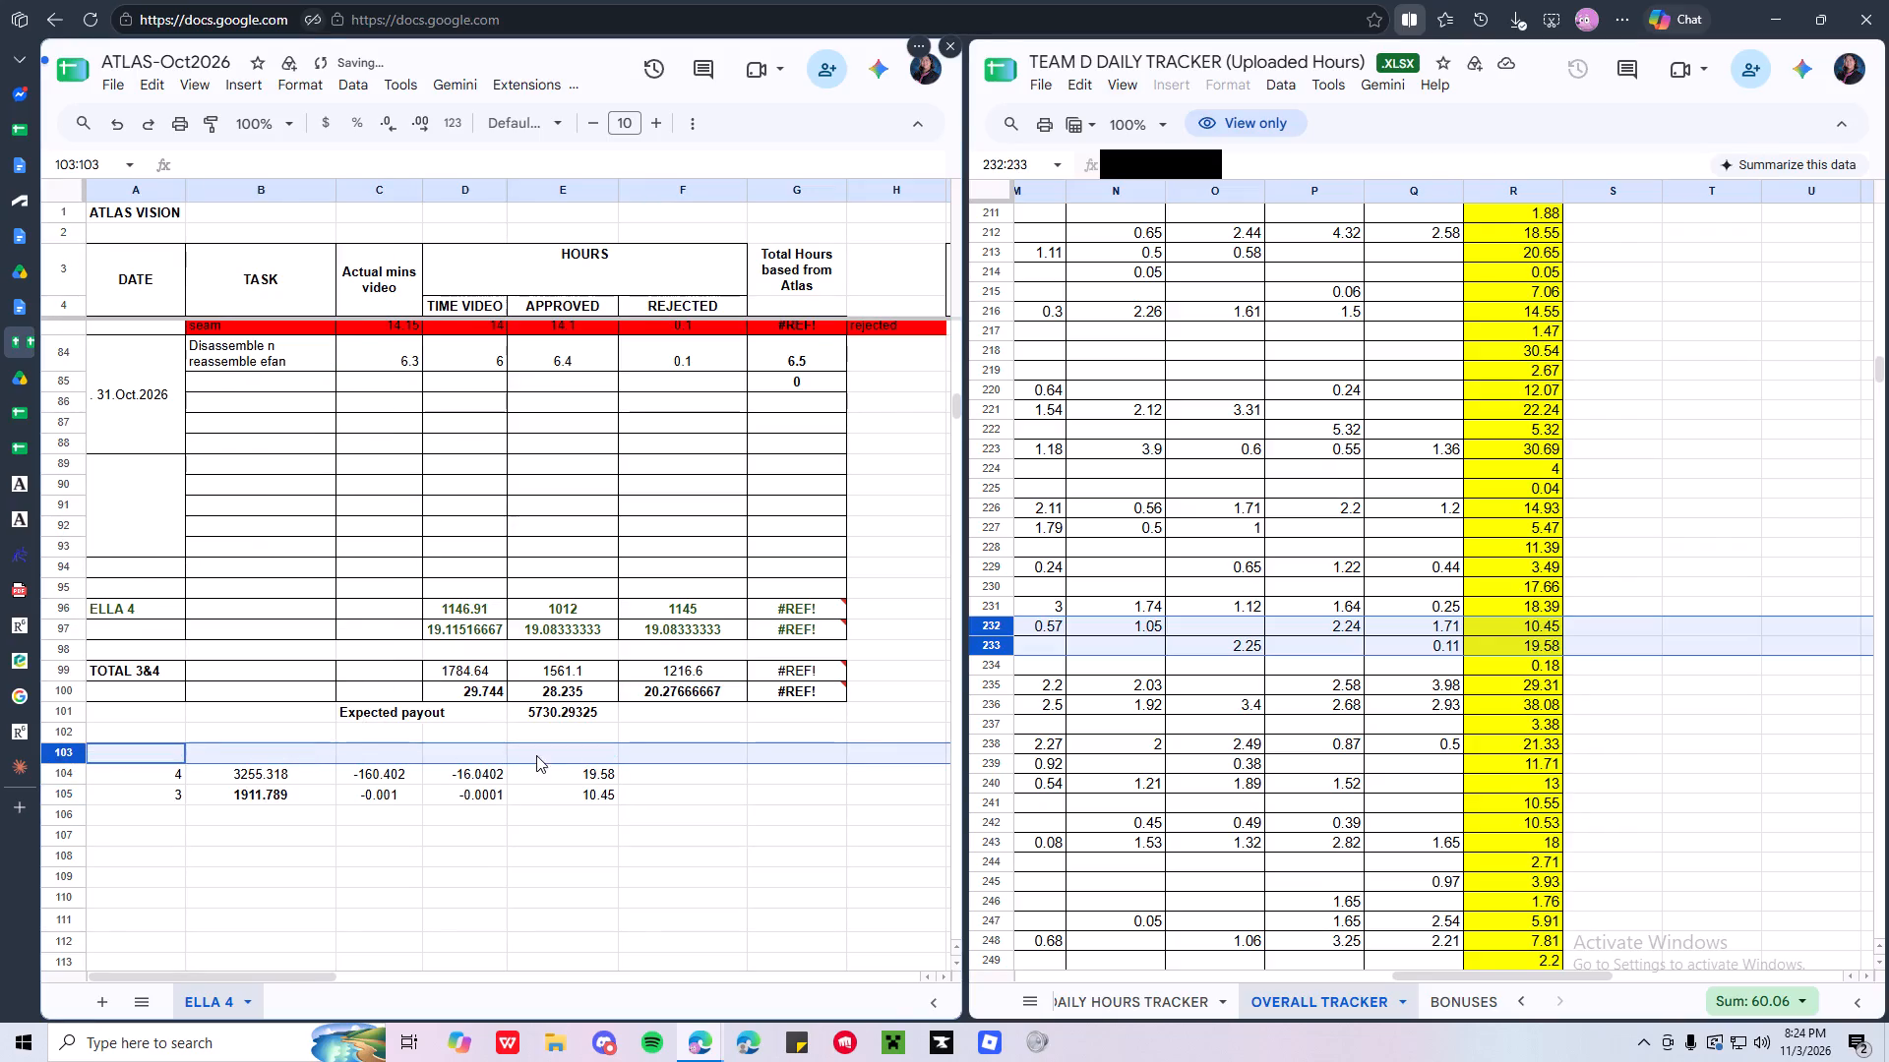
left_click(536, 755)
type("HOURS")
key("space")
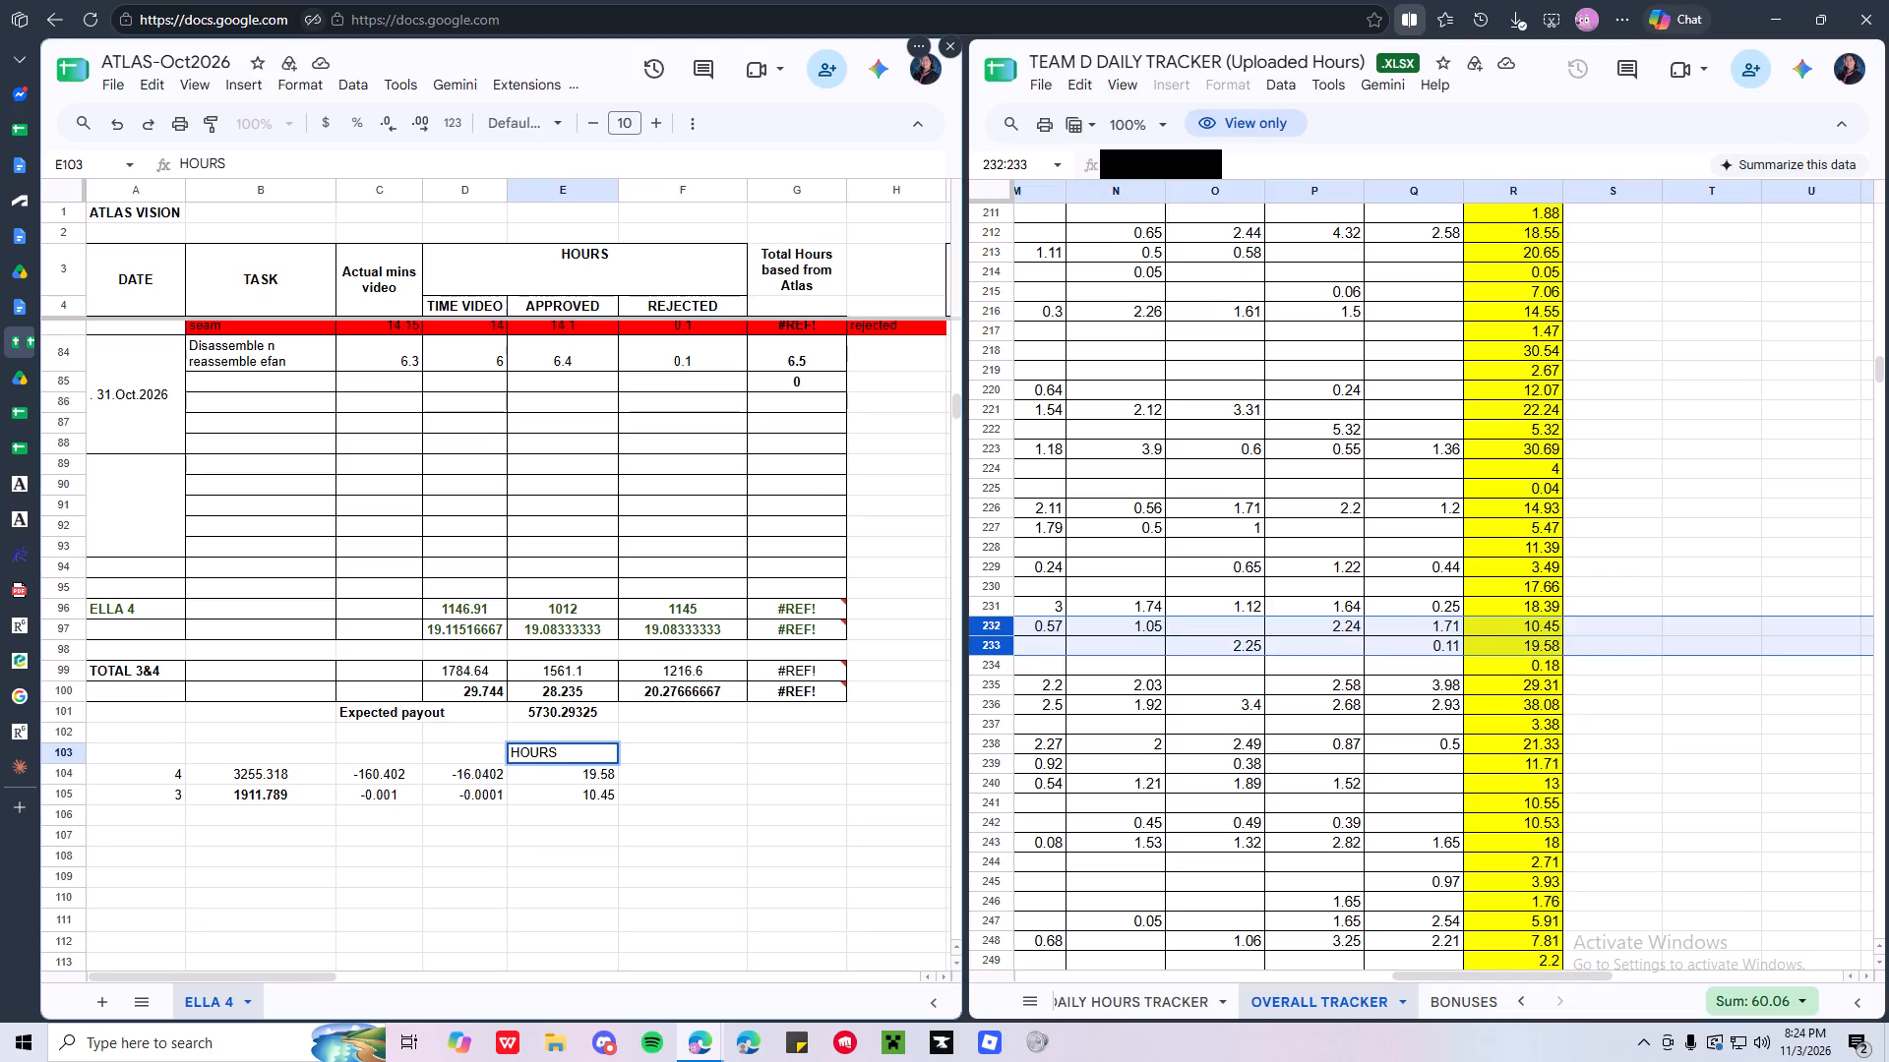
type("UPLOADED")
key("Return")
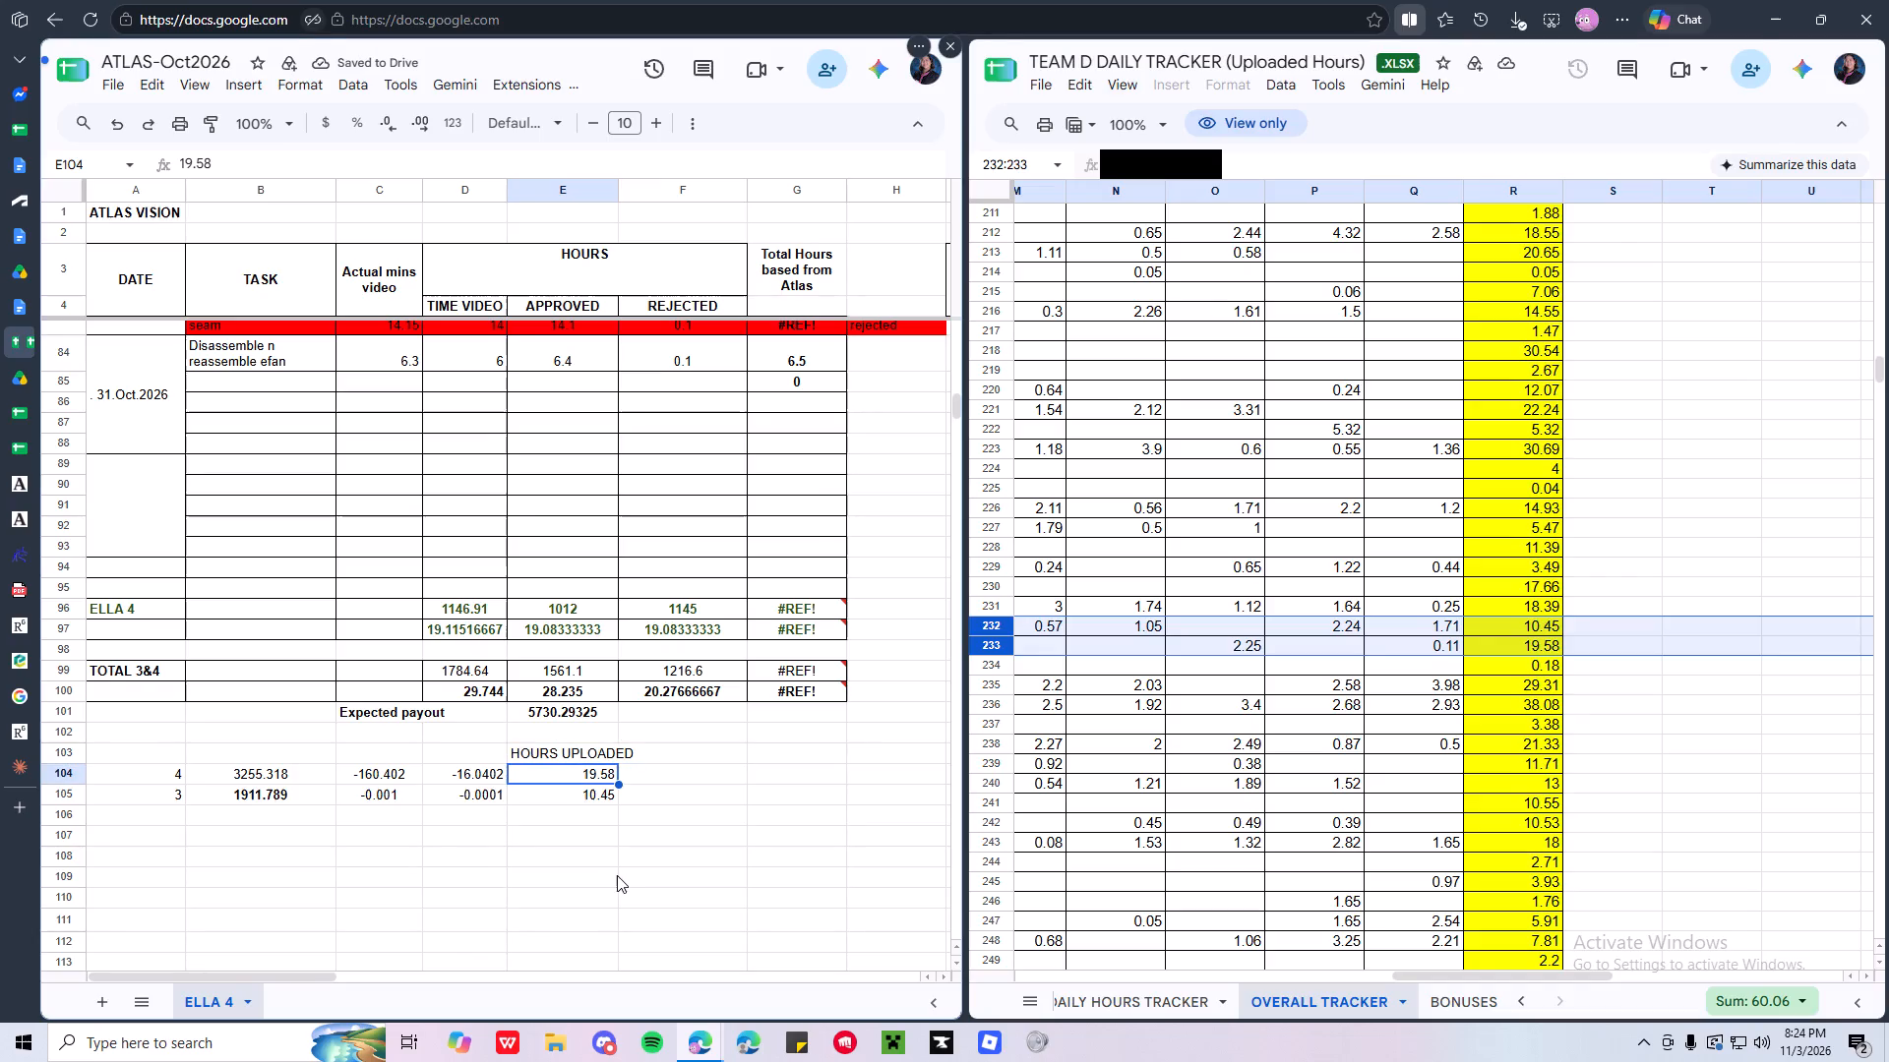
Total the two uploaded hours in E106 with =SUM(E104:E105) and make the total bold.
left_click(584, 823)
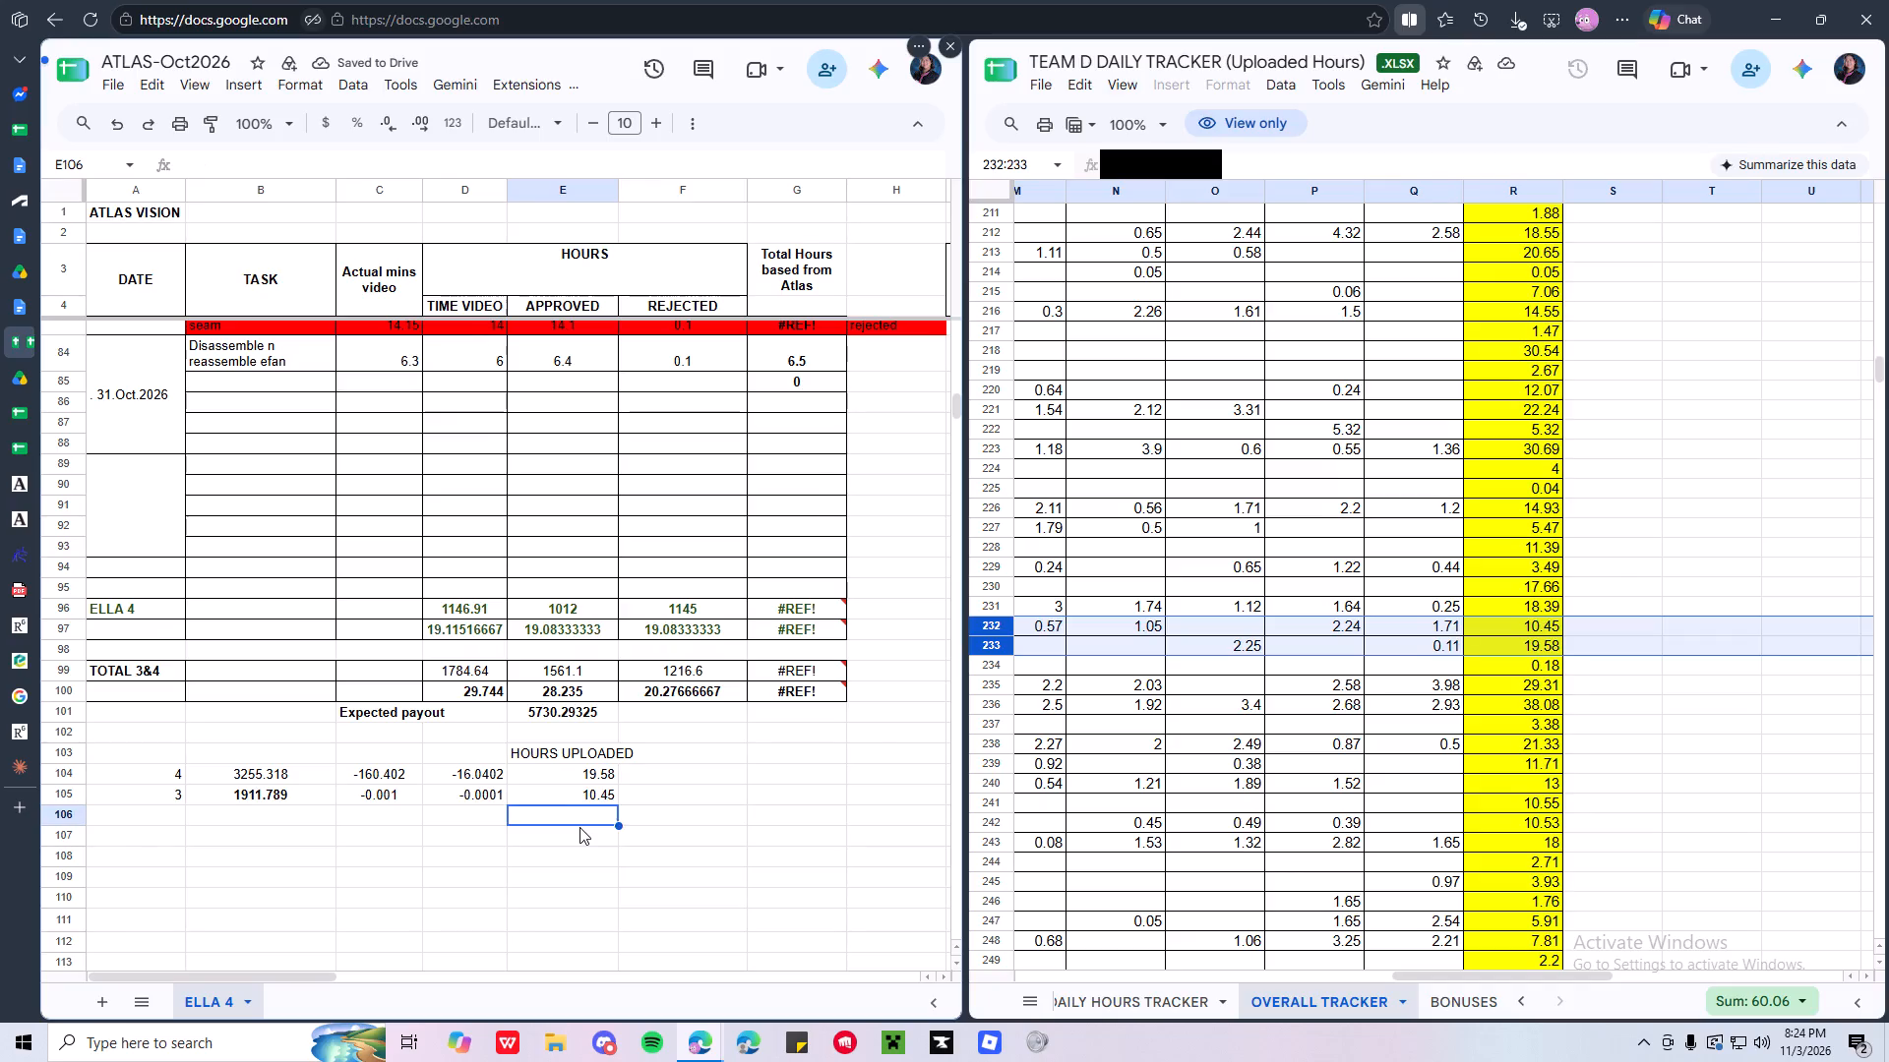
key("equal")
type("SUM(")
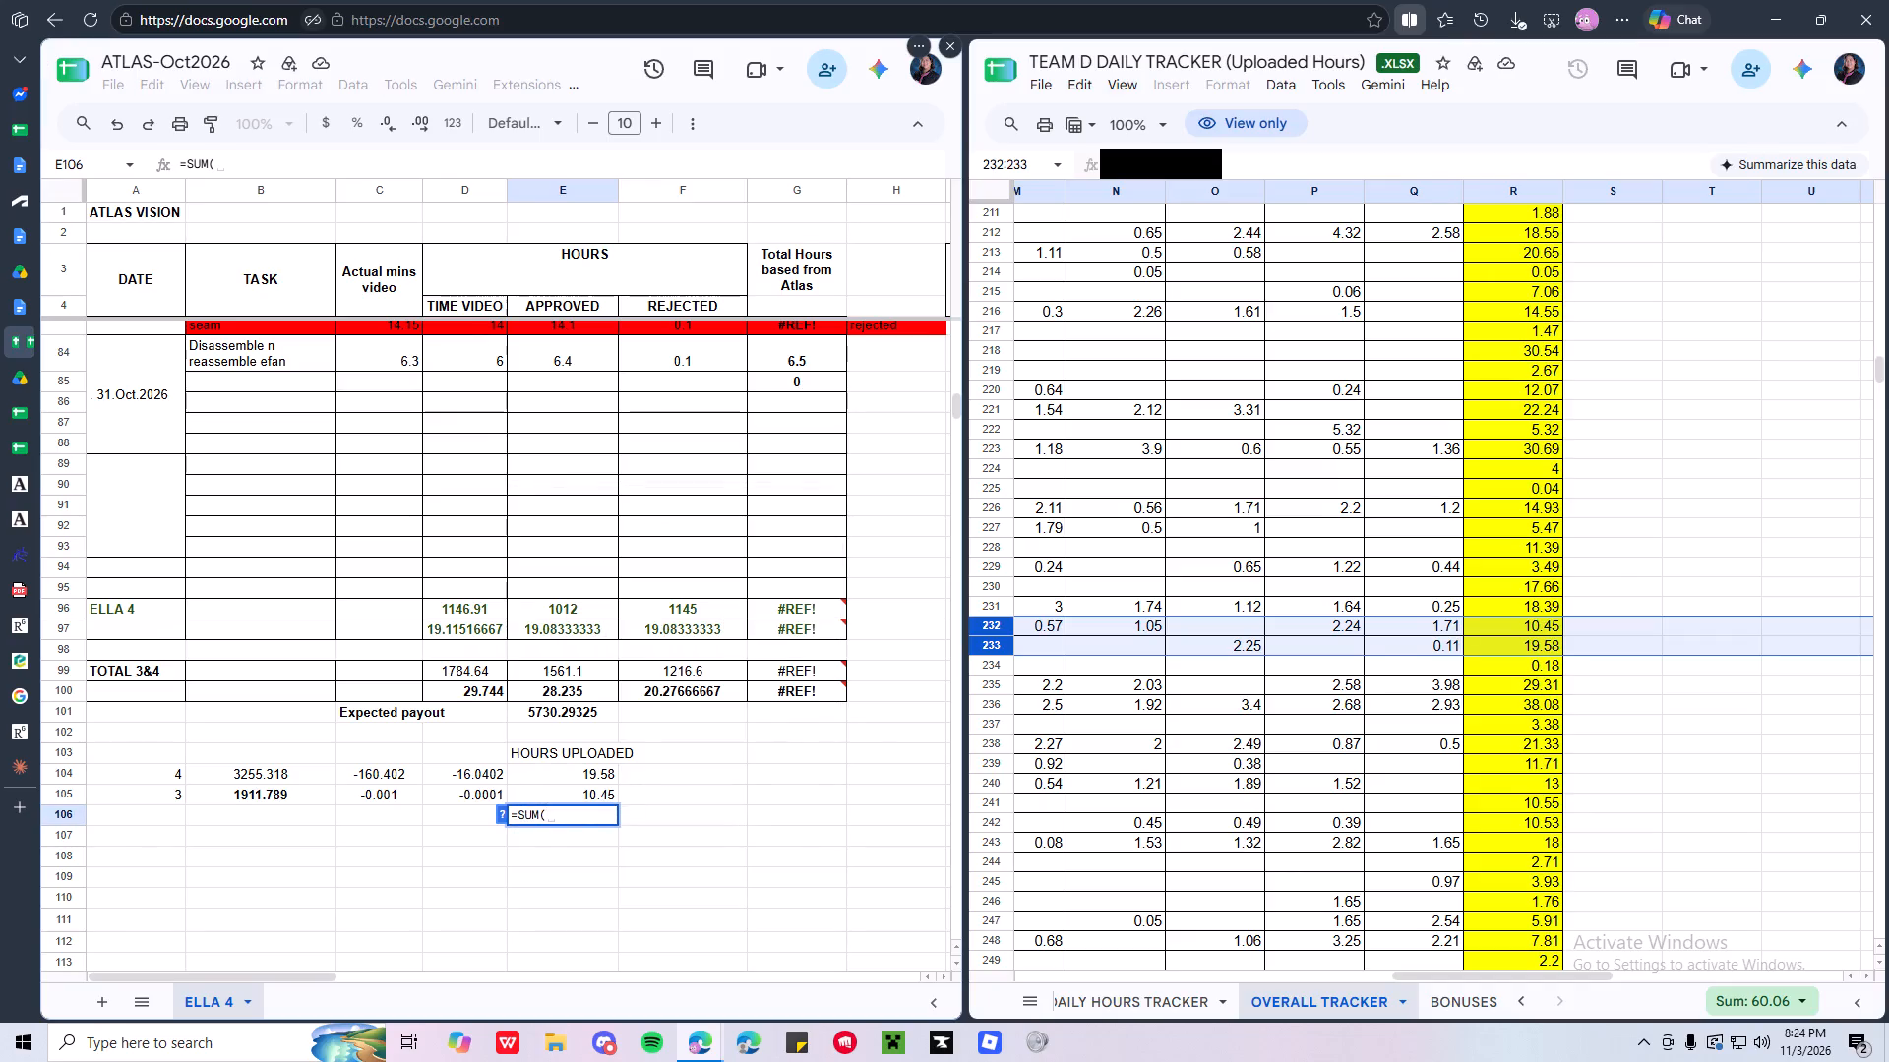
left_click(587, 775)
left_click(578, 792, "shift")
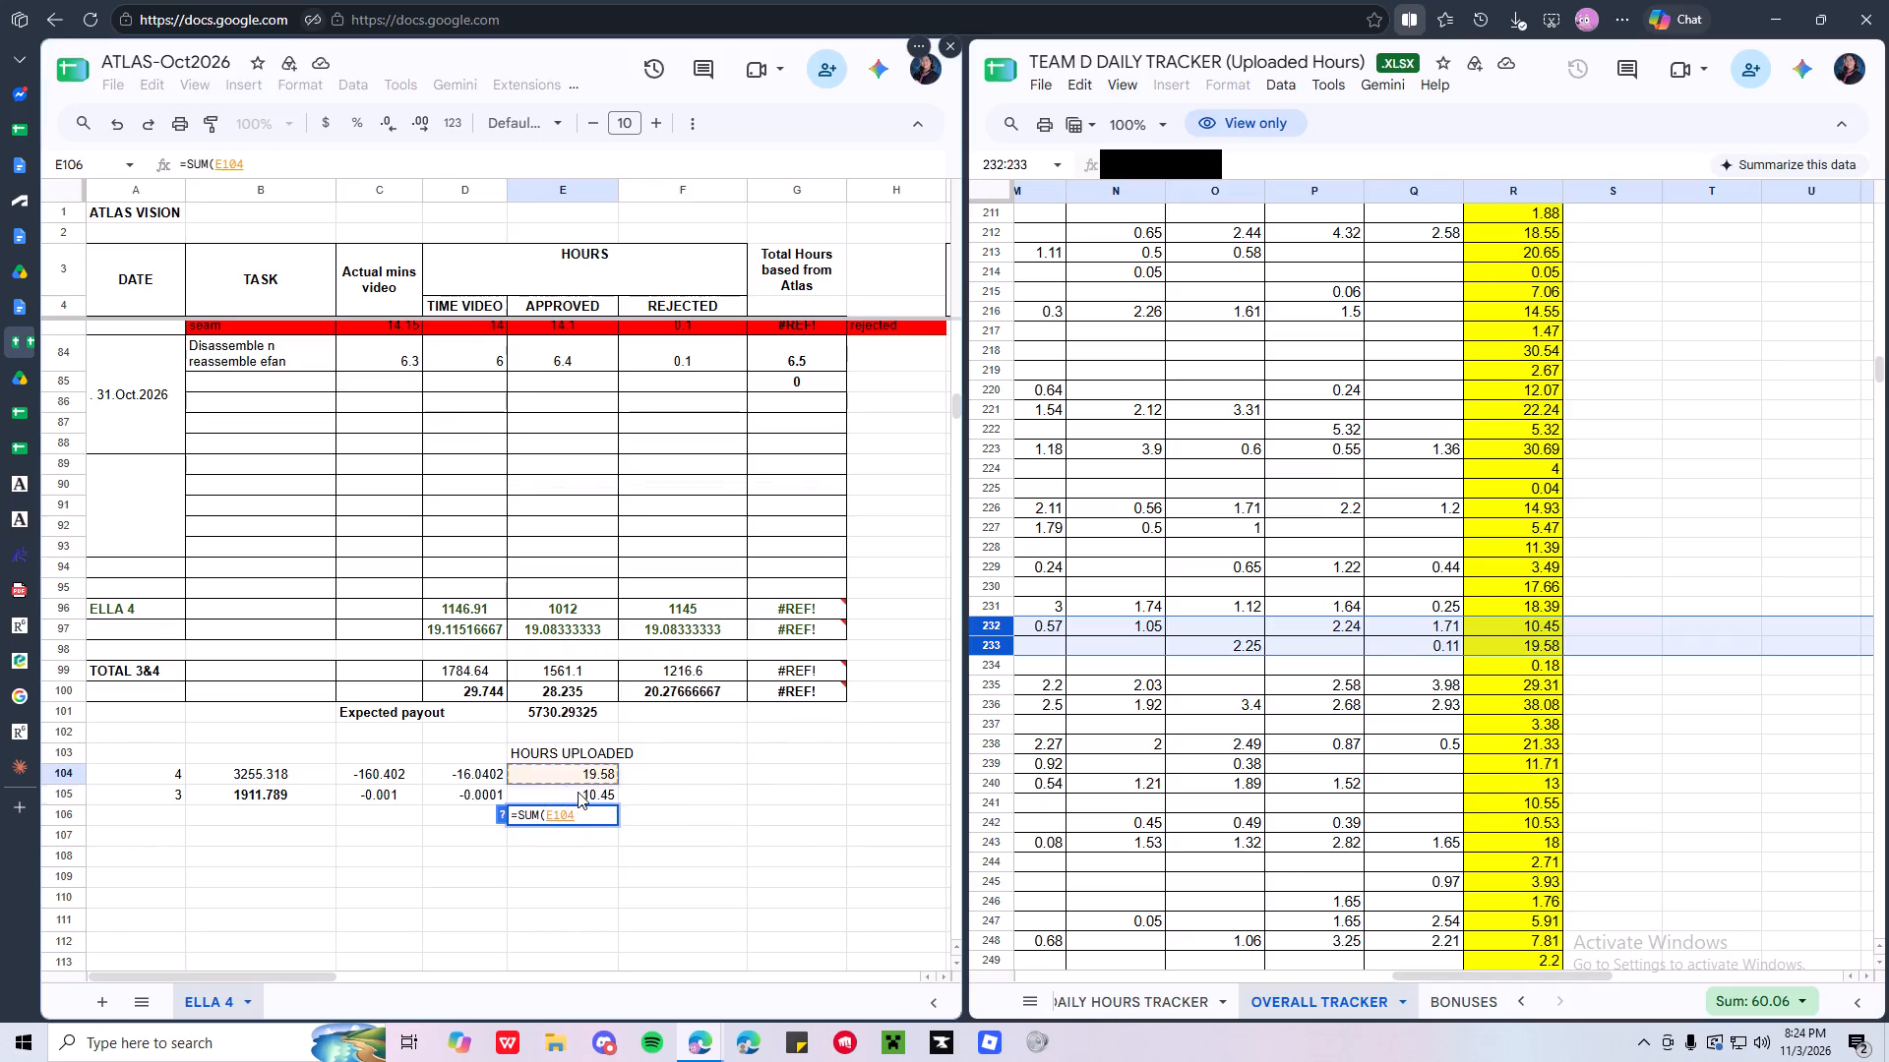
key("shift+parenright")
key("Return")
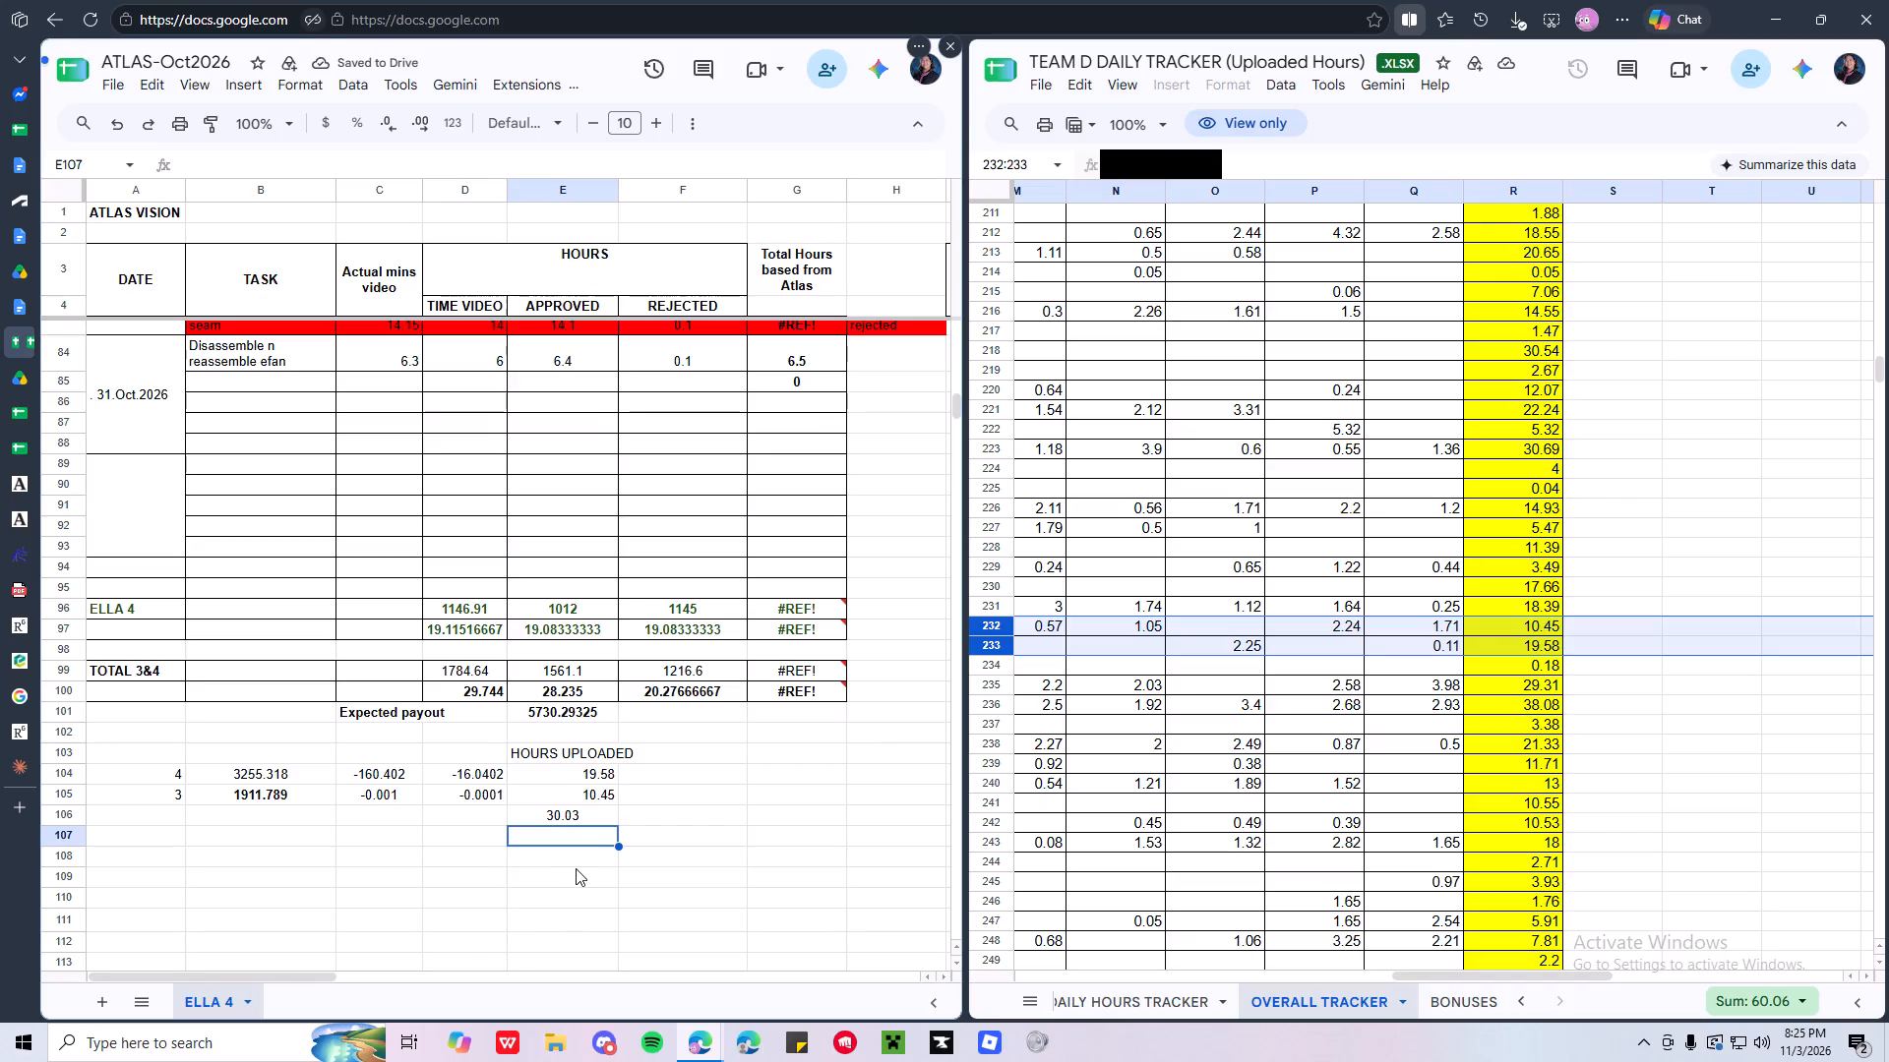
left_click(585, 817)
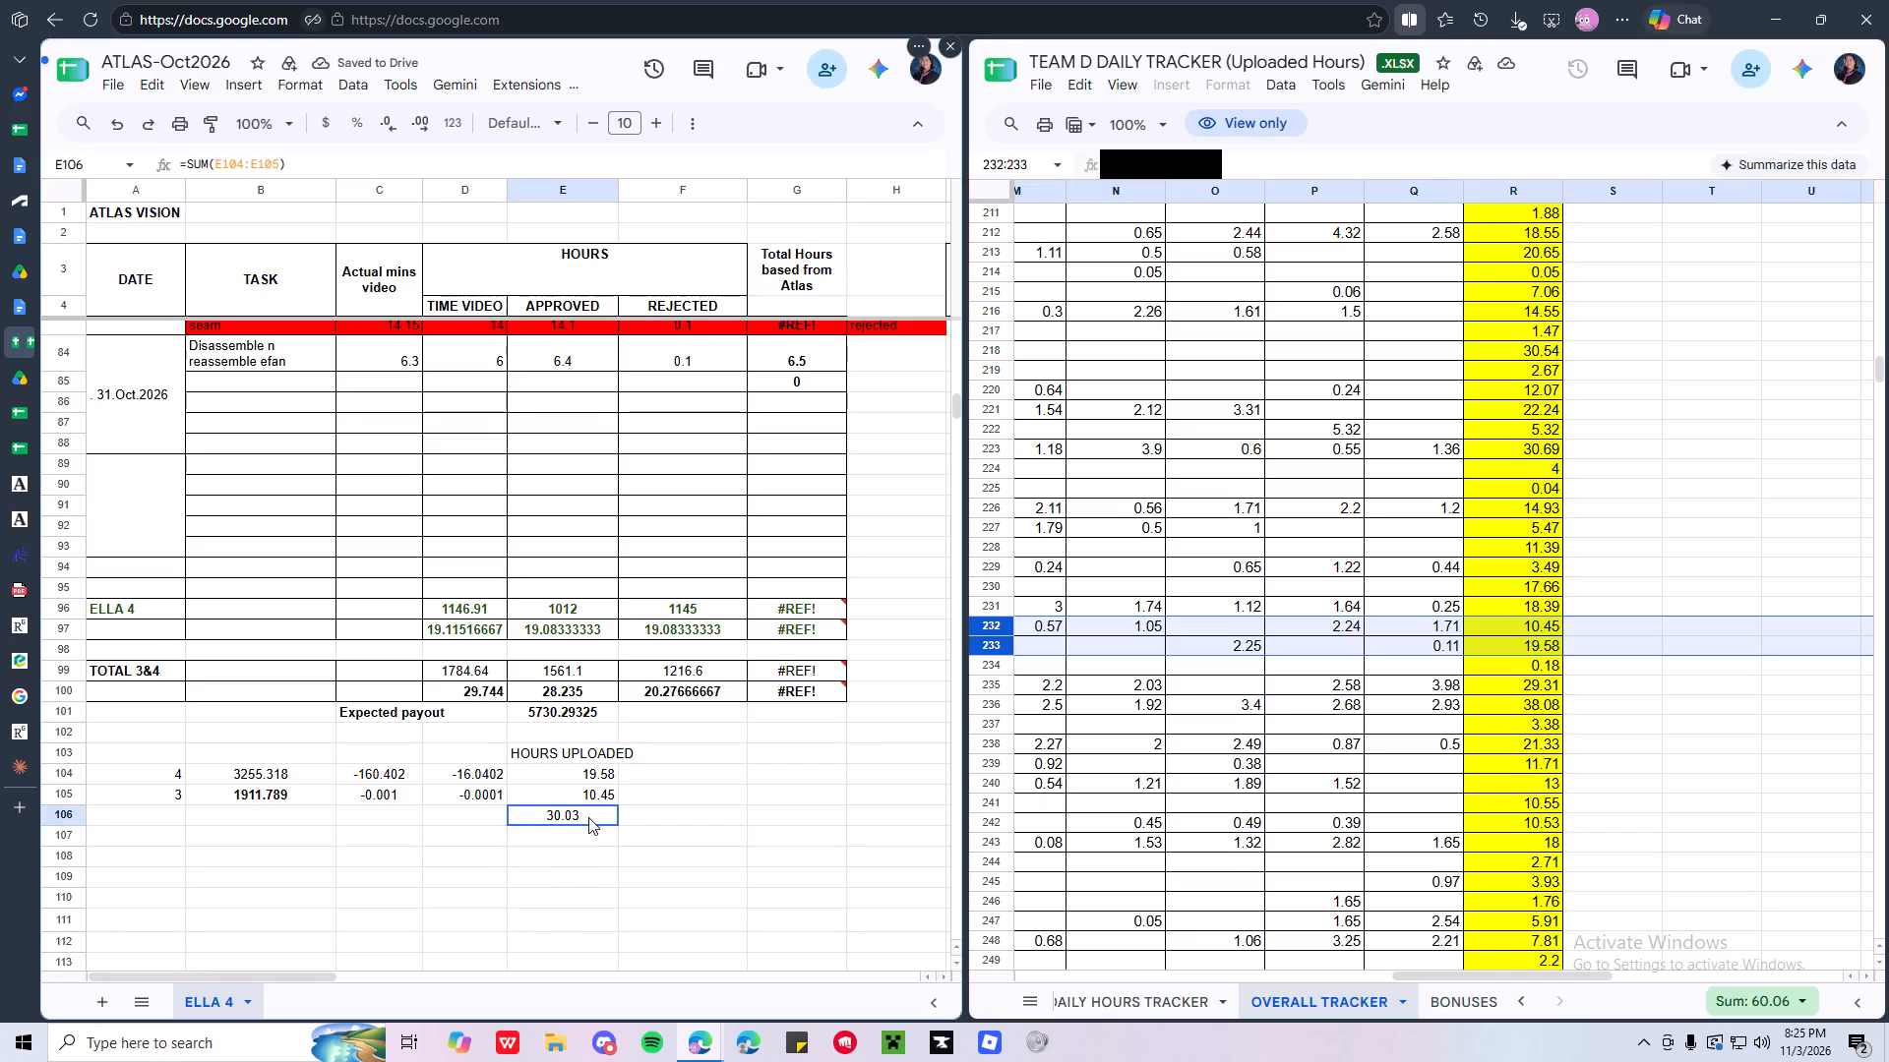
key("ctrl+b")
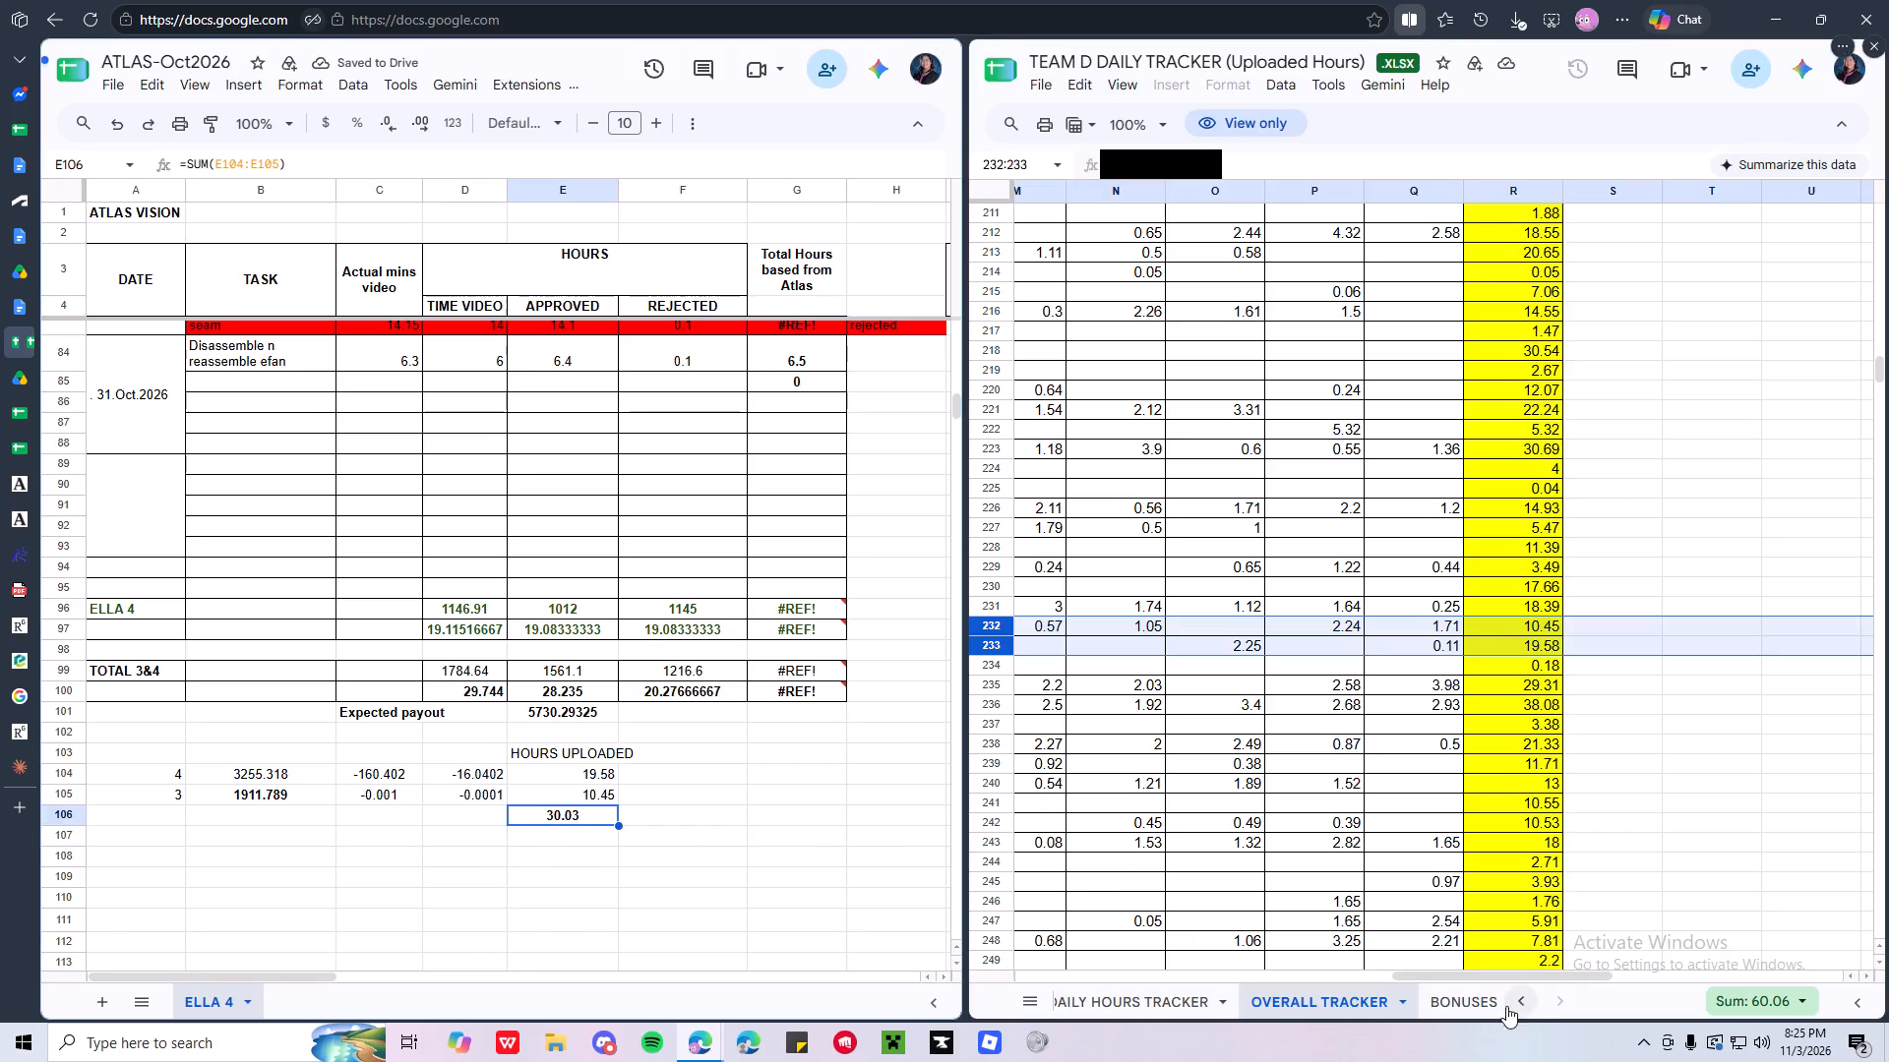
Check the raffle entry rules on the BONUSES and EVENTS sheet and note ONE ENTRY in F106 beside the hours total.
left_click(1469, 1003)
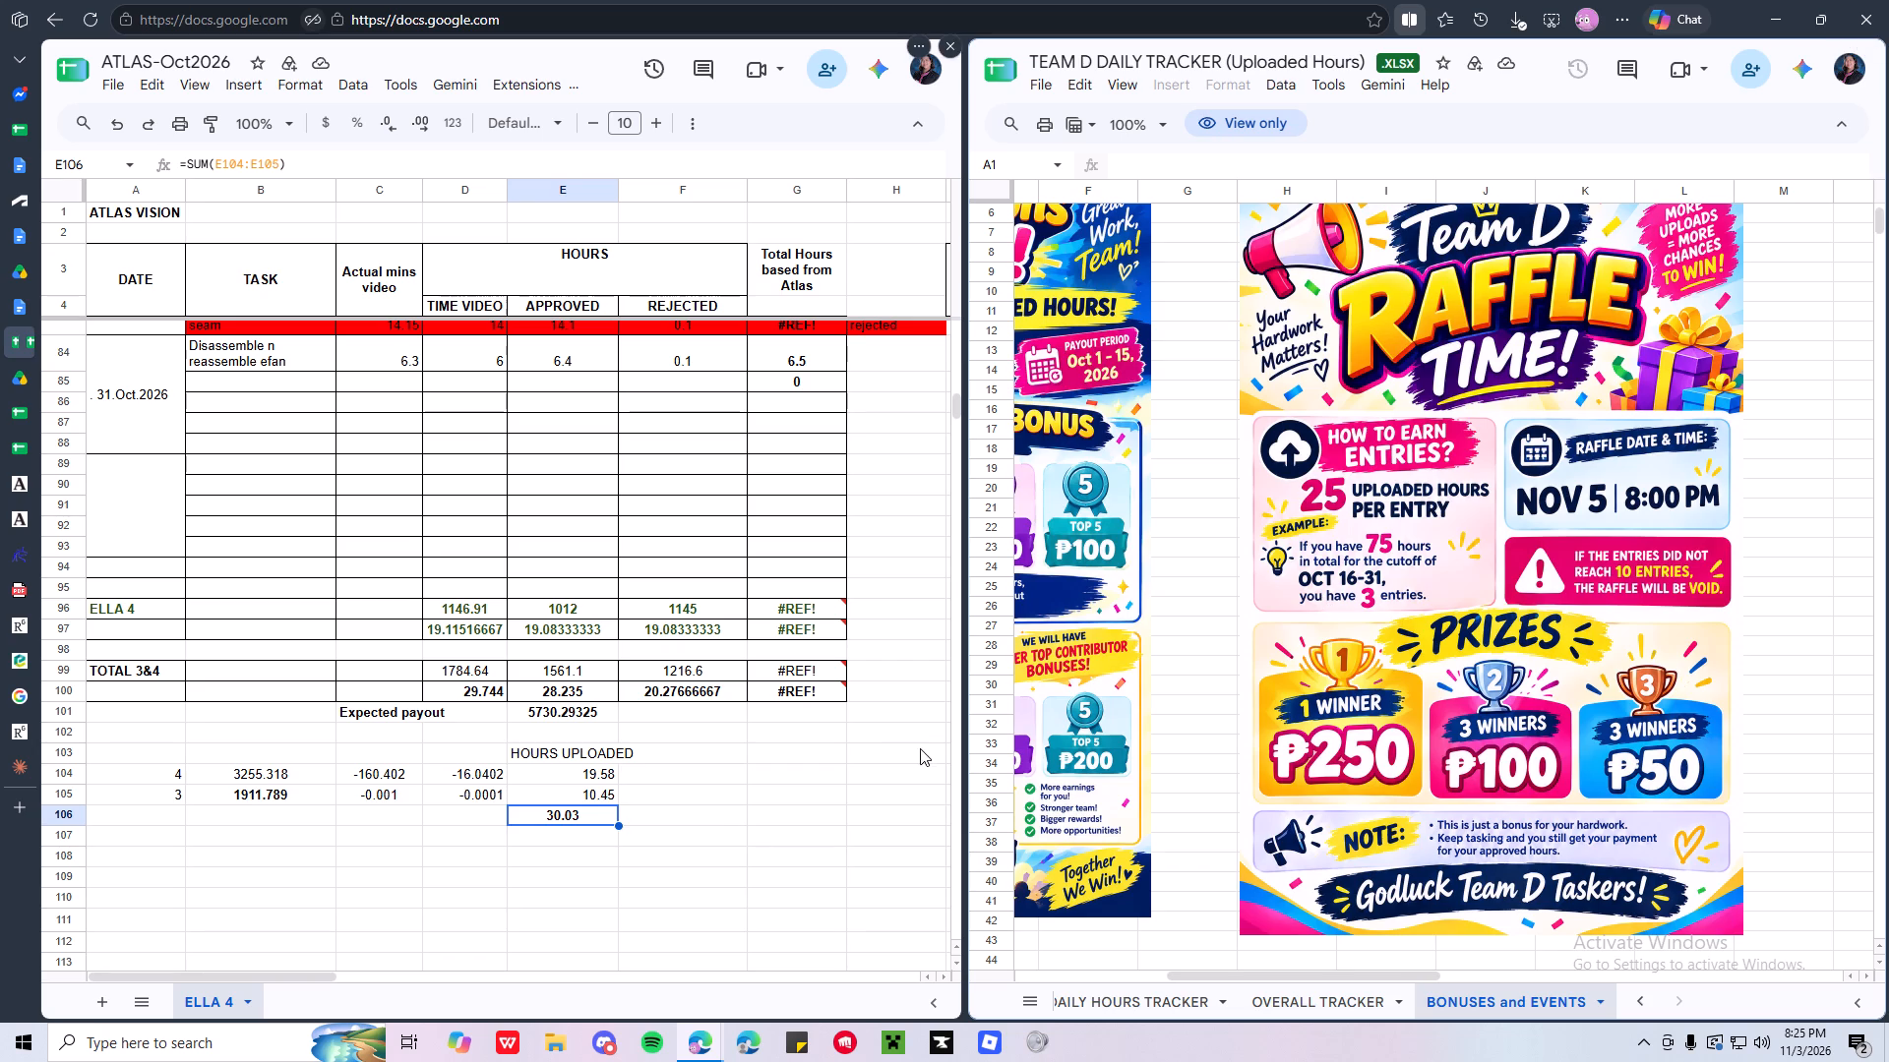
left_click(661, 816)
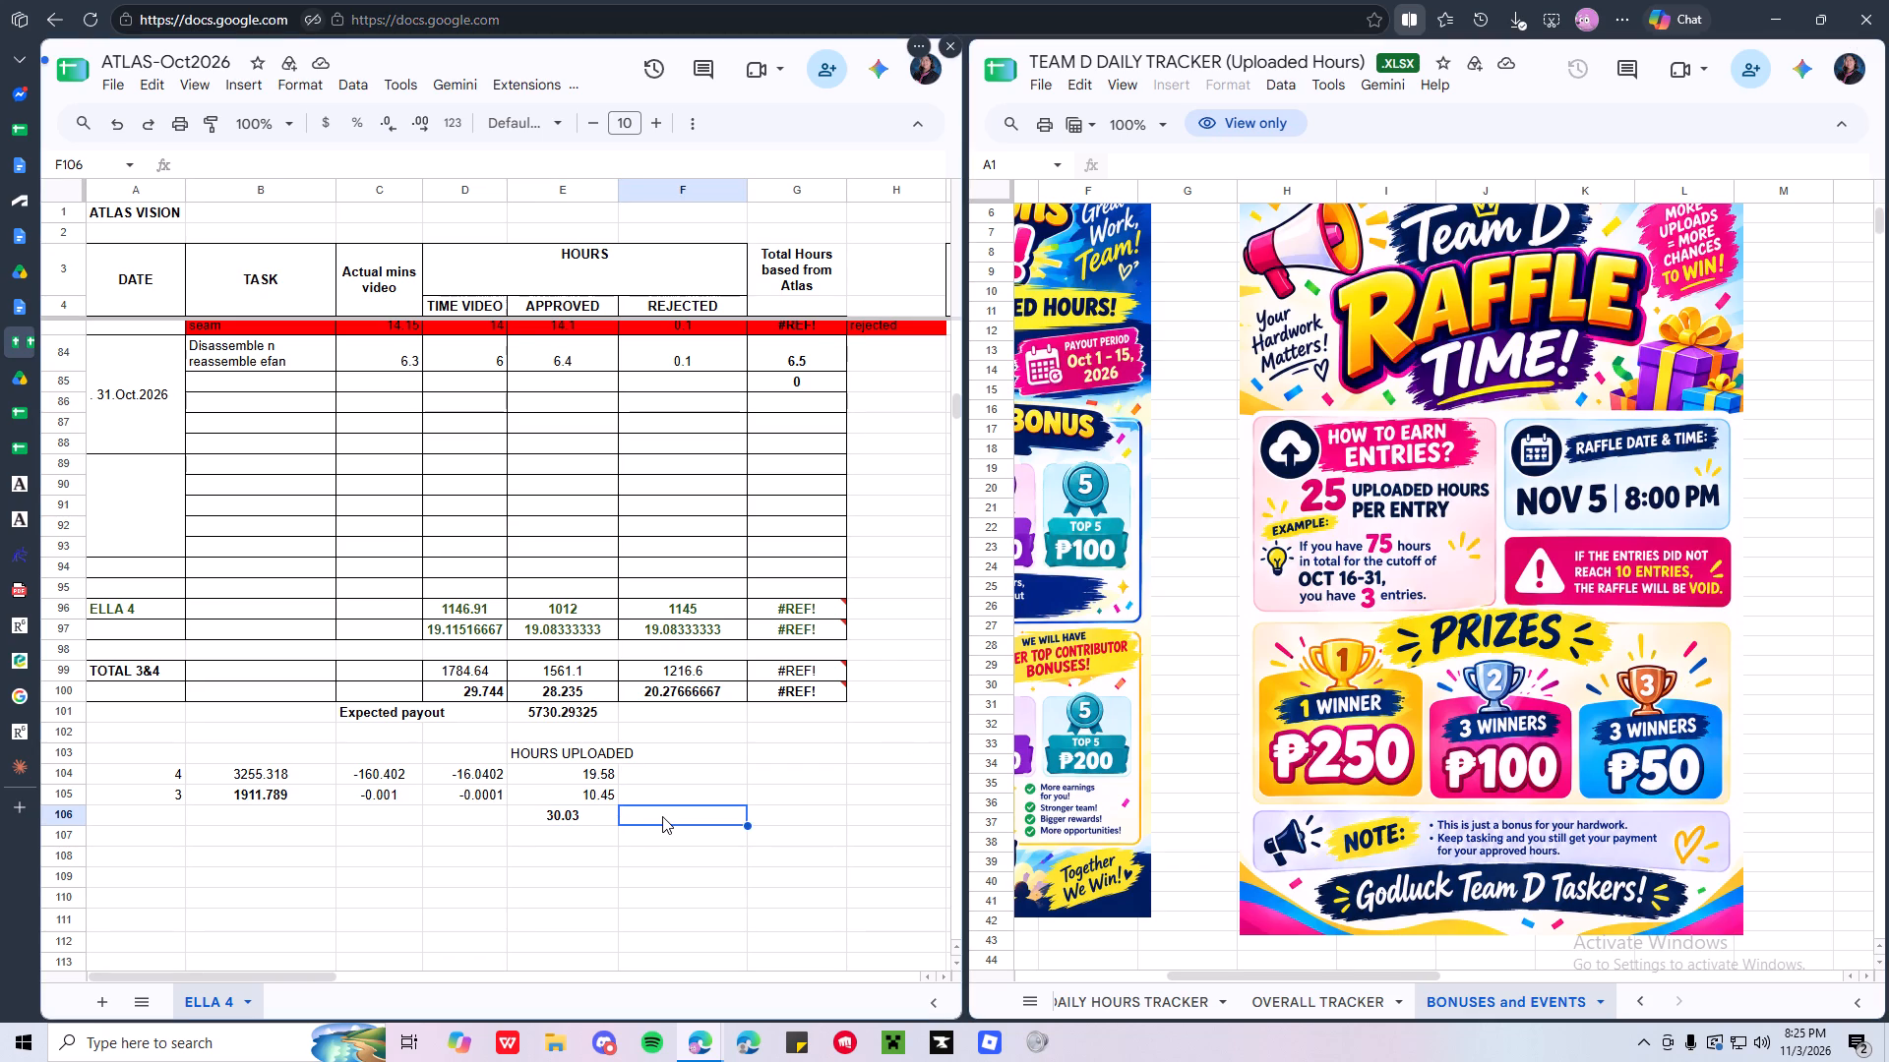
type("ONE ENTRY")
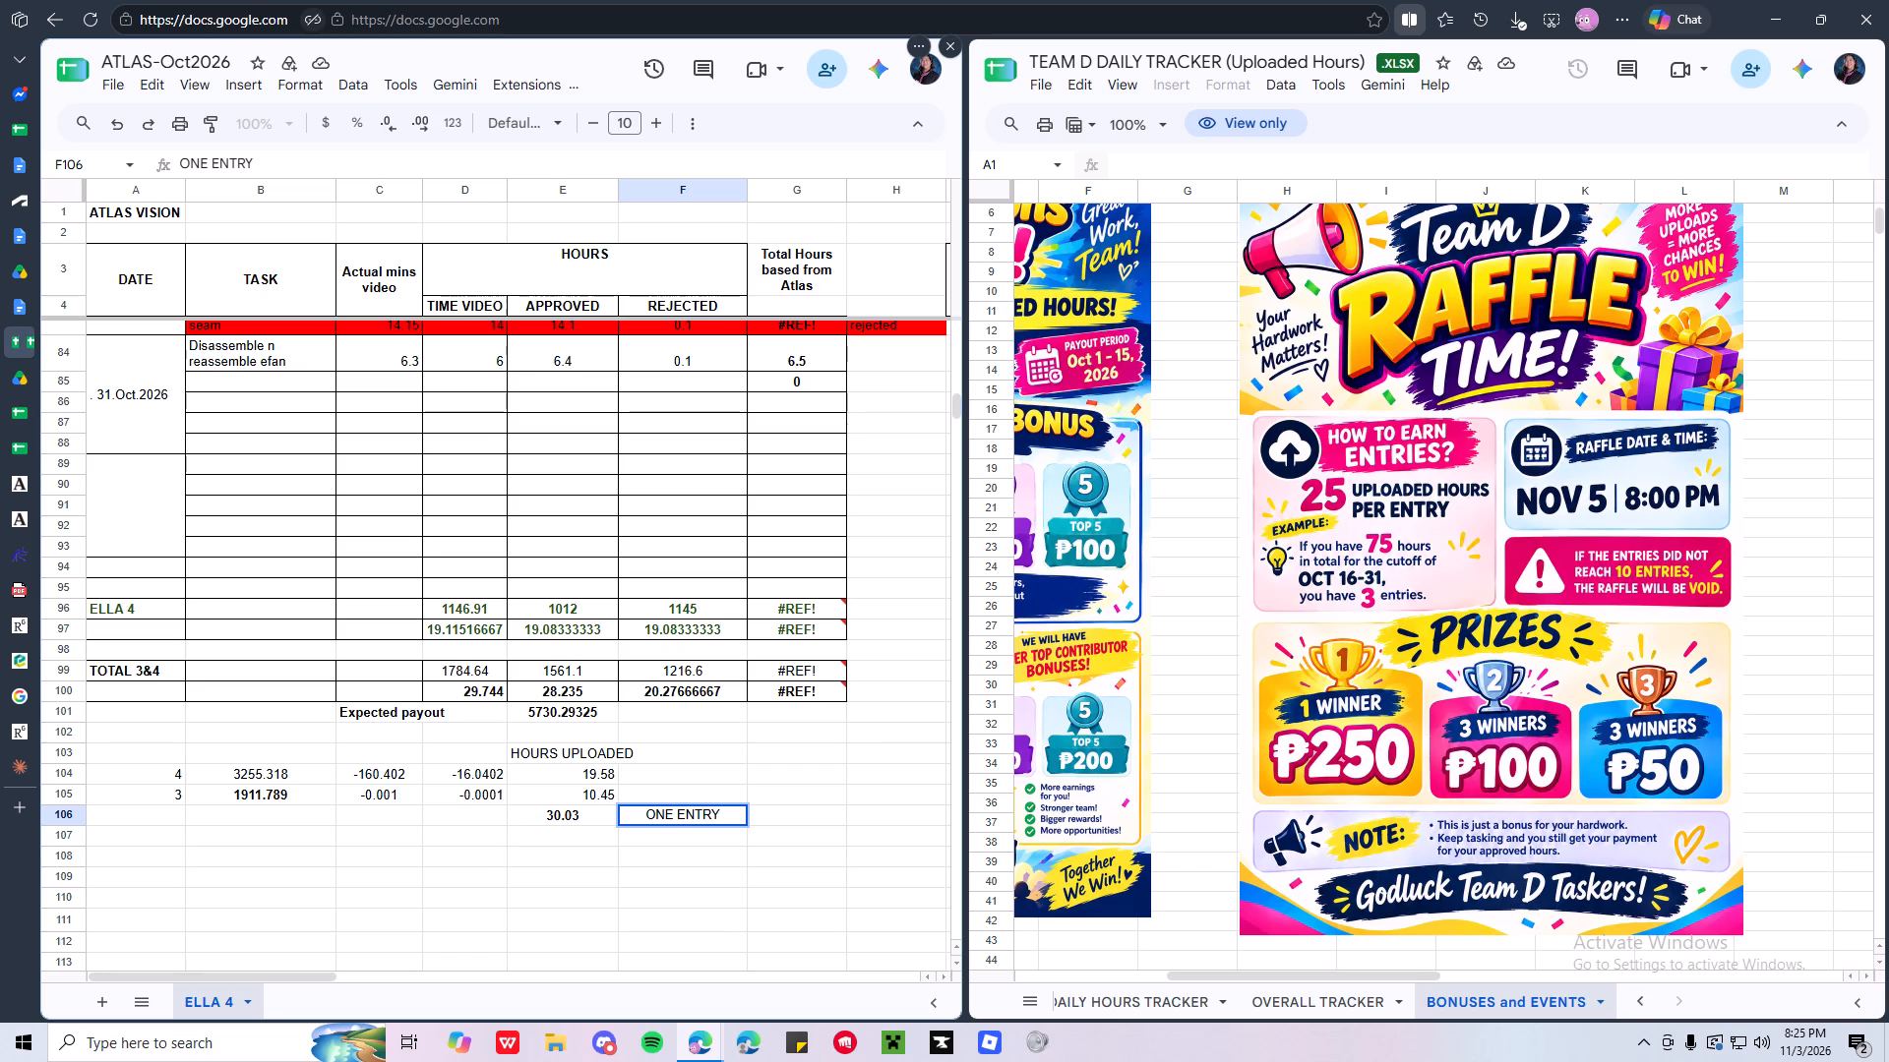
key("Return")
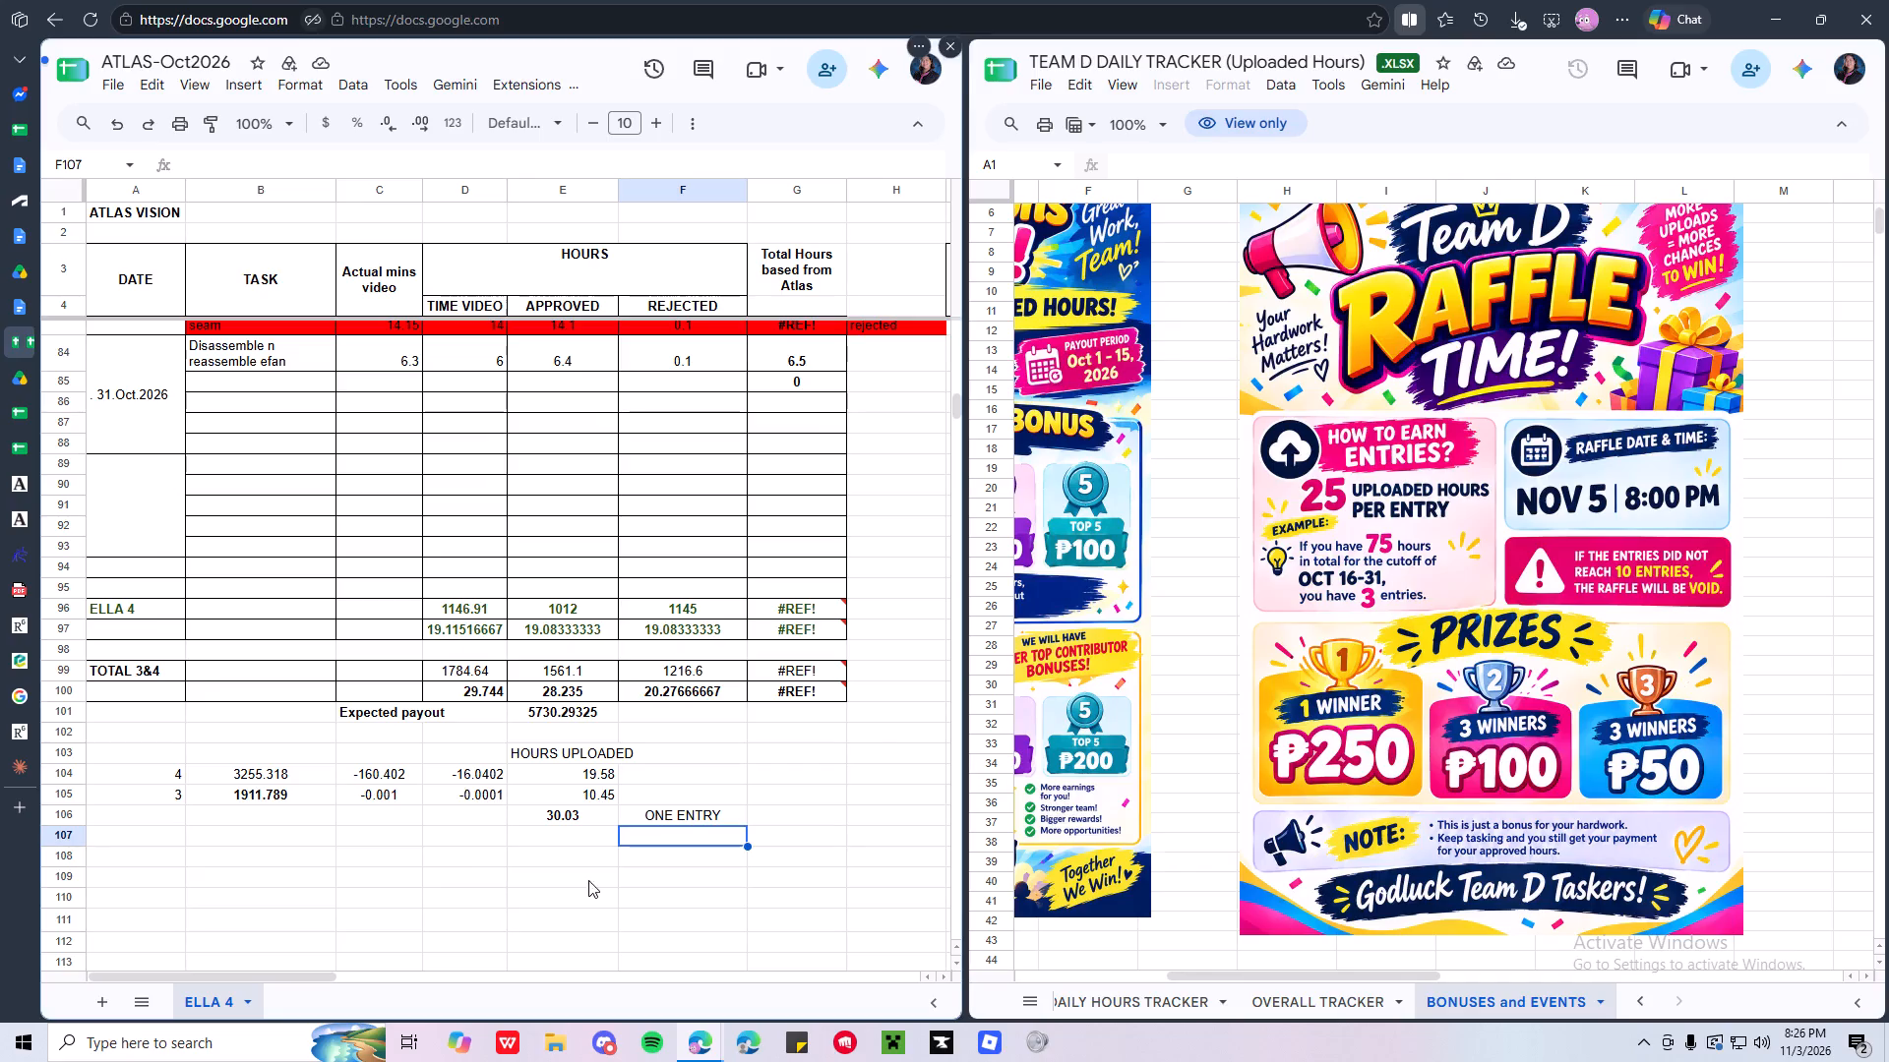
Bring up the BILLABLE OCT 16-31 sheet of the TEAM D tracker to read the billable hours.
left_click(1127, 997)
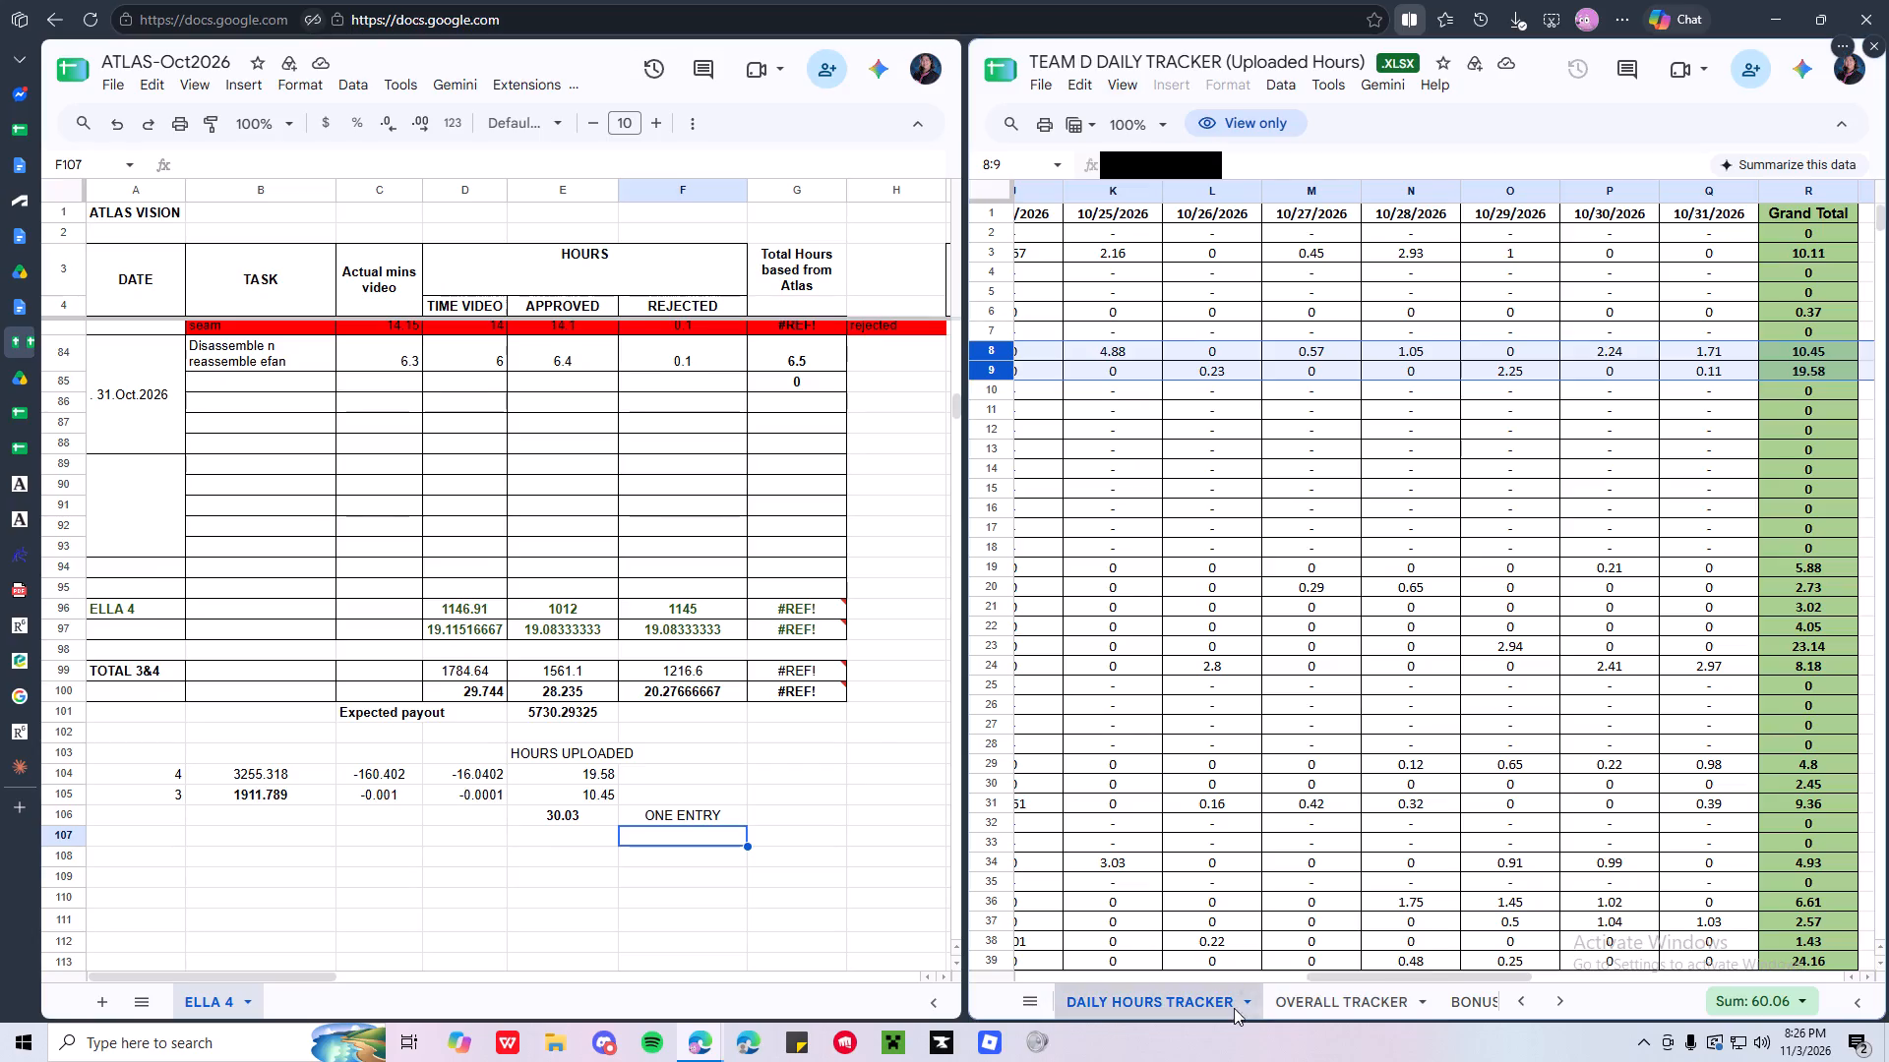
double_click(1516, 1001)
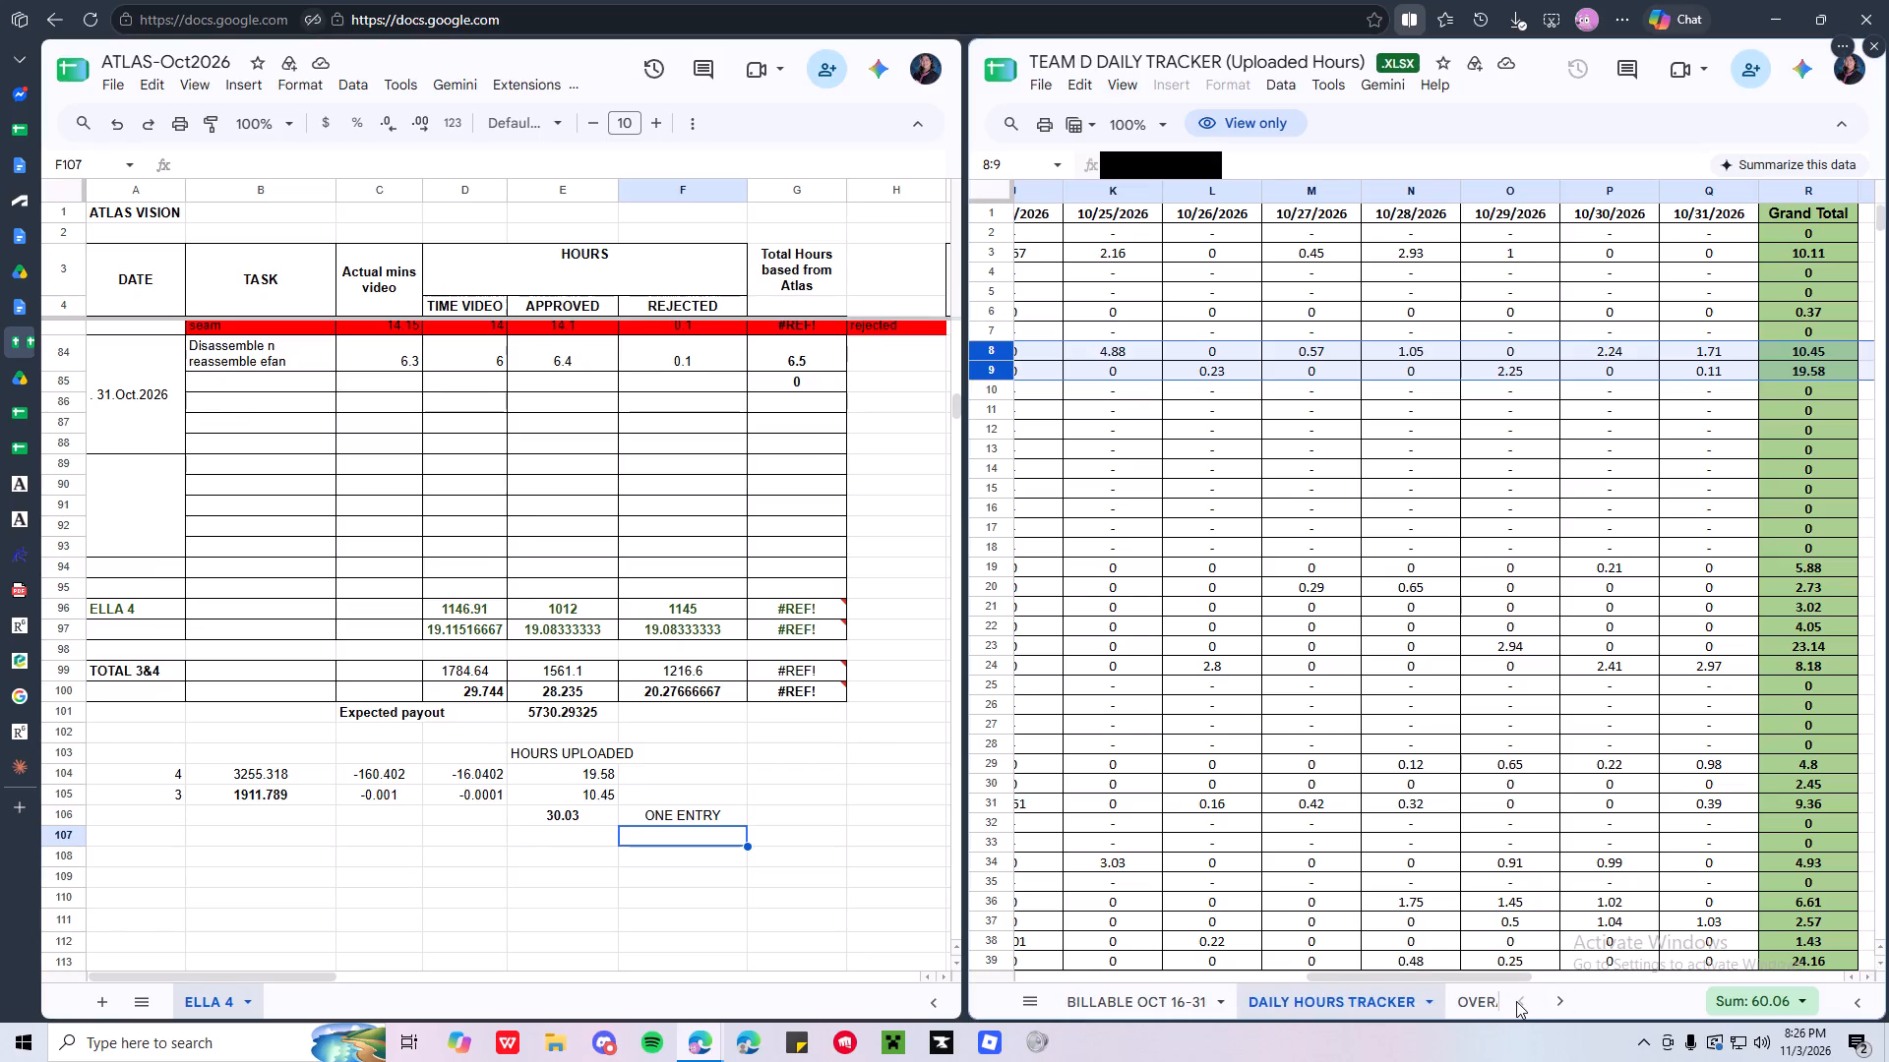
left_click(1152, 1012)
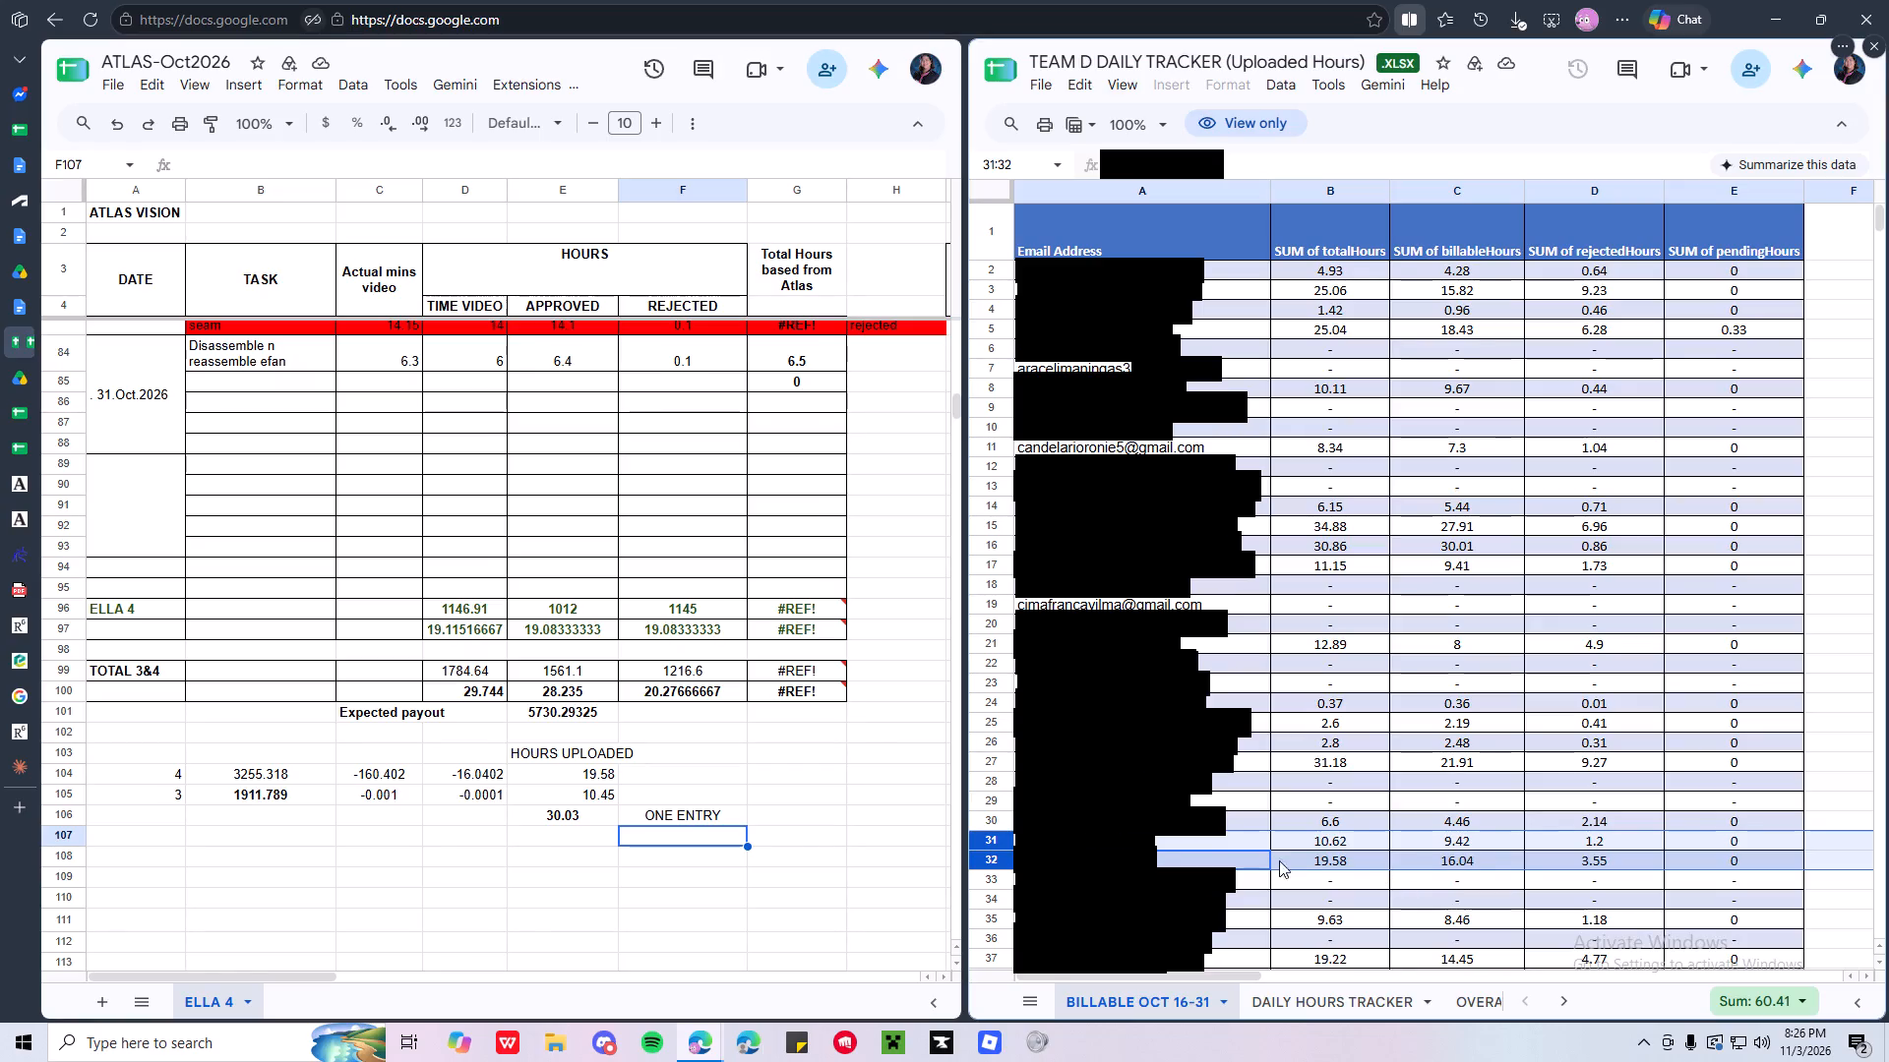
Move the payout and uploaded hours block B104:F106 one column over so that it starts in C104.
left_click(262, 777)
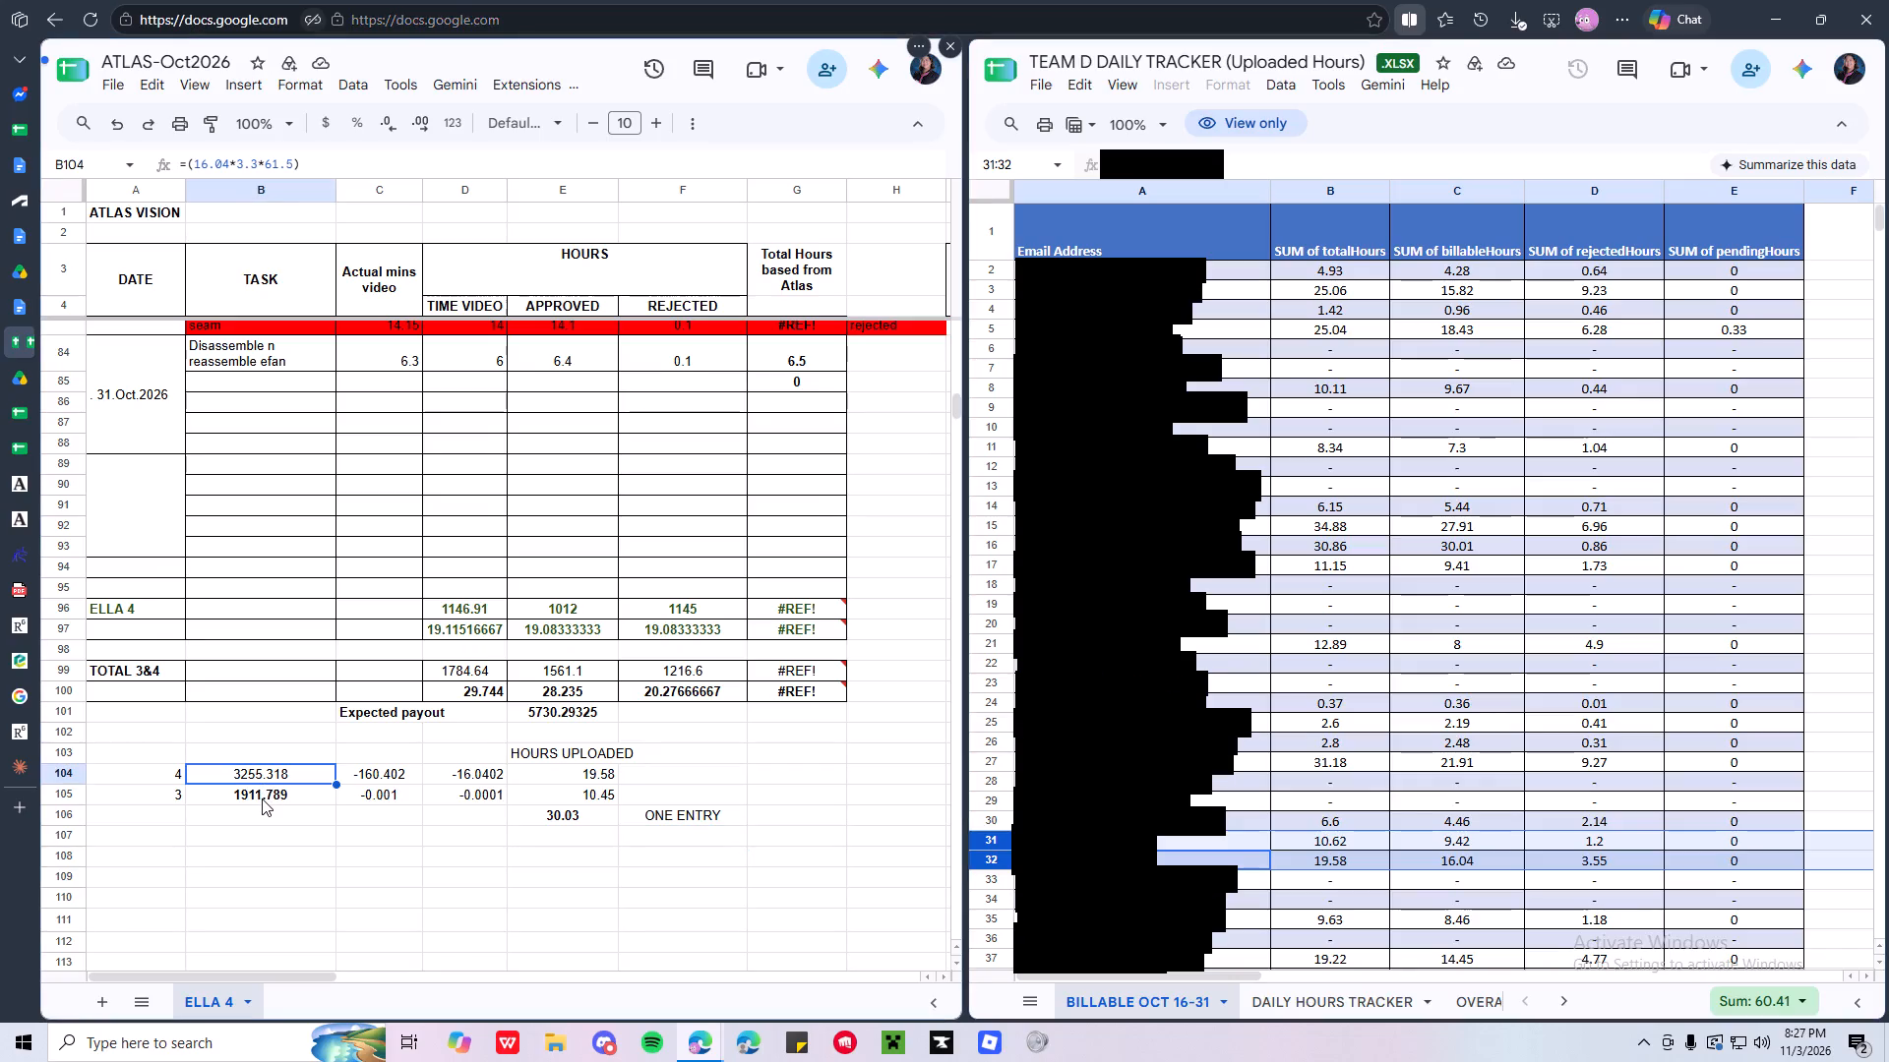
left_click(285, 855)
left_click(278, 772)
left_click(705, 817, "shift")
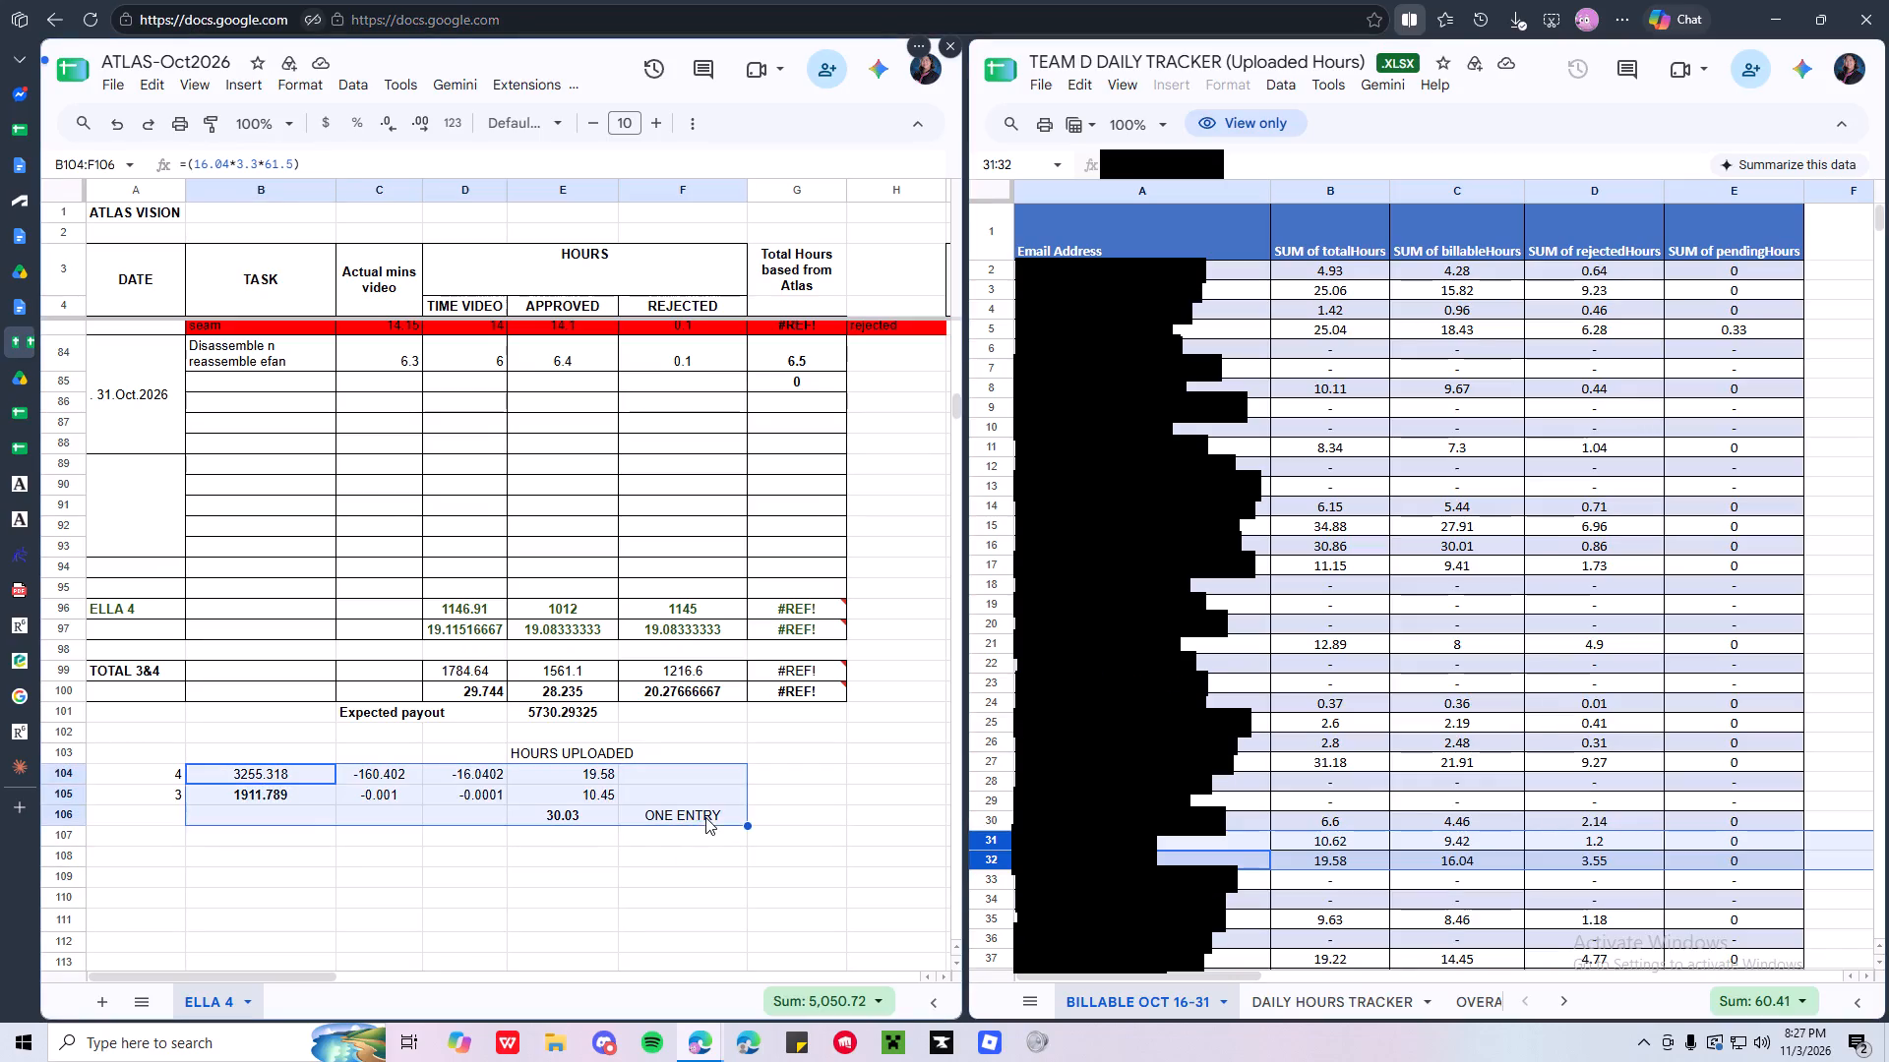
left_click_drag(307, 781, 308, 778)
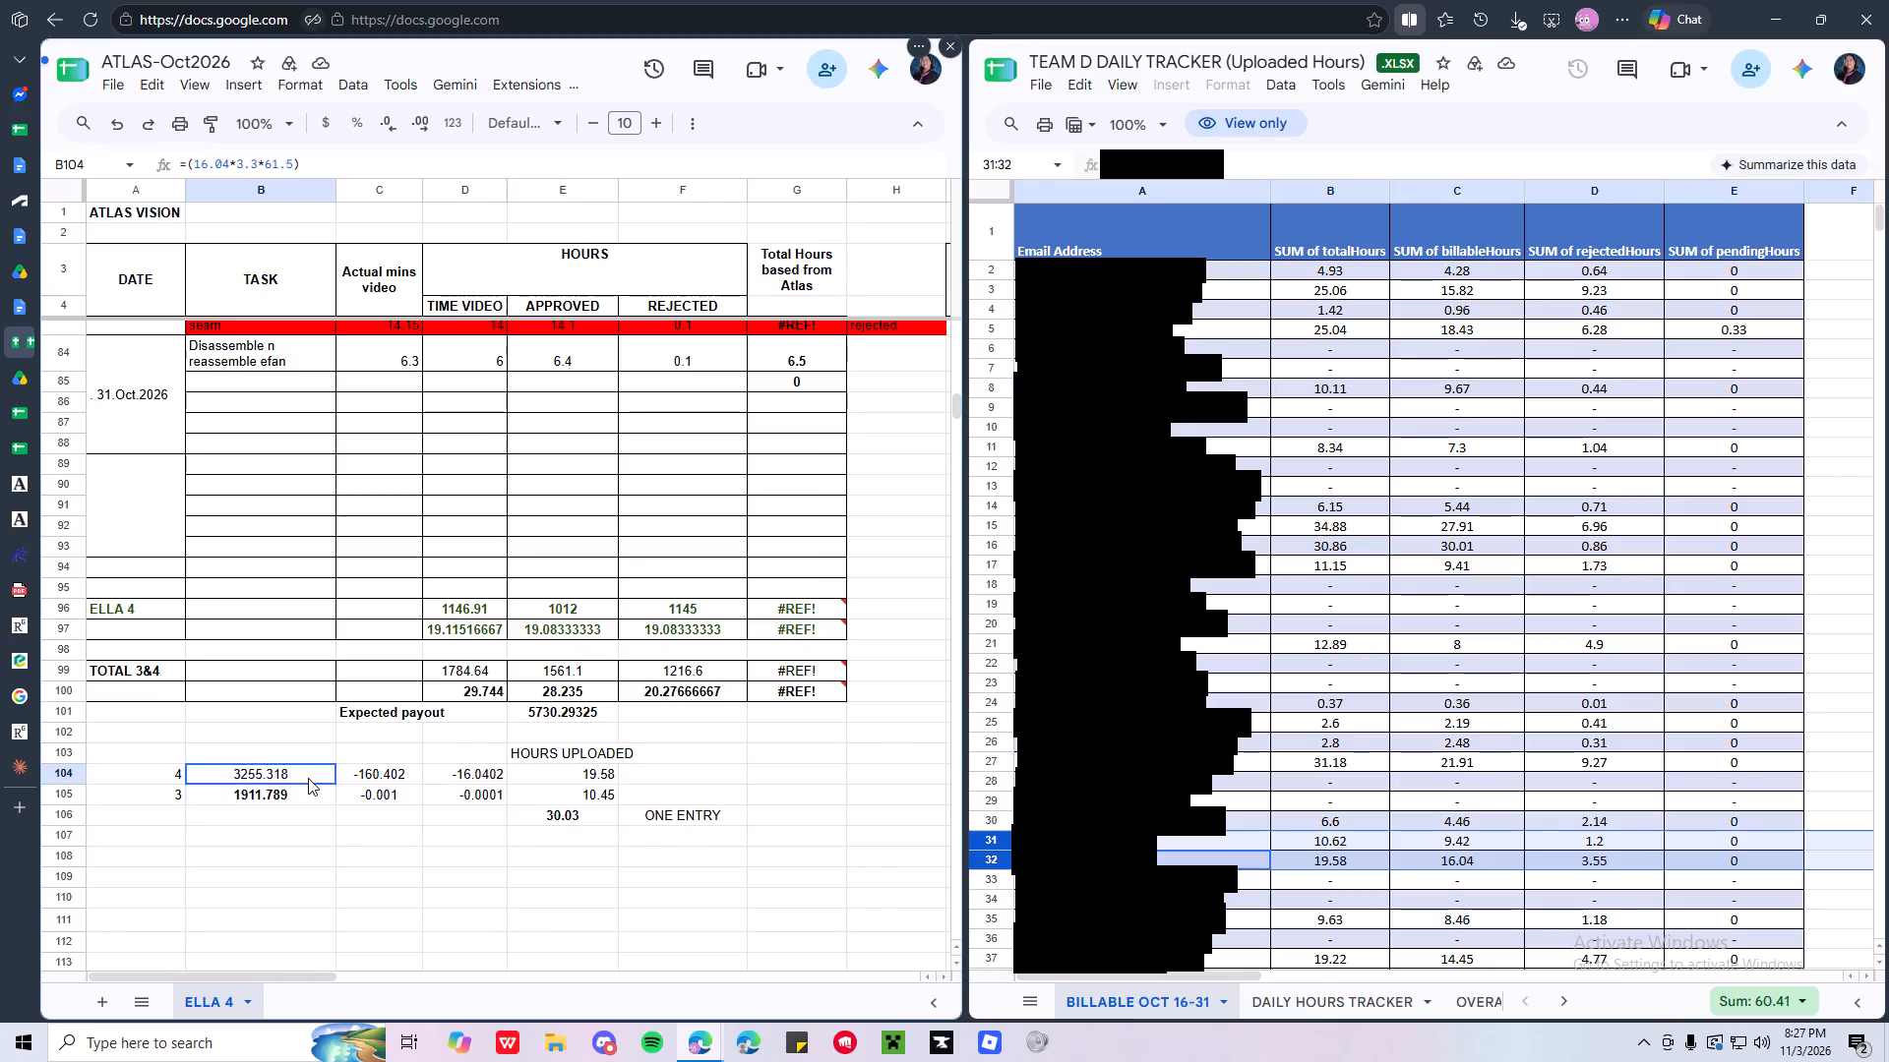
left_click_drag(308, 778, 400, 788)
left_click(717, 813, "shift")
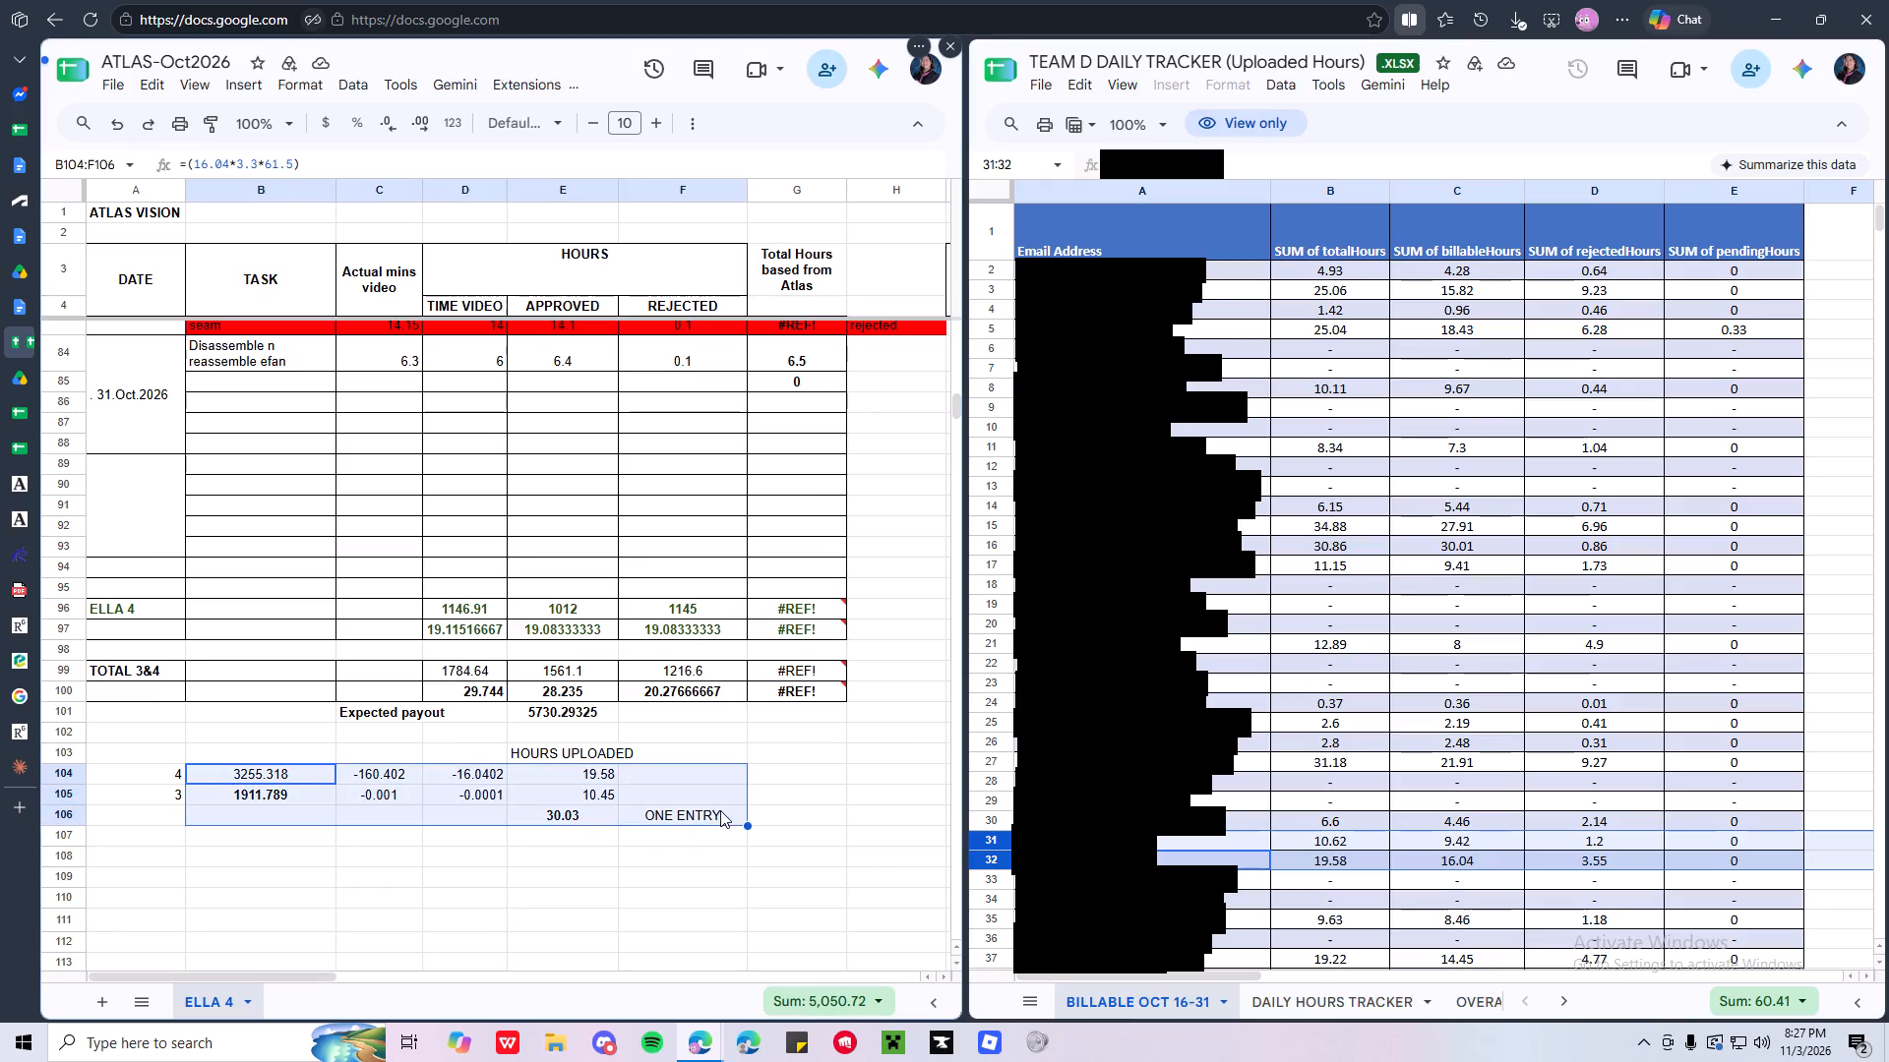
key("ctrl+x")
left_click(364, 774)
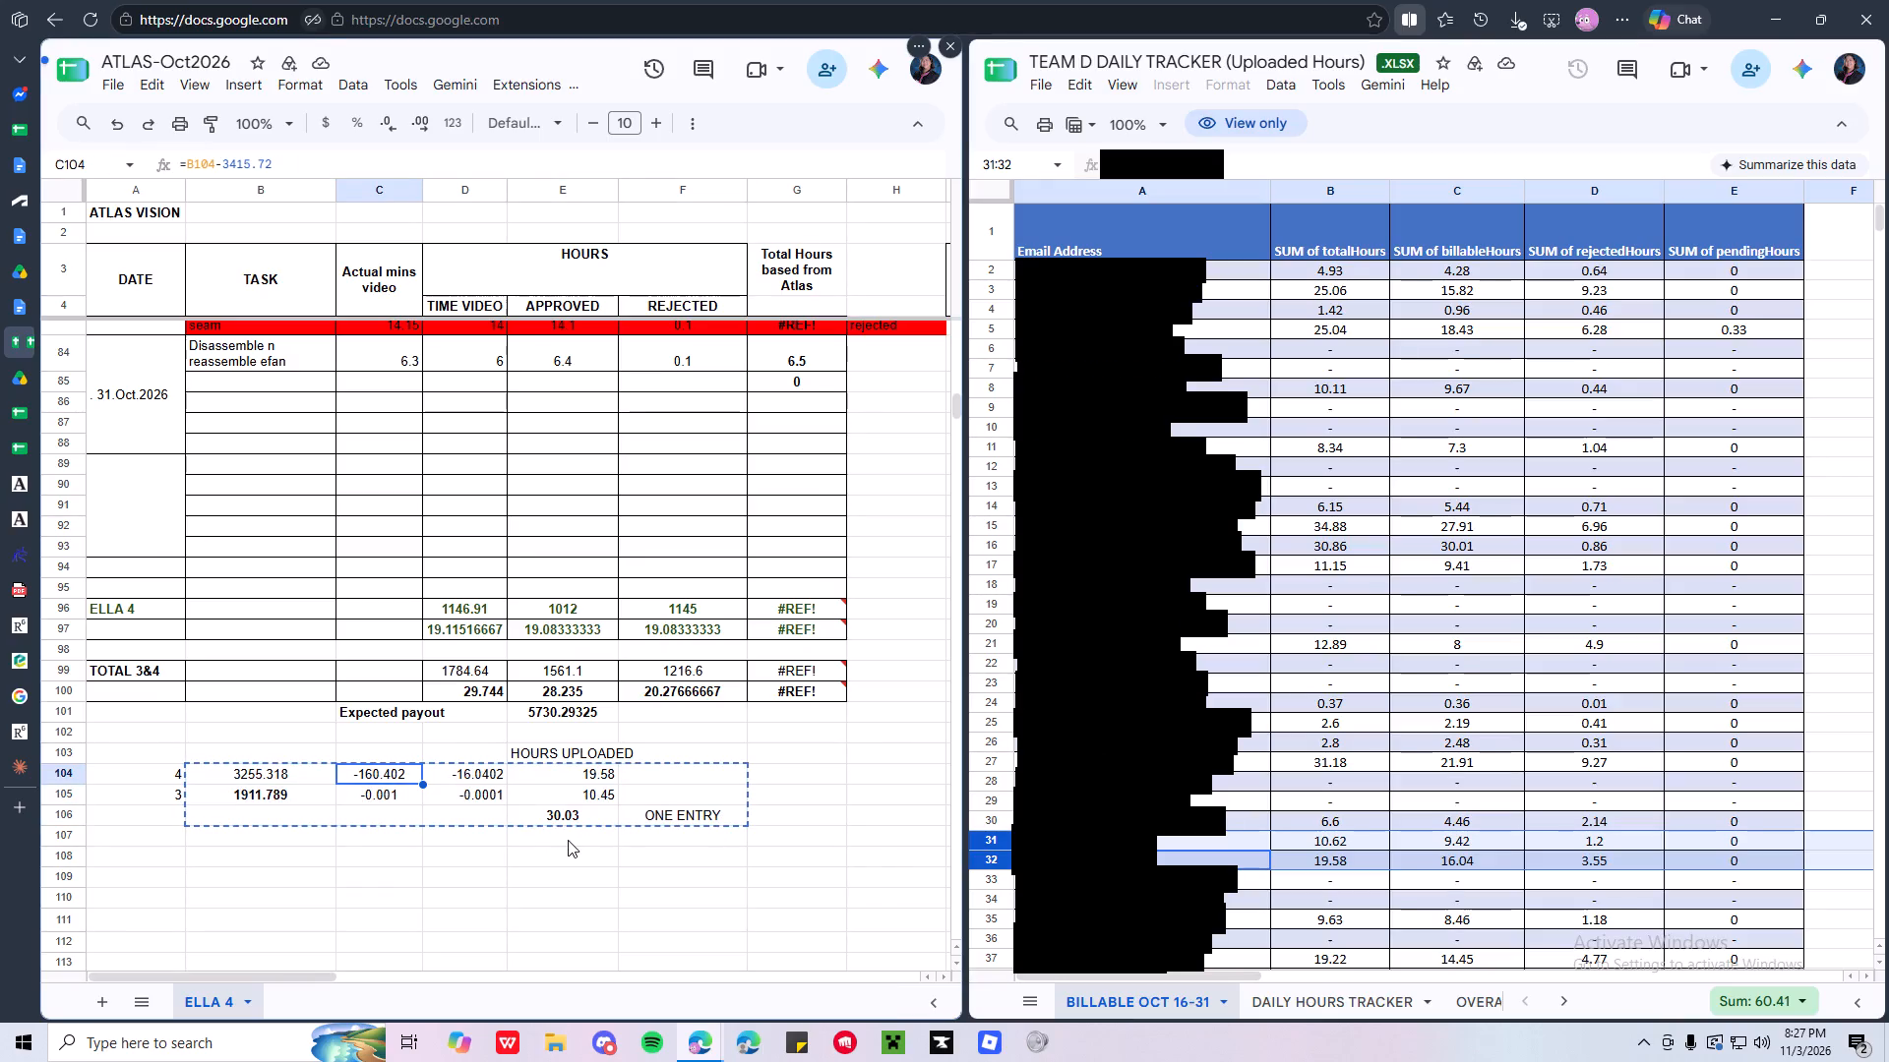
key("ctrl+v")
Enter the billable hours from the tracker: 16.04 in B104 for account 4 and 9.42 in B105 for account 3.
left_click(308, 769)
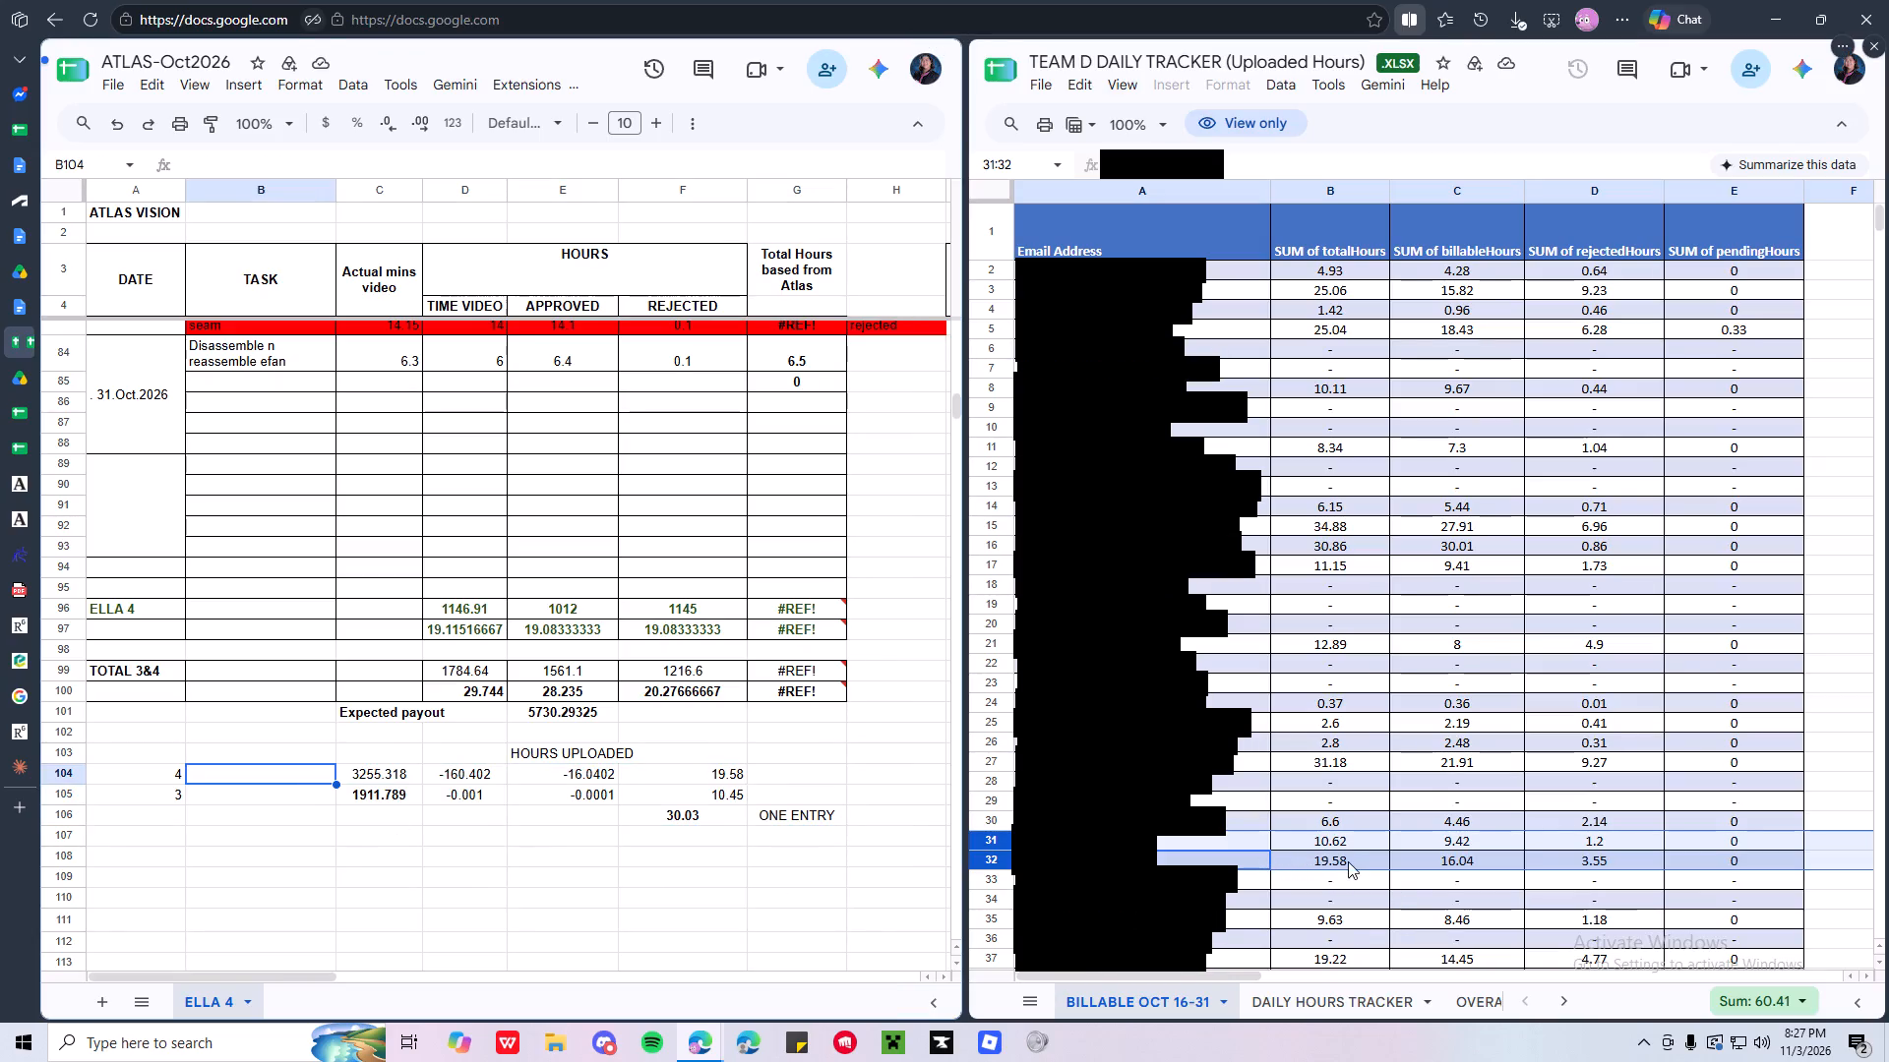
type("16.04")
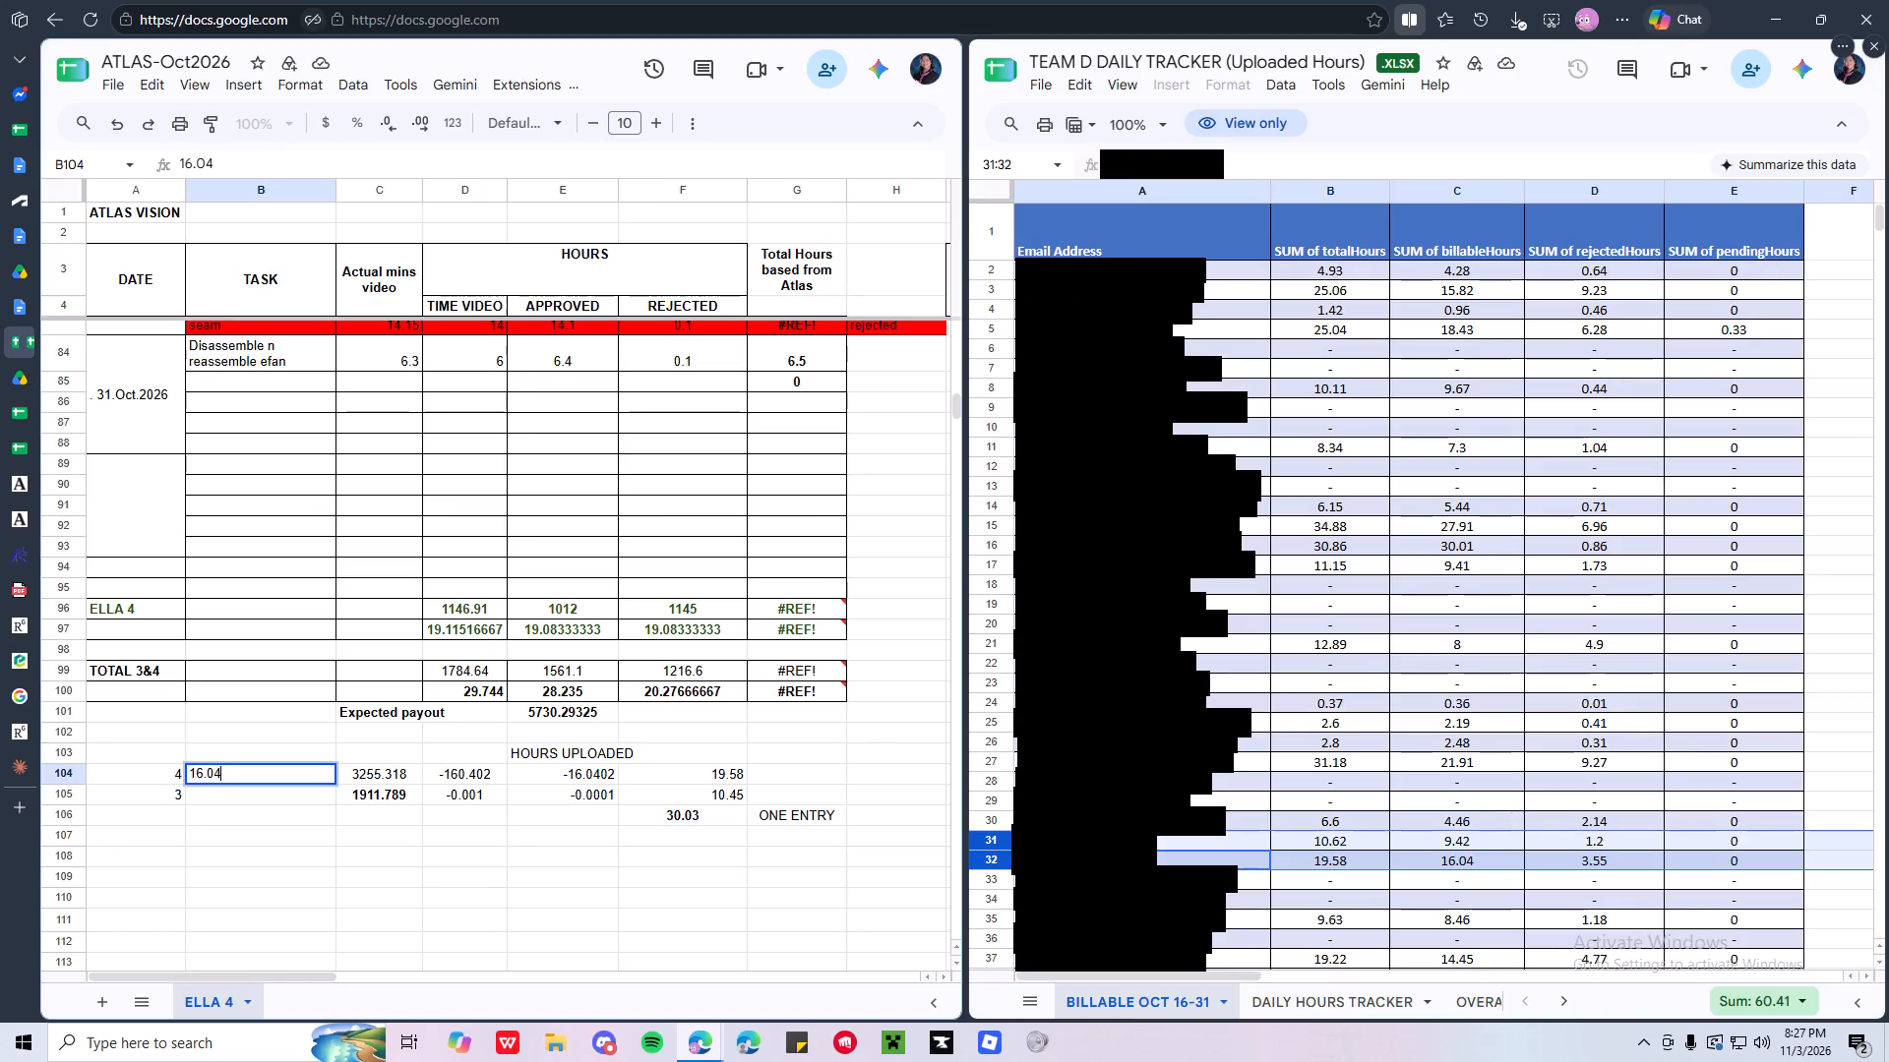
key("Return")
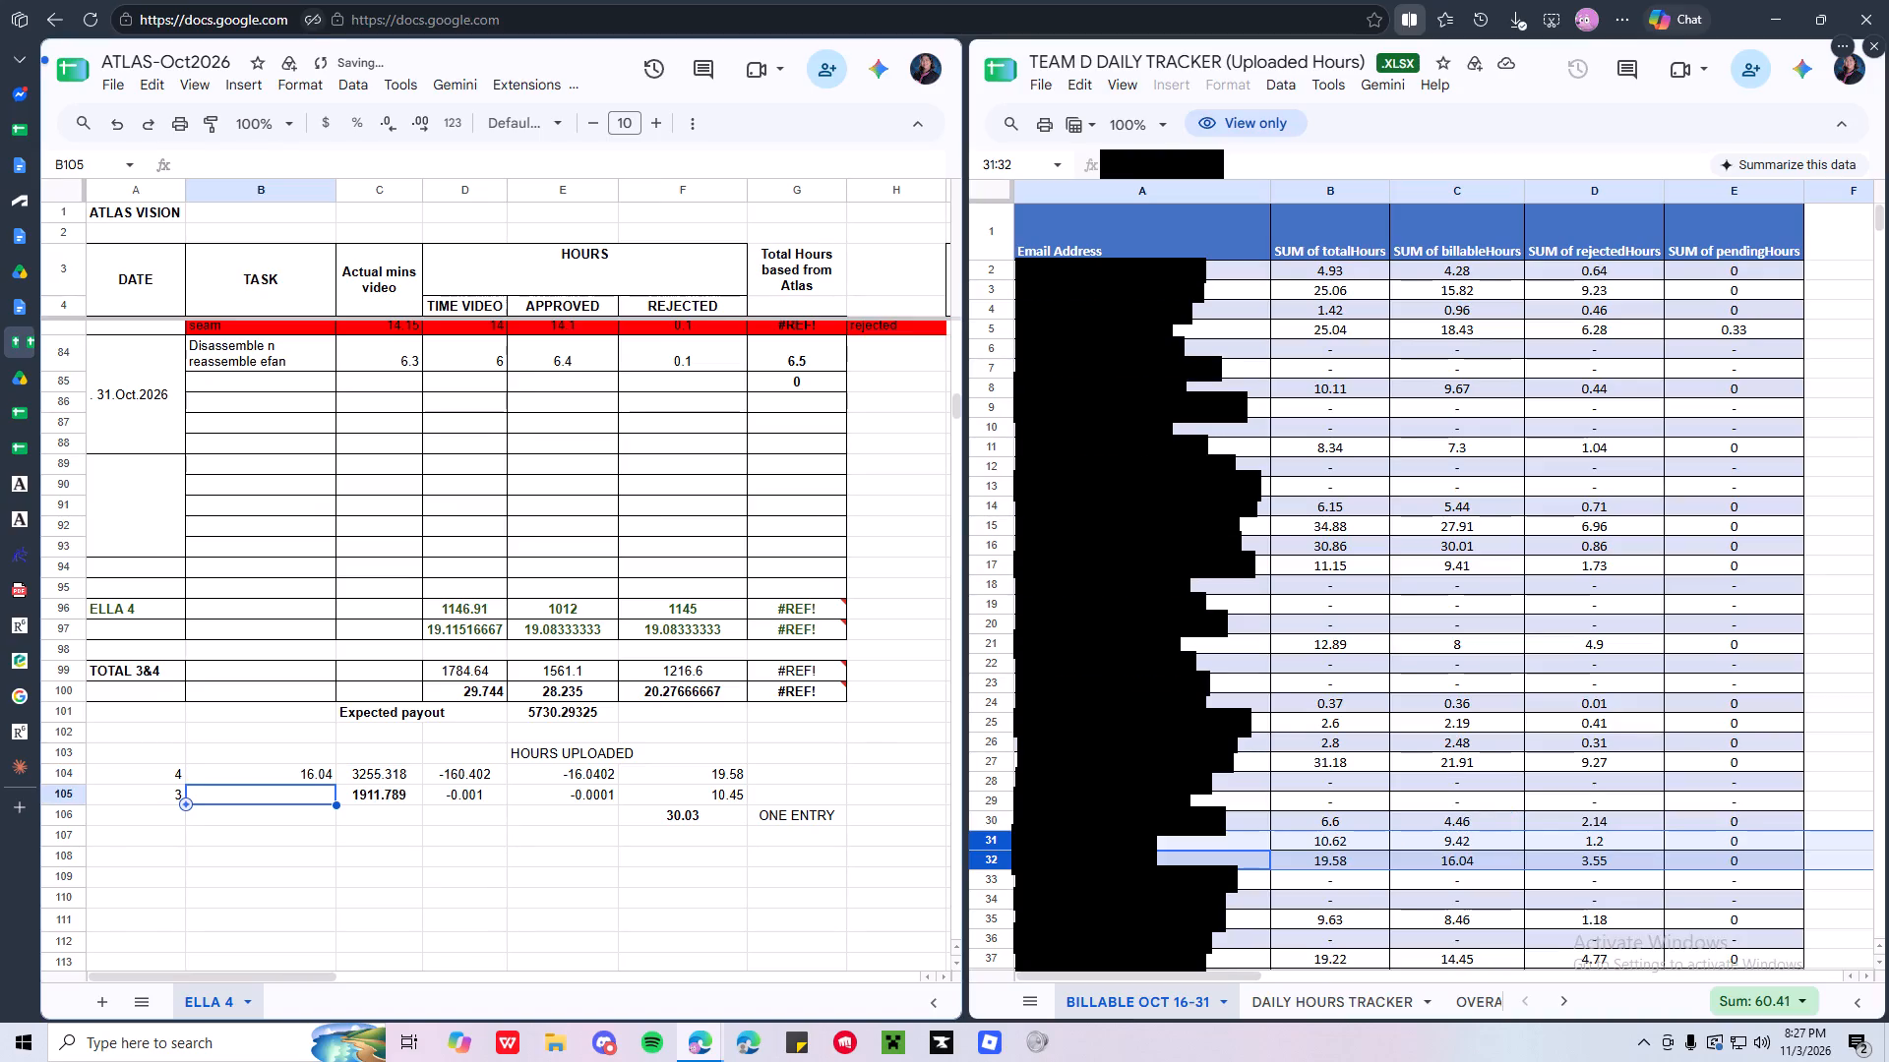
type("9.42")
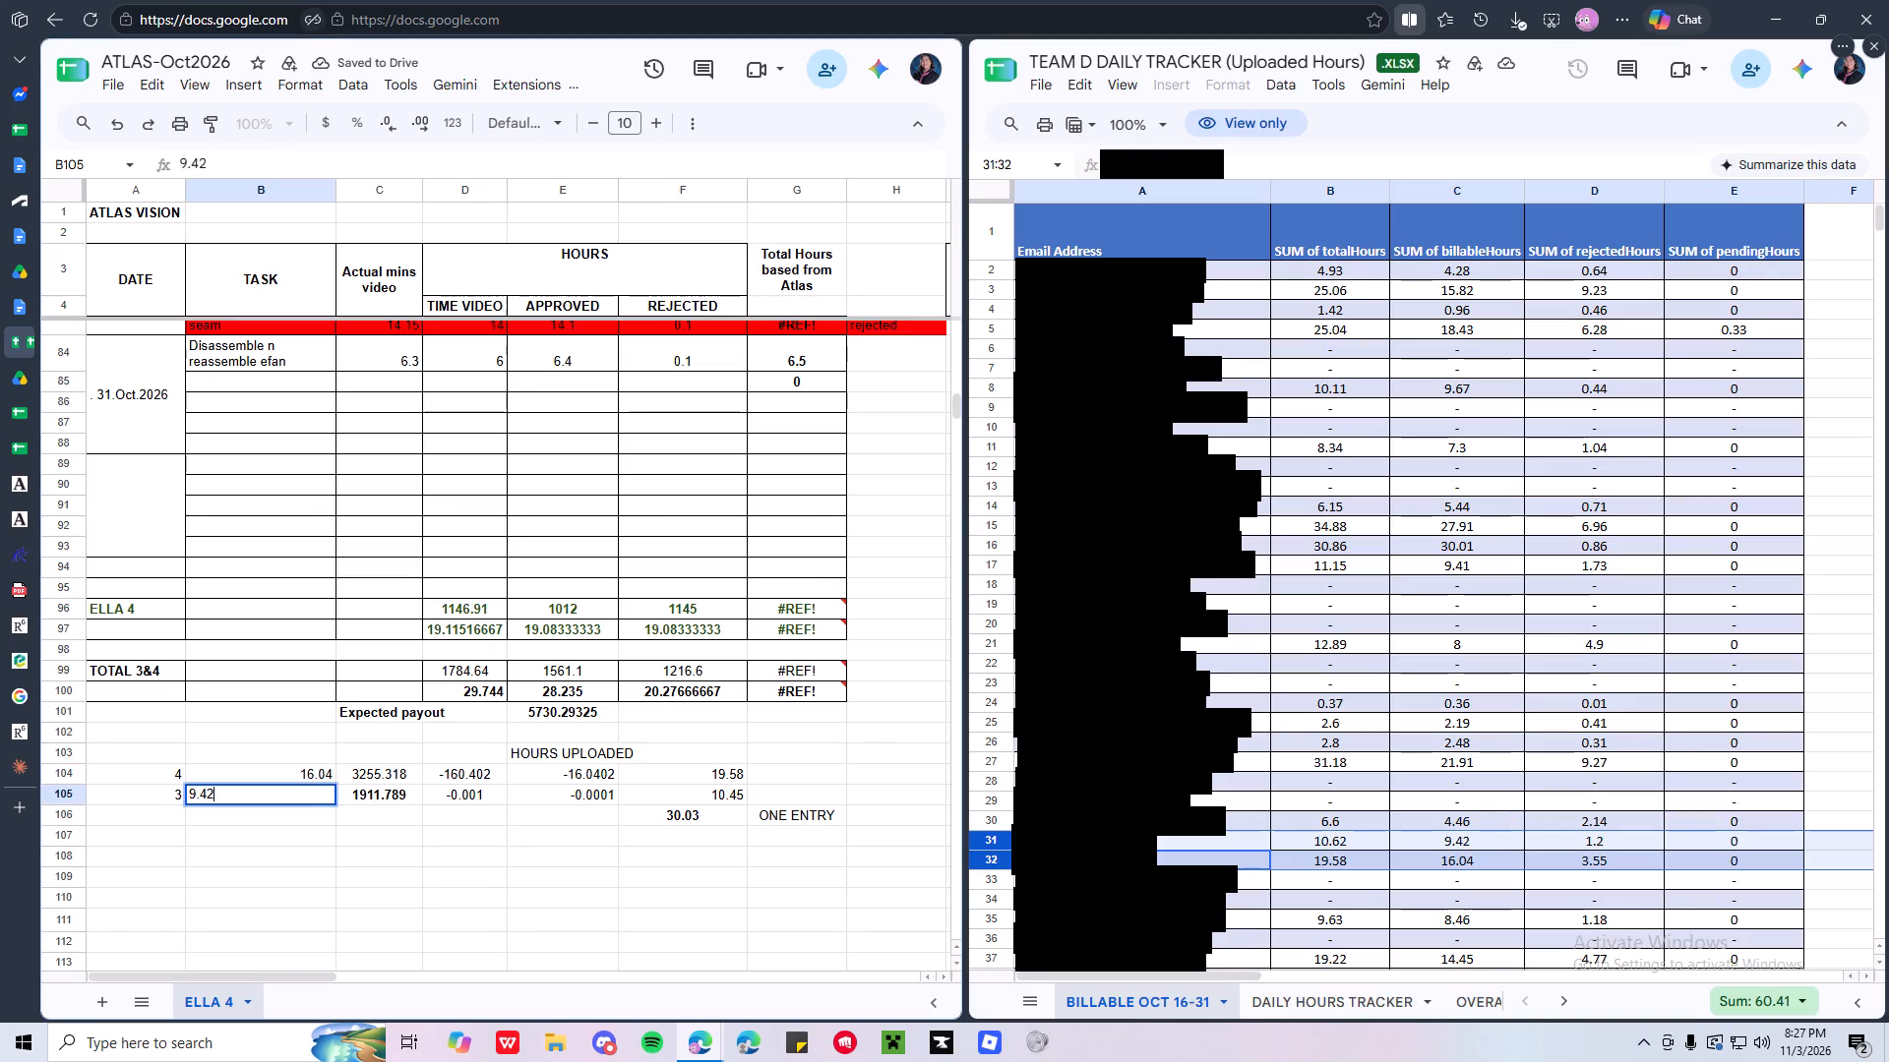
key("Return")
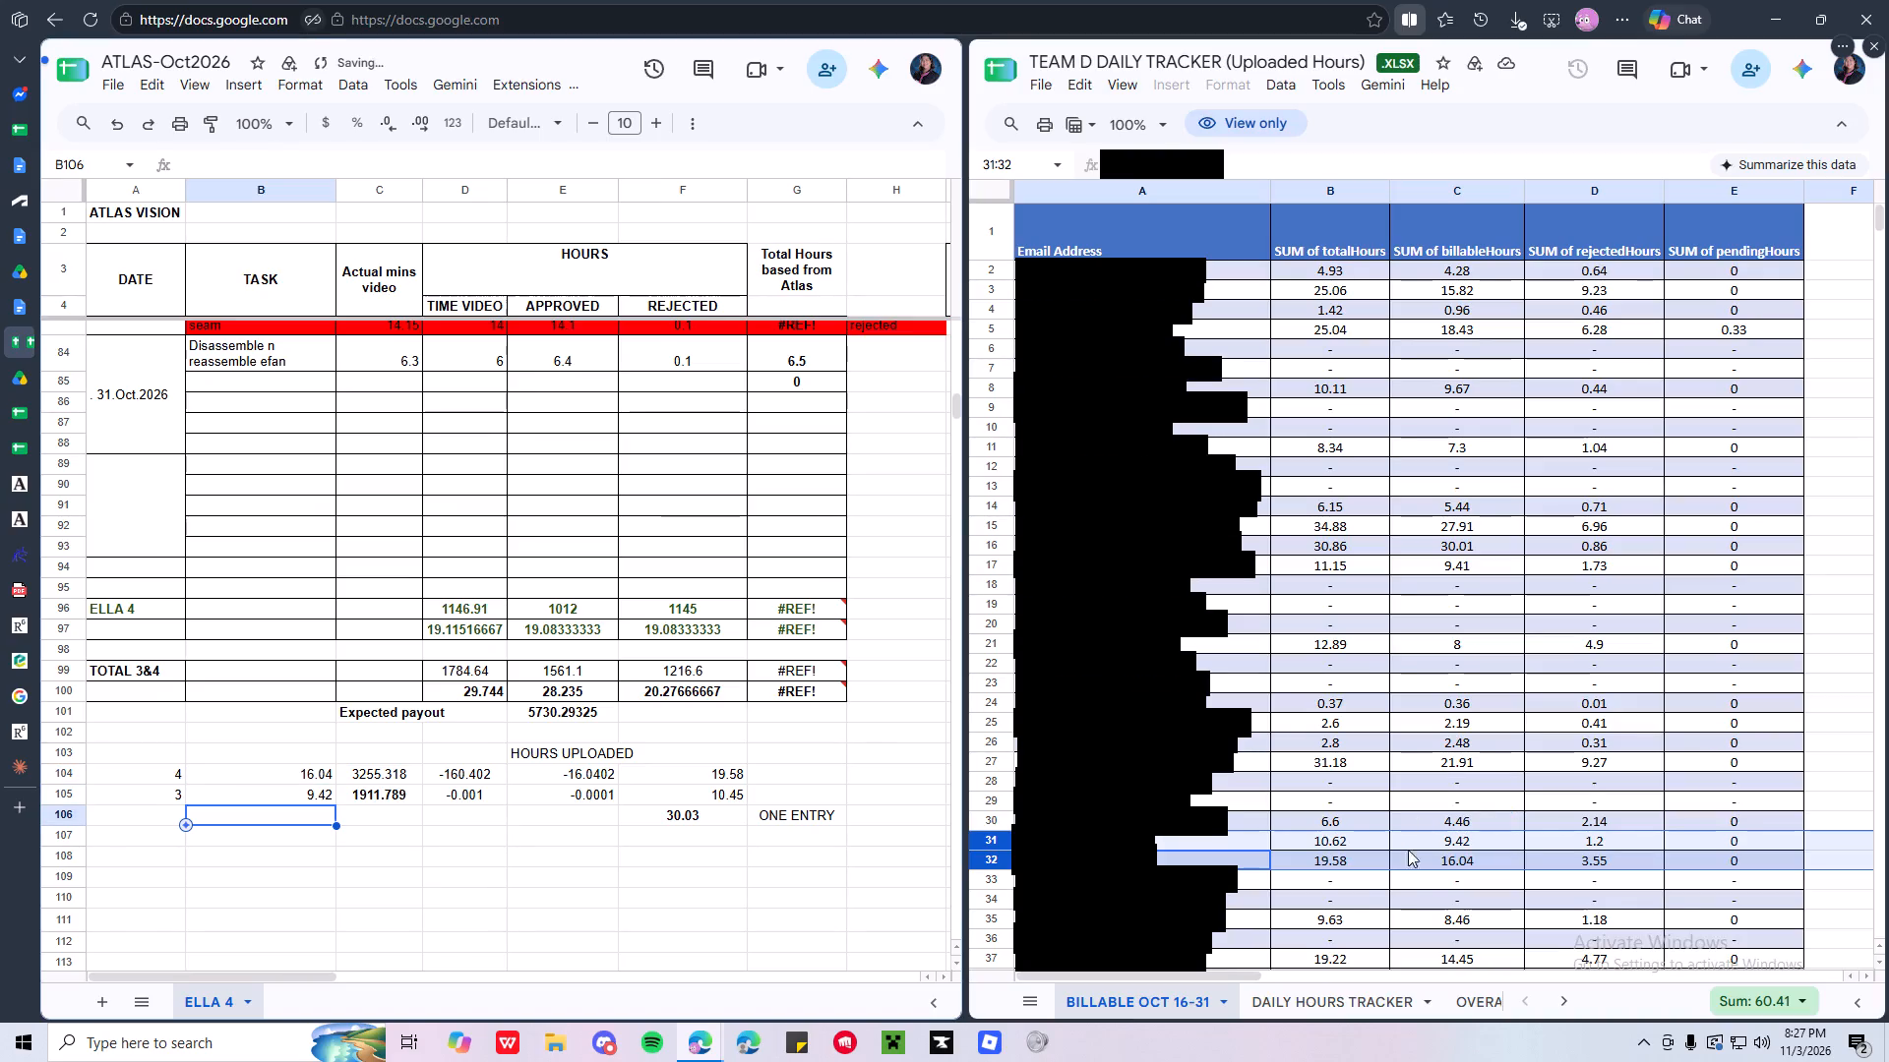
Head the billable hours column in B103 with APPROVED BILLABLE HOURS.
left_click(218, 758)
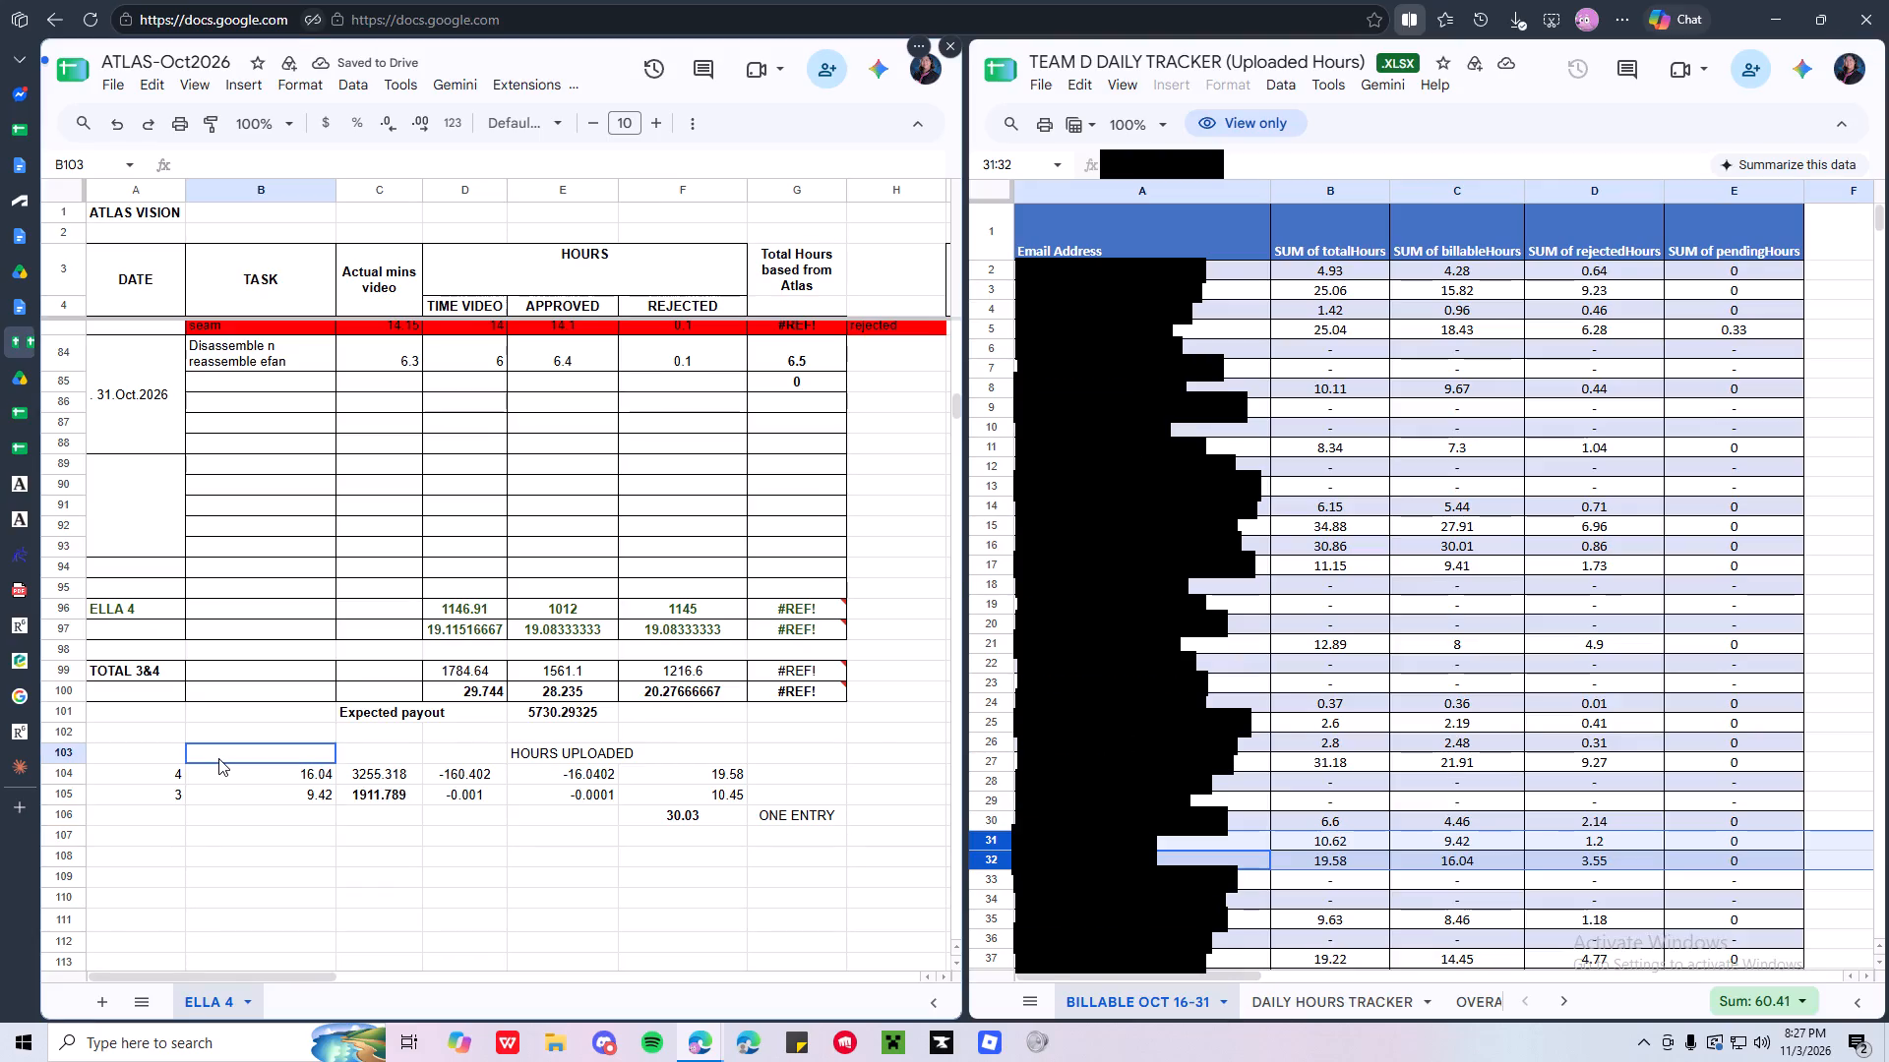
type("APPROVED BILLABLE HOURS")
key("Return")
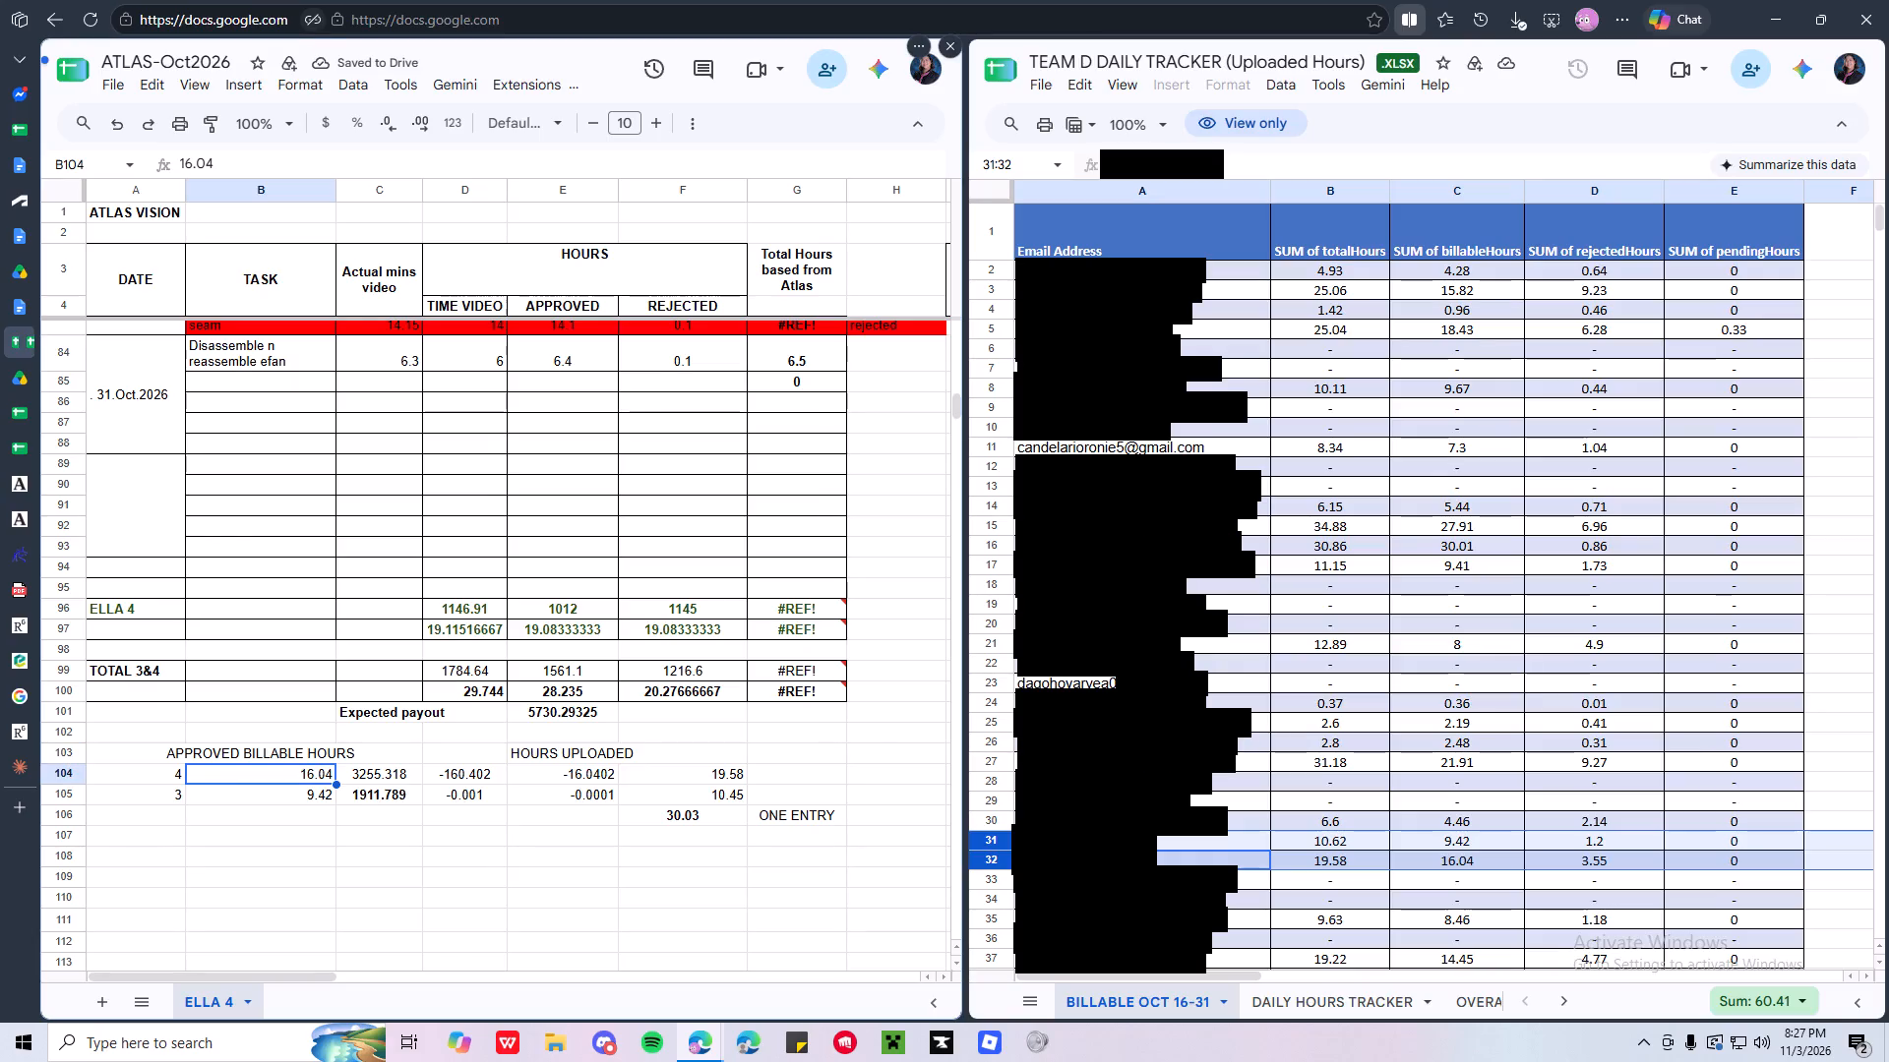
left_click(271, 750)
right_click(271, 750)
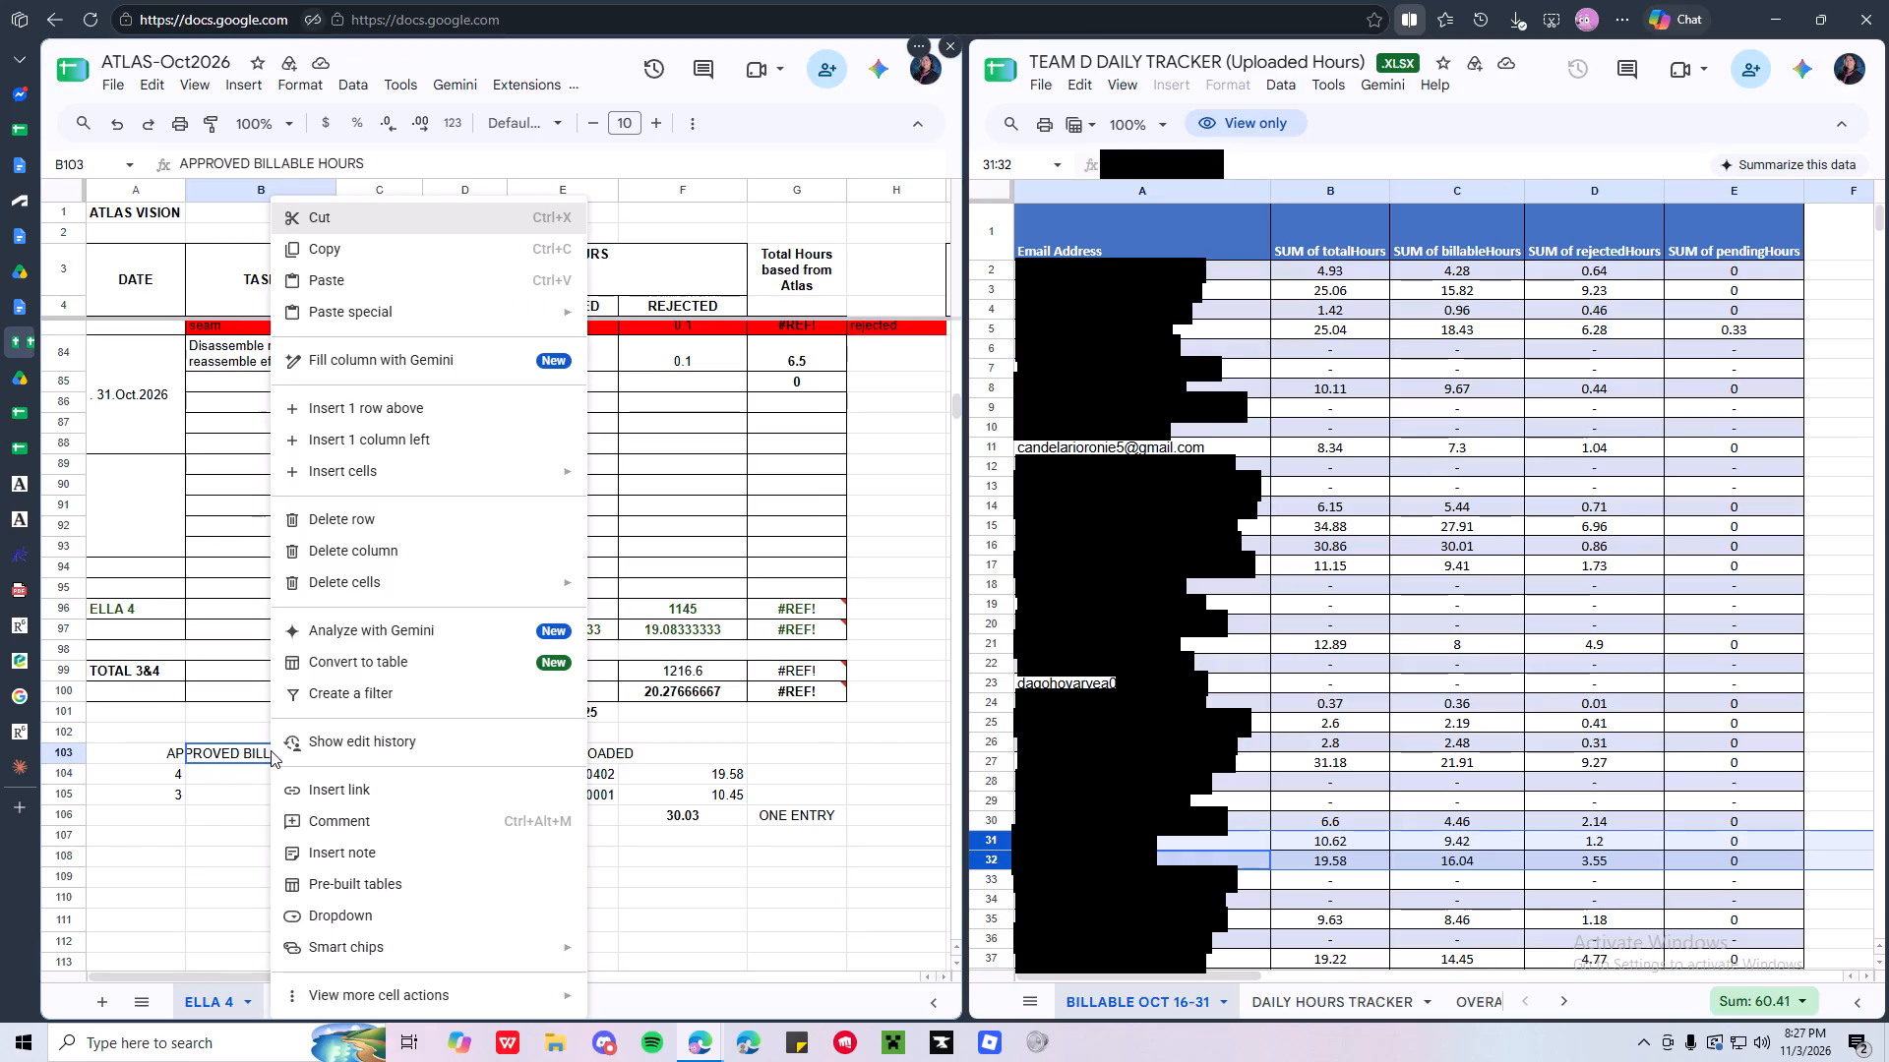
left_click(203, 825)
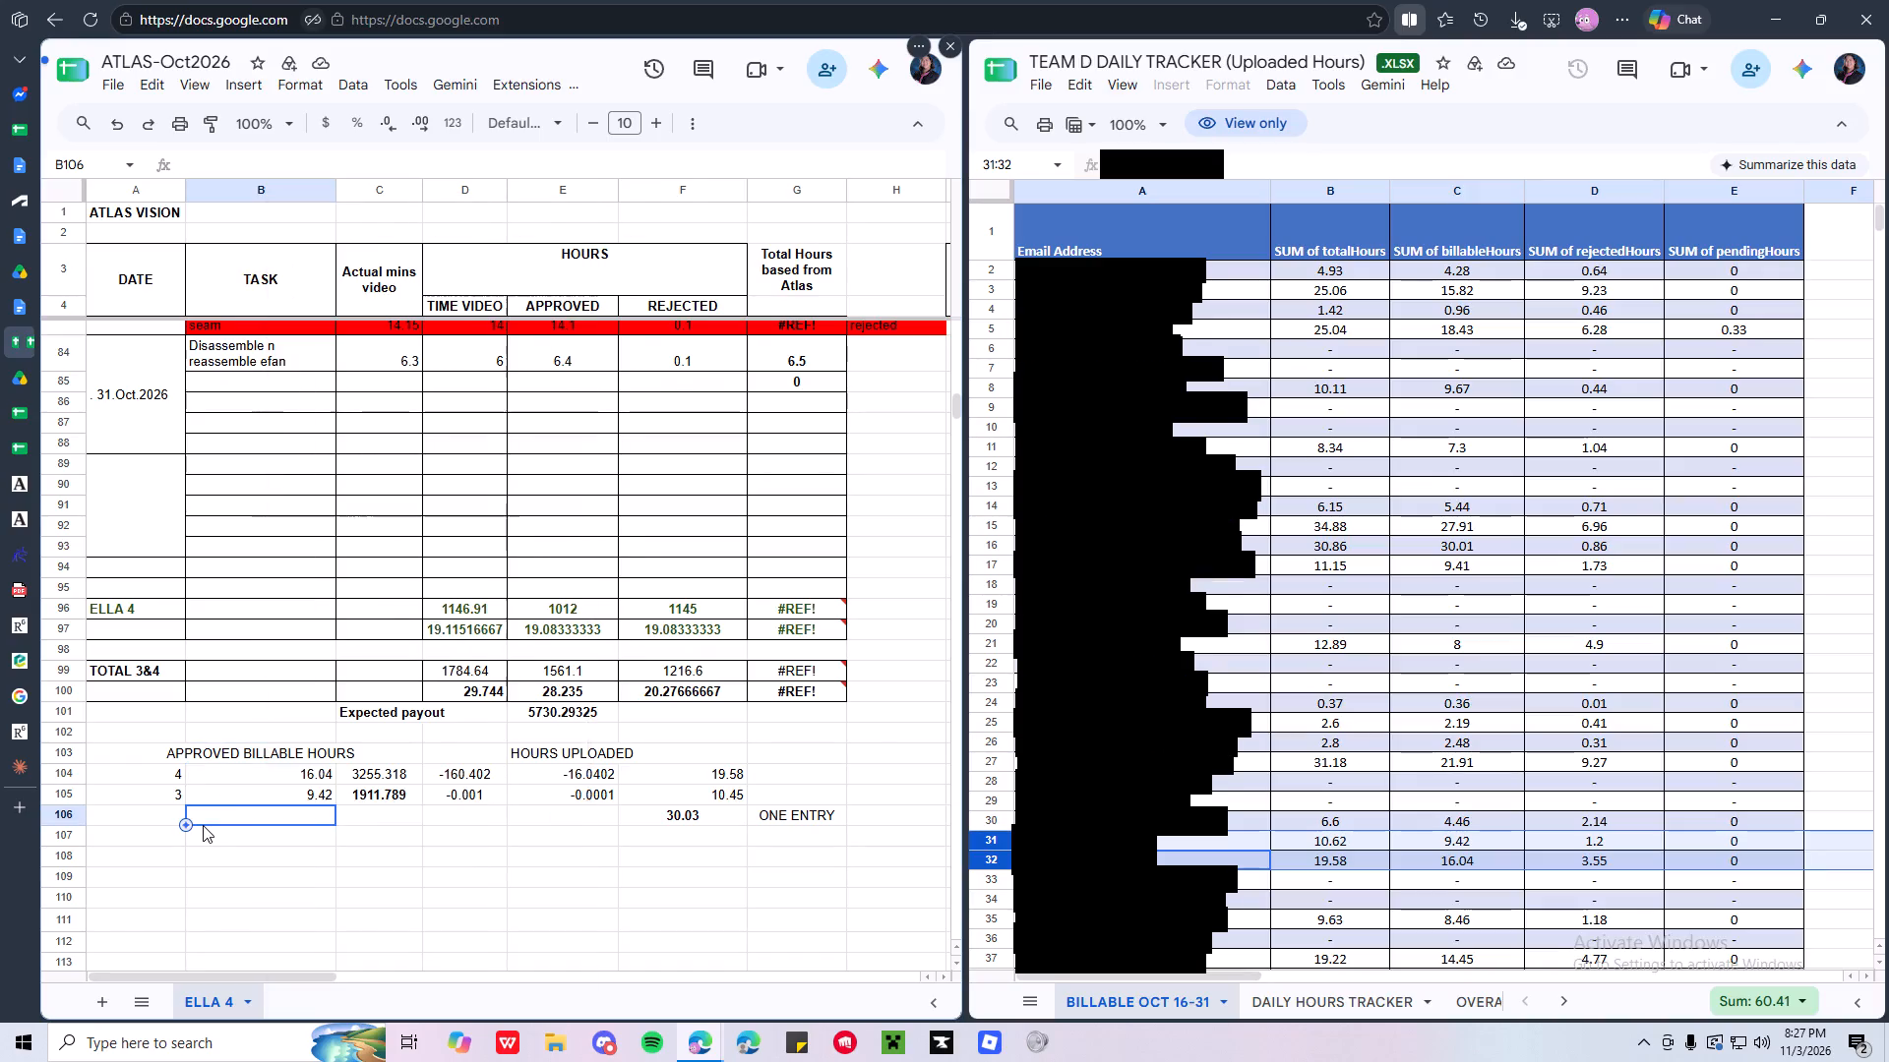
Wrap the text of the APPROVED BILLABLE HOURS heading in B103 and the HOURS UPLOADED heading in E103.
left_click(266, 746)
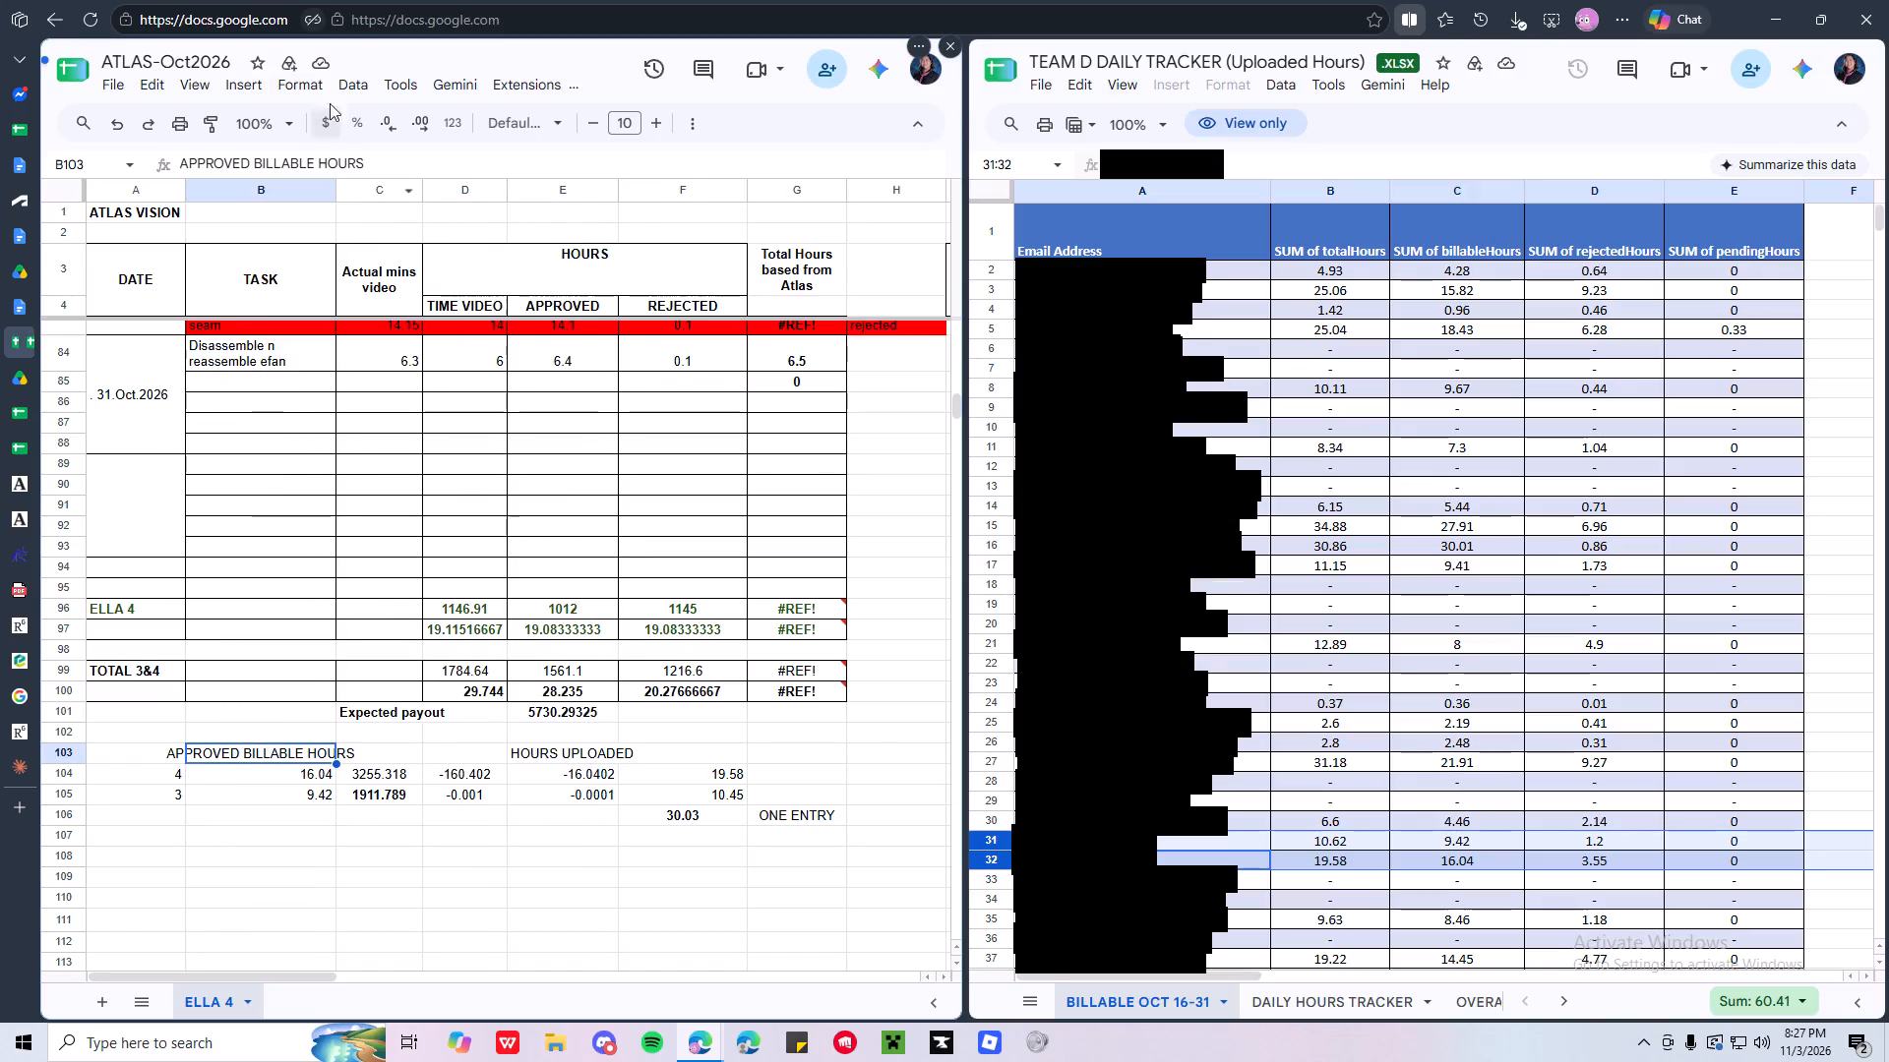
left_click(294, 85)
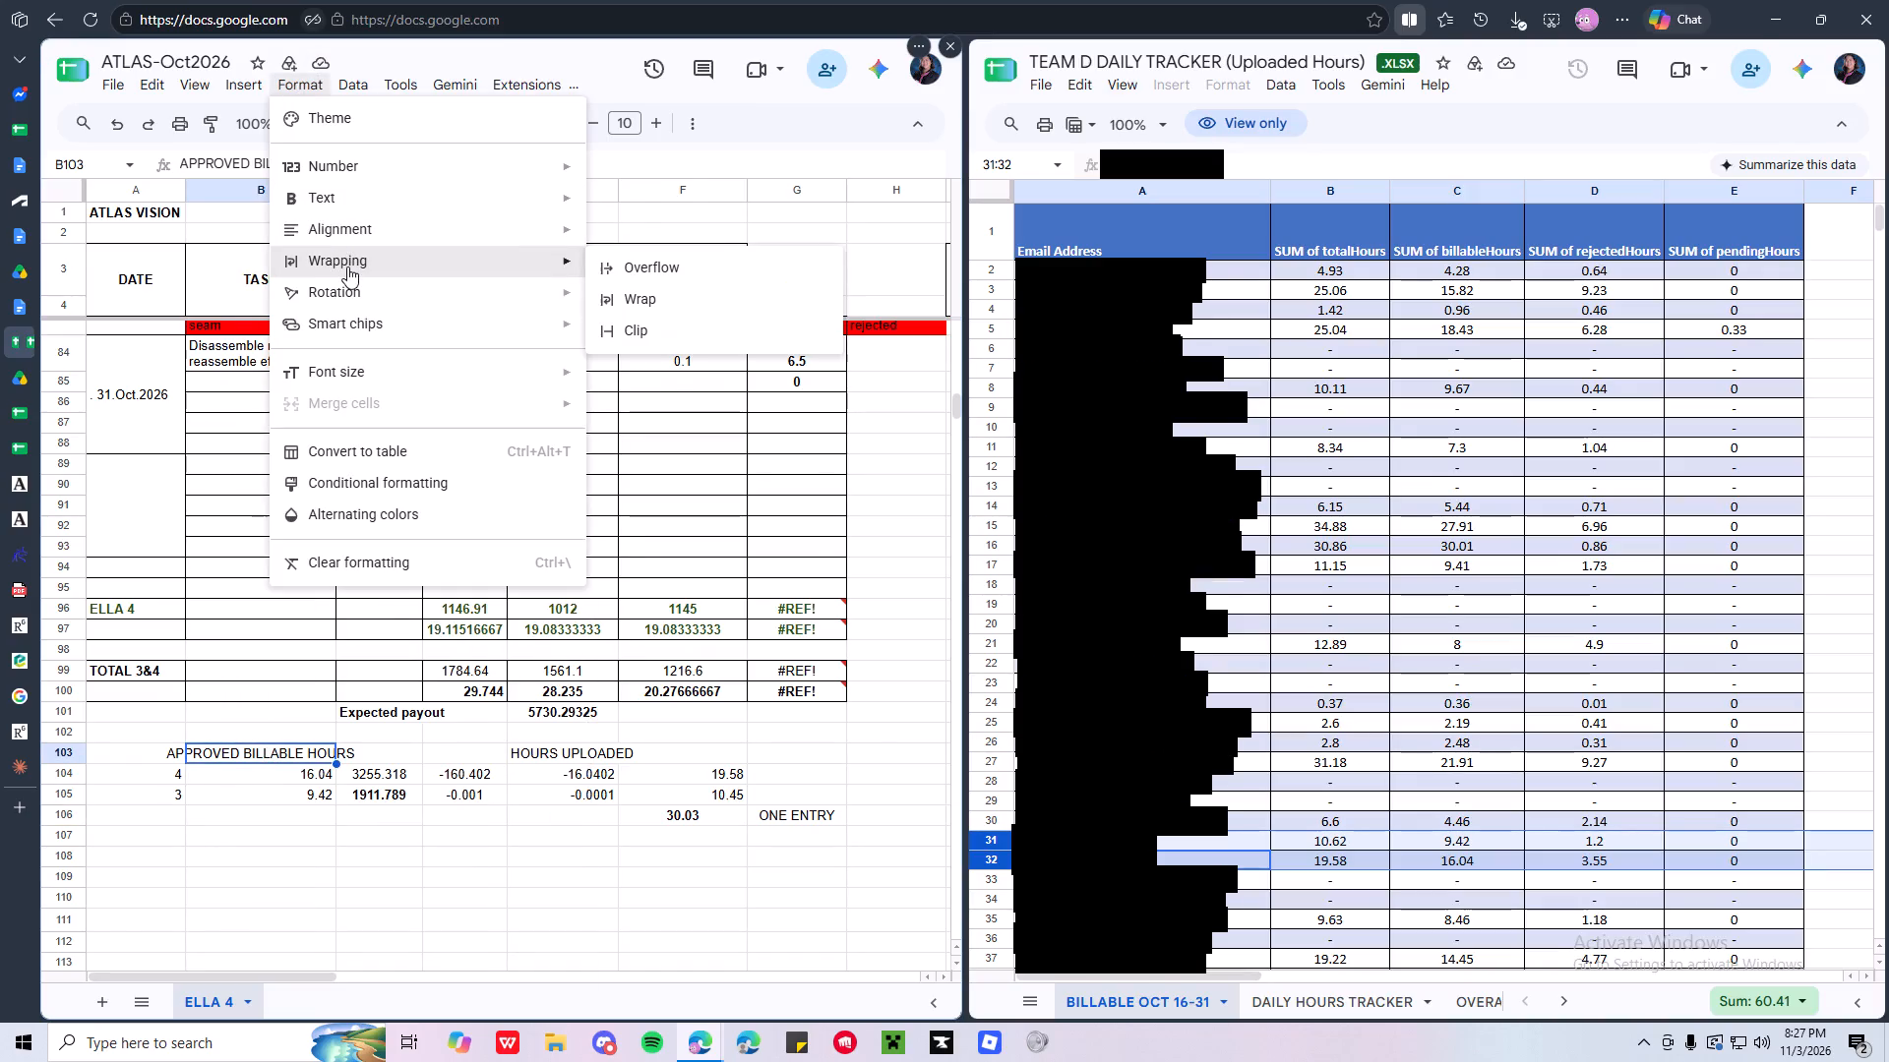
left_click(661, 312)
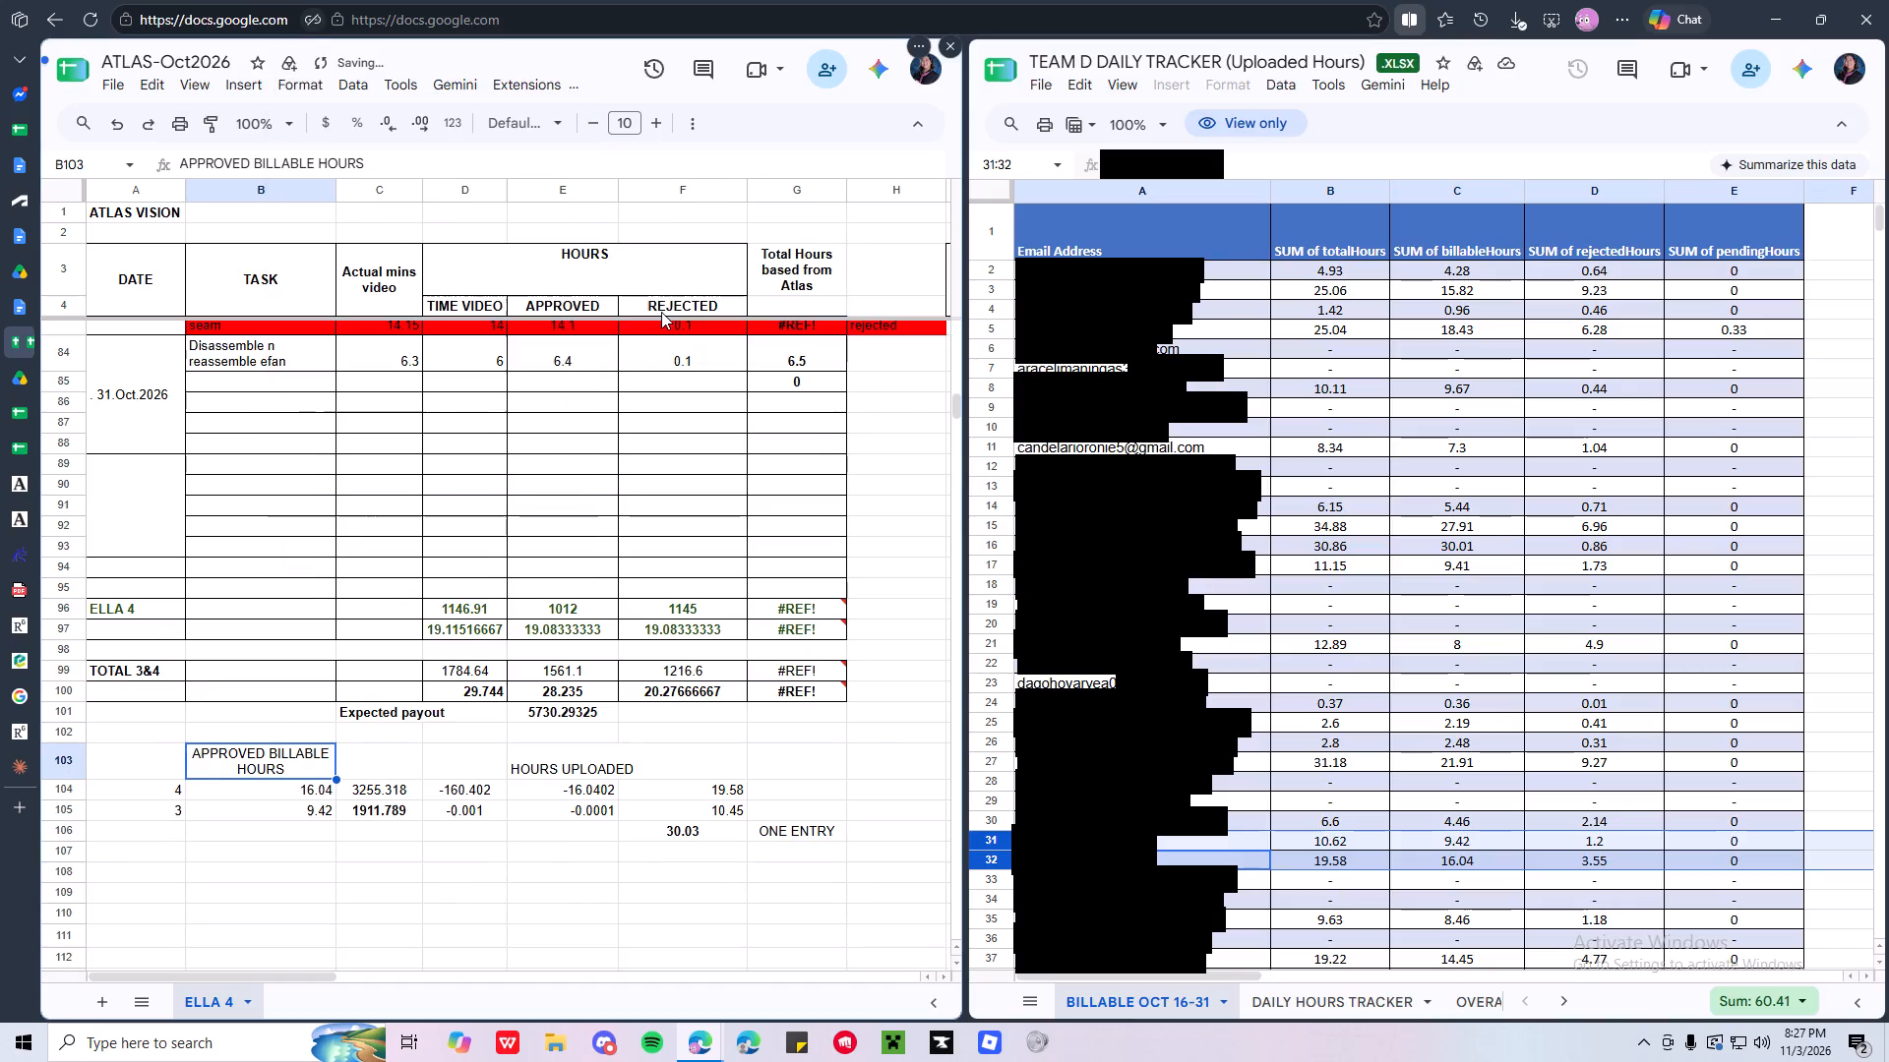
left_click(589, 759)
left_click(312, 81)
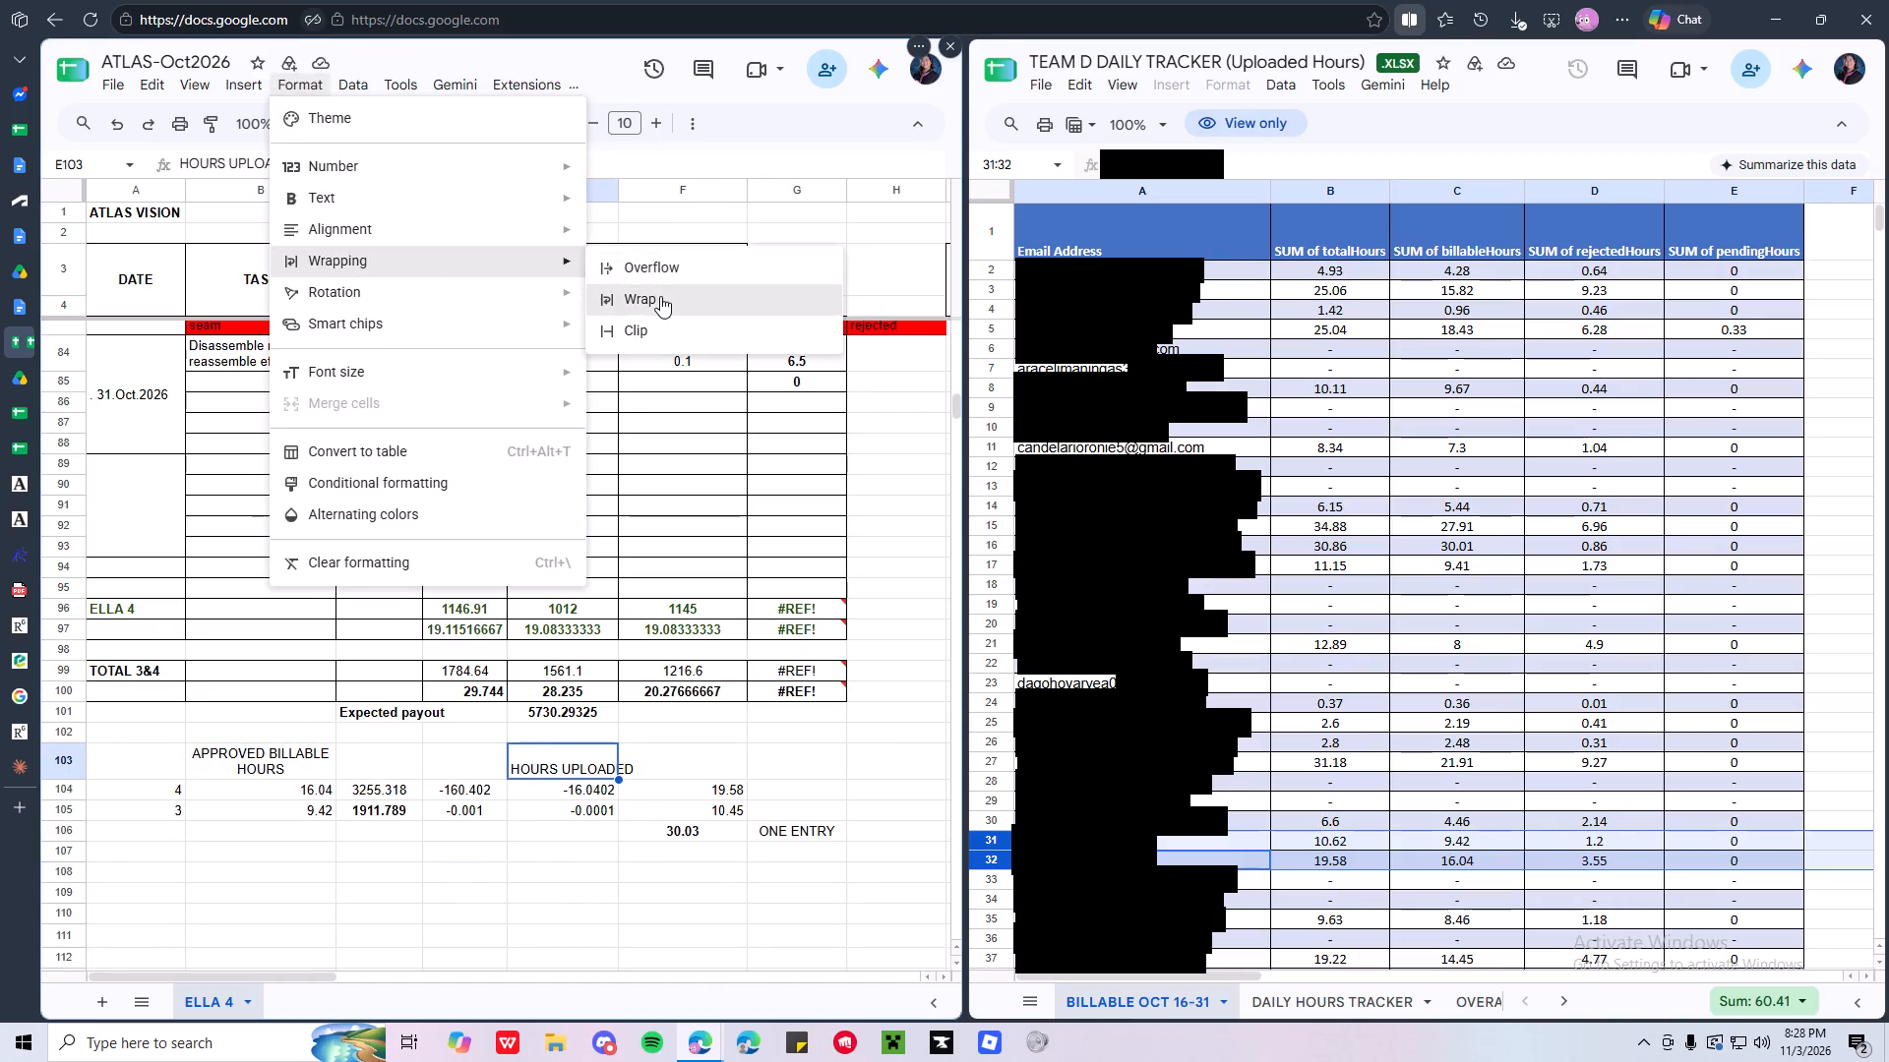
left_click(660, 296)
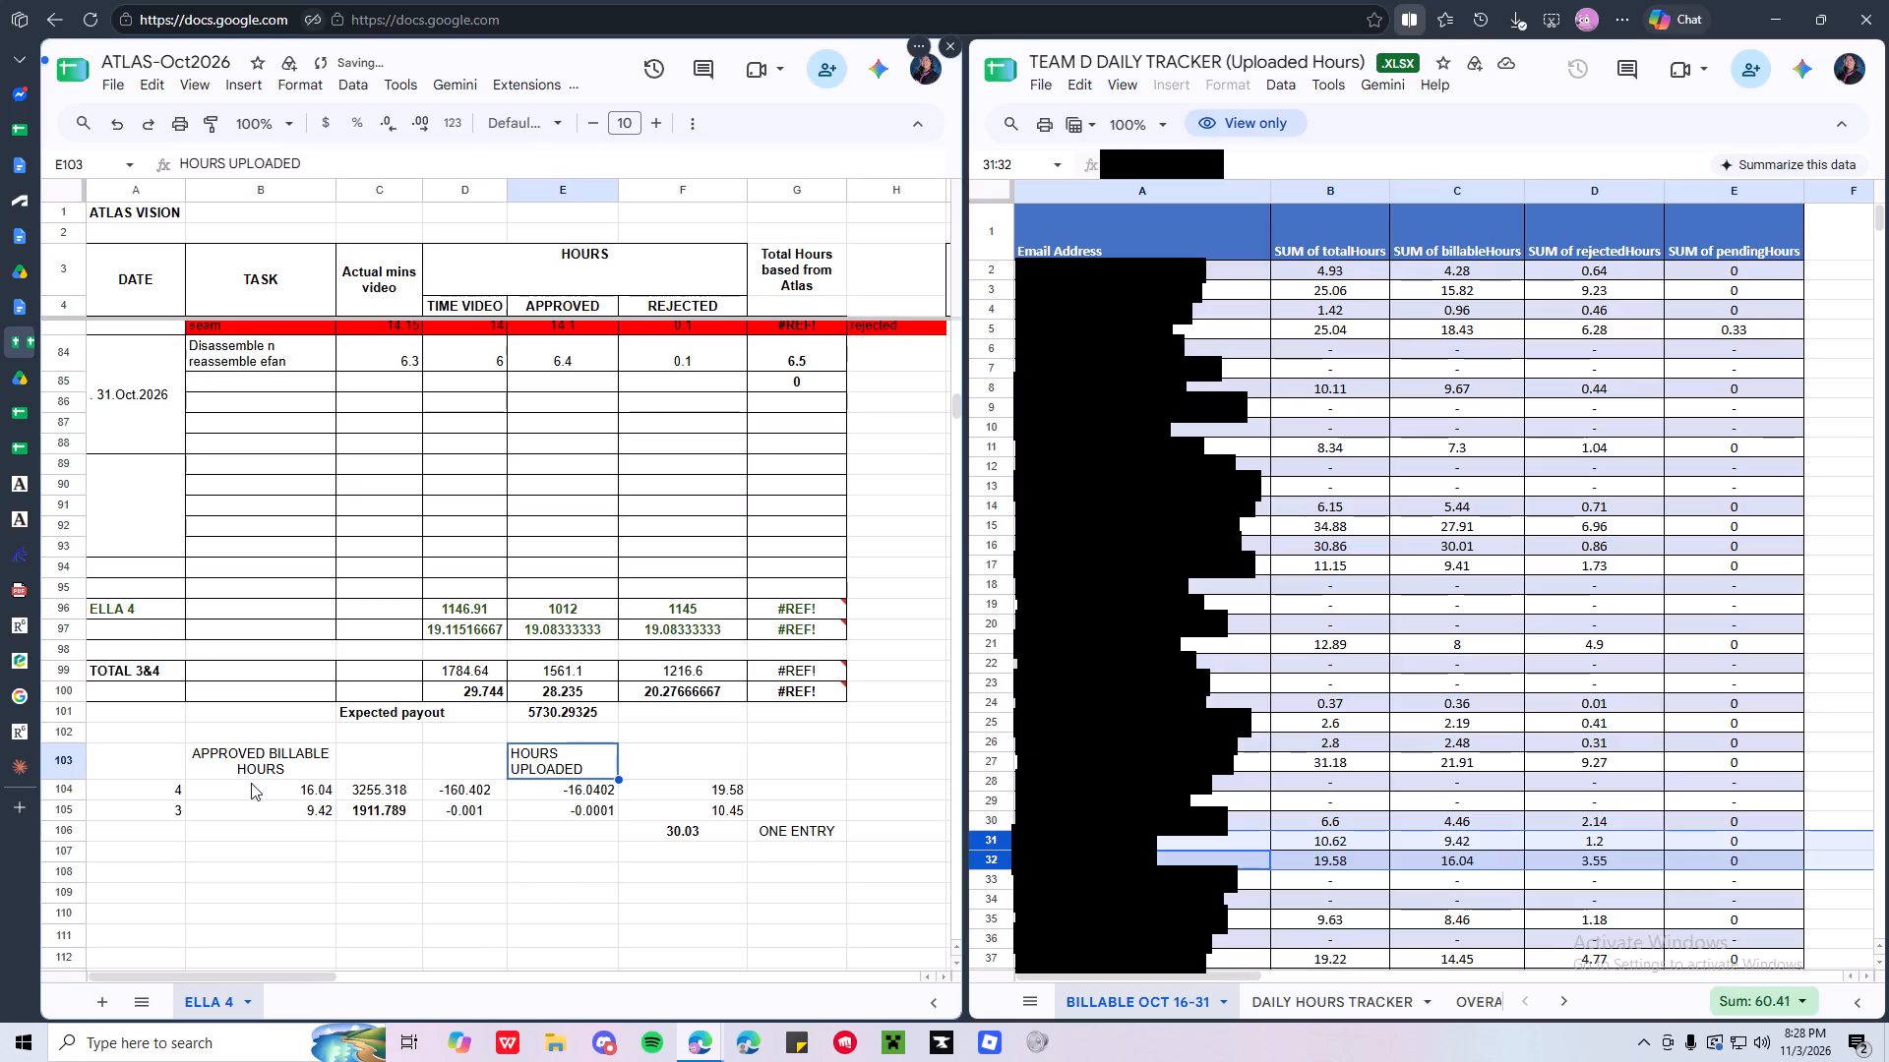
Apply all borders to the summary block A103:G106.
left_click(133, 759)
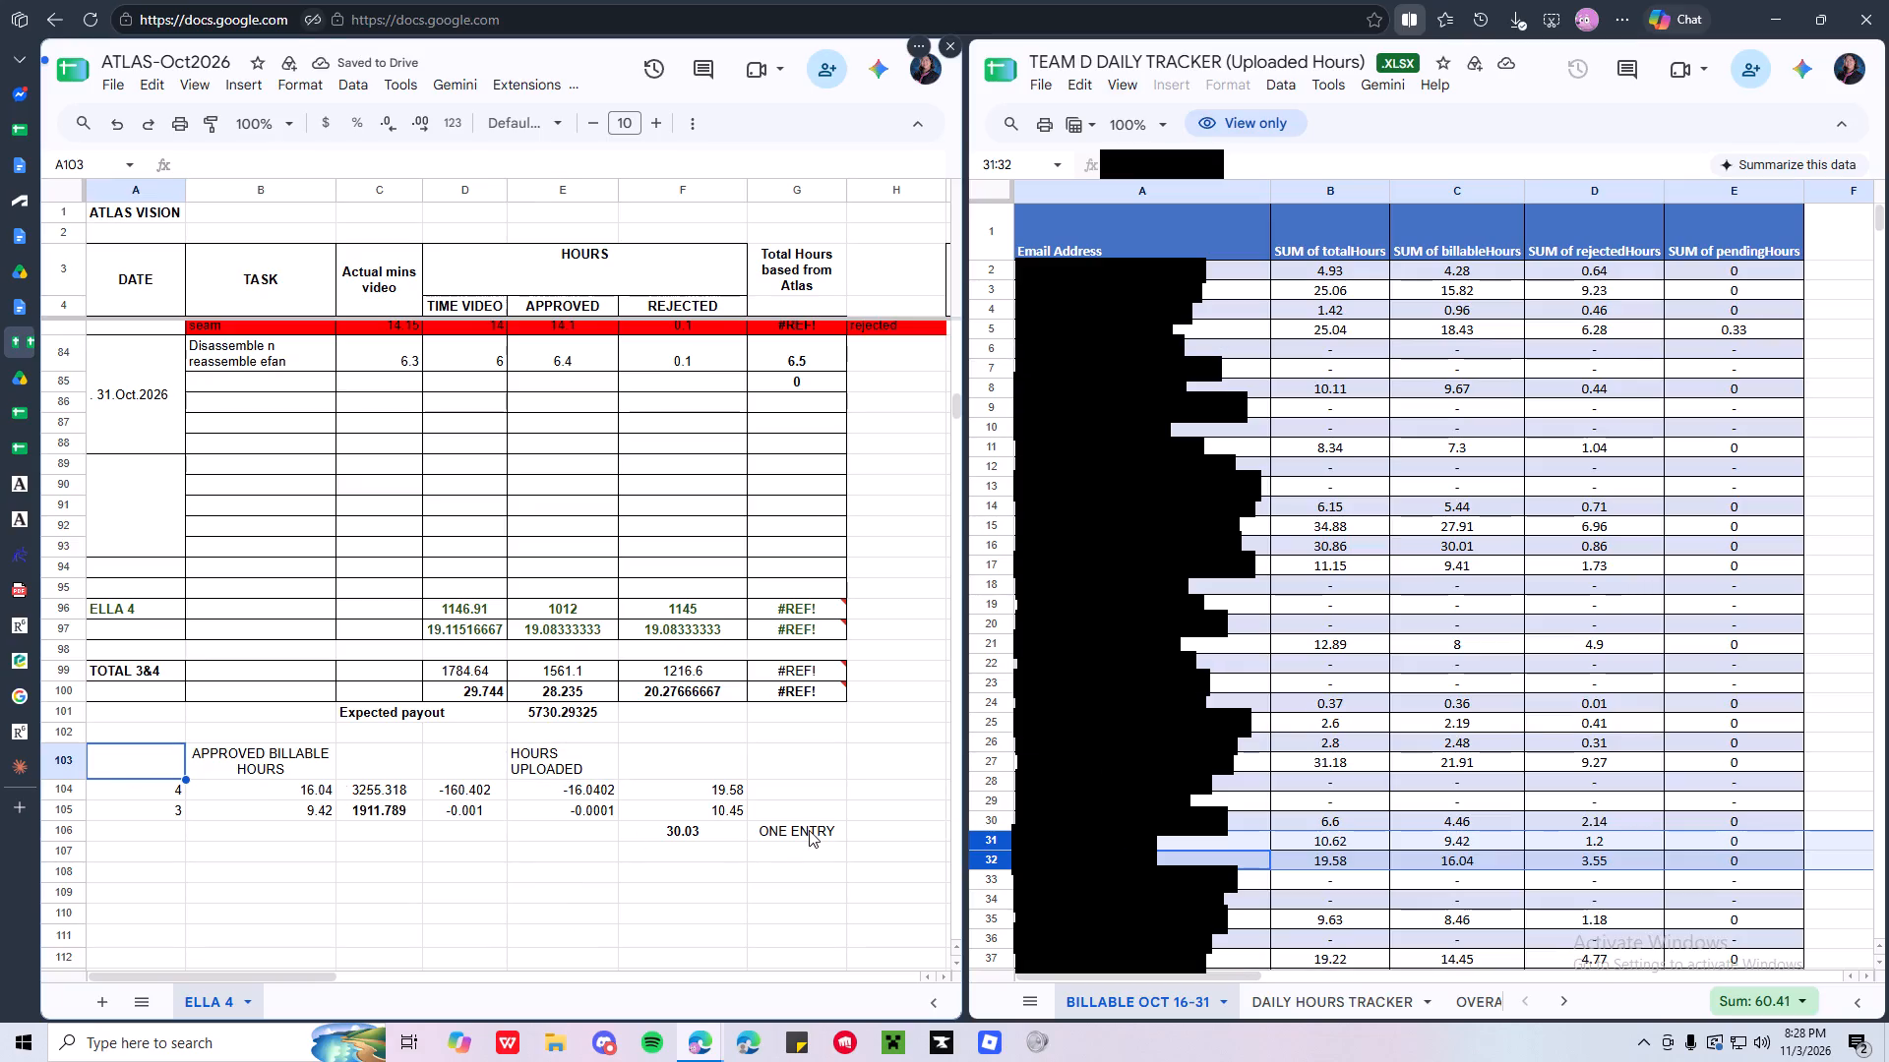
left_click(809, 830, "shift")
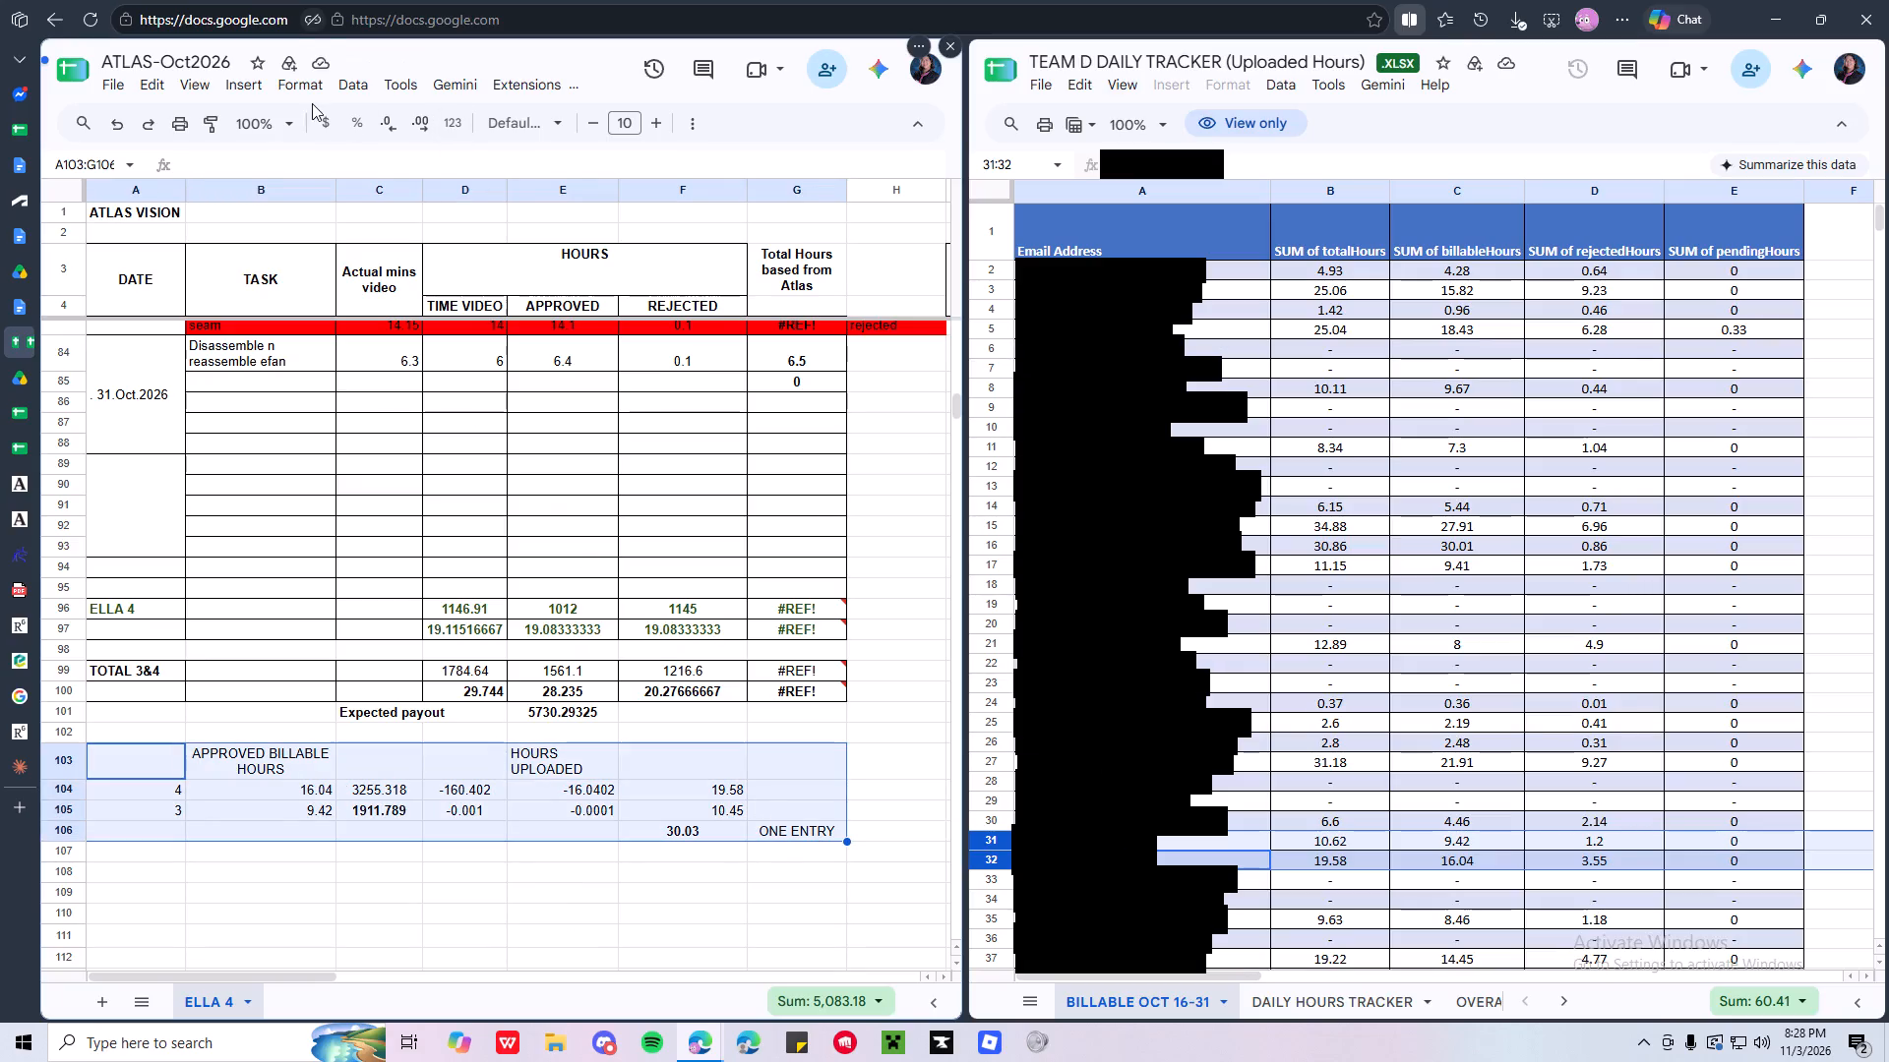
left_click(308, 87)
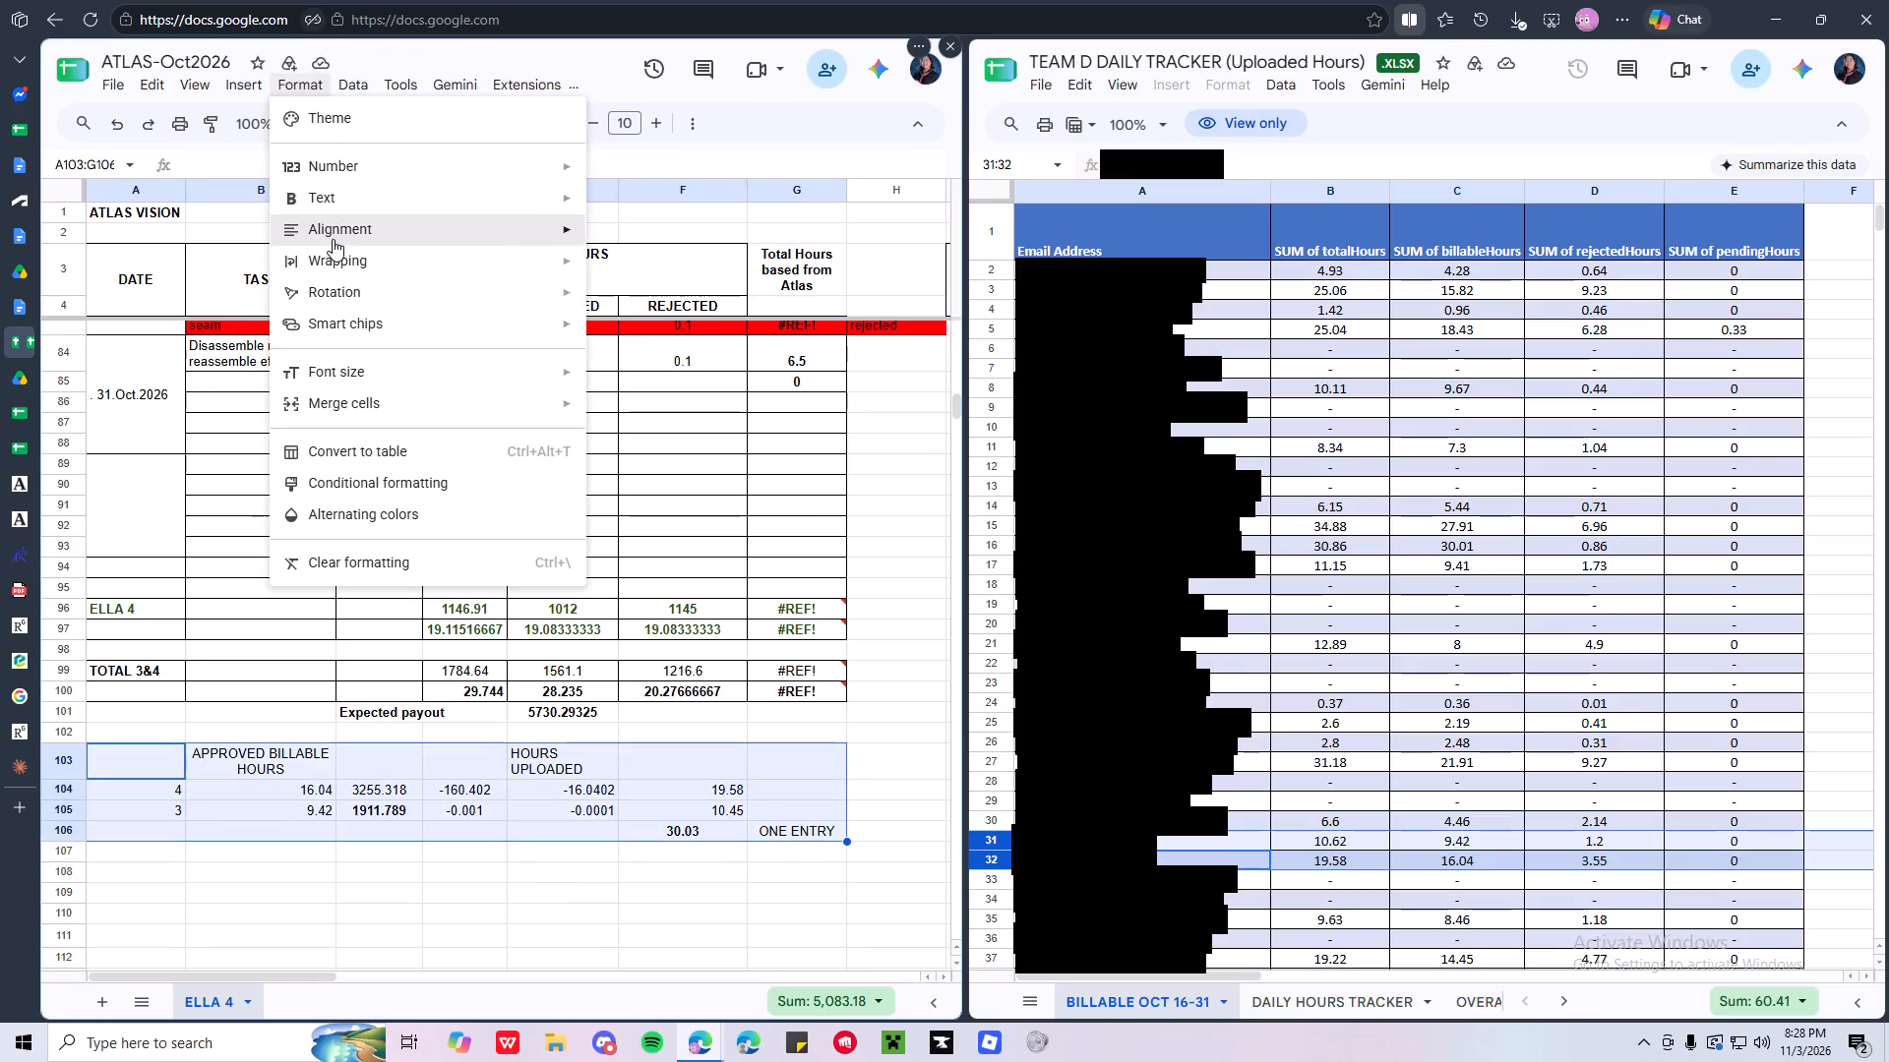
left_click(701, 127)
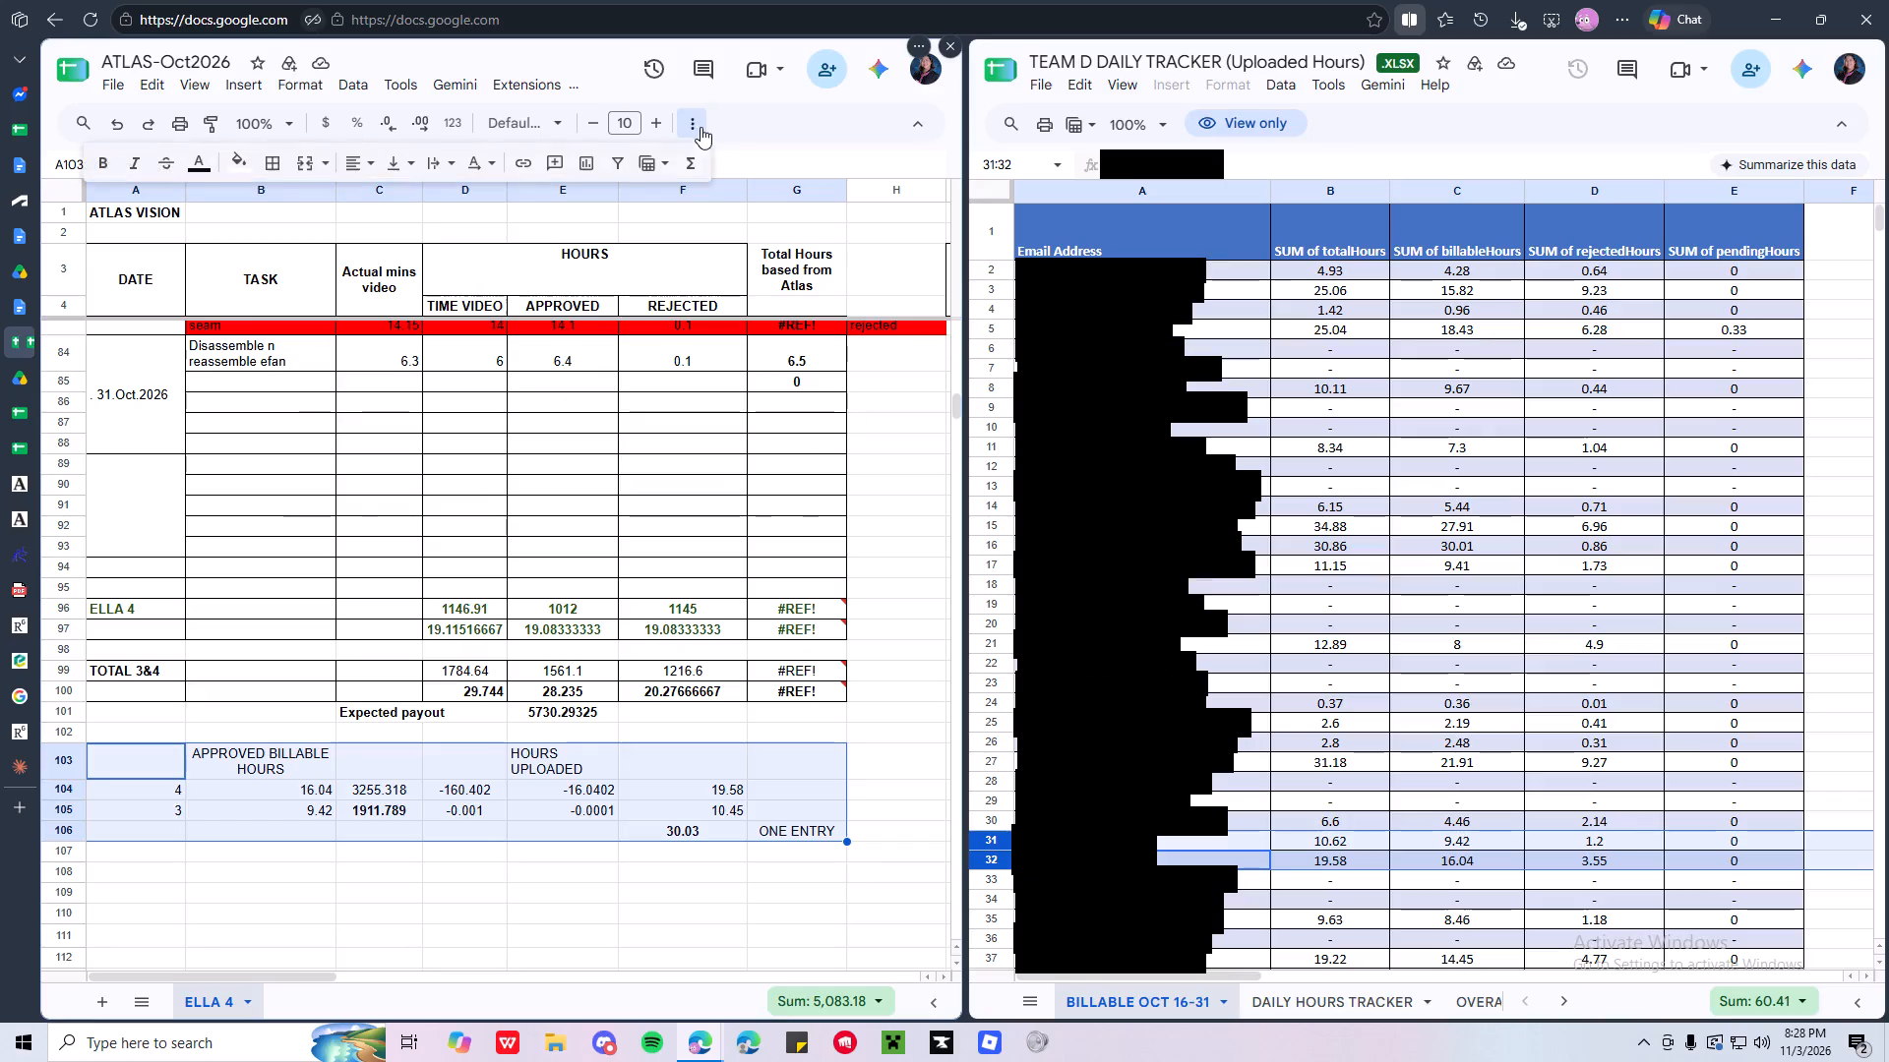
left_click(274, 158)
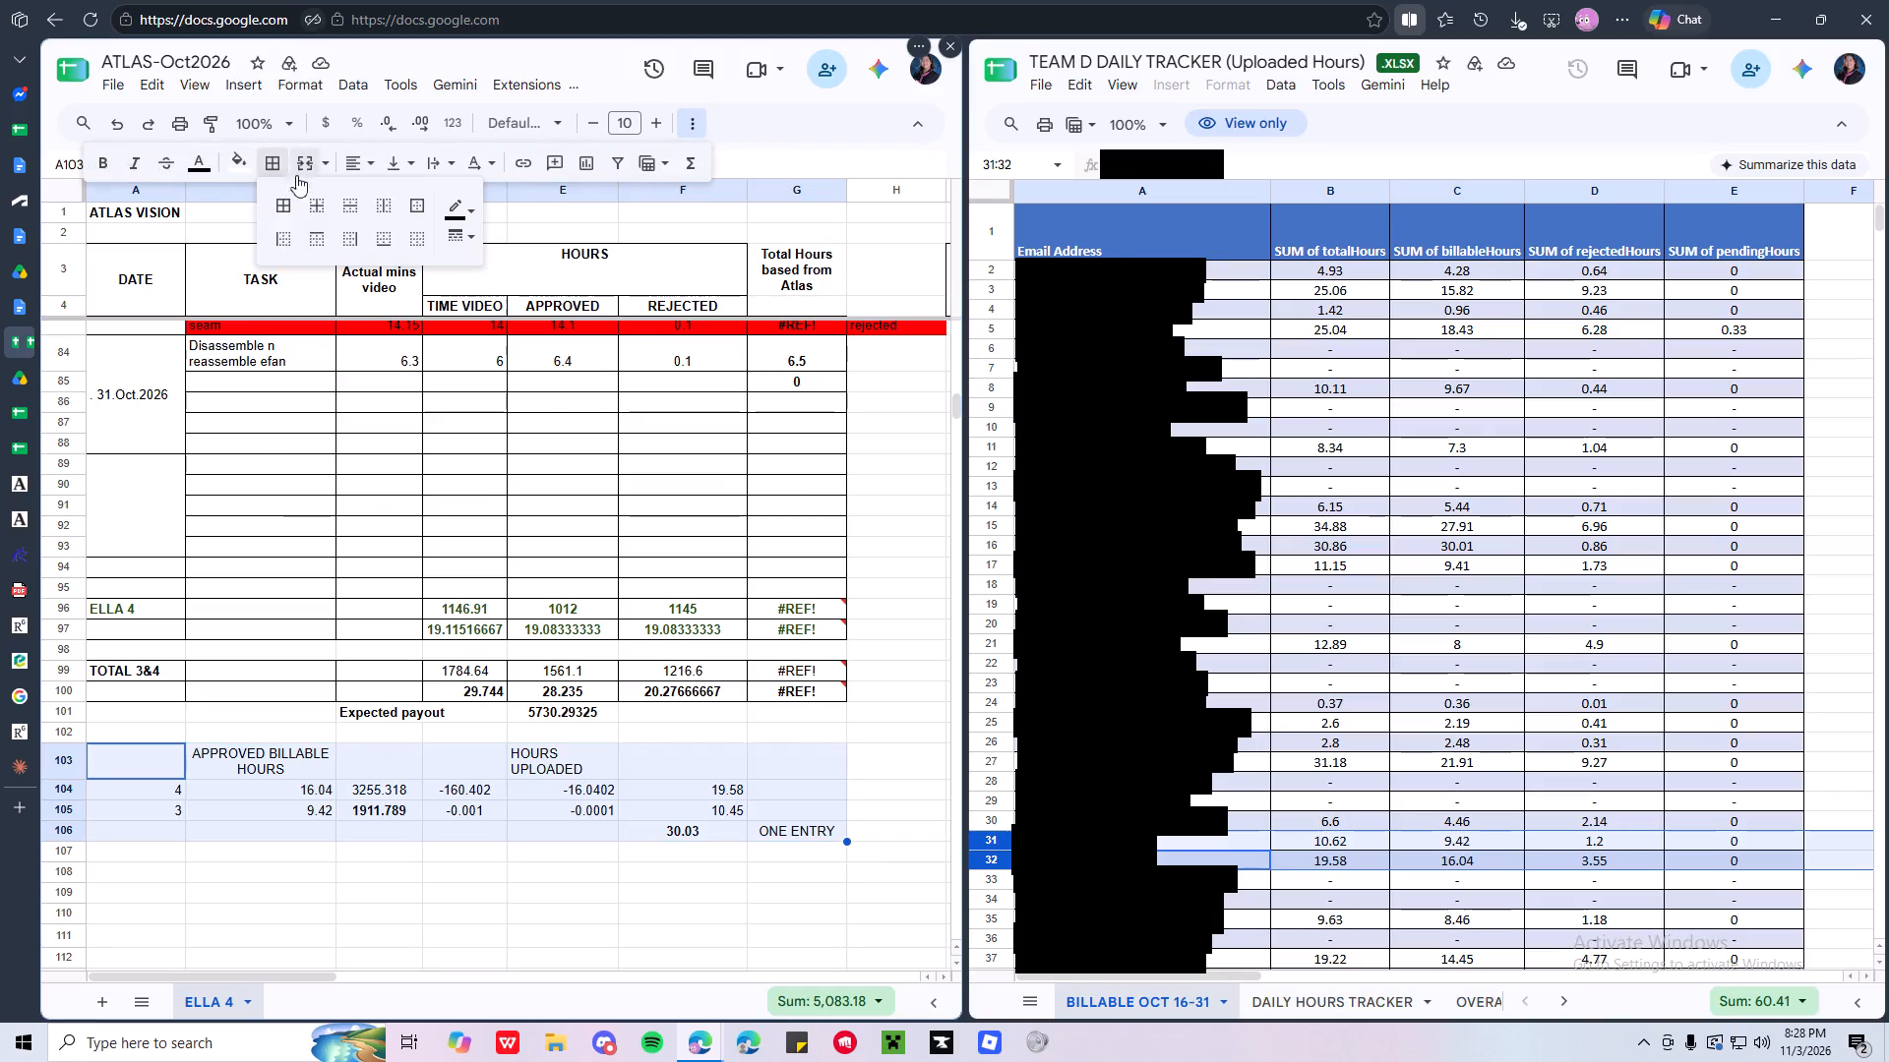
left_click(278, 209)
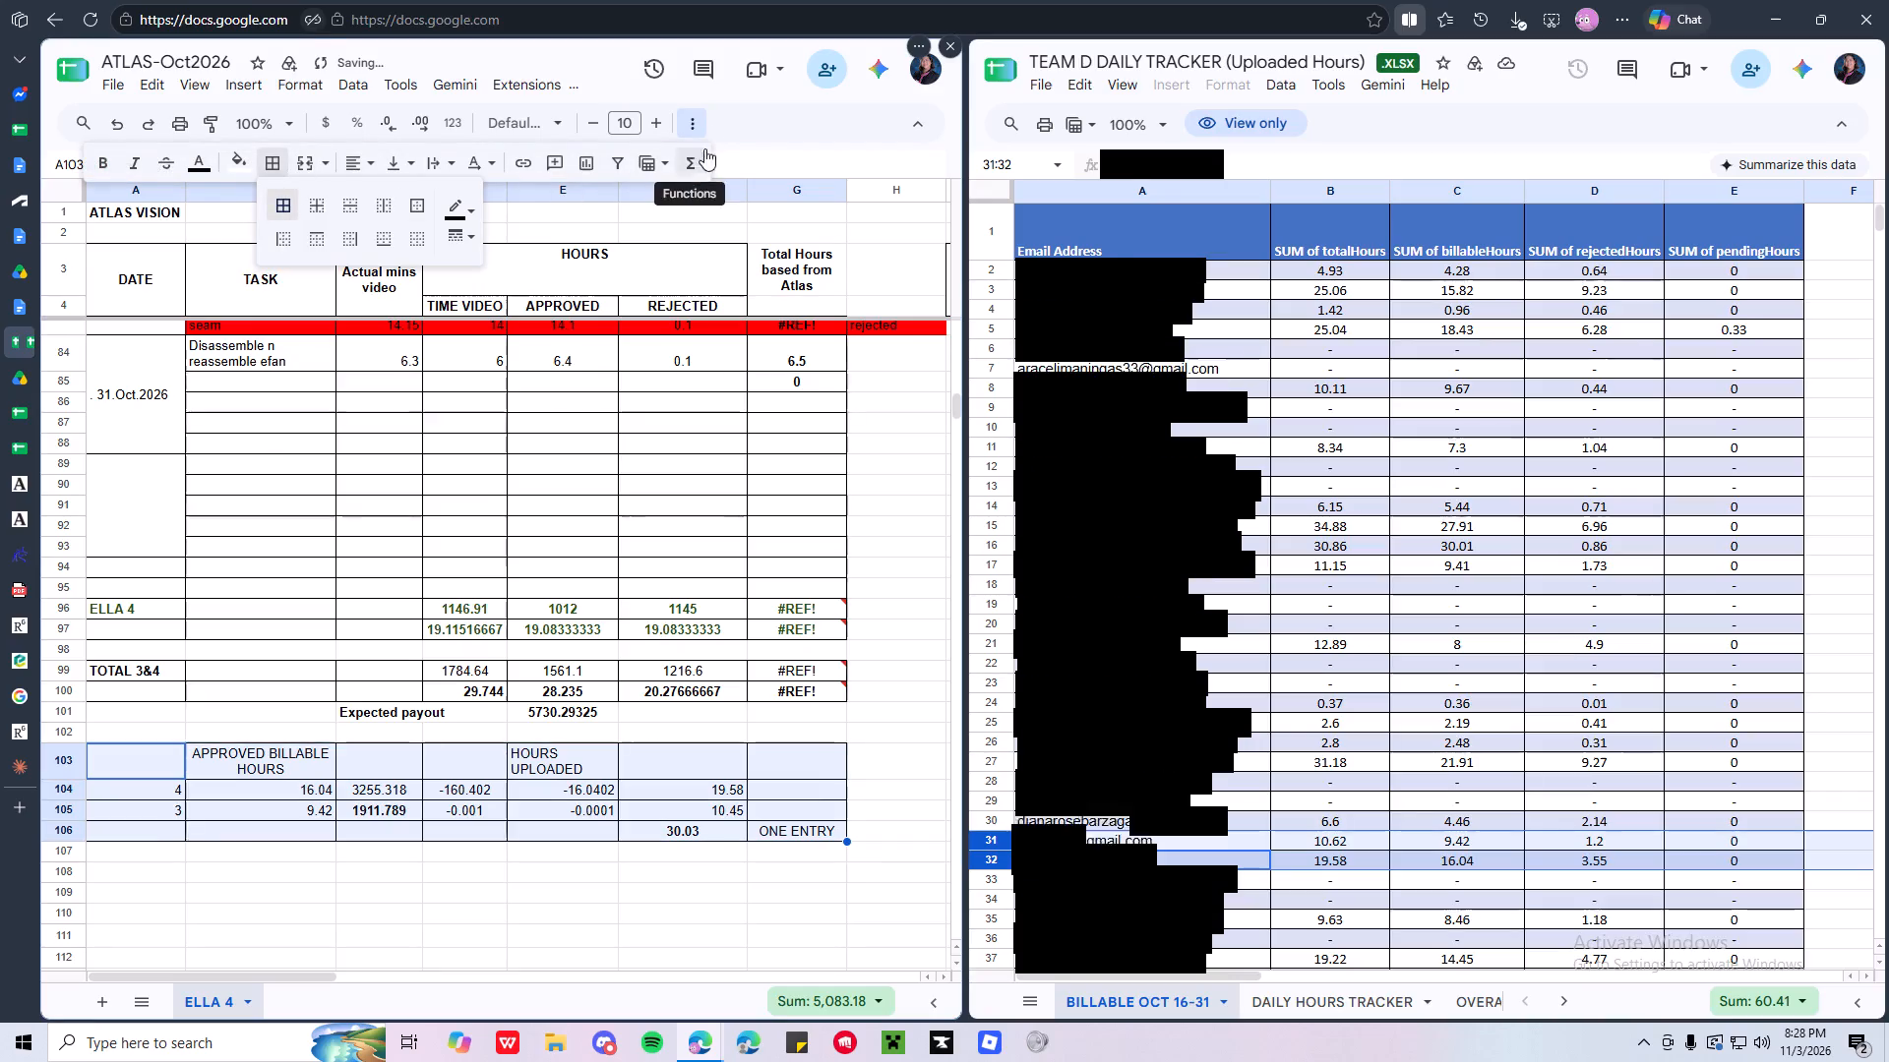
left_click(702, 121)
left_click(567, 890)
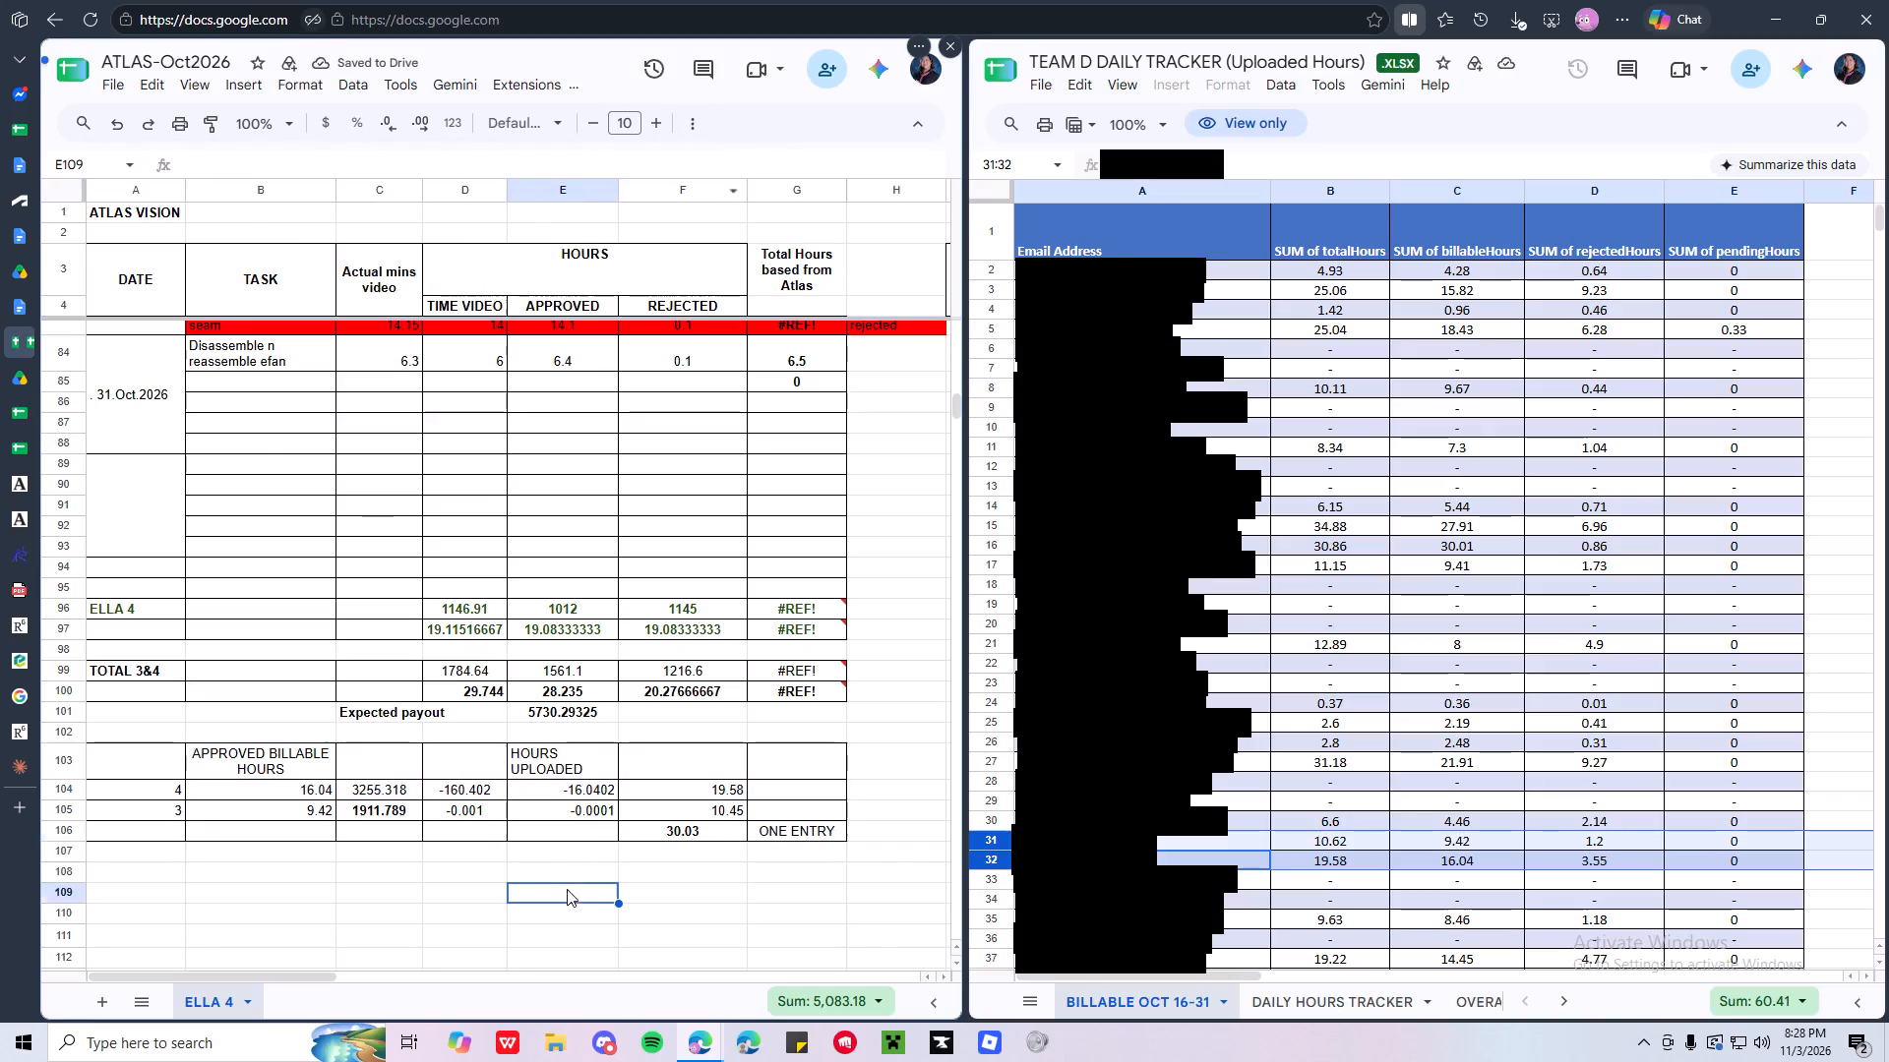
Select account 4's uploaded hours in F104.
left_click(723, 787)
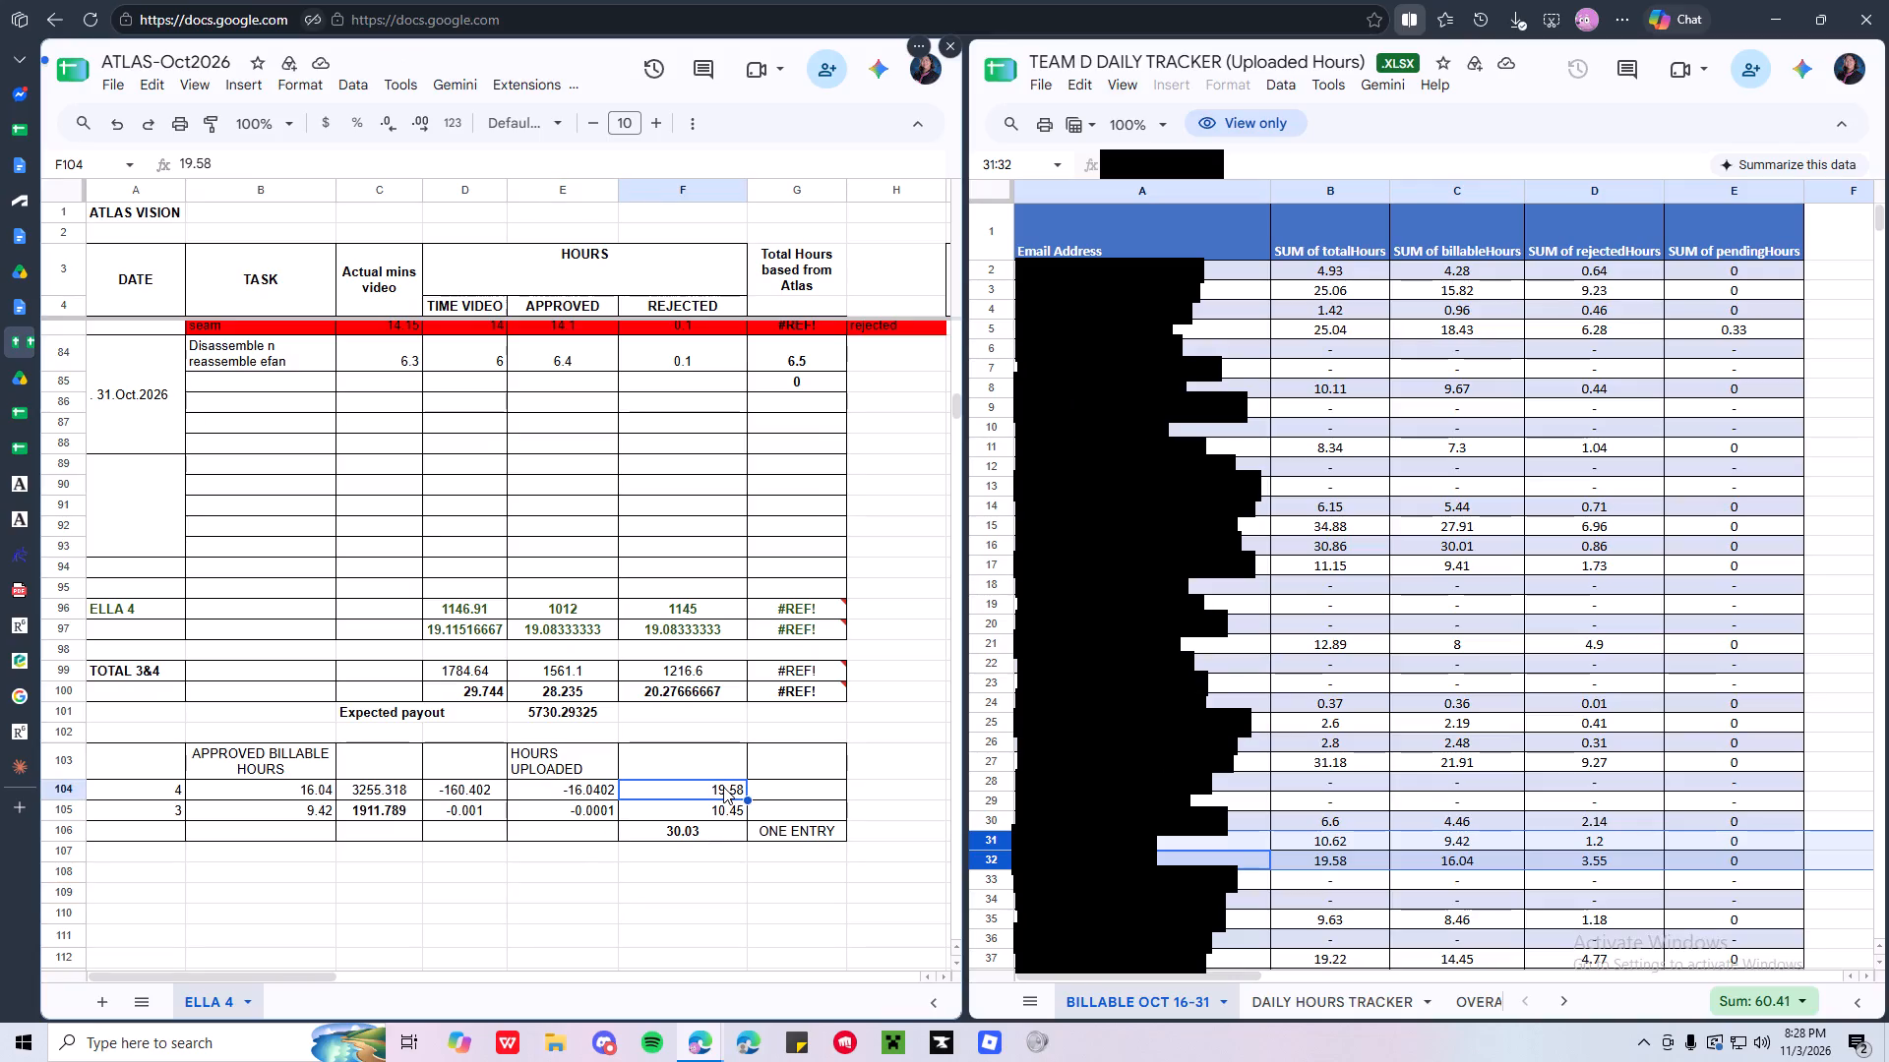
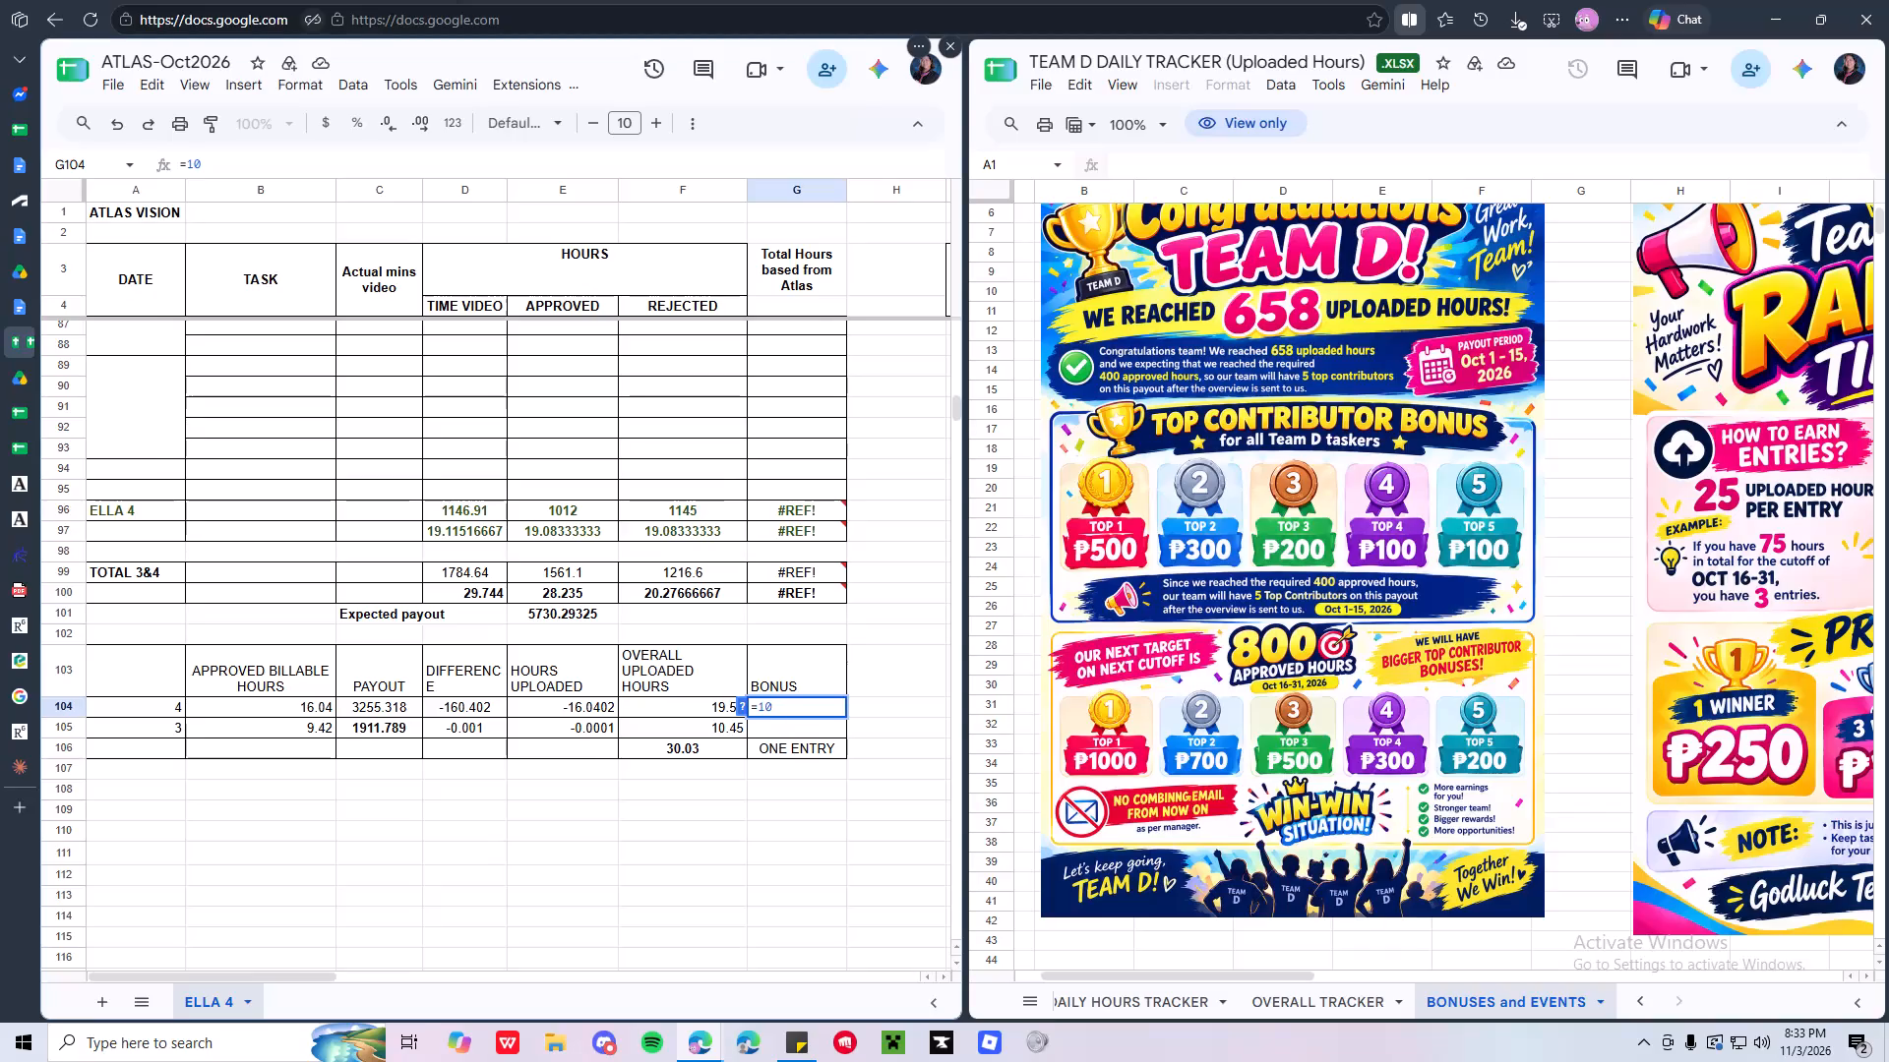
Calculate account 4's bonus in G104 as 10 times its approved billable hours in B104.
key("shift+asterisk")
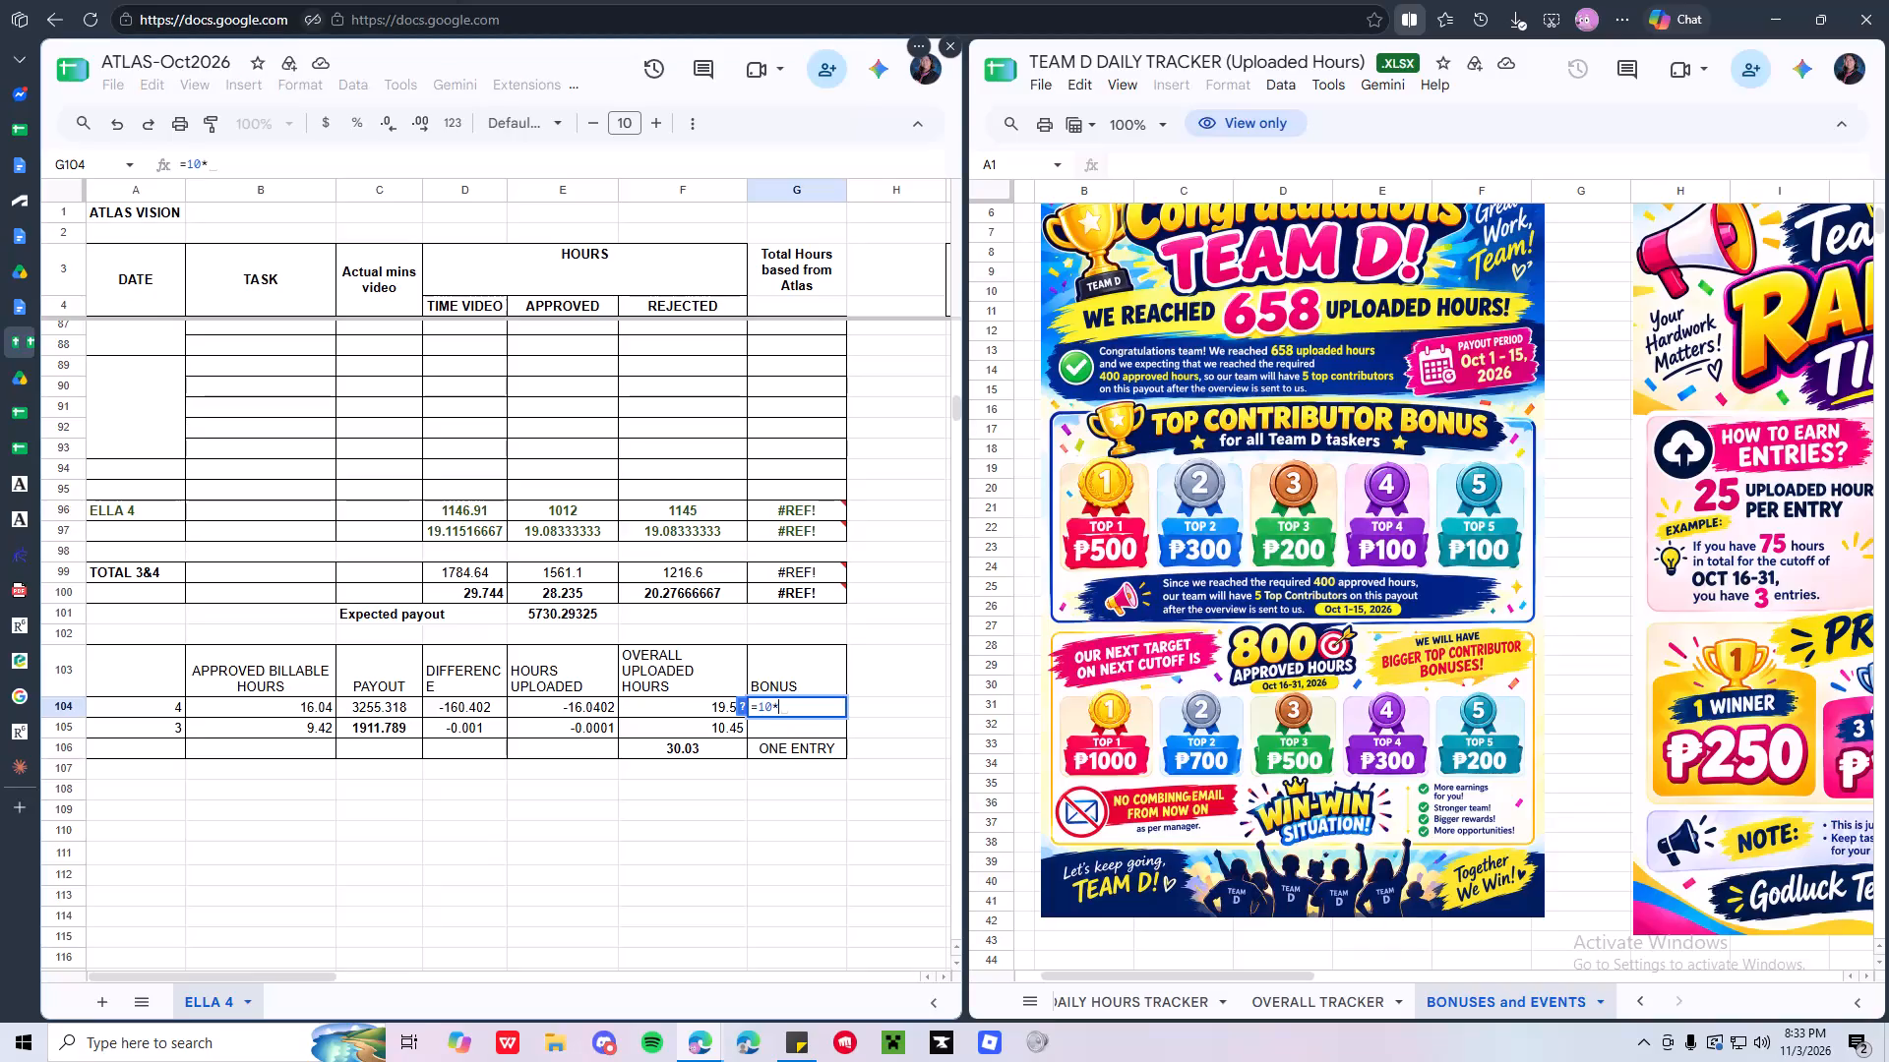
left_click(274, 702)
key("Return")
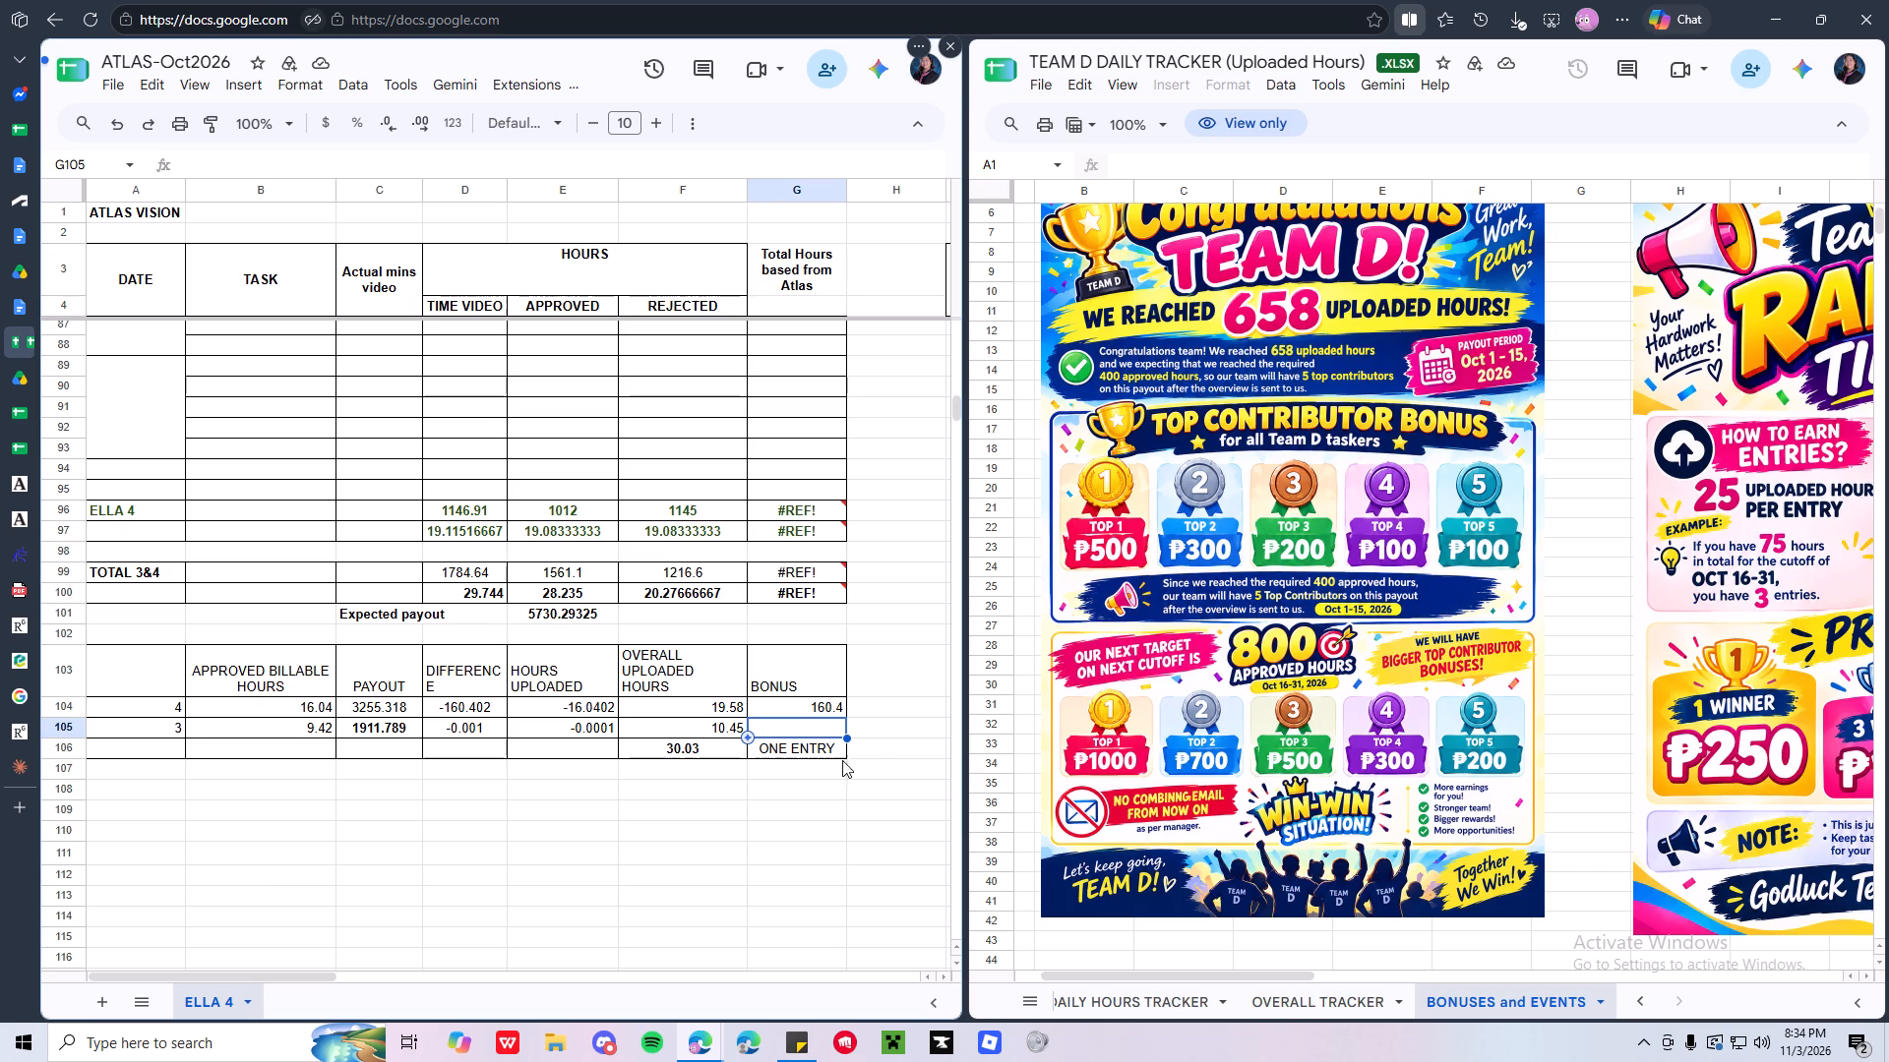
Add account 4's payout in C104 and bonus in G104 in H104, declining the suggested autofill for the rows below.
left_click(881, 699)
key("equal")
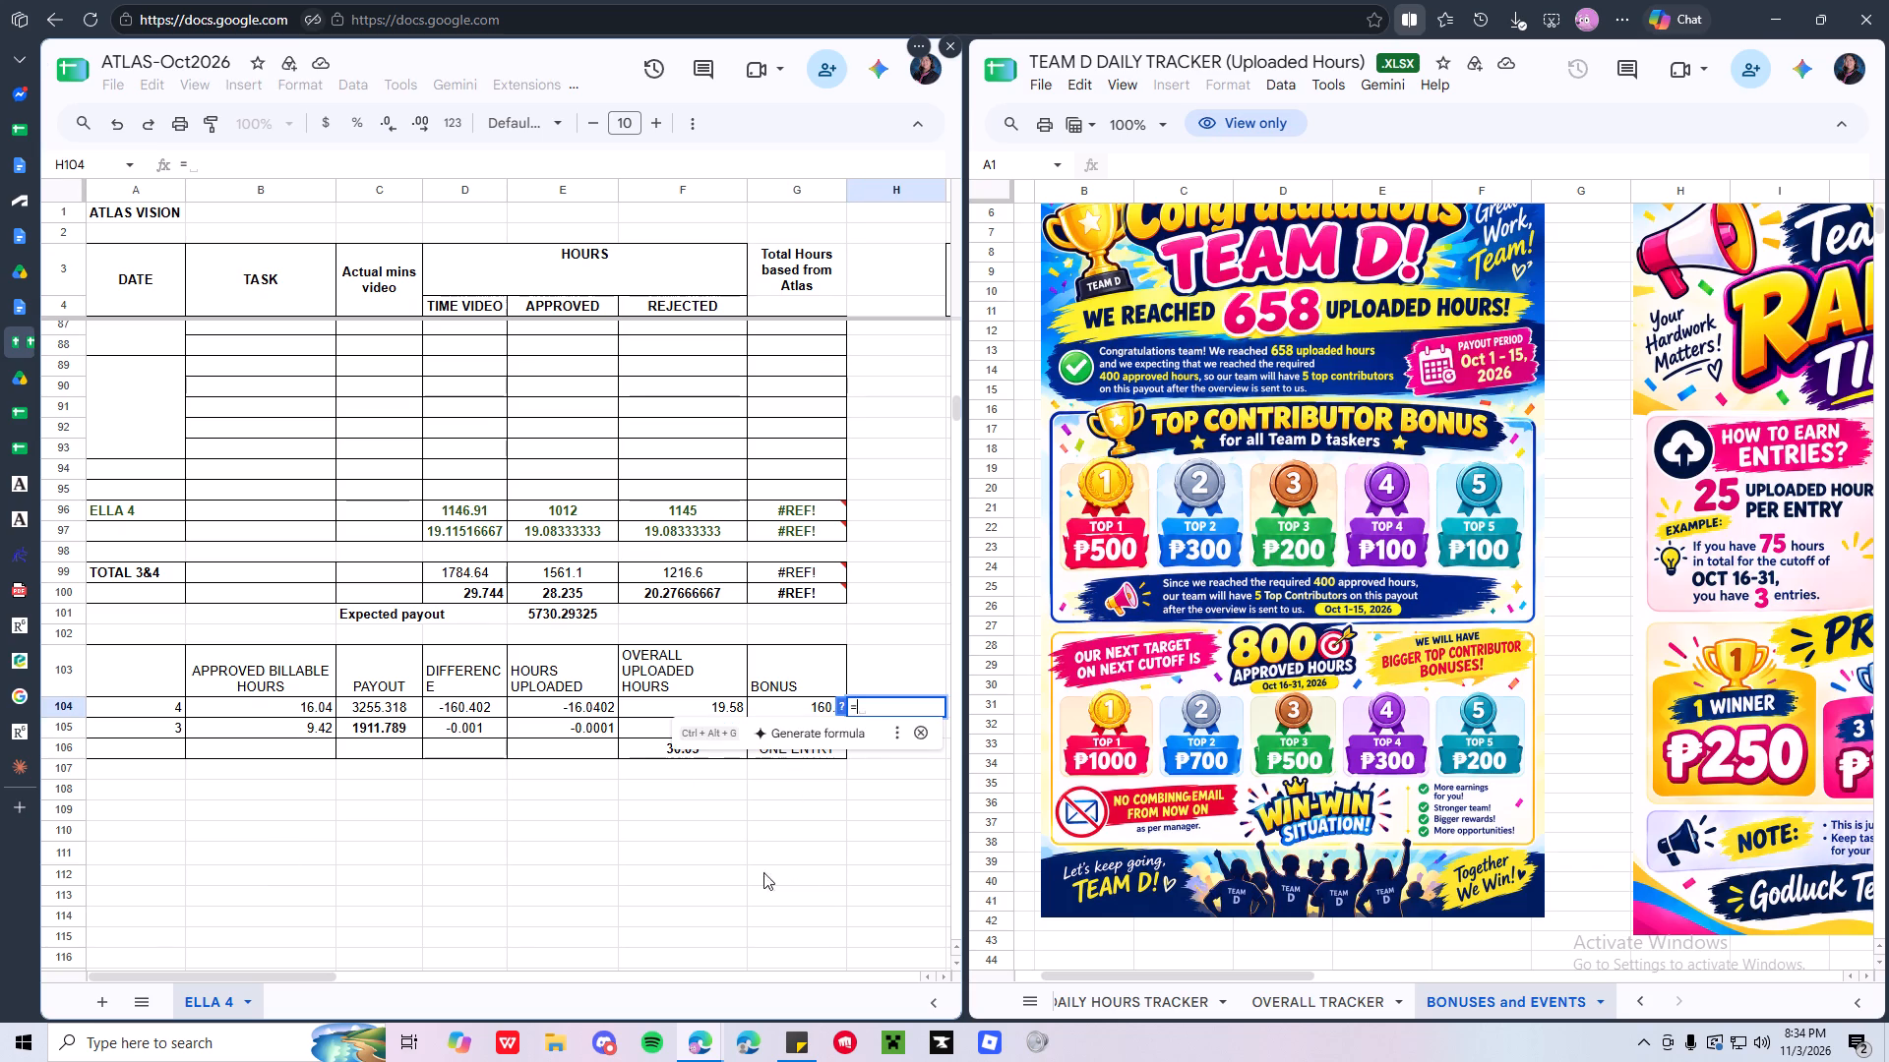
left_click(384, 702)
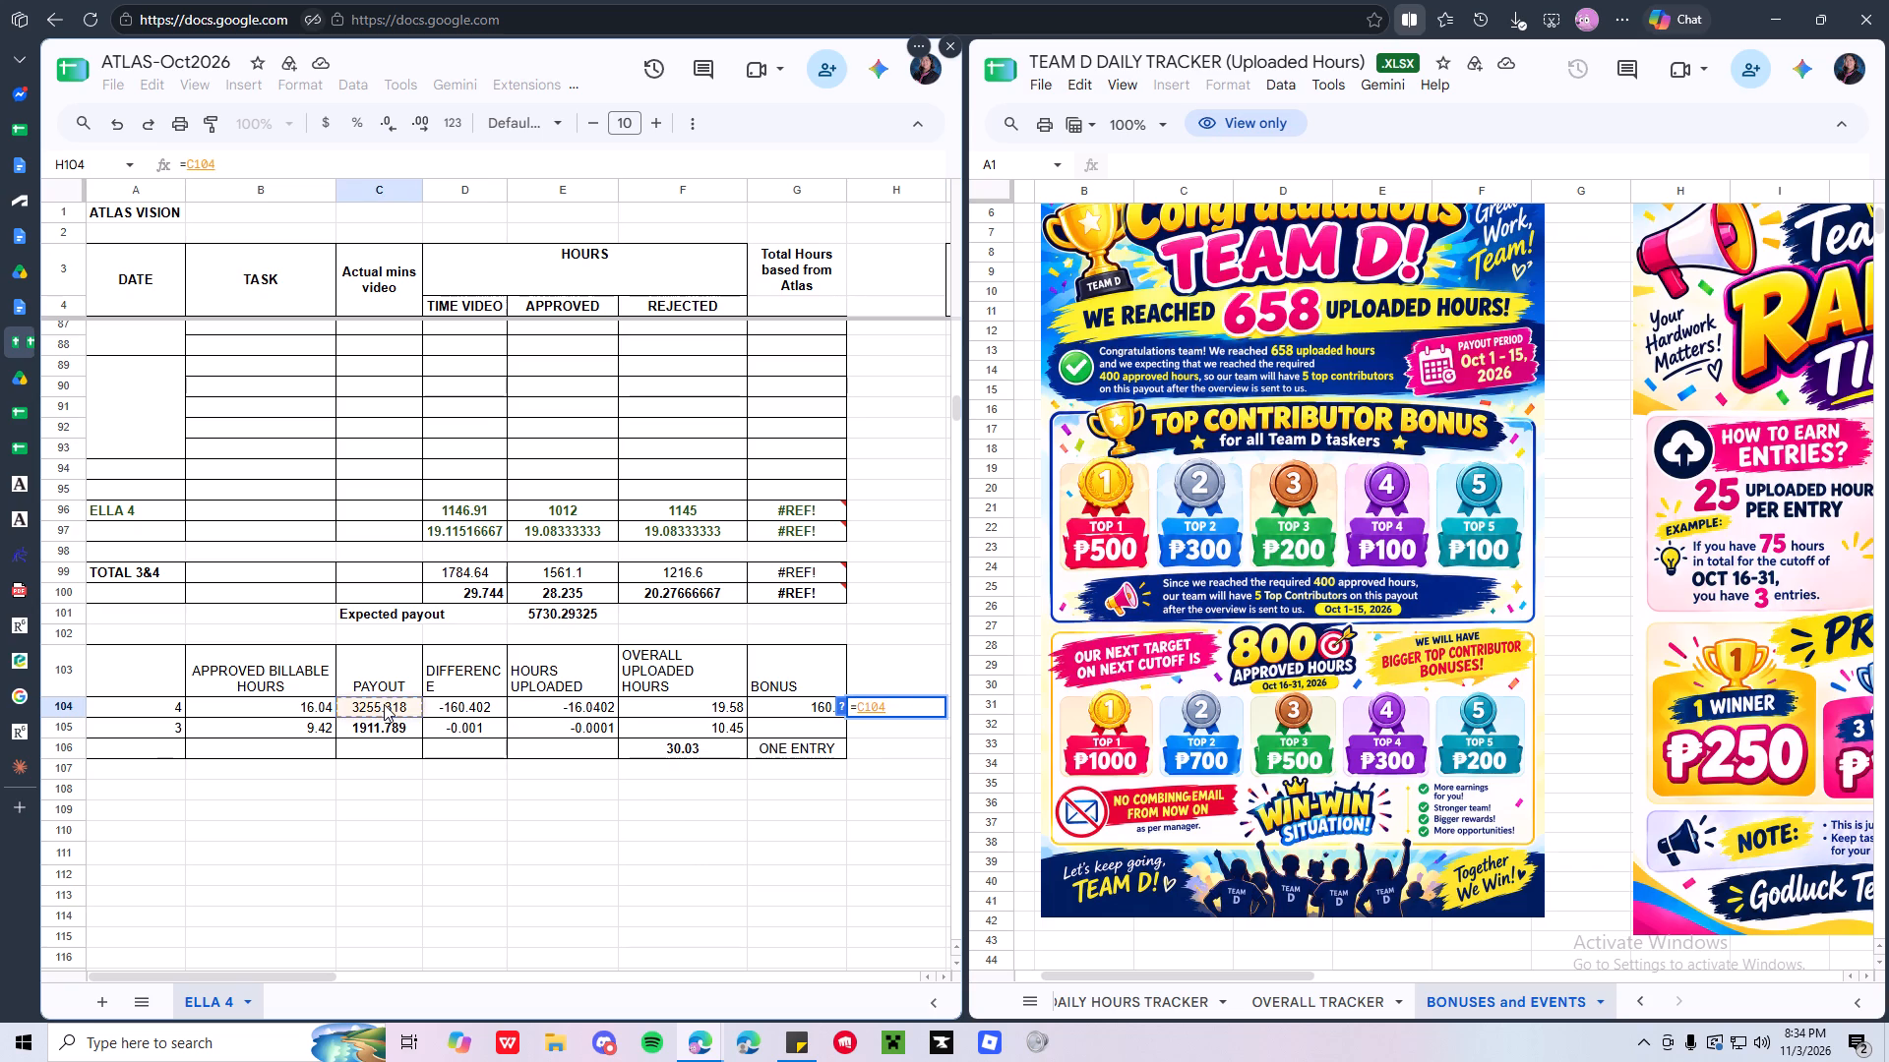
key("shift+plus")
left_click(787, 699)
key("Return")
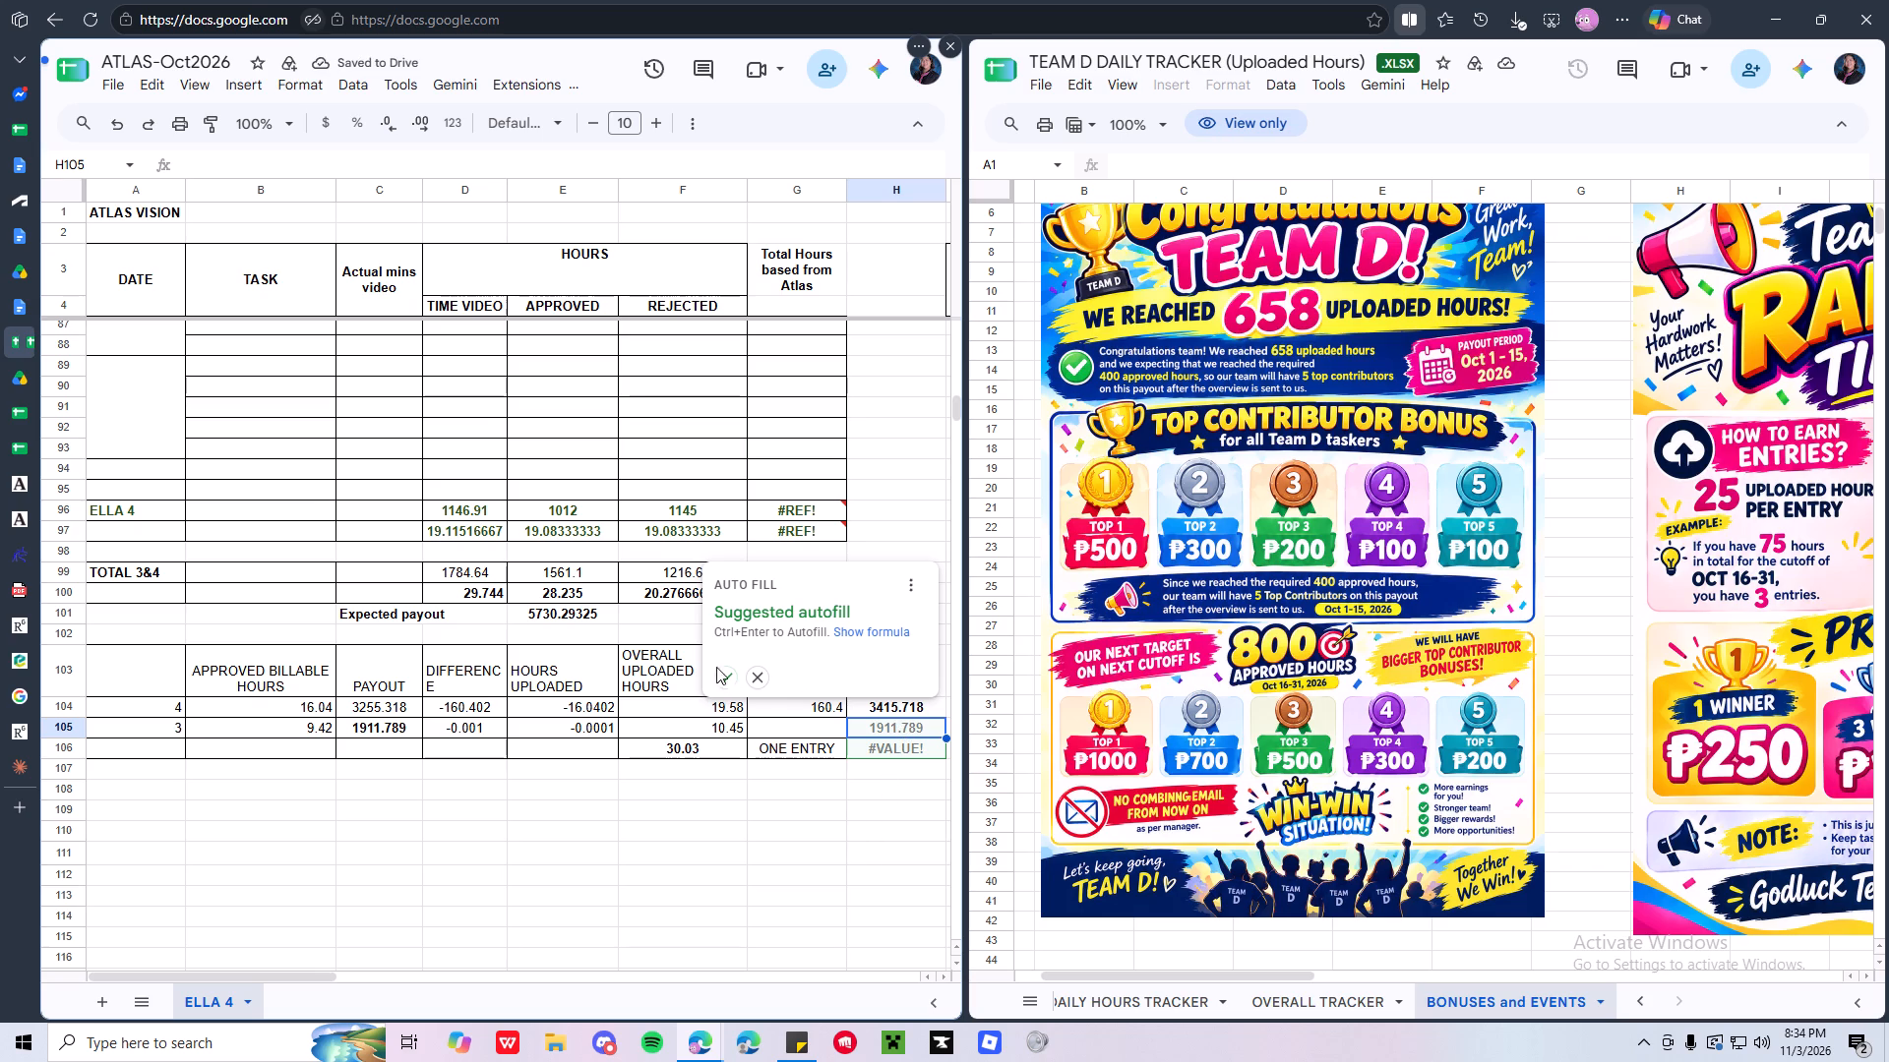
left_click(761, 677)
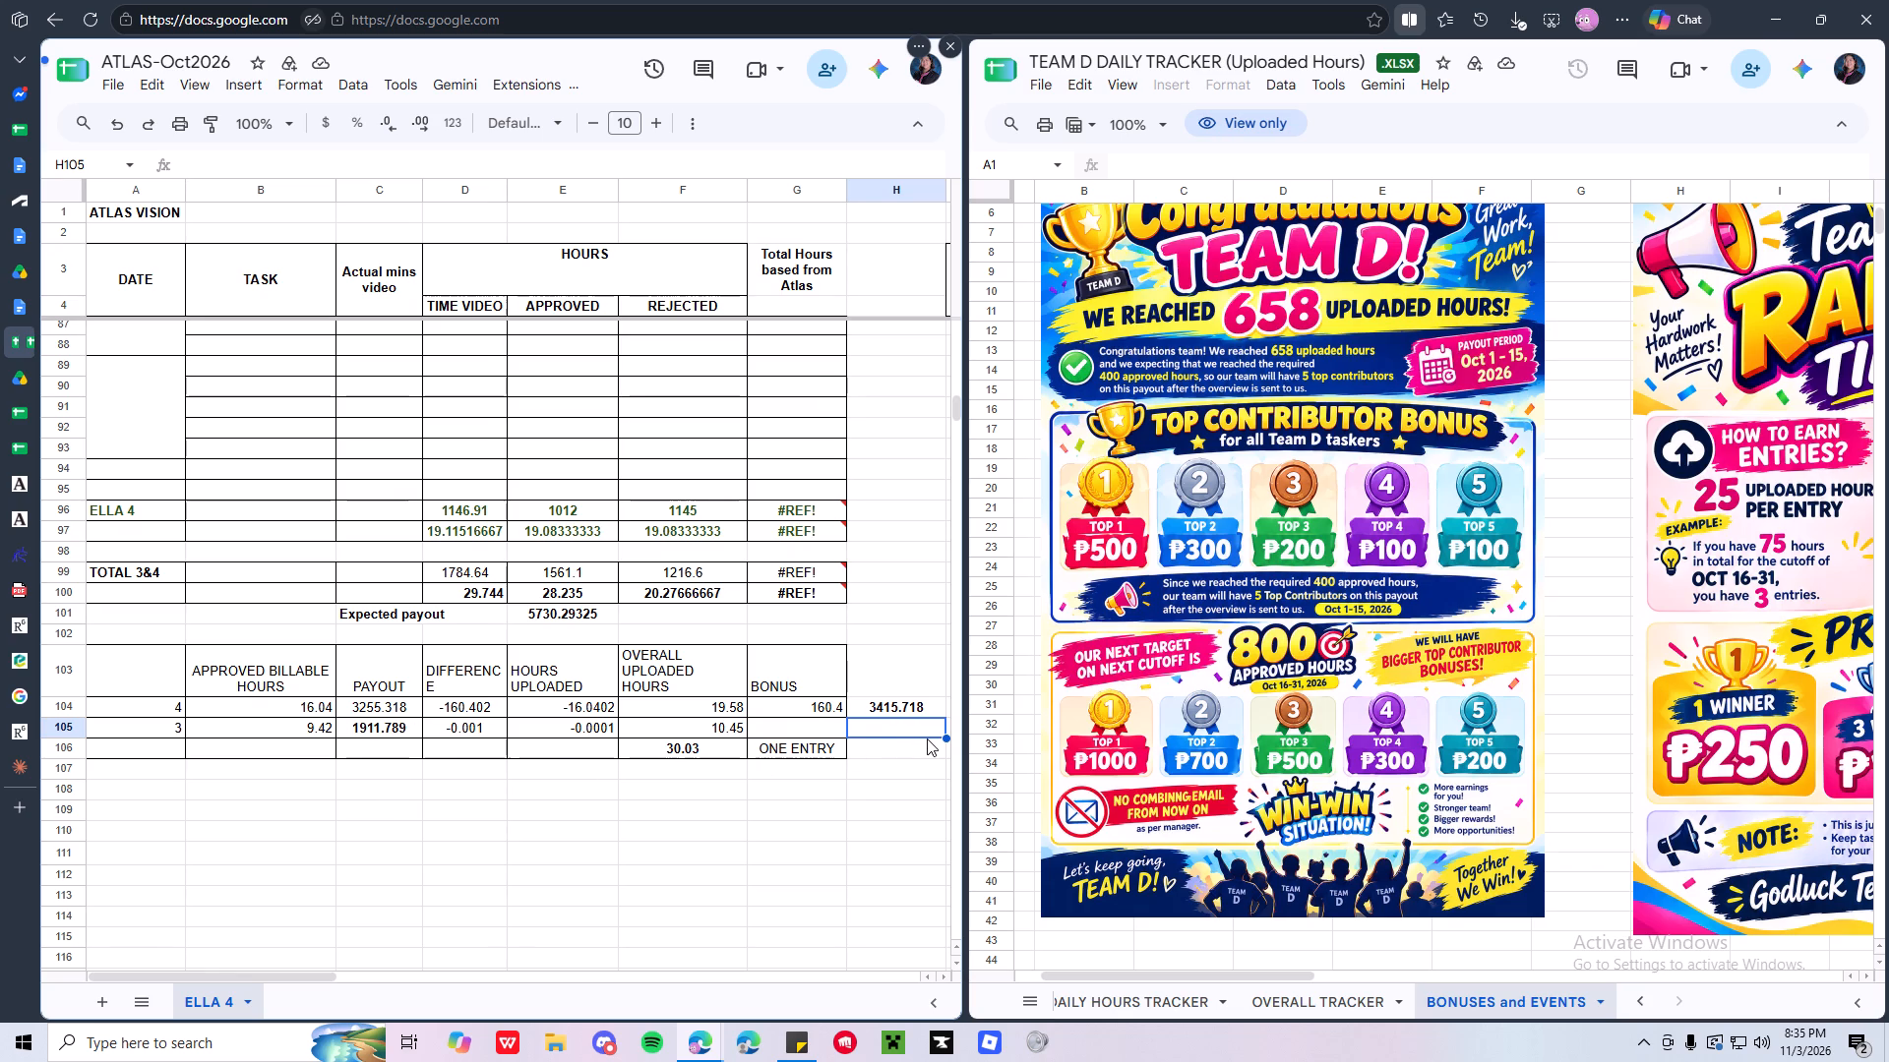
Reference account 3's payout from C105 in H105.
key("equal")
left_click(372, 720)
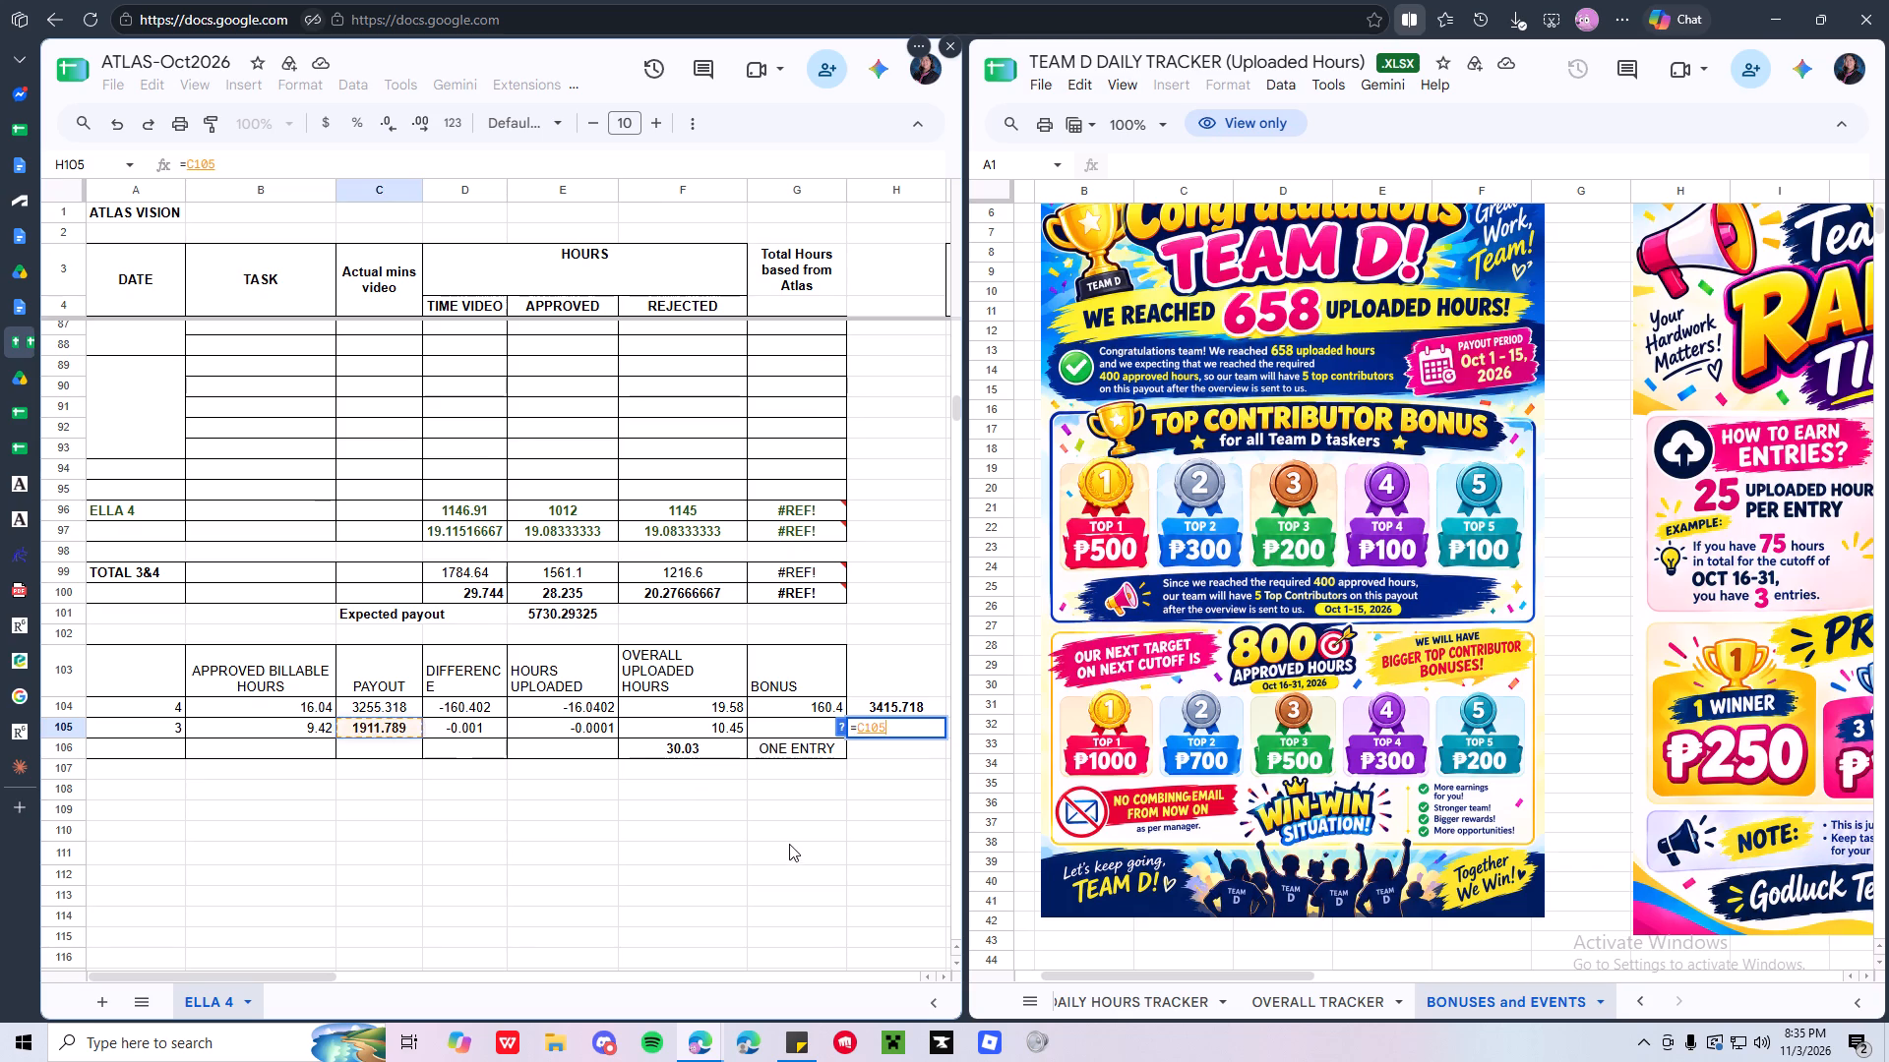
key("Return")
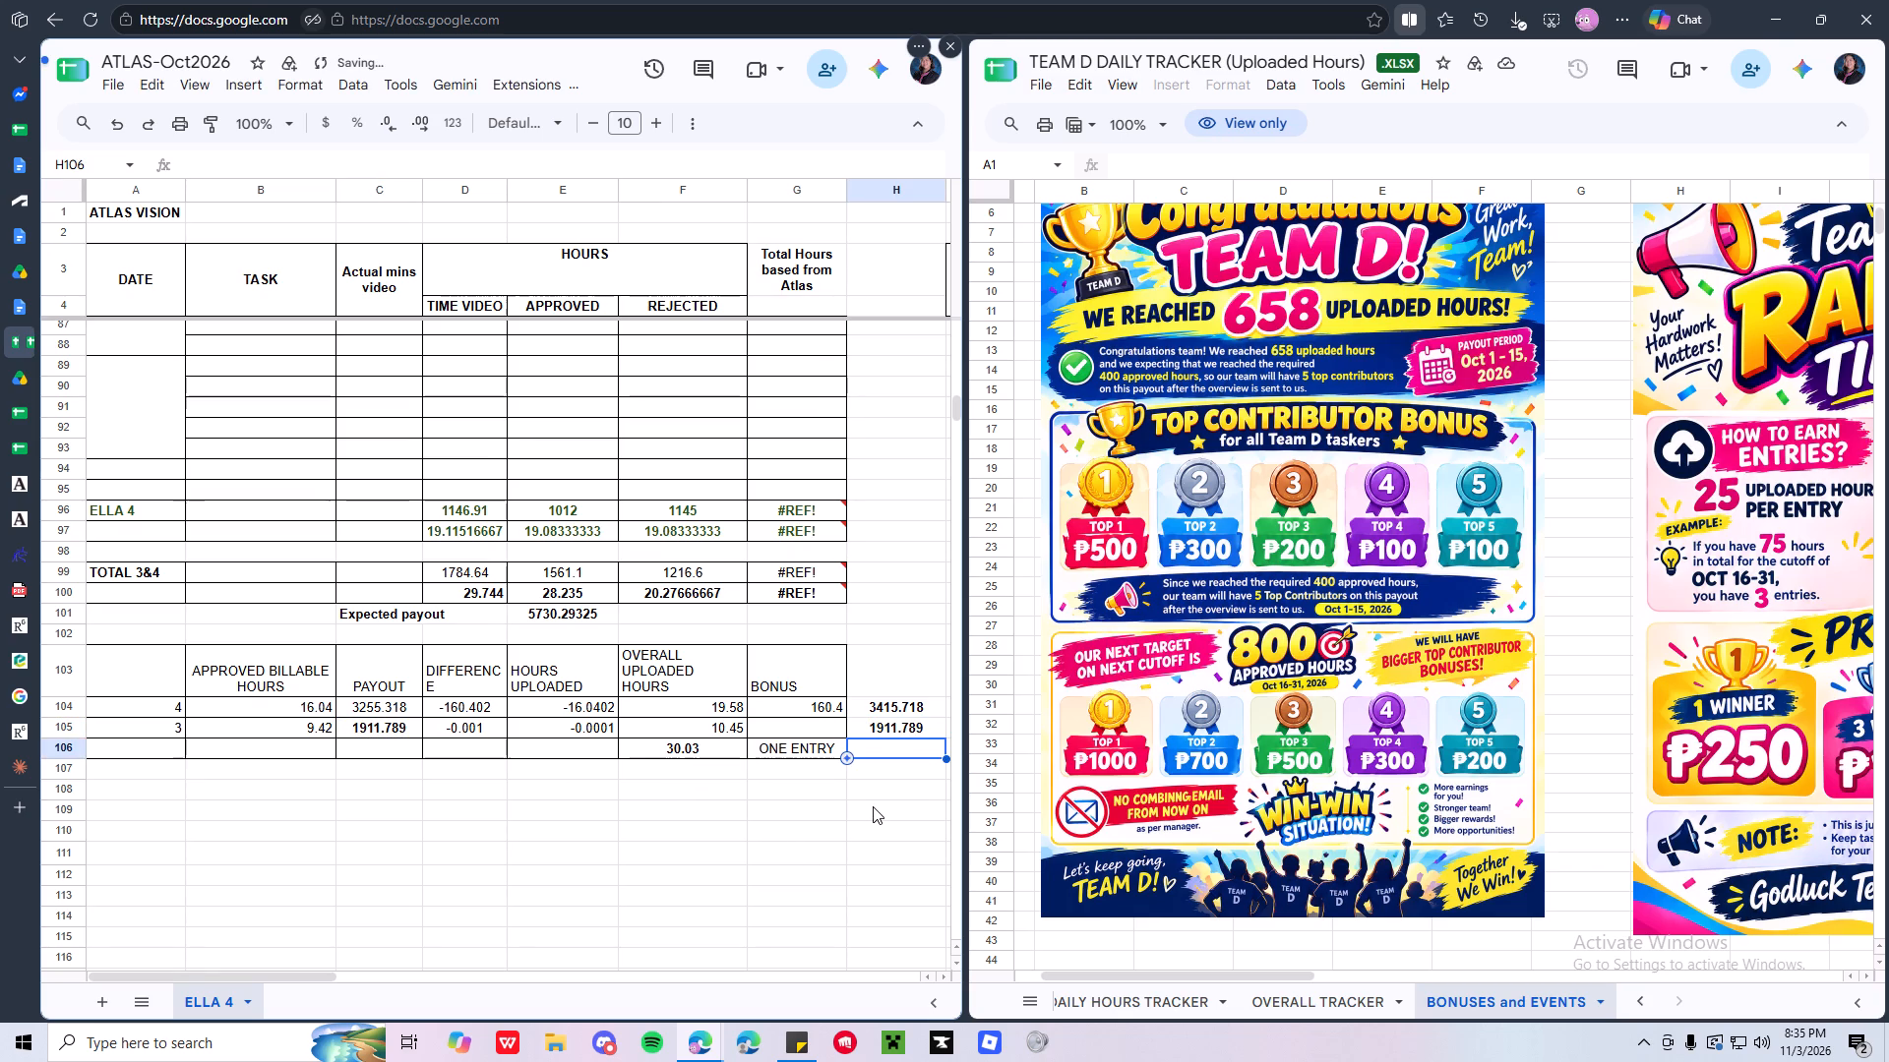
Total both accounts' payouts in H106 with =SUM(H104:H105).
key("equal")
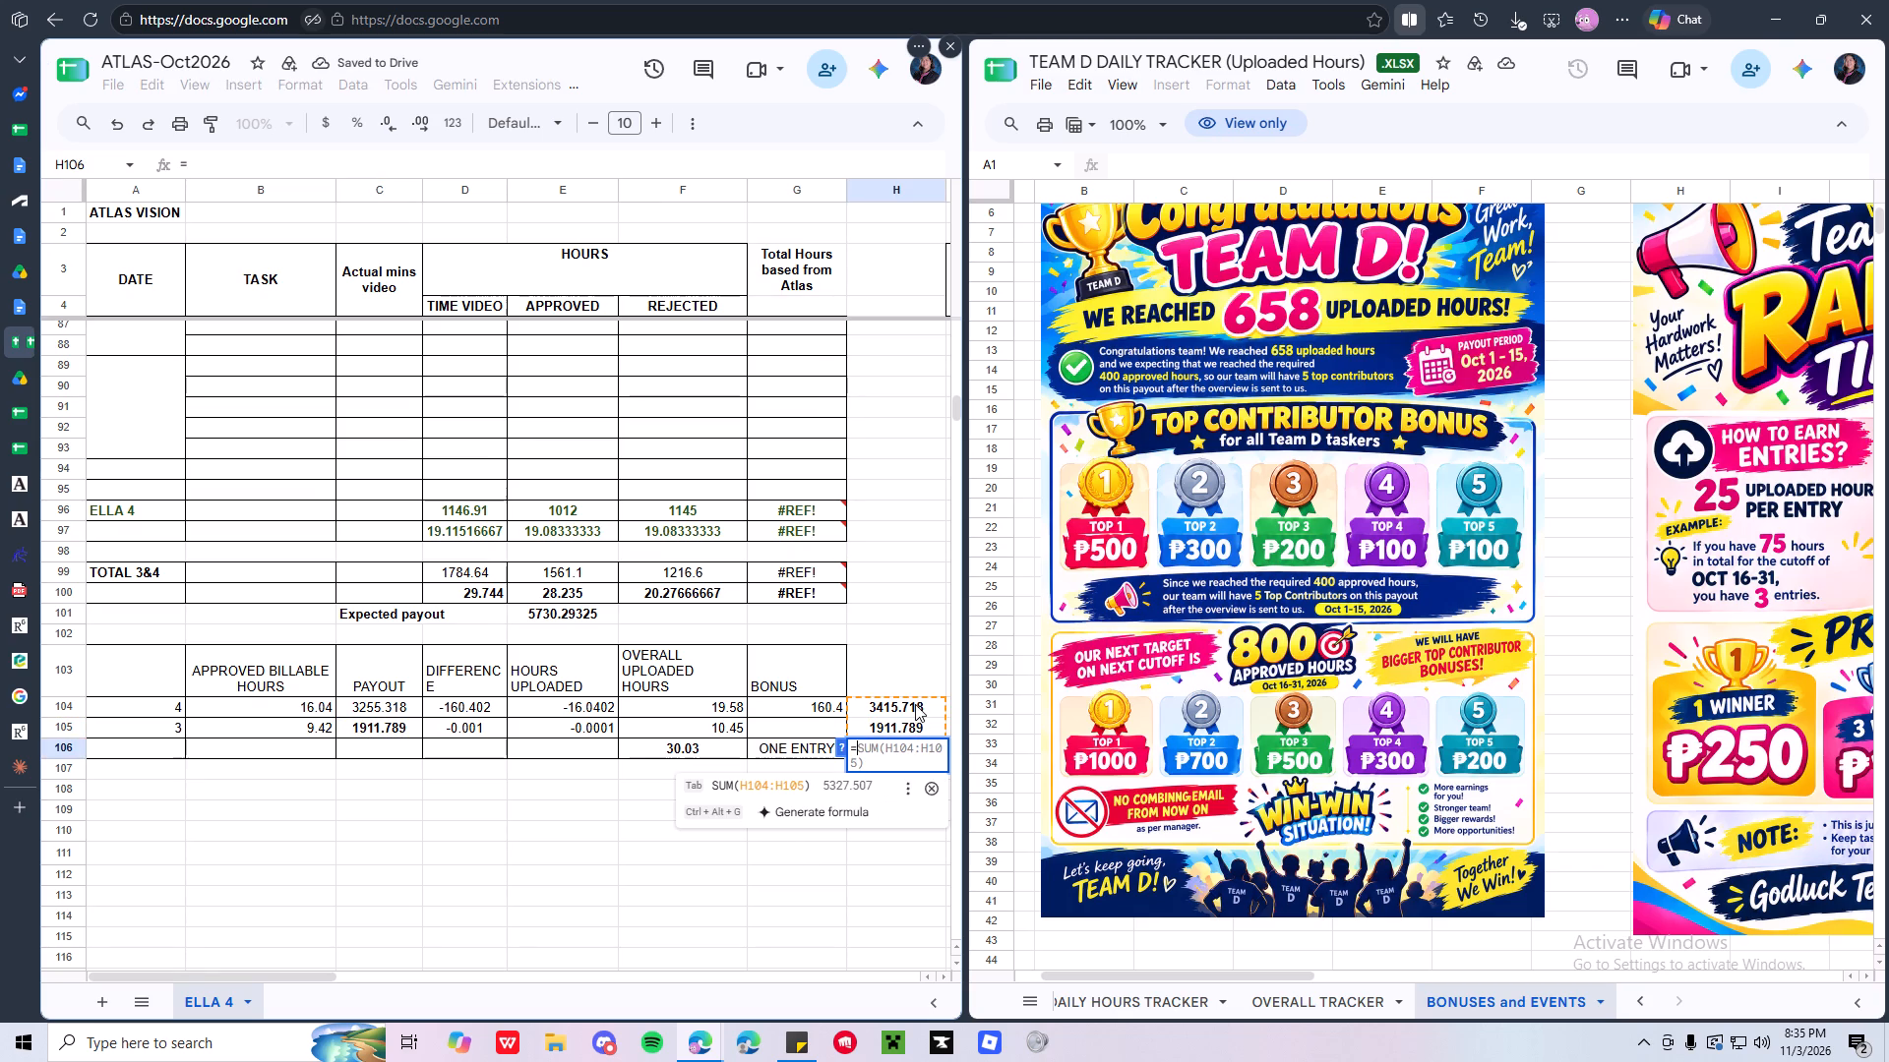
key("Return")
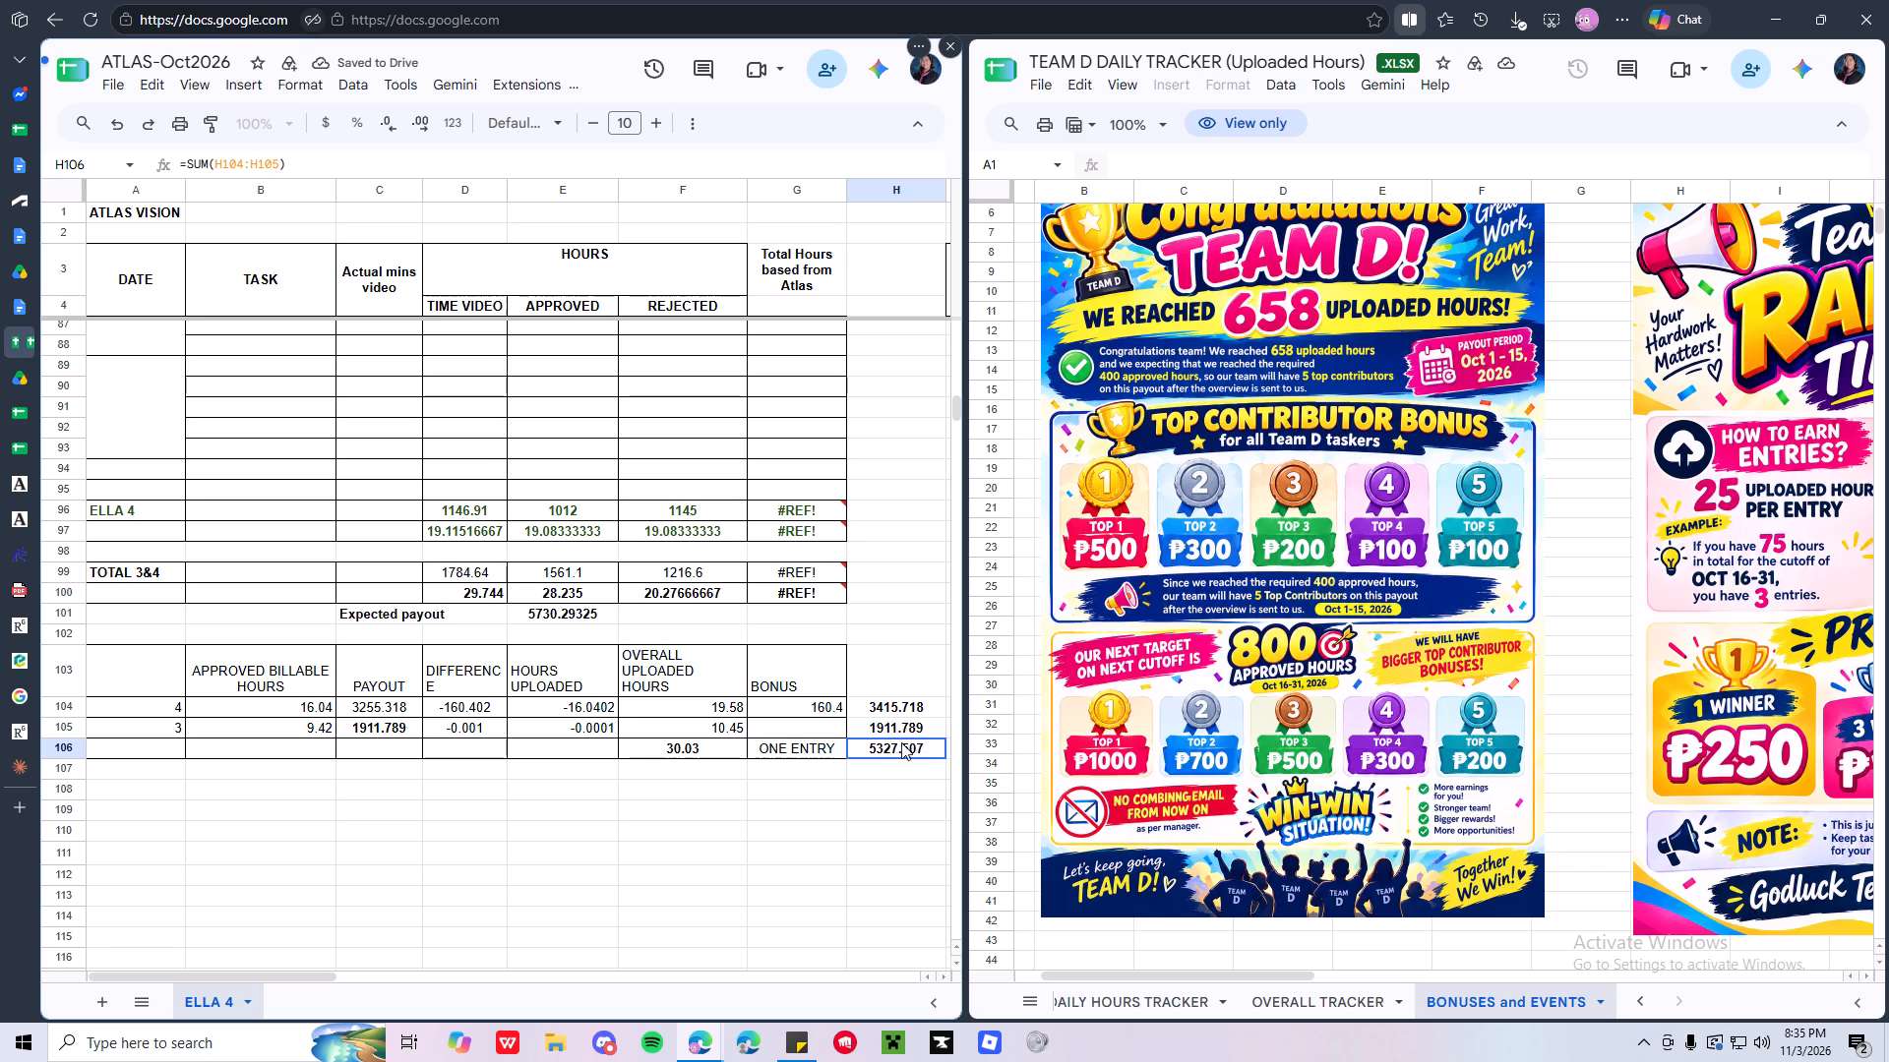
Head the final payout column in H103 with PAYOUT.
left_click(890, 655)
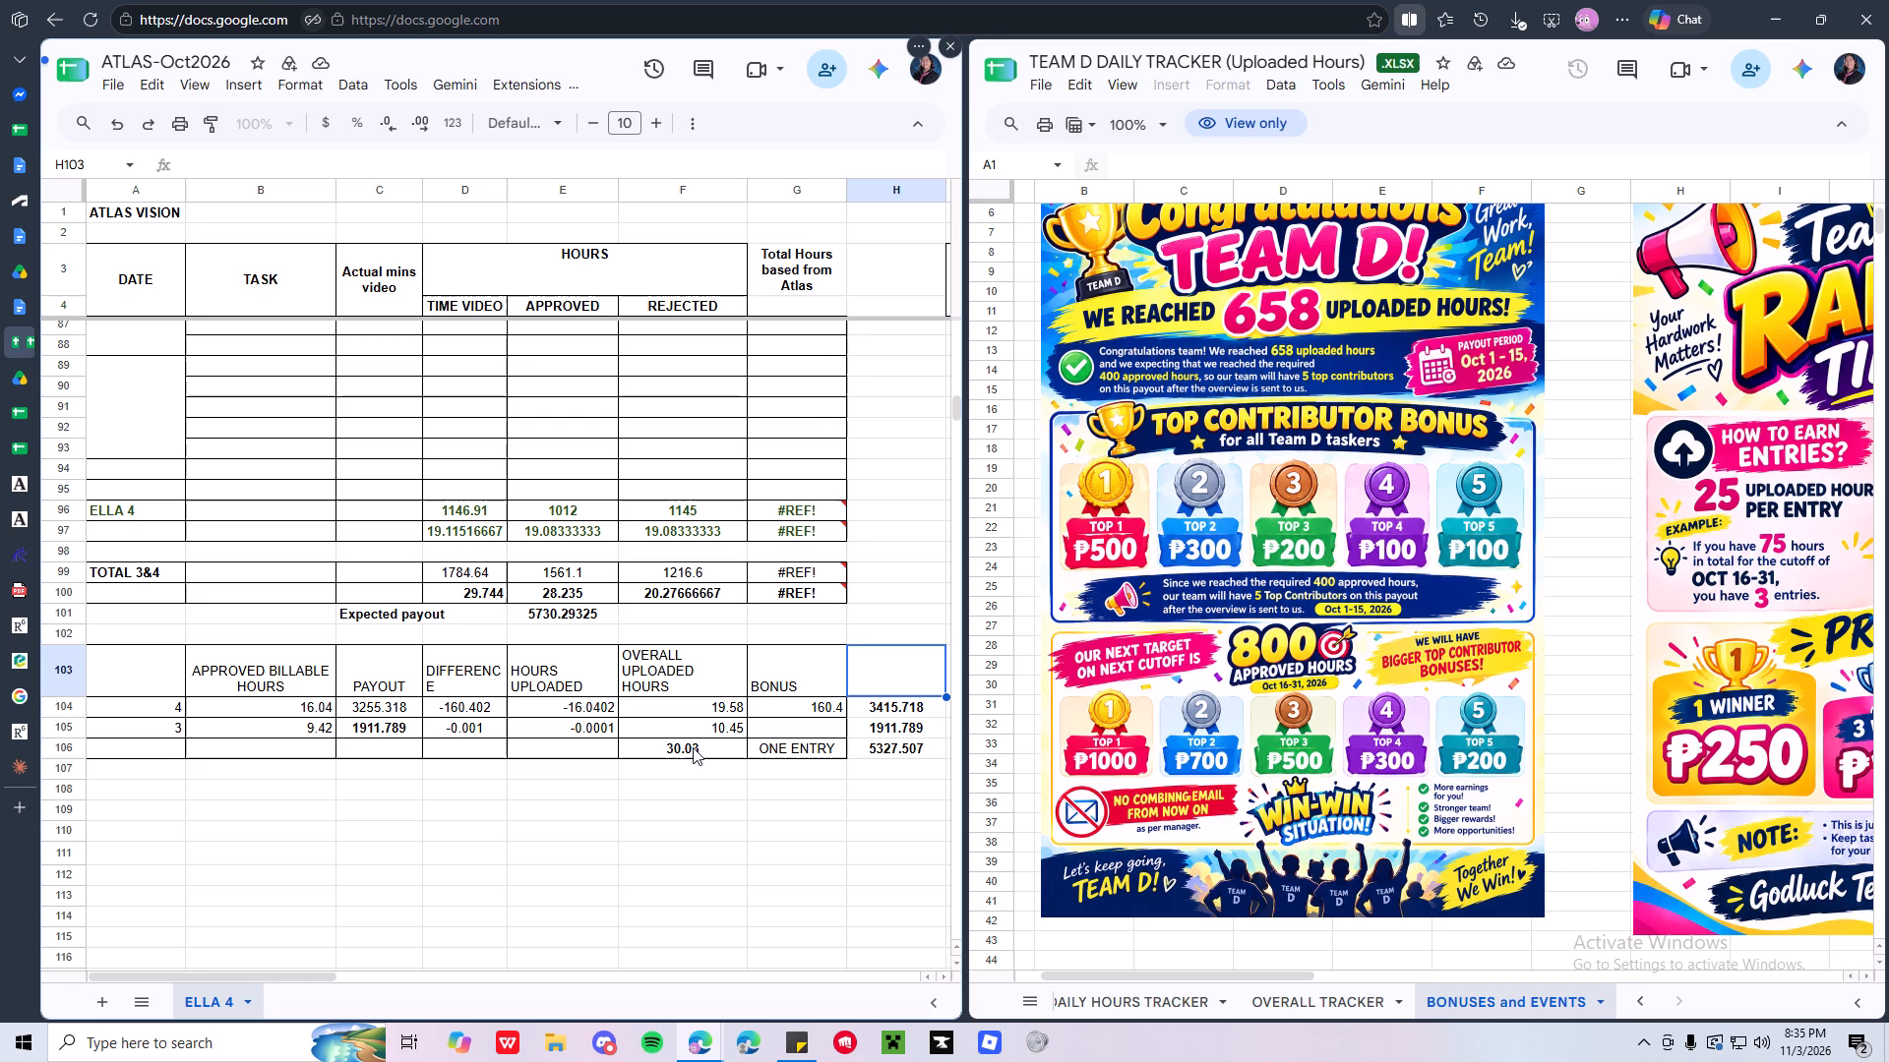
left_click(167, 748)
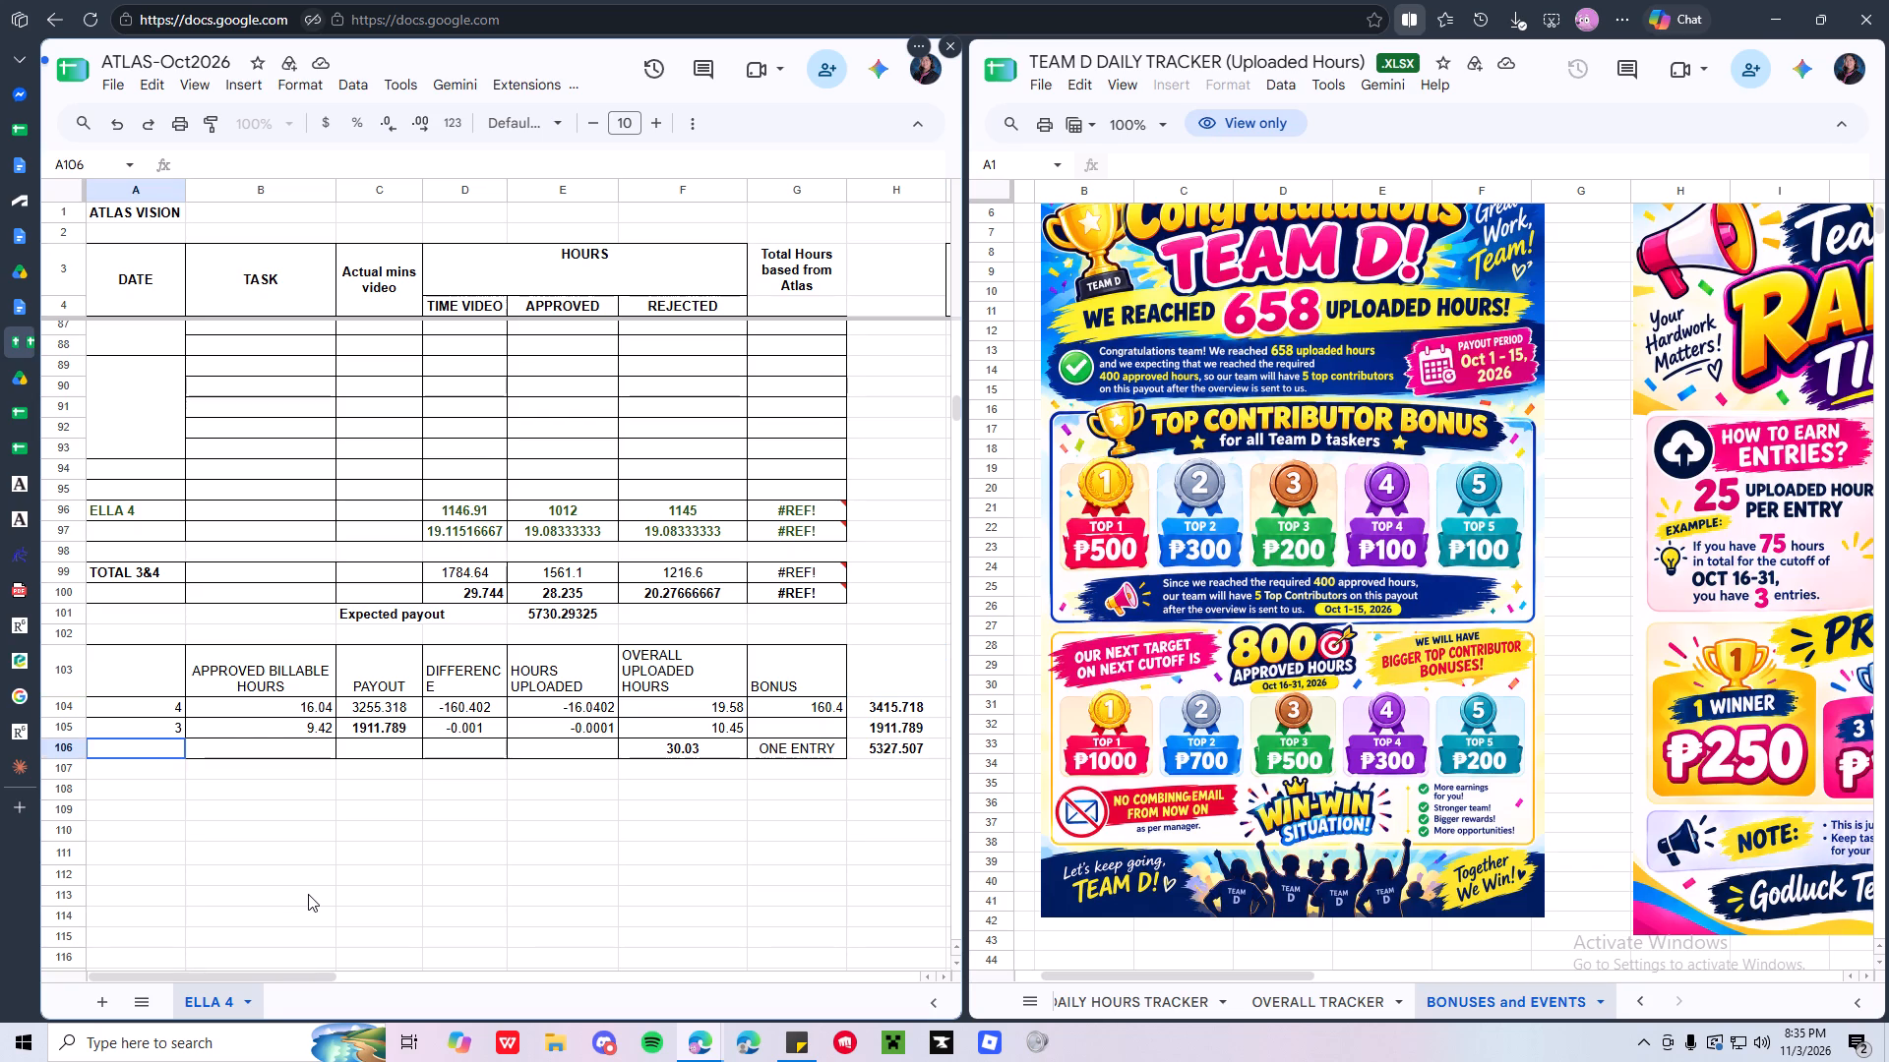
key("Left")
key("Left")
key("Left")
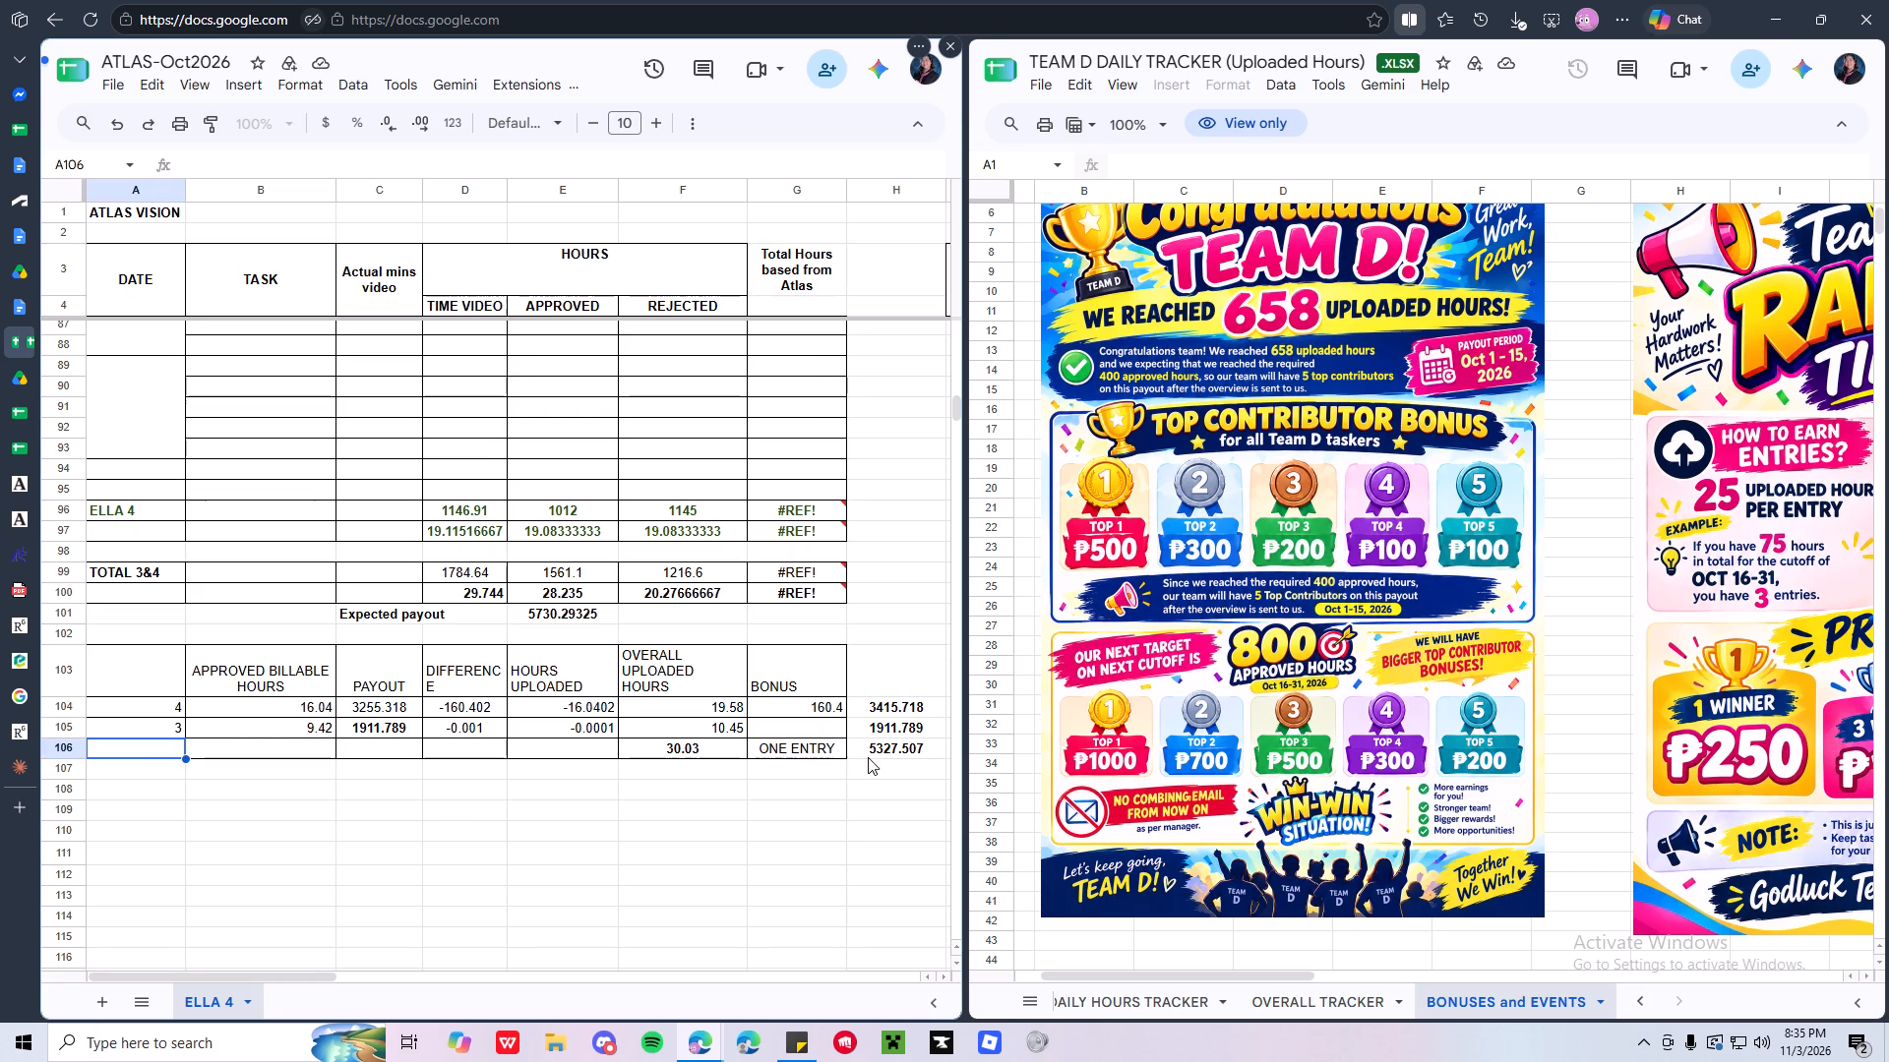
left_click(875, 747)
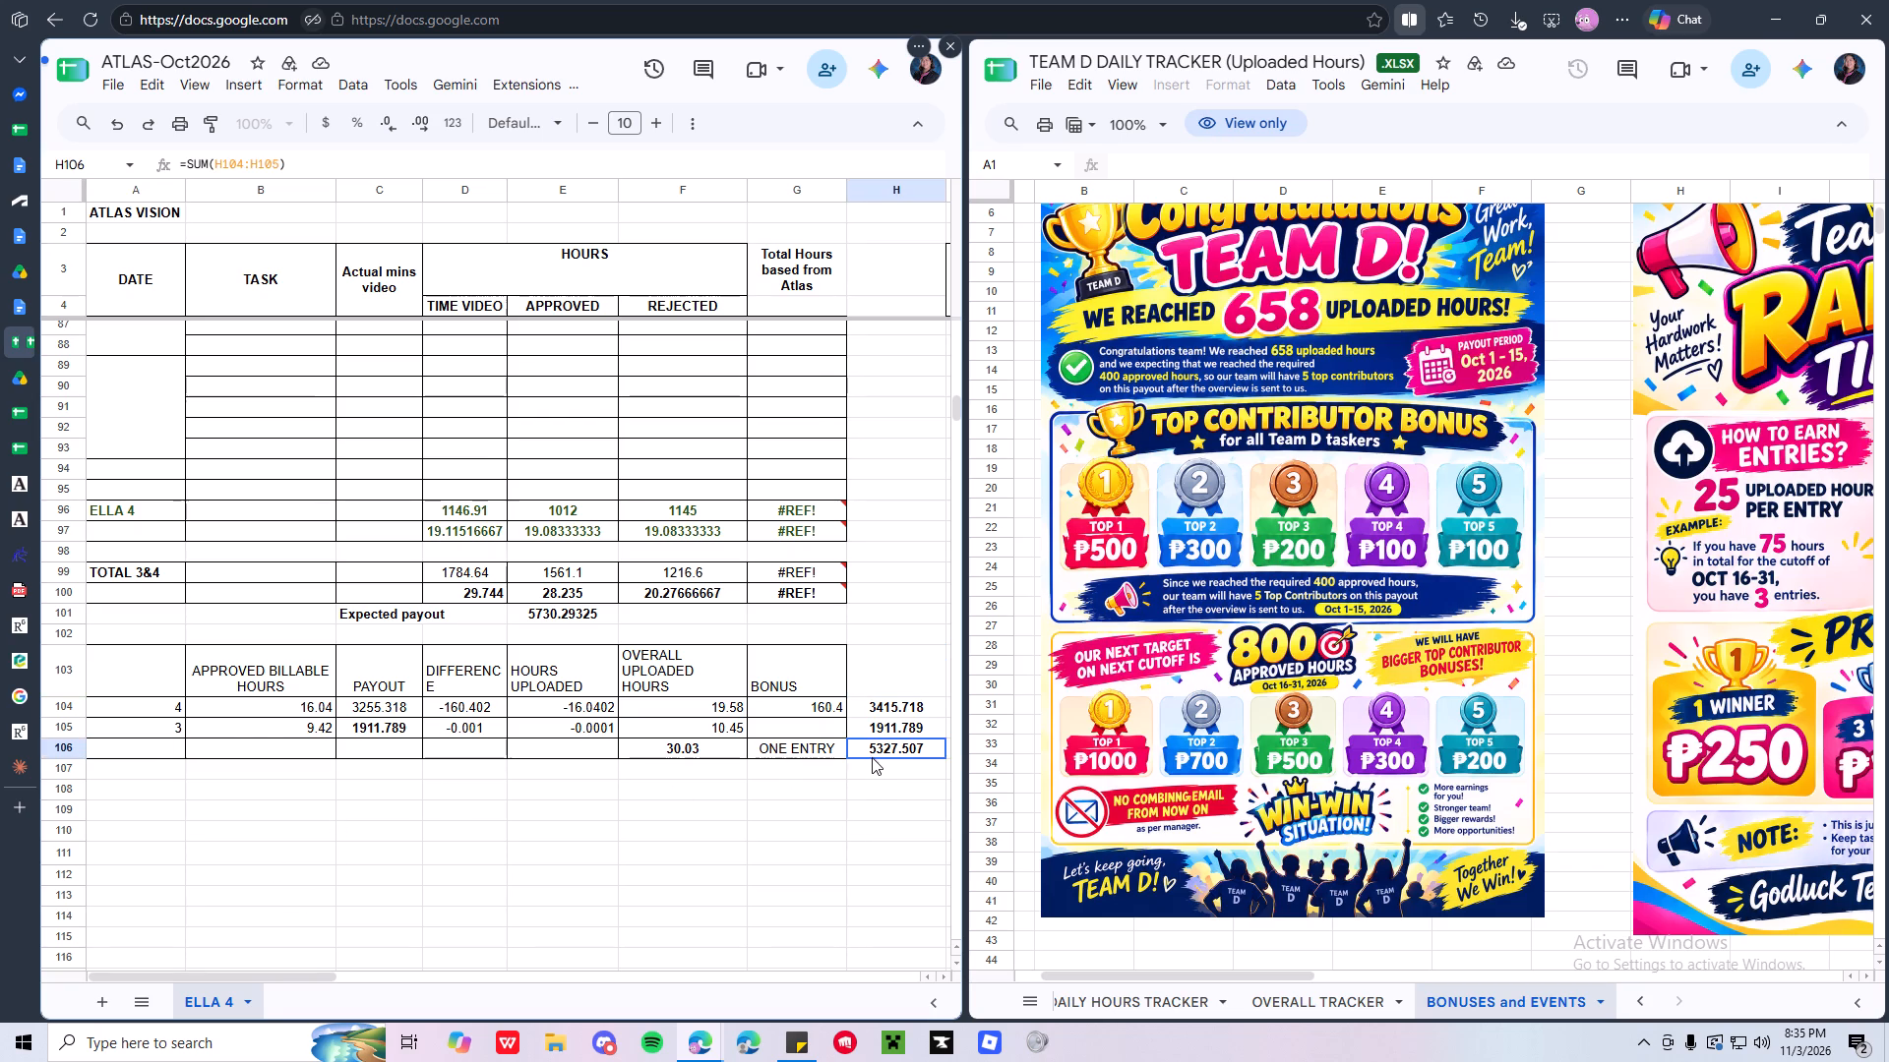
left_click(872, 755)
left_click(896, 676)
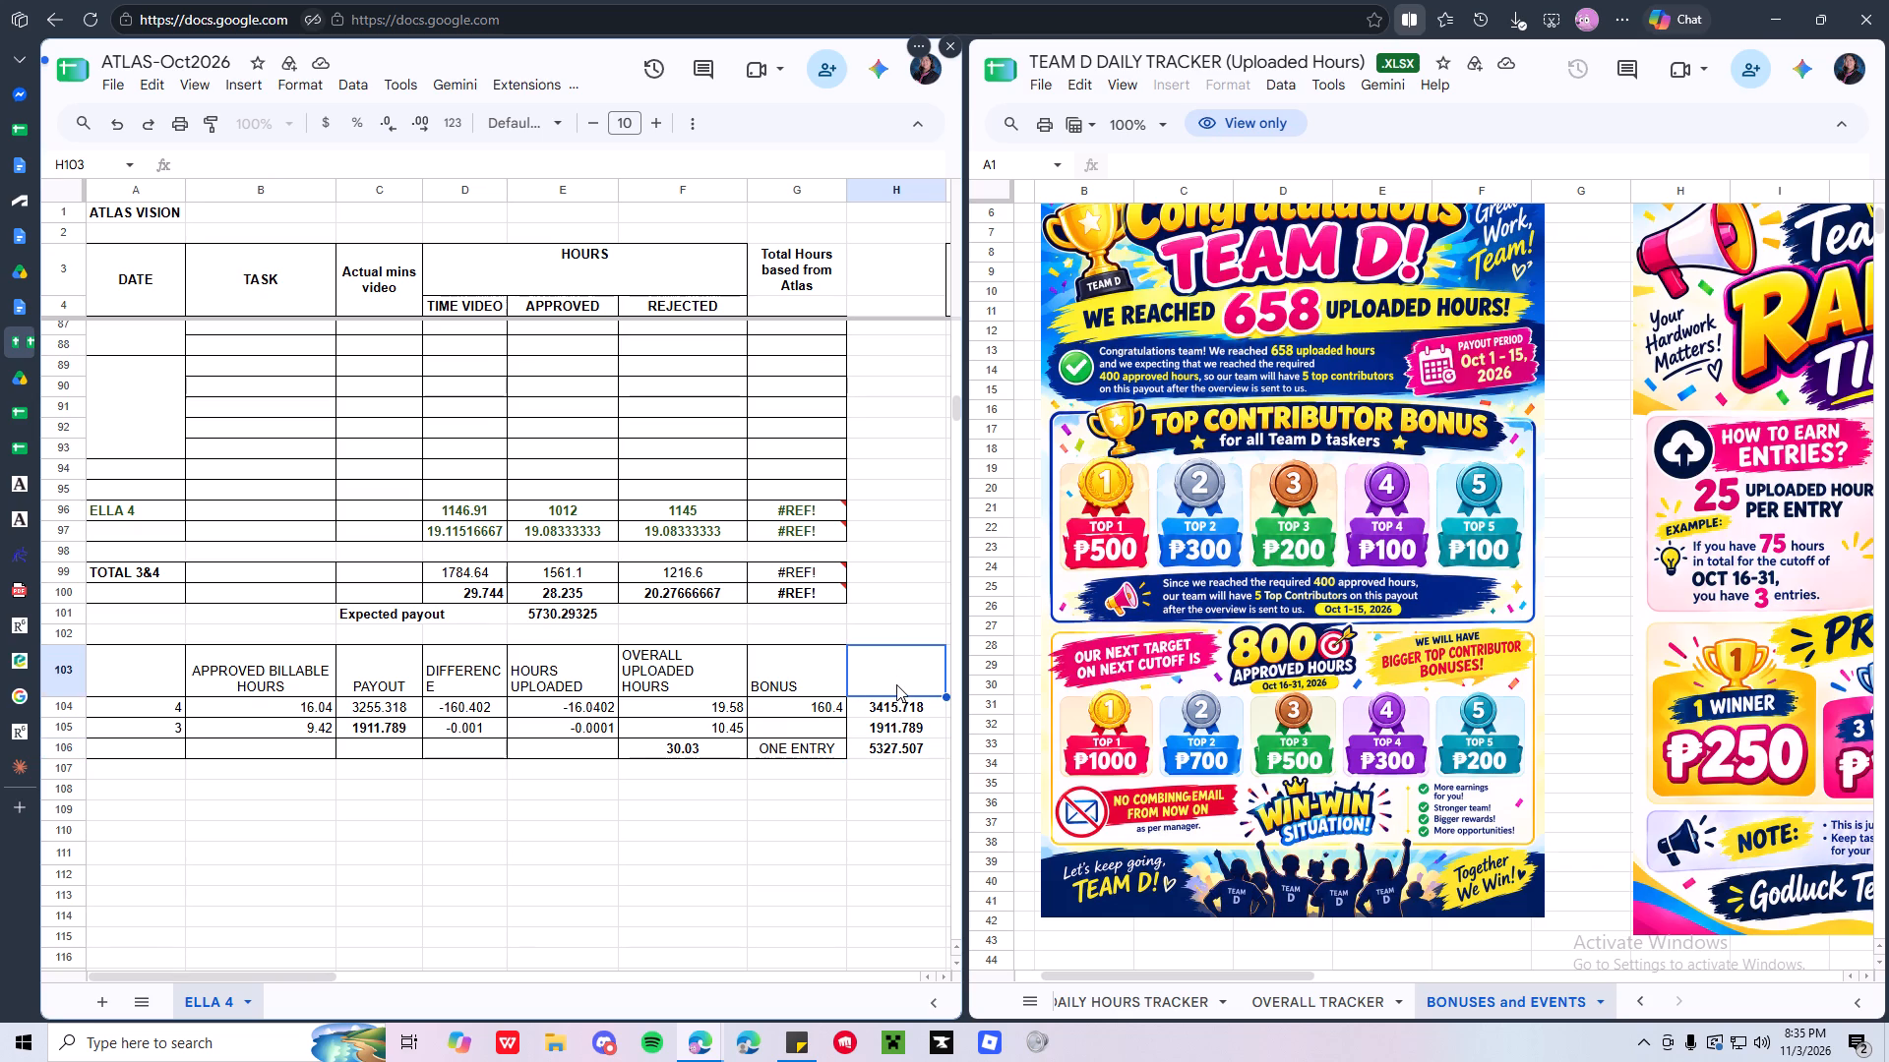
type("PAU")
key("BackSpace")
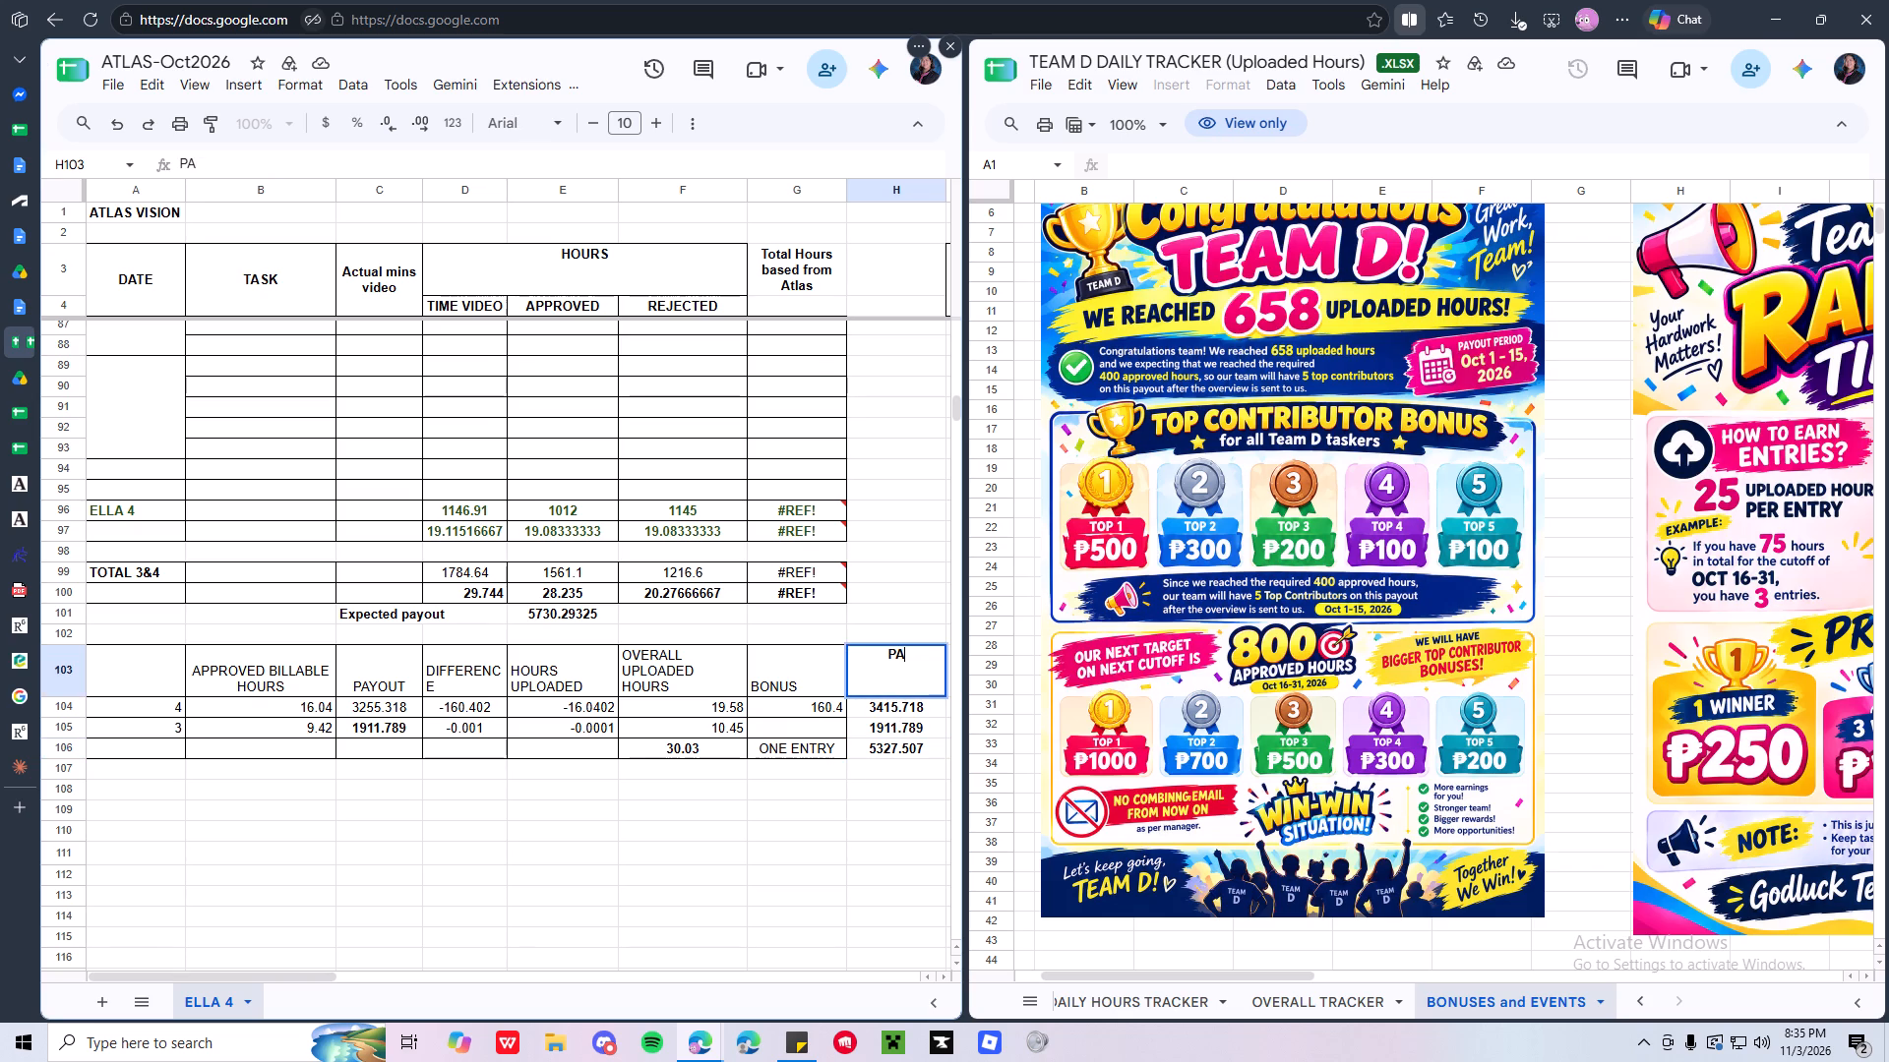
type("YOUT")
key("Return")
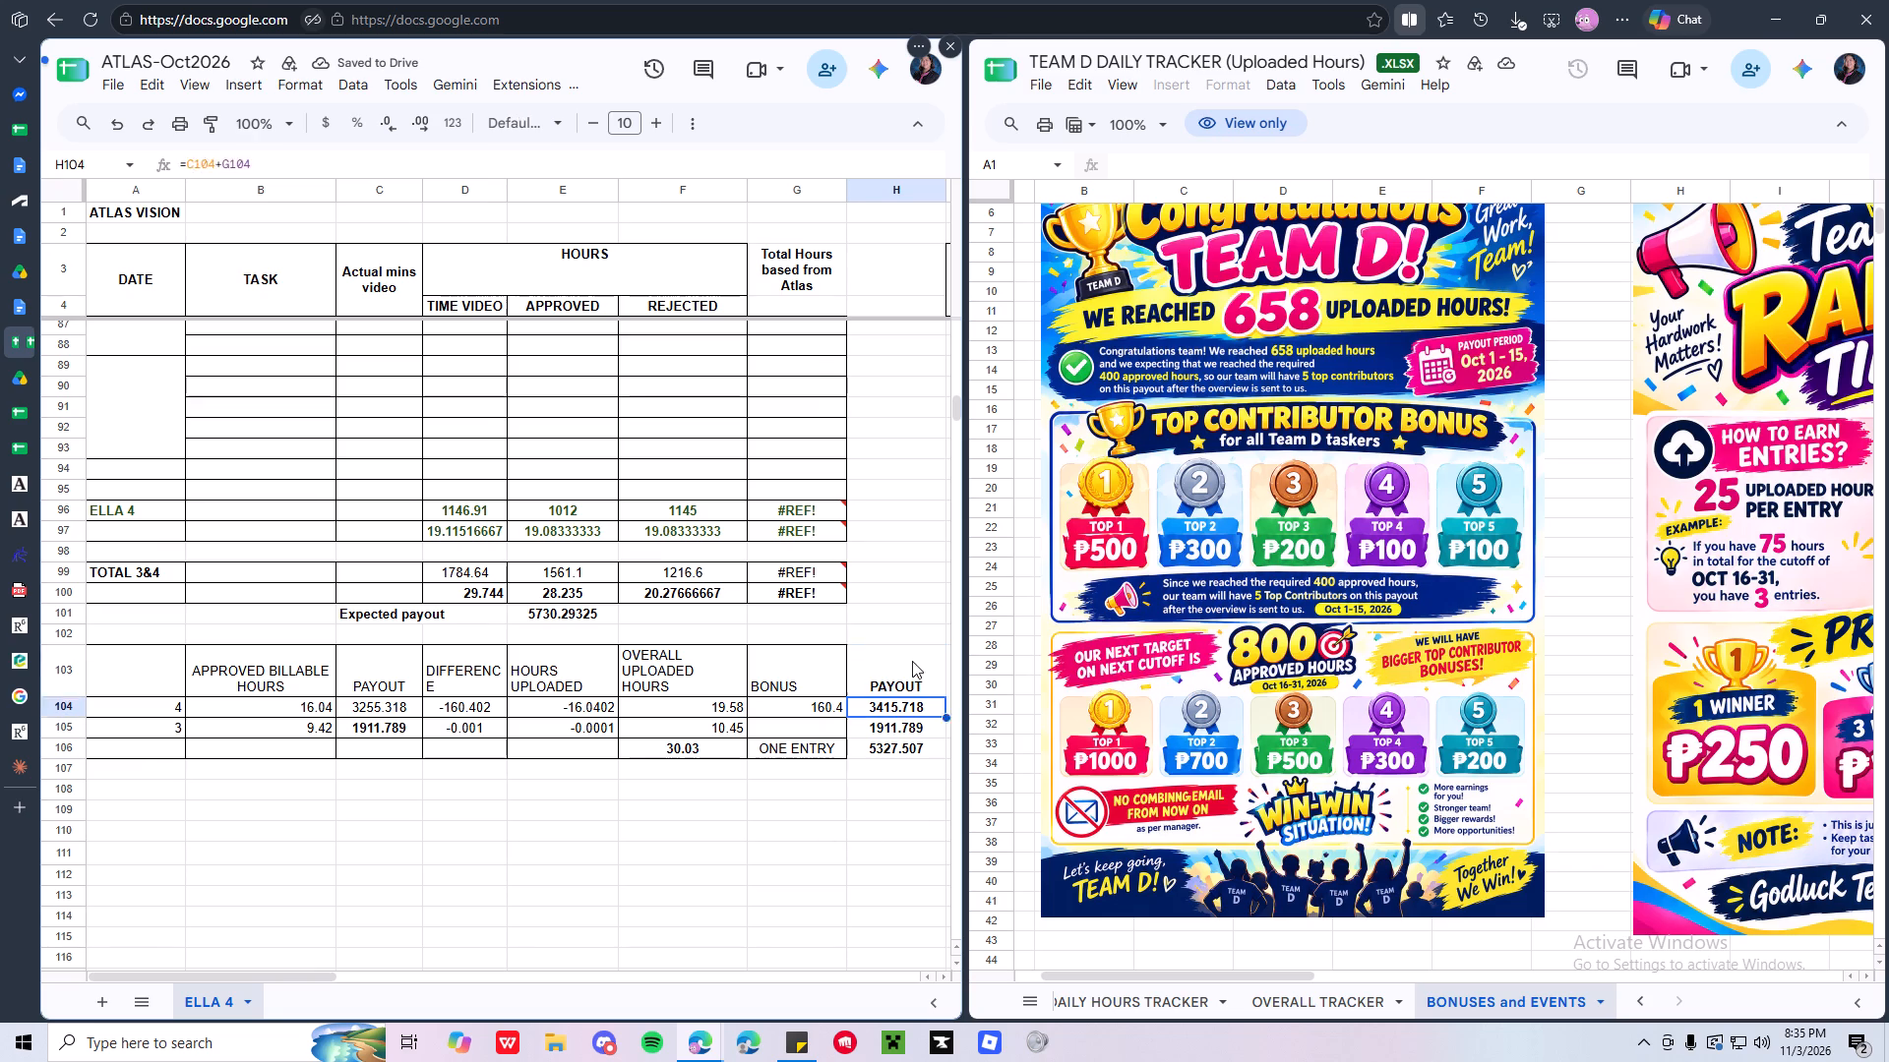
Apply all borders to the new payout column H103:H106.
left_click(912, 661)
left_click(907, 751, "shift")
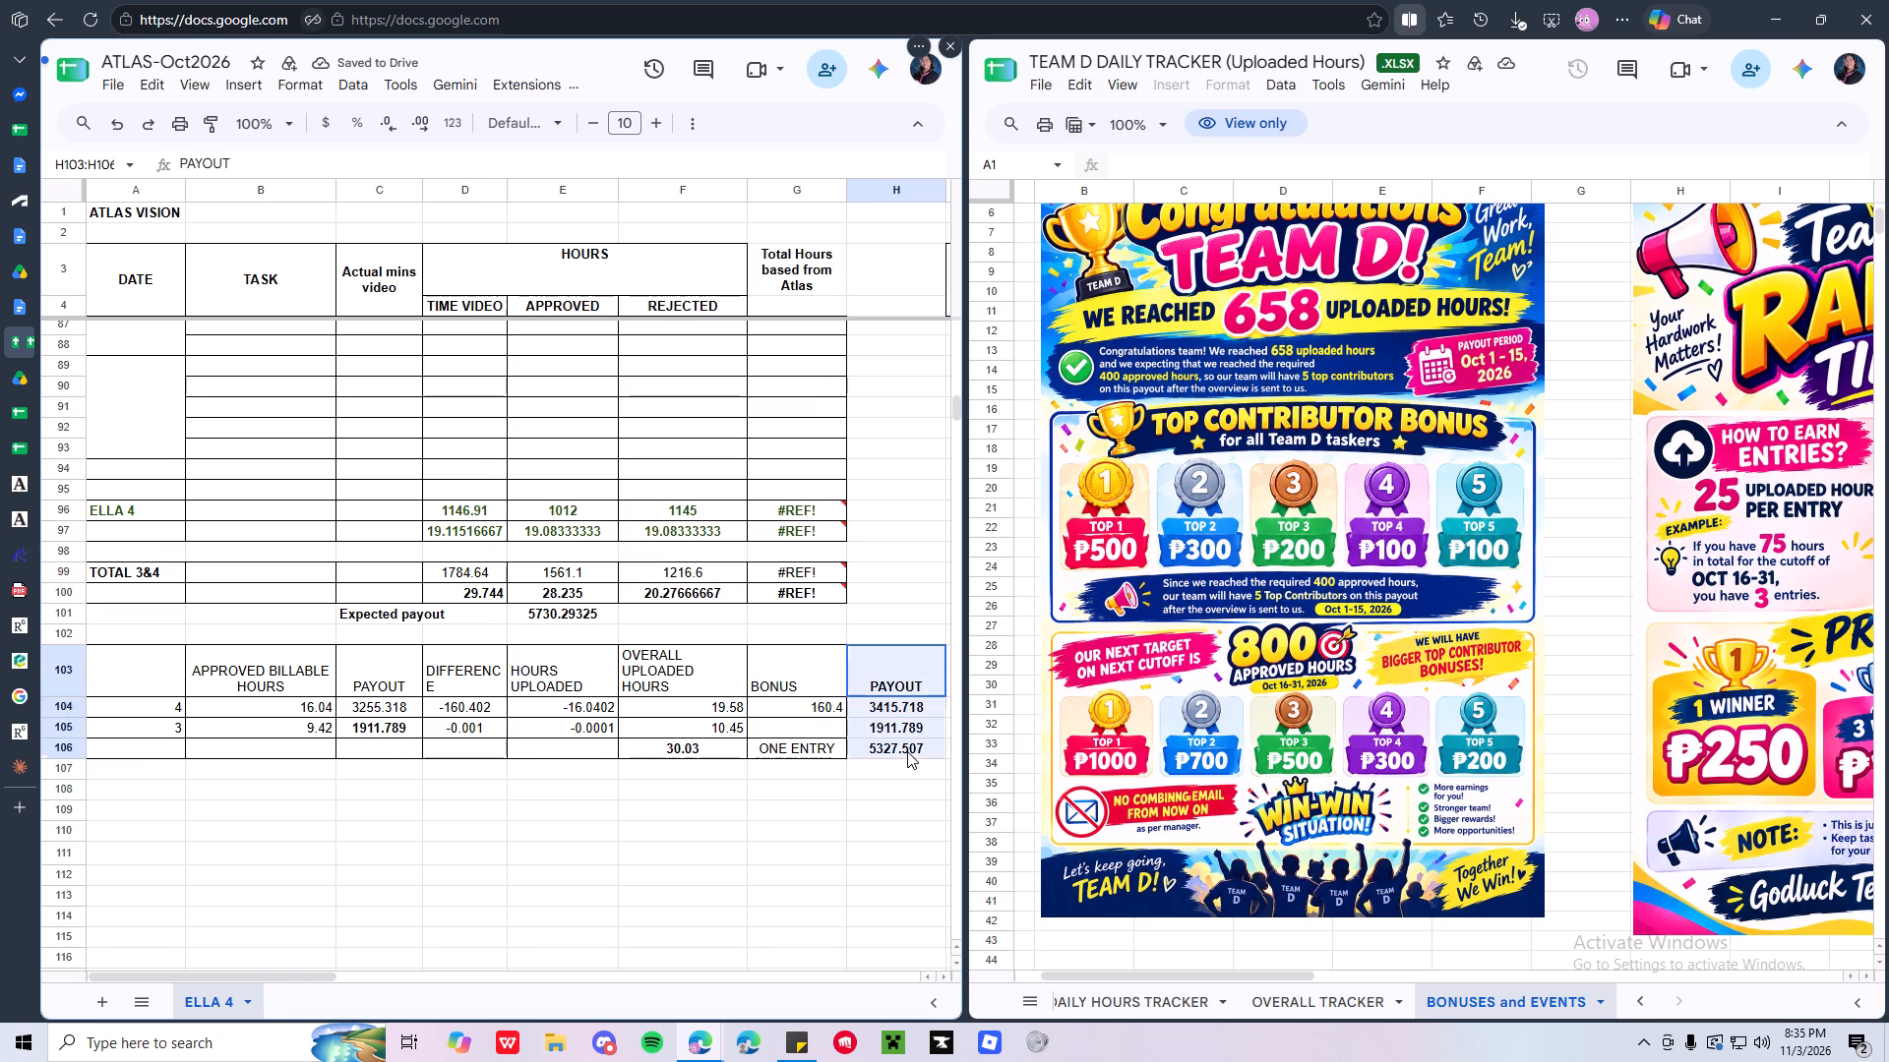
left_click(316, 84)
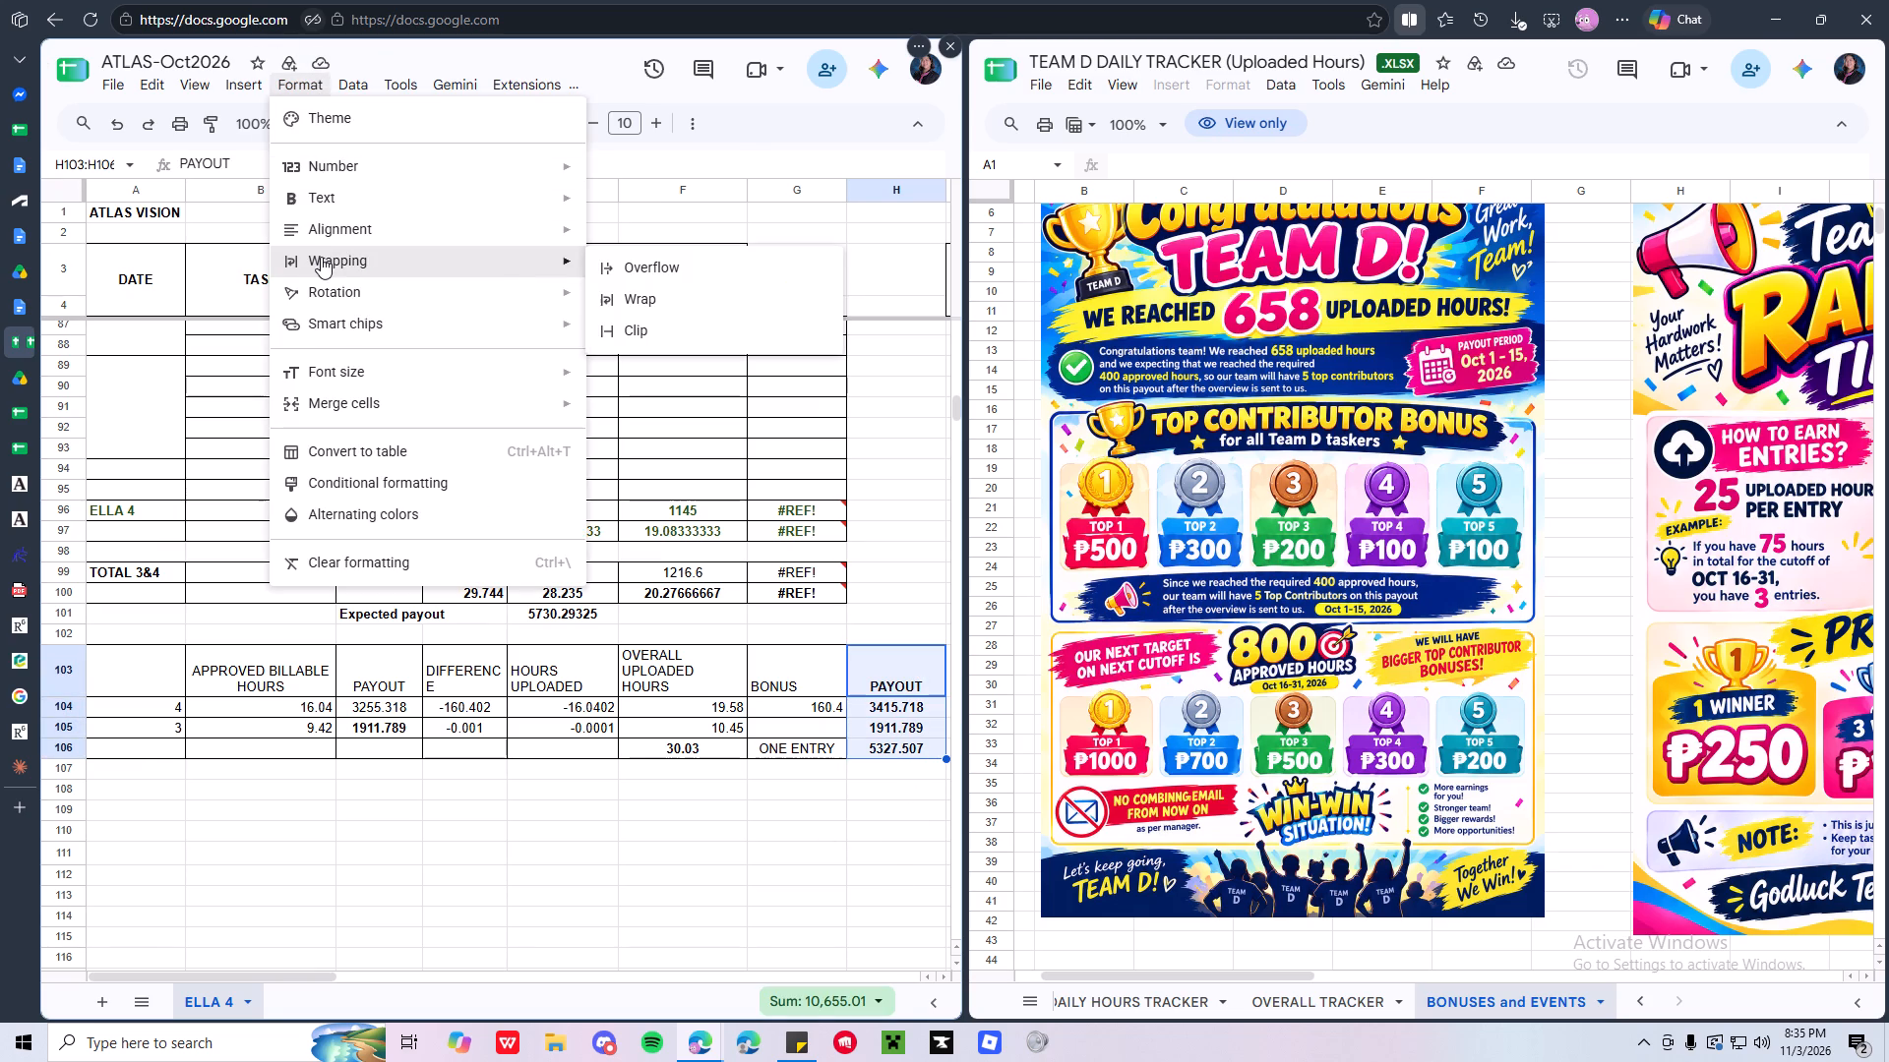
left_click(699, 129)
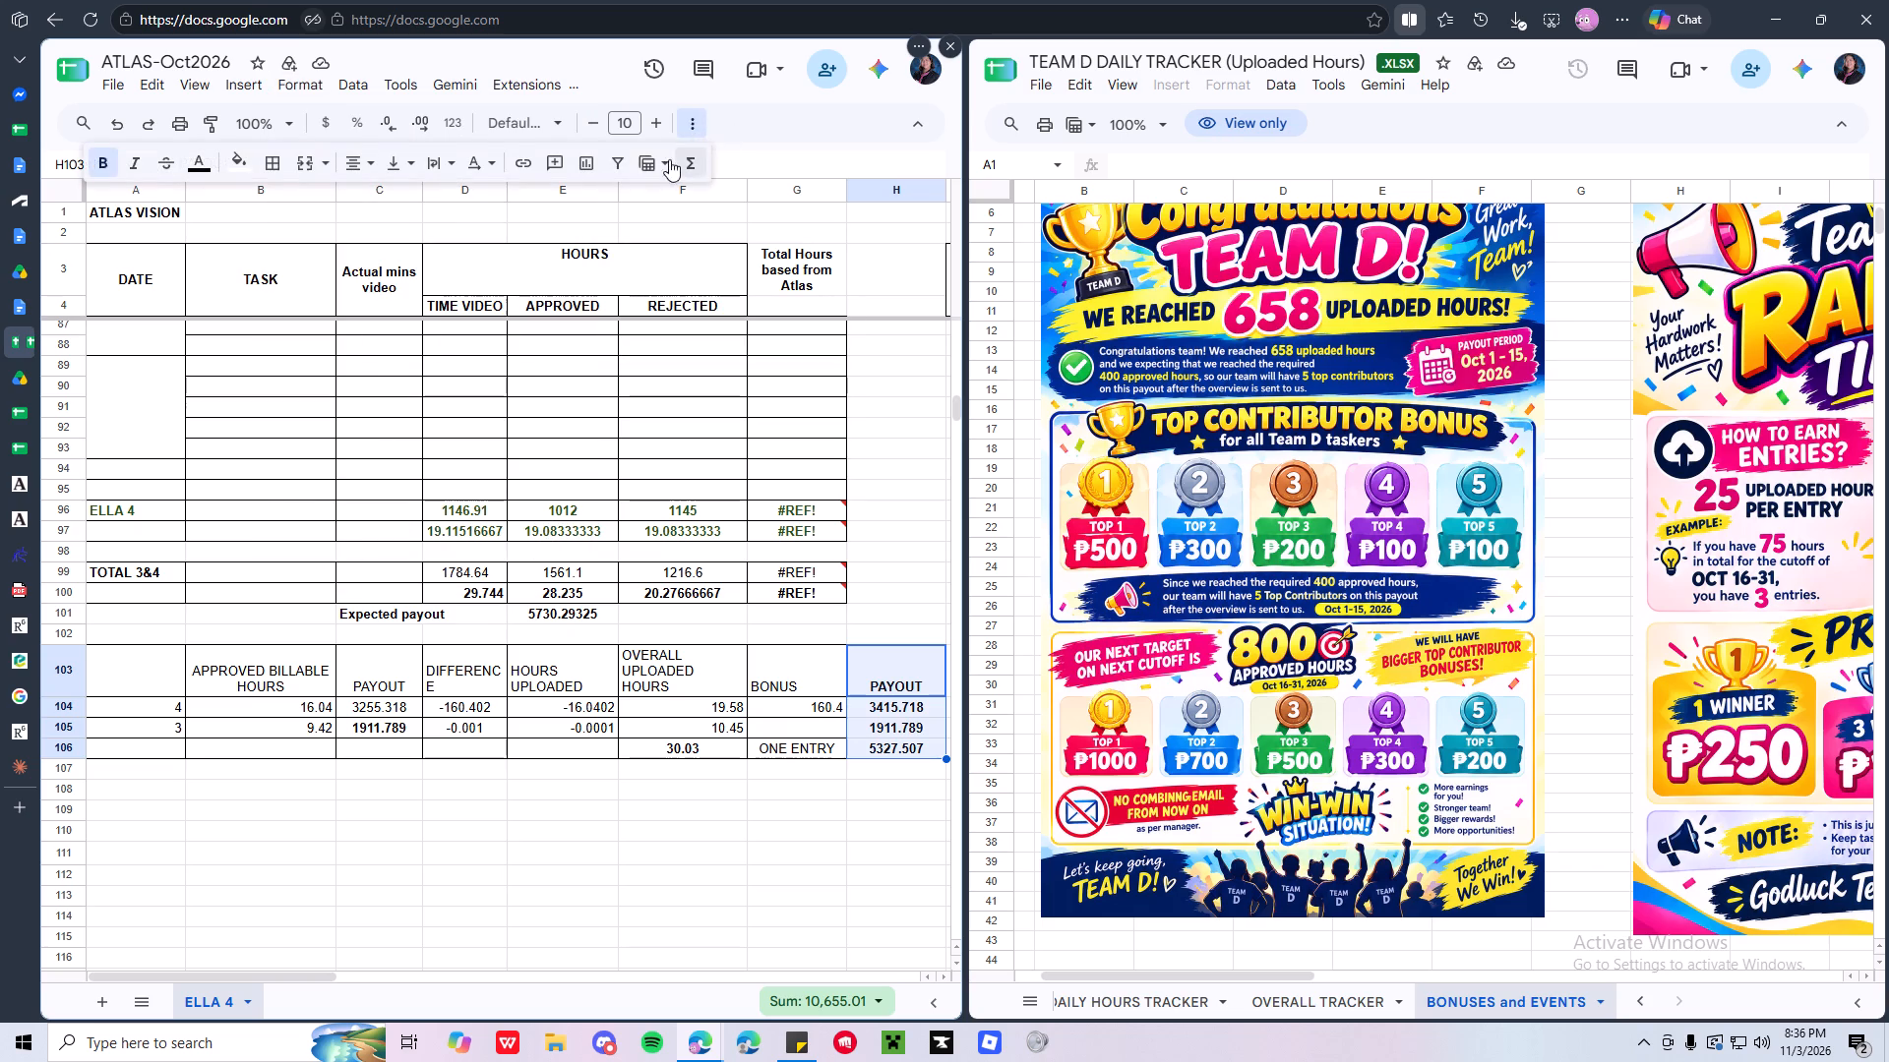
left_click(272, 156)
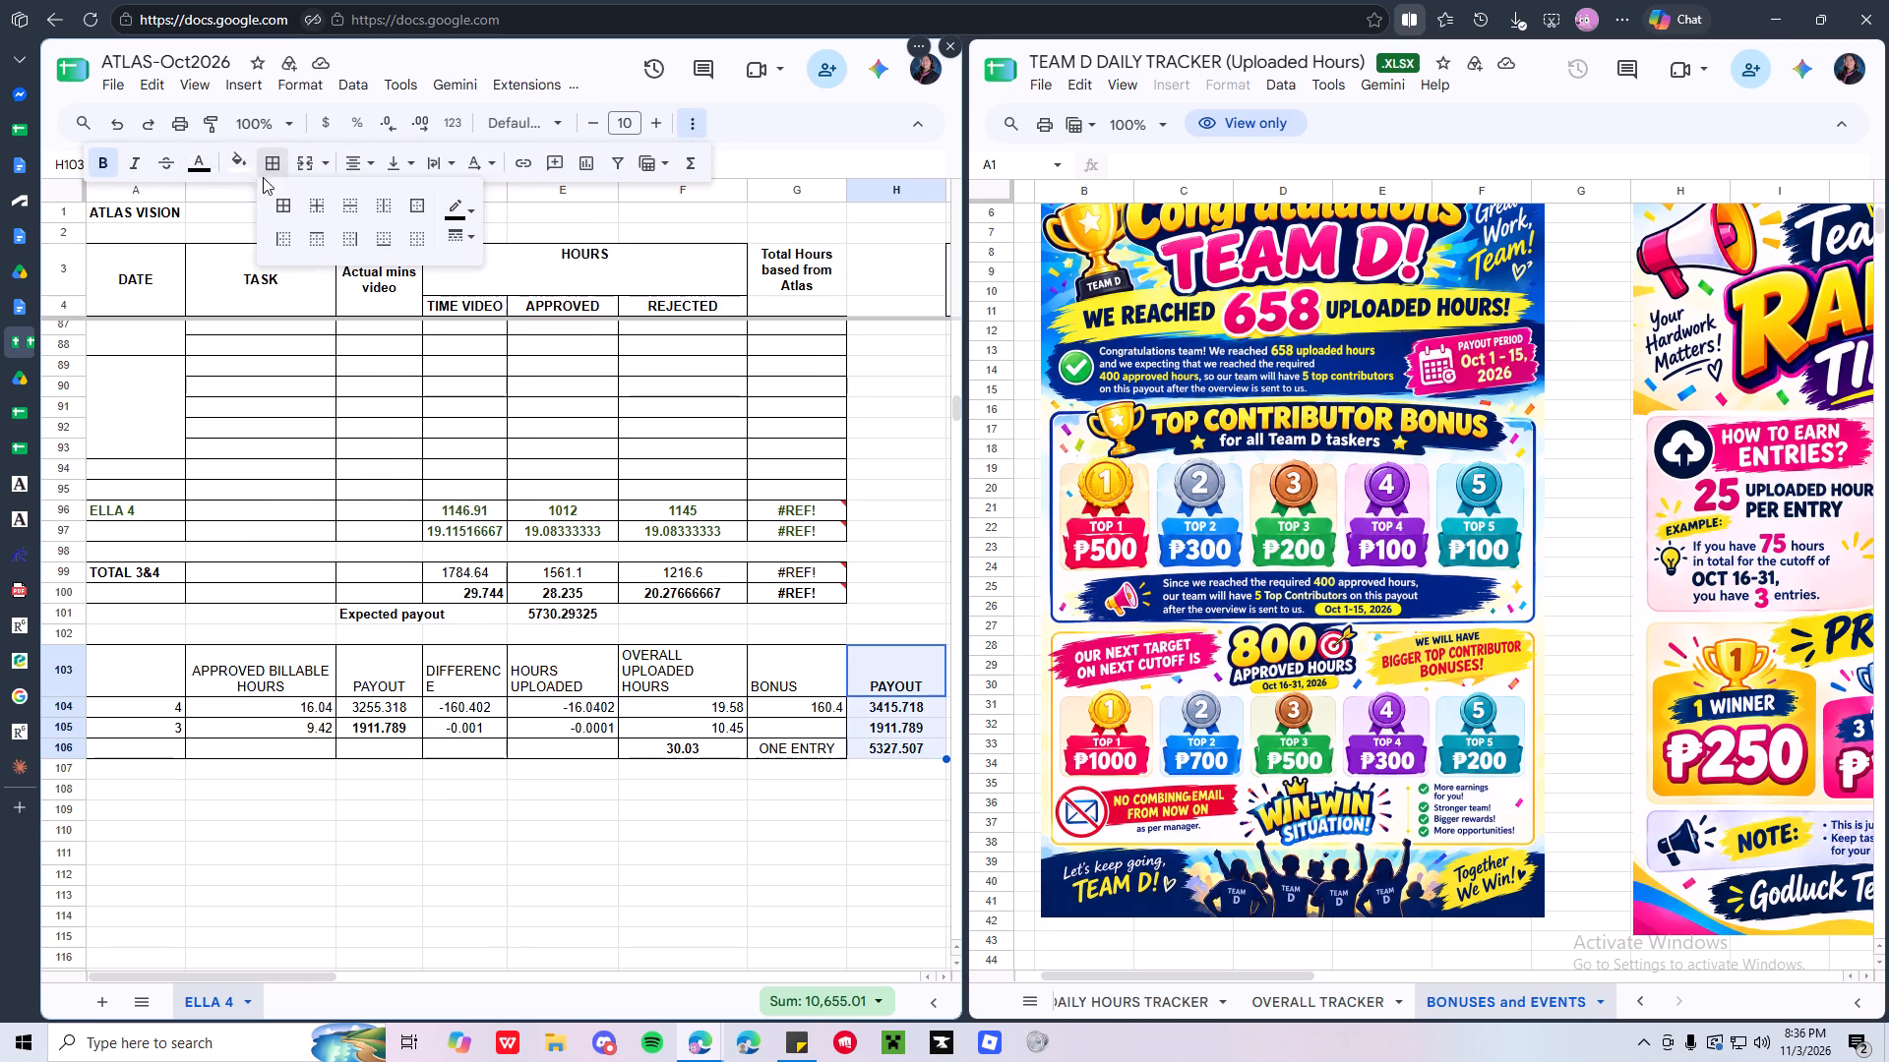
left_click(287, 202)
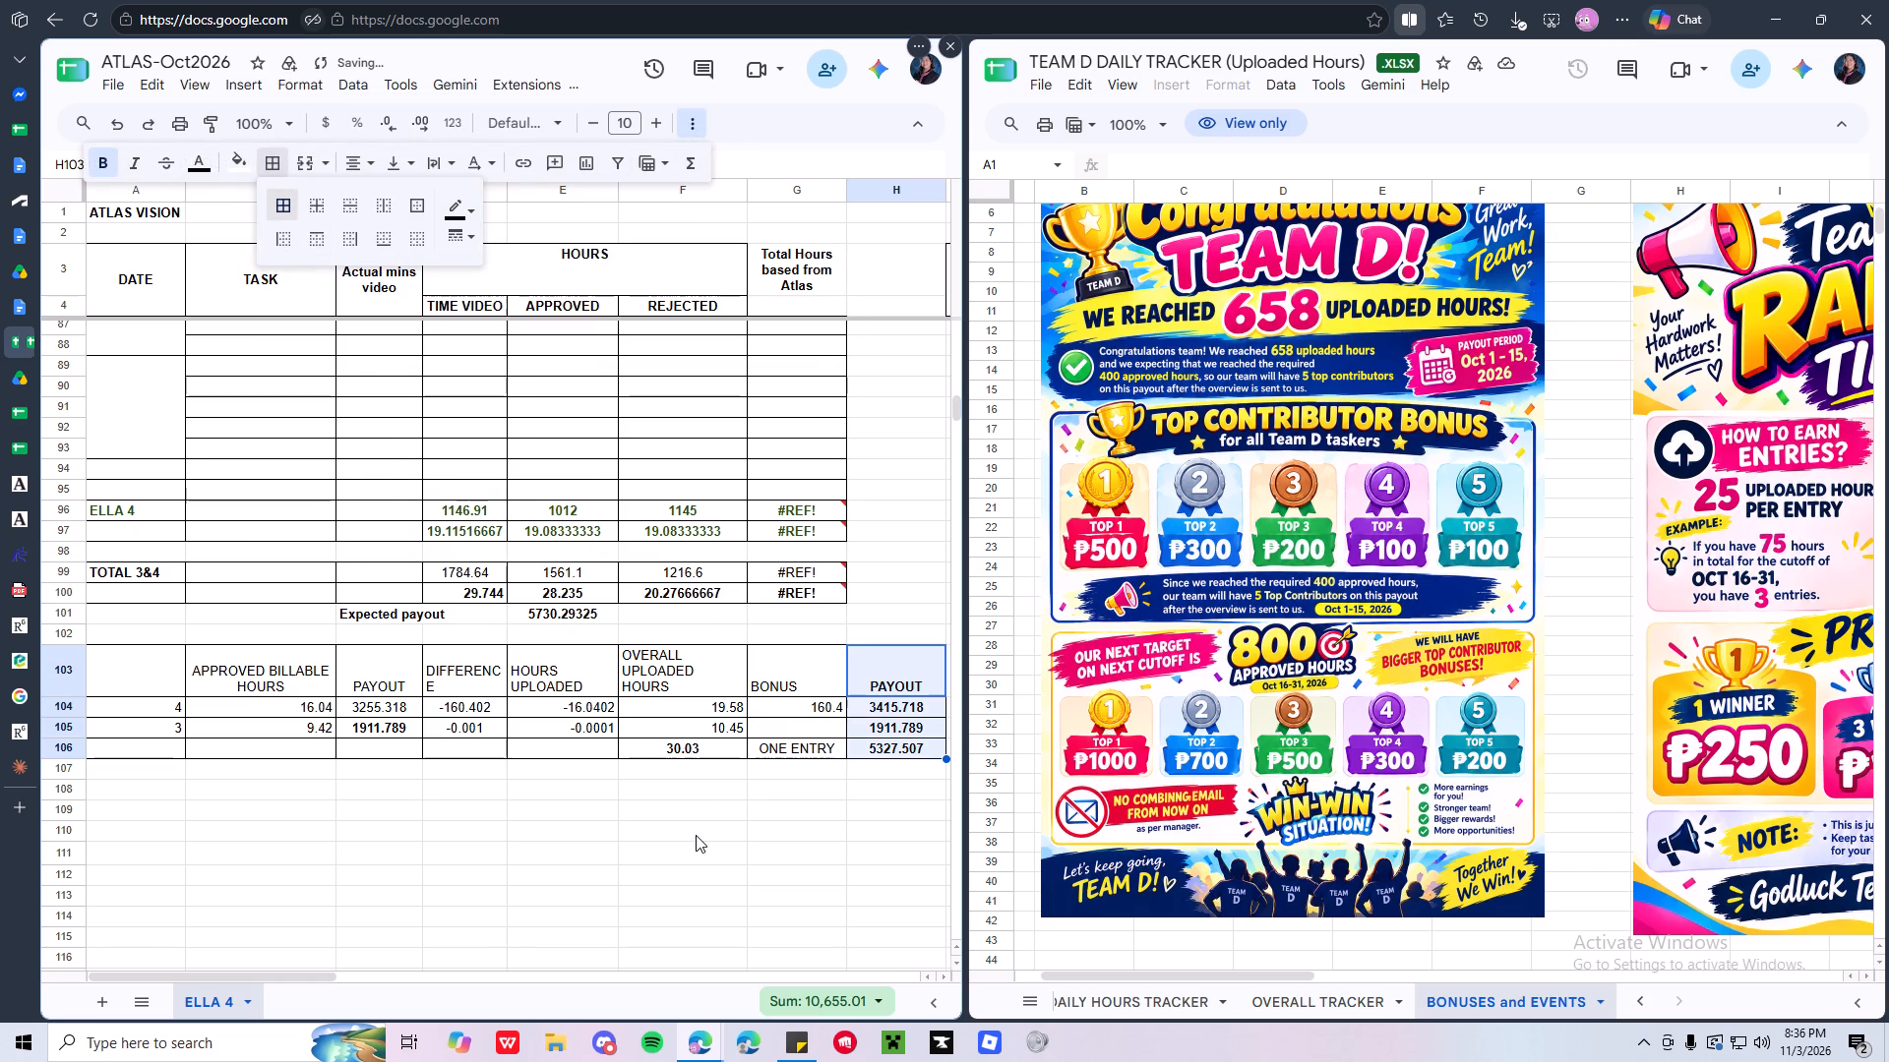
left_click(696, 835)
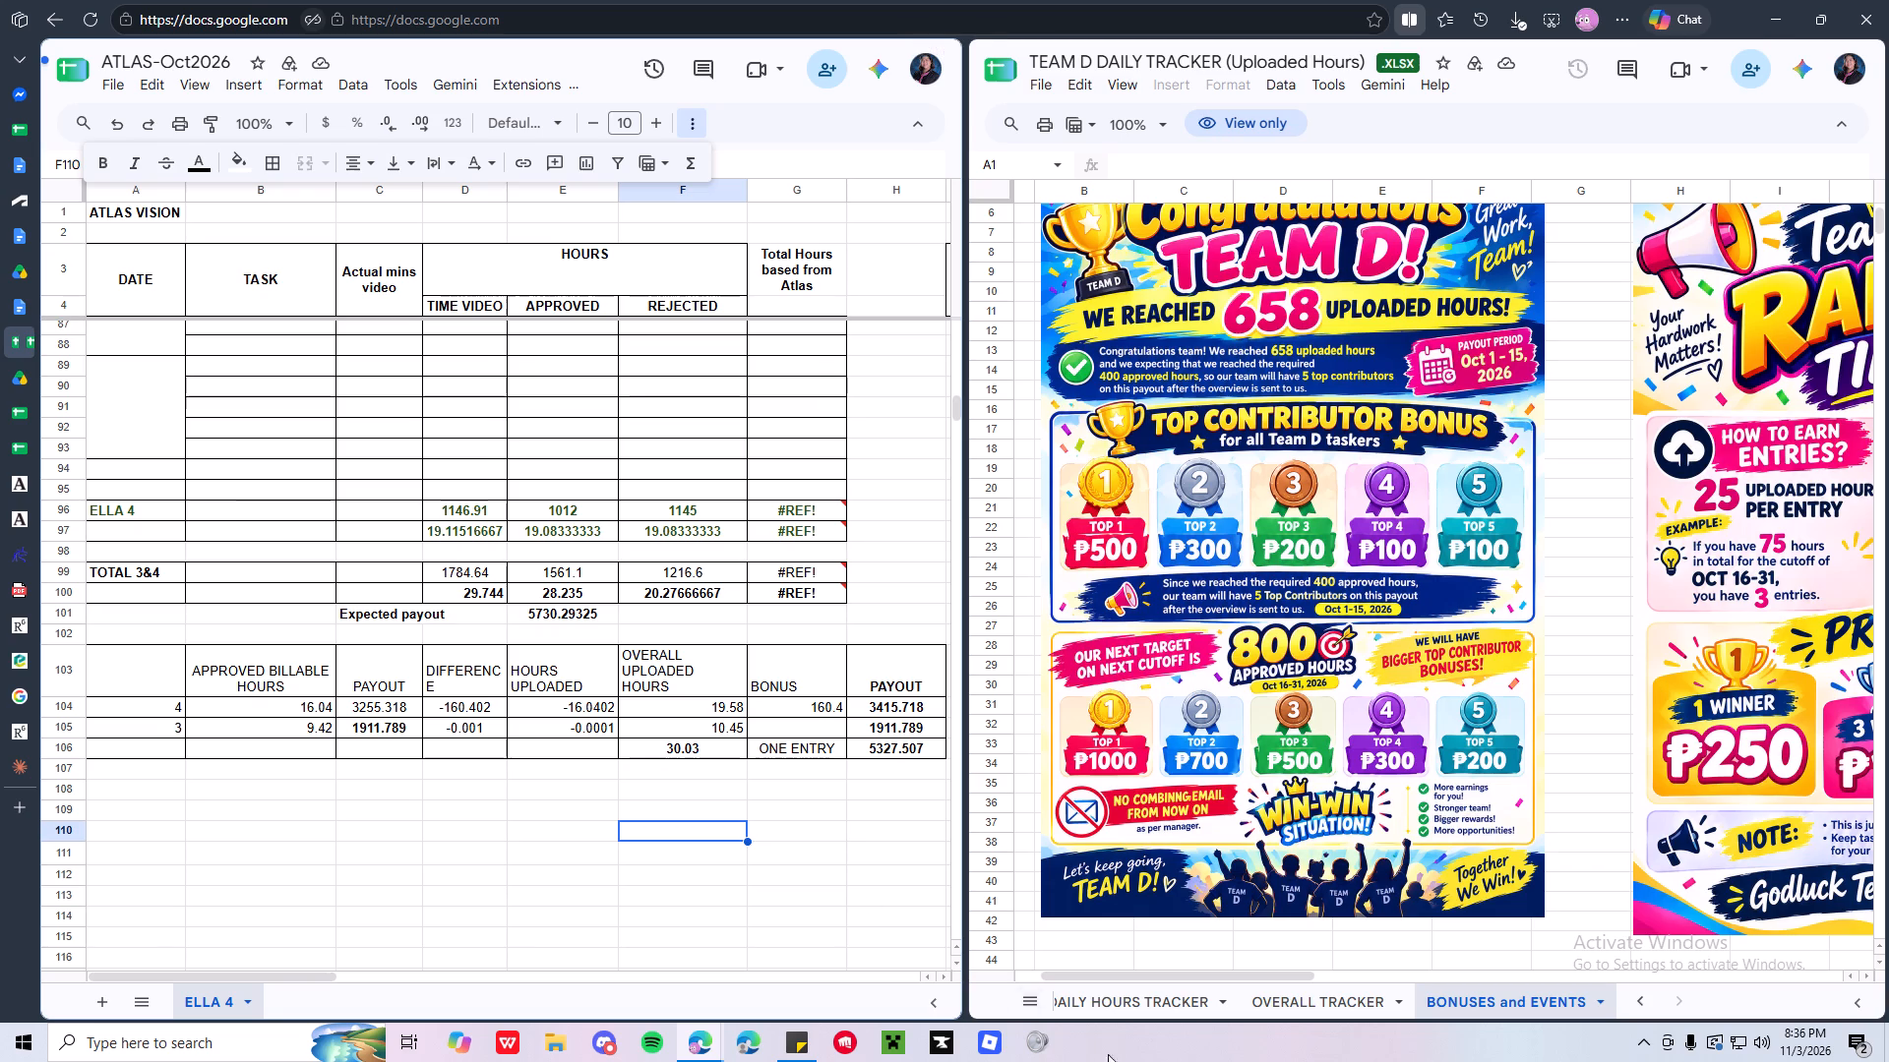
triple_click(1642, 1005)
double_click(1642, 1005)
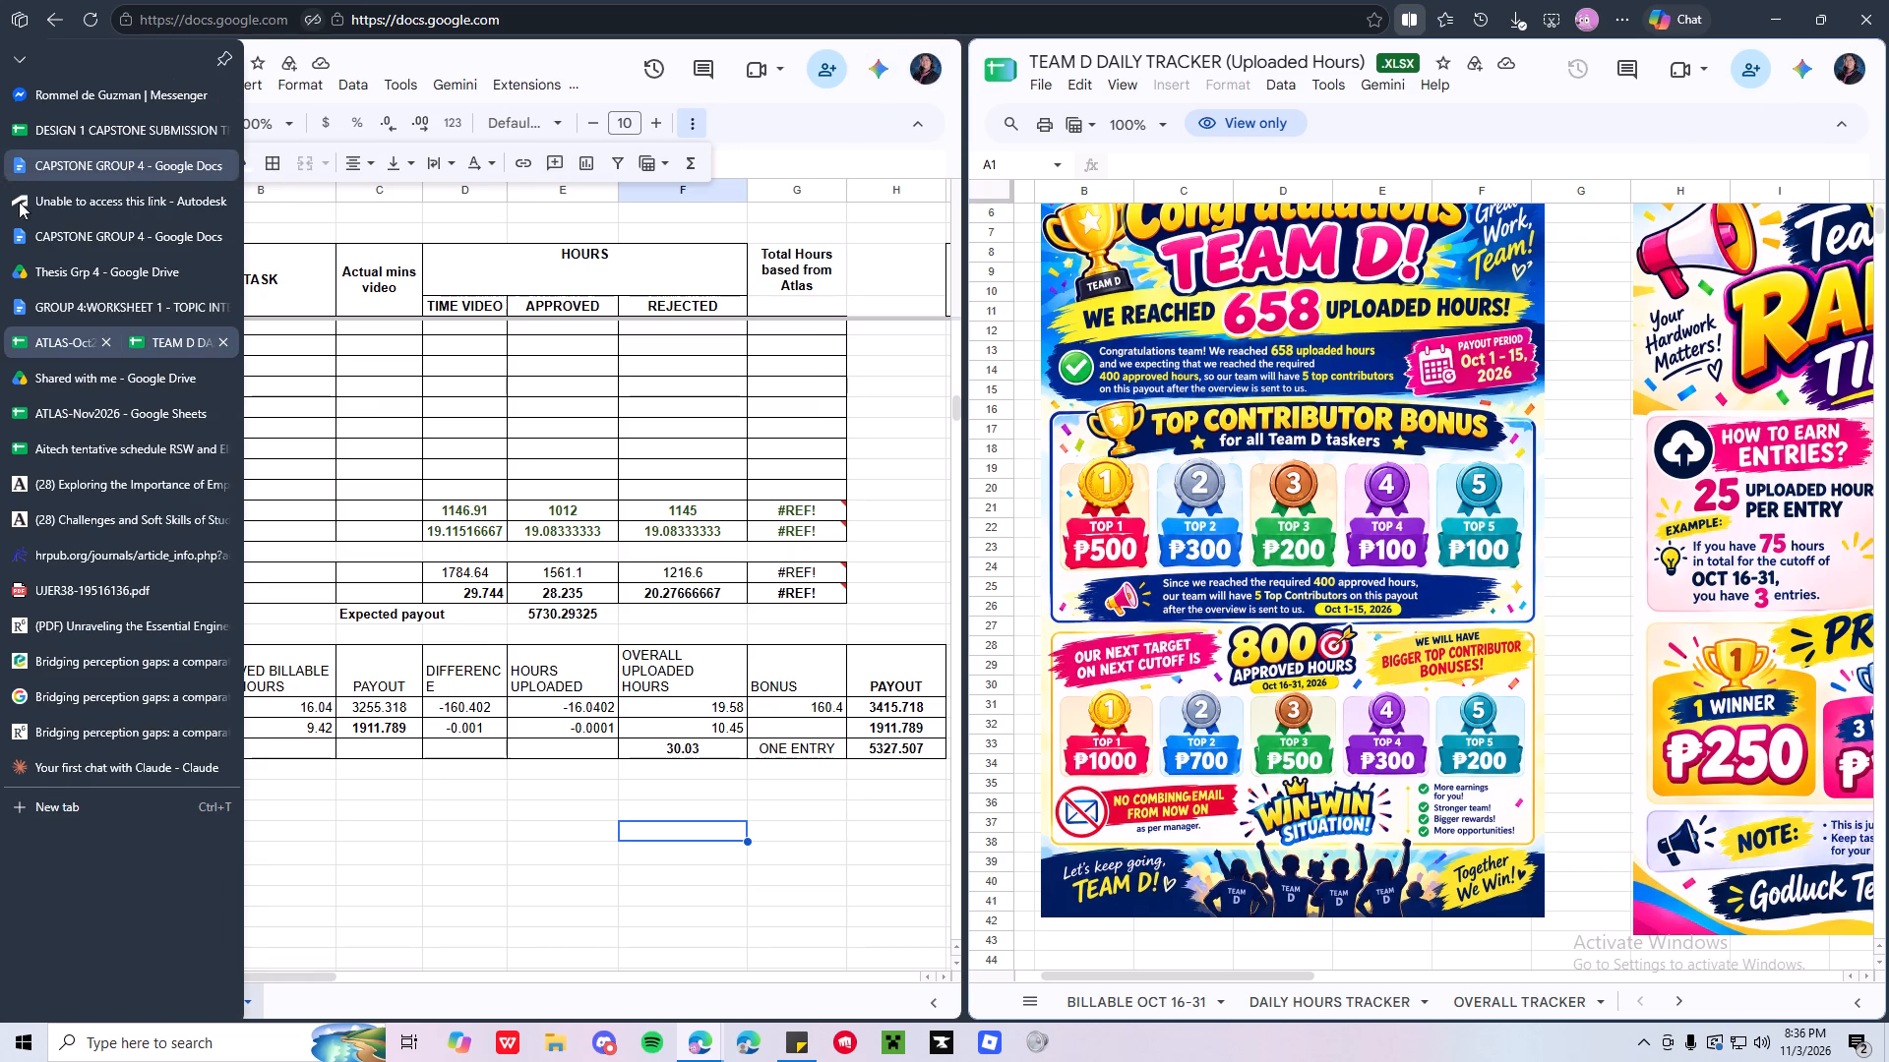
Switch to the ATLAS-Nov2026 spreadsheet and enter a bold BILLABLE label in B51, just below account 4's table on 1-15 NOV.
left_click(76, 409)
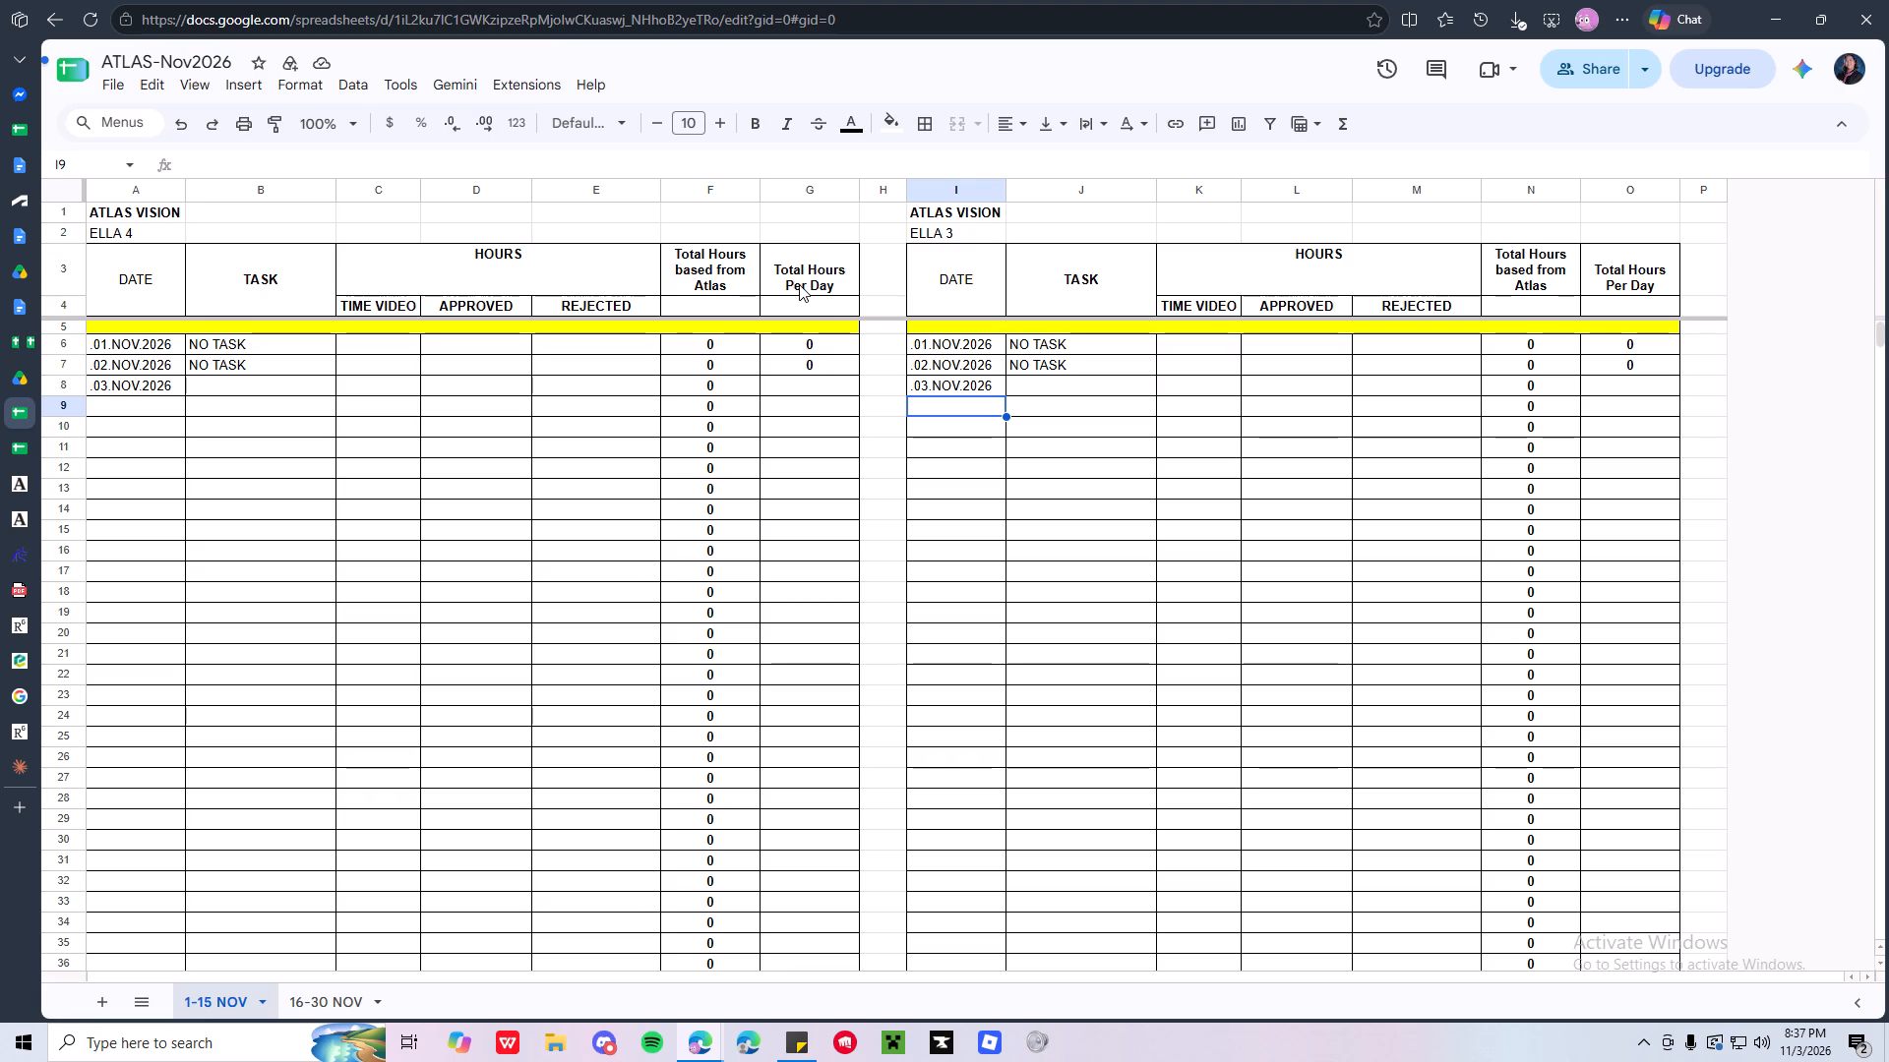
scroll(636, 819, "down", 6)
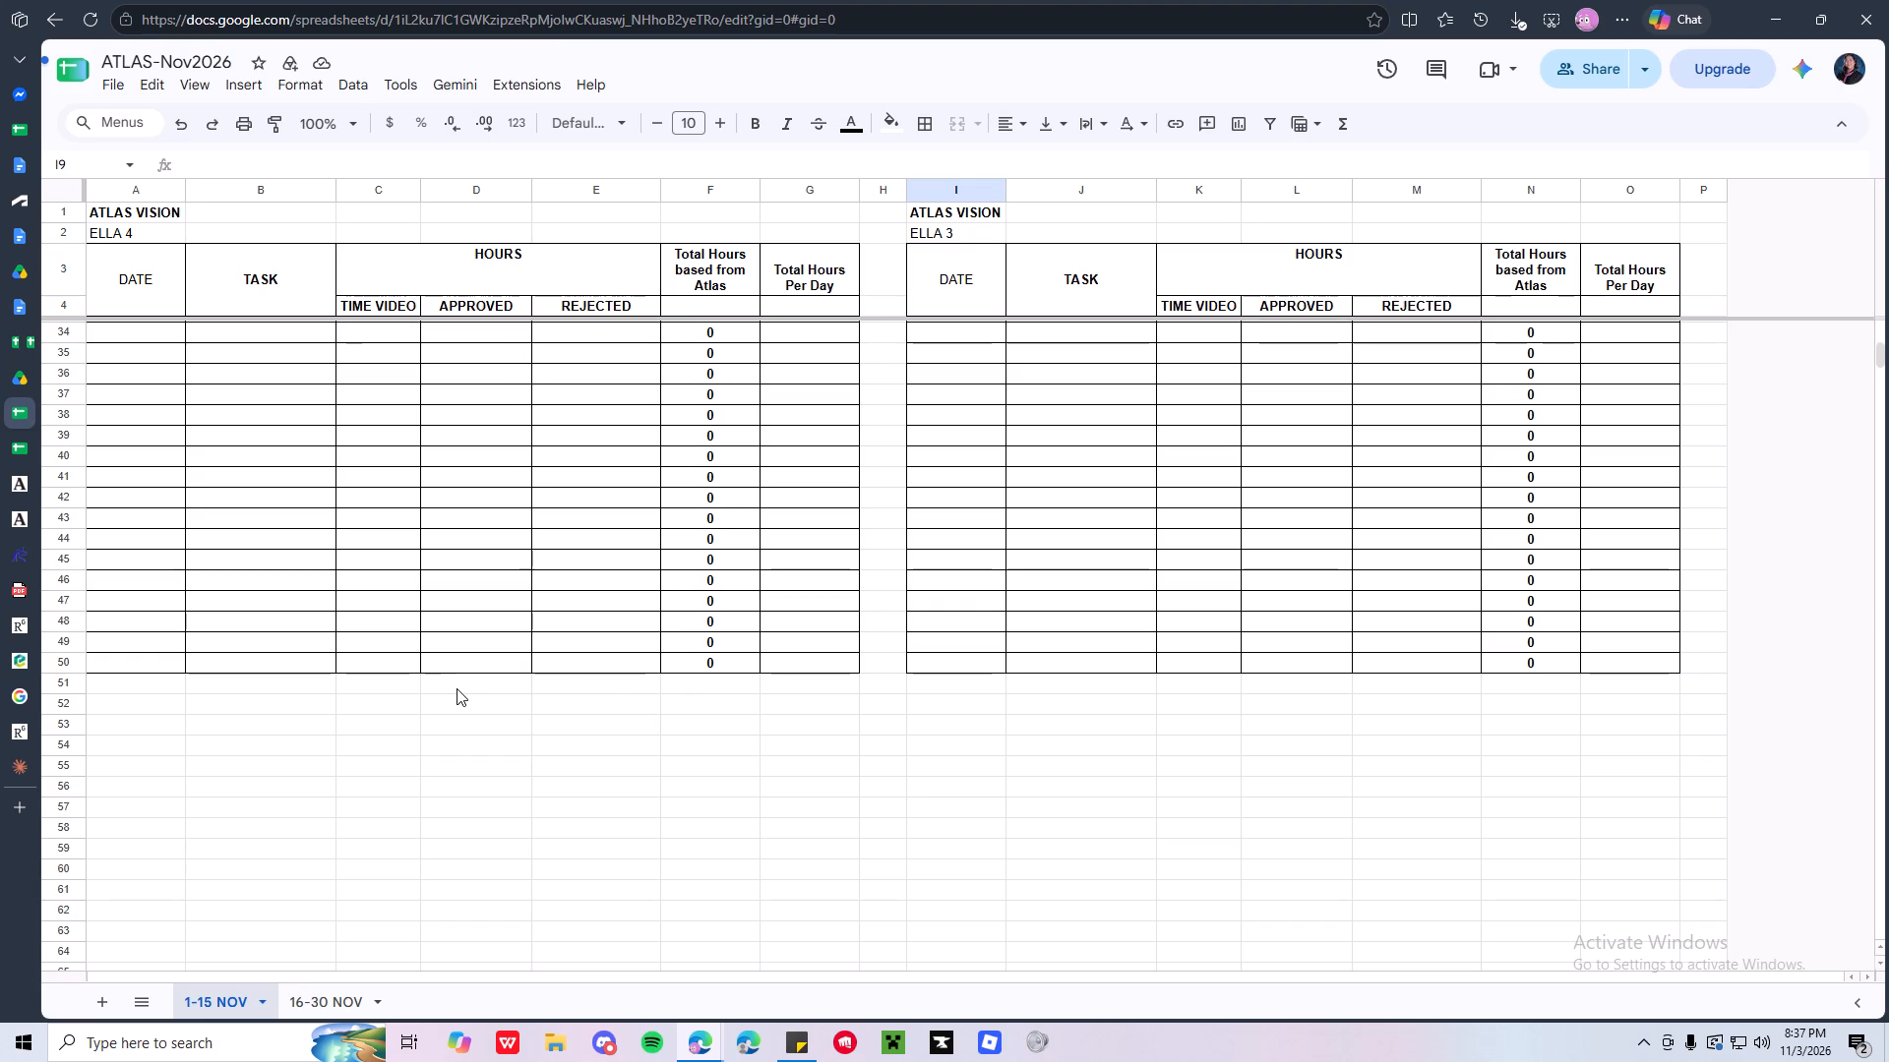
left_click(295, 690)
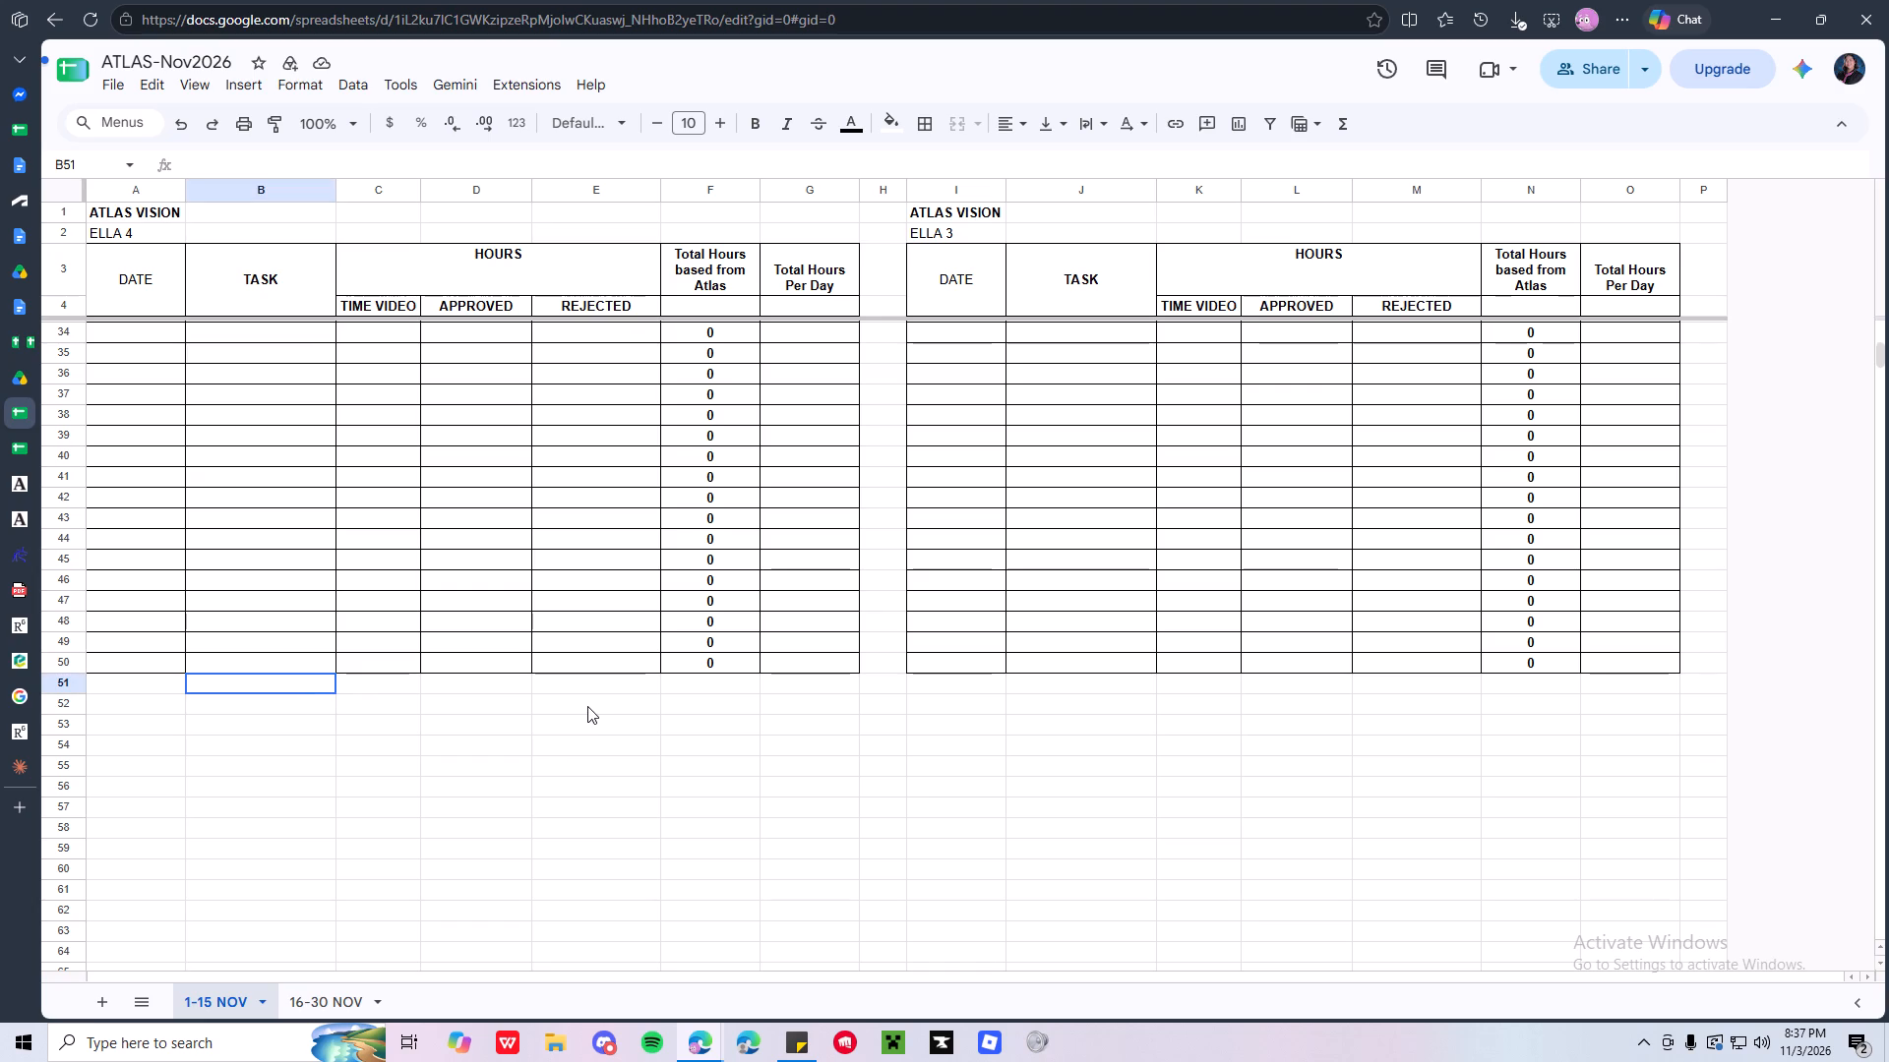
type("bi")
key("BackSpace")
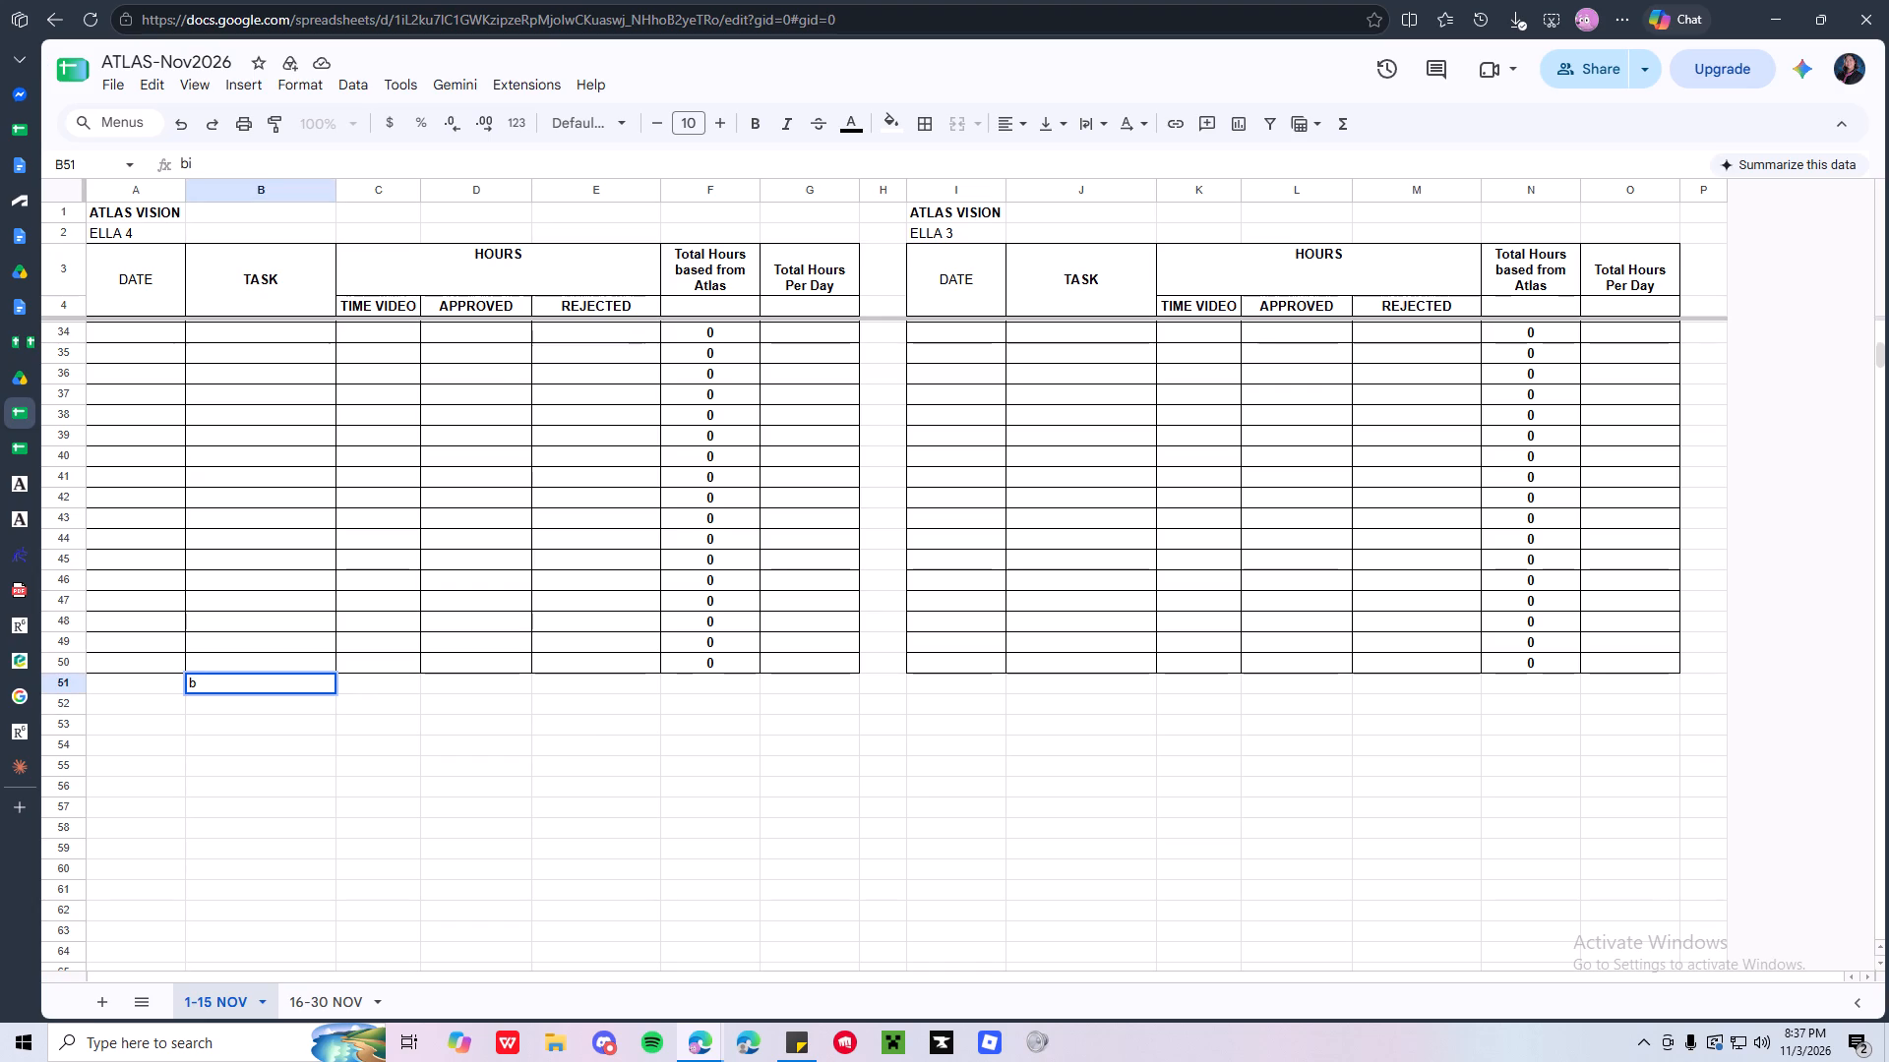
key("BackSpace")
type("BILLABLE")
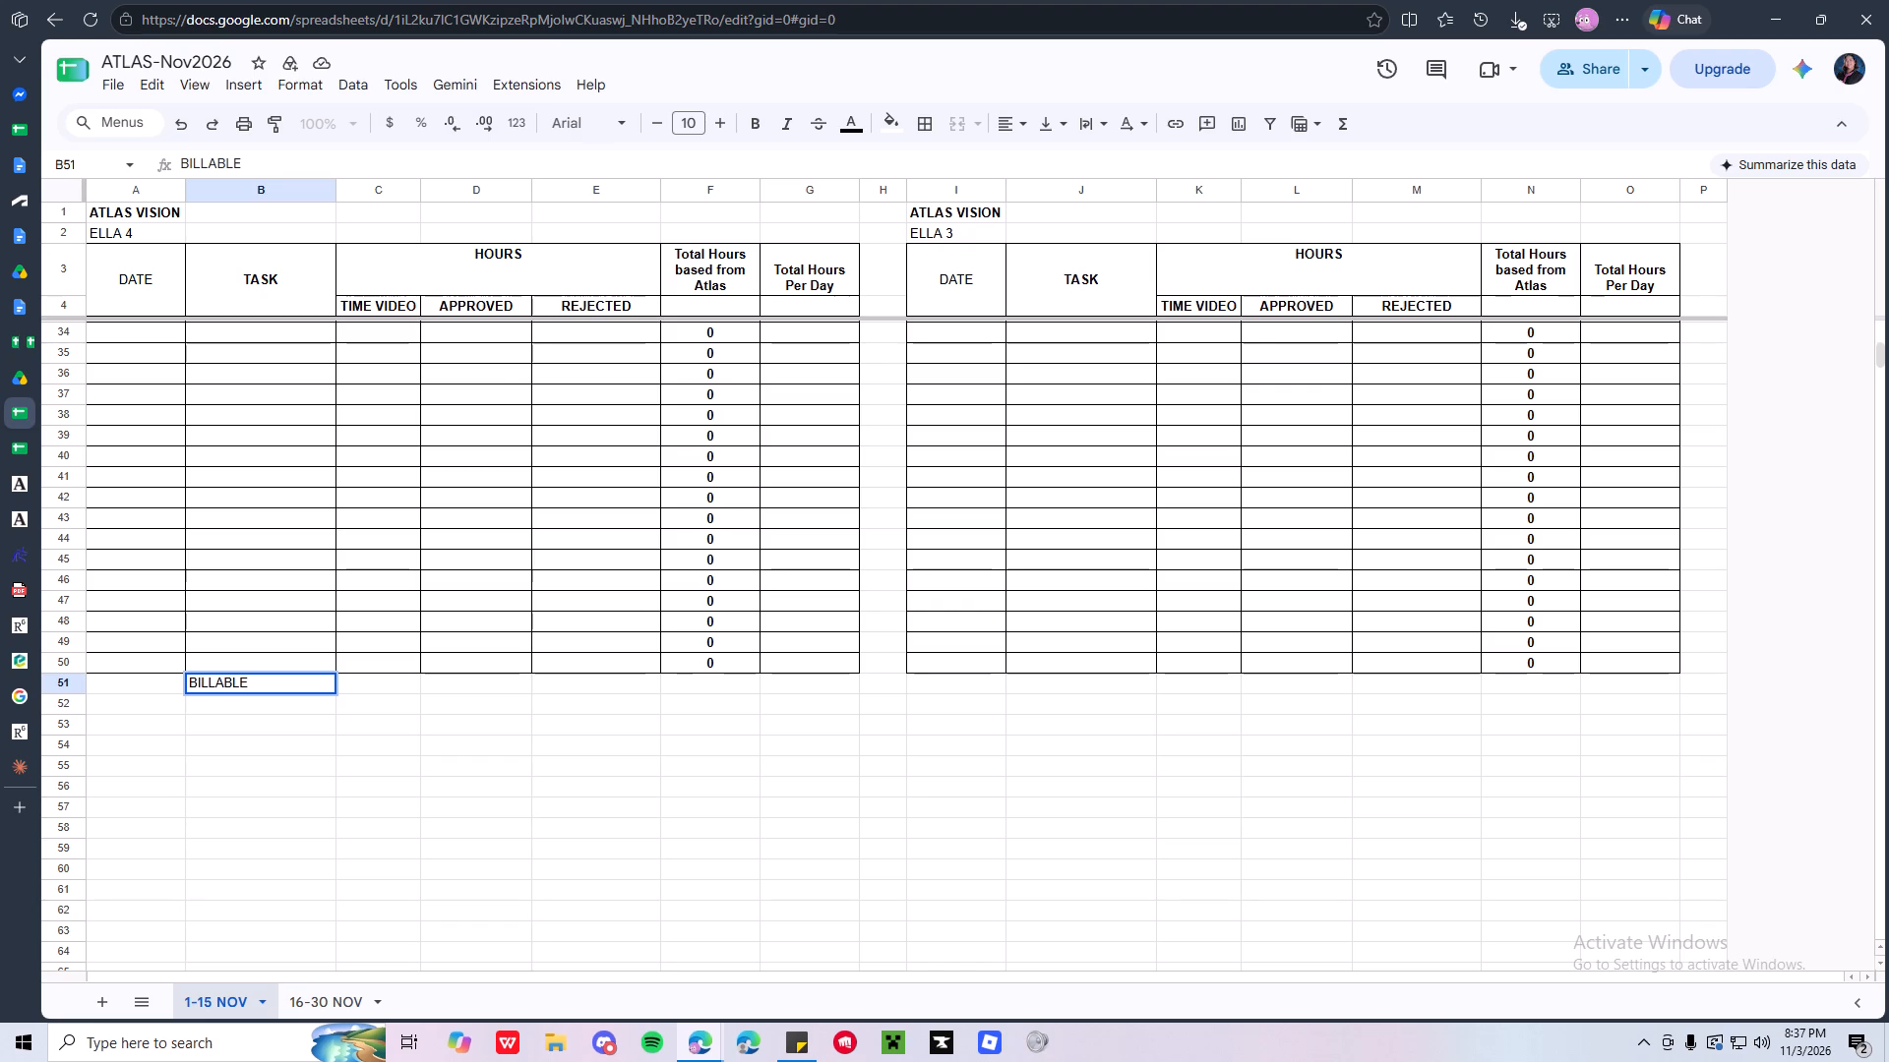
key("Return")
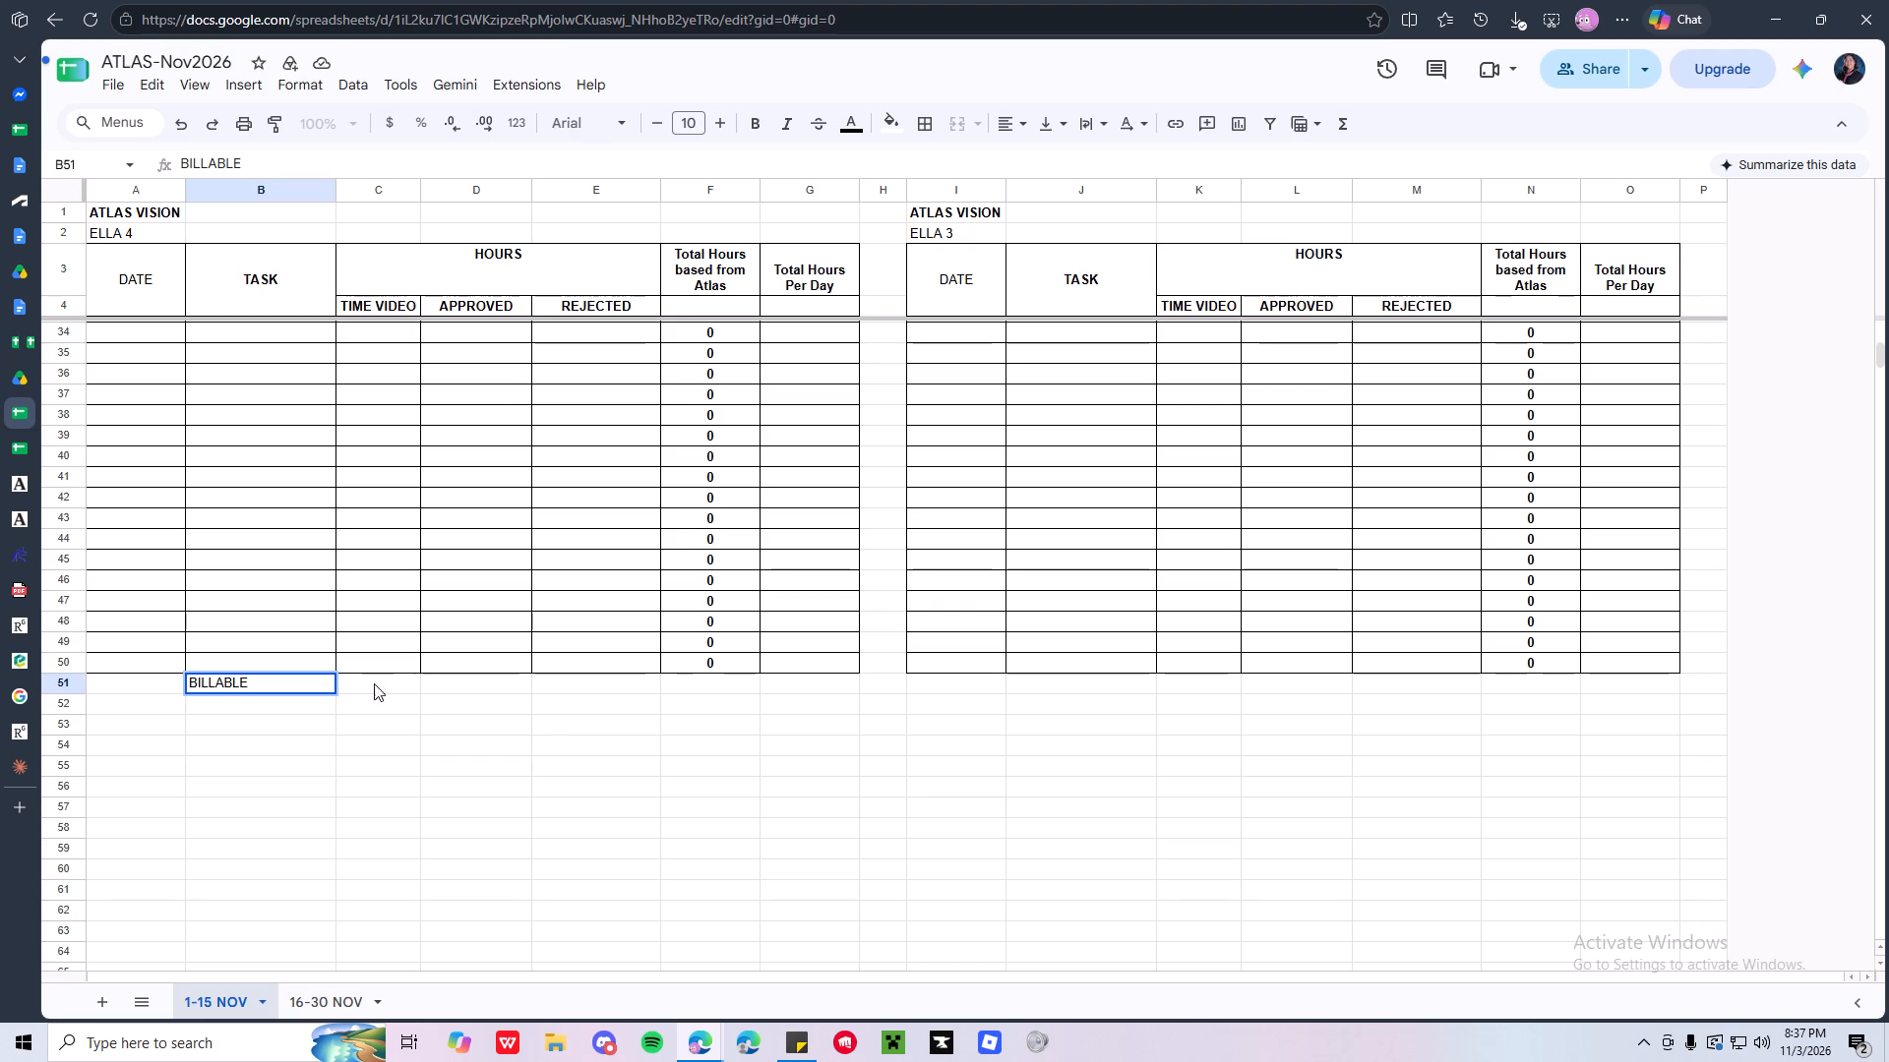
left_click(299, 681)
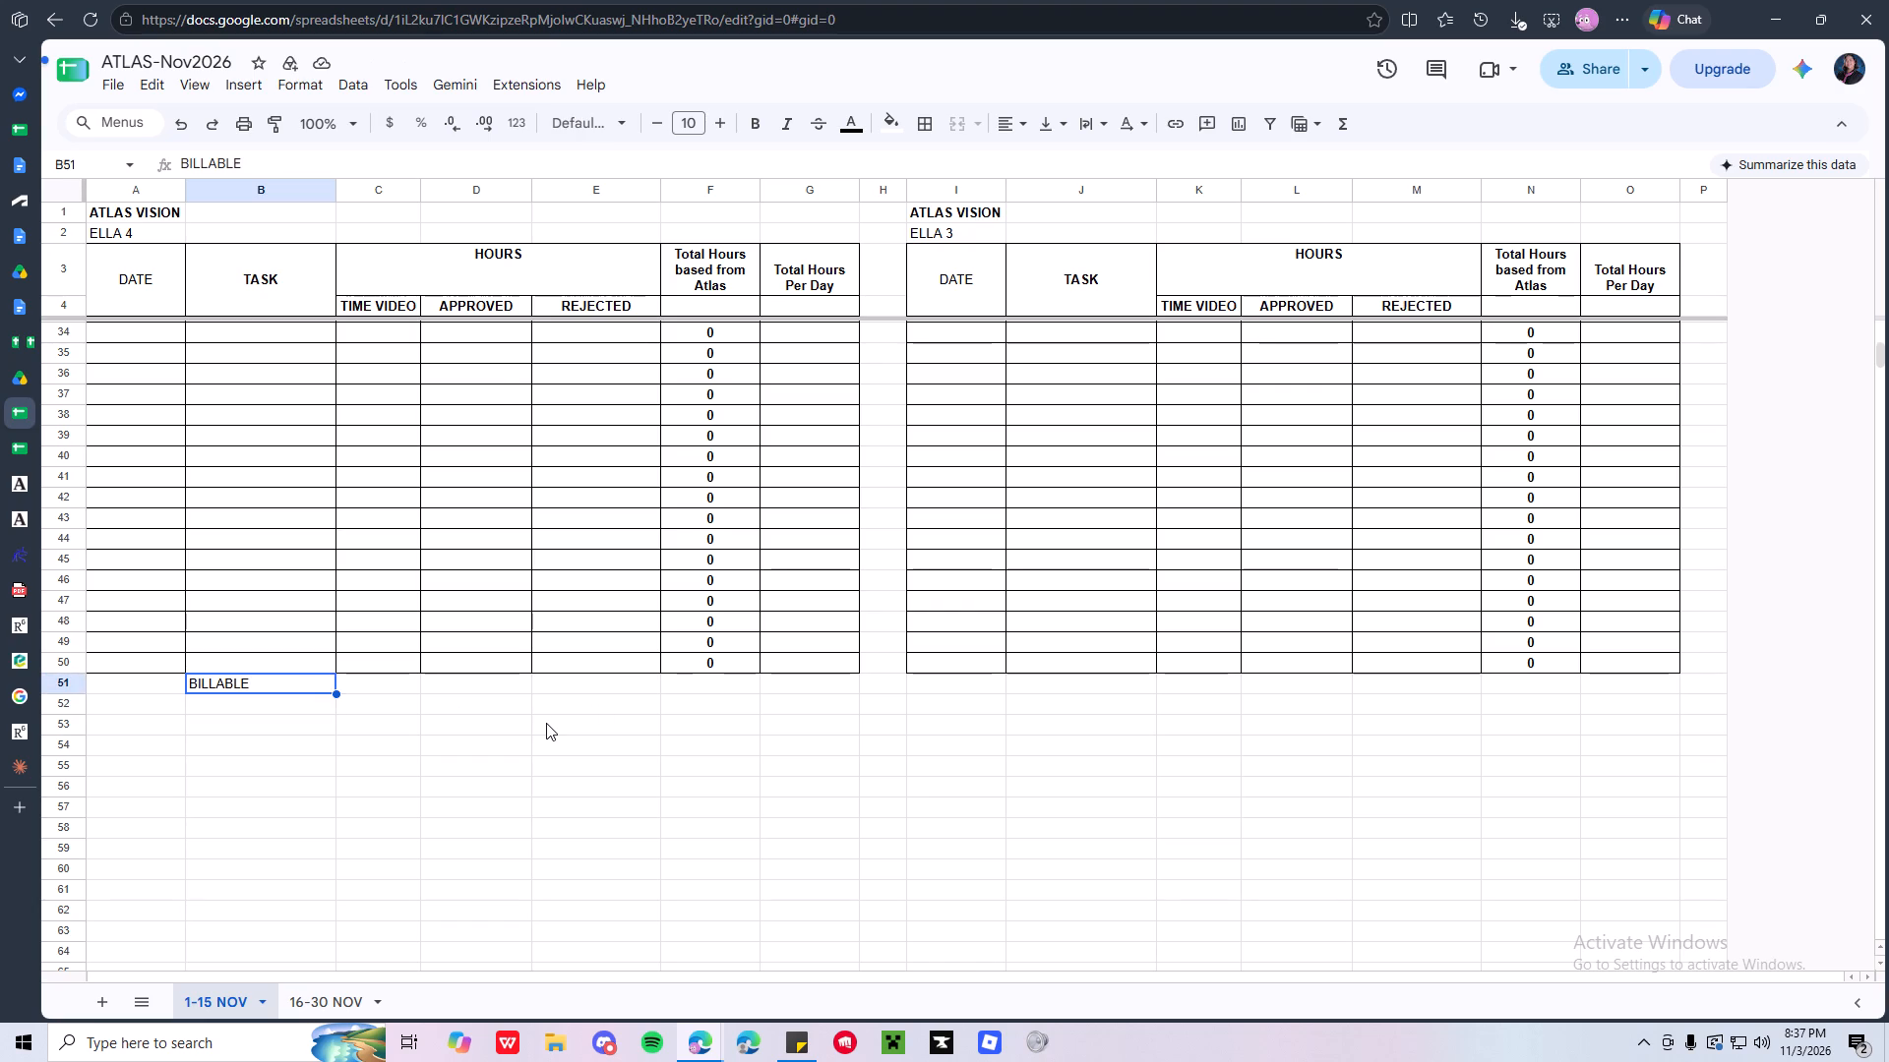
key("ctrl+b")
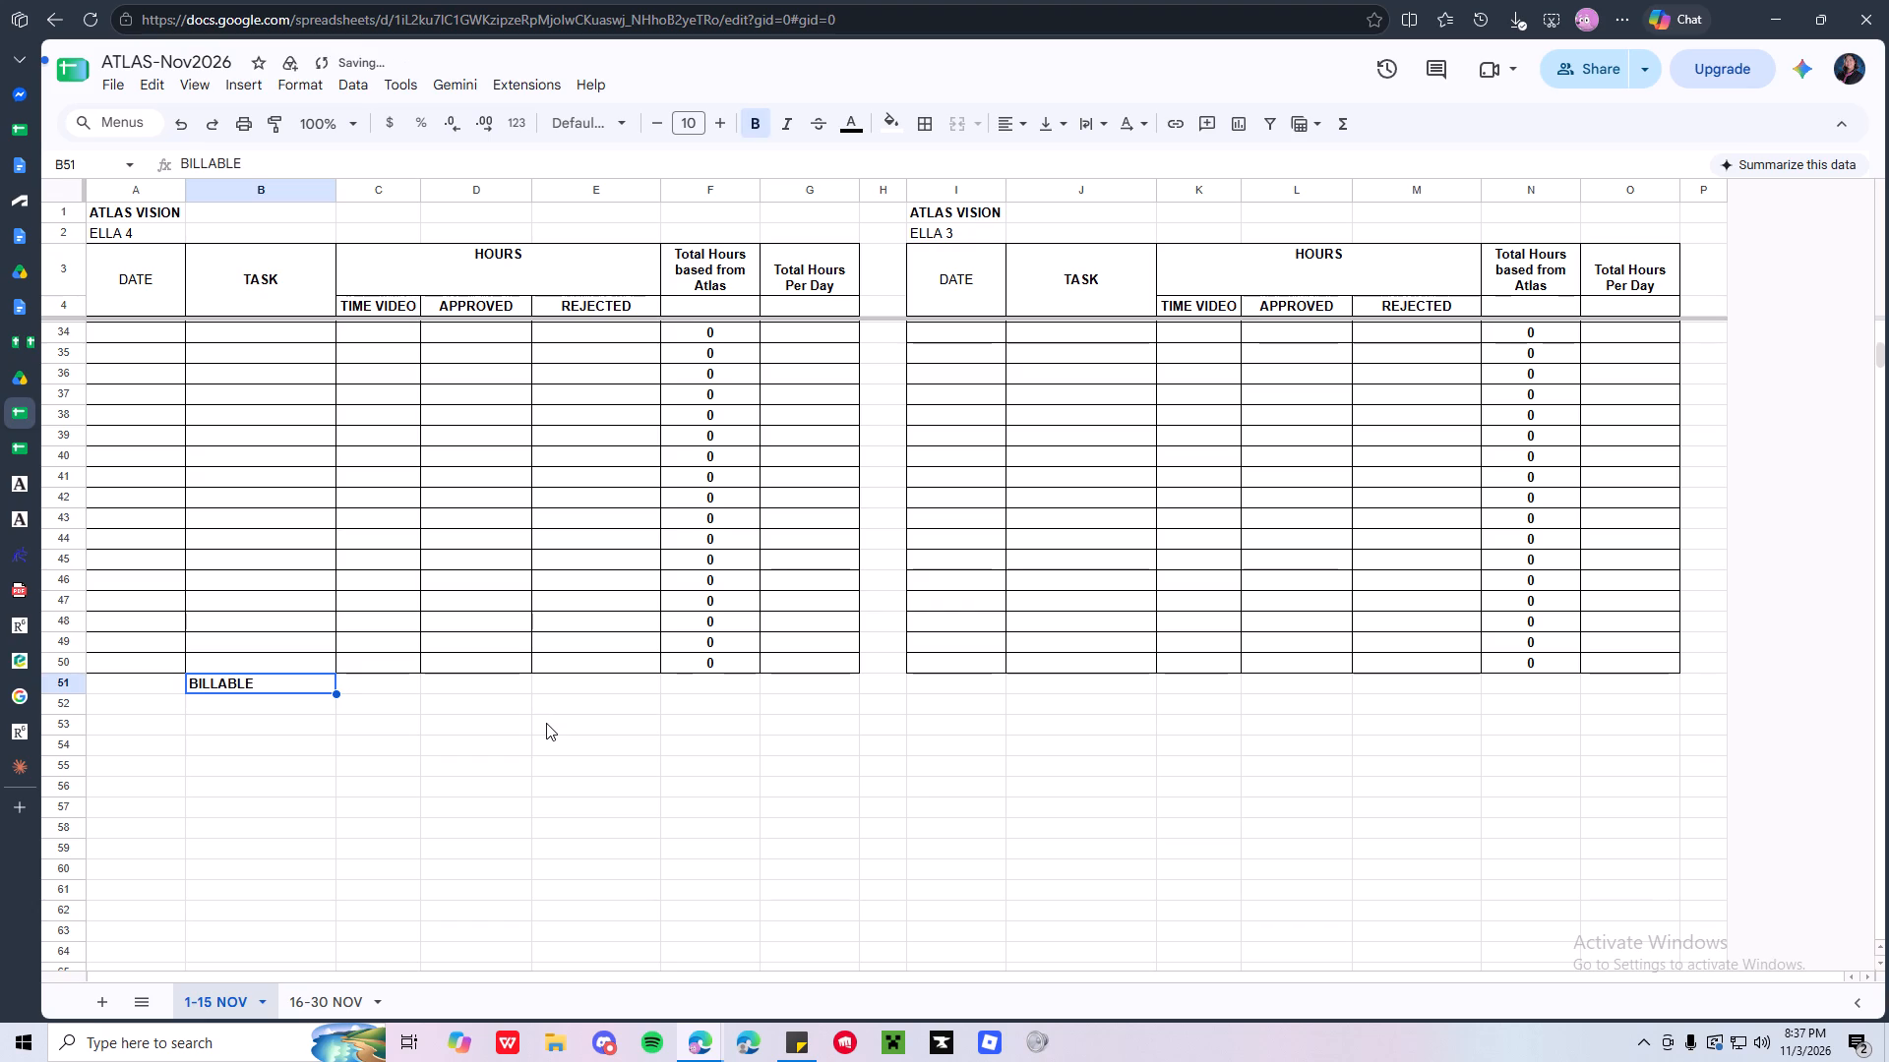
Copy the bold BILLABLE label from B51 to J51, just below account 3's table on the 1-15 NOV sheet.
key("ctrl+c")
left_click(1115, 690)
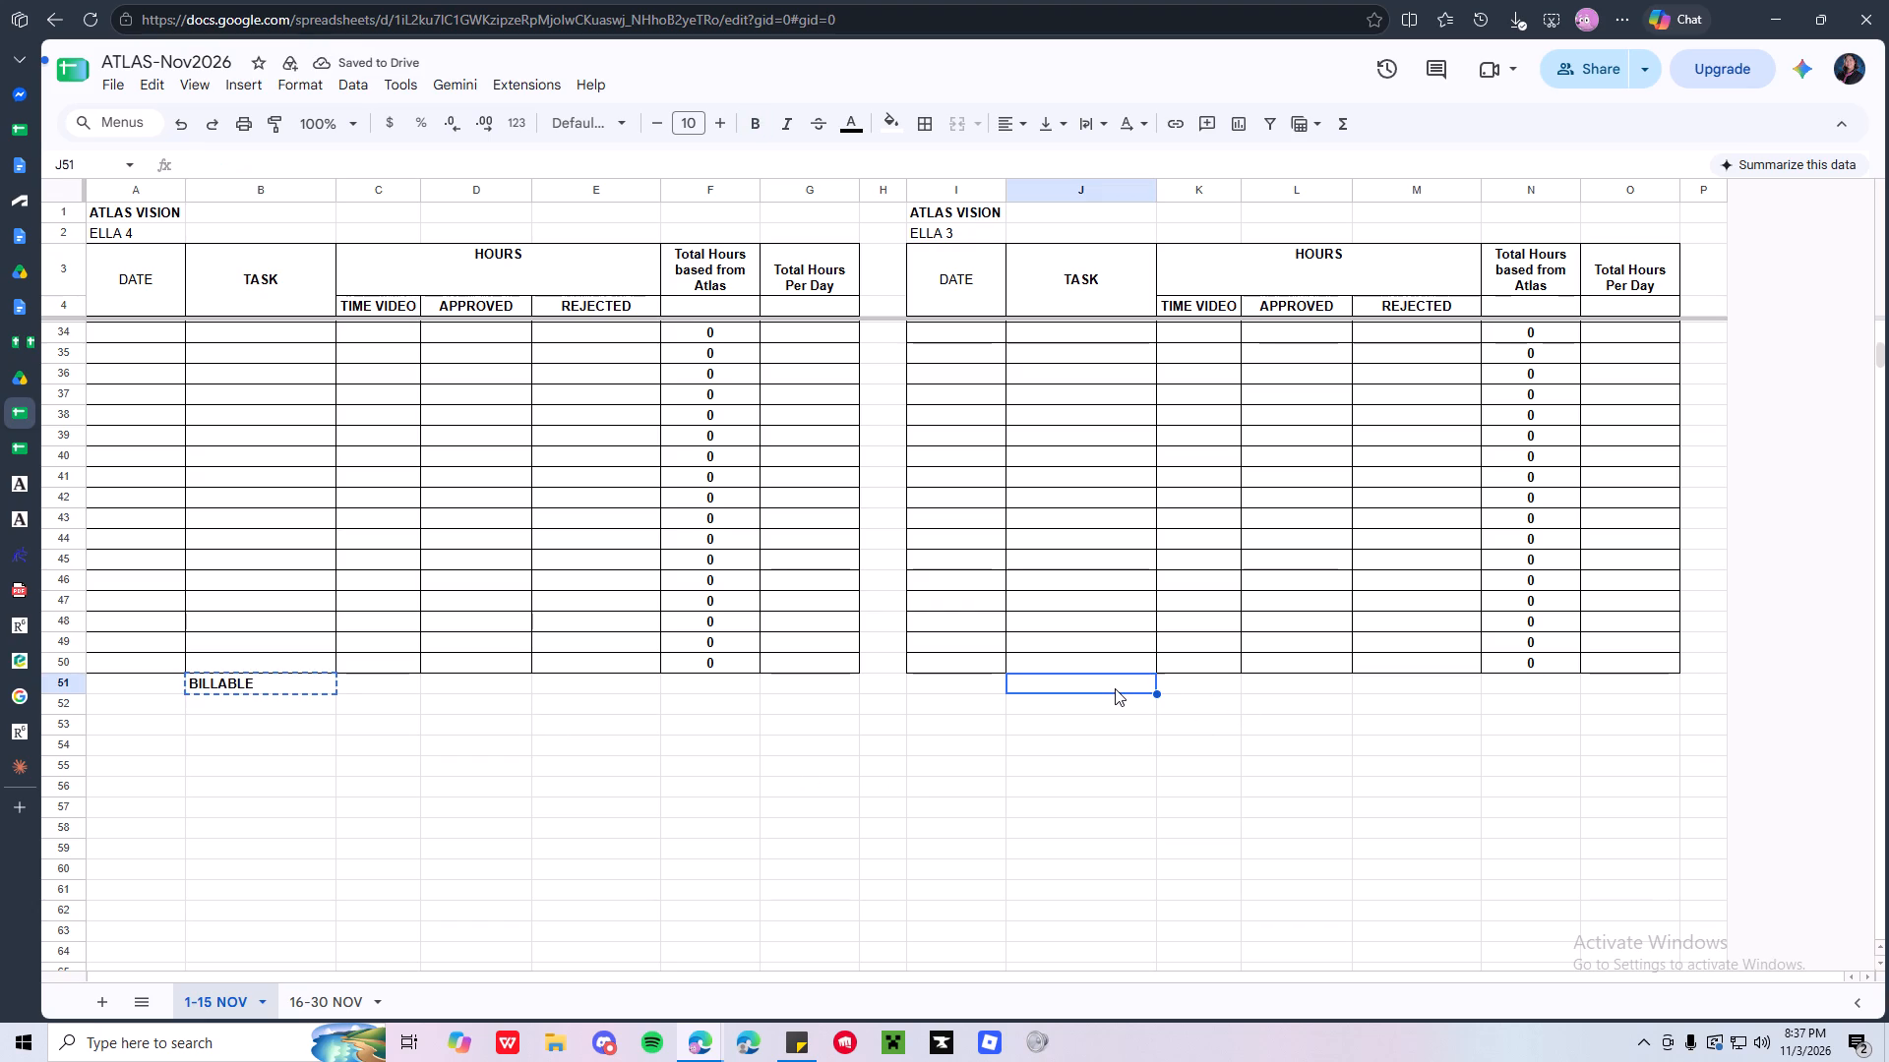
key("ctrl+v")
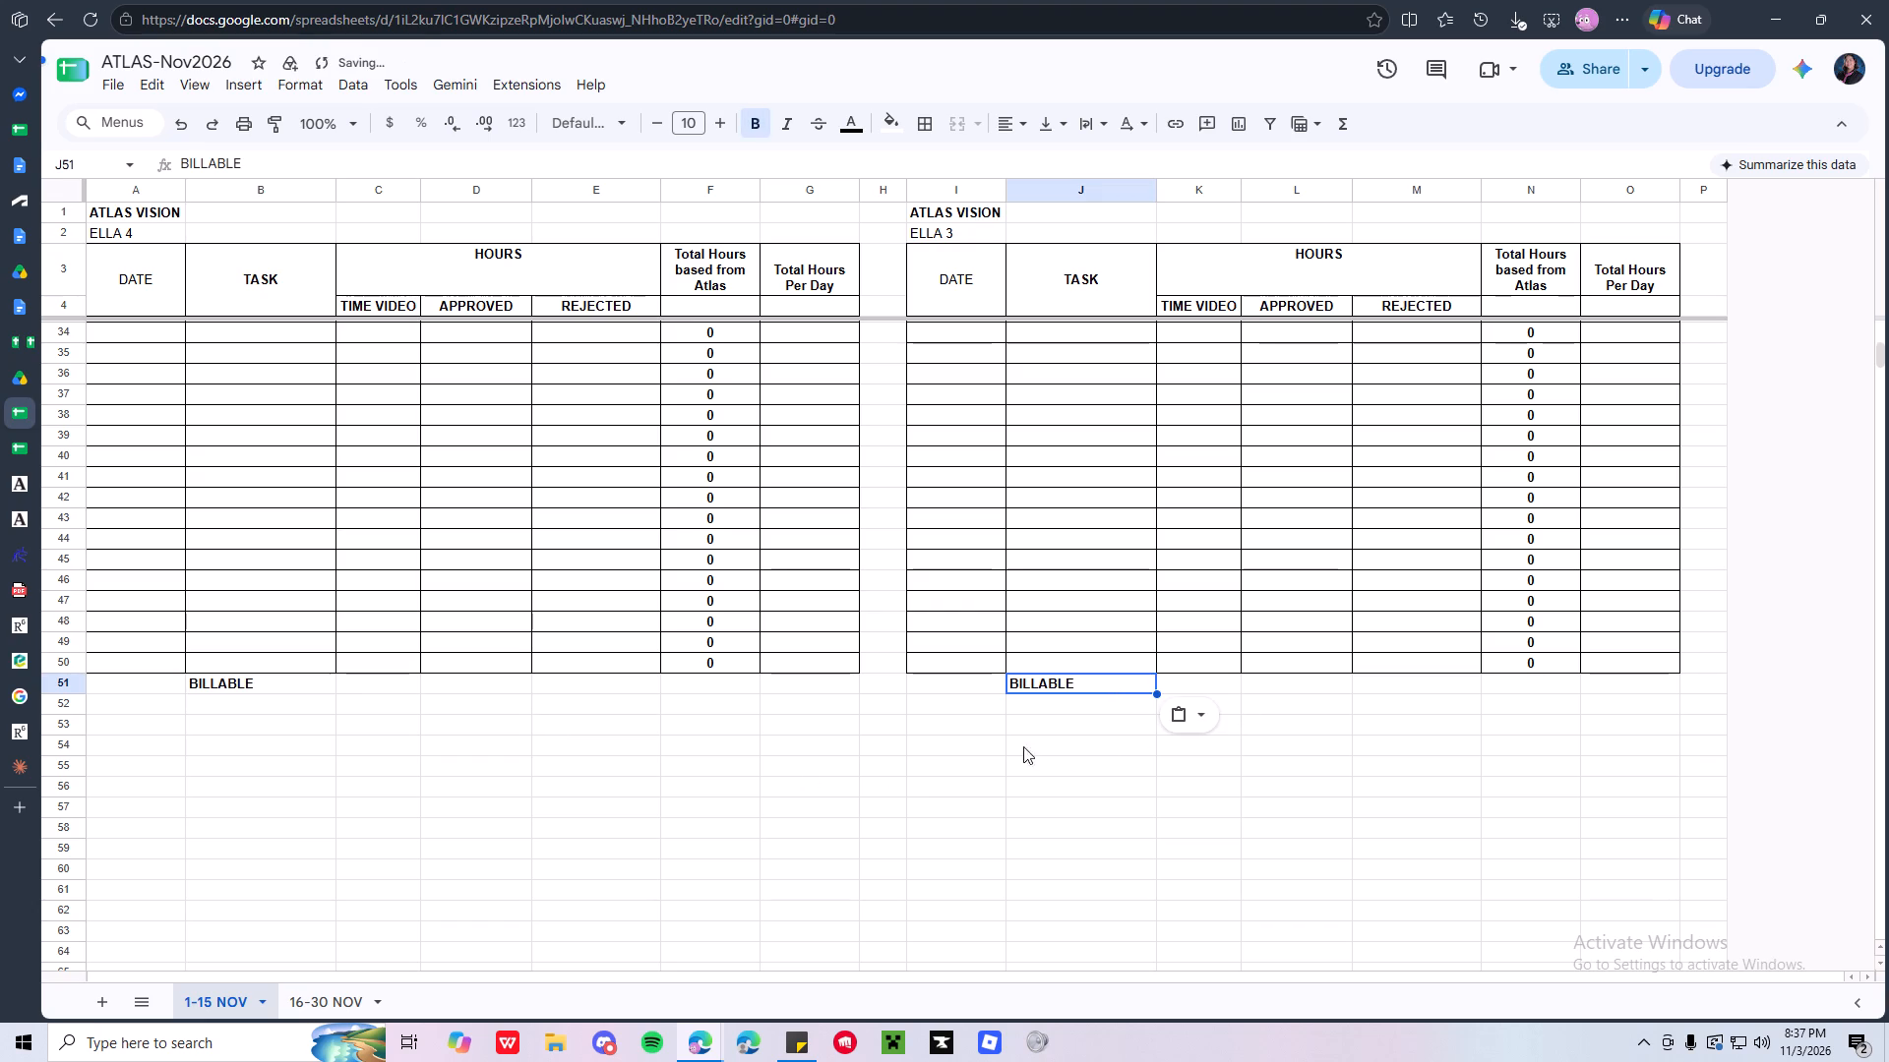
Switch to the 16-30 NOV sheet.
left_click(345, 1000)
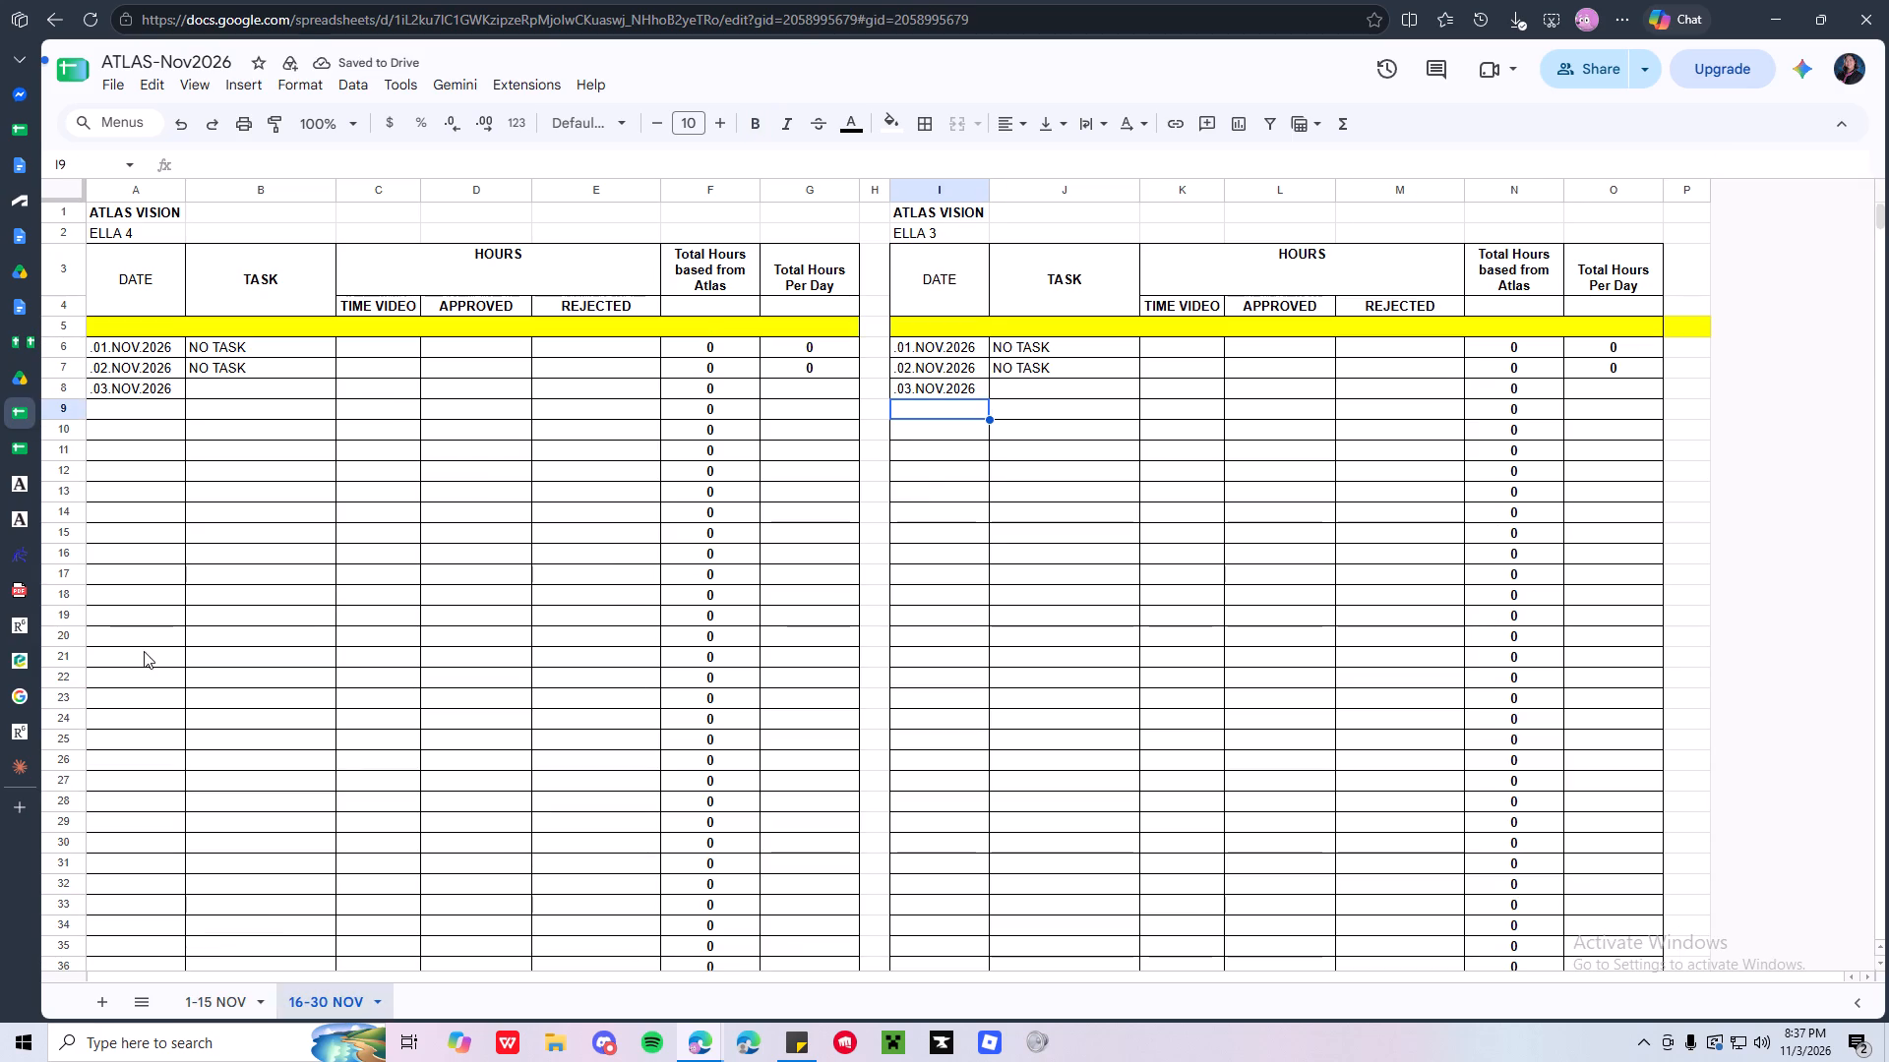
scroll(144, 651, "down", 6)
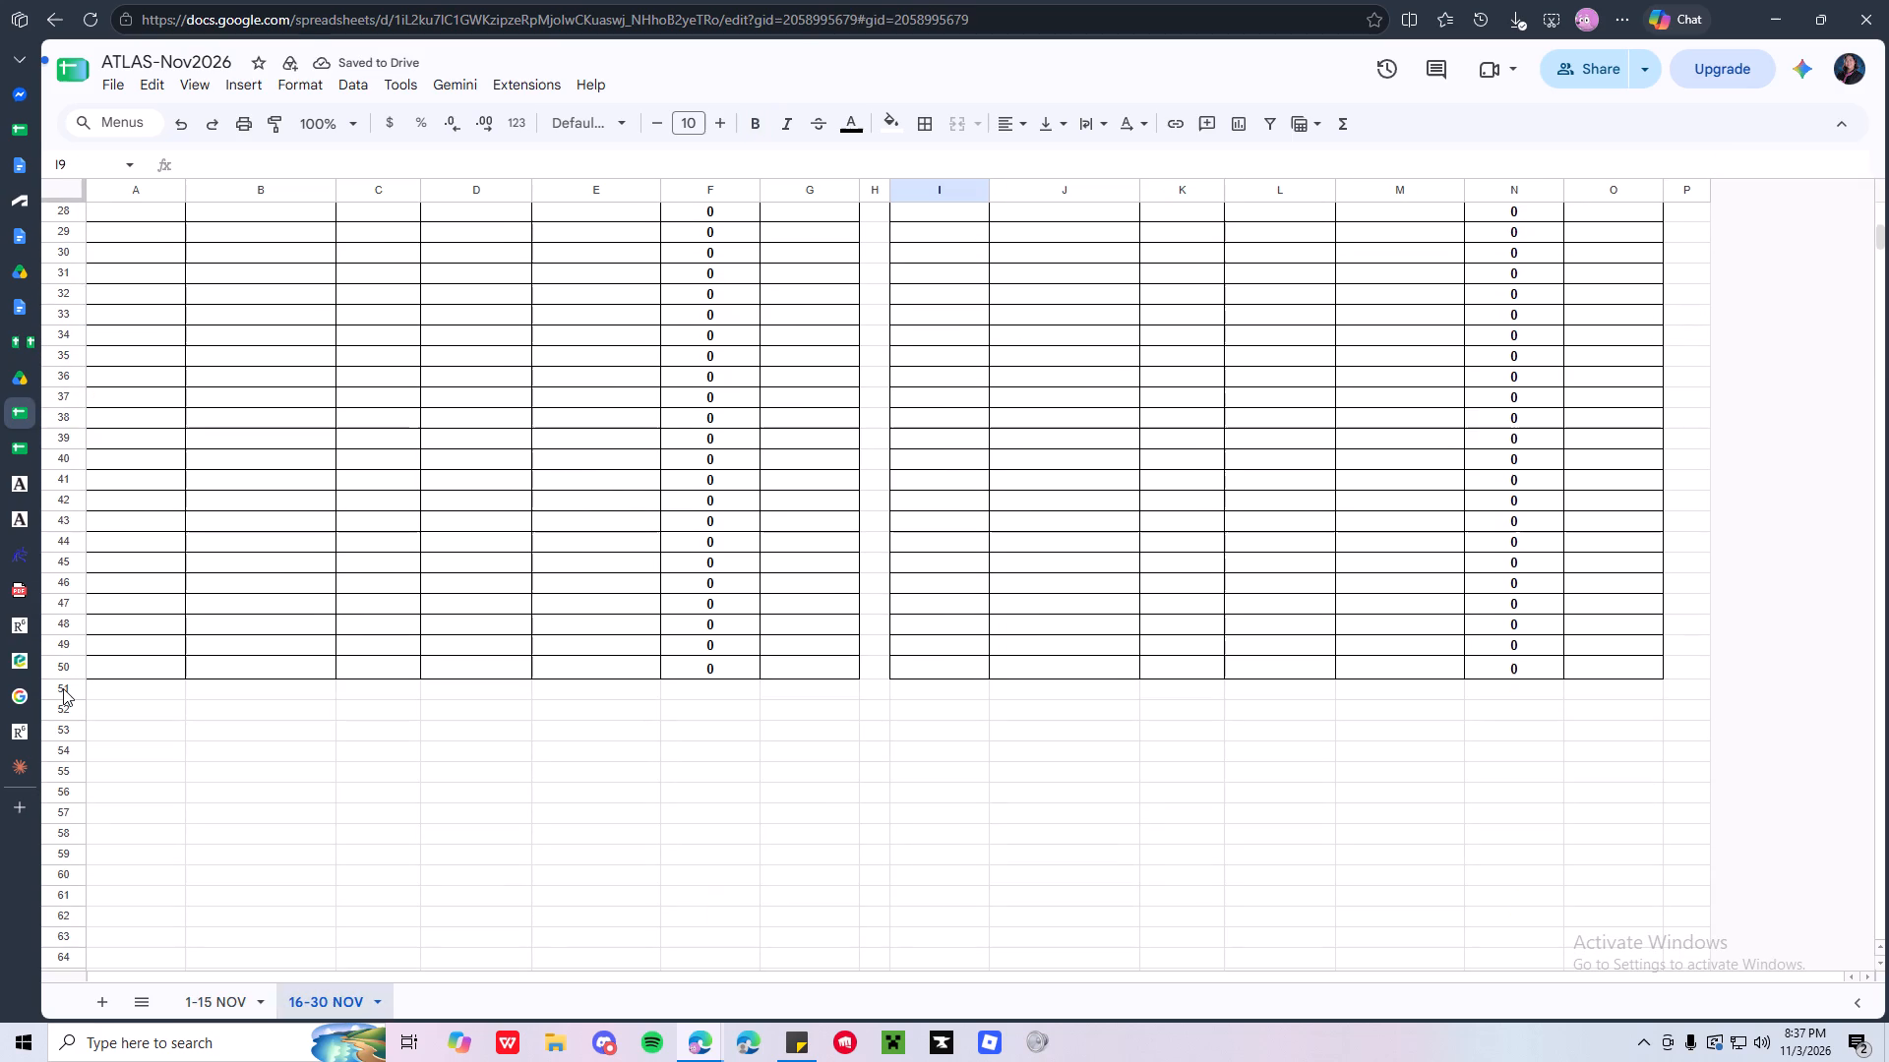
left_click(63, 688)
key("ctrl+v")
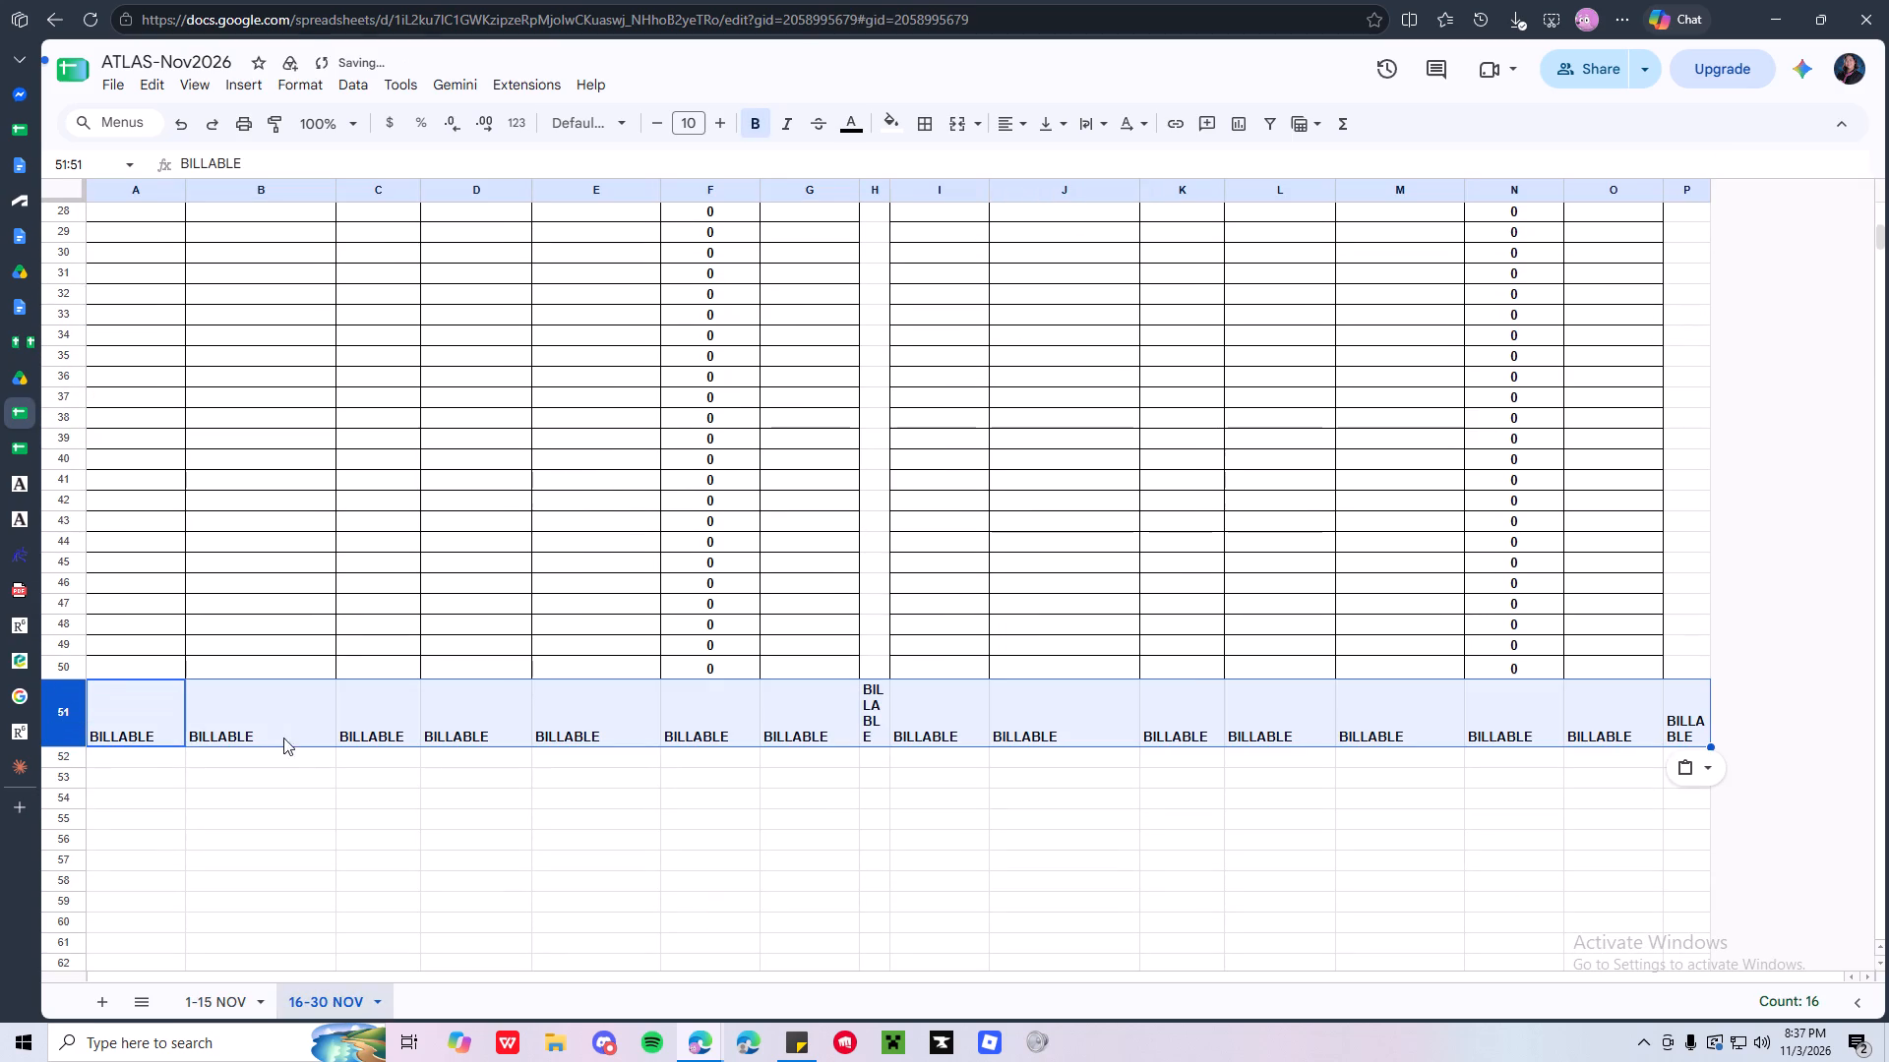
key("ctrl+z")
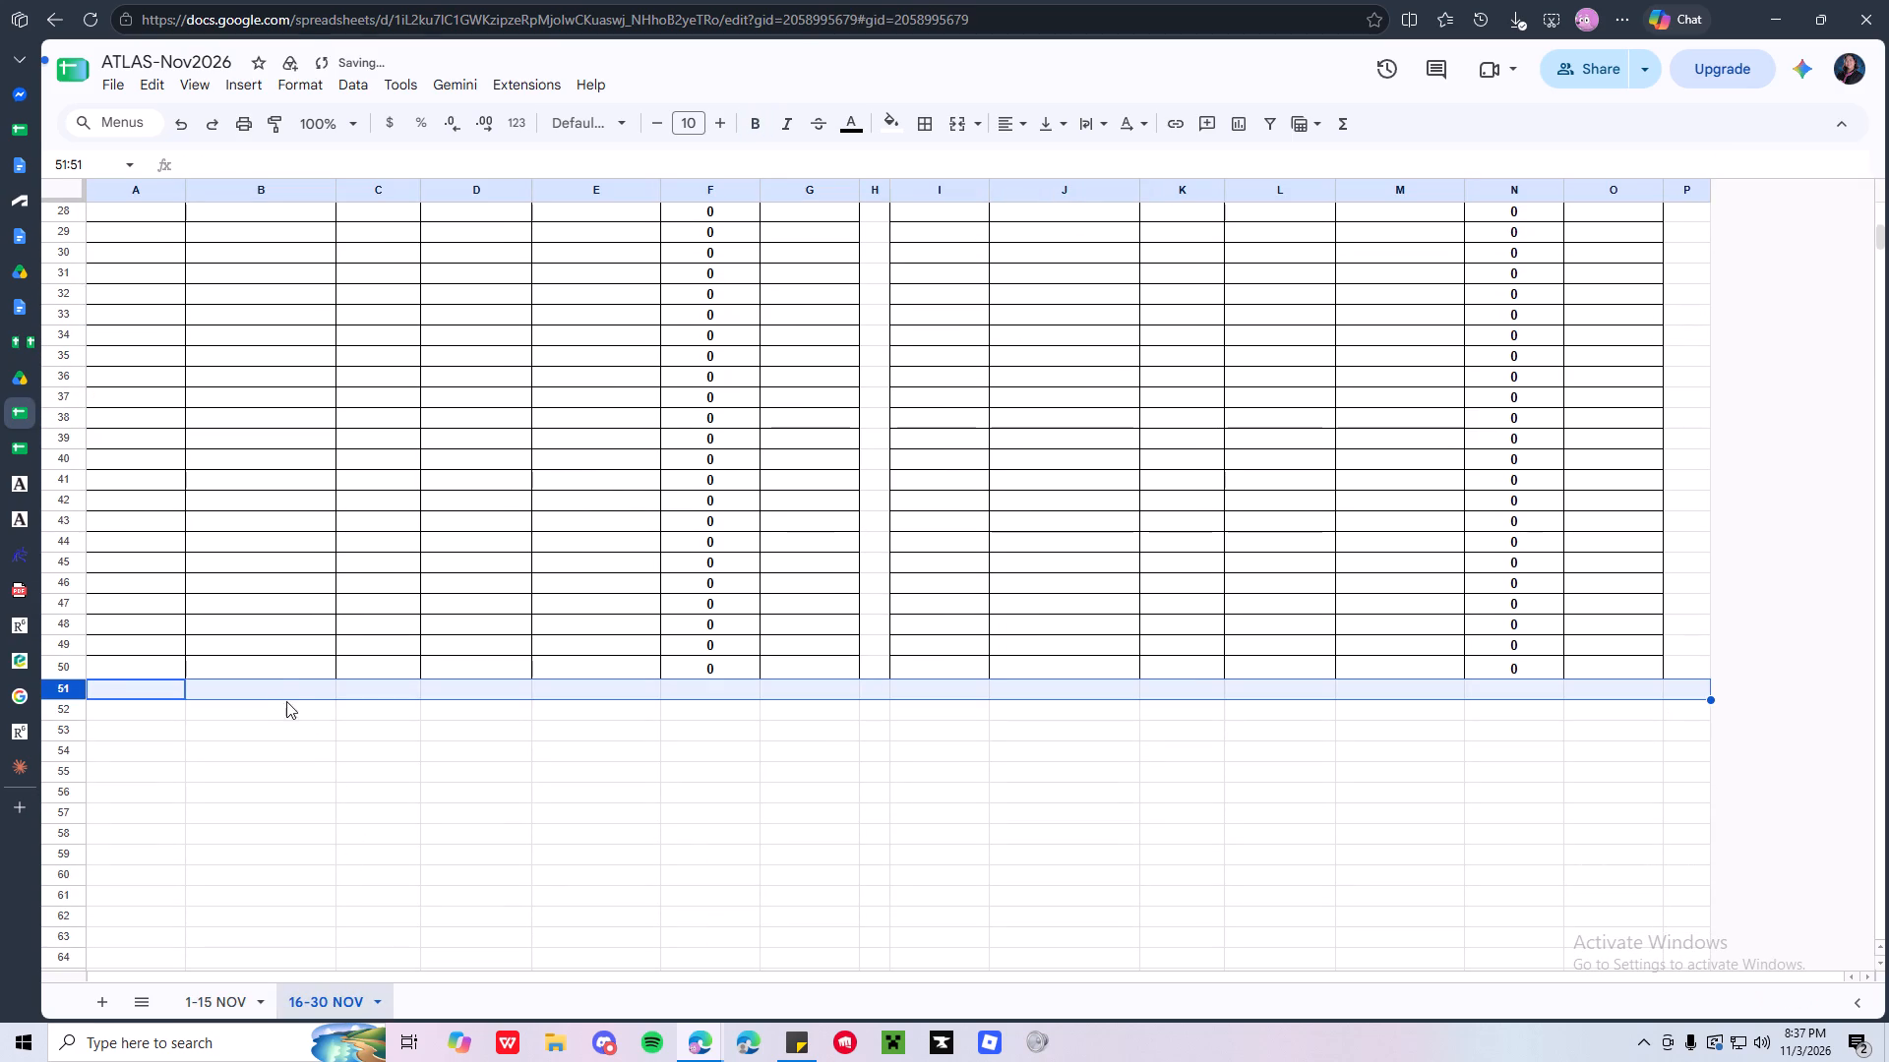
Paste the BILLABLE label into B51 and J51, below account 4's and account 3's tables on 16-30 NOV.
left_click(275, 693)
key("ctrl+v")
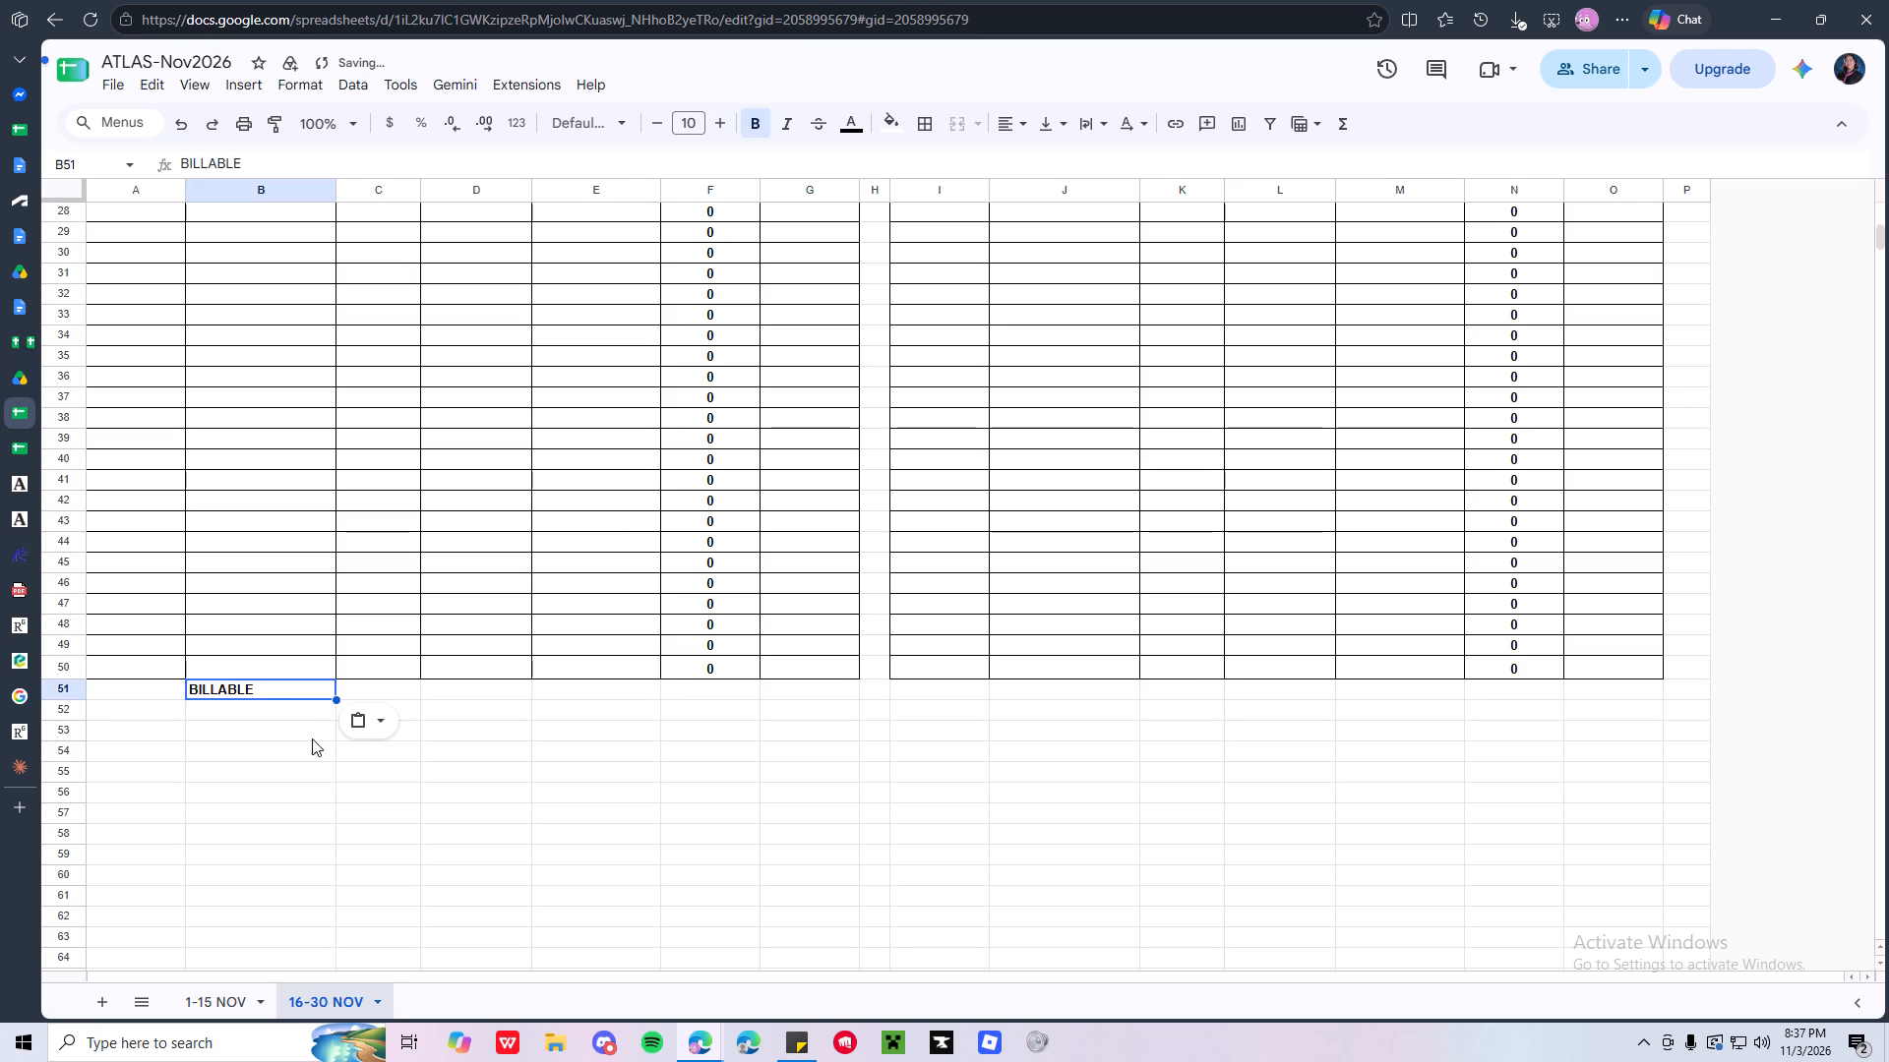
left_click(1093, 685)
key("ctrl+v")
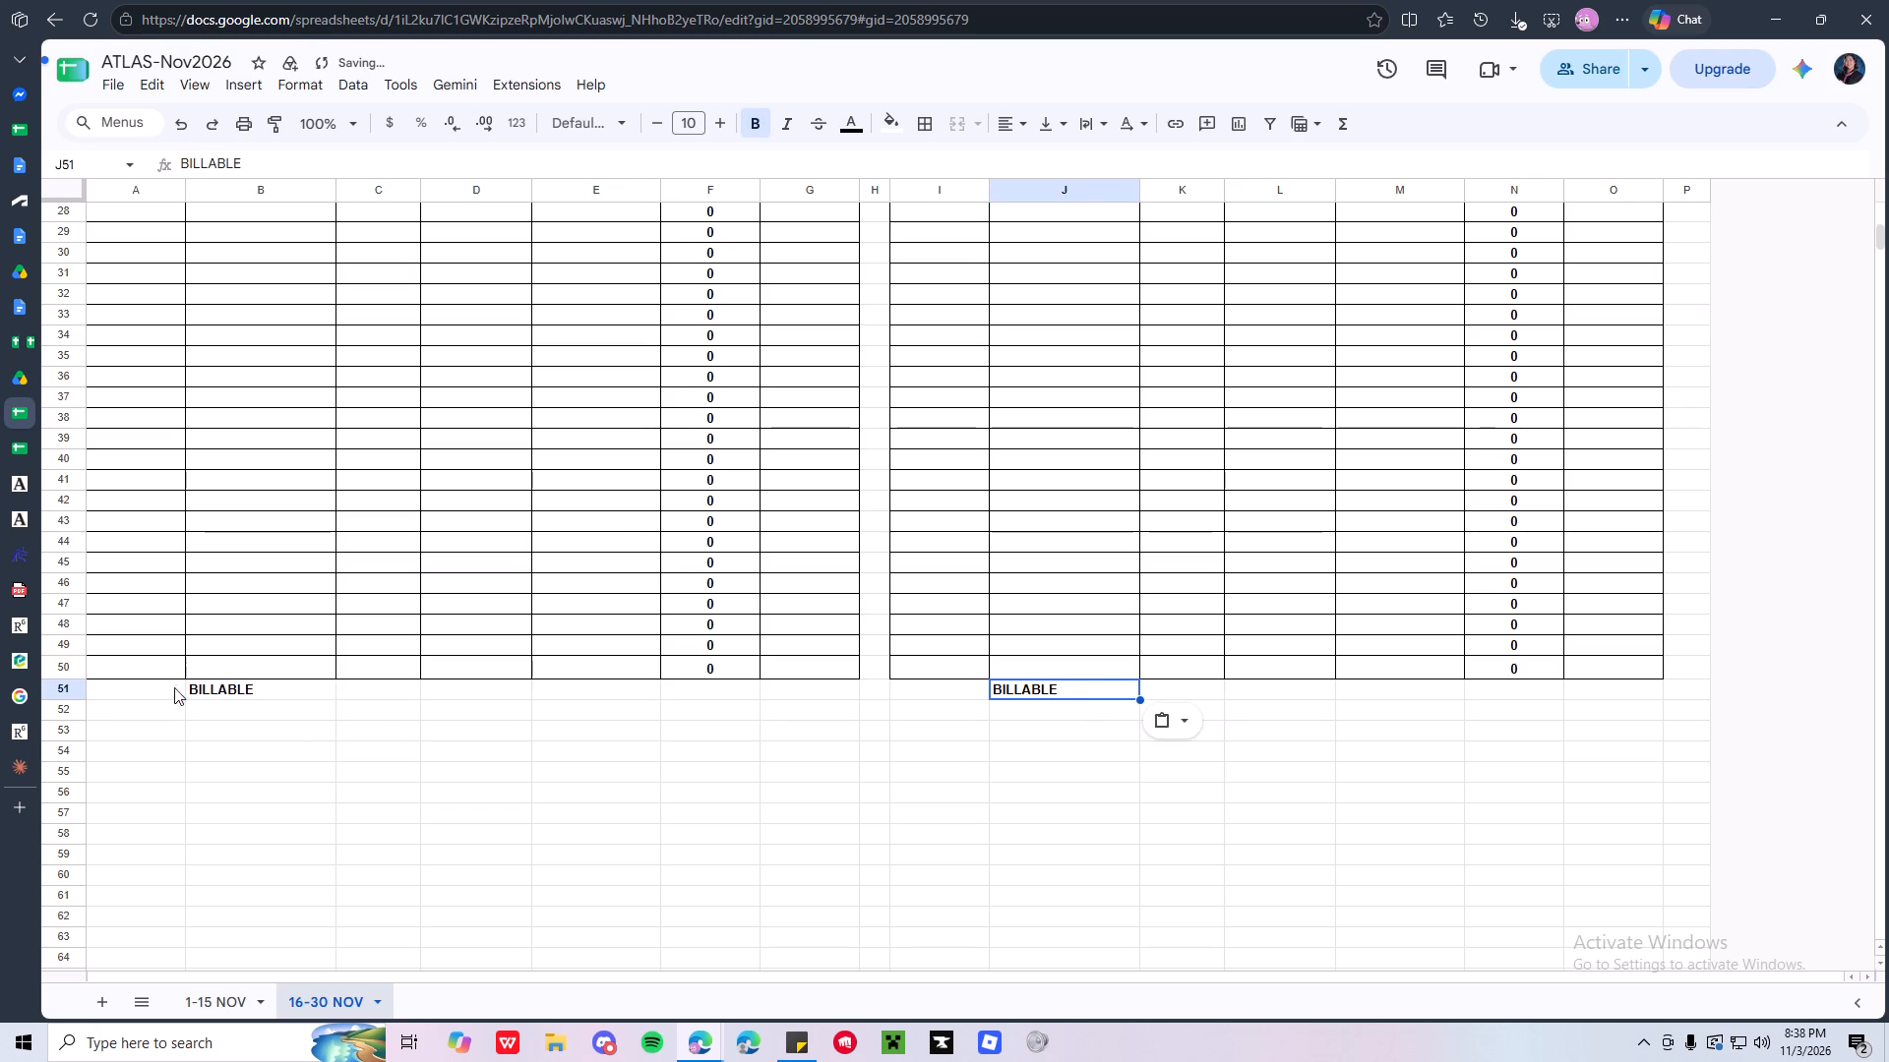
Return to the 1-15 NOV sheet and select D6, the first APPROVED cell of account 4's table.
left_click(234, 998)
scroll(378, 547, "up", 12)
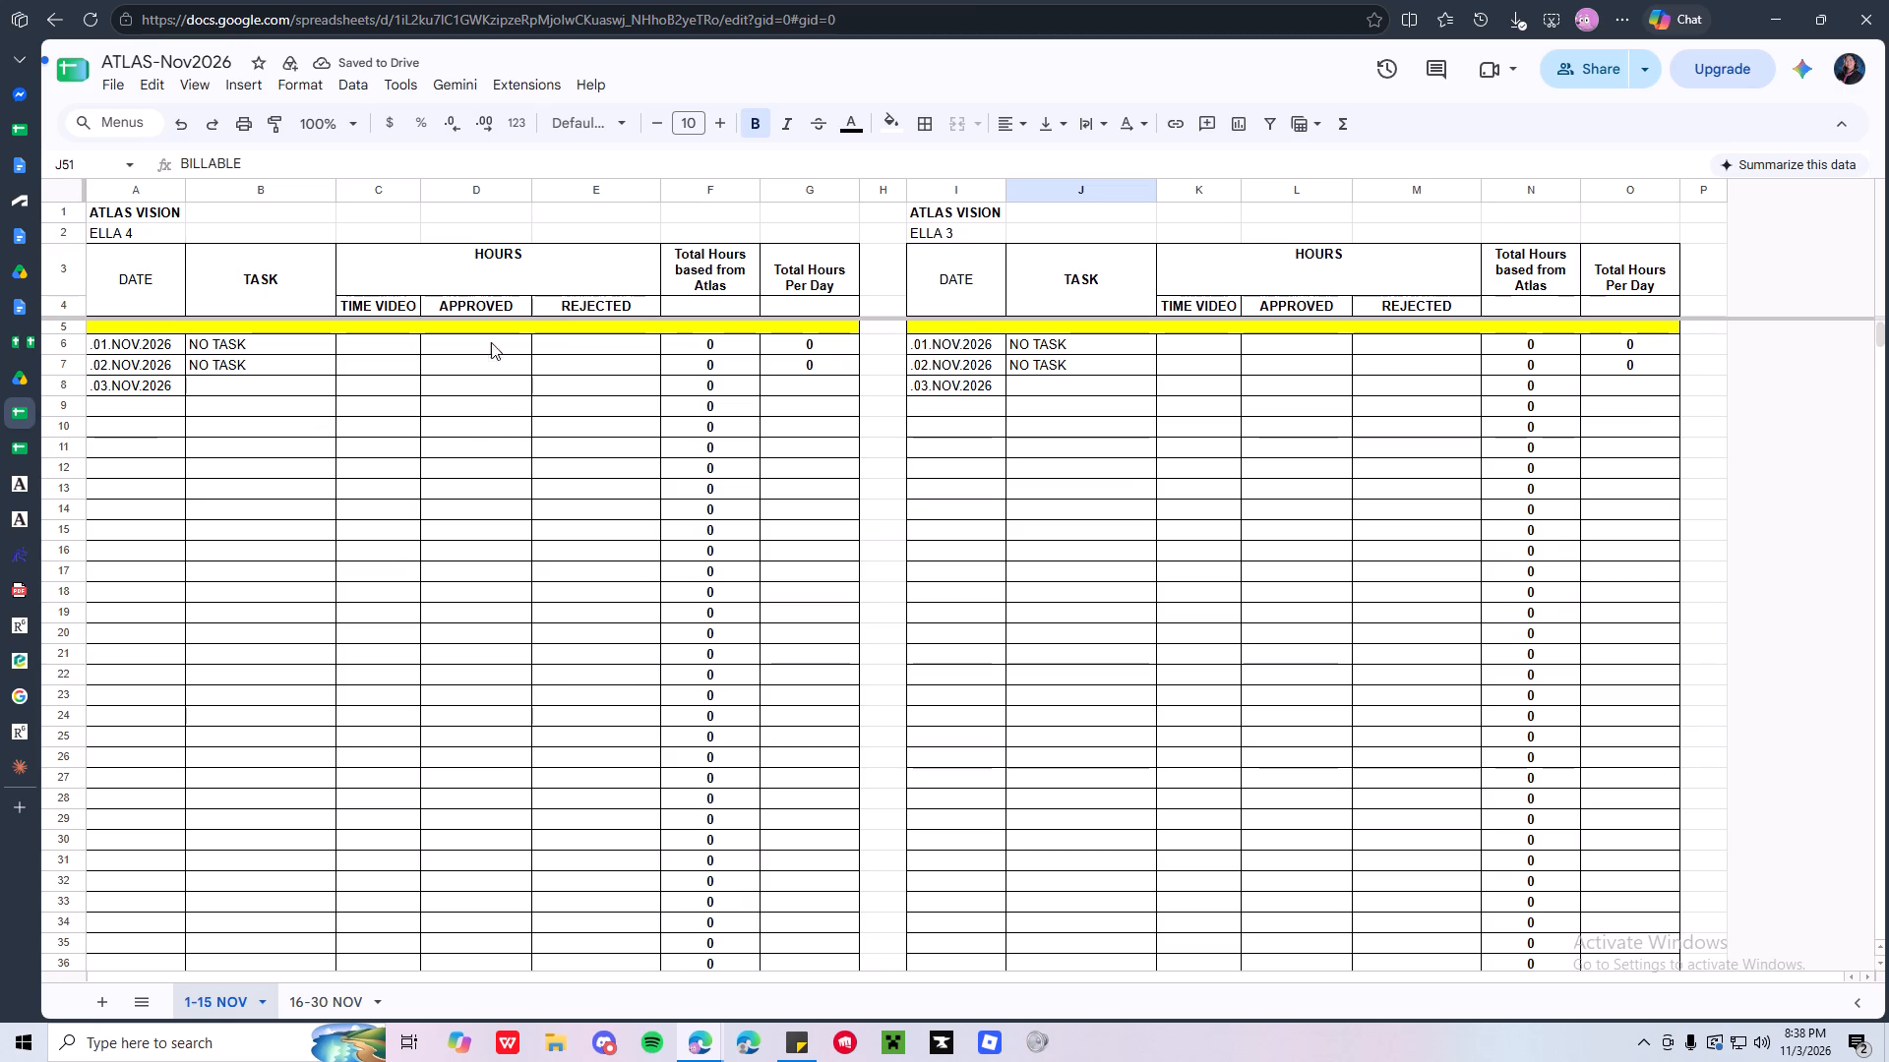
left_click(490, 338)
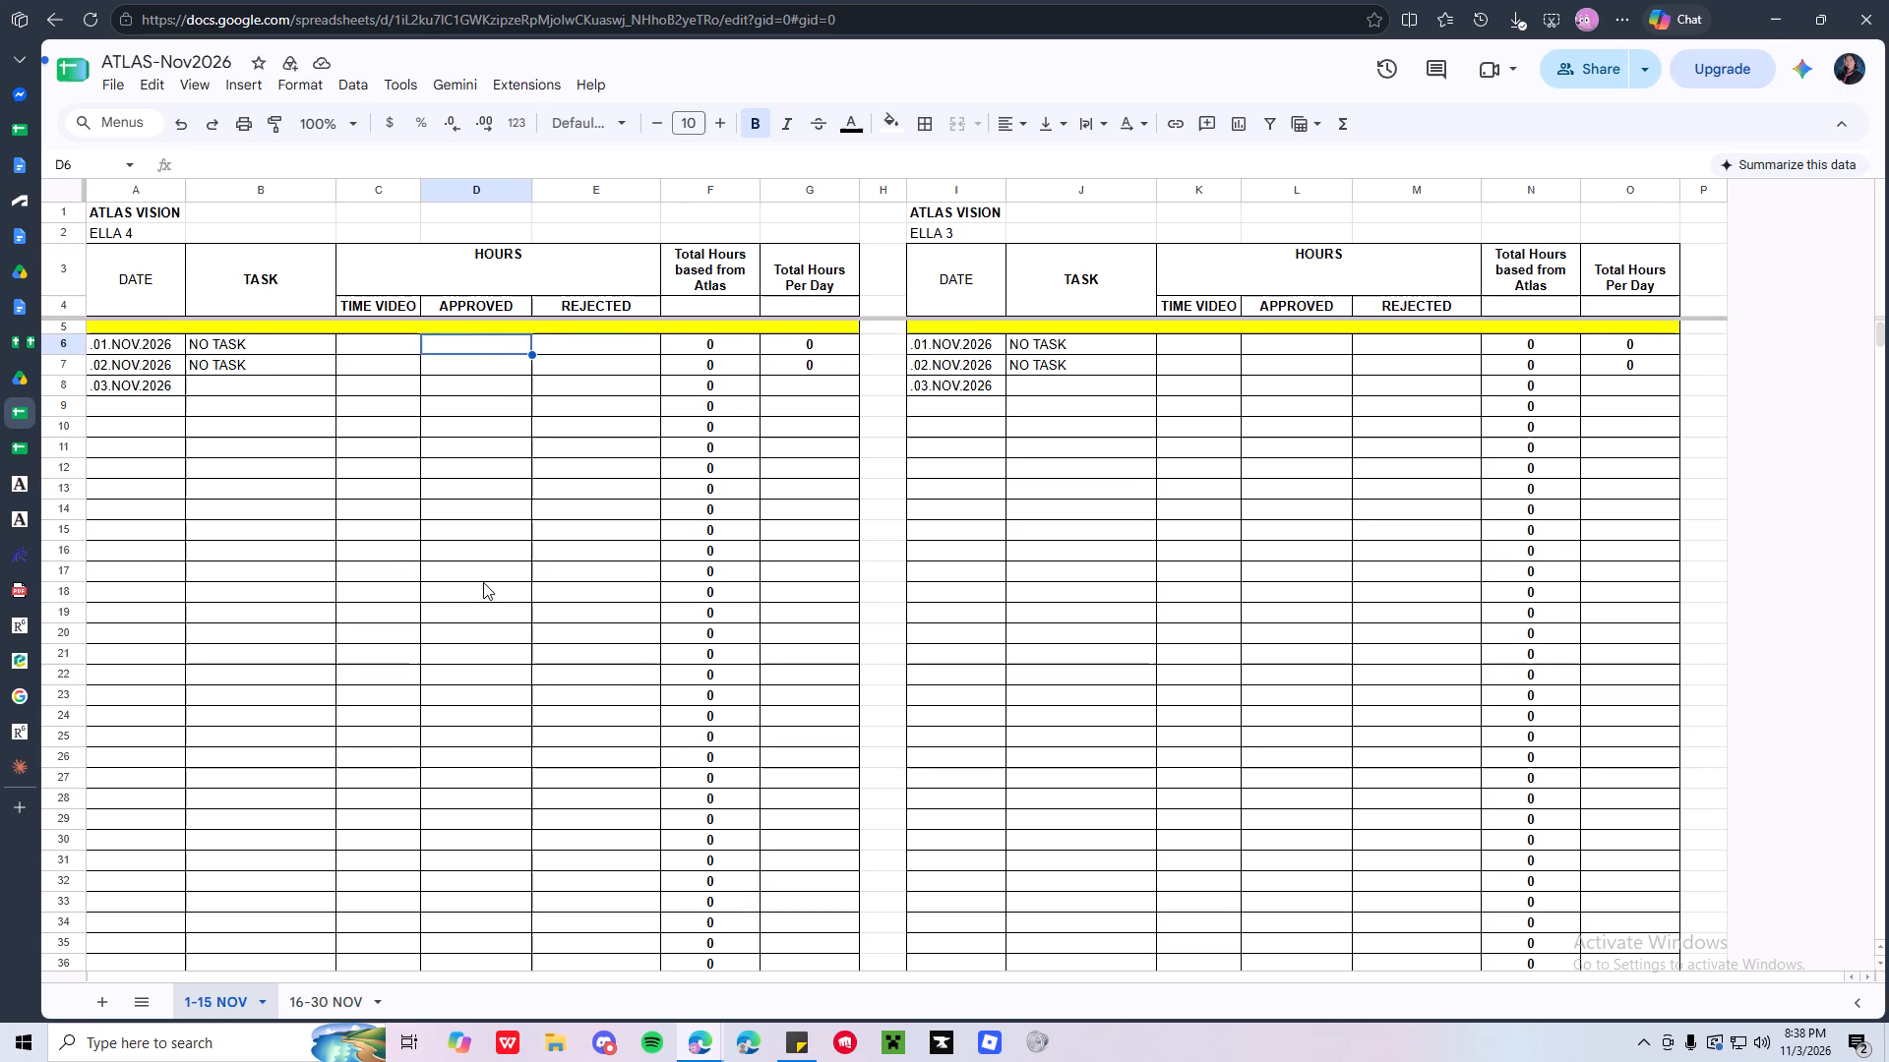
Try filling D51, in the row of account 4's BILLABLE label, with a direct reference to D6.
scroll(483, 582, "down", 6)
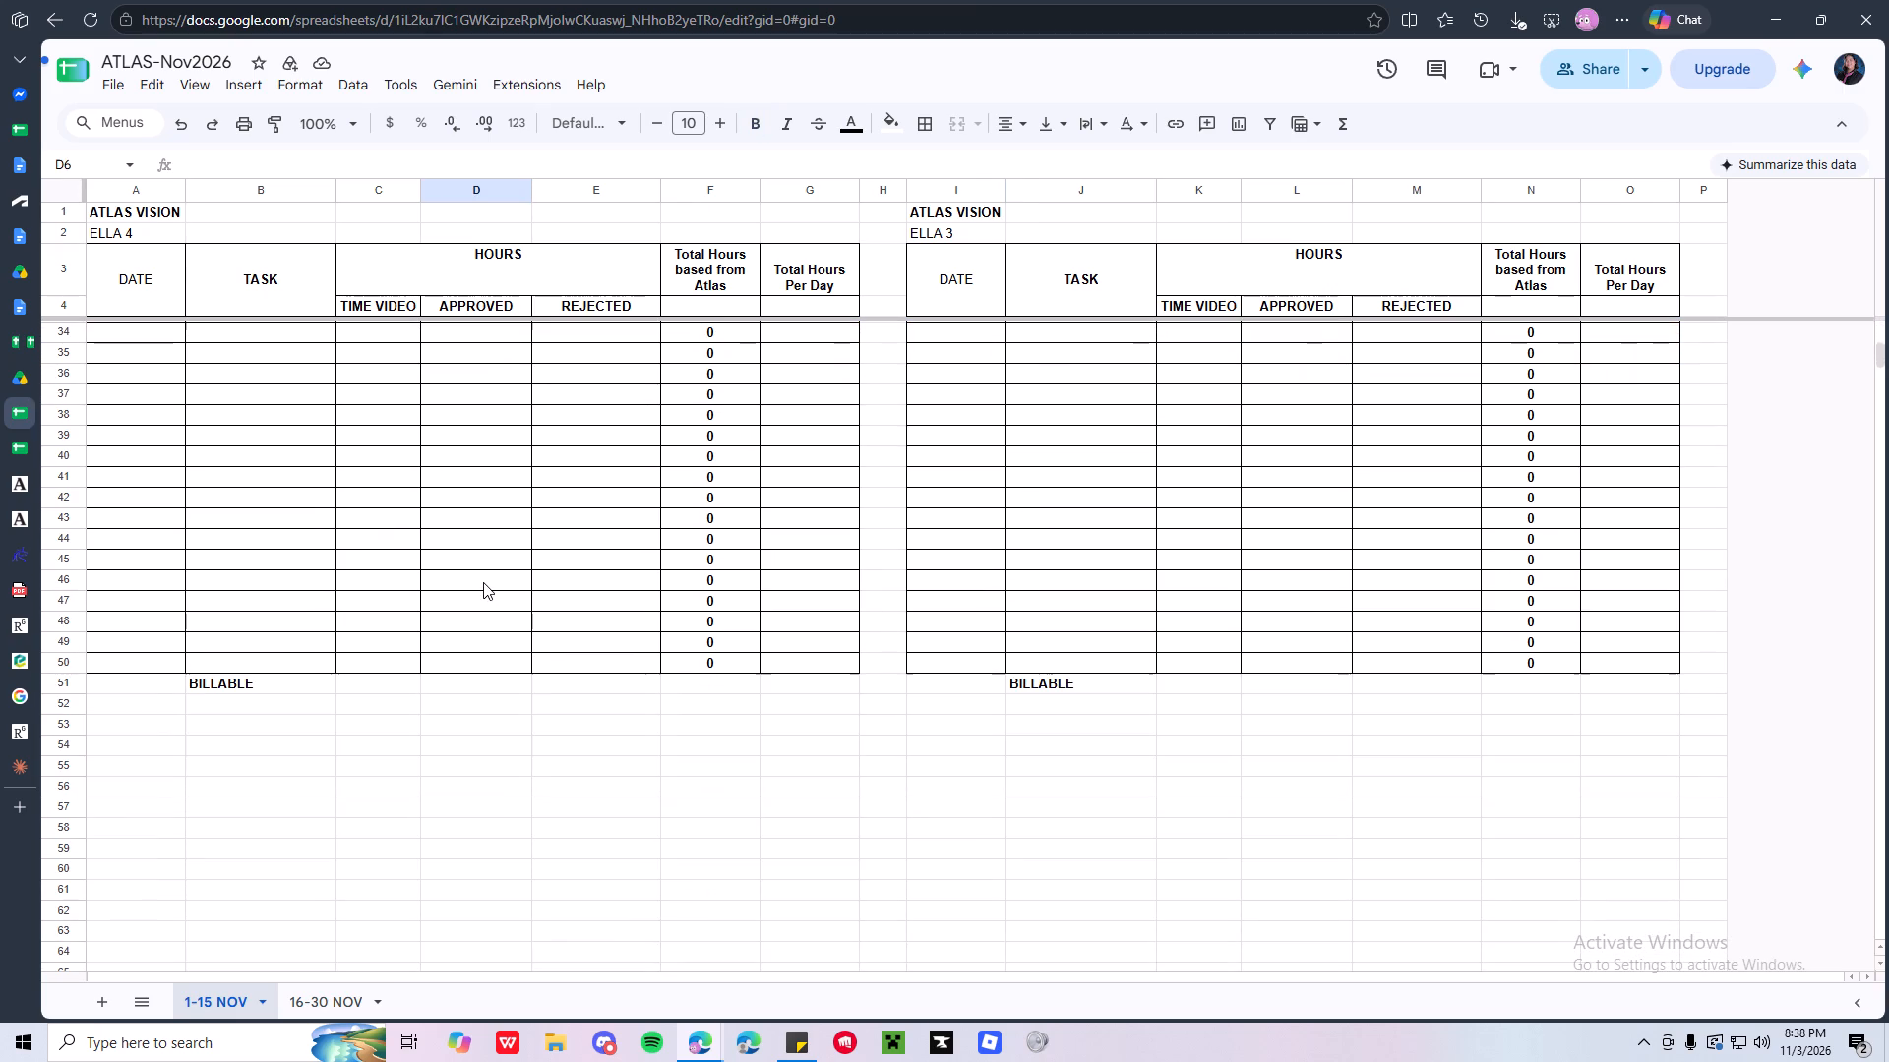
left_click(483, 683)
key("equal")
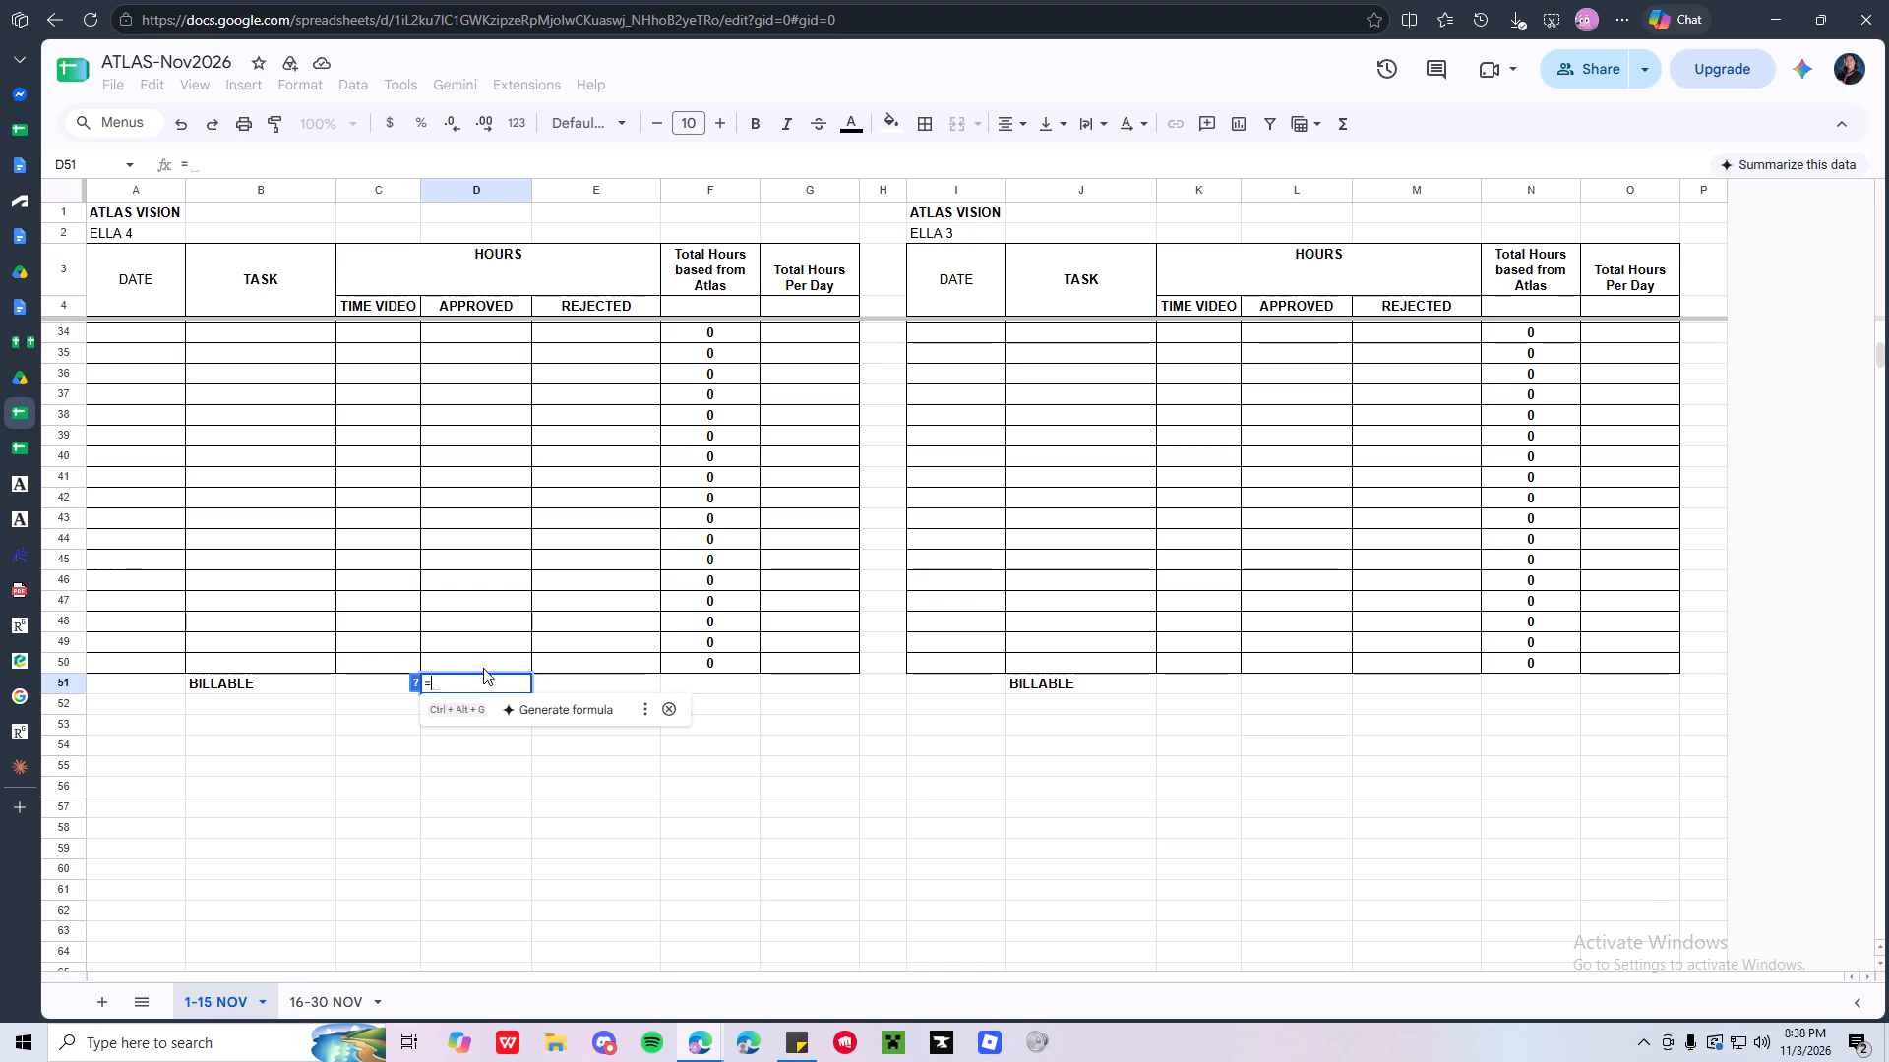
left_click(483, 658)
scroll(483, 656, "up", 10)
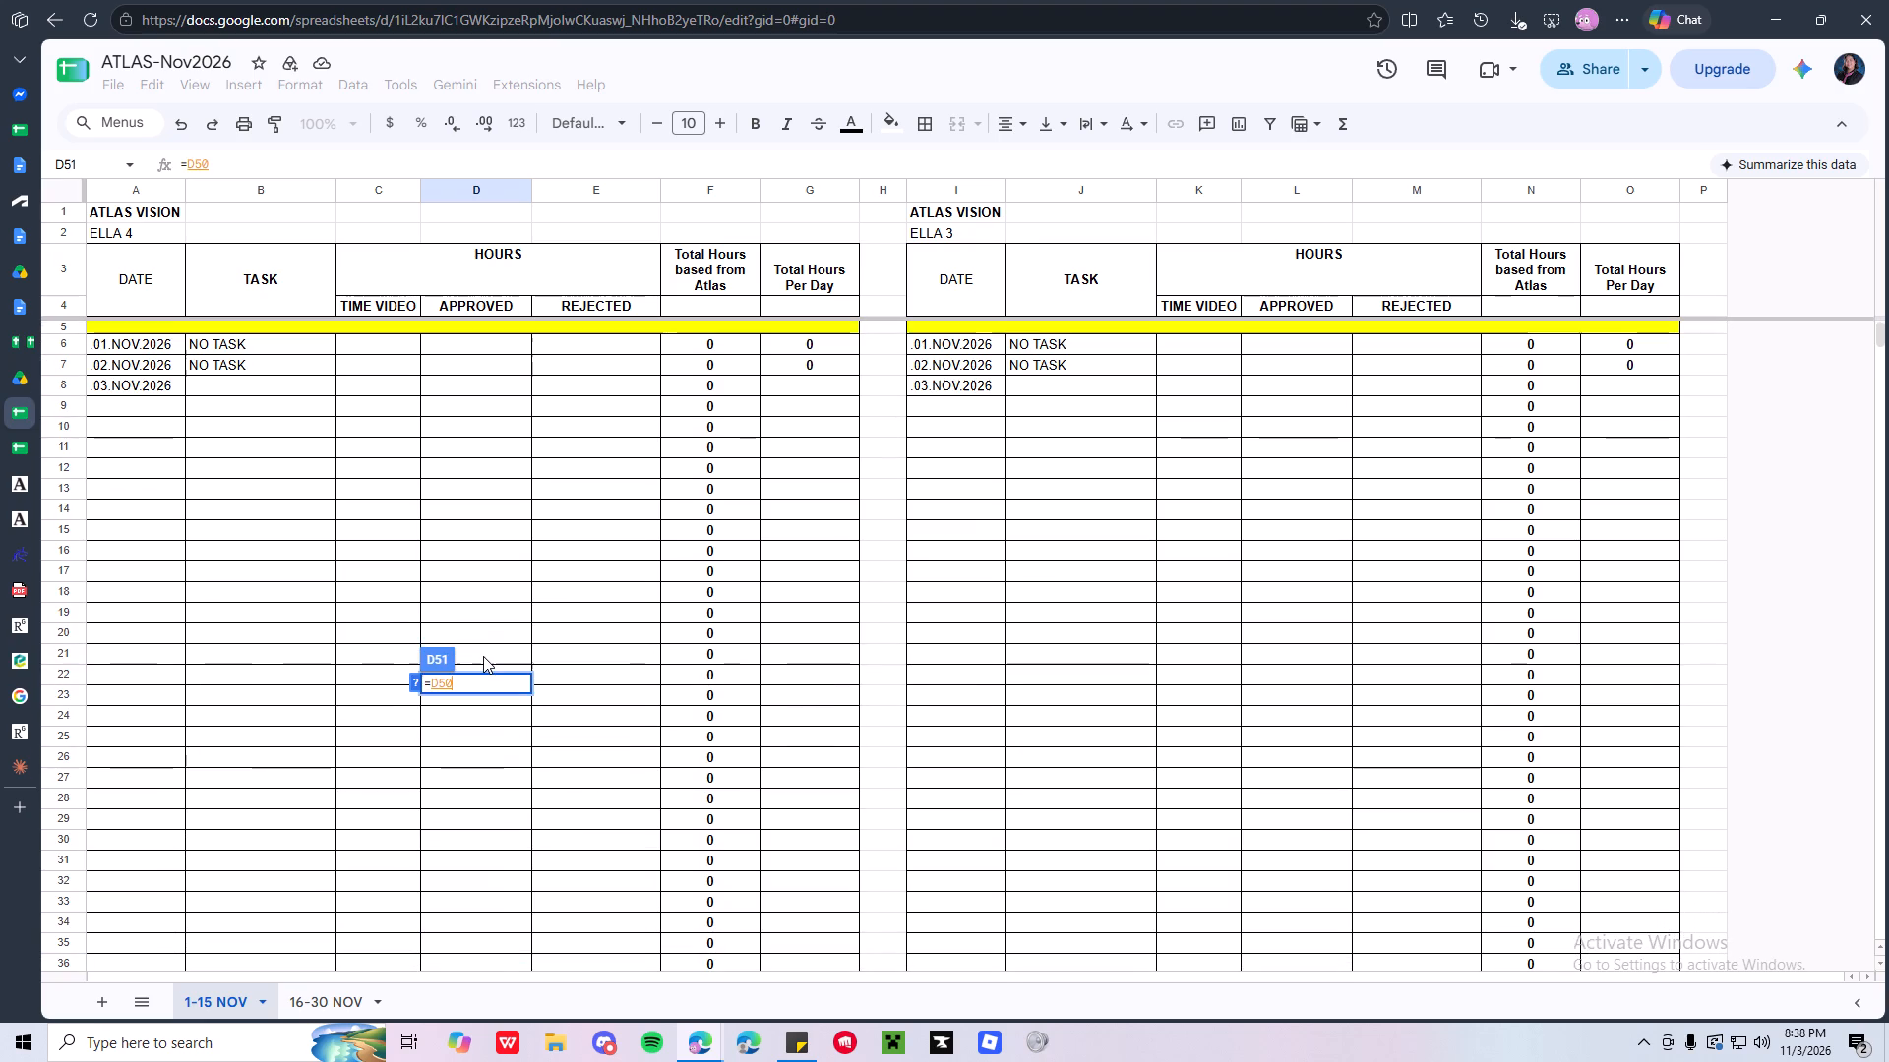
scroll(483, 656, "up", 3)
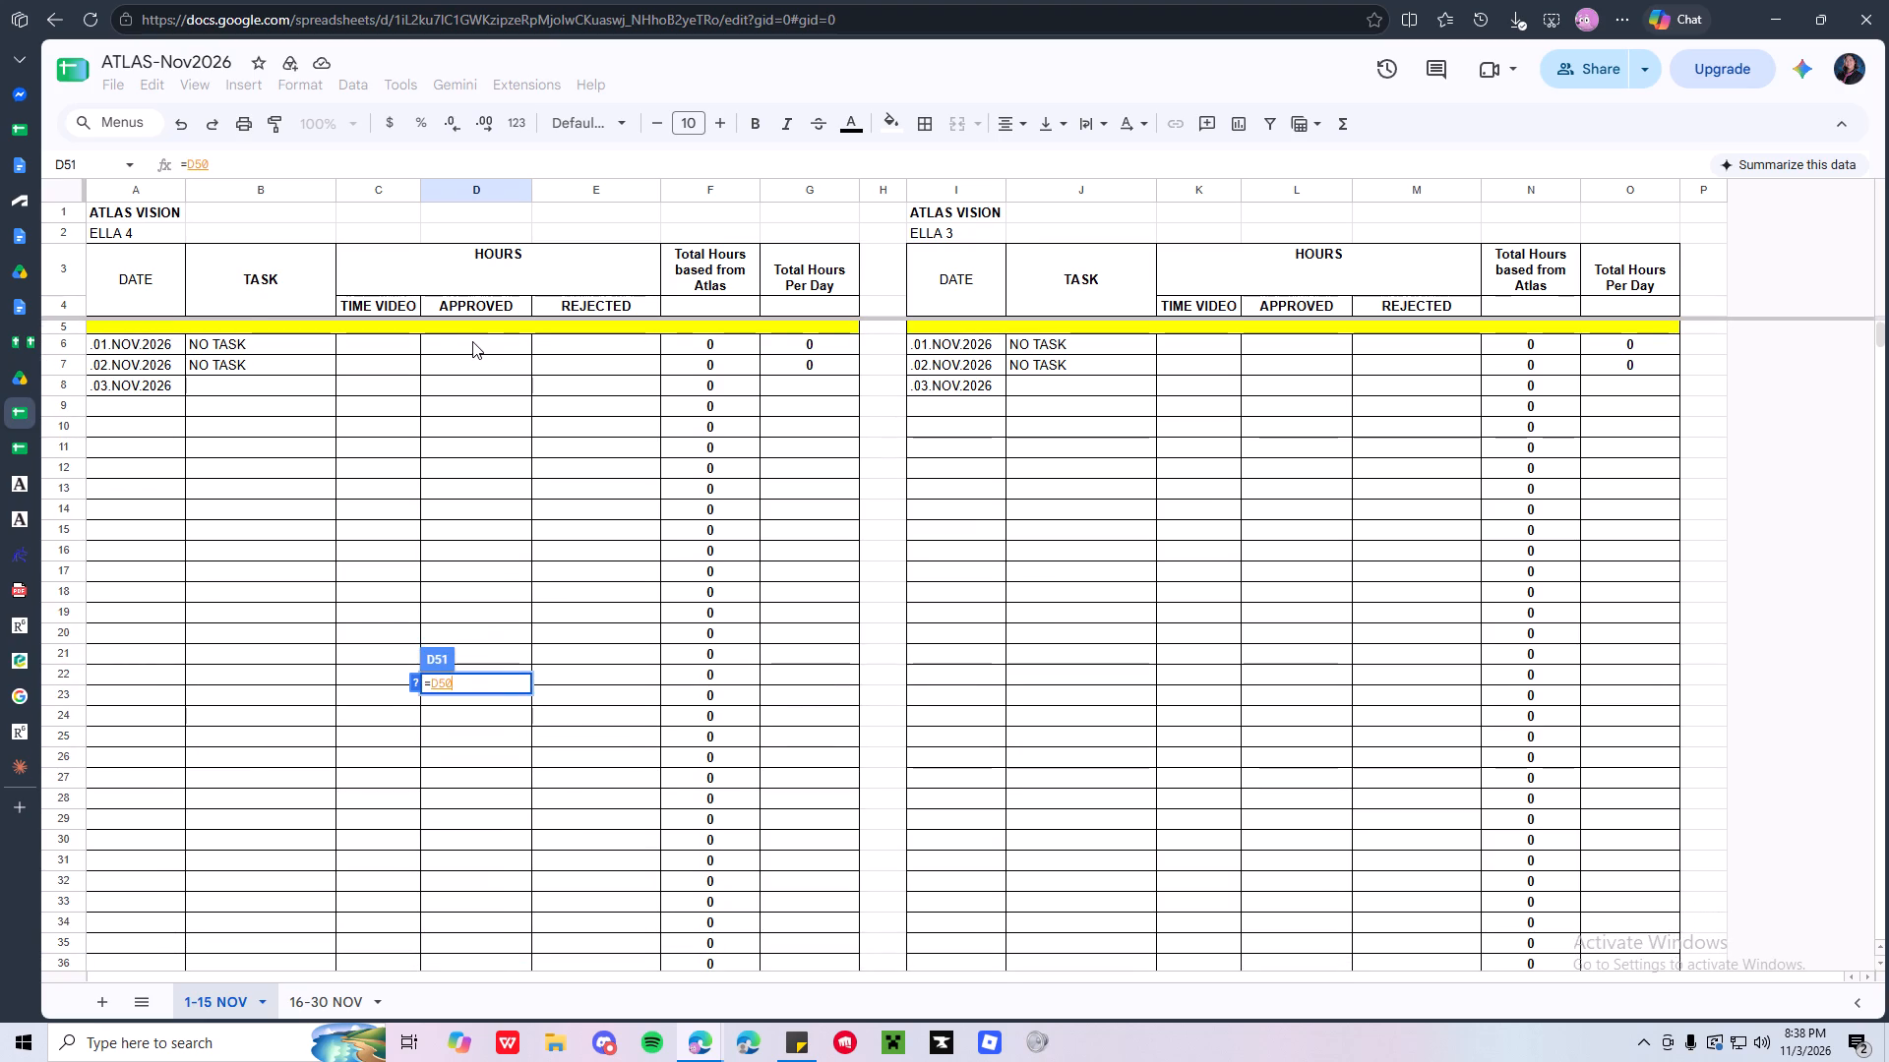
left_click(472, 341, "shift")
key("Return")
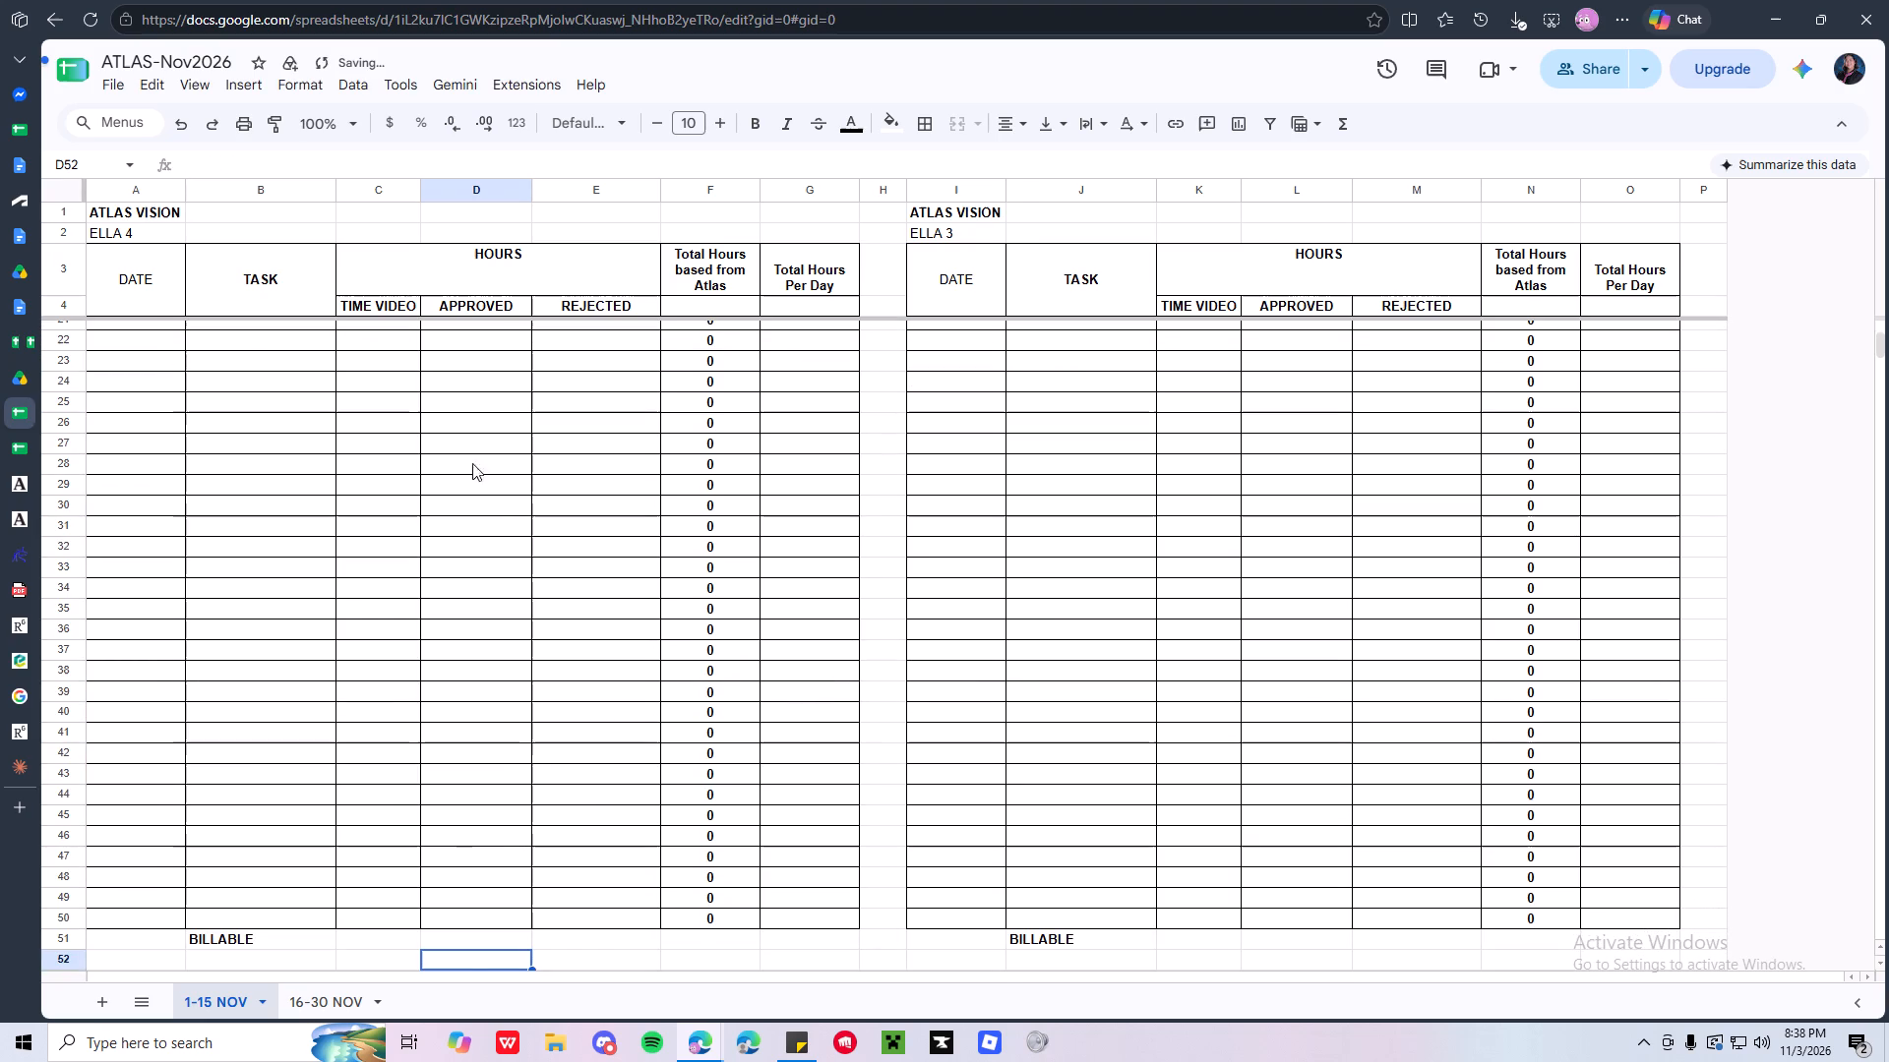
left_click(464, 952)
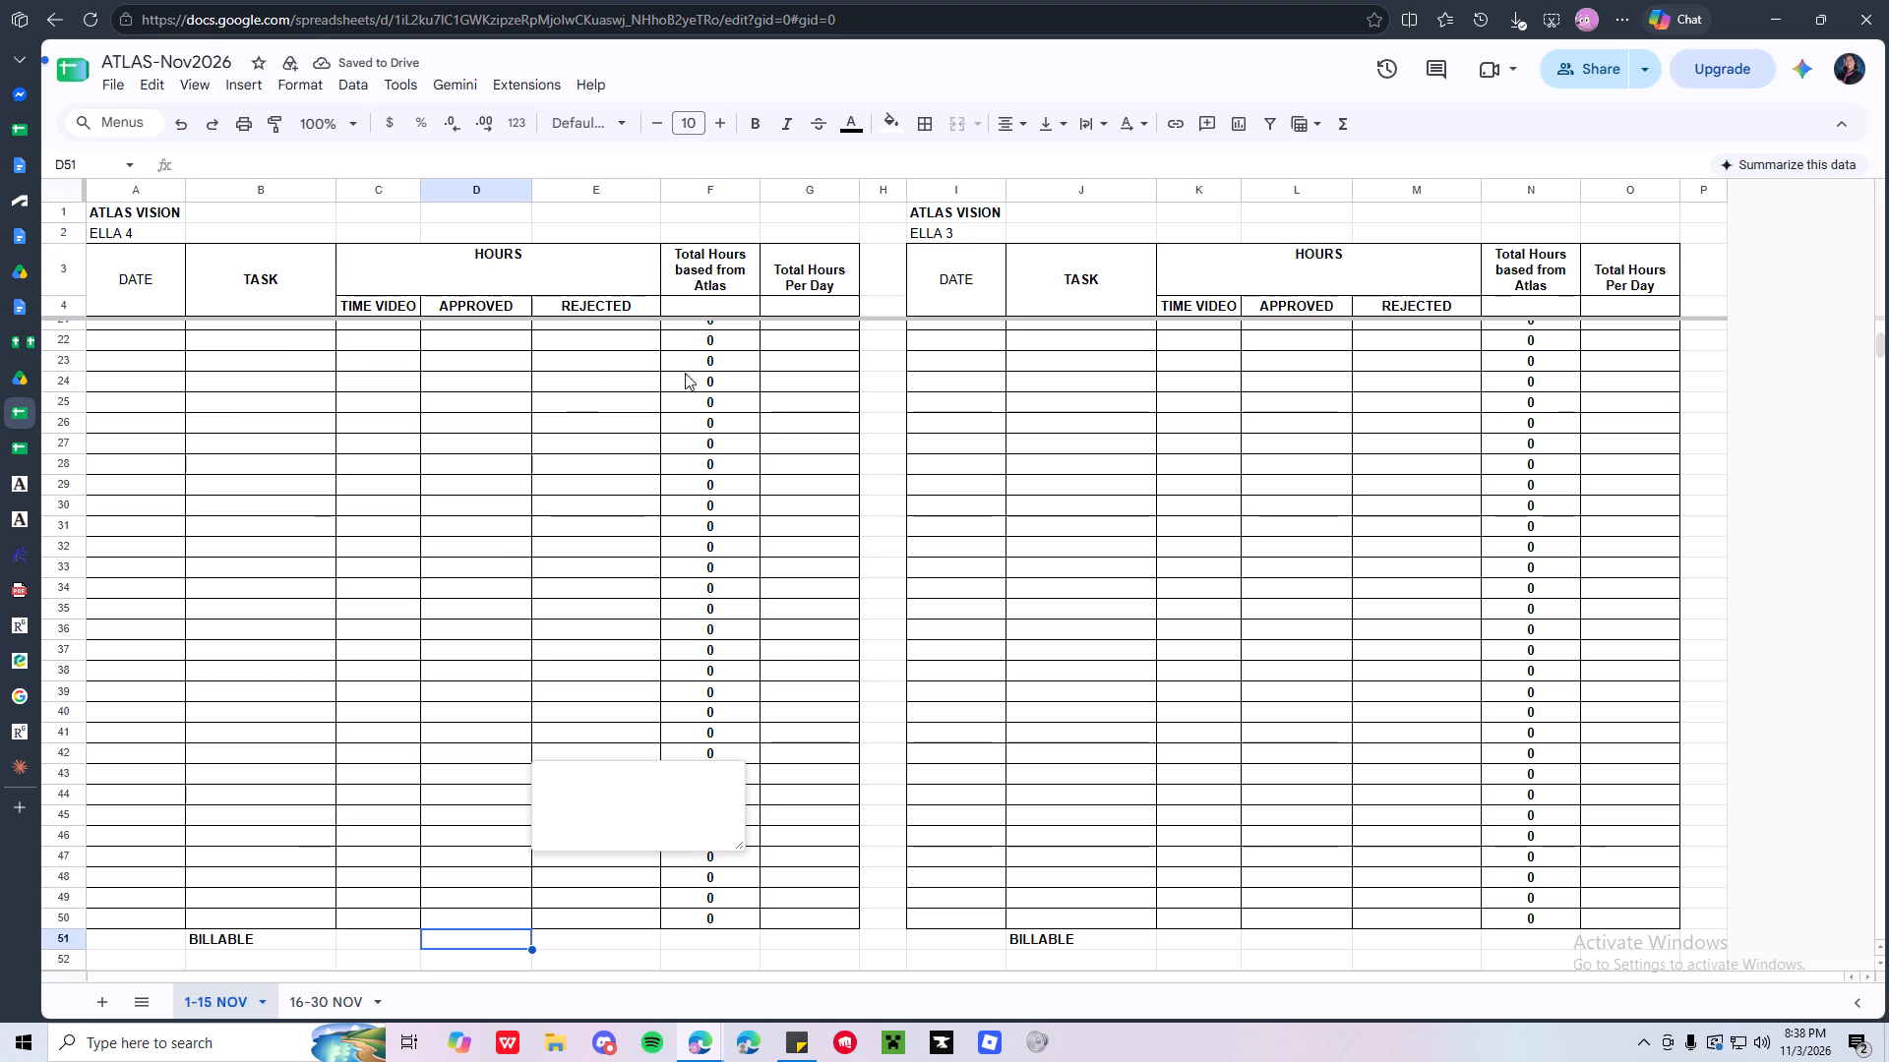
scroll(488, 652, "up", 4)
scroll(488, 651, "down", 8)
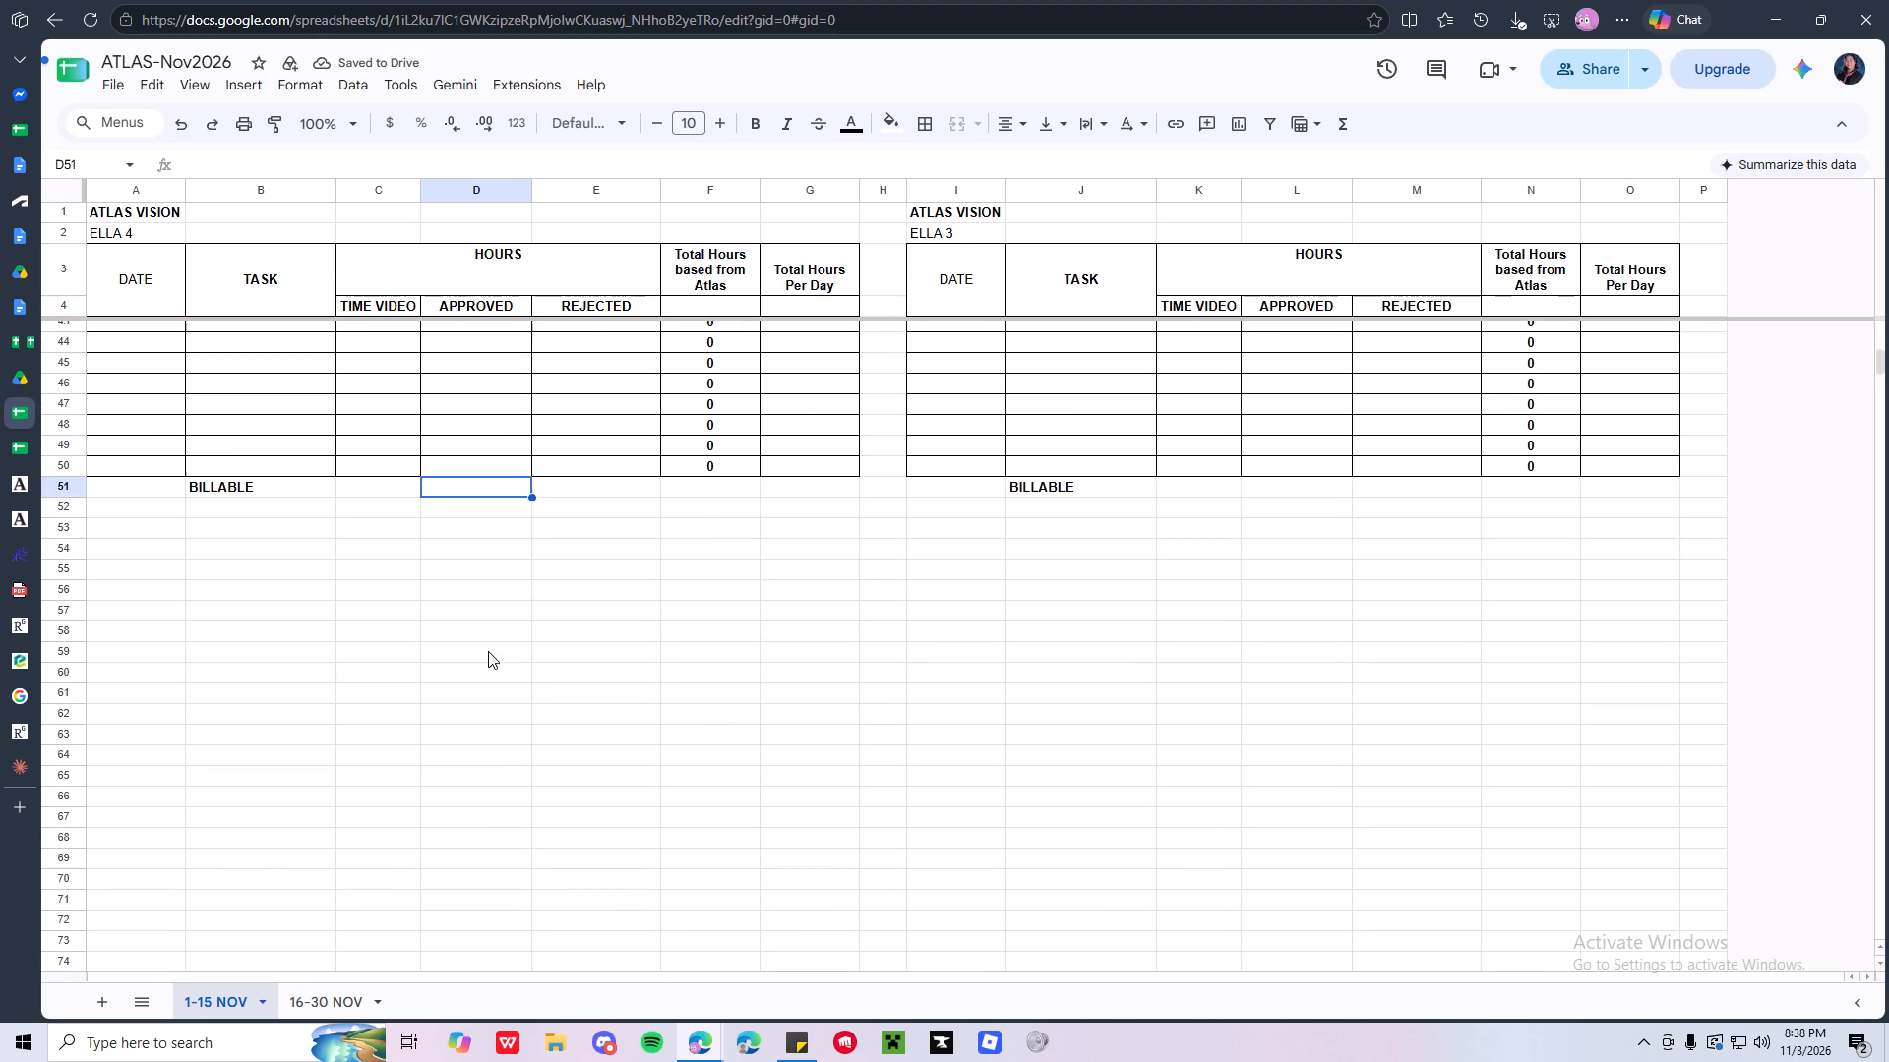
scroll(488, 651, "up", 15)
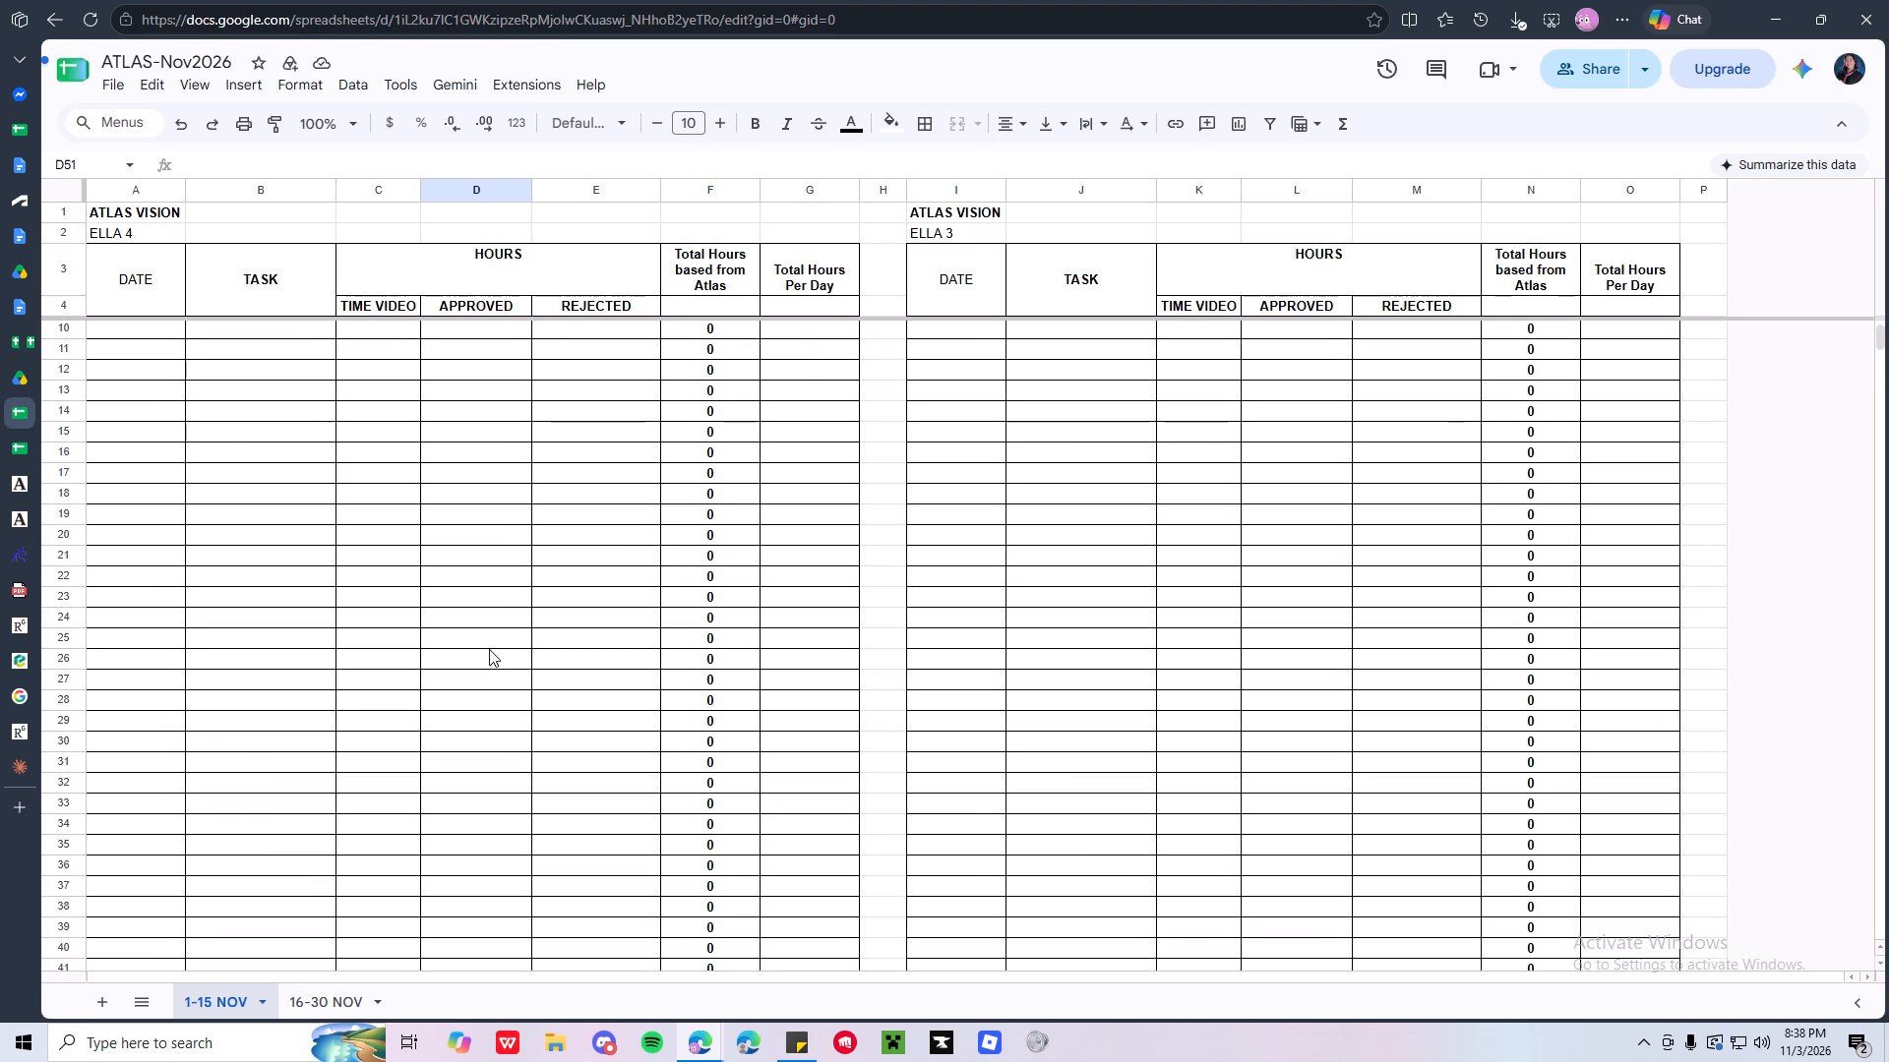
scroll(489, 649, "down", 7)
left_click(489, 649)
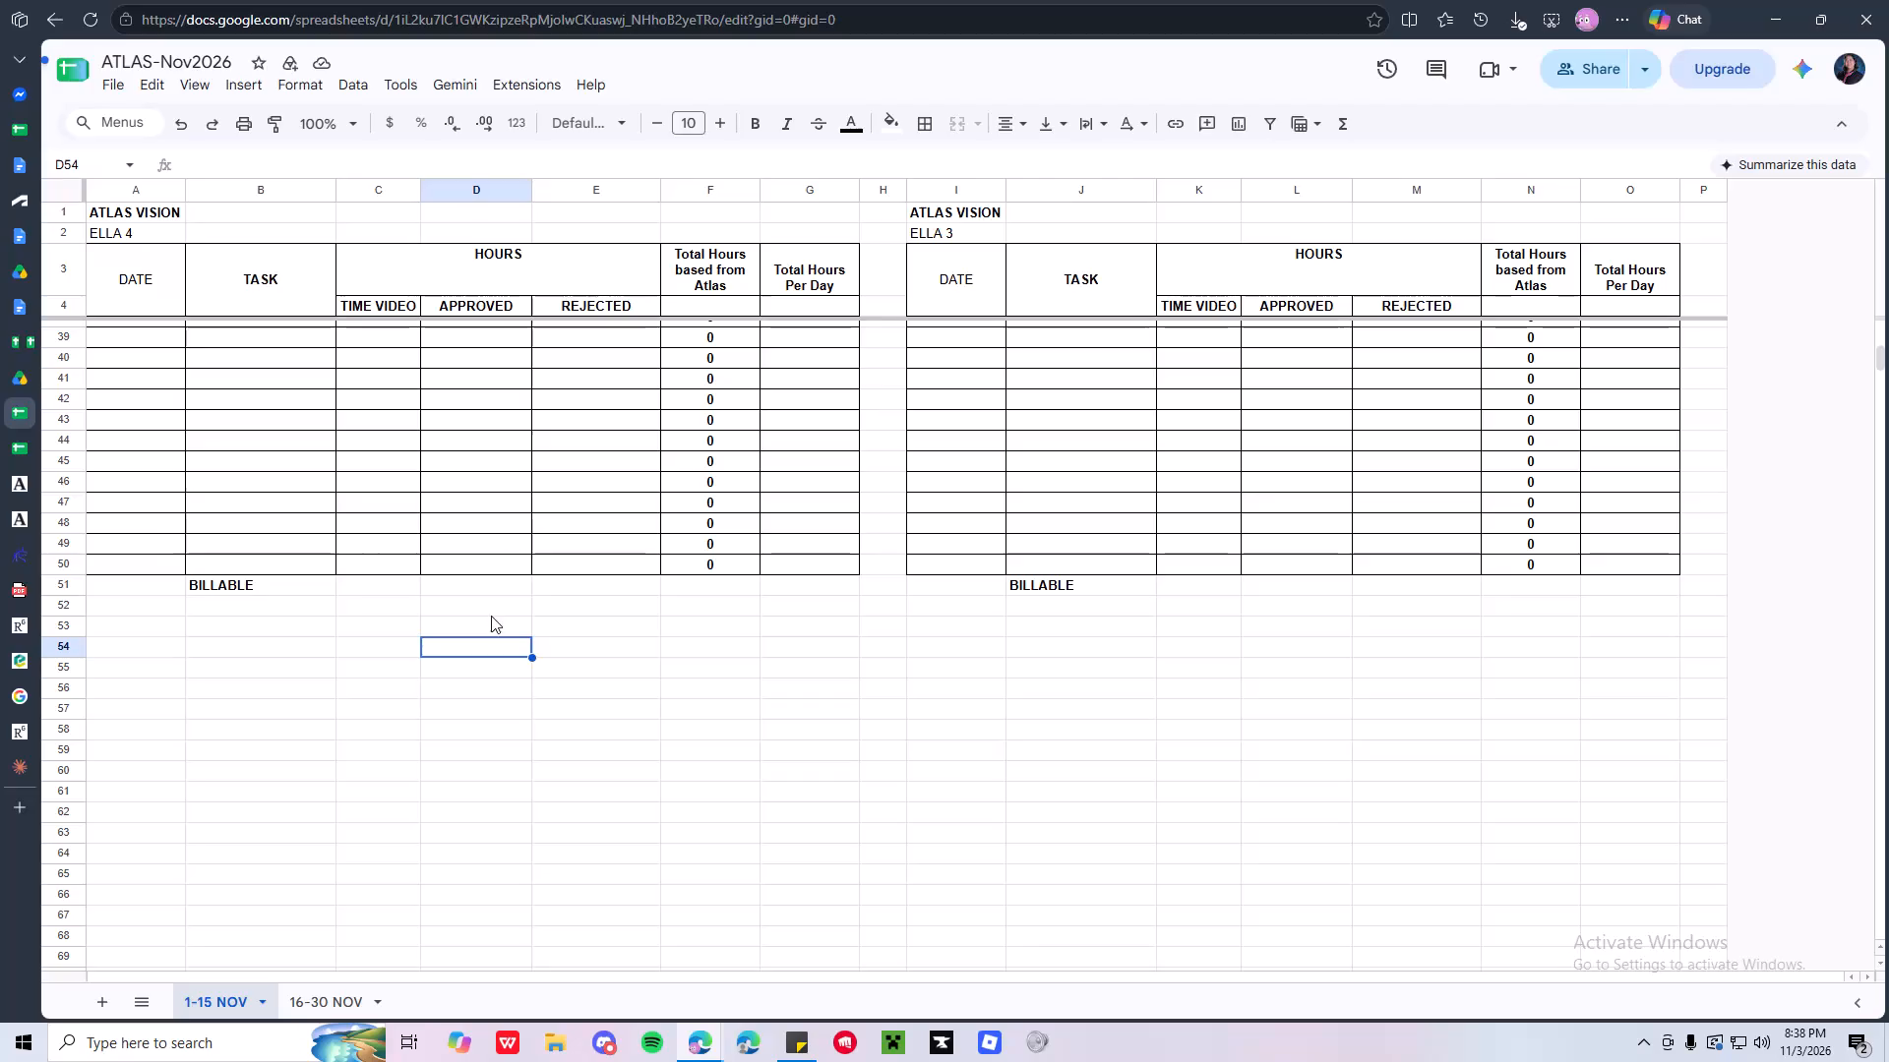
Total account 4's APPROVED hours in D51 of the 1-15 NOV sheet with =SUM(D6:D50).
left_click(491, 581)
key("equal")
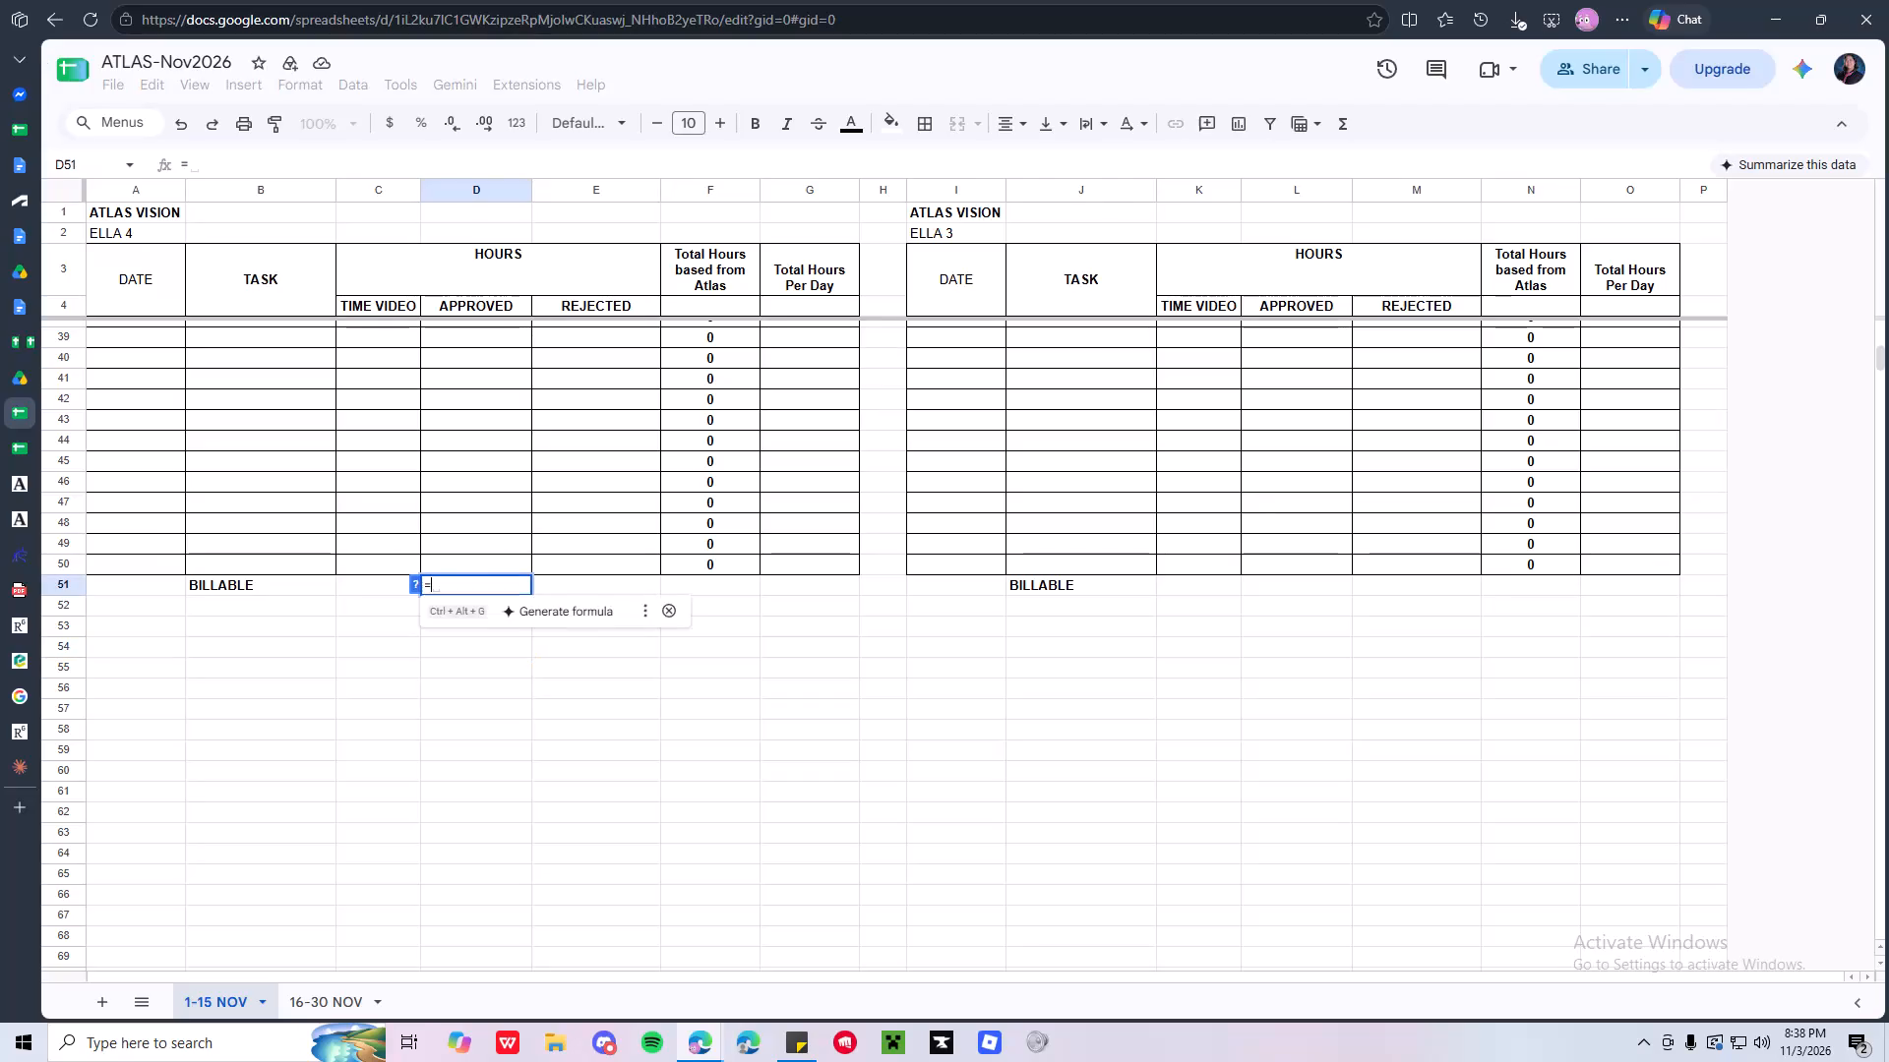
type("SUM(")
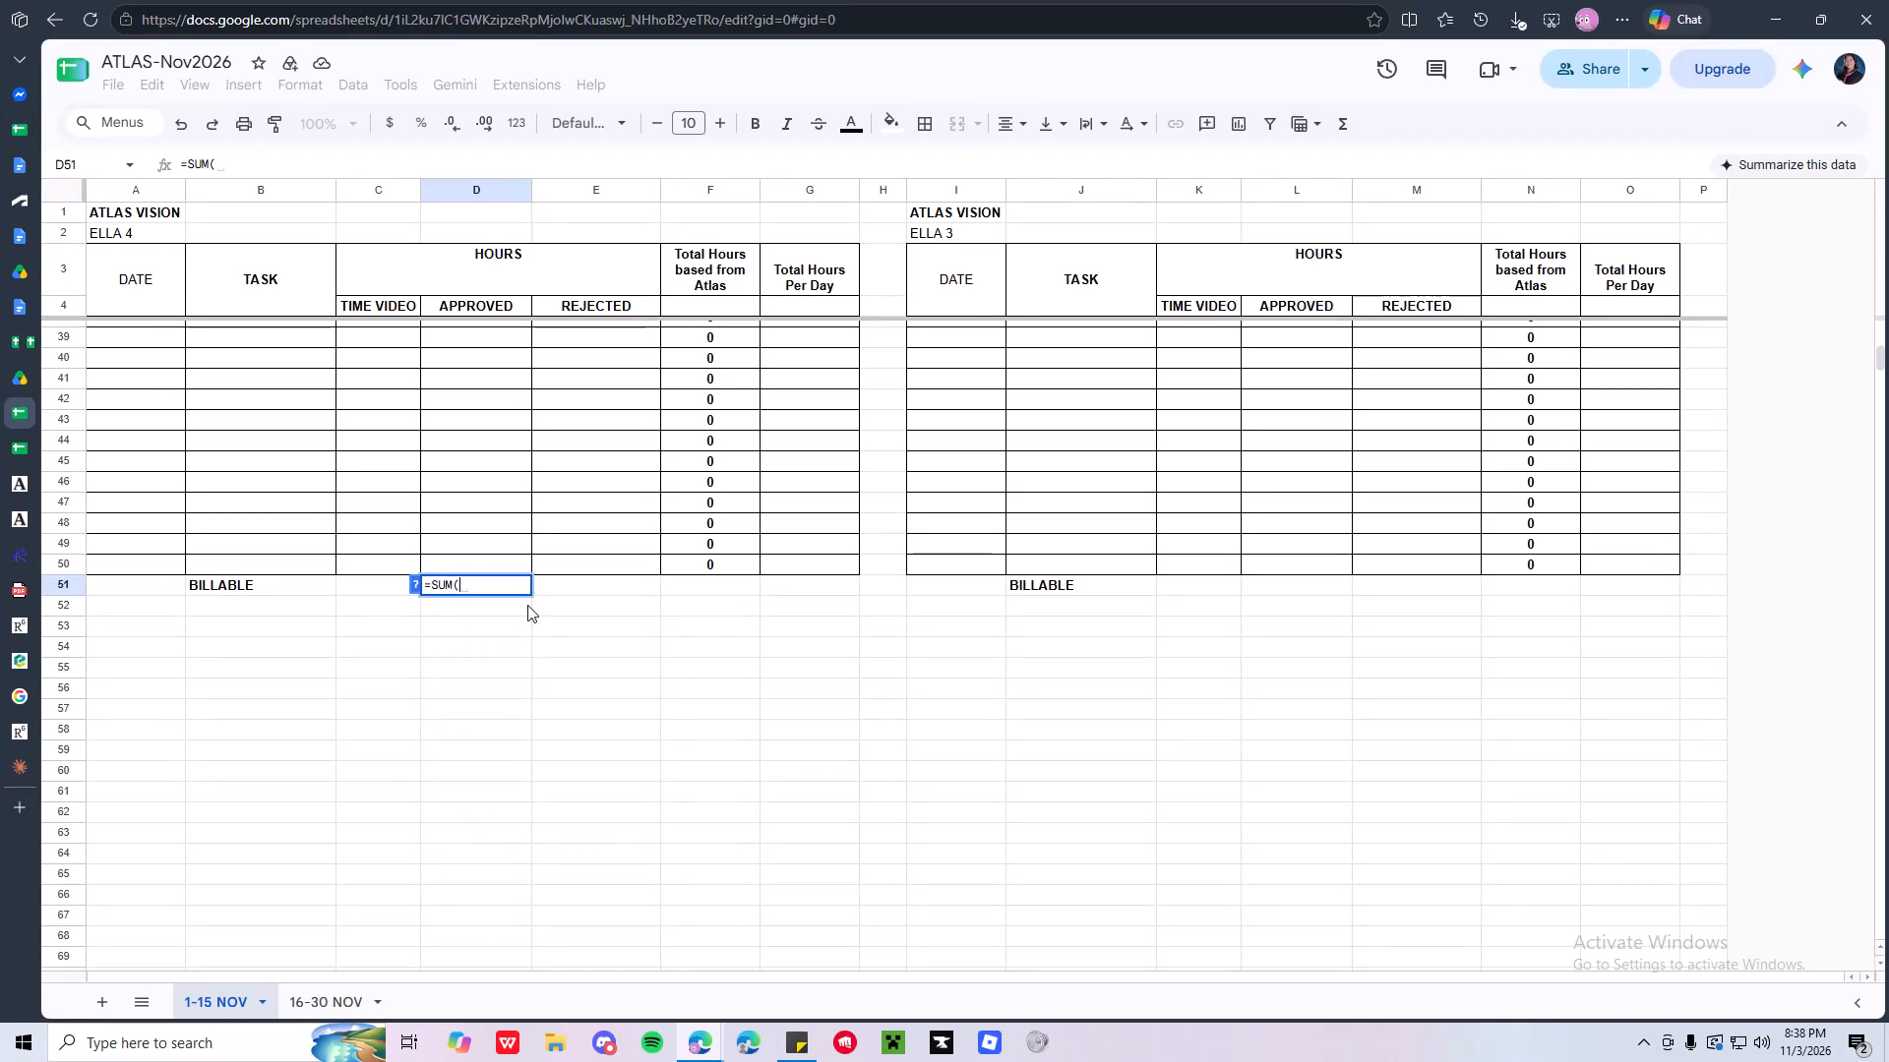
left_click(478, 563)
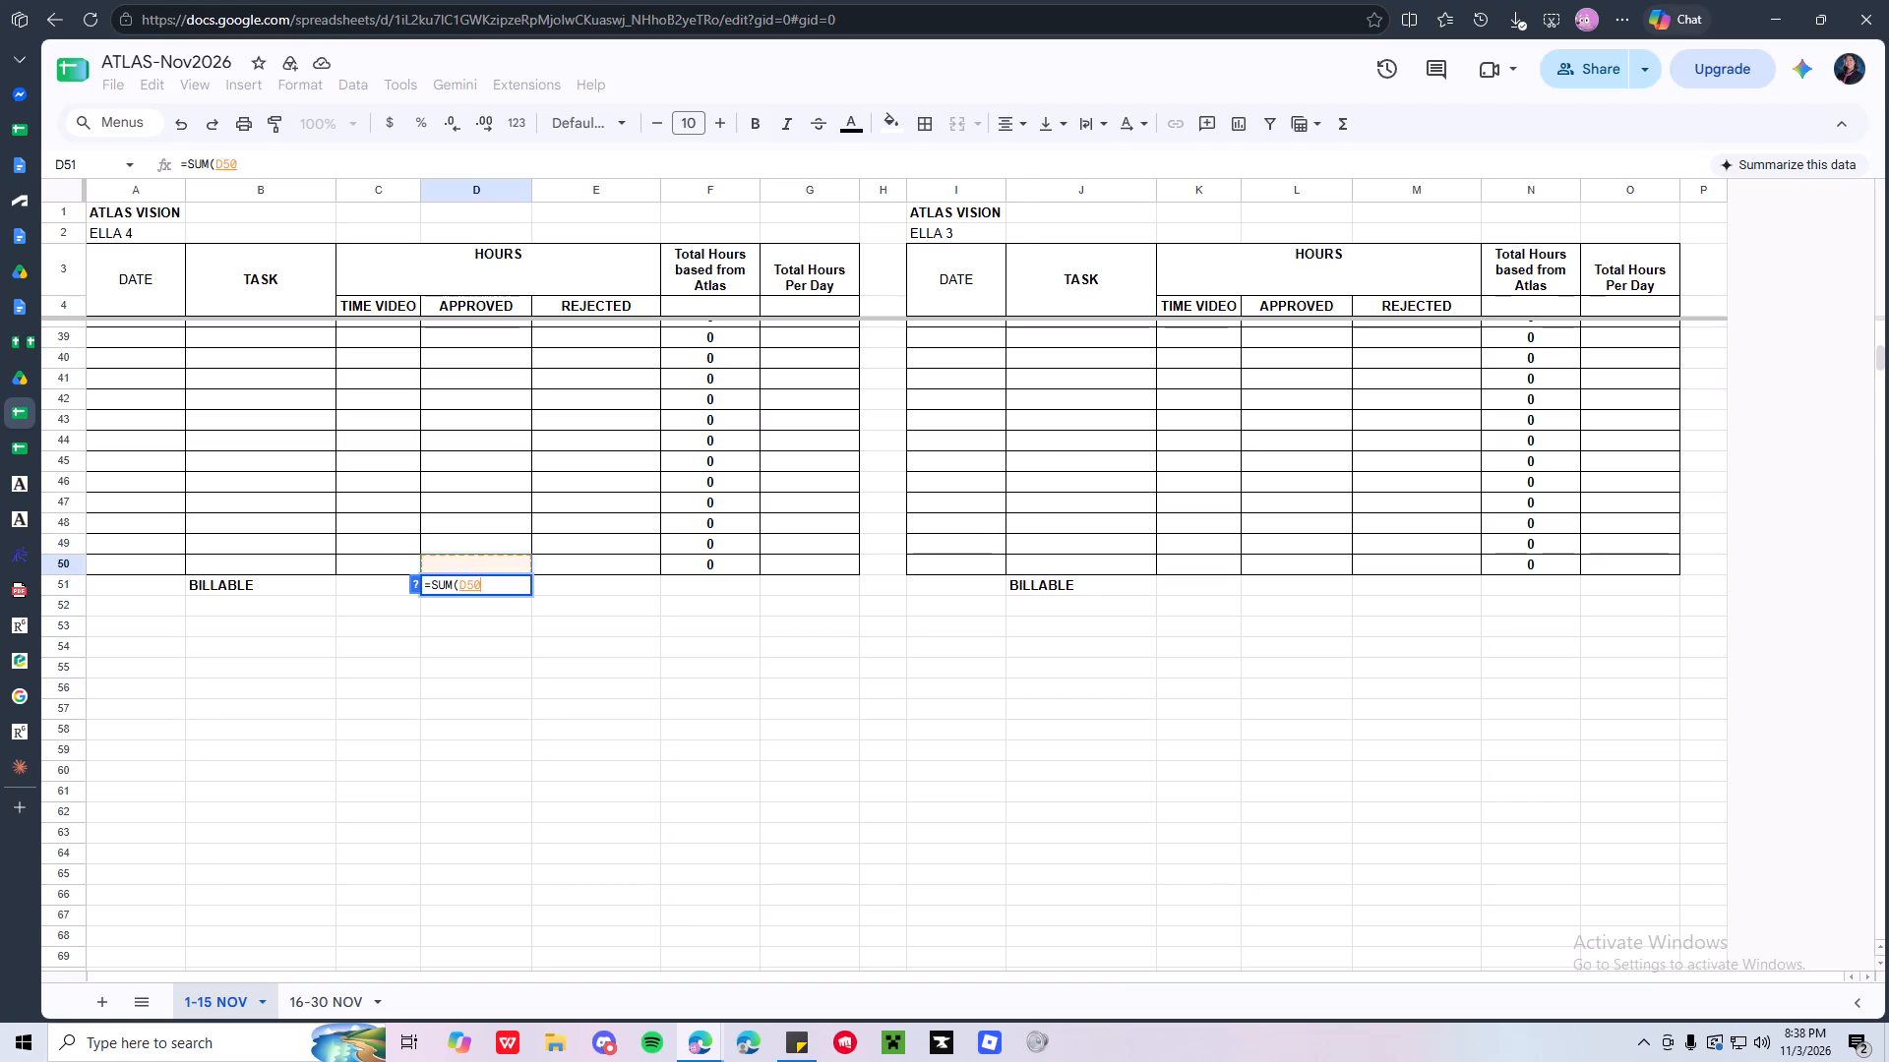
scroll(478, 563, "up", 16)
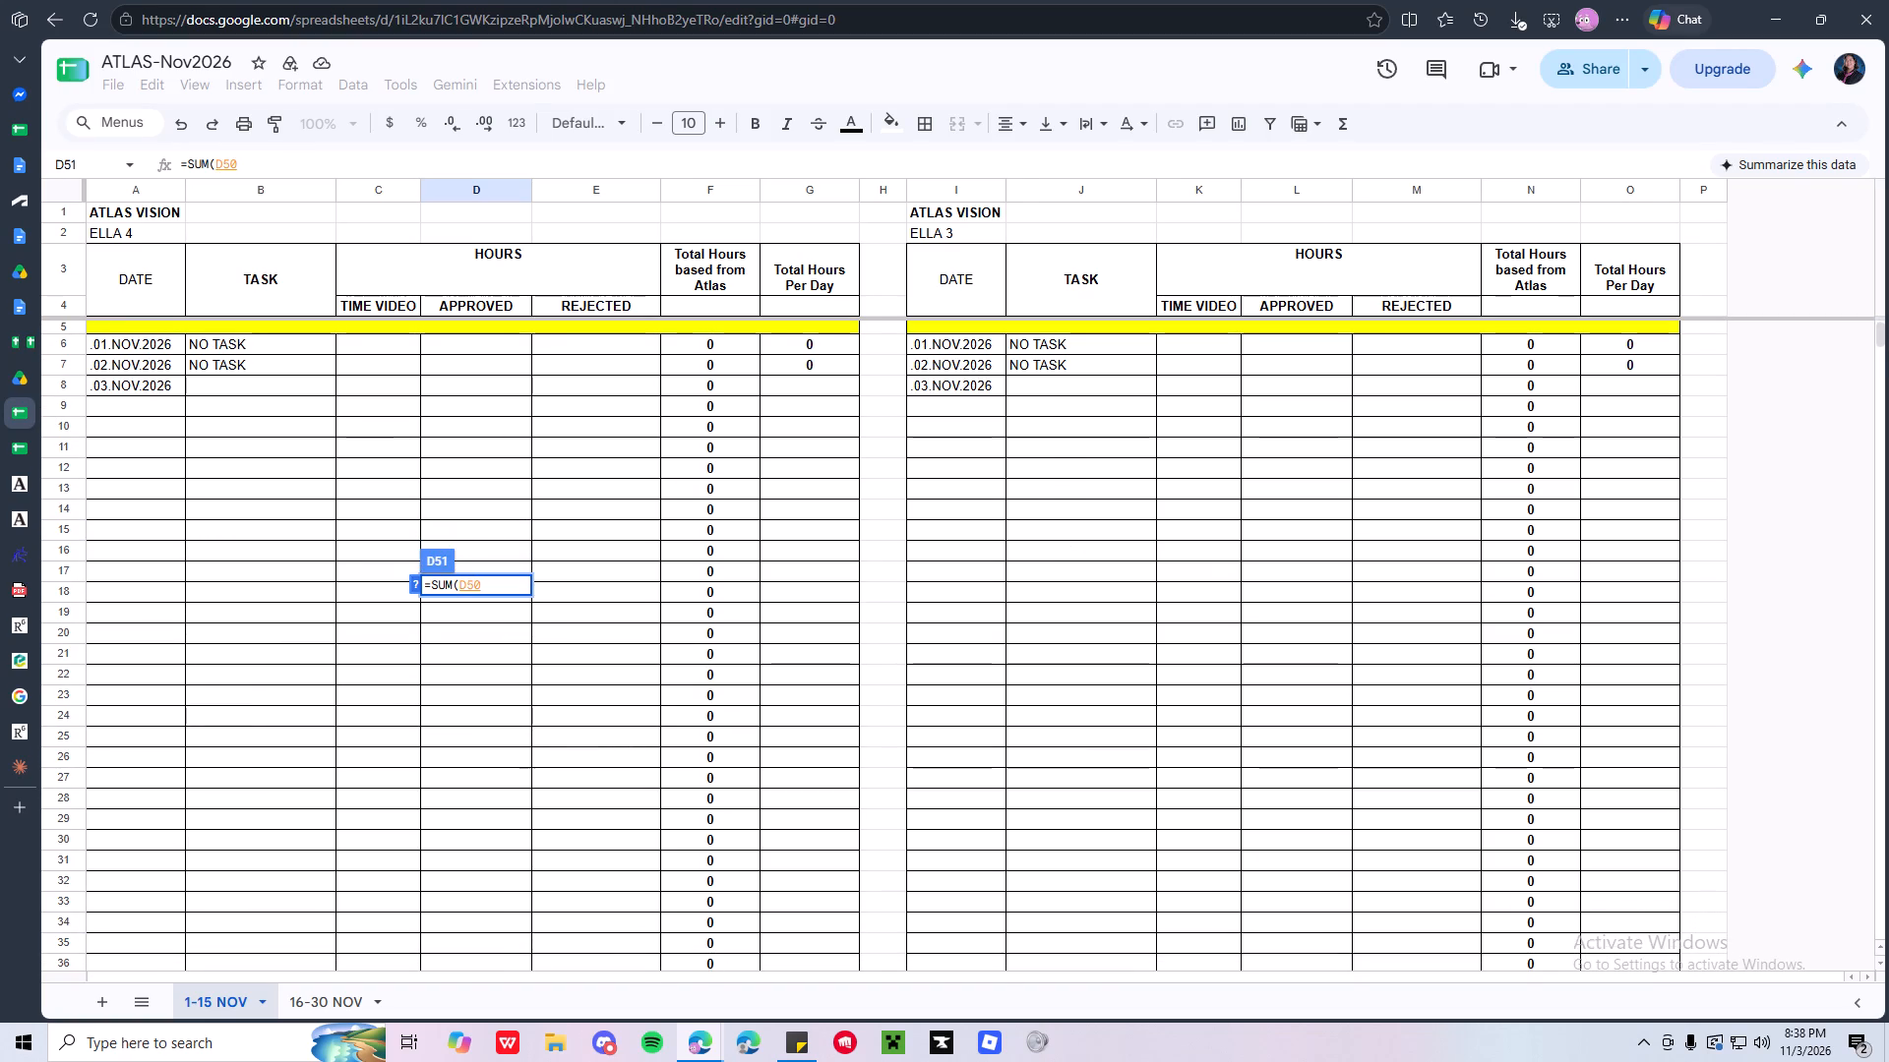
left_click(472, 345)
scroll(488, 589, "down", 5)
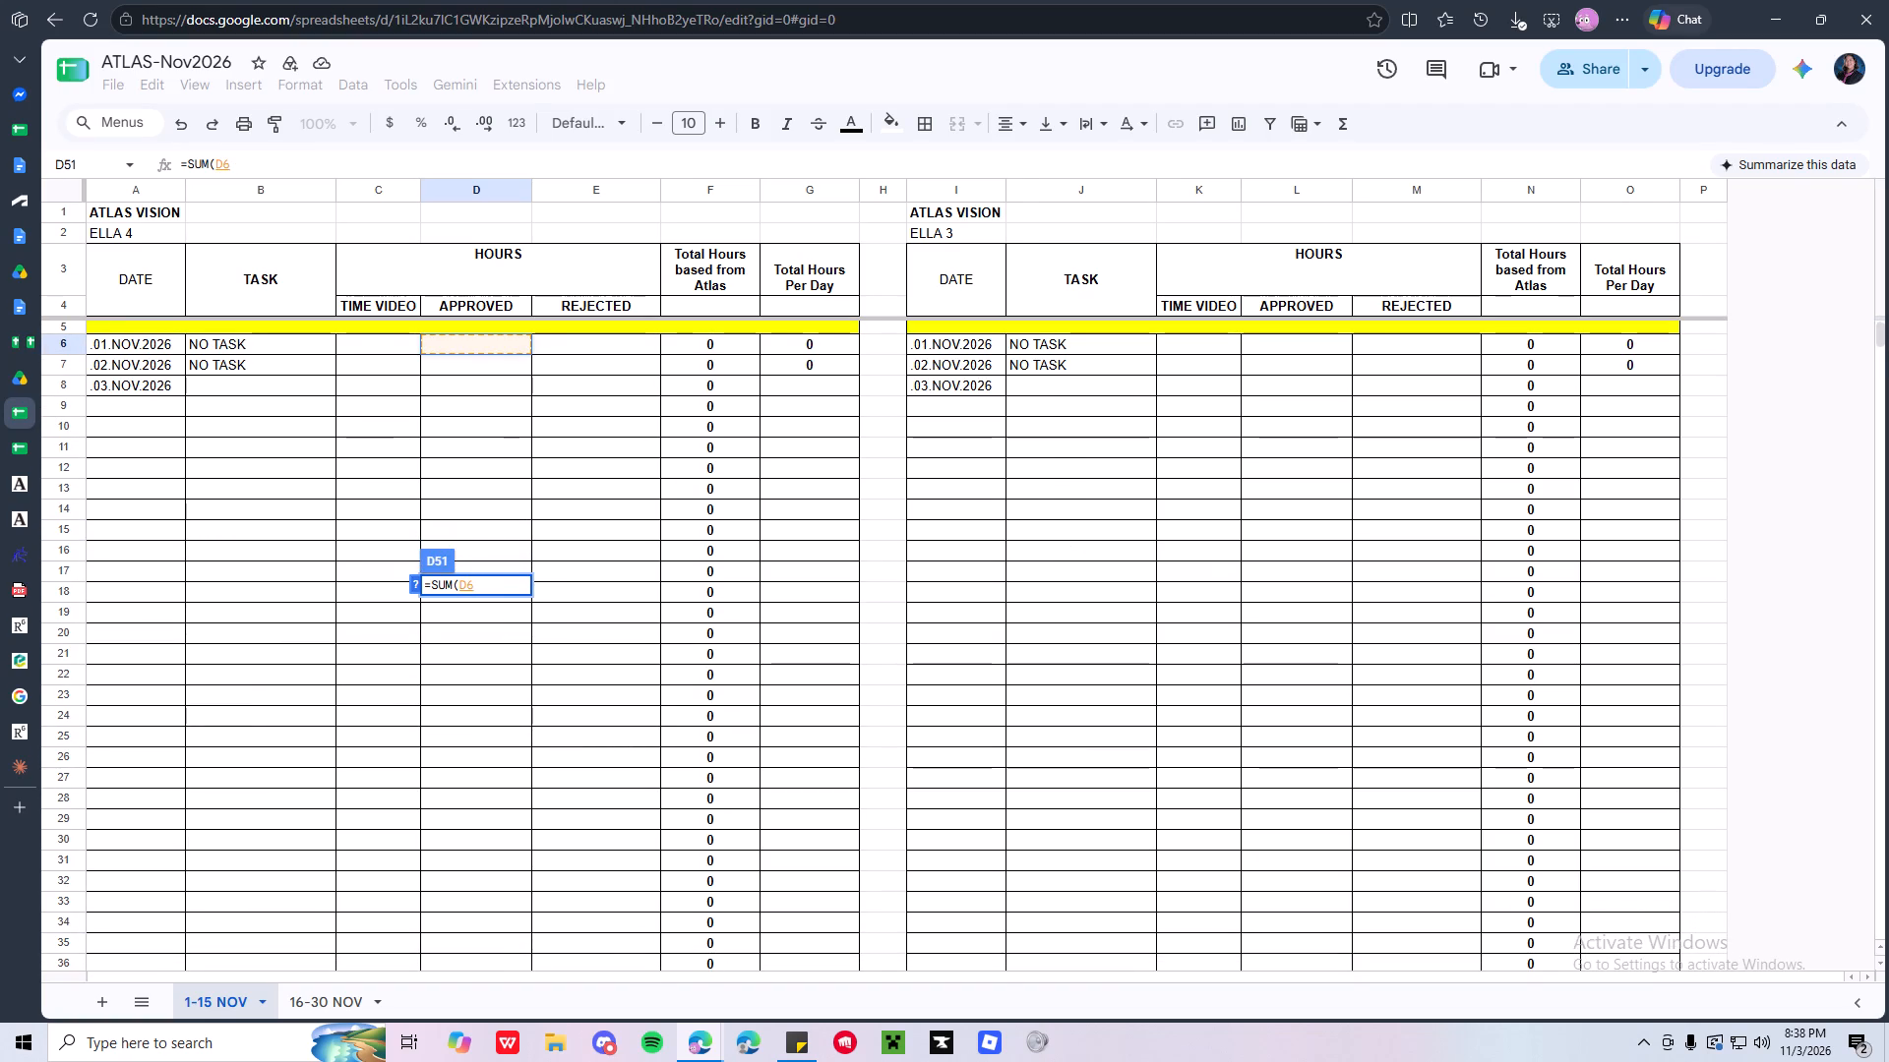
scroll(499, 719, "down", 6)
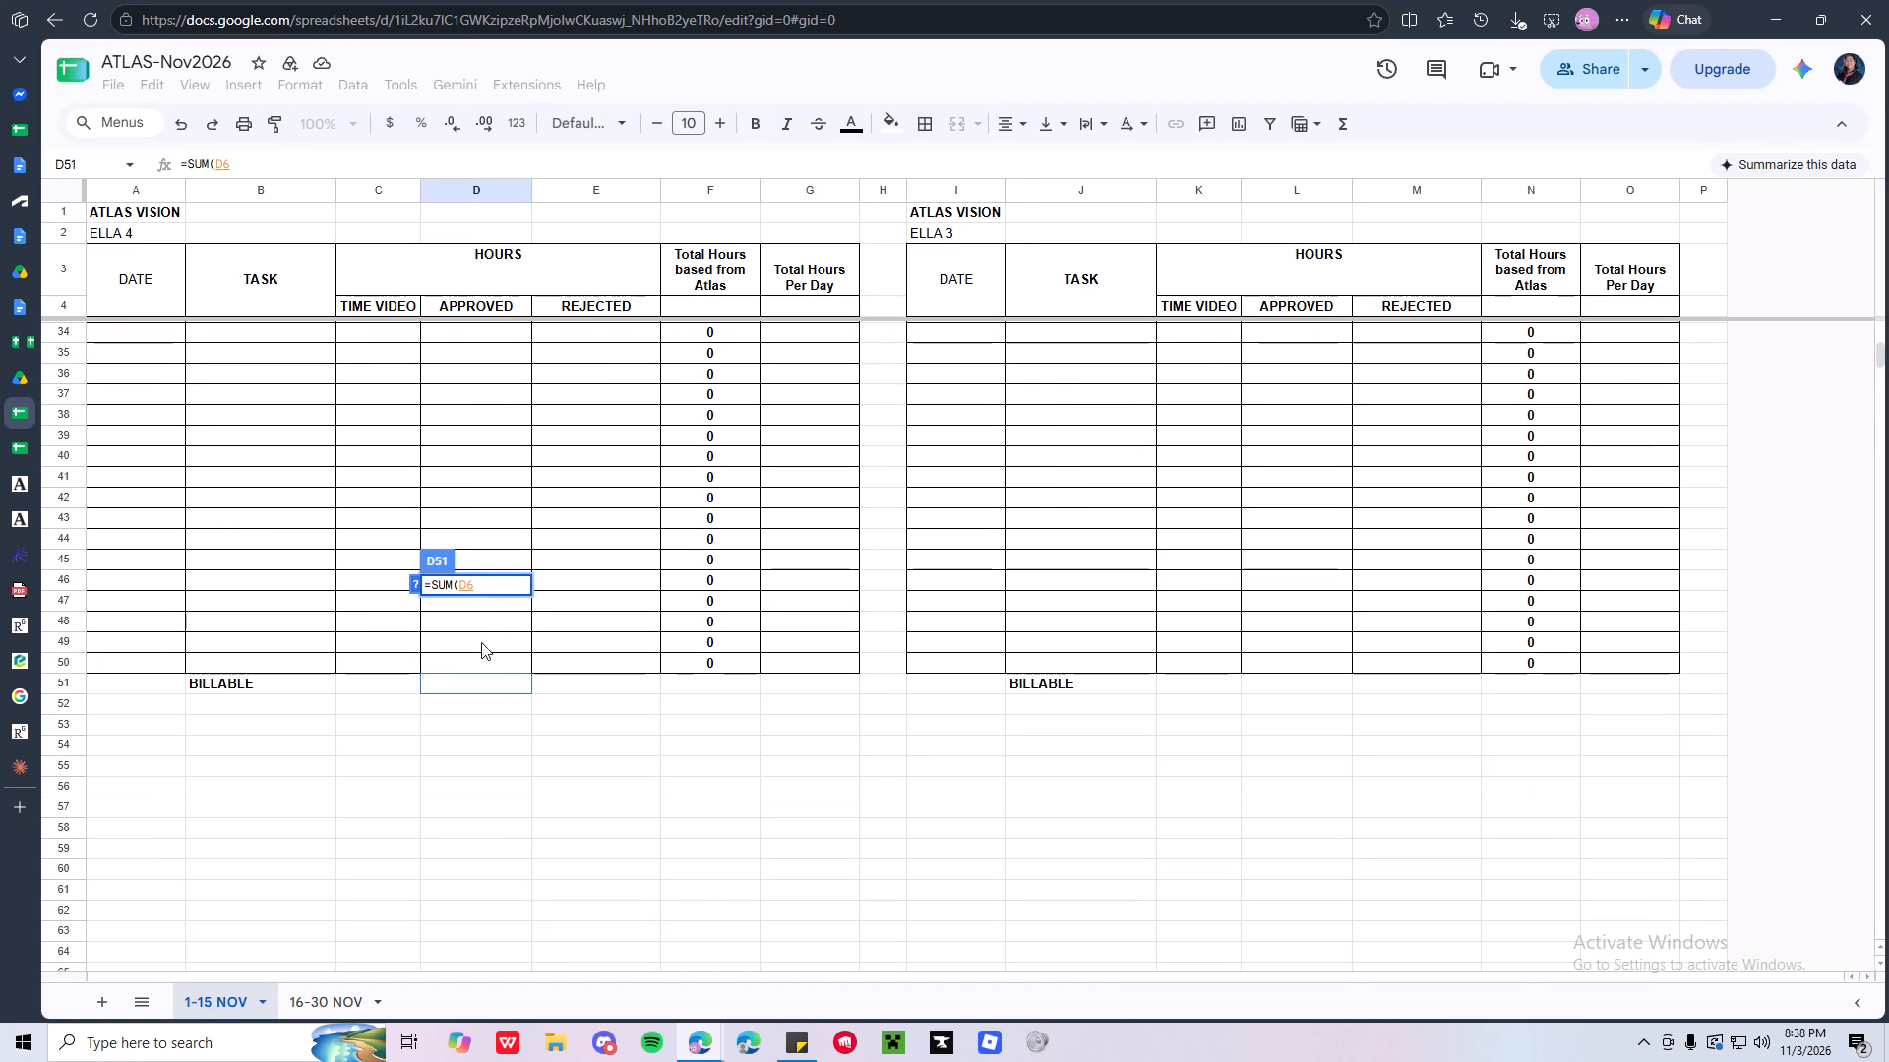
left_click(476, 658, "shift")
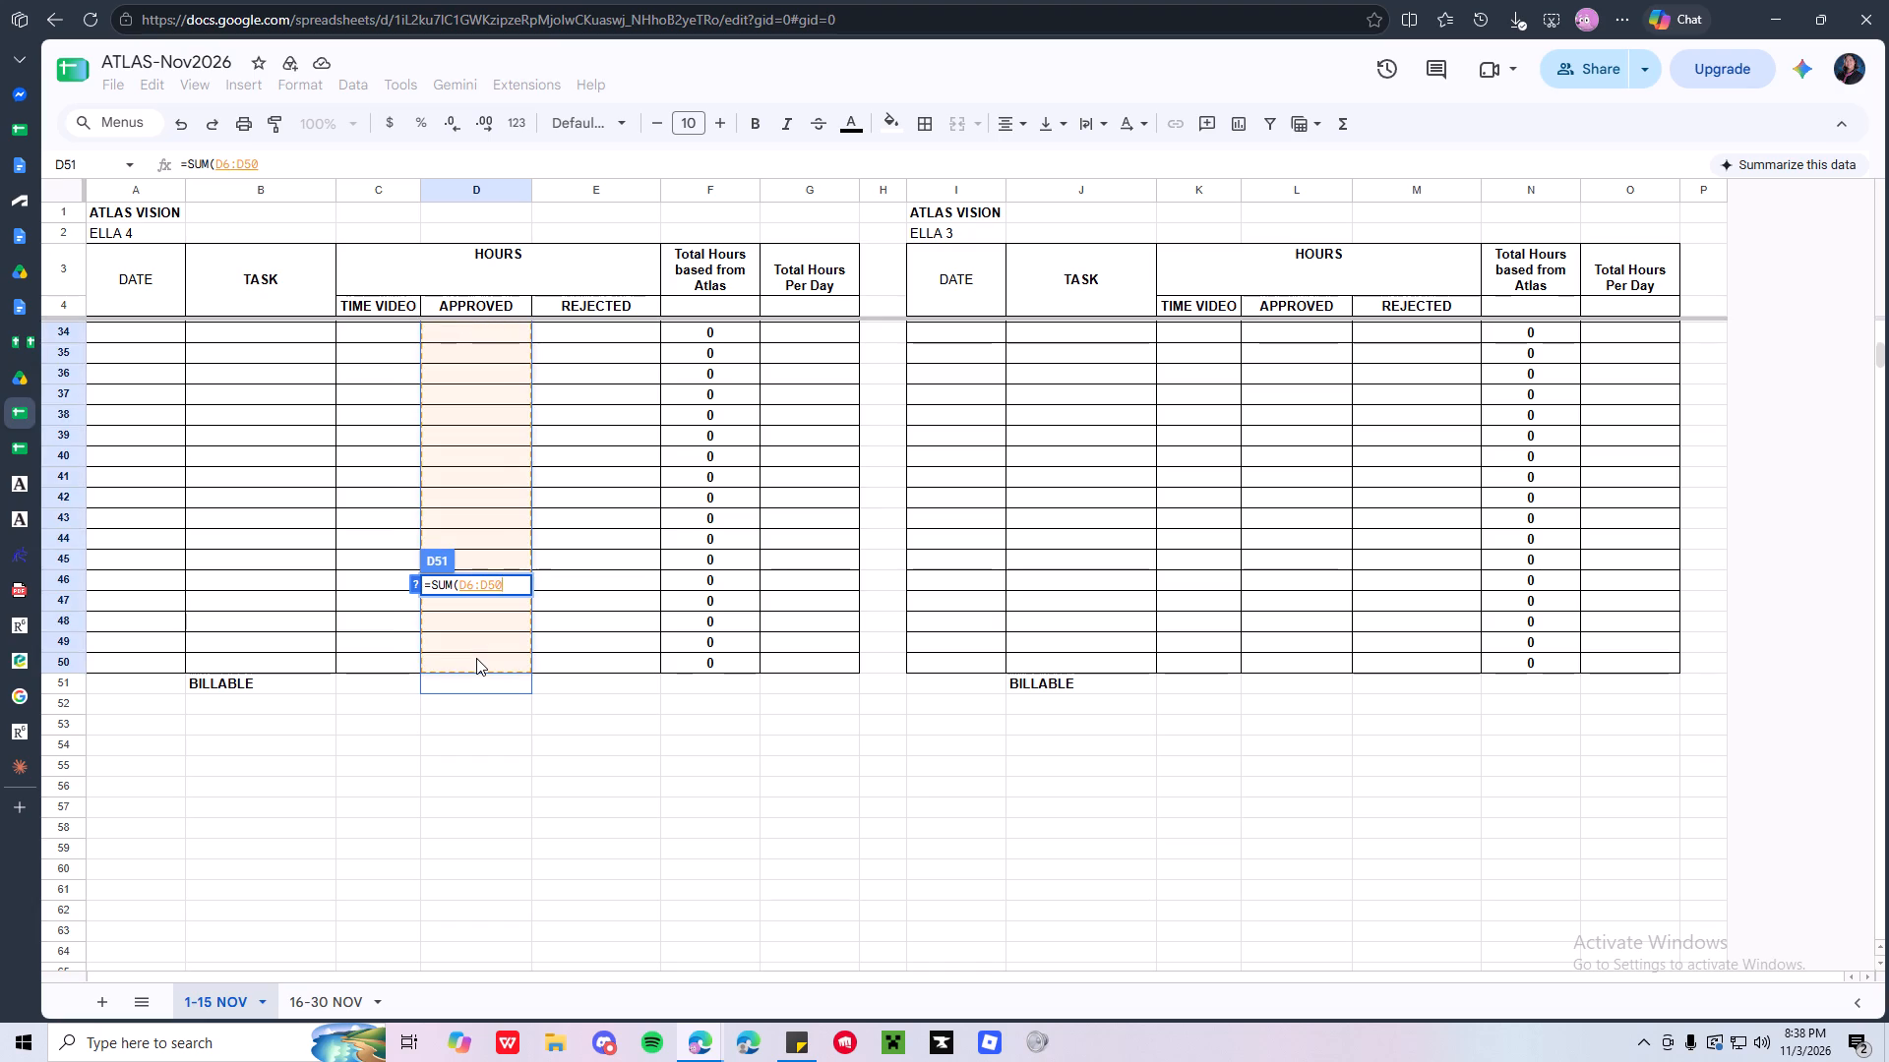
key("Return")
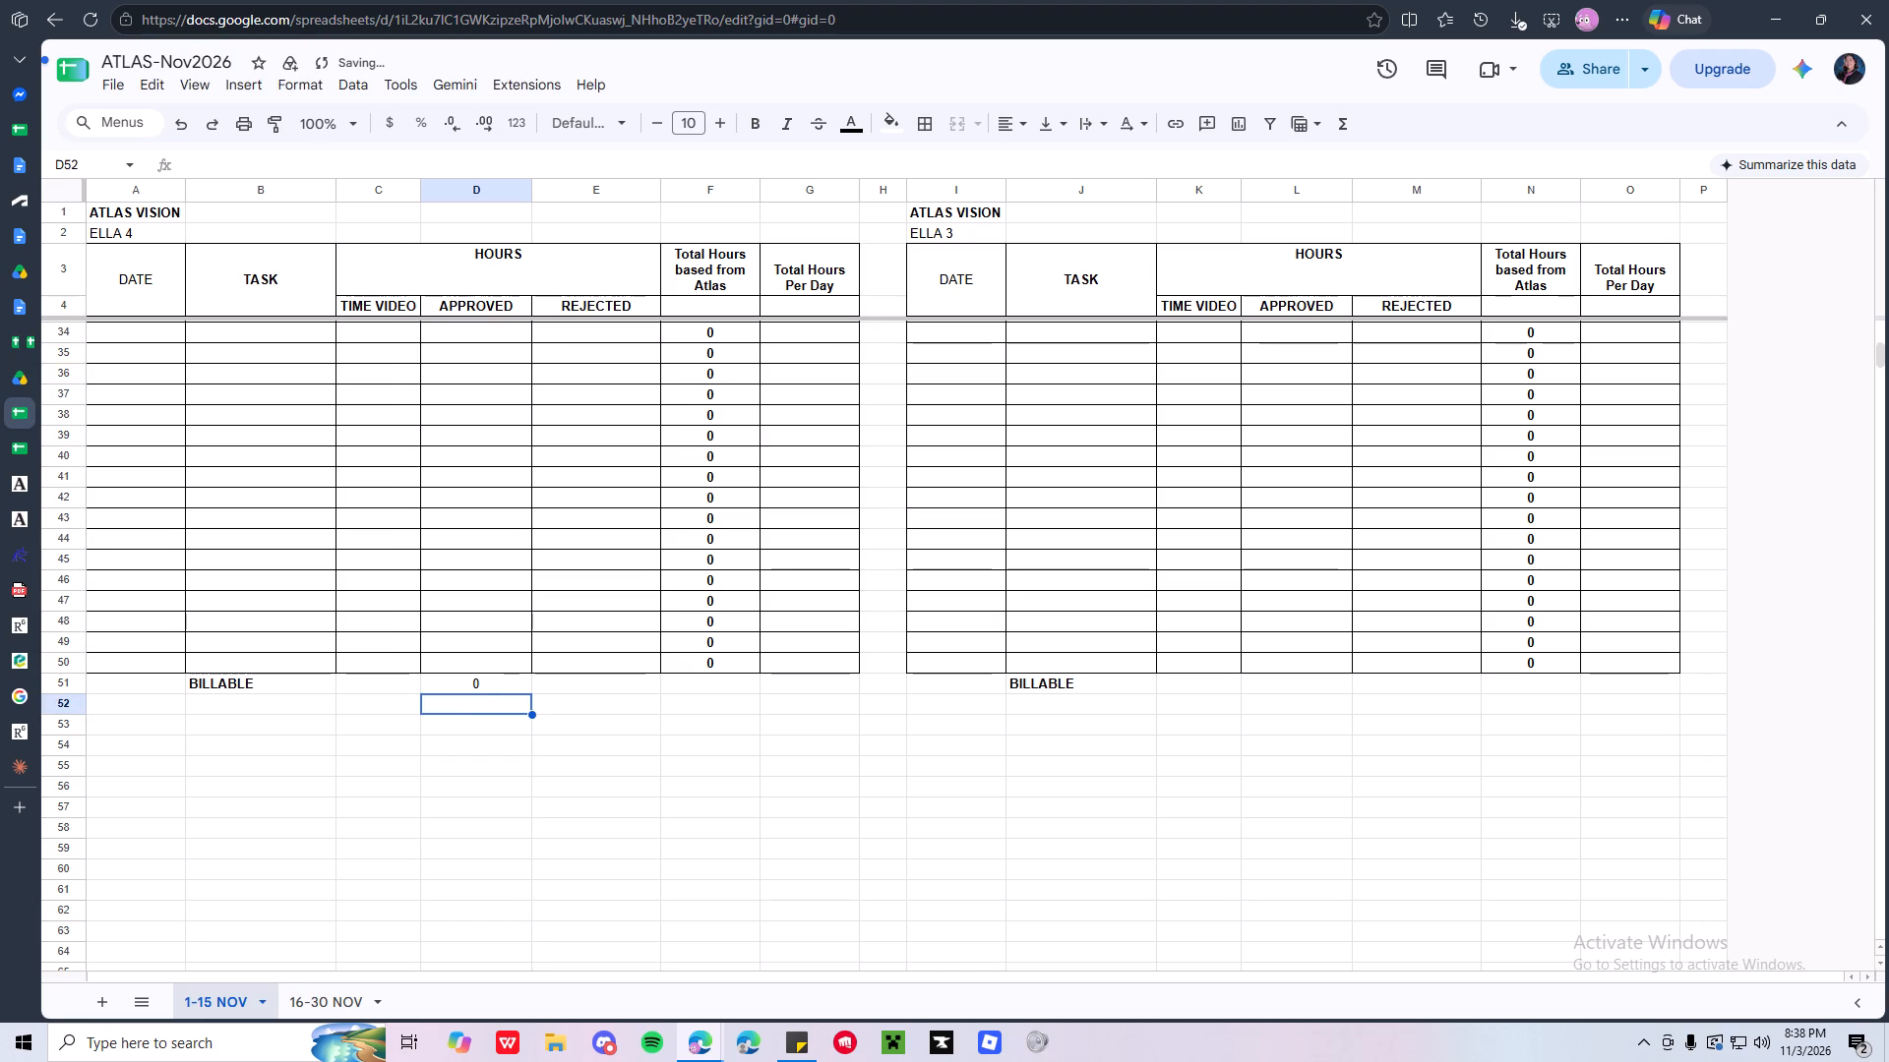
Copy the APPROVED total formula from D51 to L51, in the row of account 3's BILLABLE label.
left_click(489, 692)
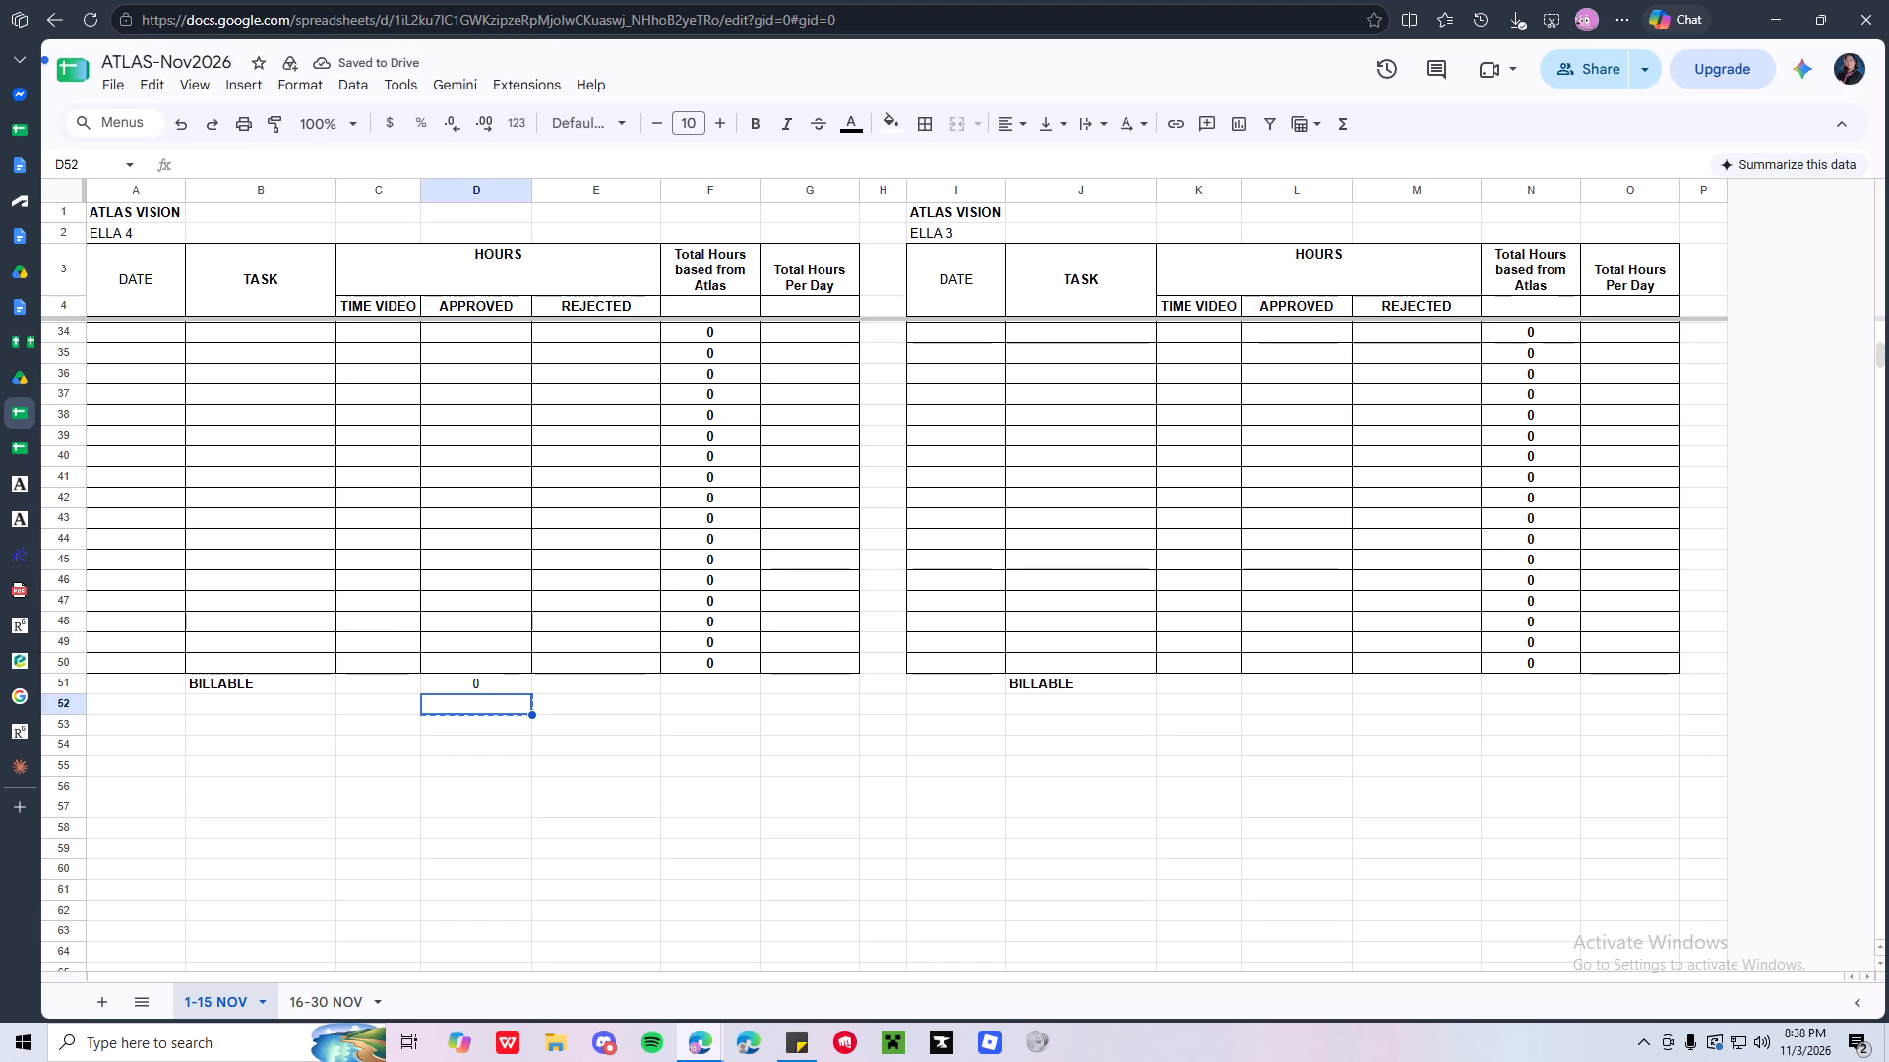
left_click(485, 674)
left_click(483, 679)
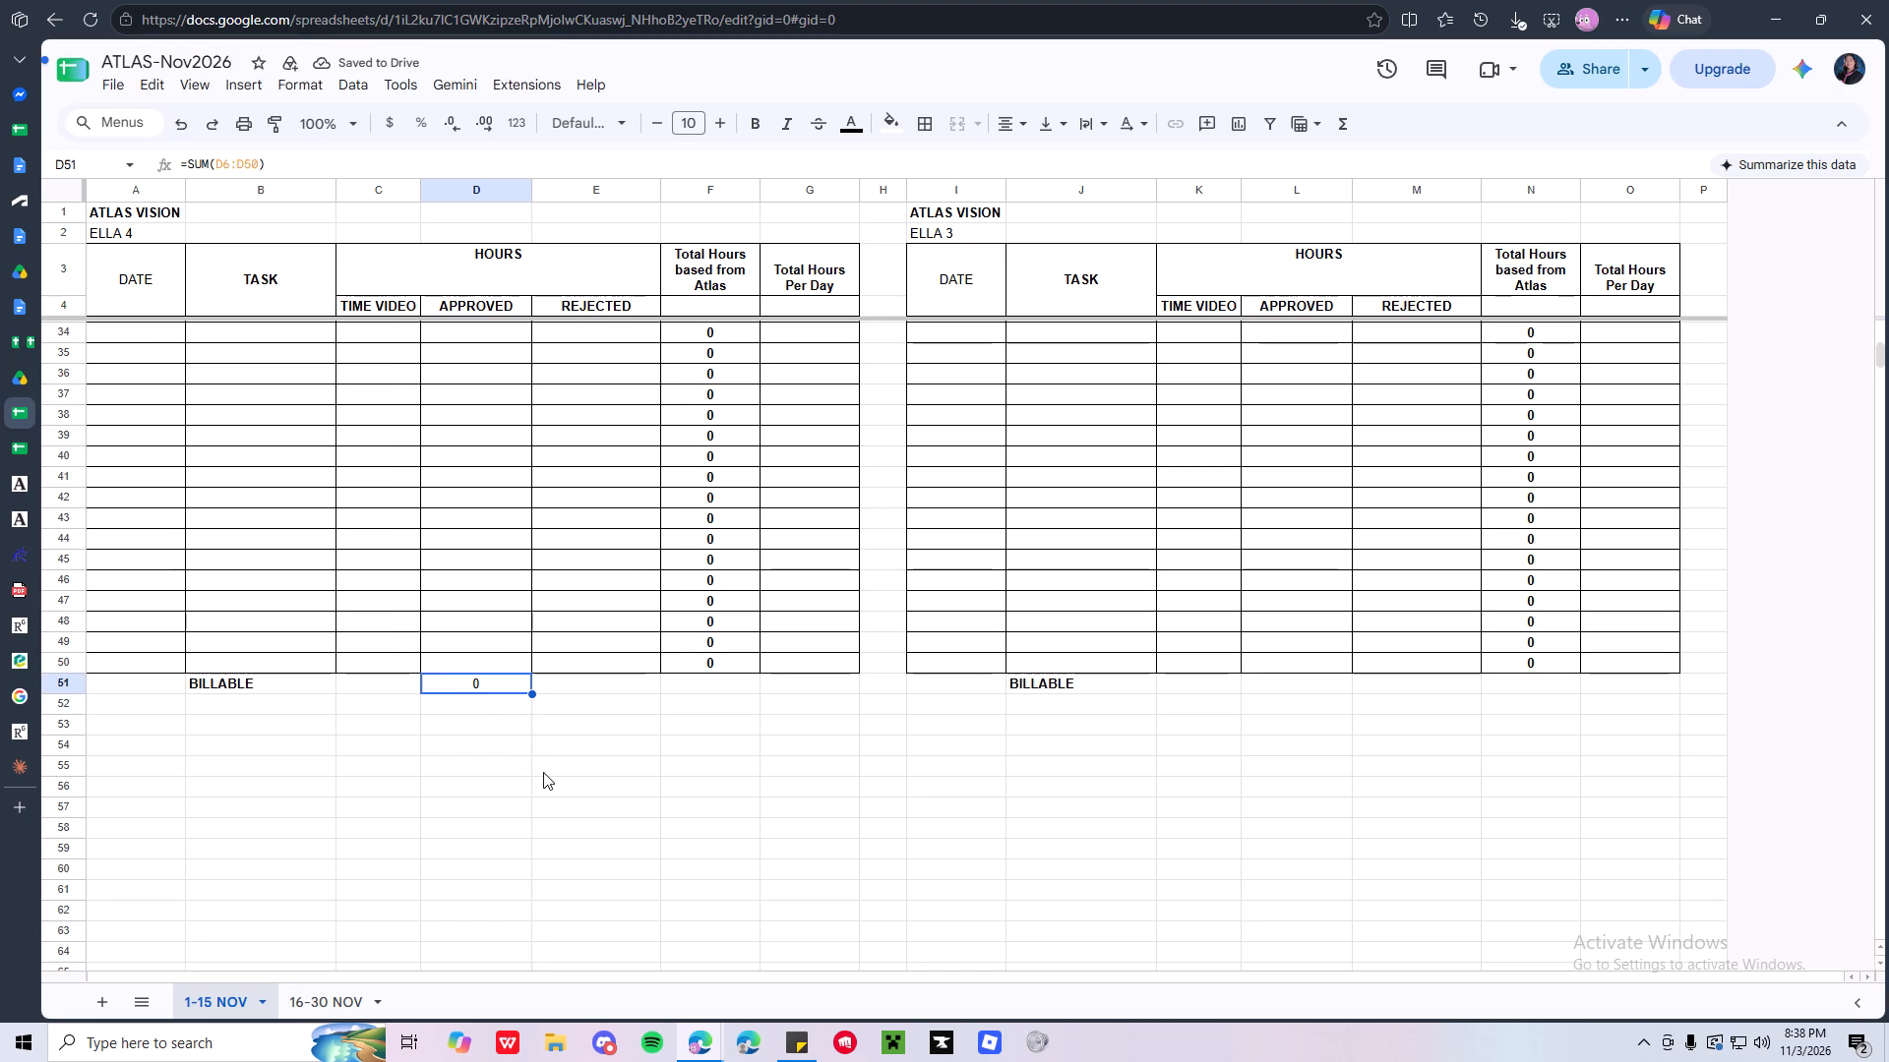
key("ctrl+c")
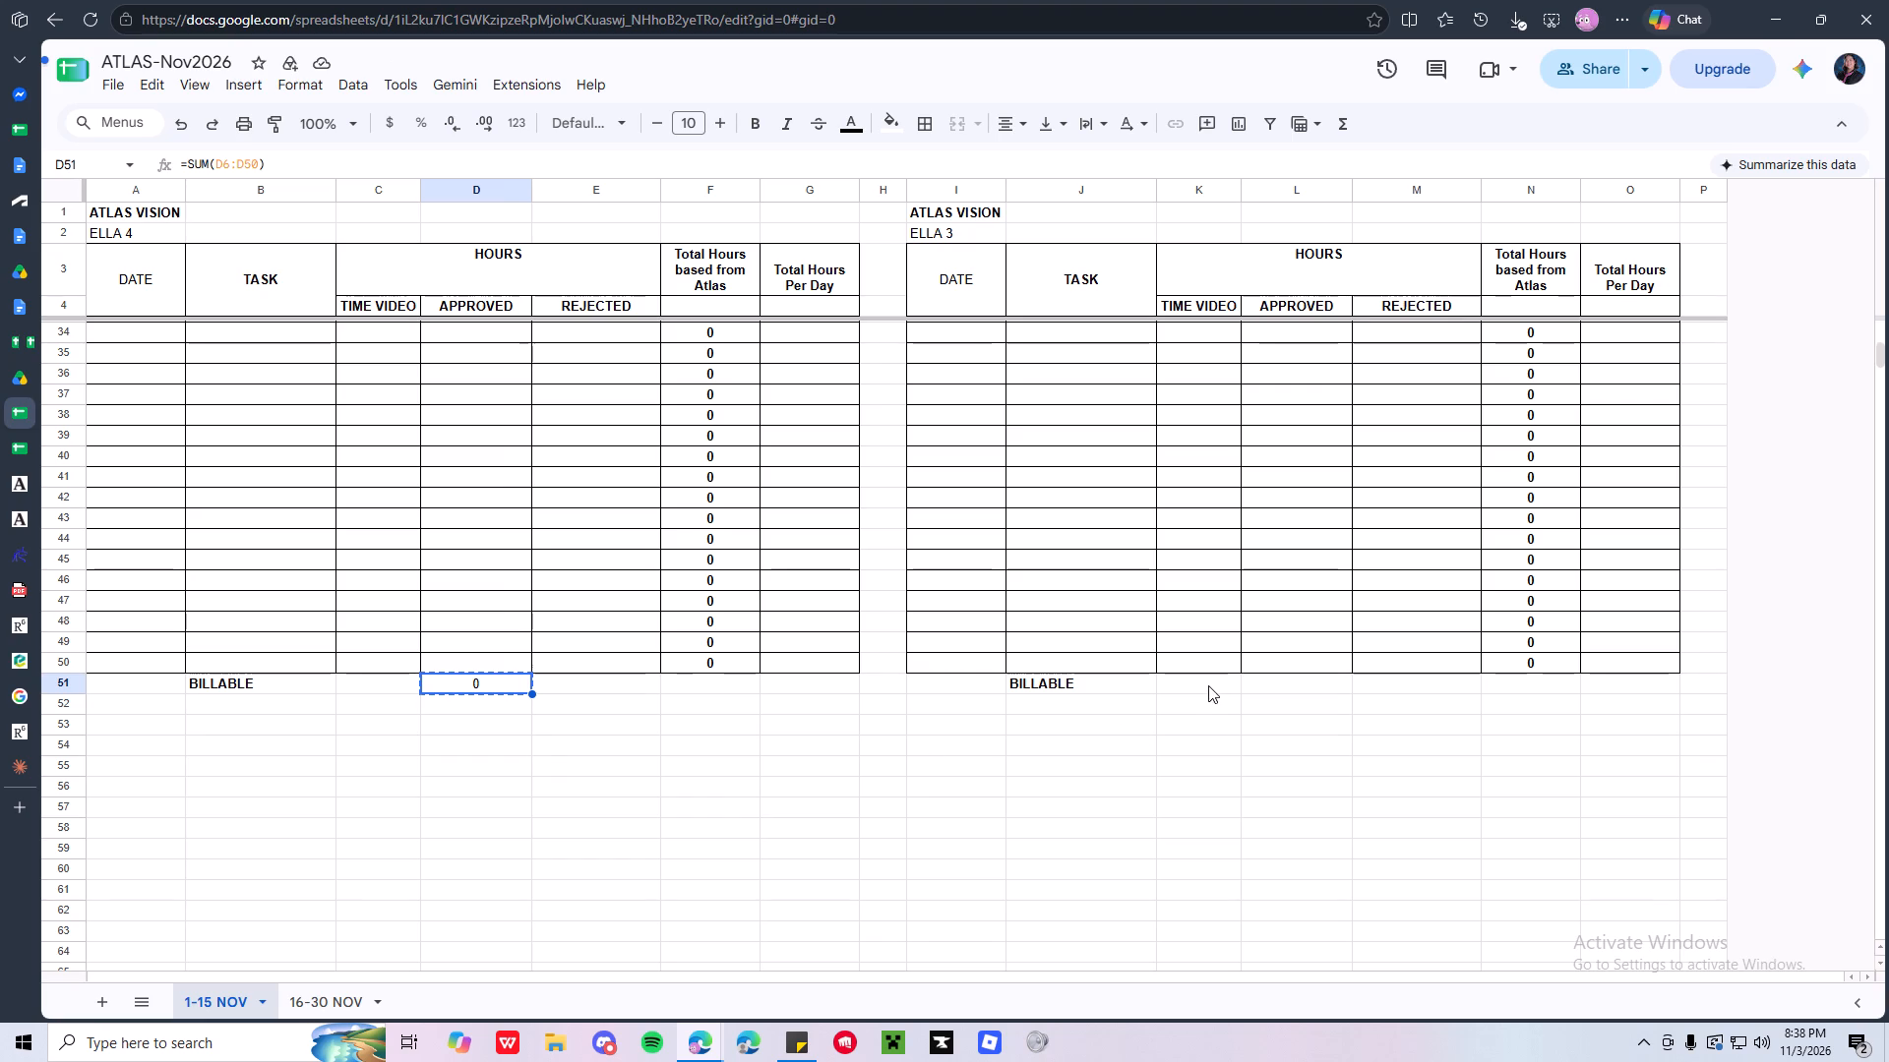
left_click(1280, 683)
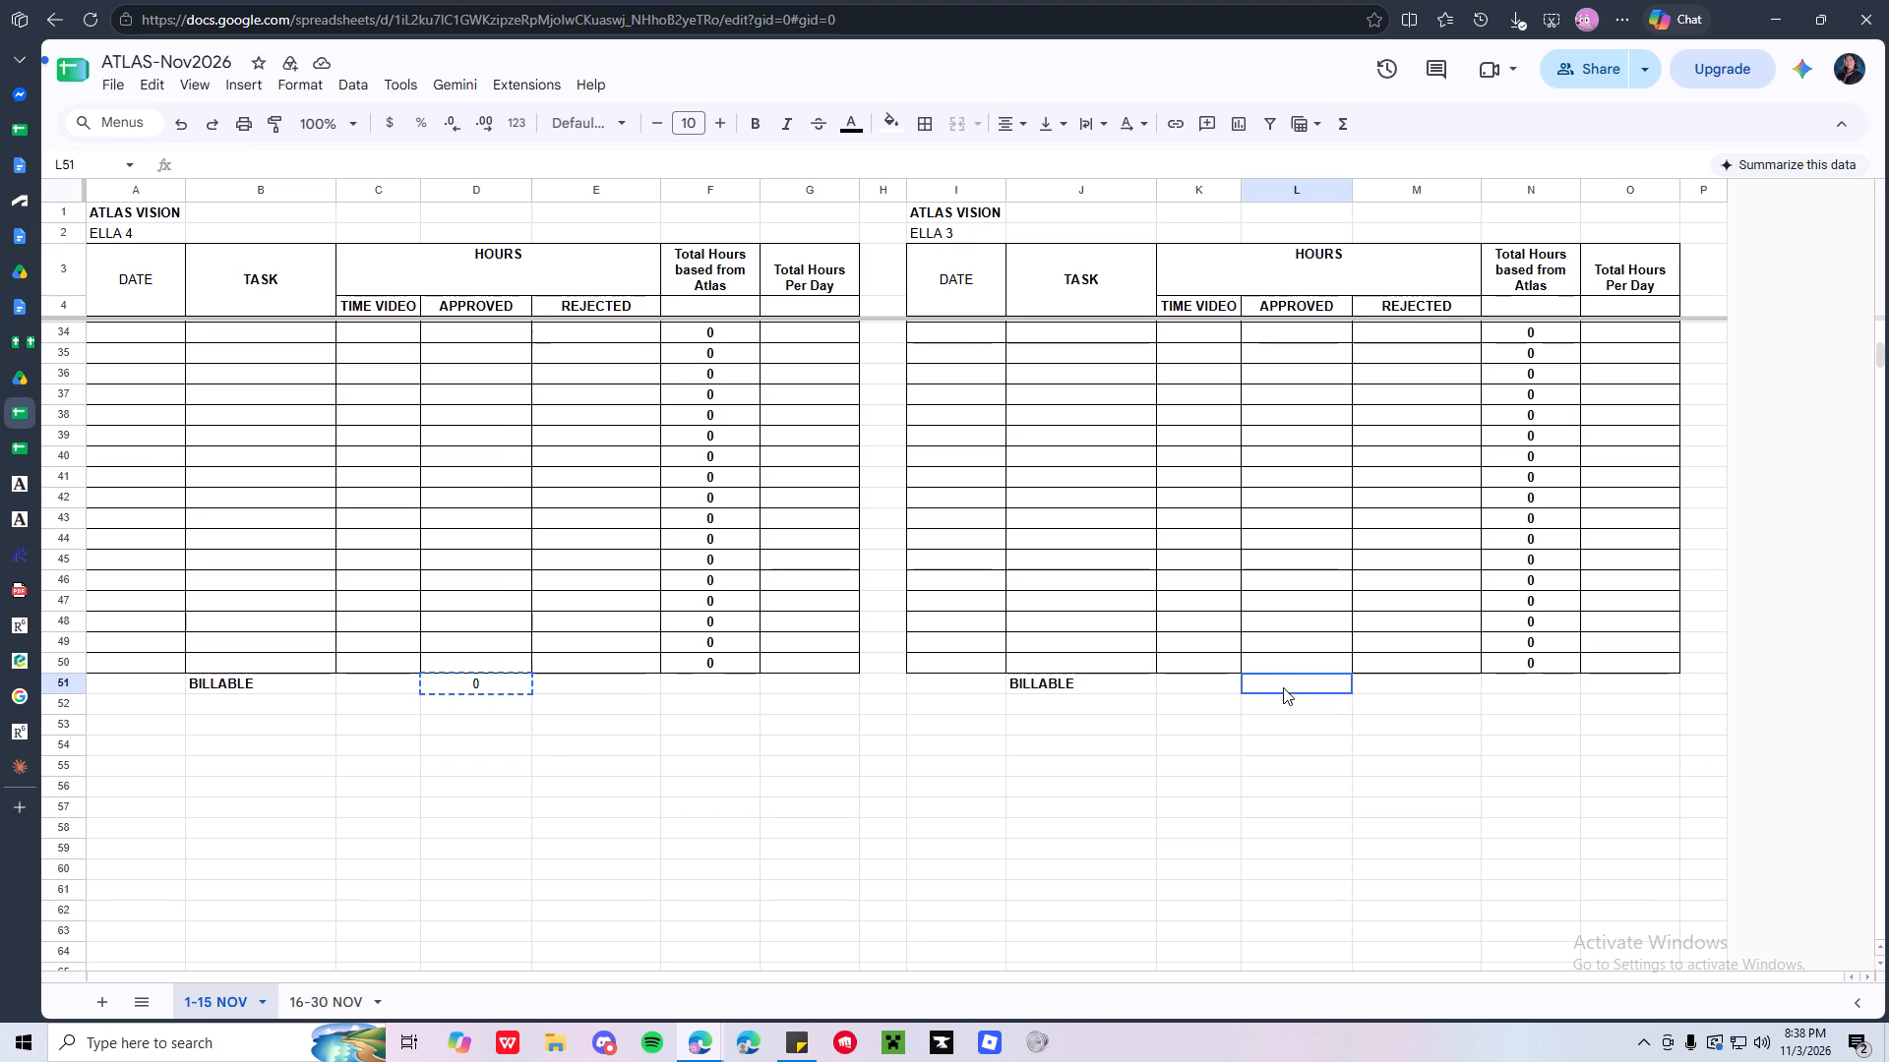
key("ctrl+v")
Paste the copied APPROVED total formula into D51 and L51 of the 16-30 NOV sheet, in the row of the BILLABLE labels.
left_click(286, 993)
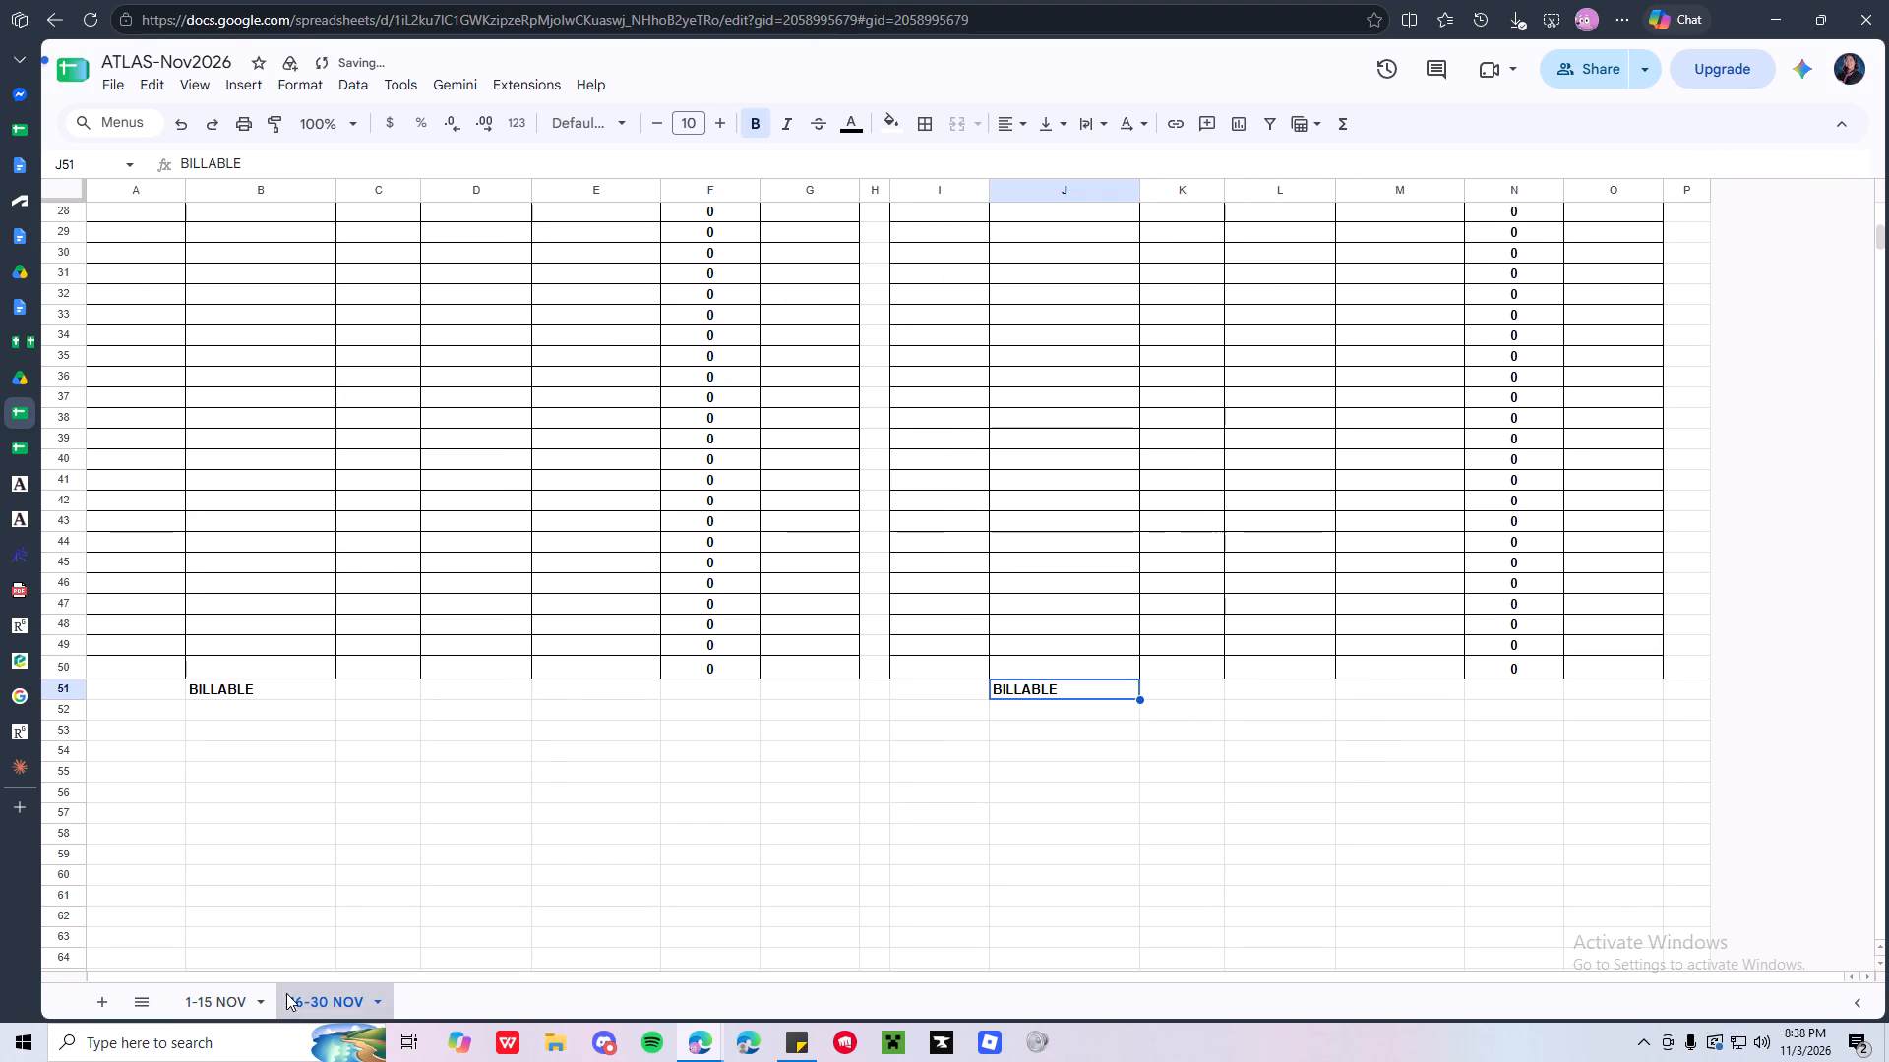
left_click(482, 688)
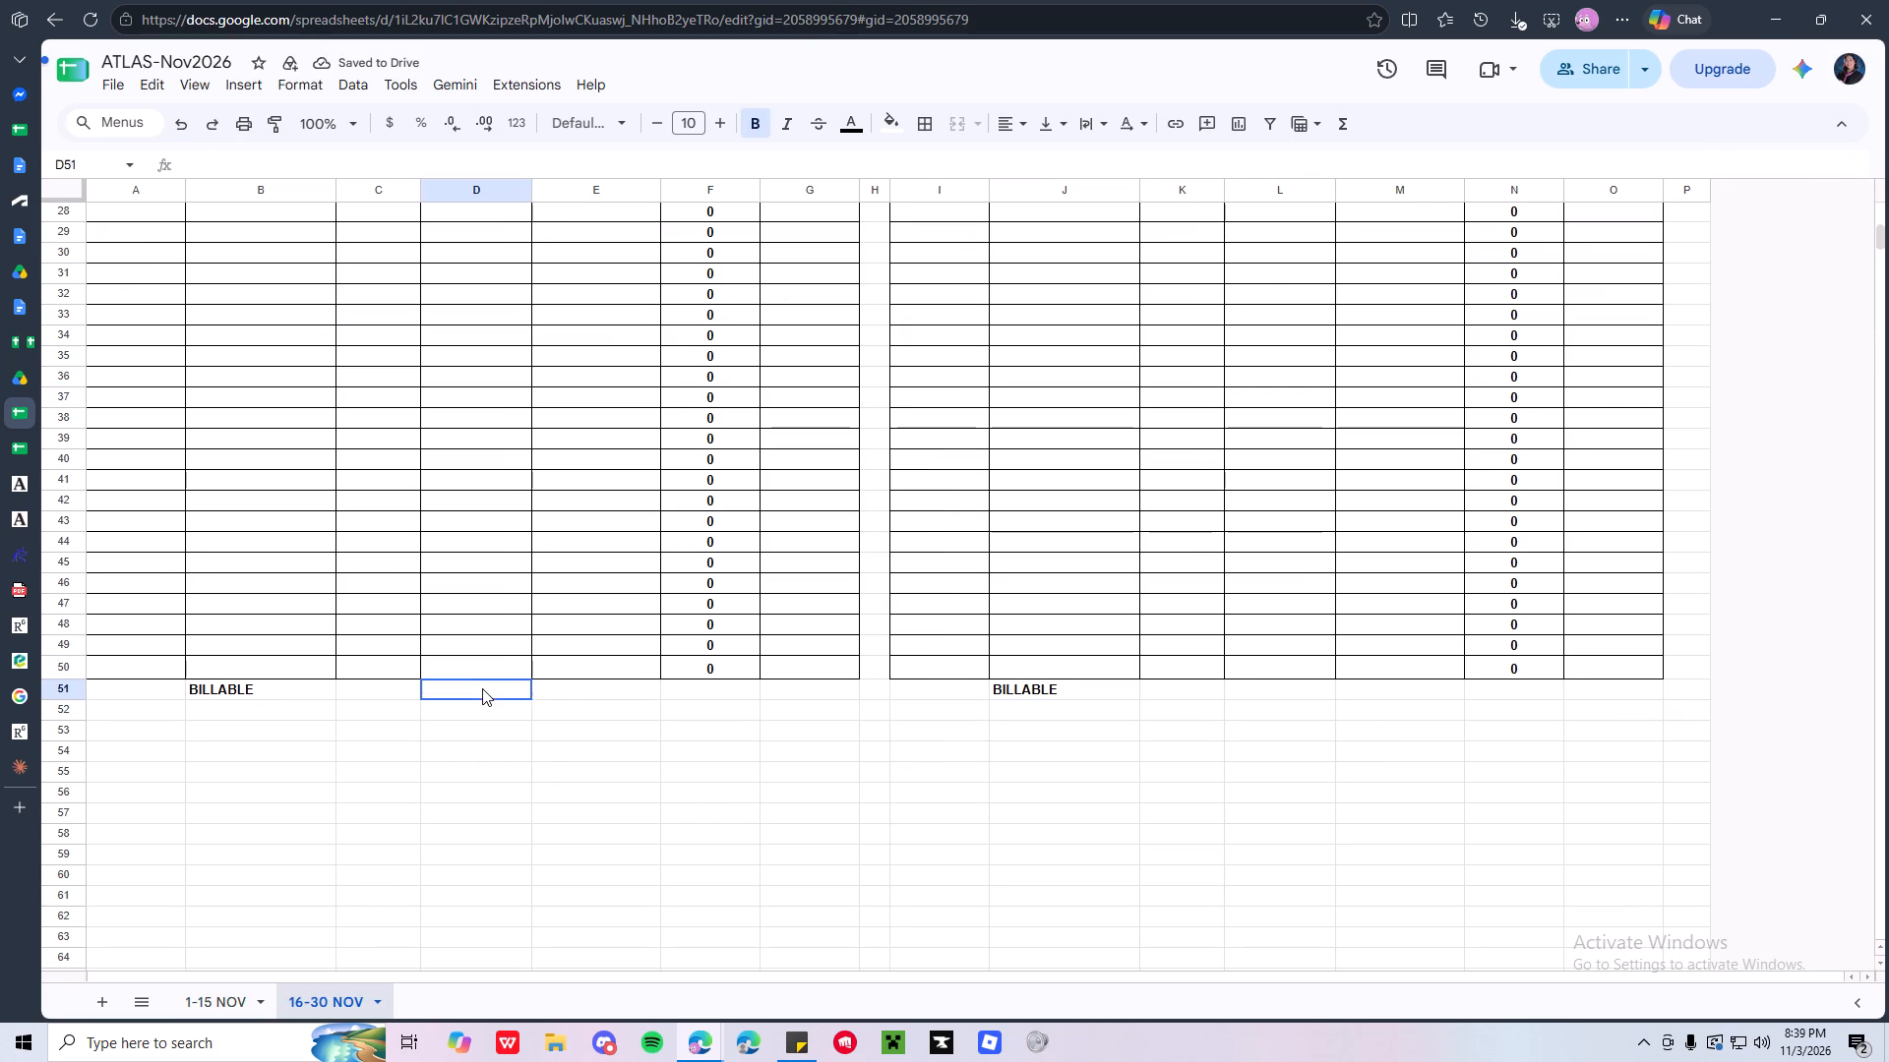
key("ctrl+v")
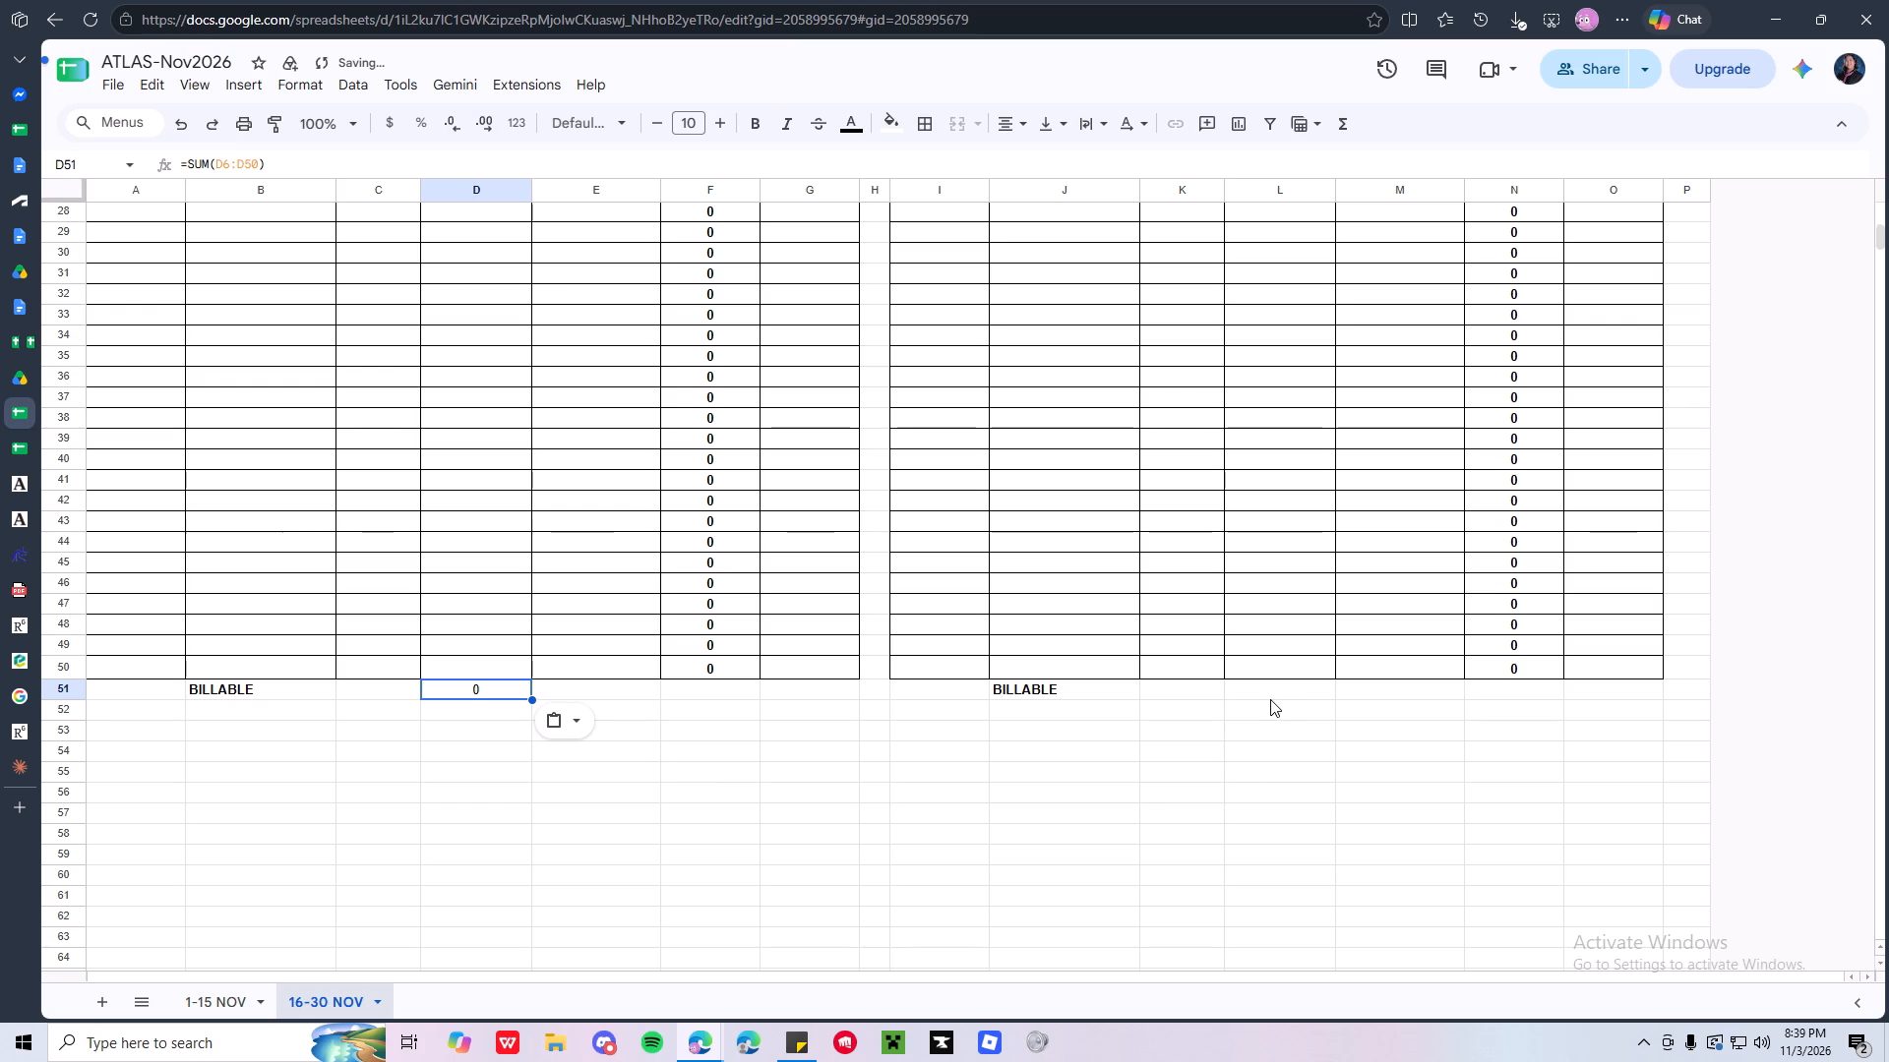
left_click(1266, 692)
key("ctrl+v")
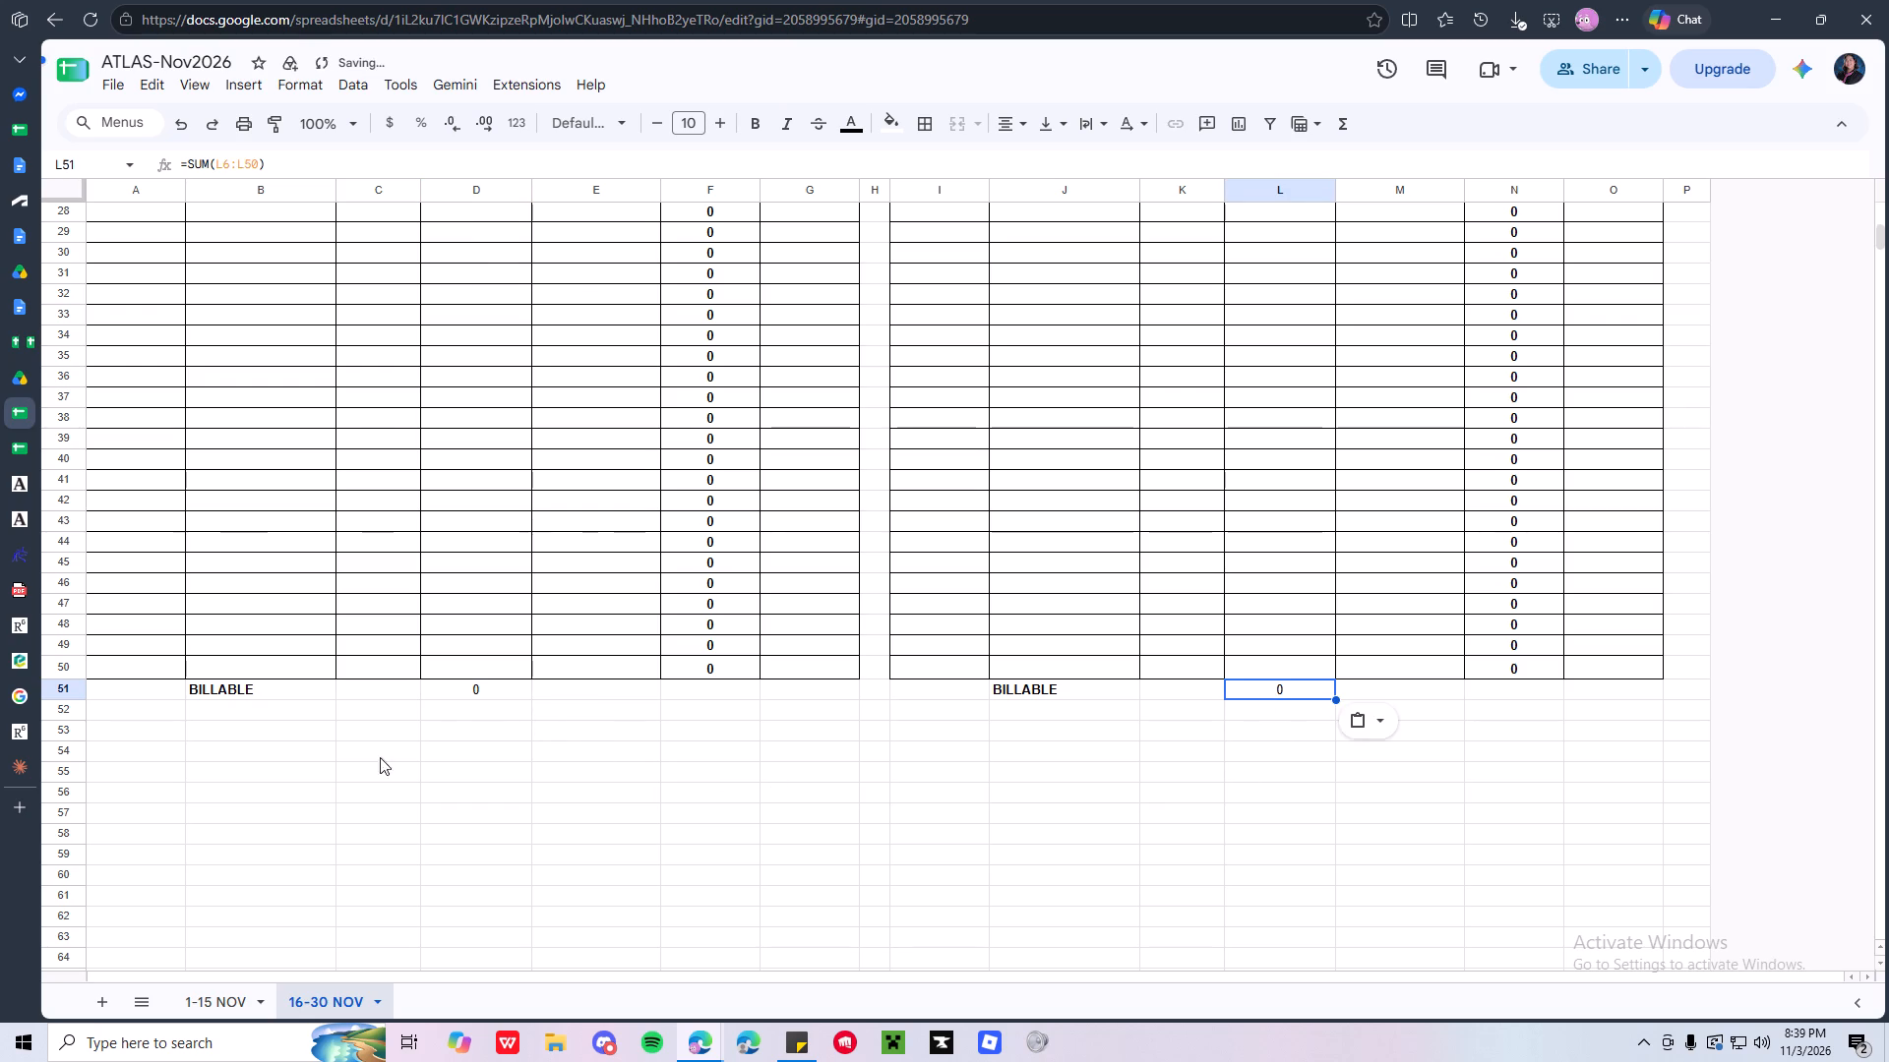
Review the 1-15 NOV sheet from its header rows down past the BILLABLE row, checking how the header behaves.
left_click(218, 998)
scroll(294, 496, "up", 16)
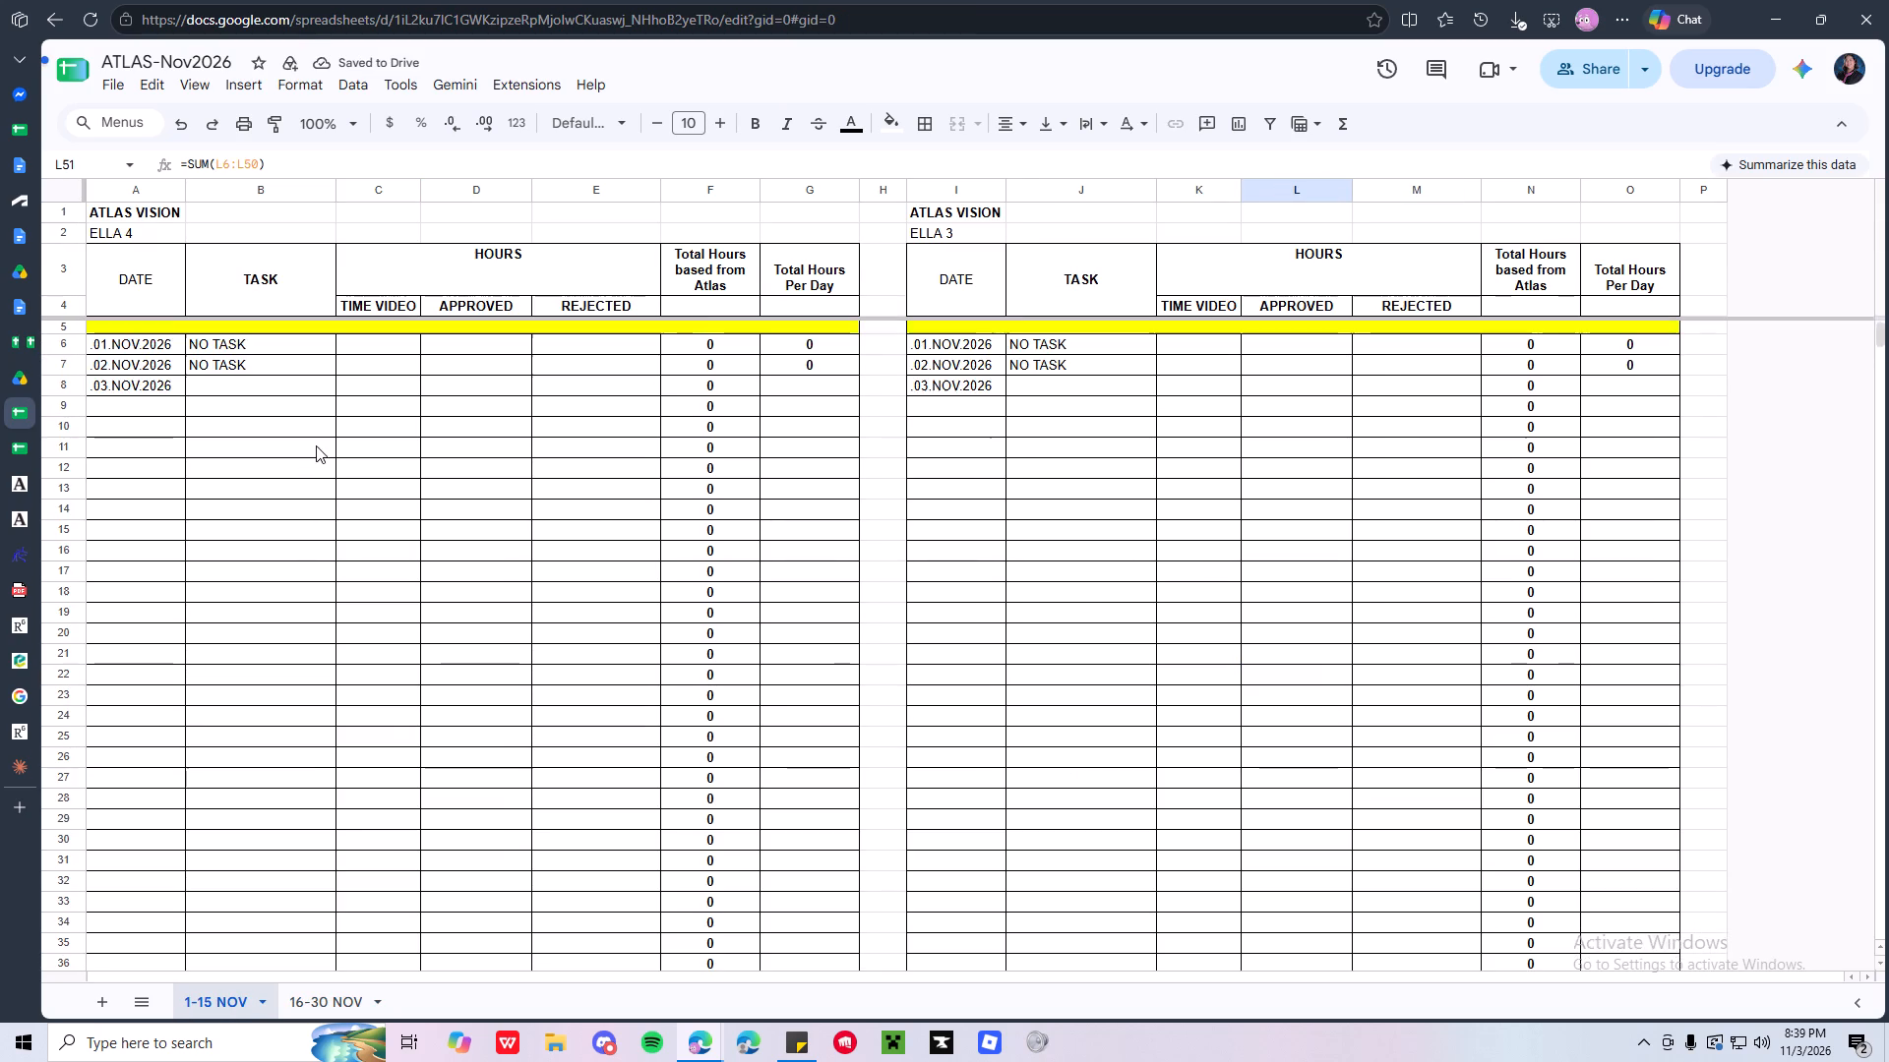
scroll(316, 445, "up", 3)
scroll(320, 438, "down", 8)
scroll(323, 445, "up", 20)
scroll(362, 364, "down", 12)
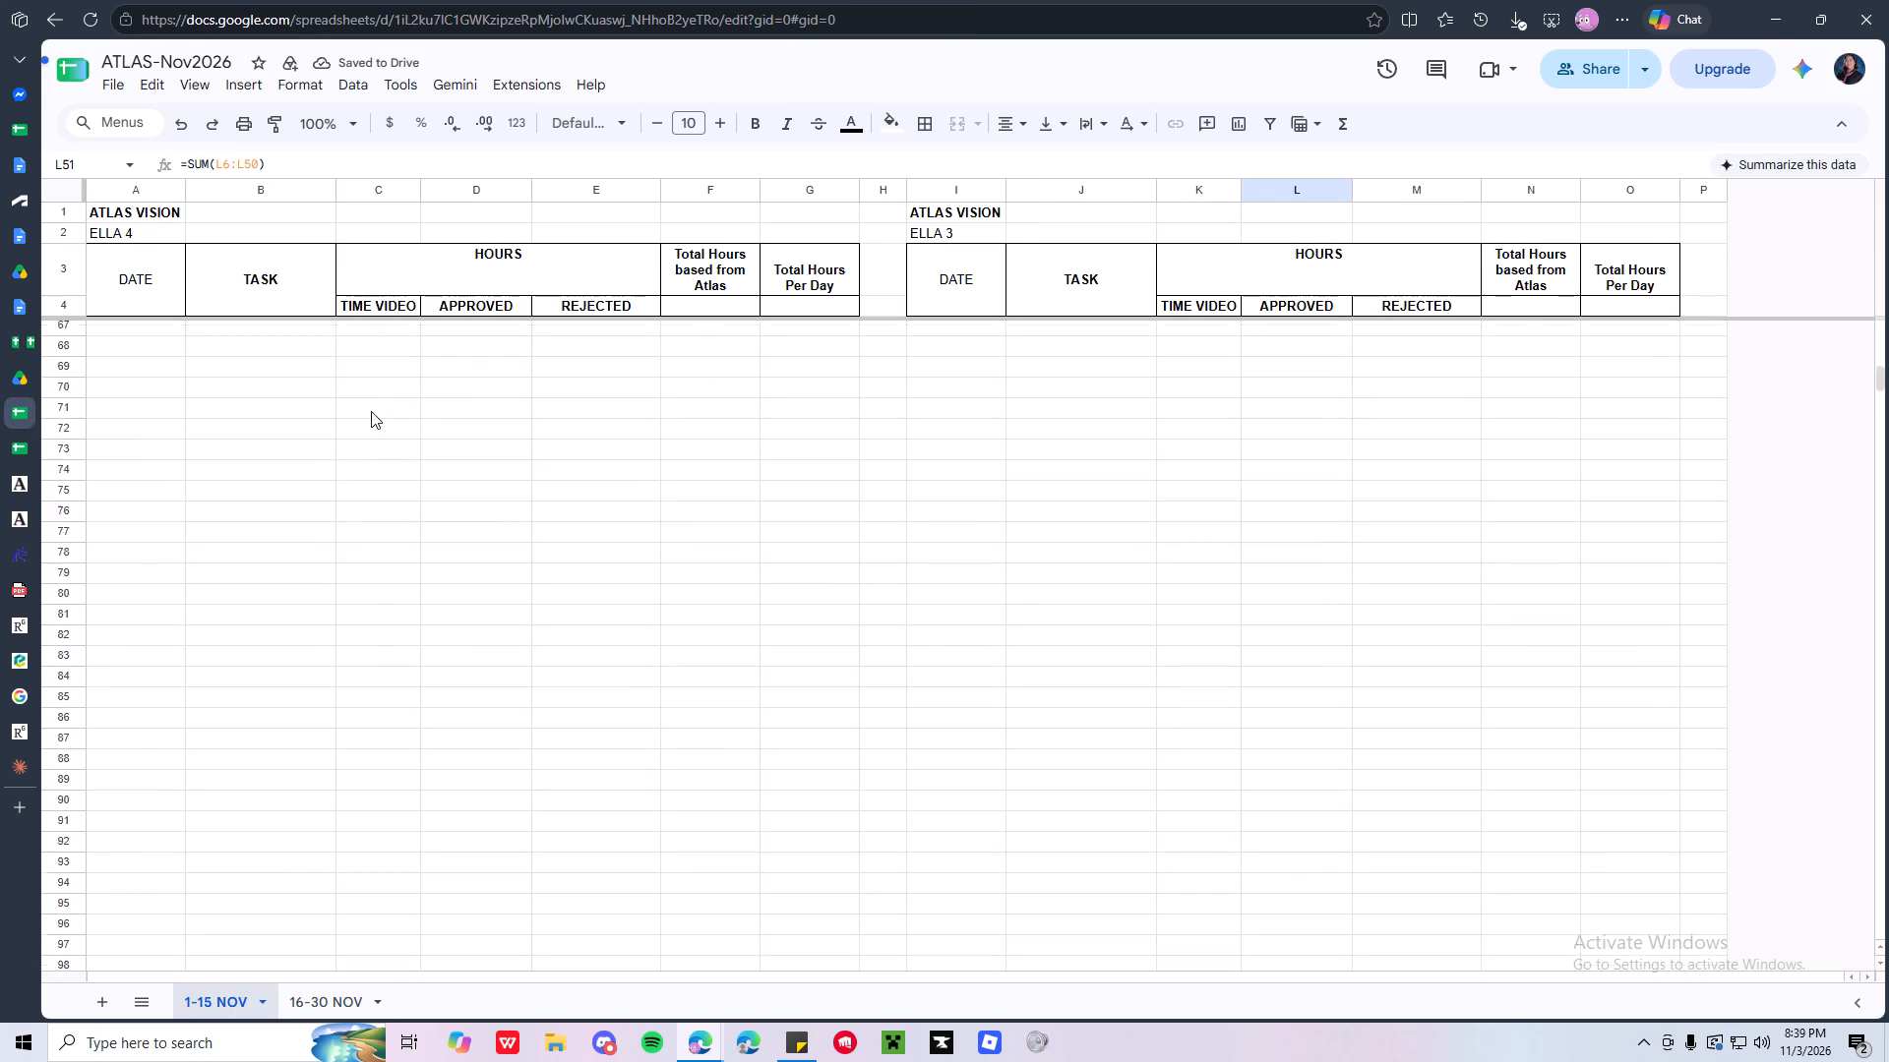
scroll(371, 411, "down", 10)
scroll(375, 418, "up", 20)
scroll(375, 418, "up", 15)
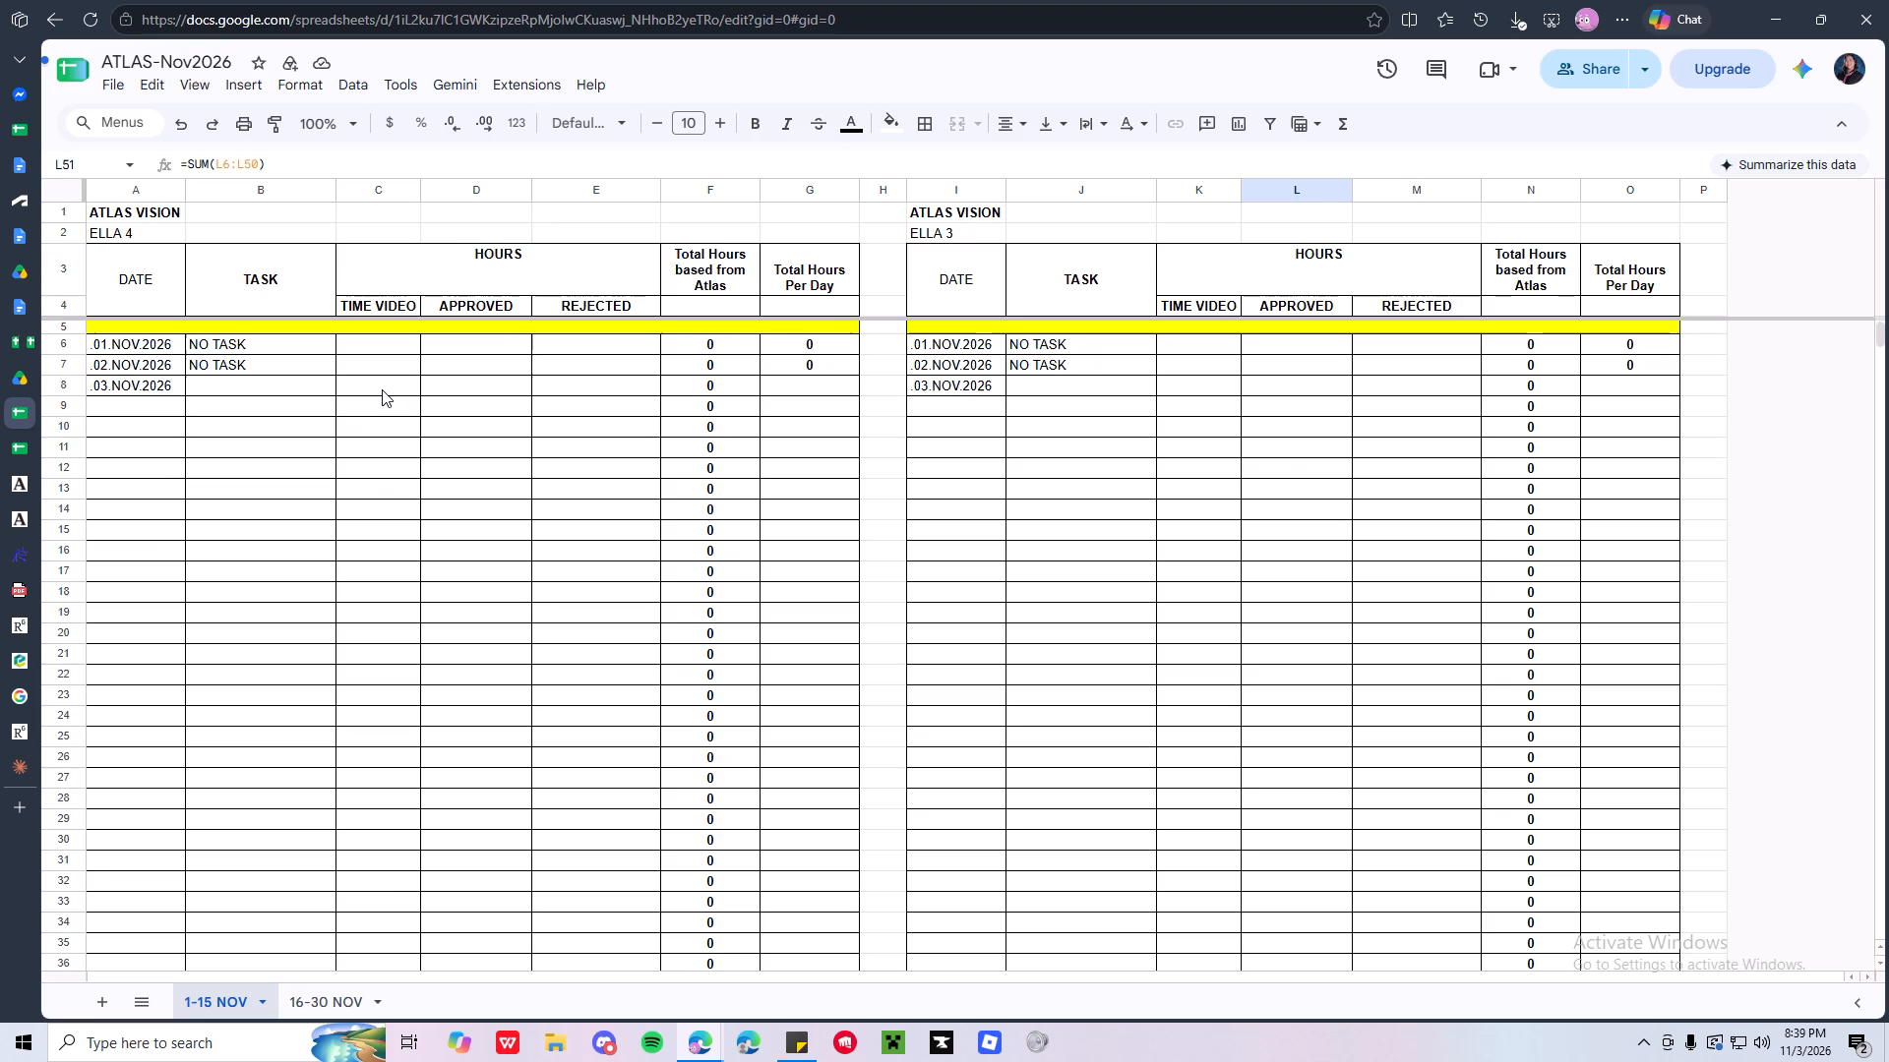
scroll(382, 389, "up", 5)
Freeze the 16-30 NOV sheet's header up to row 4.
left_click(345, 1001)
scroll(290, 544, "up", 3)
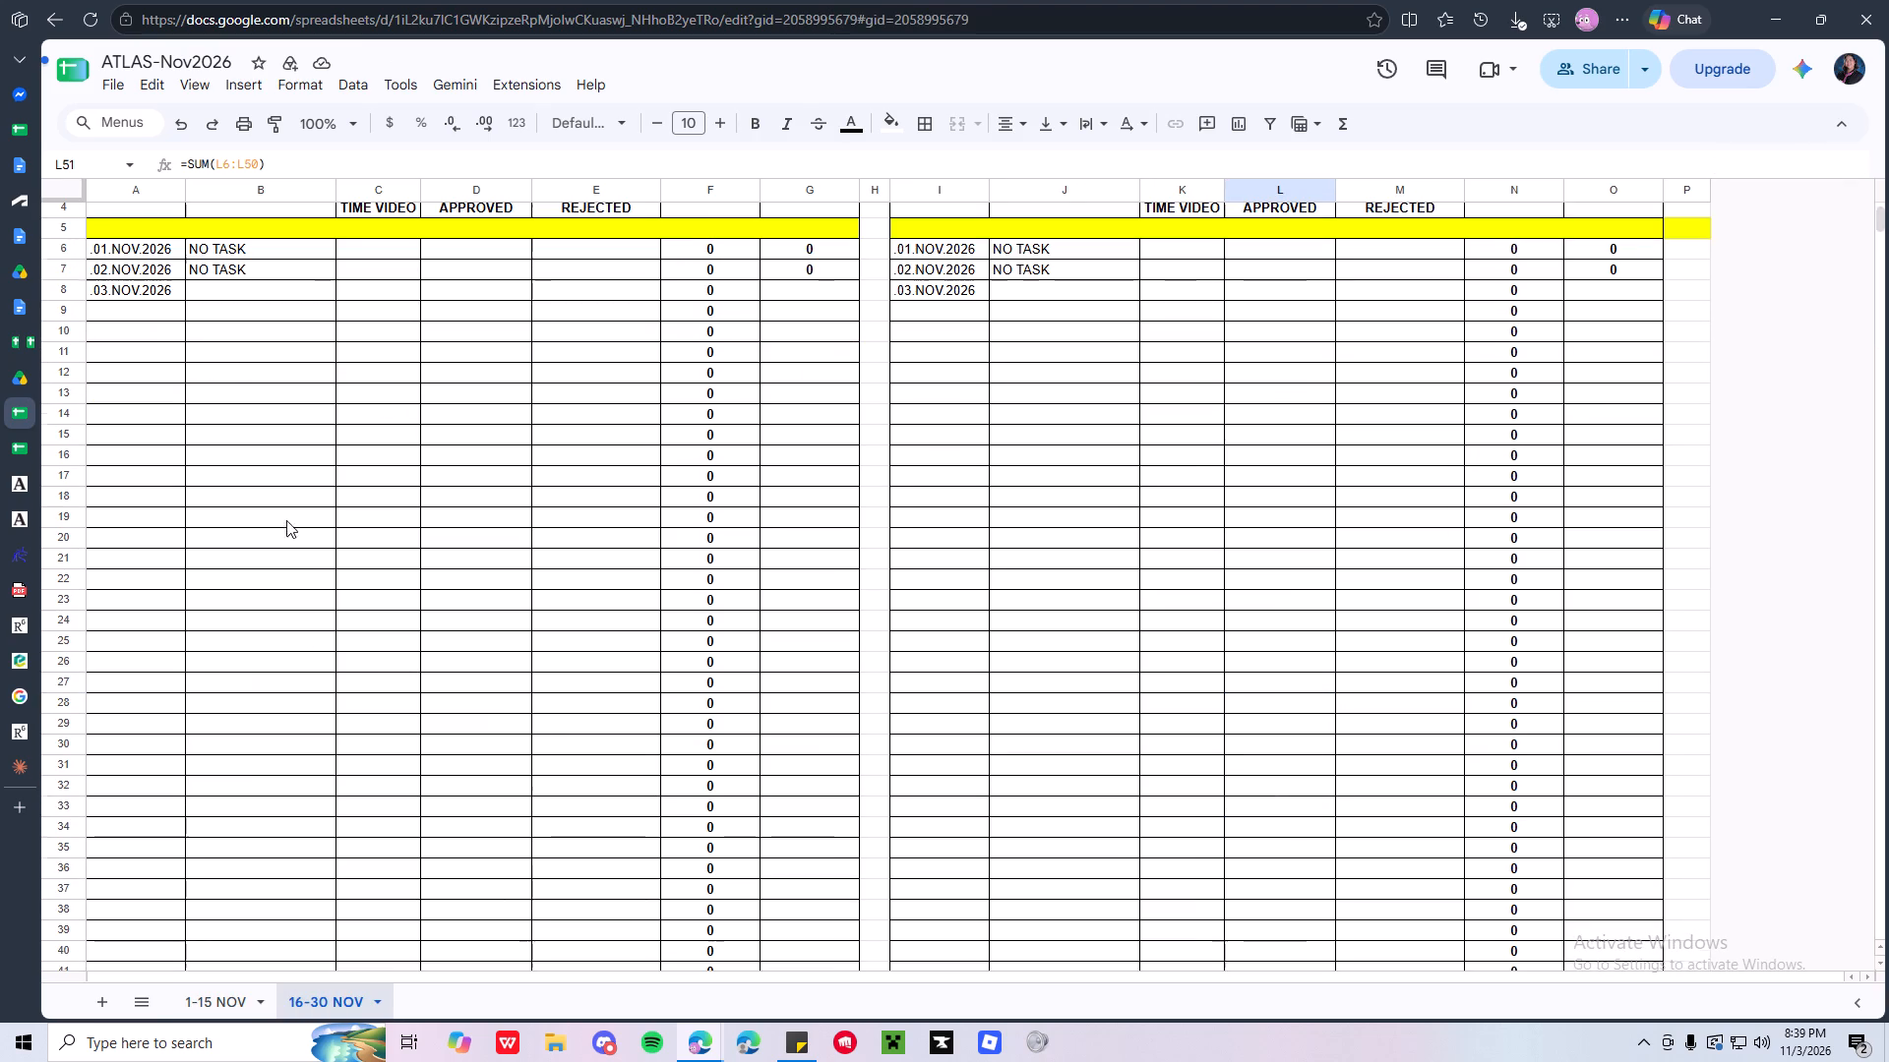
scroll(286, 520, "up", 13)
scroll(290, 502, "down", 17)
scroll(290, 515, "up", 11)
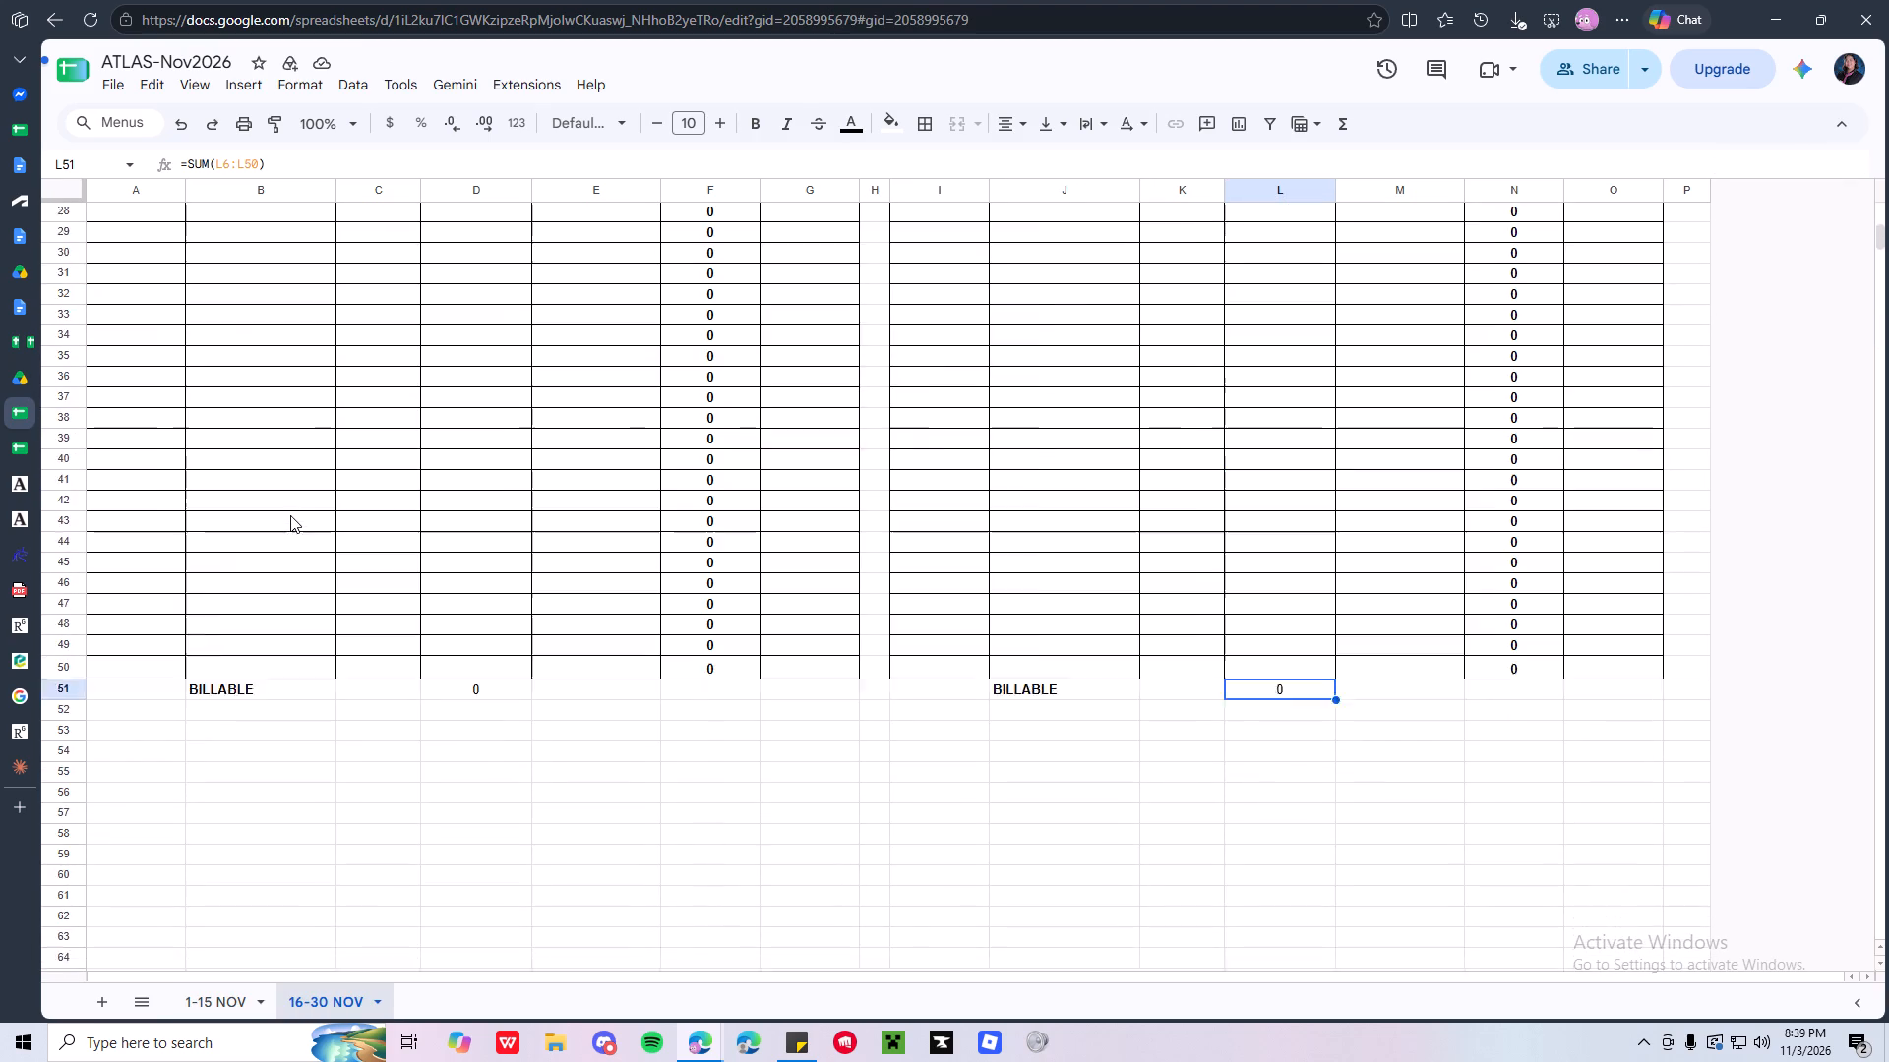
scroll(290, 515, "up", 16)
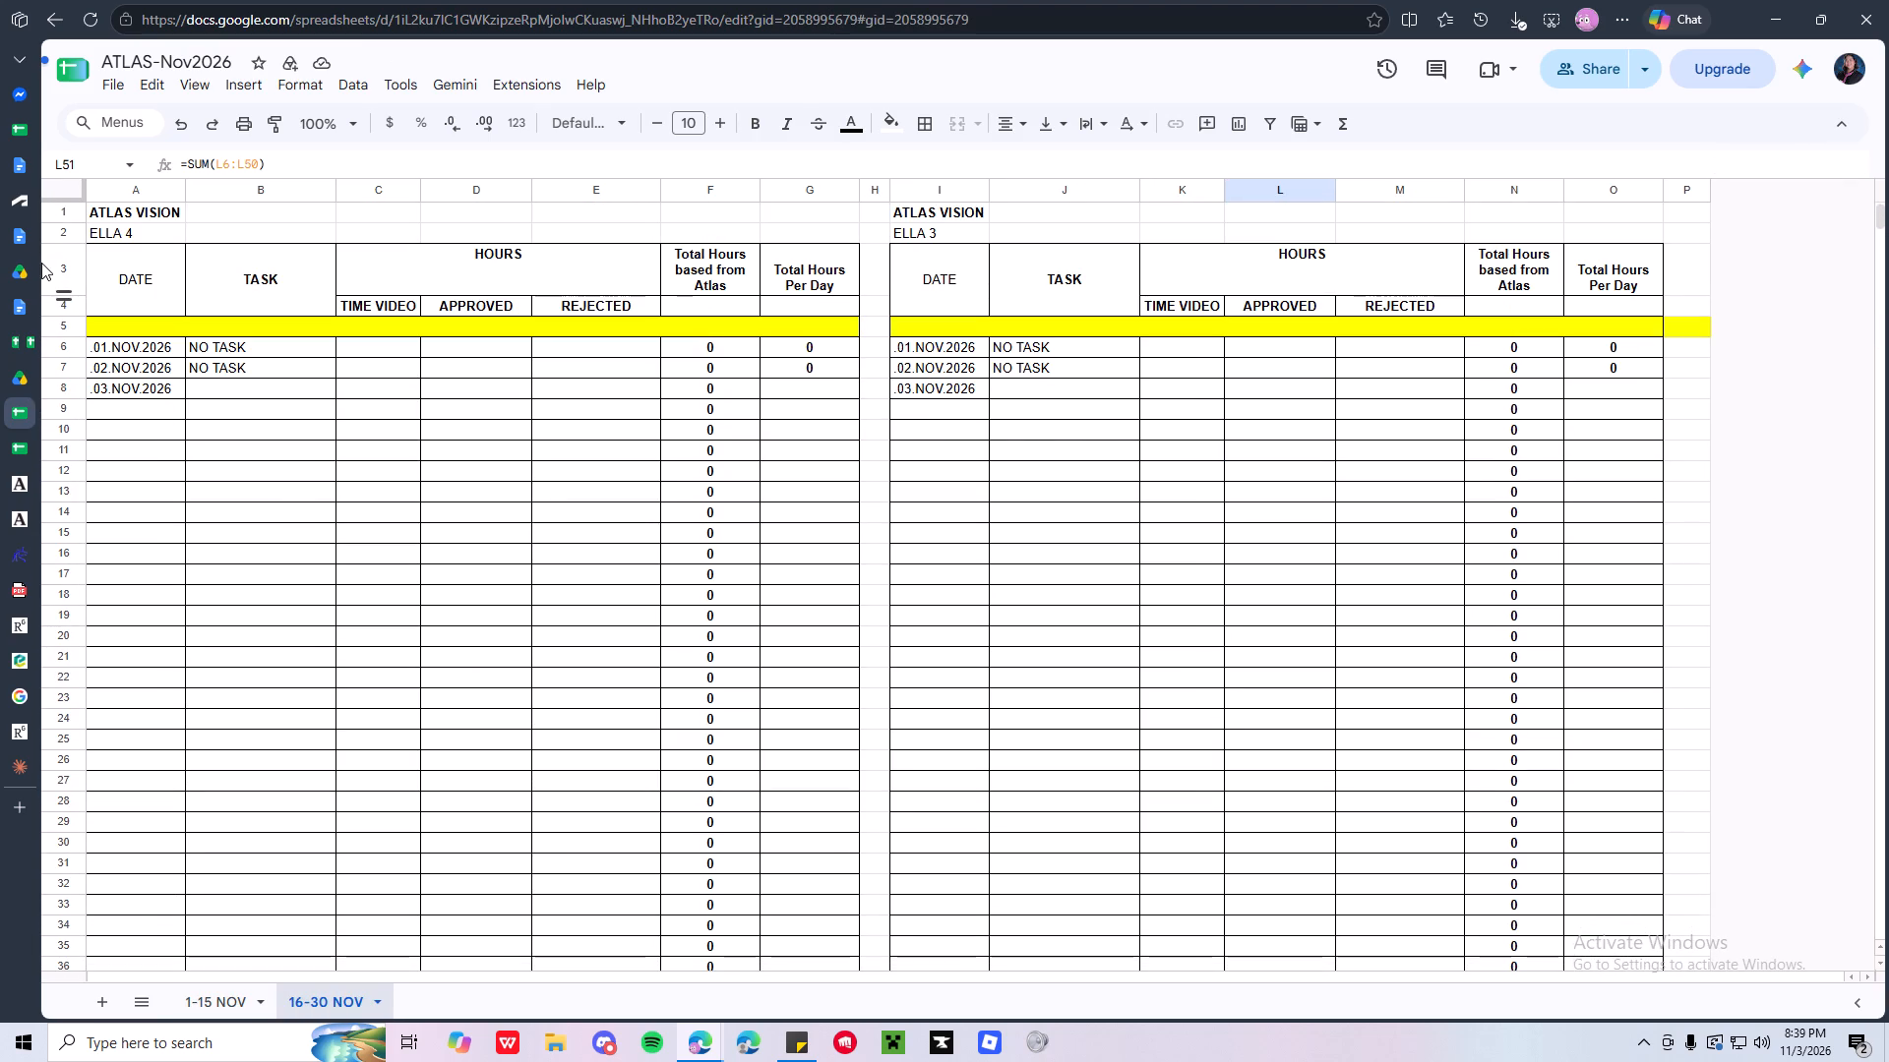
right_click(71, 311)
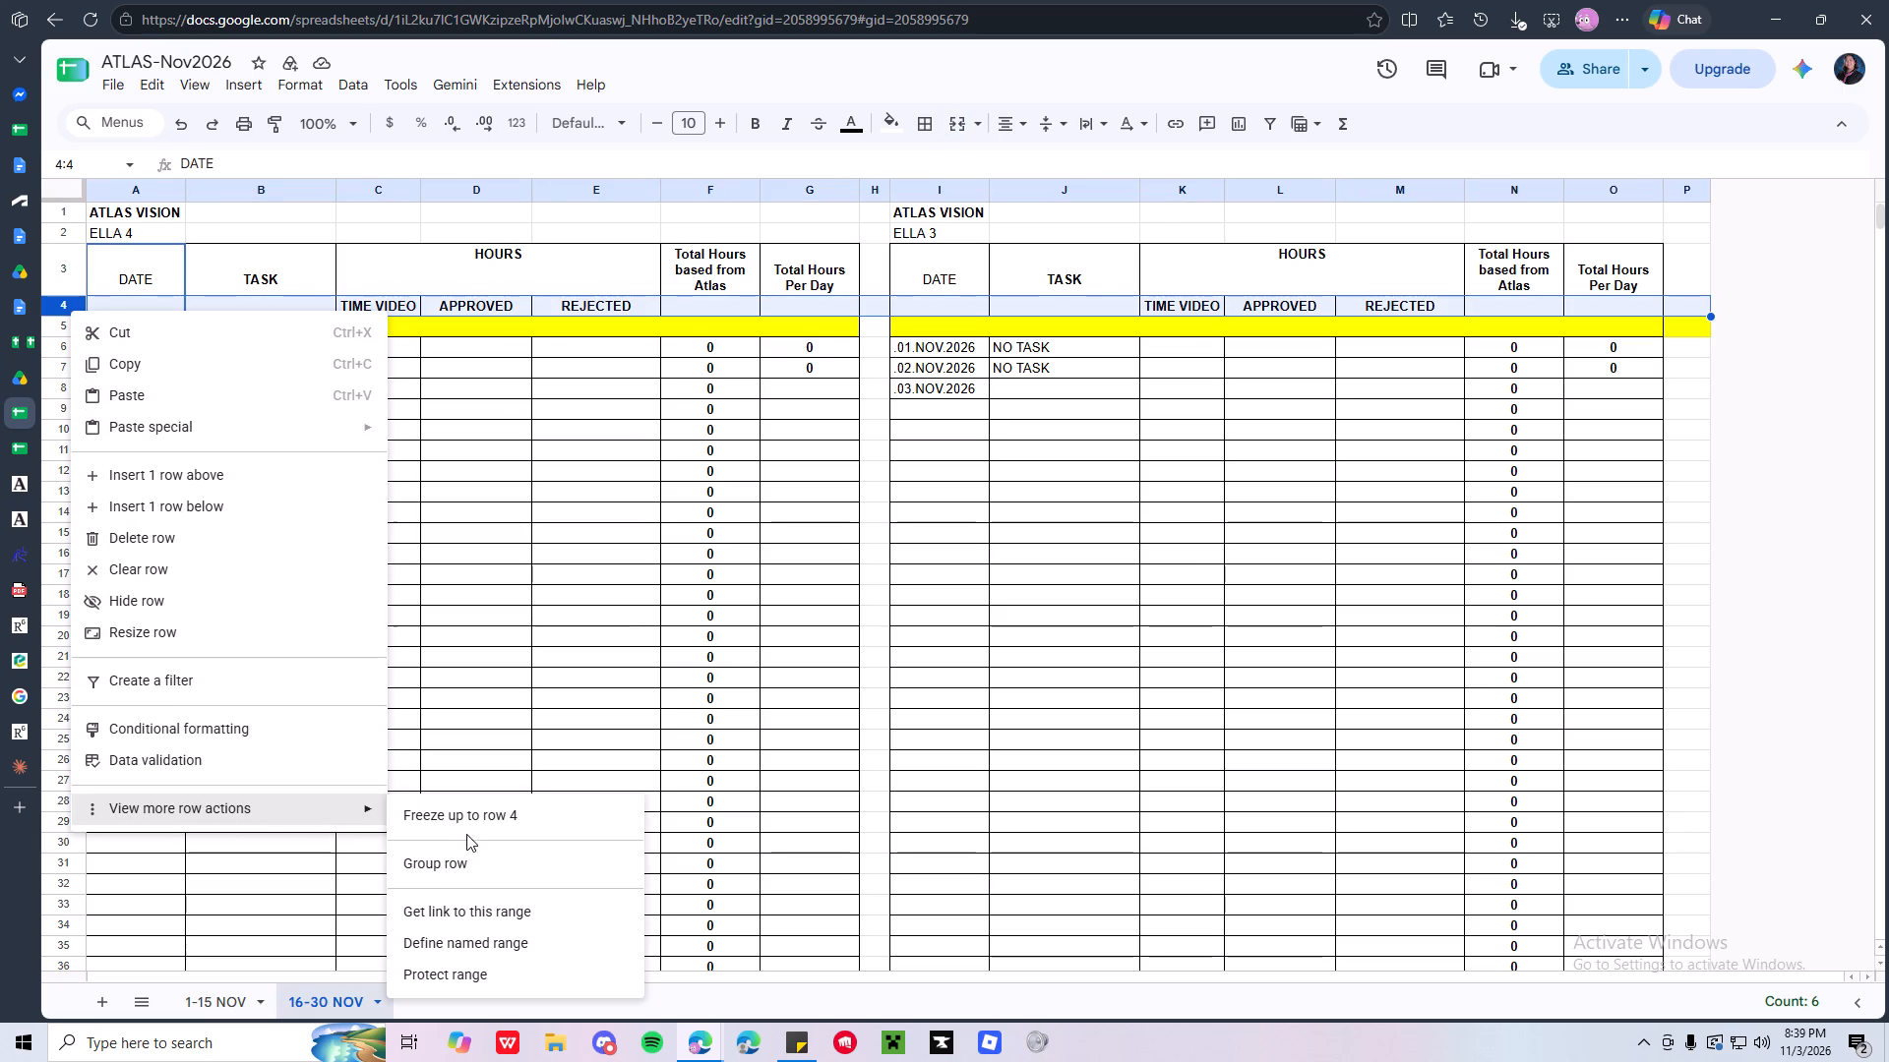
left_click(480, 806)
left_click(272, 480)
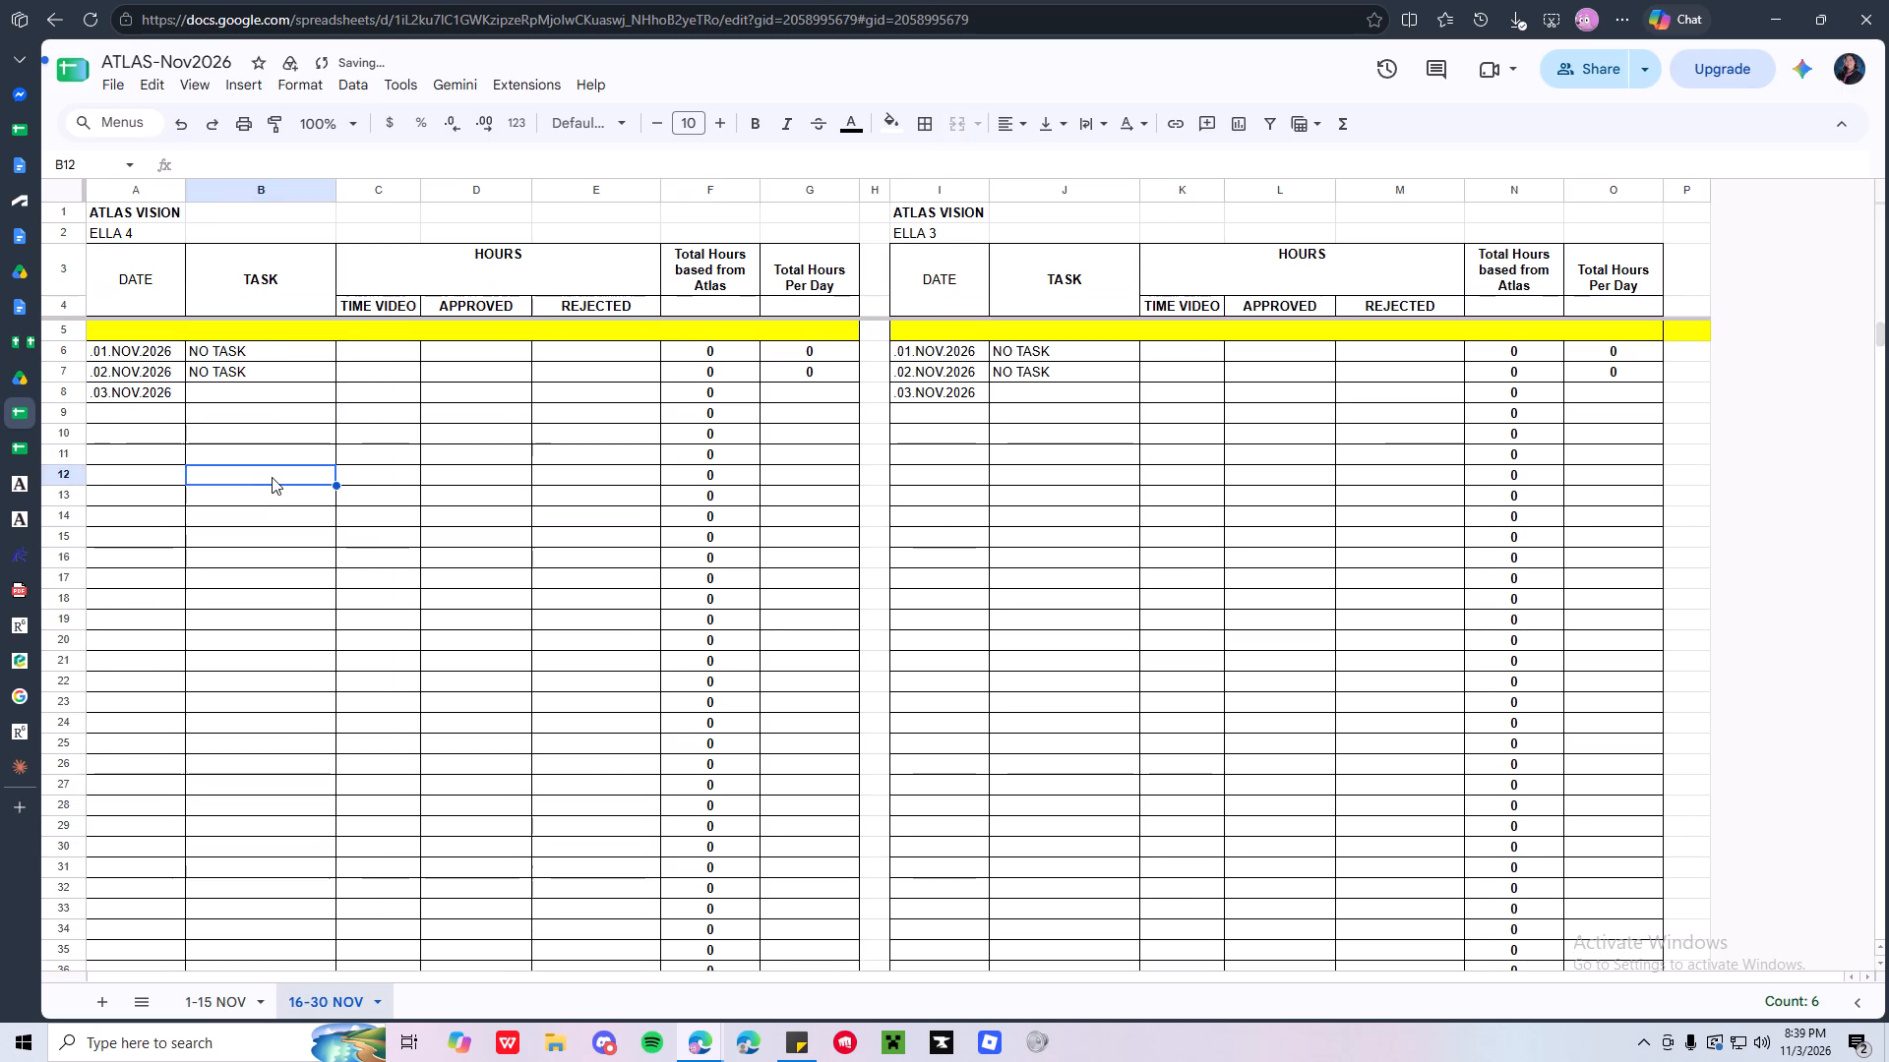
Check the frozen header and the BILLABLE row on the 16-30 NOV sheet, and look over the 1-15 NOV sheet again.
scroll(272, 477, "down", 16)
scroll(272, 477, "up", 13)
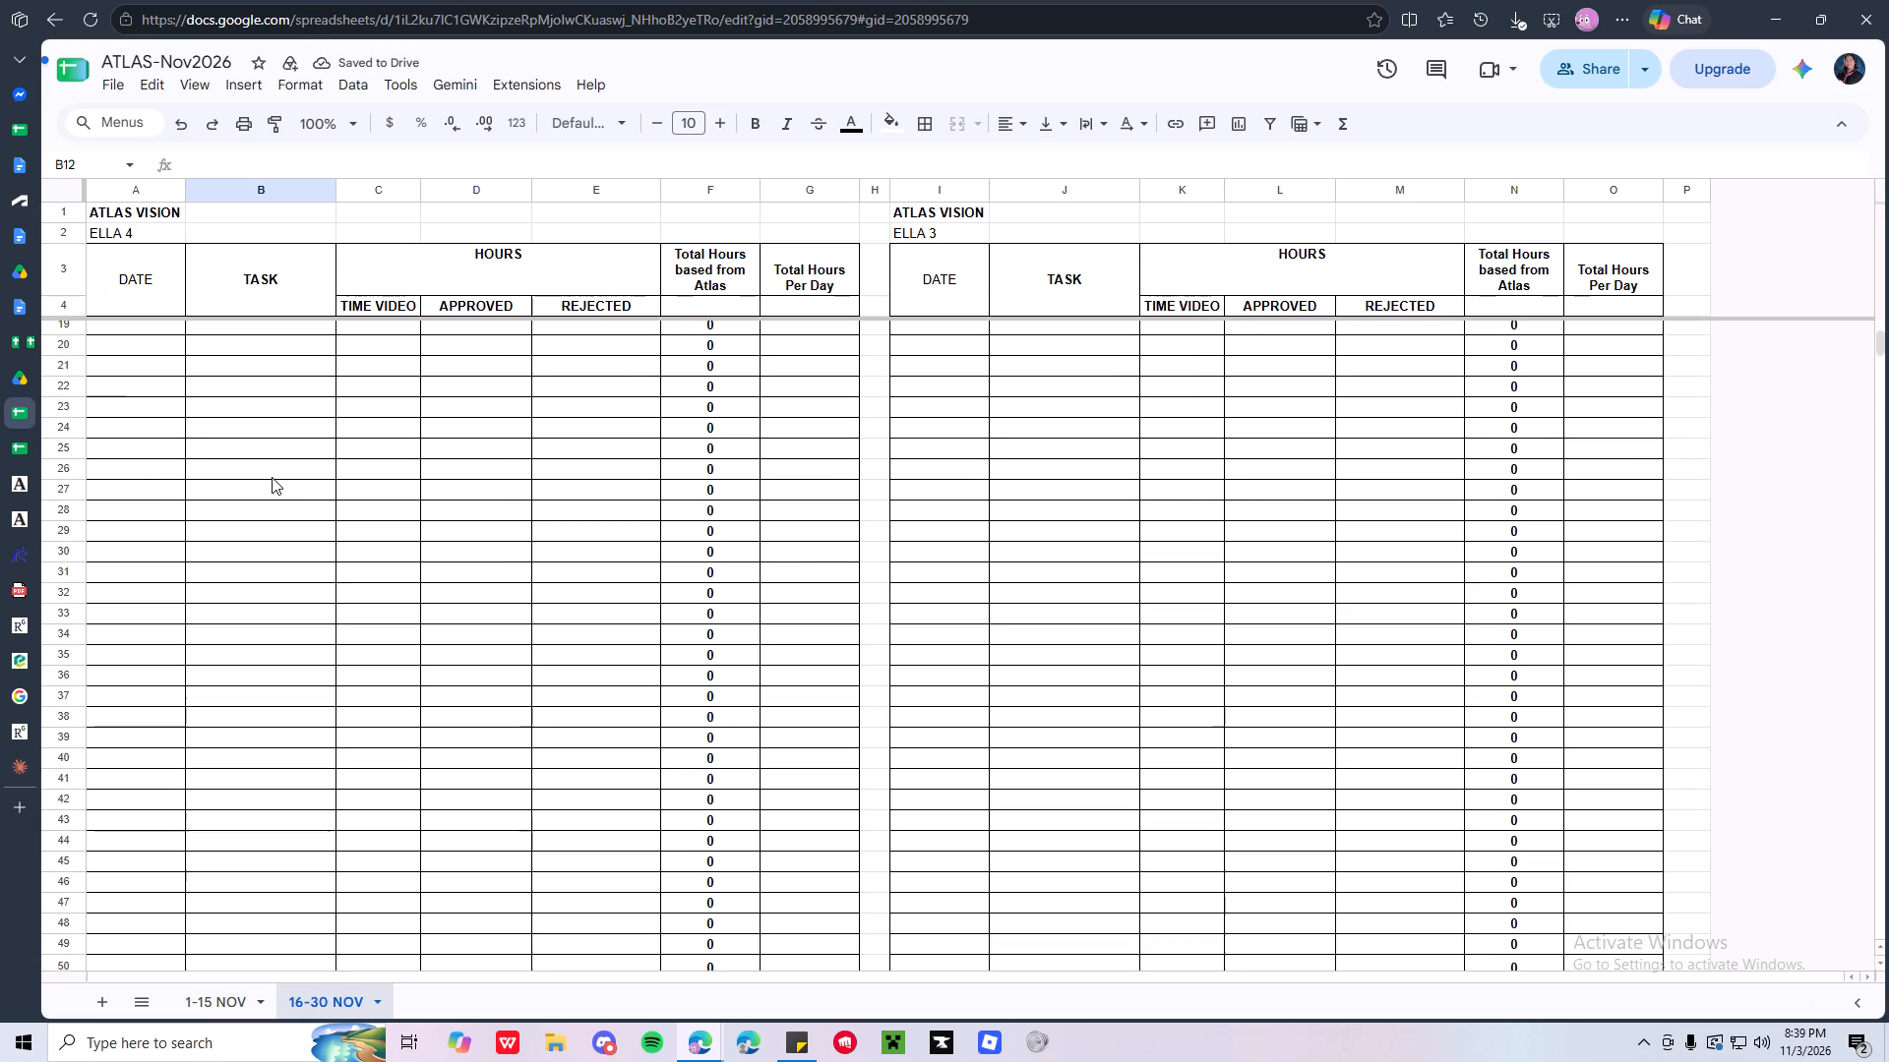
scroll(272, 477, "up", 16)
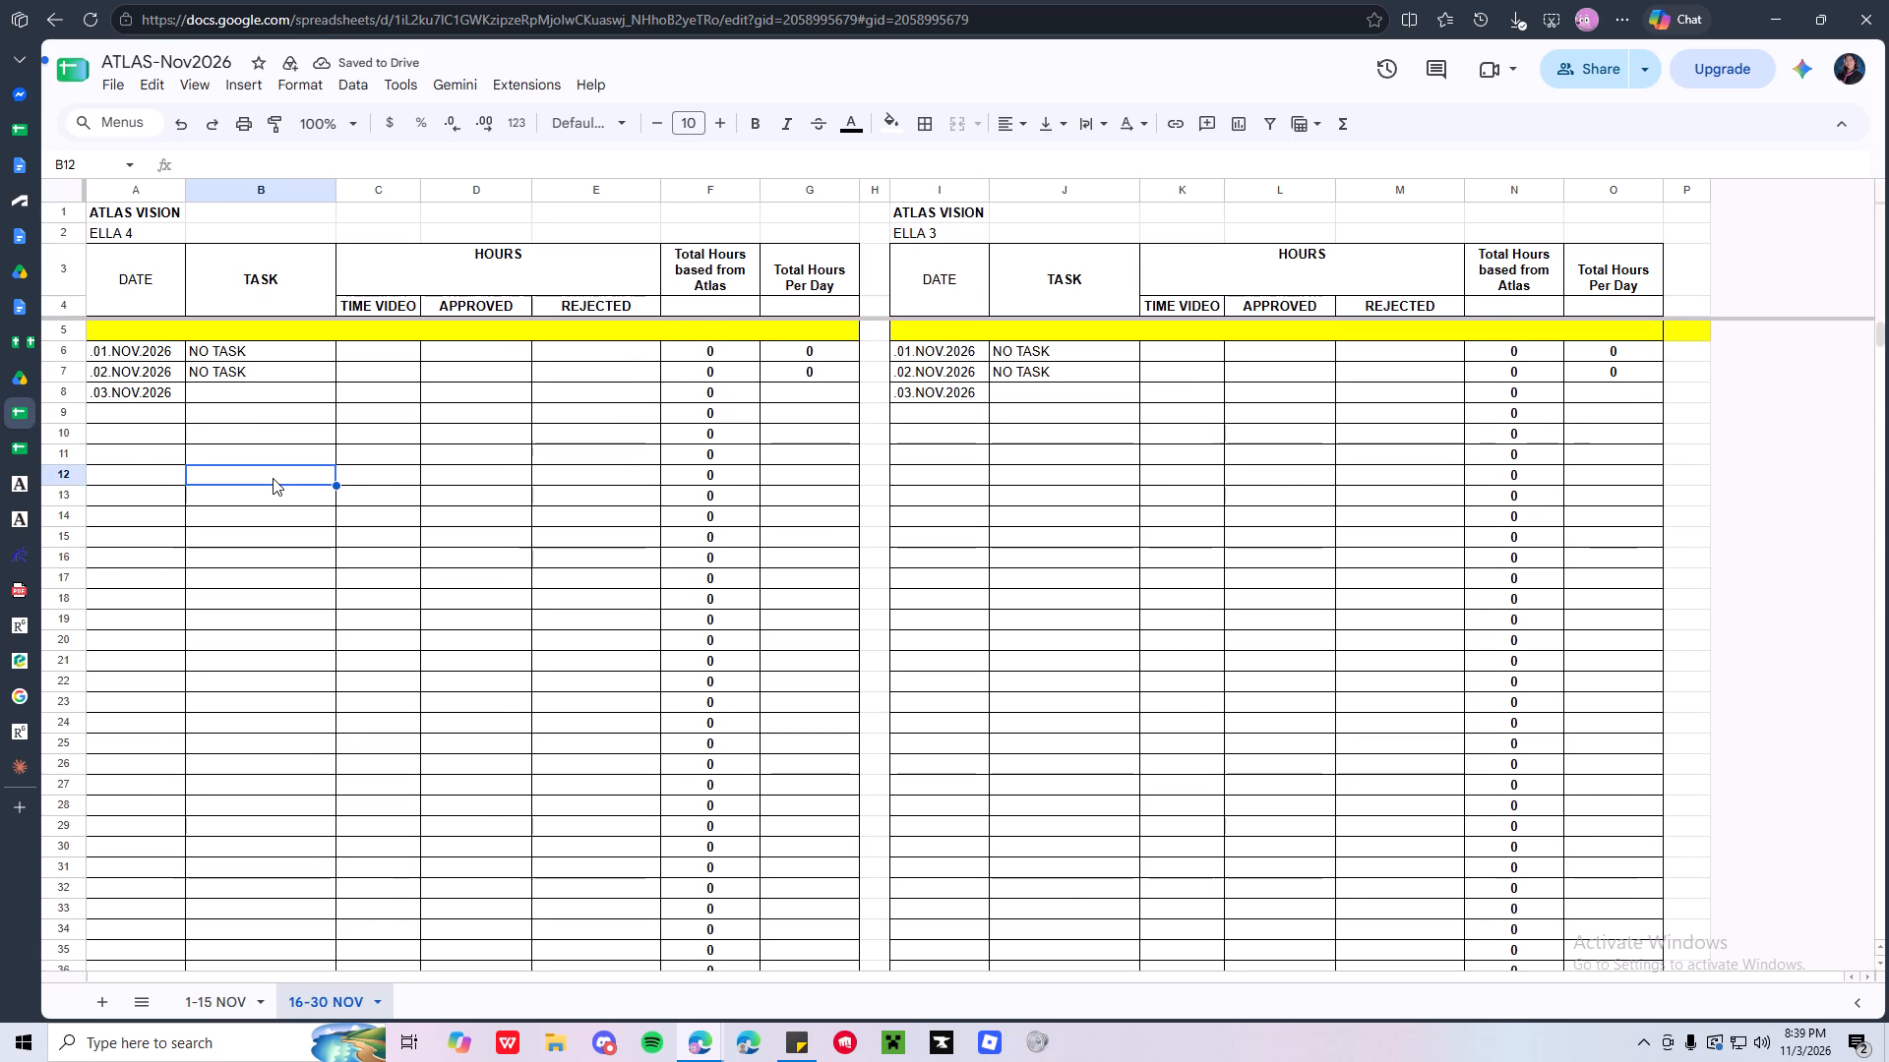
scroll(273, 478, "down", 5)
scroll(285, 487, "up", 5)
scroll(285, 487, "down", 7)
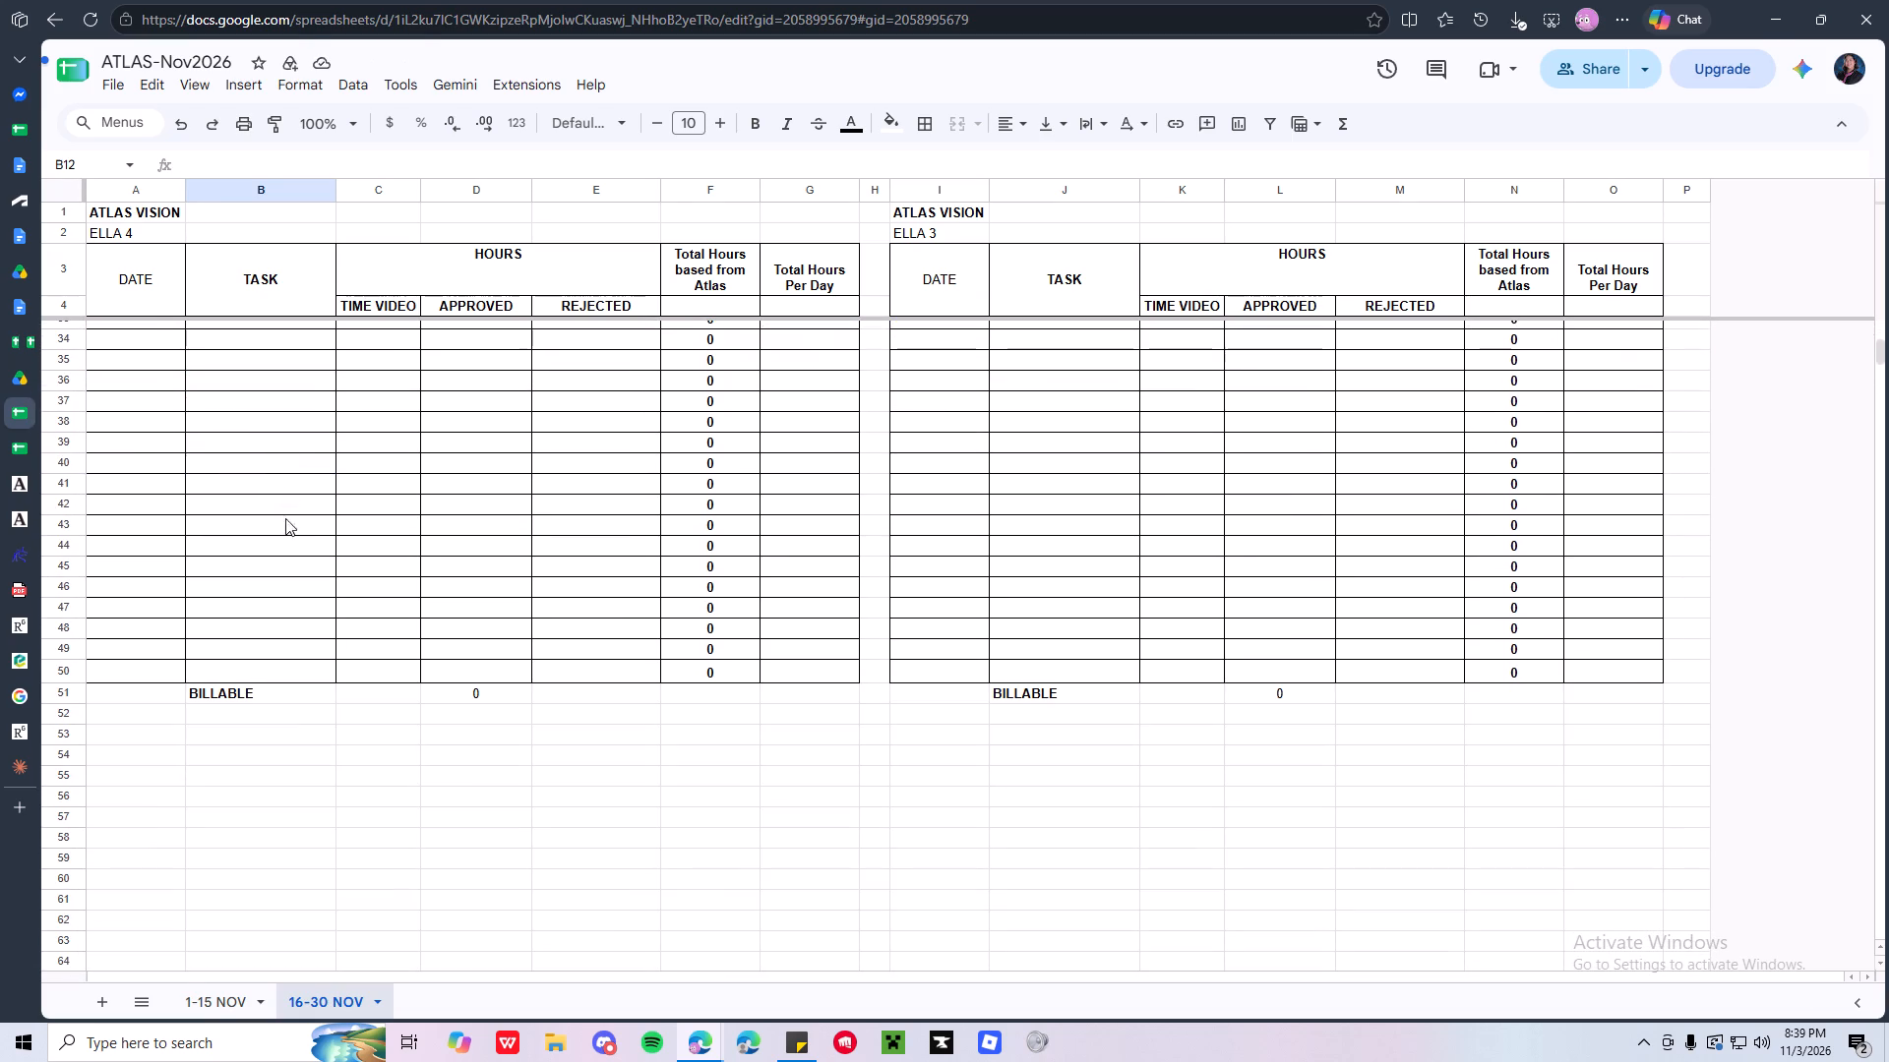
left_click(208, 1007)
scroll(338, 499, "up", 9)
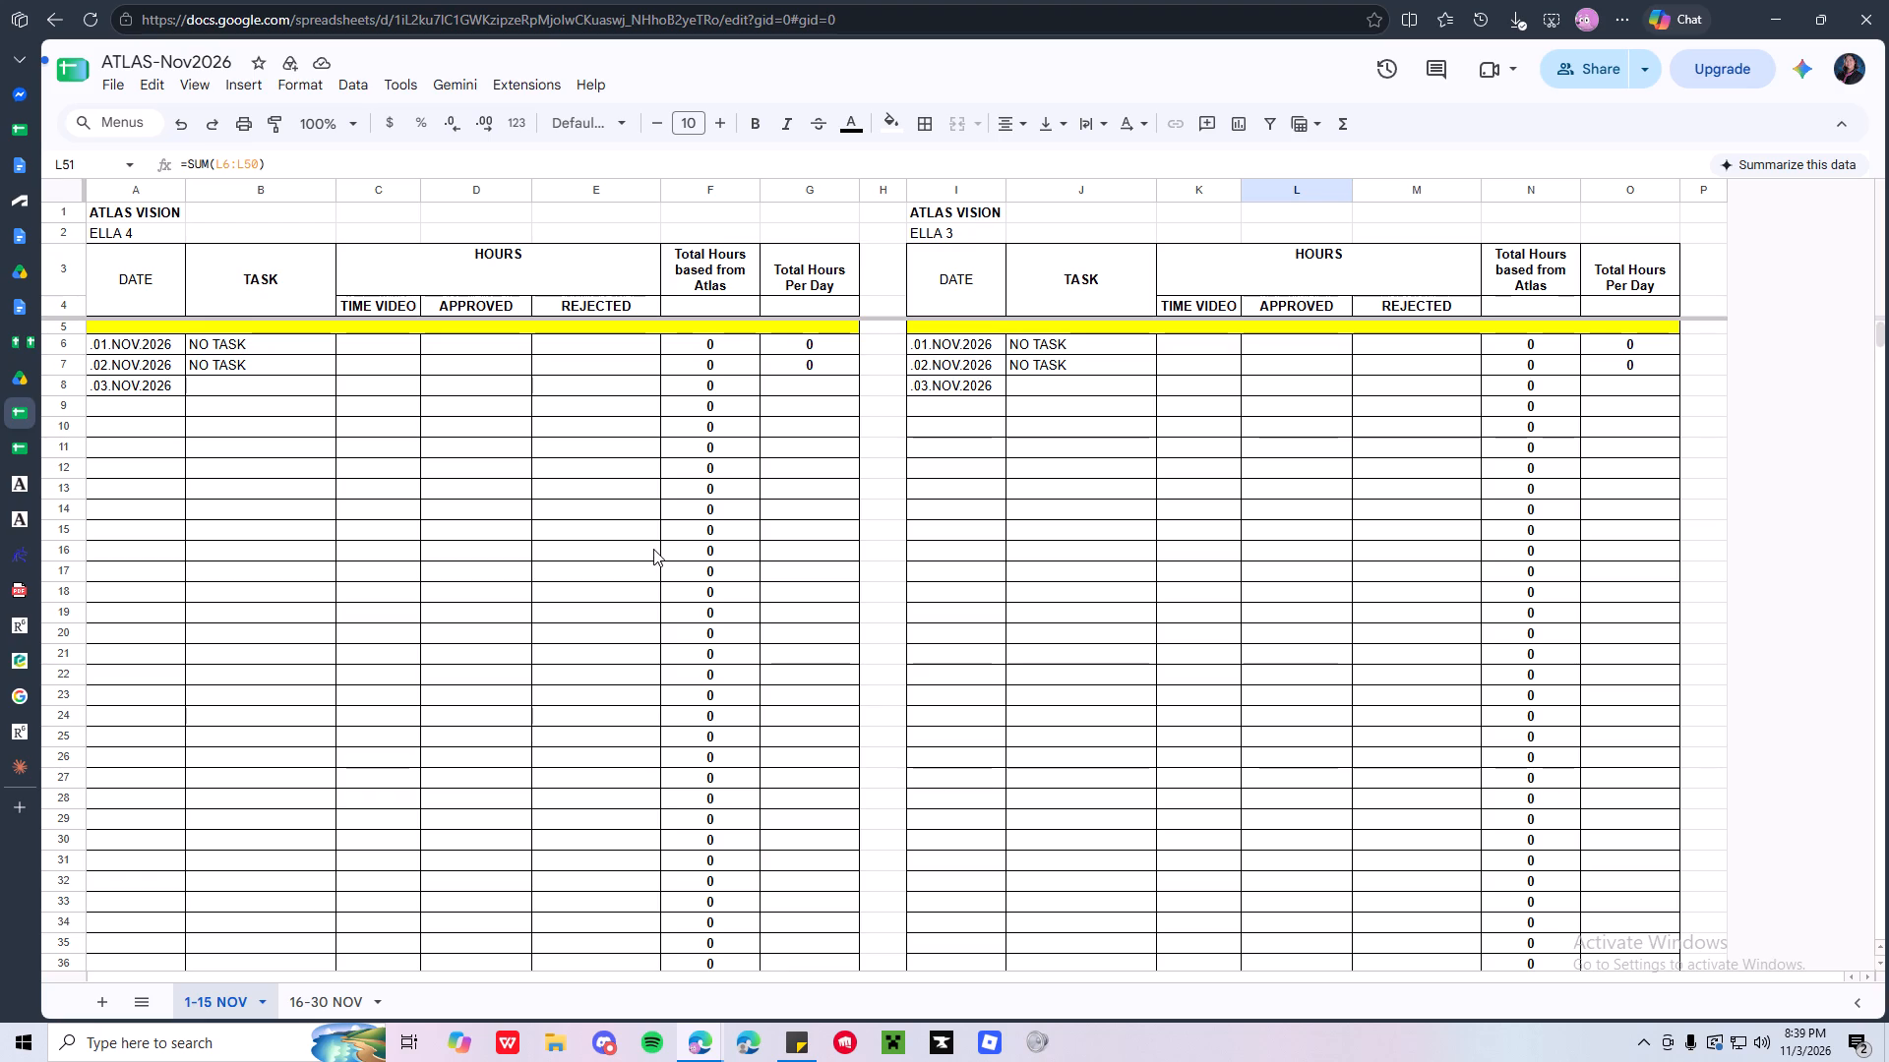
scroll(668, 526, "down", 1)
scroll(429, 526, "up", 2)
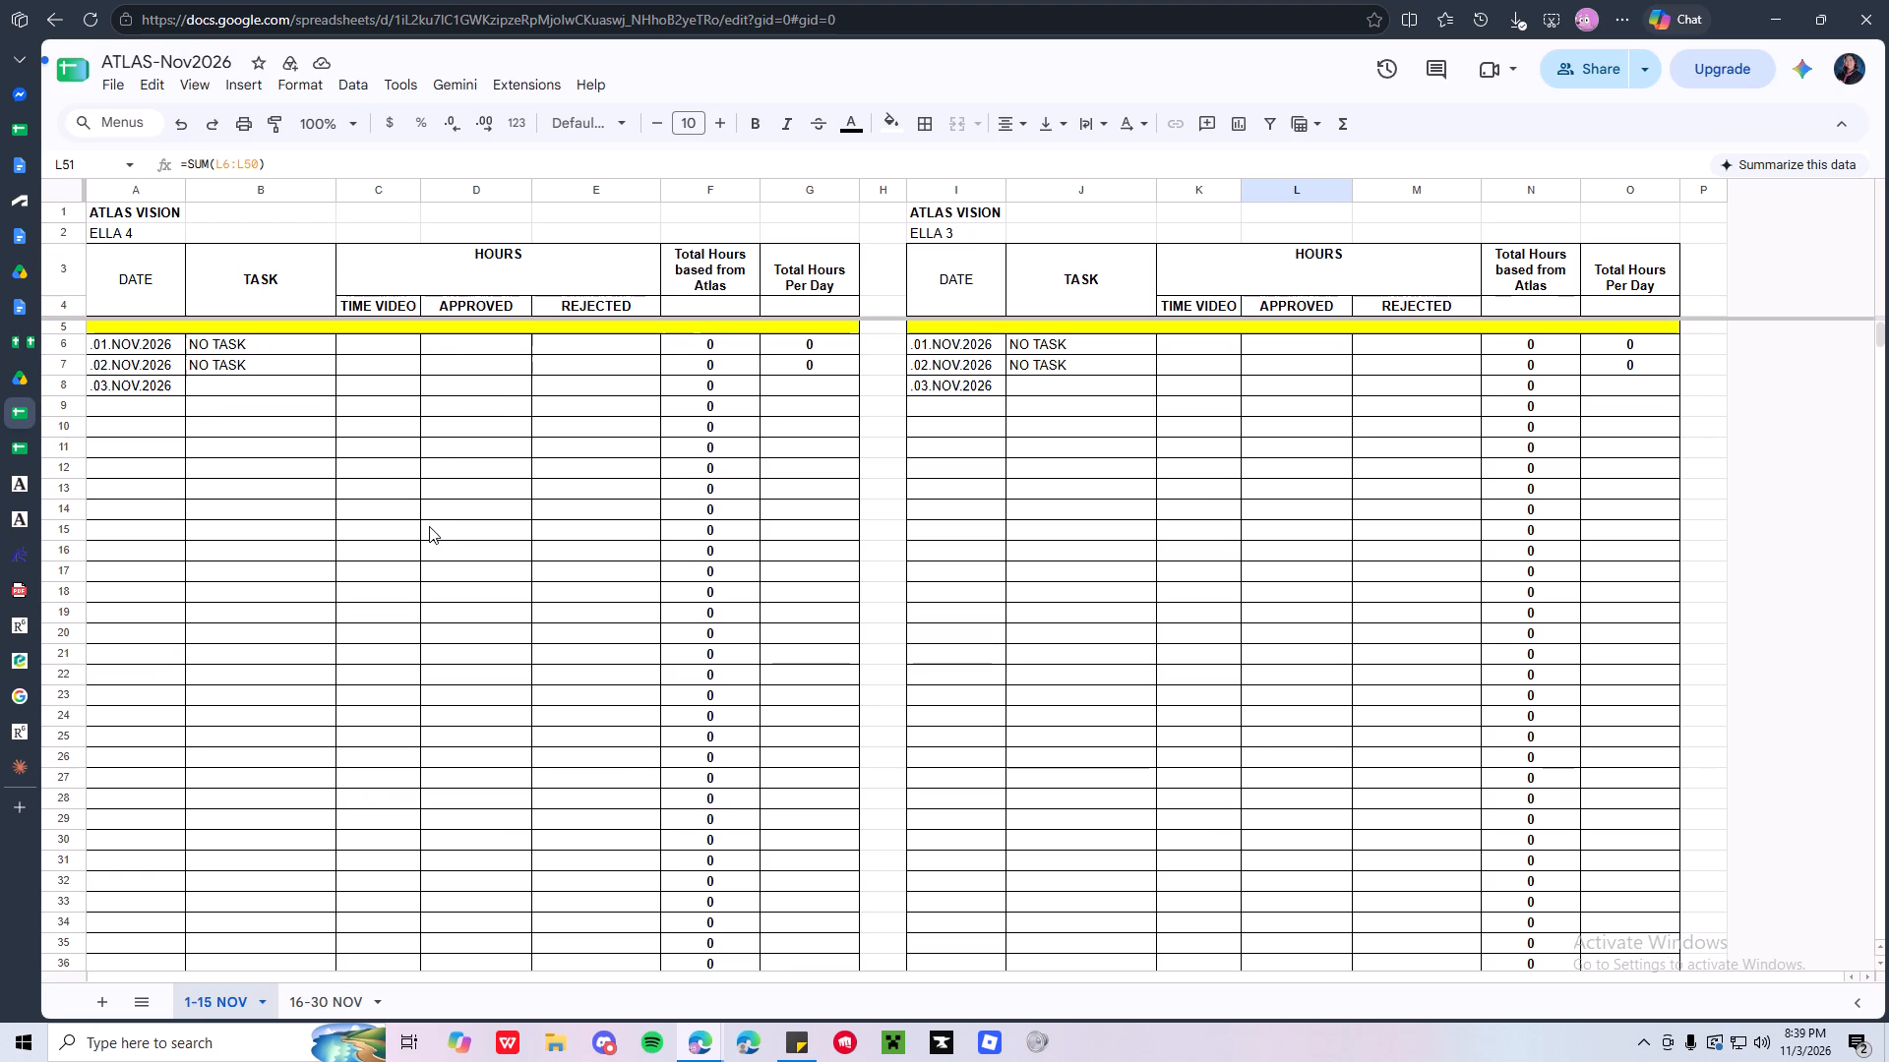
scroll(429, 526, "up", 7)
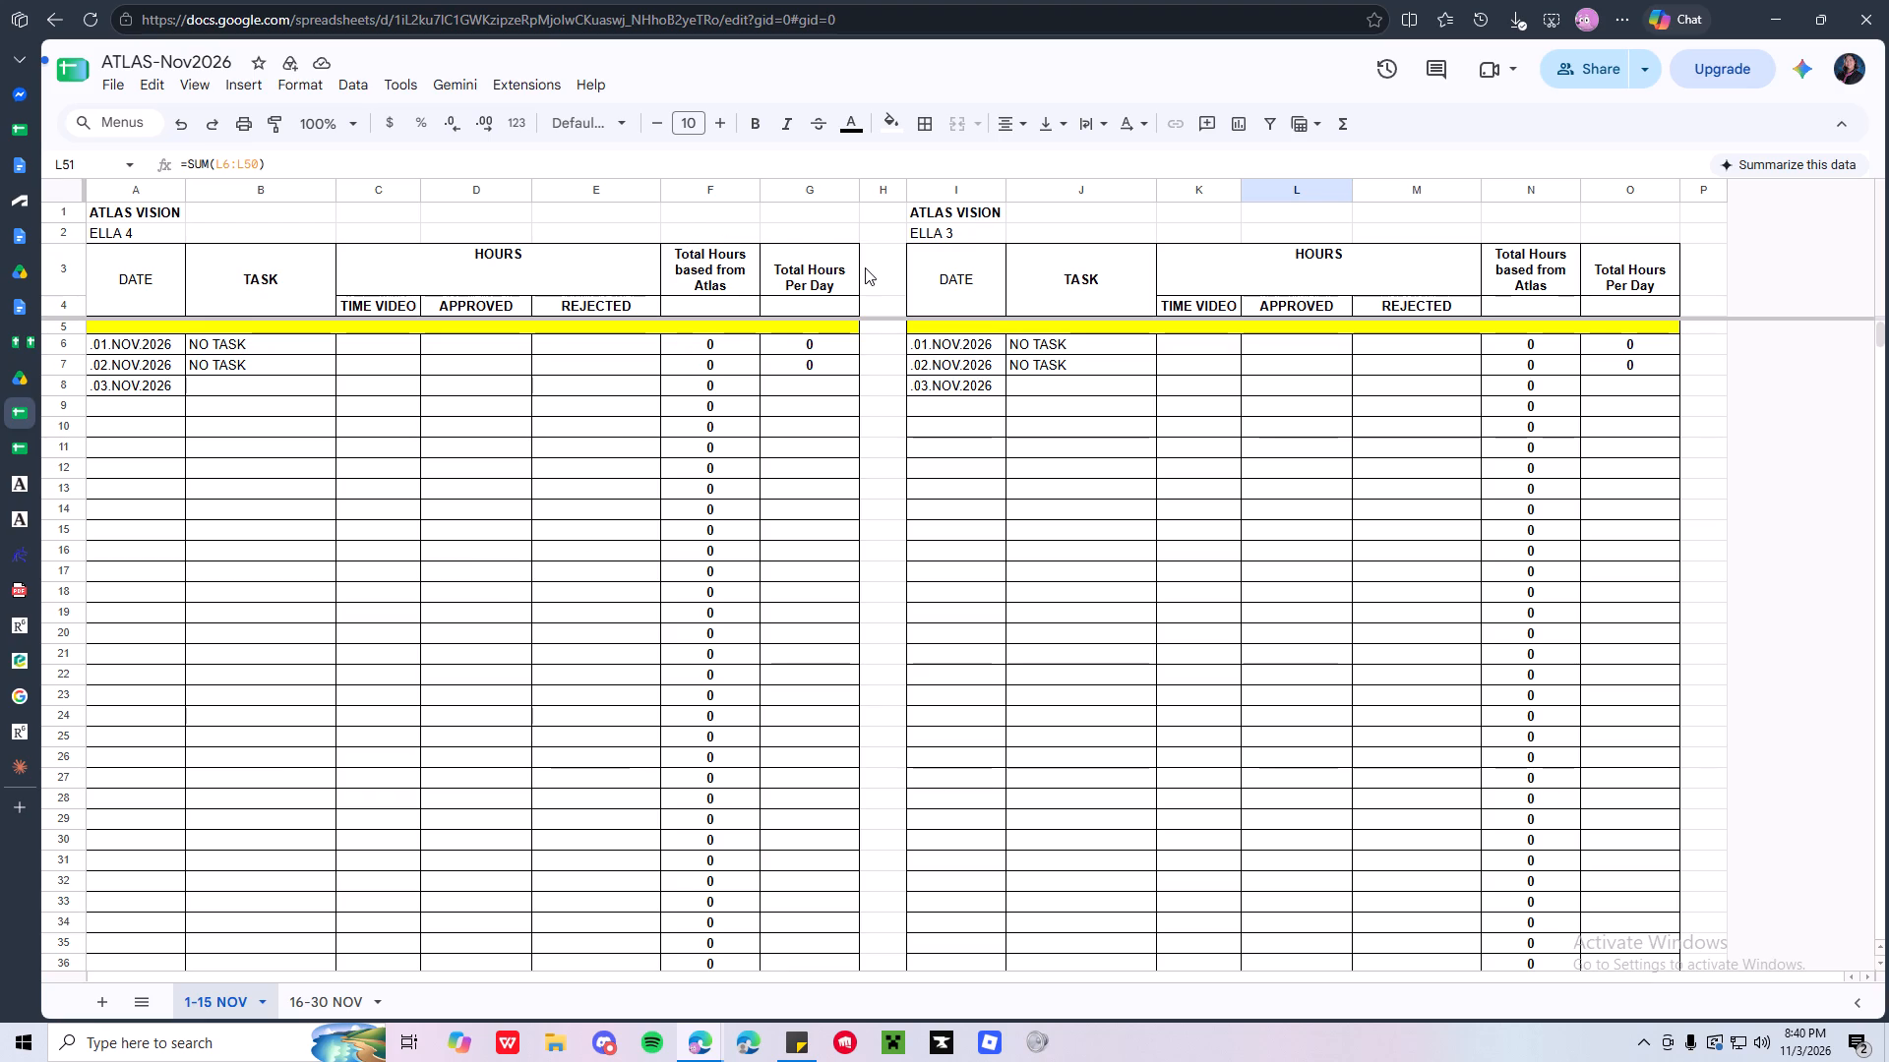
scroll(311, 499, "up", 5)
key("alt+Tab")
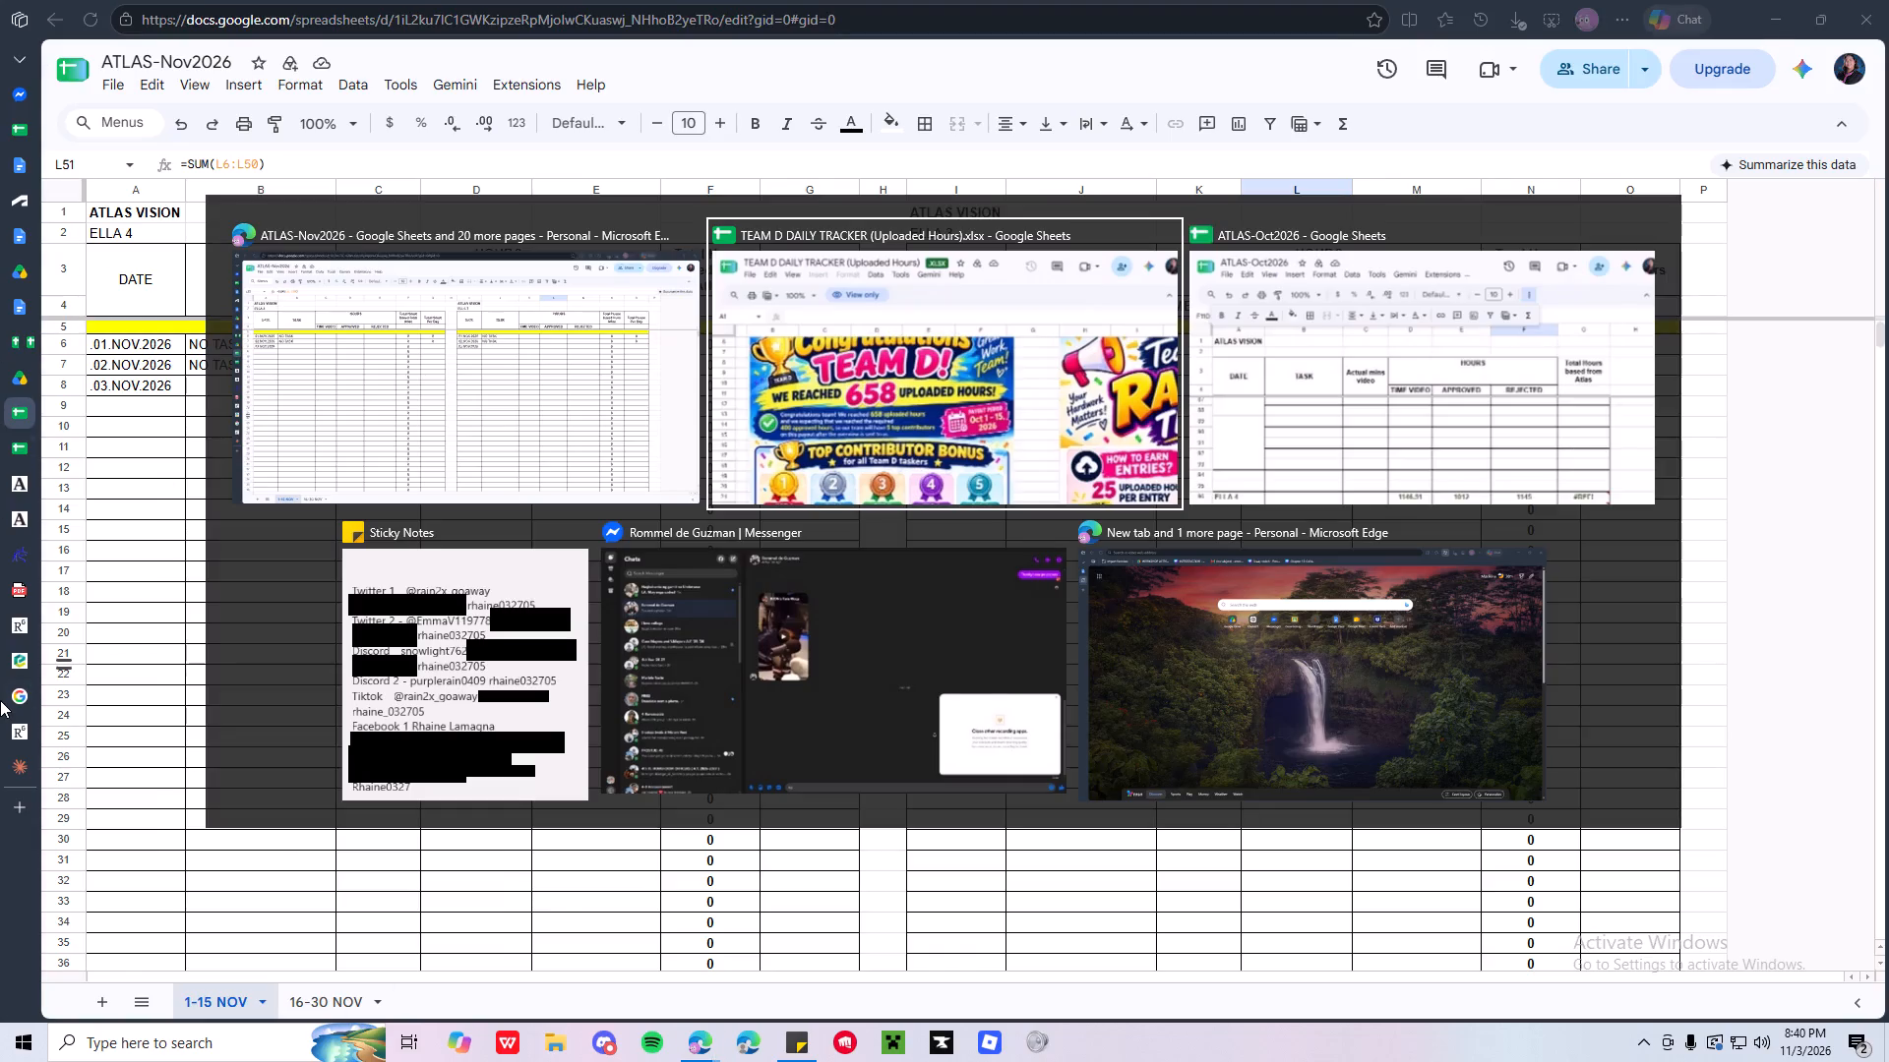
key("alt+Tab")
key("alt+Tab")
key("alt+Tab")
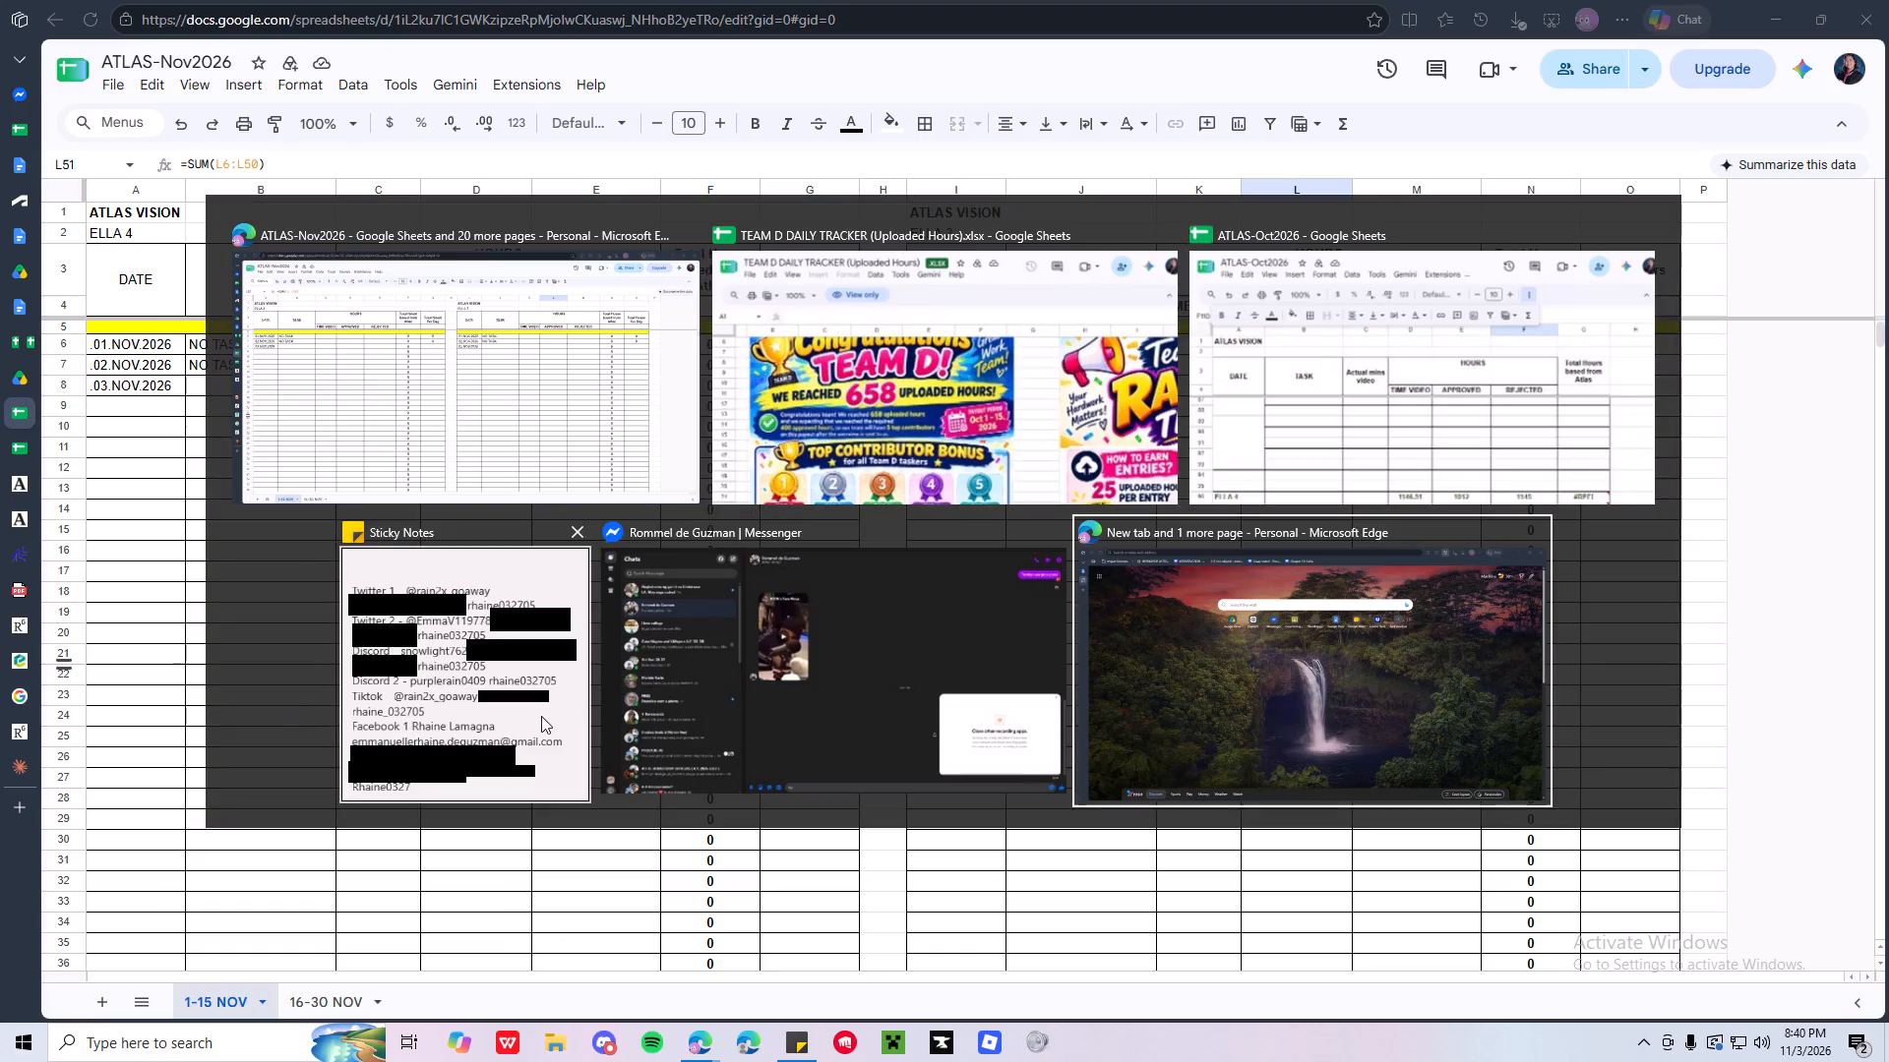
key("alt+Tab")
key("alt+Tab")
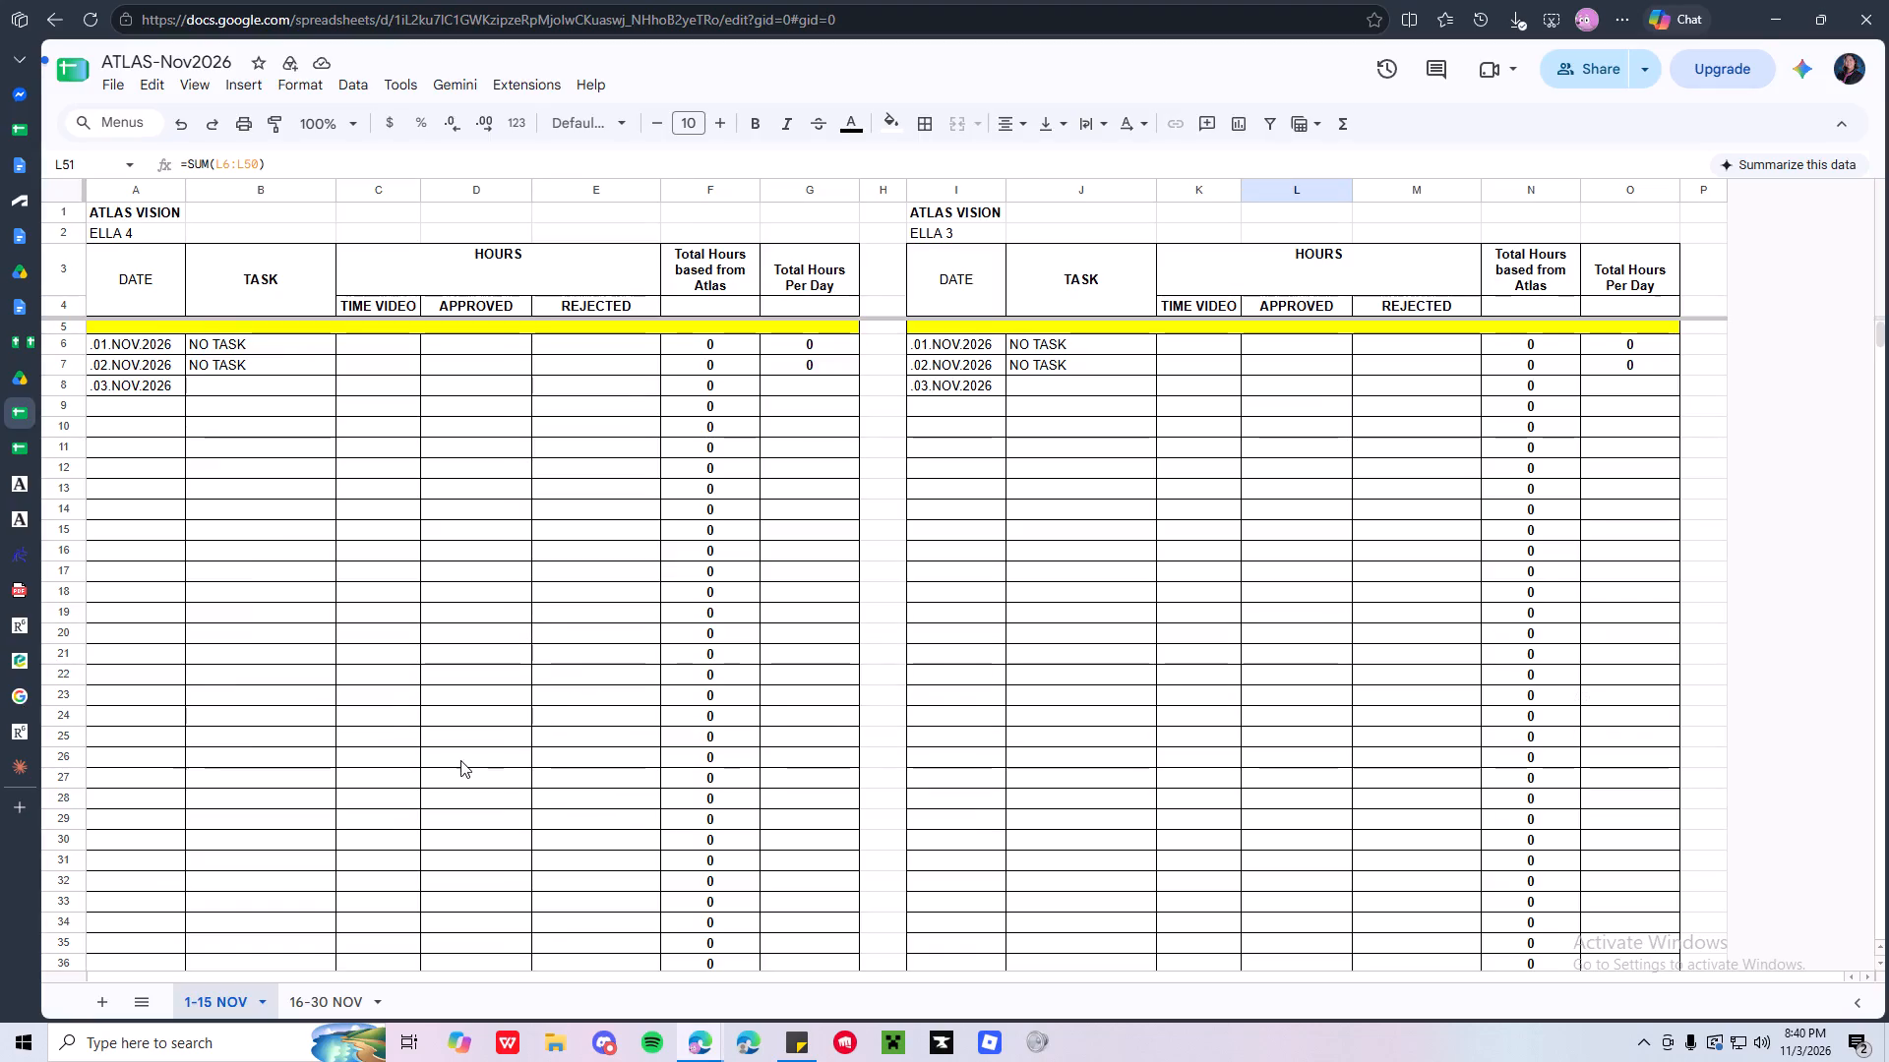
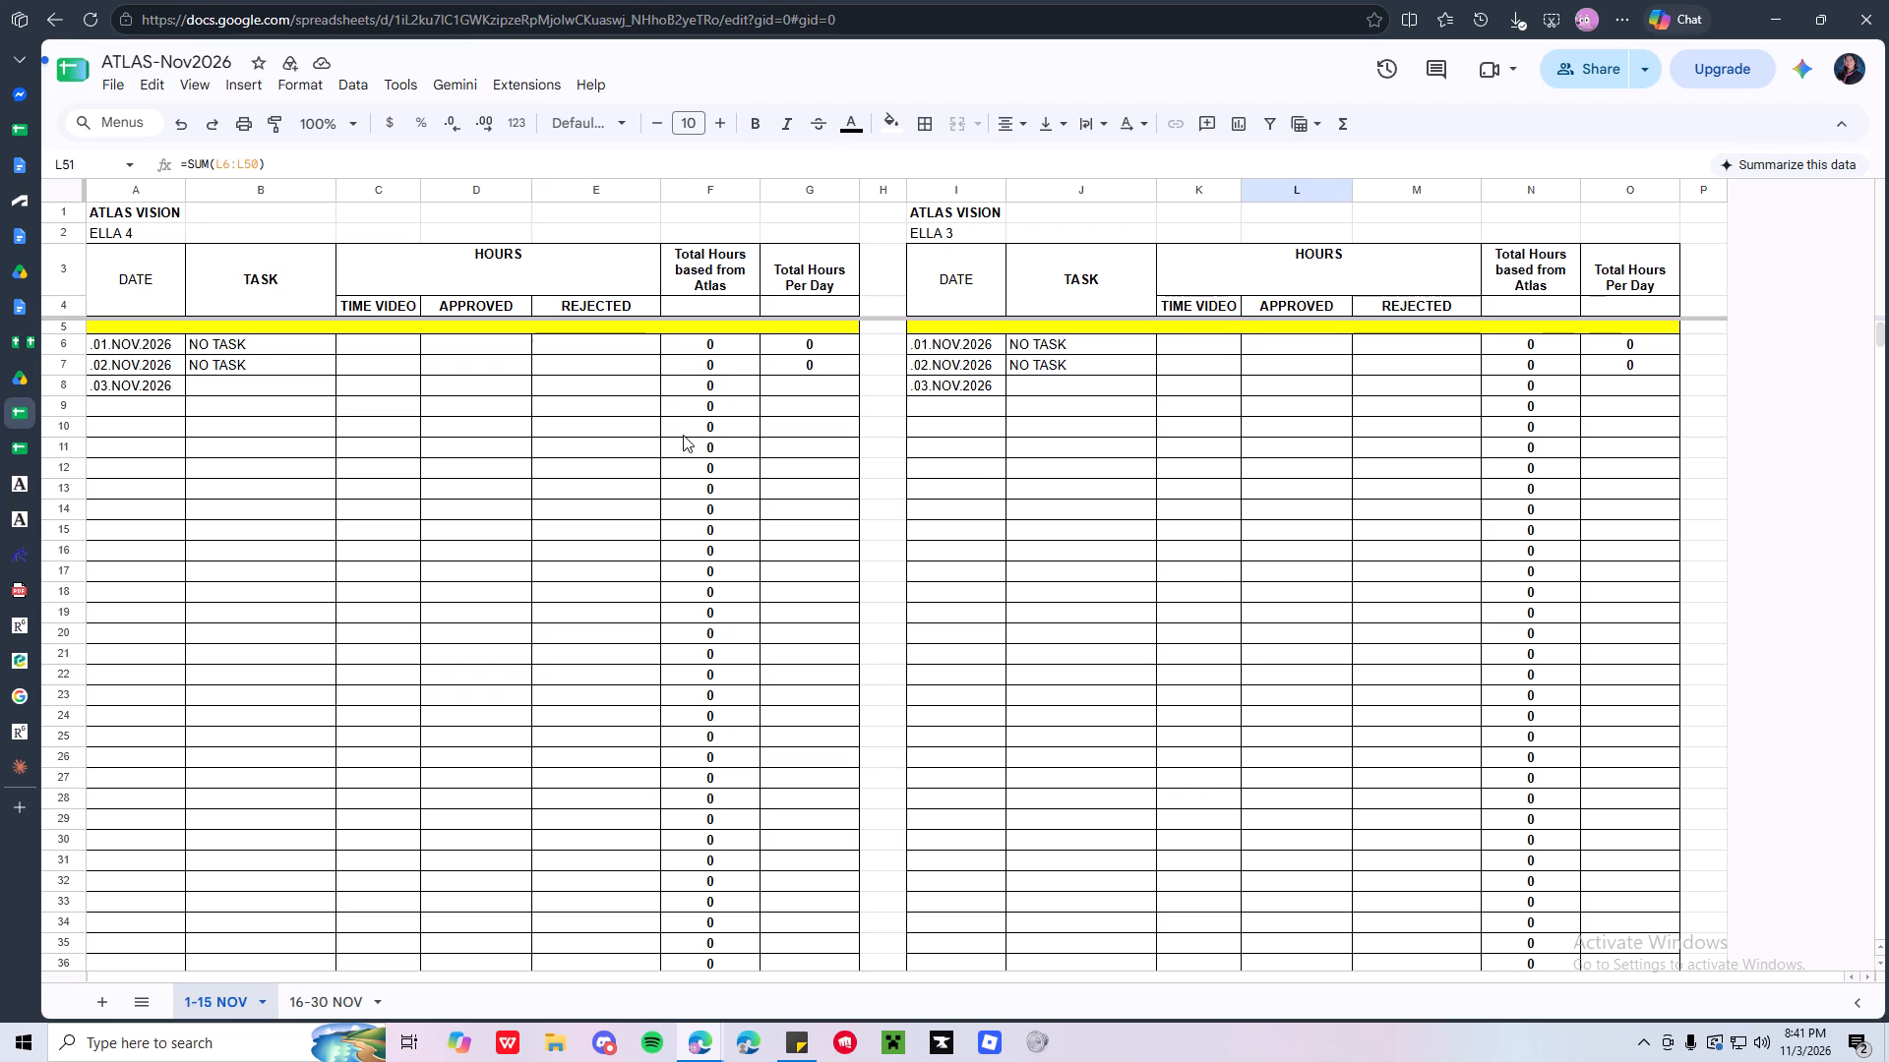
Close the browser window holding the ATLAS-Nov2026 sheets, along with the open sticky note and the leftover new-tab browser window.
left_click(1636, 84, "ctrl")
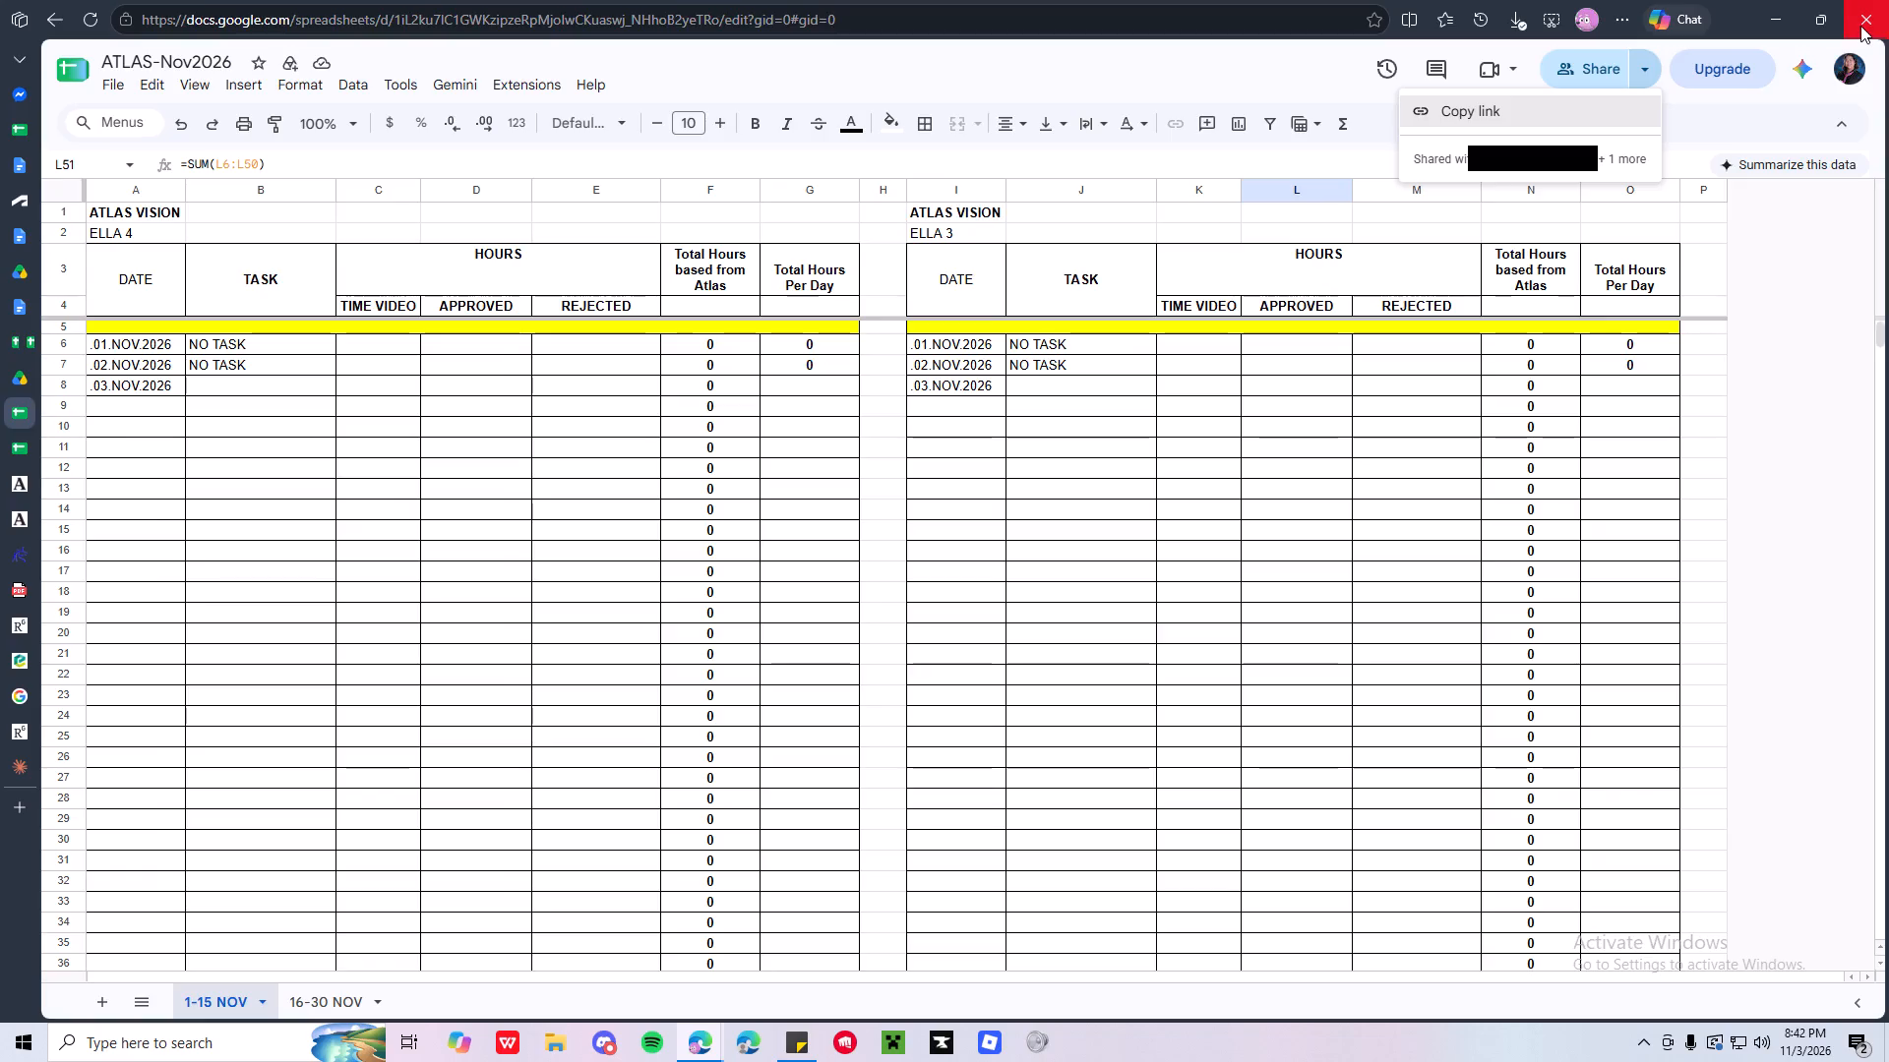
left_click(1860, 26, "ctrl")
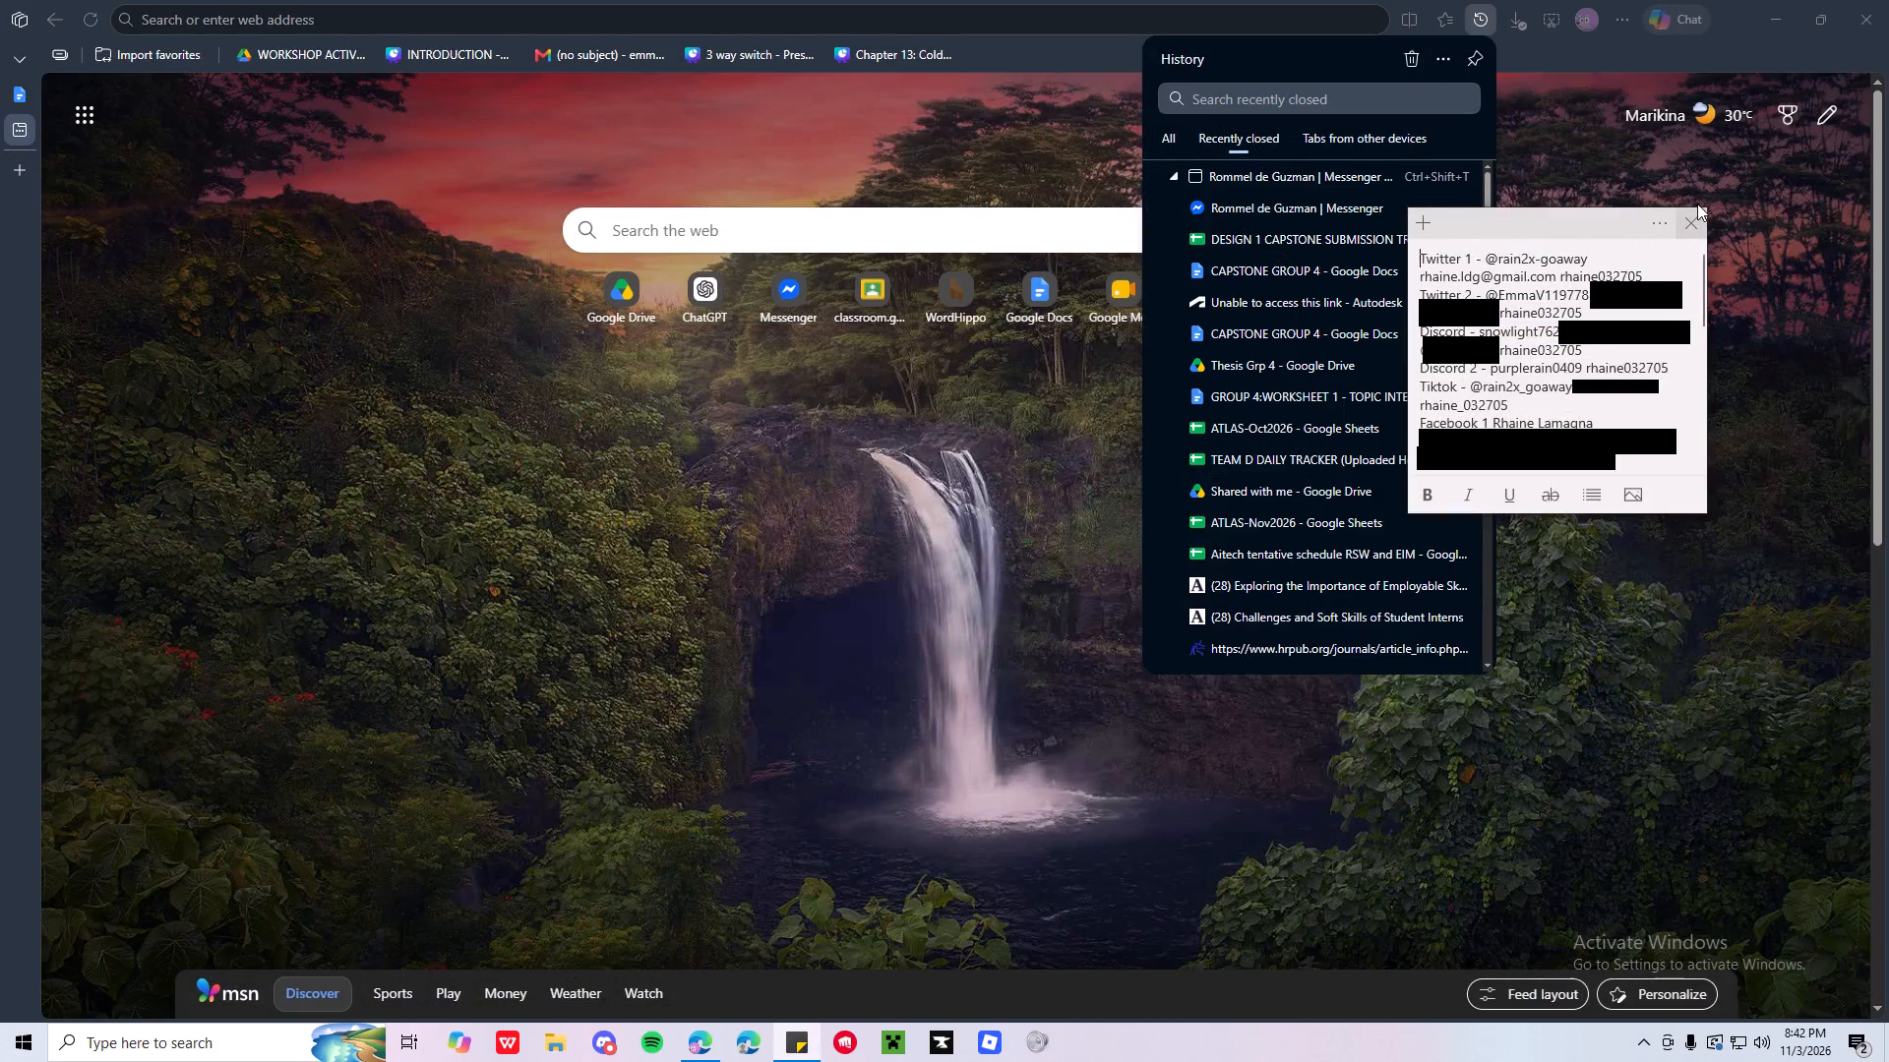
left_click(1699, 211, "ctrl")
left_click(1570, 251, "ctrl")
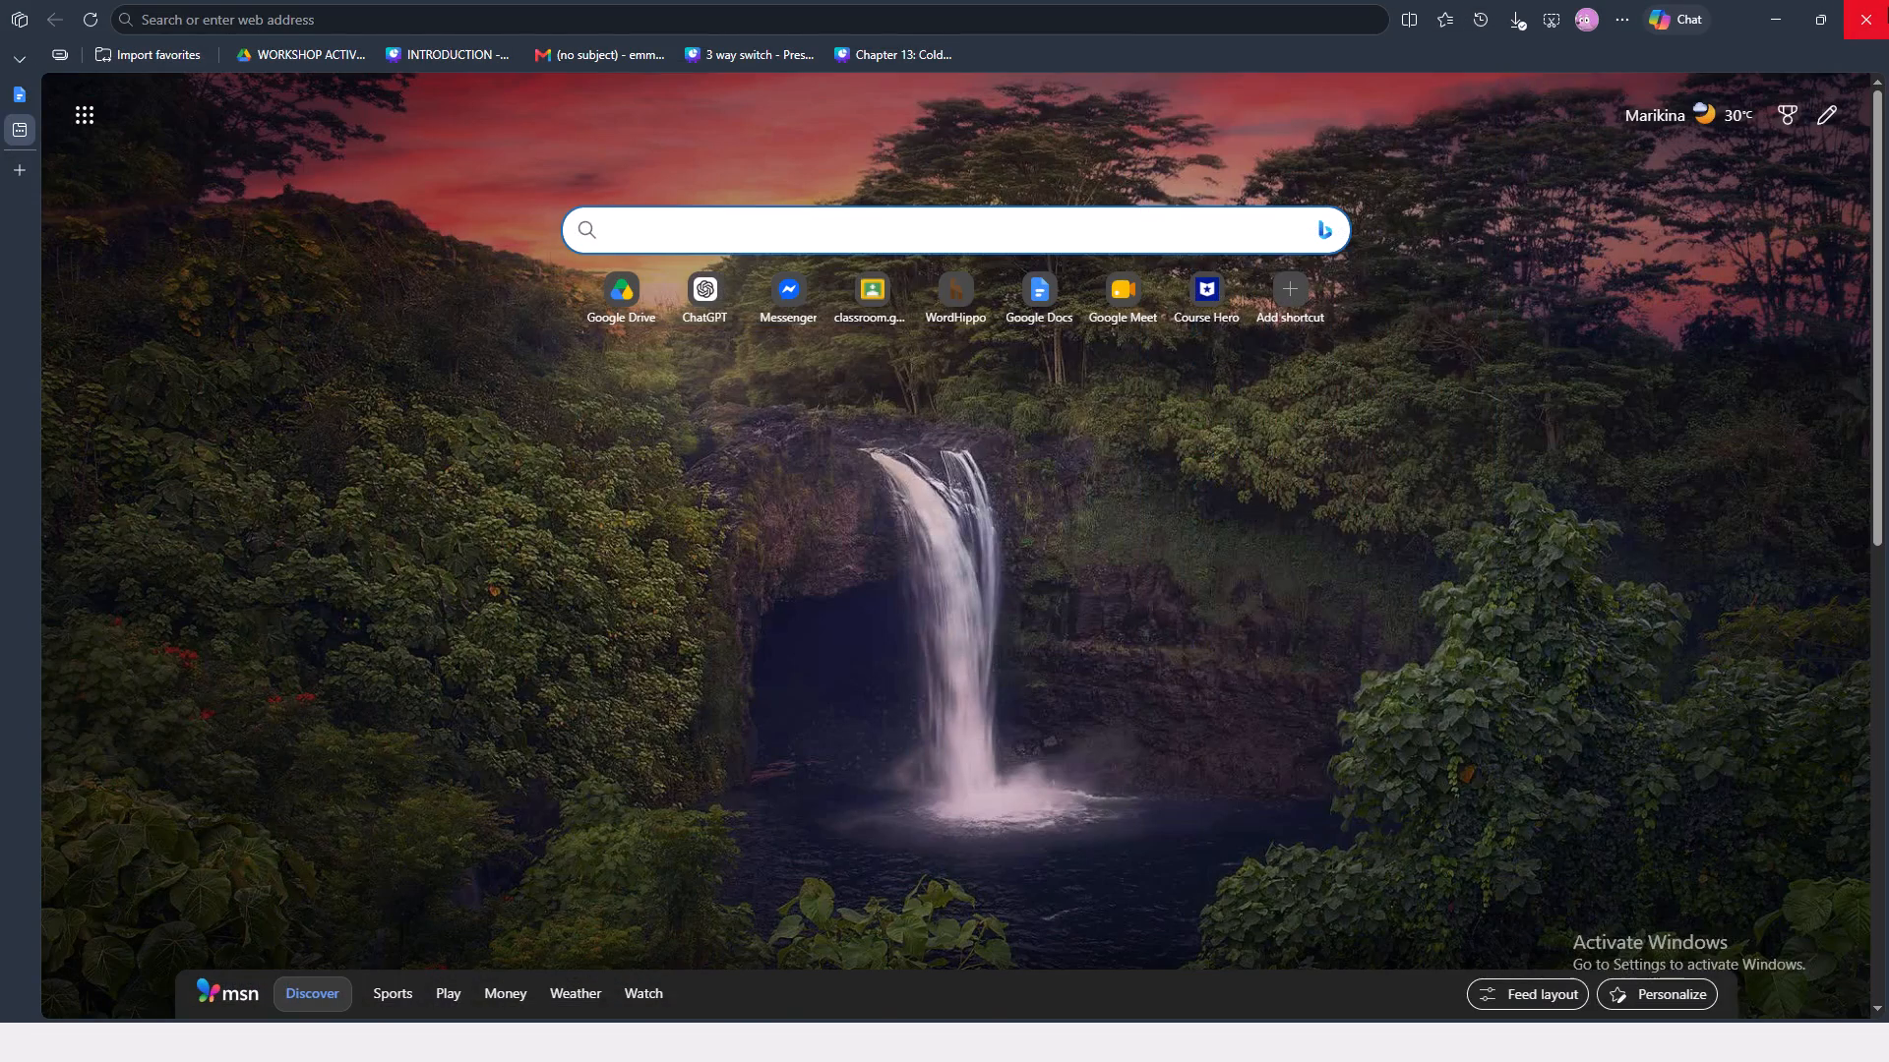
left_click(1888, 5, "ctrl")
Switch to the neighbouring virtual desktop and close the image search tab for "the wicker" in its browser.
left_click(1190, 324, "ctrl")
key("ctrl+super+Left")
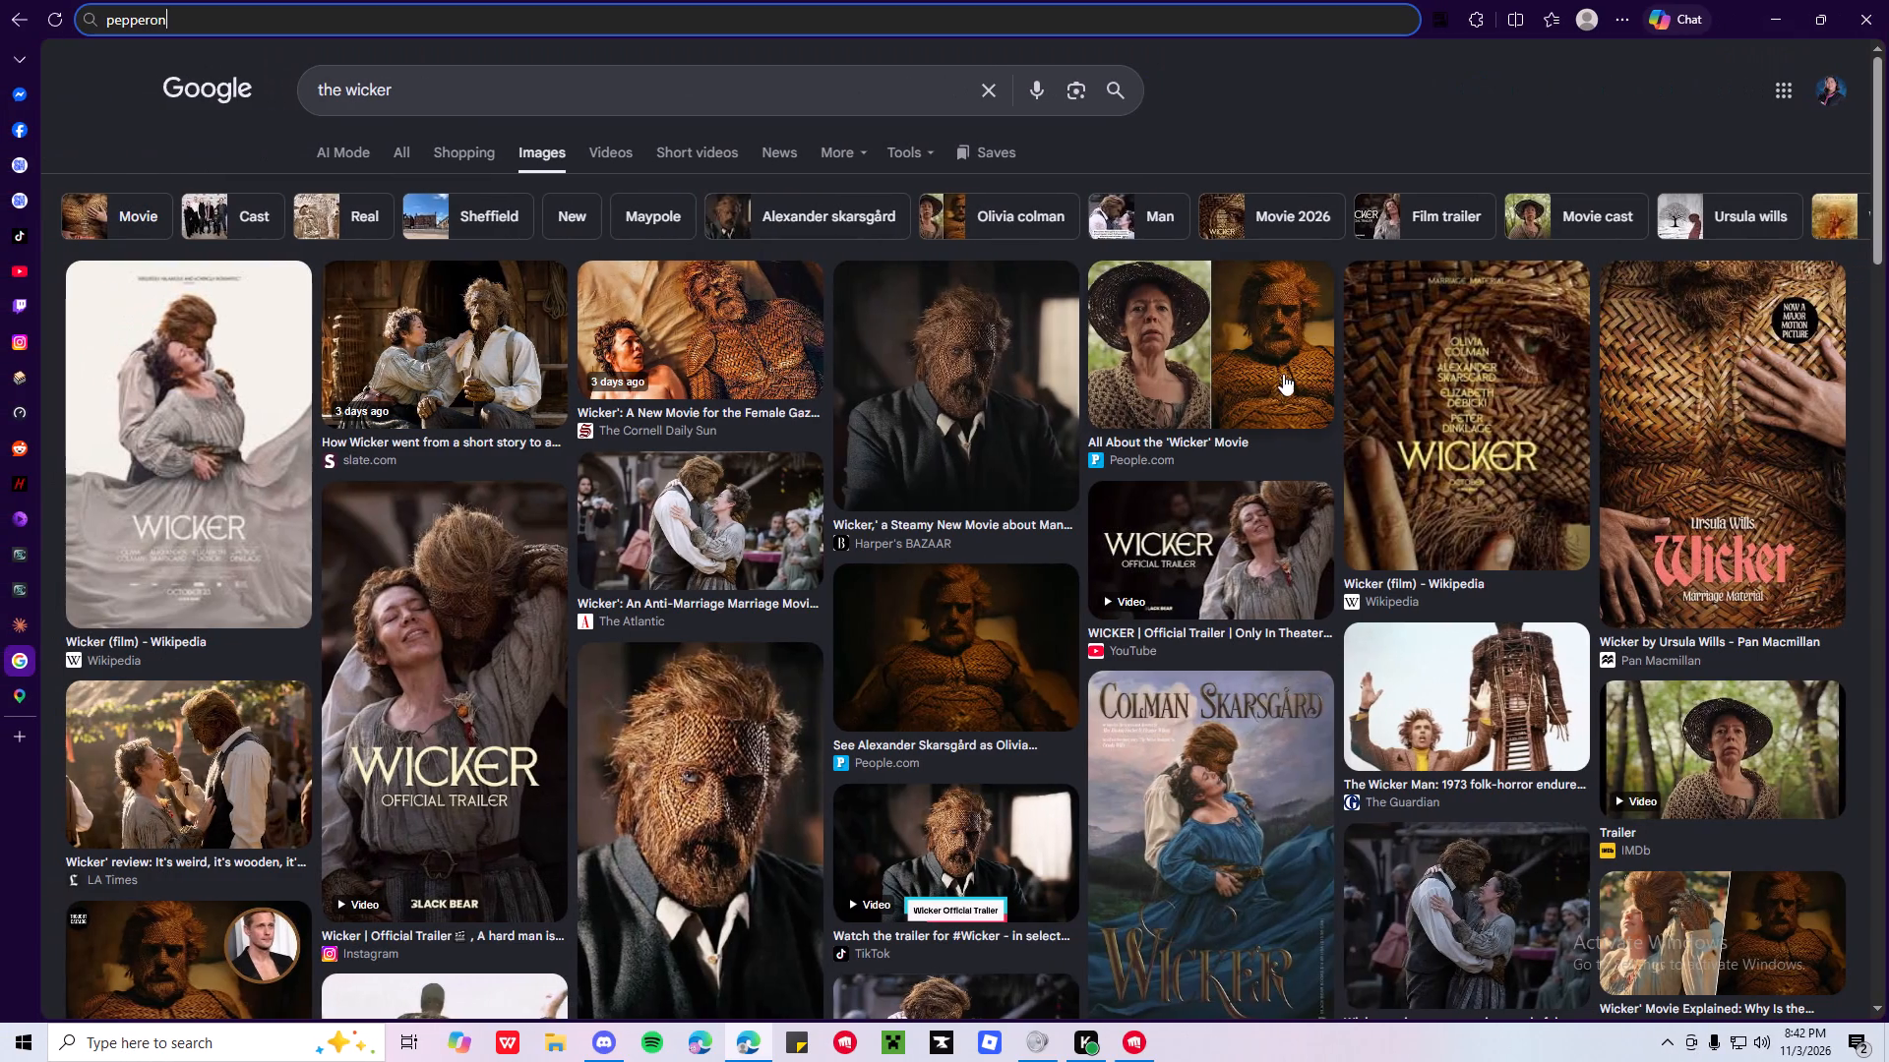
key("ctrl+w")
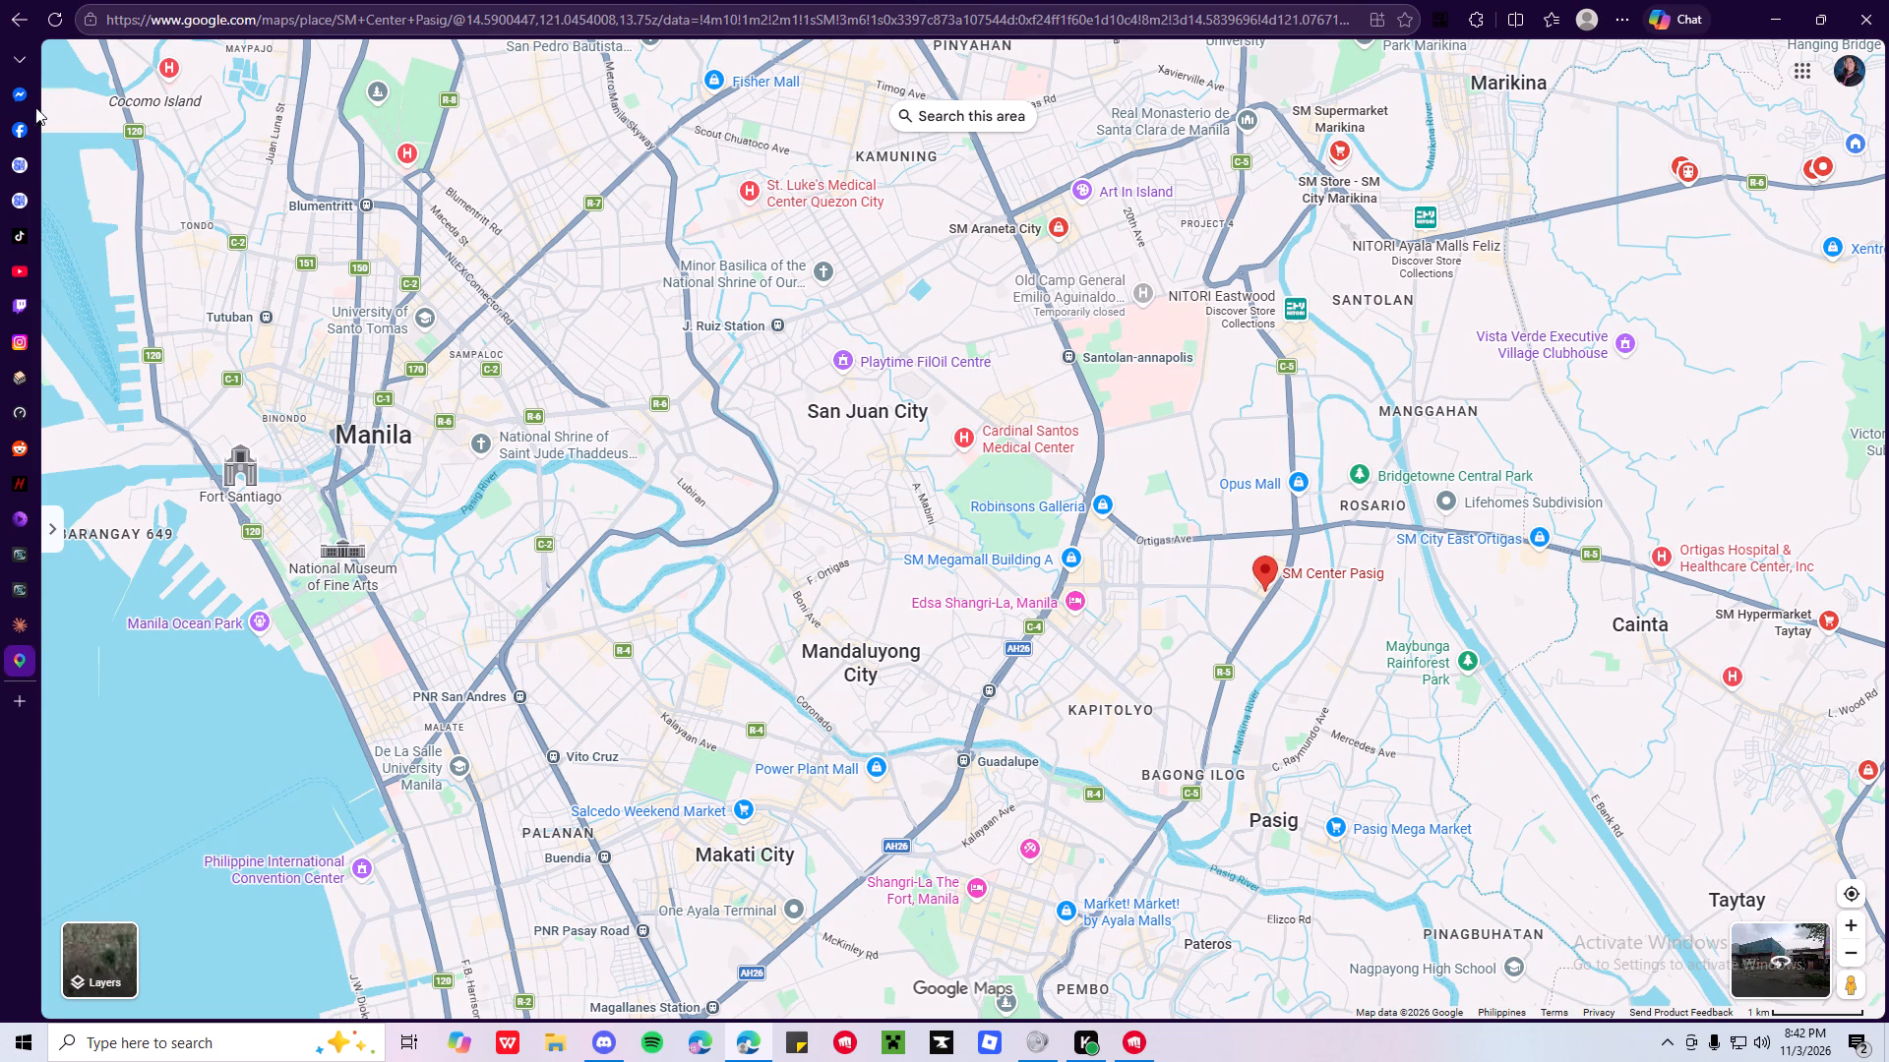
Switch to the open Facebook tab to view its home feed.
left_click(31, 132)
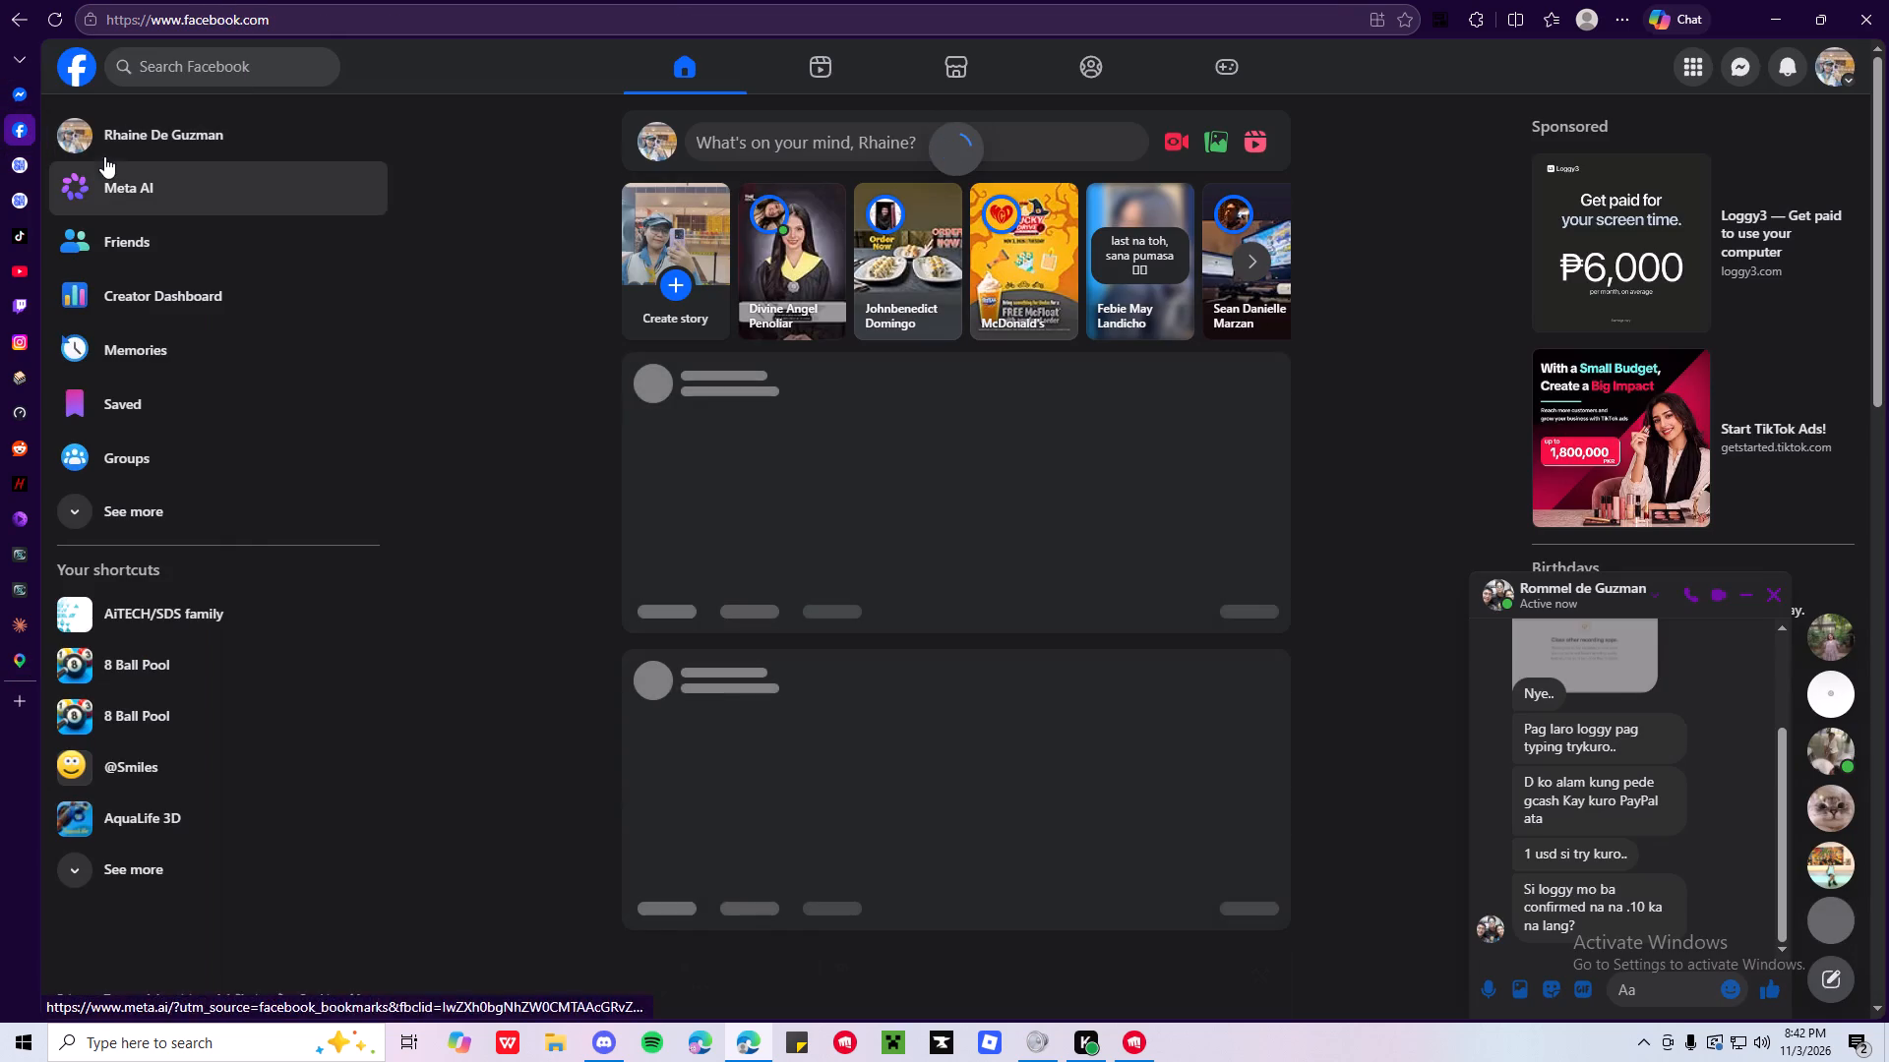
left_click(535, 382)
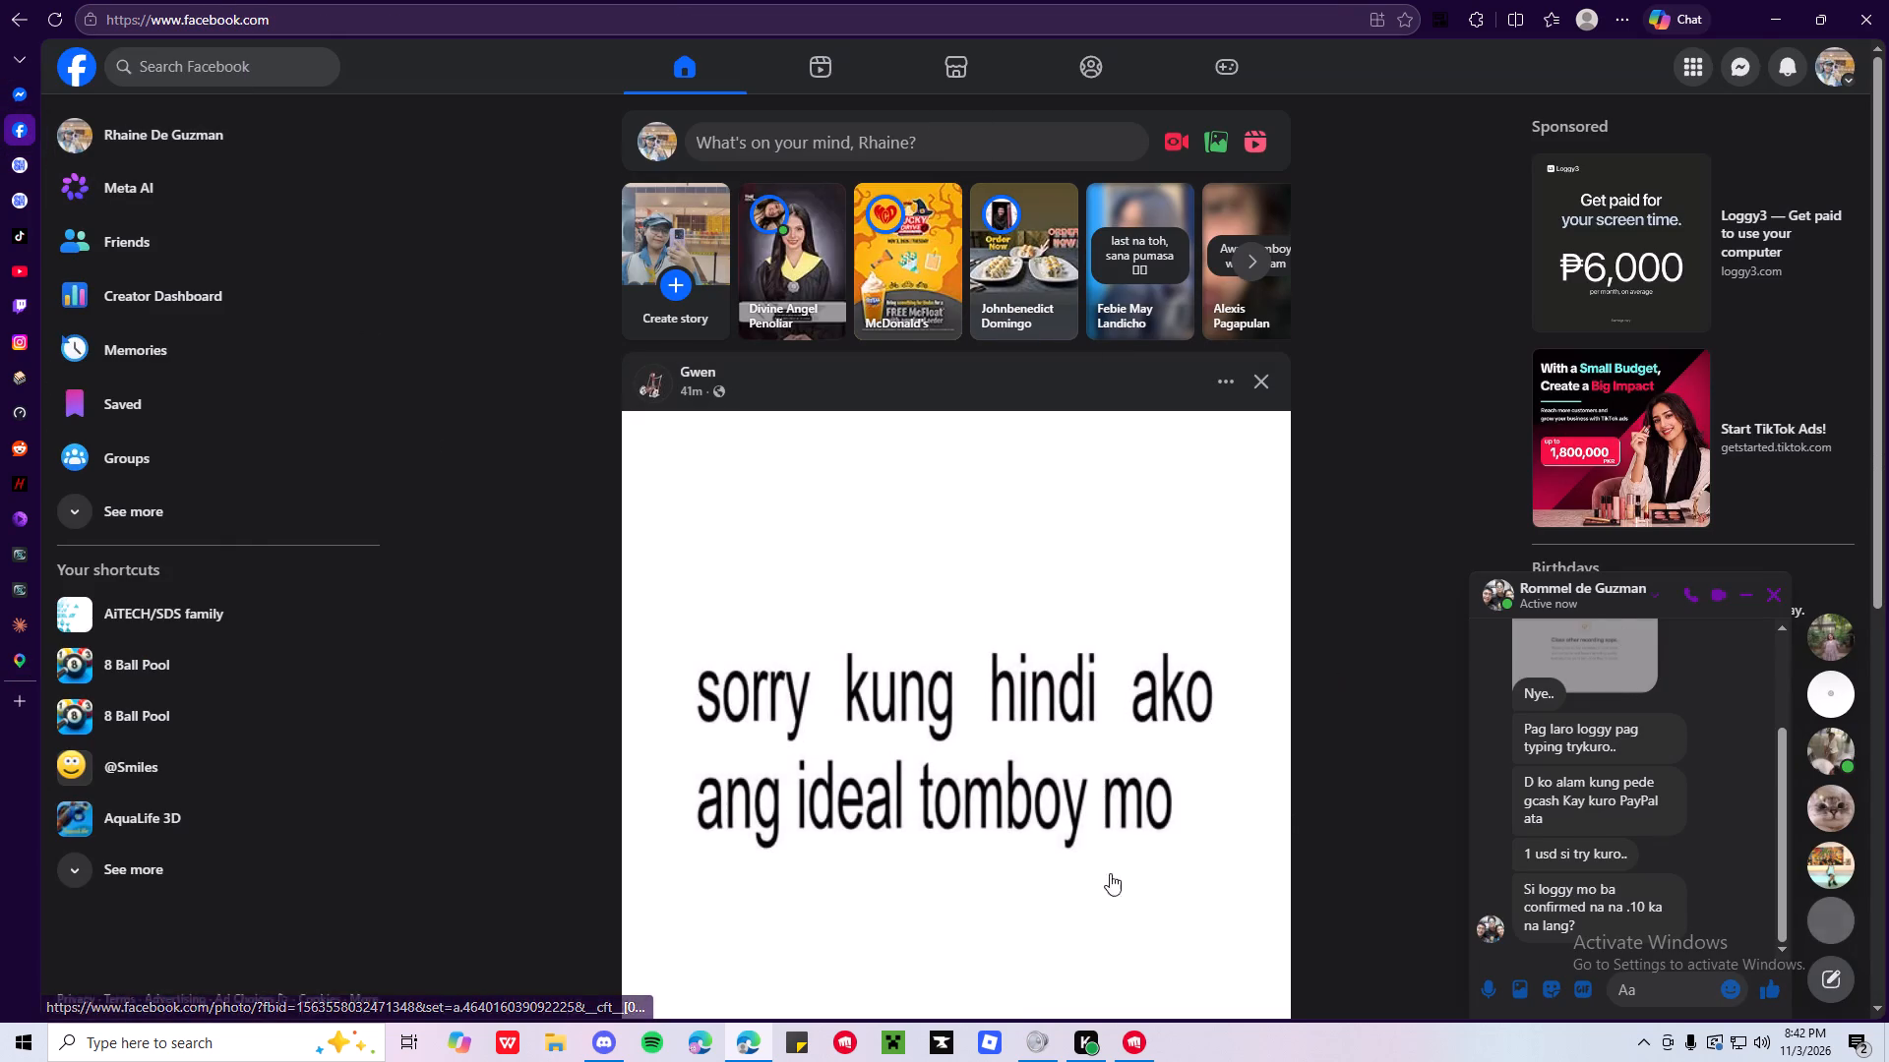